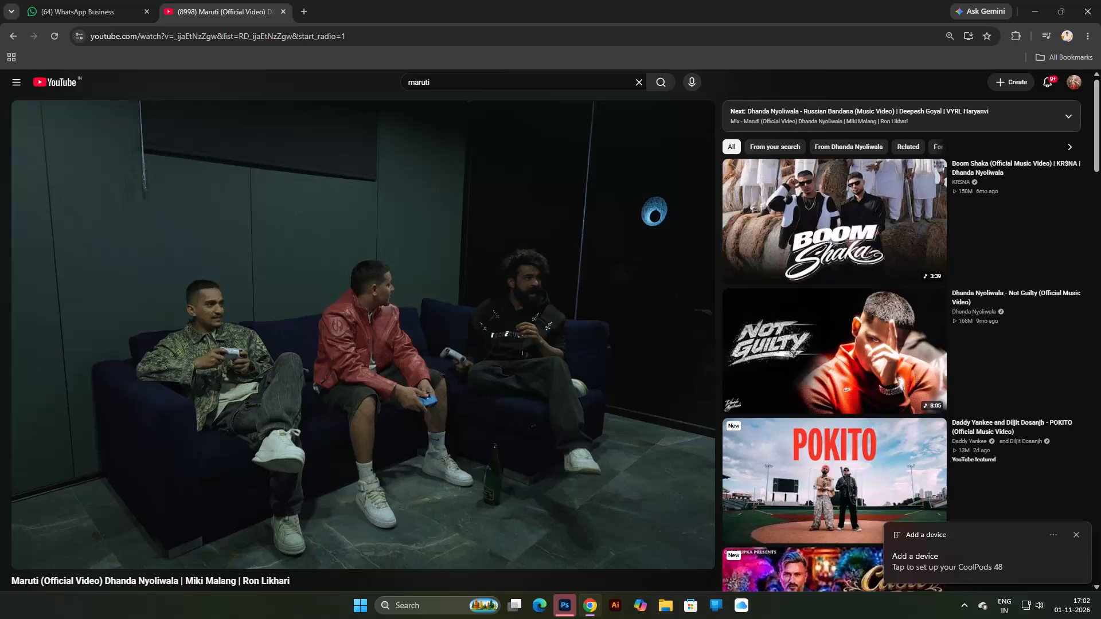
Dismiss the Add a device notification for CoolPods 48.
{"action": "scroll", "coordinate": [562, 349], "scroll_direction": "up", "scroll_amount": 1}
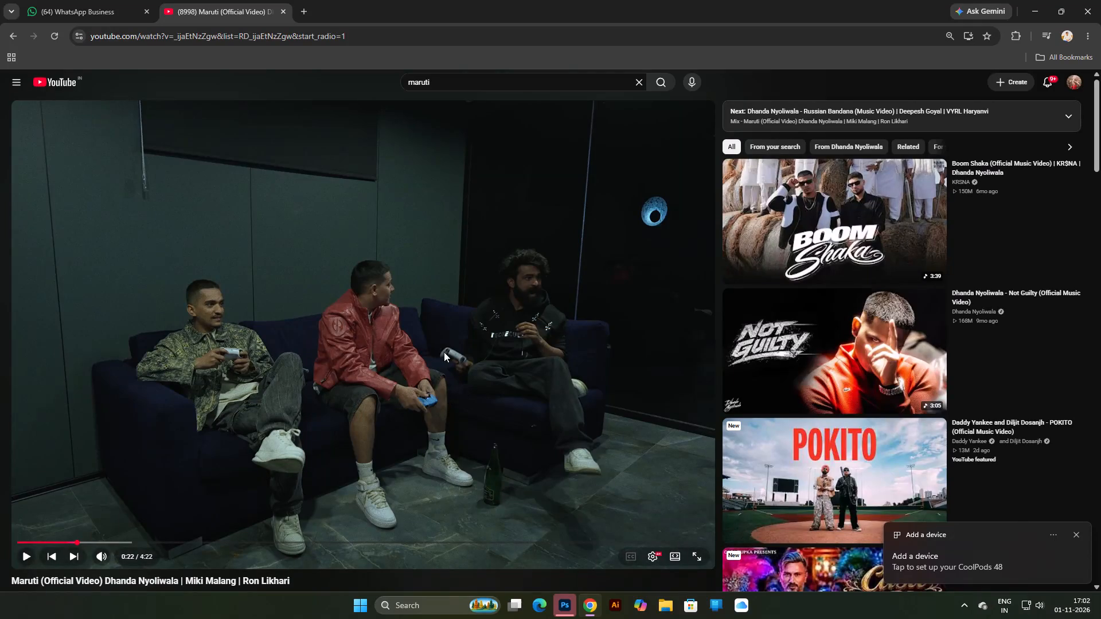
{"action": "left_click", "coordinate": [1054, 533]}
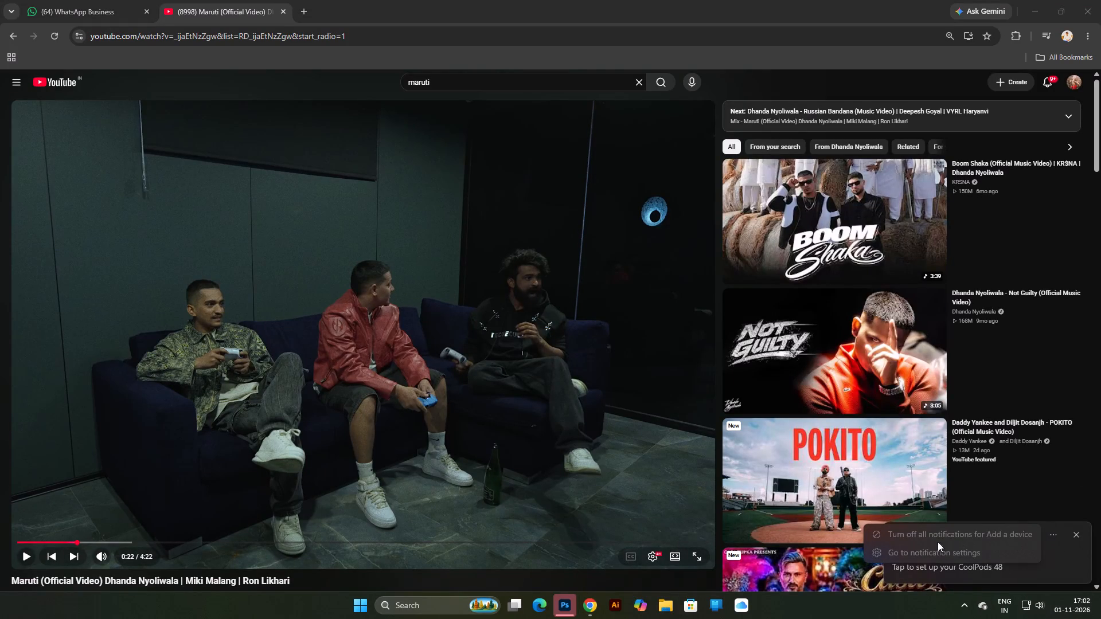
{"action": "left_click", "coordinate": [1080, 538]}
{"action": "left_click", "coordinate": [1080, 538]}
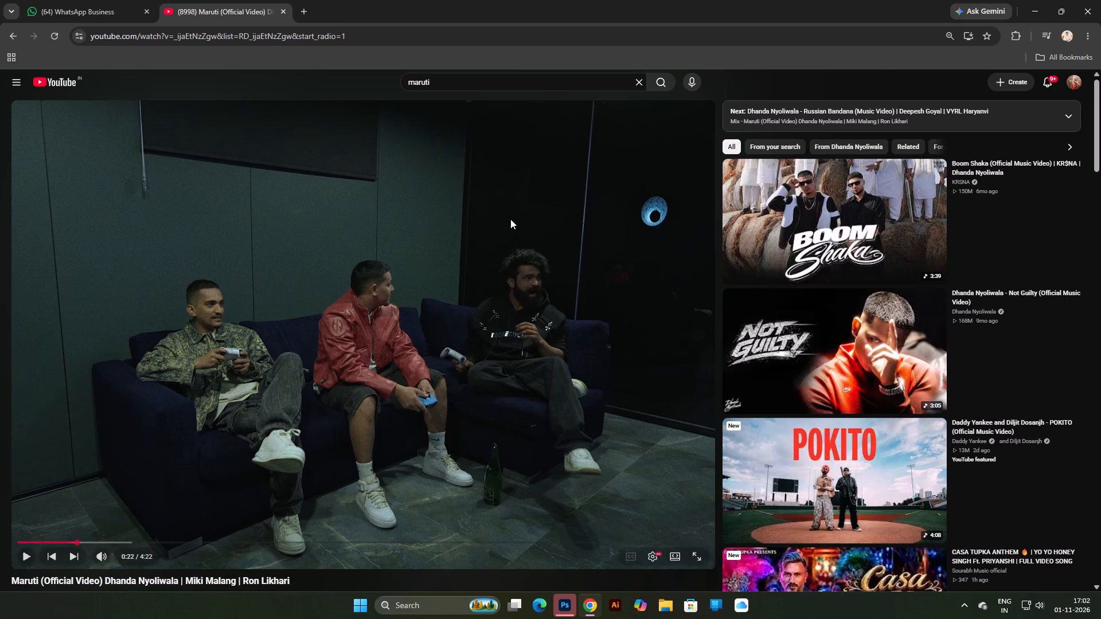
Resume playback of the Maruti music video.
{"action": "left_click", "coordinate": [420, 272]}
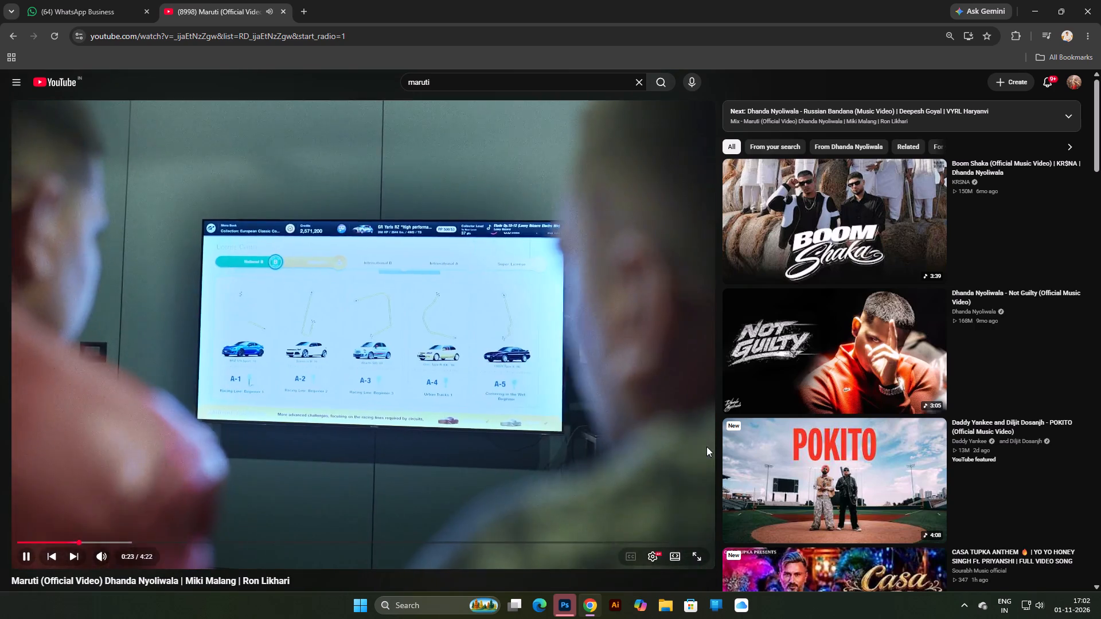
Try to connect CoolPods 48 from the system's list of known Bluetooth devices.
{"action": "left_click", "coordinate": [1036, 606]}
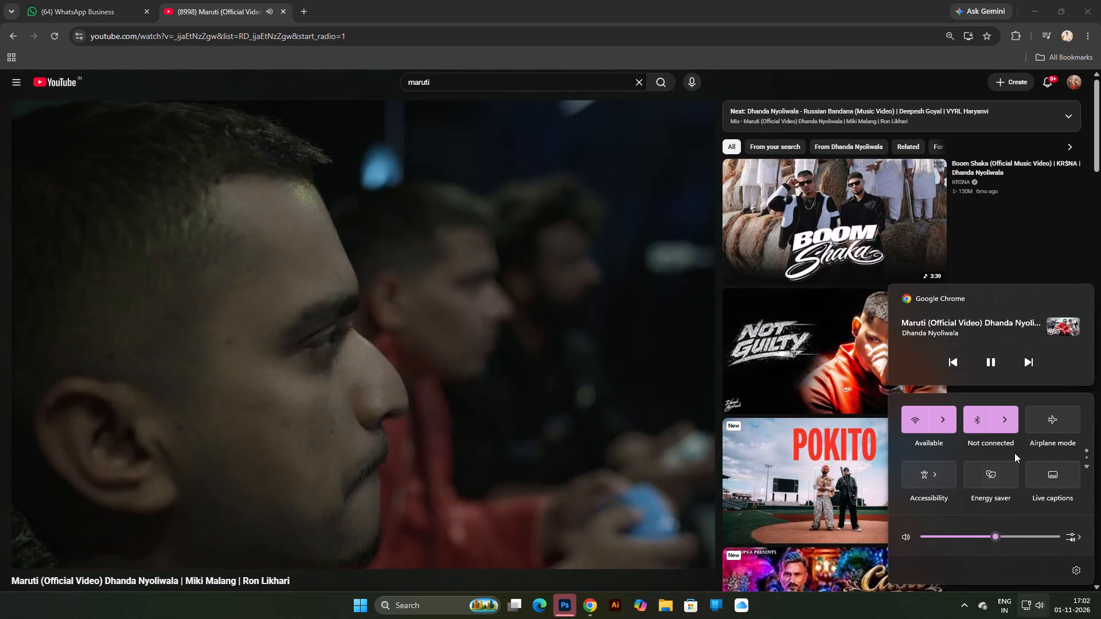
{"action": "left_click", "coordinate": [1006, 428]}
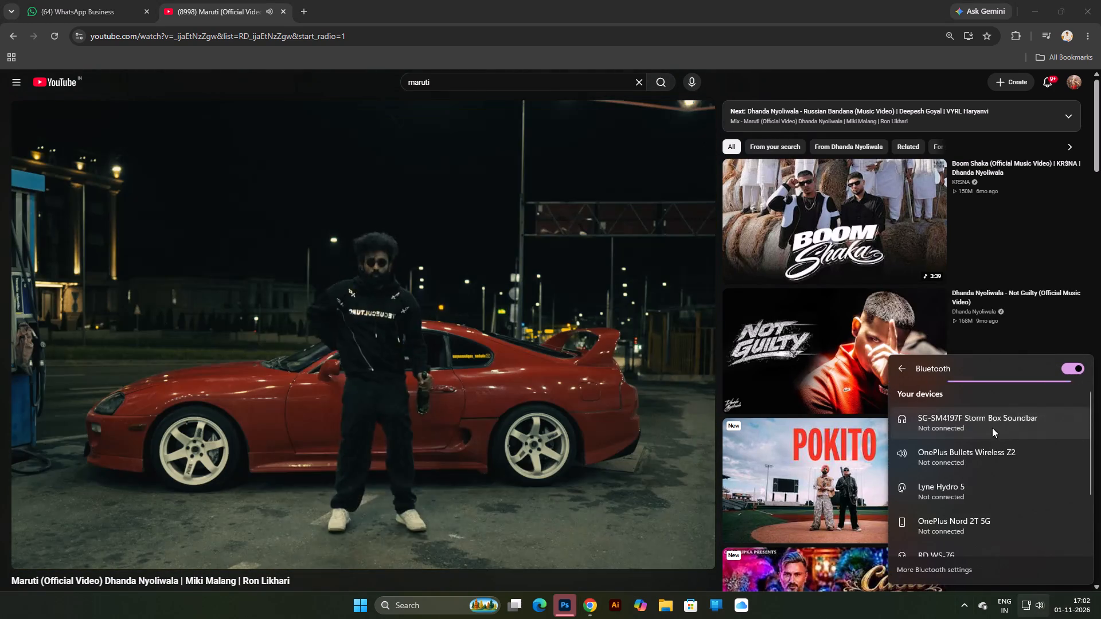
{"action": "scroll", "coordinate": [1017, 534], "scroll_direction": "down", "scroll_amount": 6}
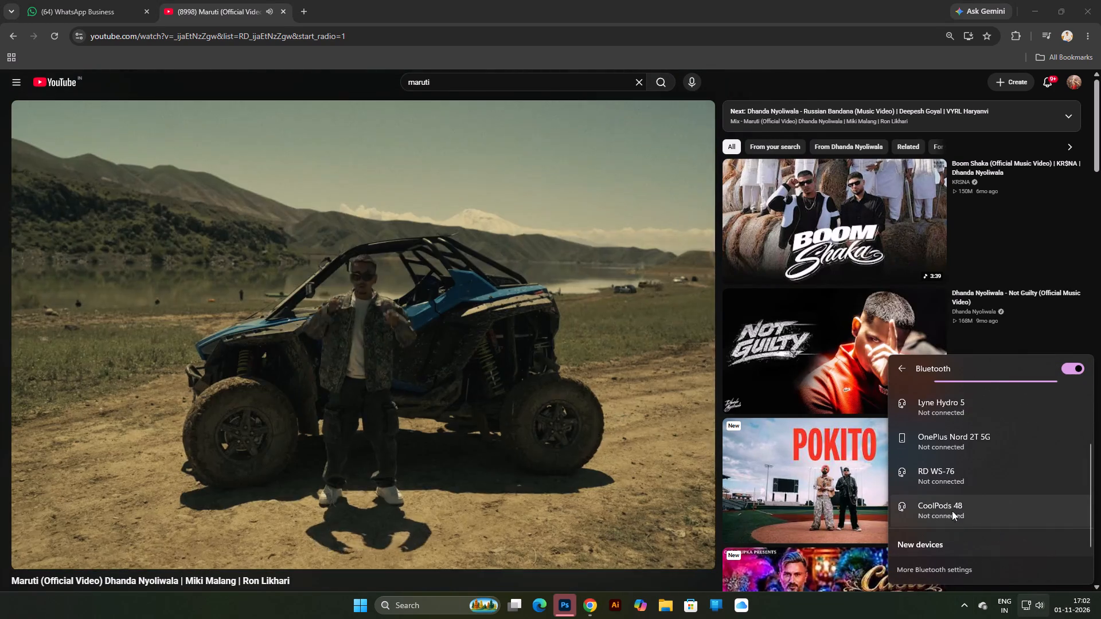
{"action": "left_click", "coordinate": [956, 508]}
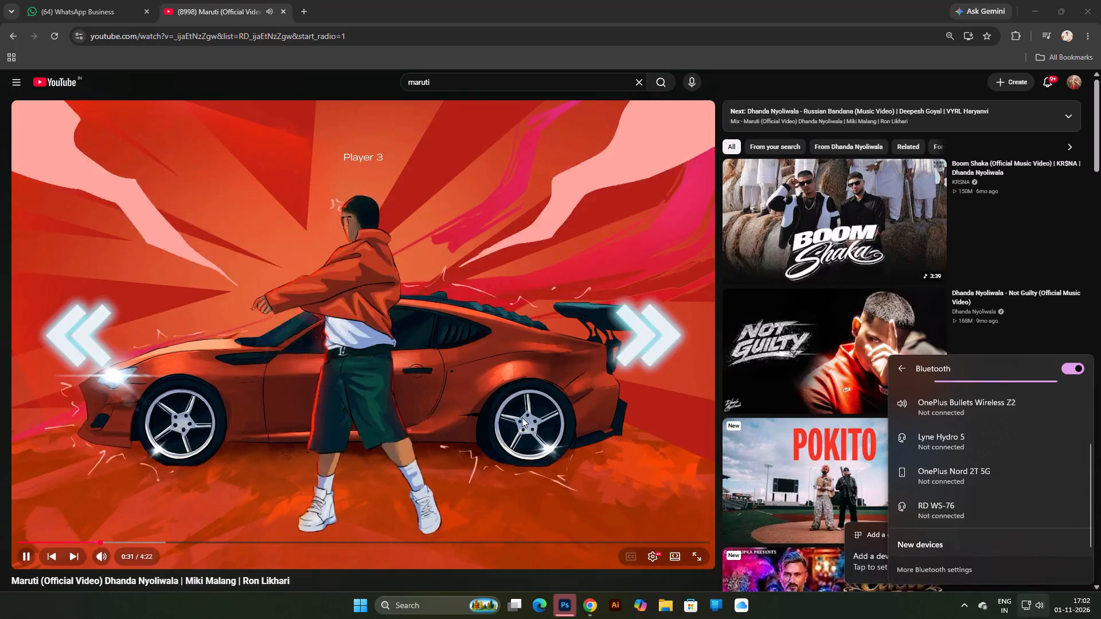
Pair CoolPods 48 with the computer through the Add a device notification.
{"action": "left_click", "coordinate": [866, 551]}
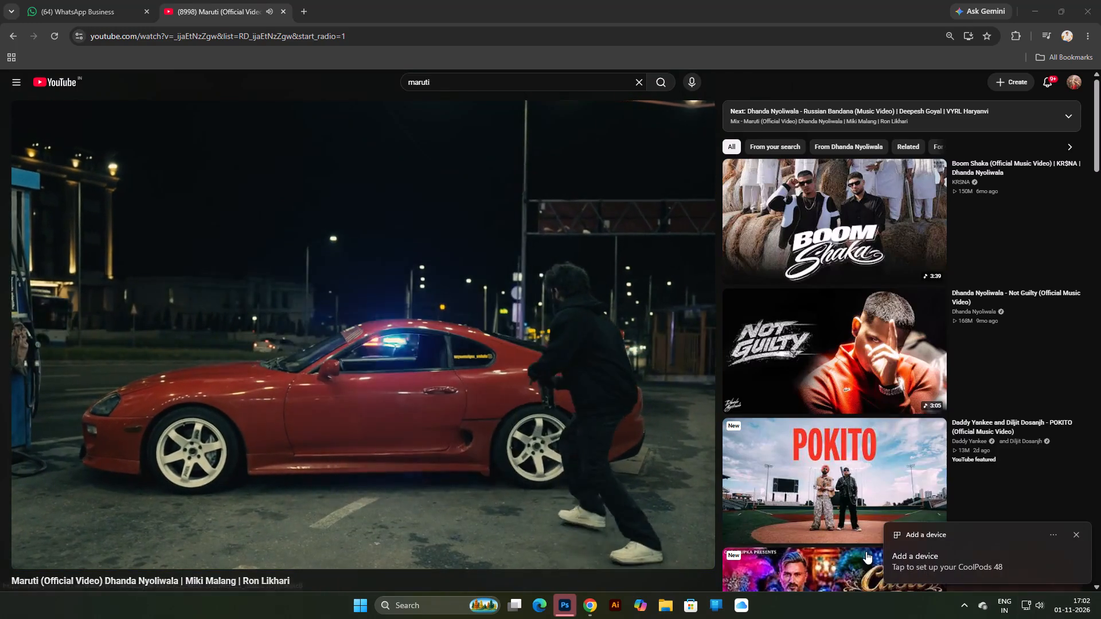
{"action": "left_click", "coordinate": [959, 570]}
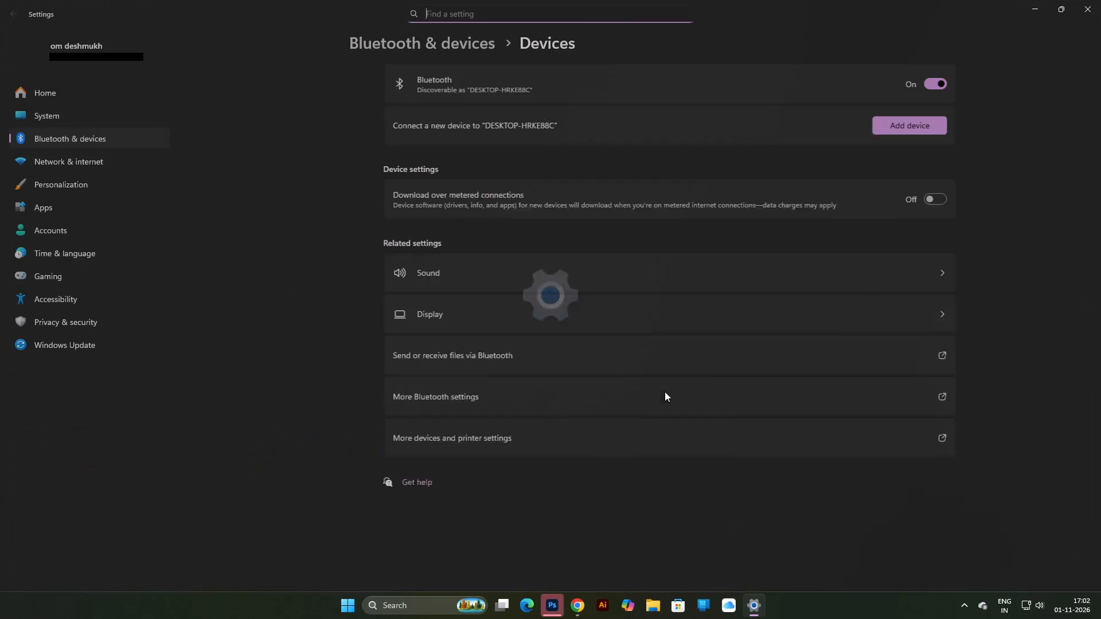
{"action": "left_click", "coordinate": [483, 311]}
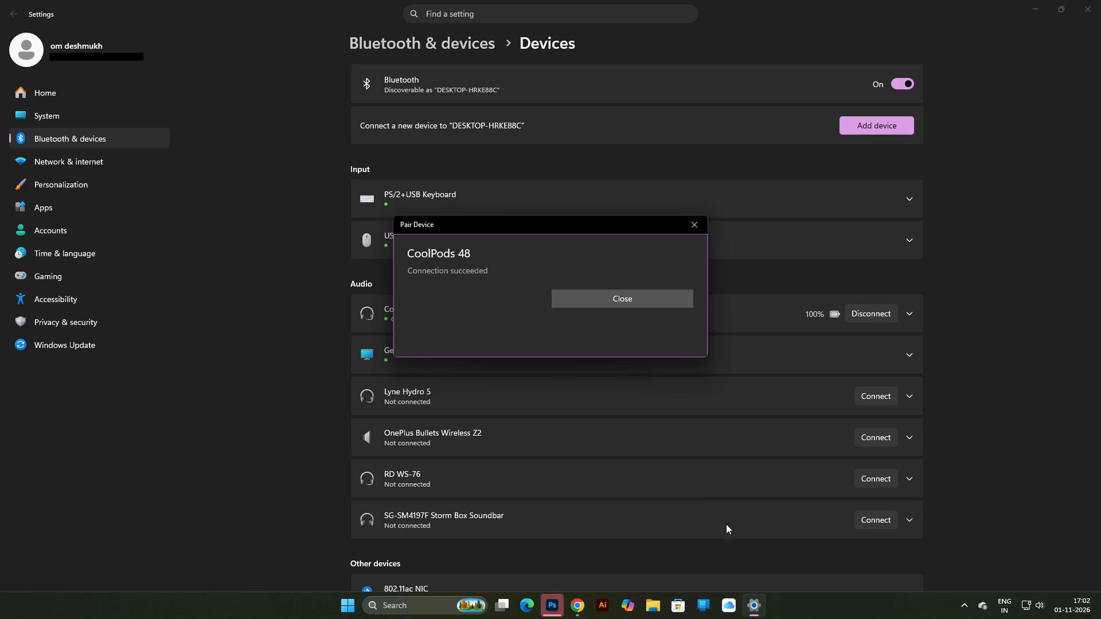
Switch to Chrome and resume the Maruti music video.
{"action": "left_click", "coordinate": [583, 602]}
{"action": "scroll", "coordinate": [493, 403], "scroll_direction": "down", "scroll_amount": 6}
{"action": "scroll", "coordinate": [486, 406], "scroll_direction": "up", "scroll_amount": 5}
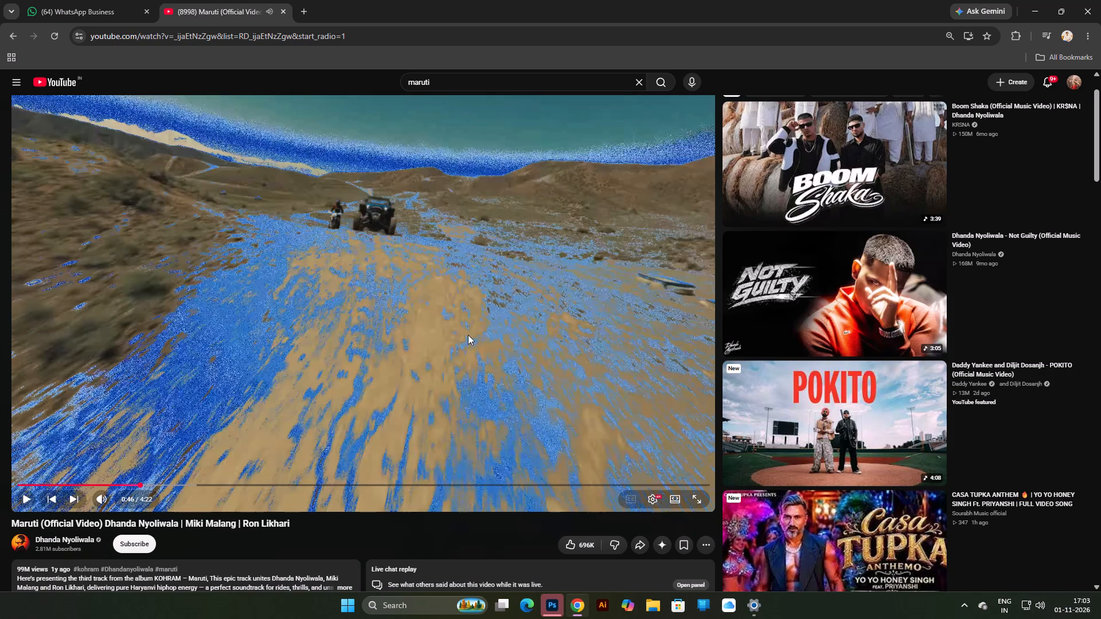
{"action": "left_click", "coordinate": [438, 335]}
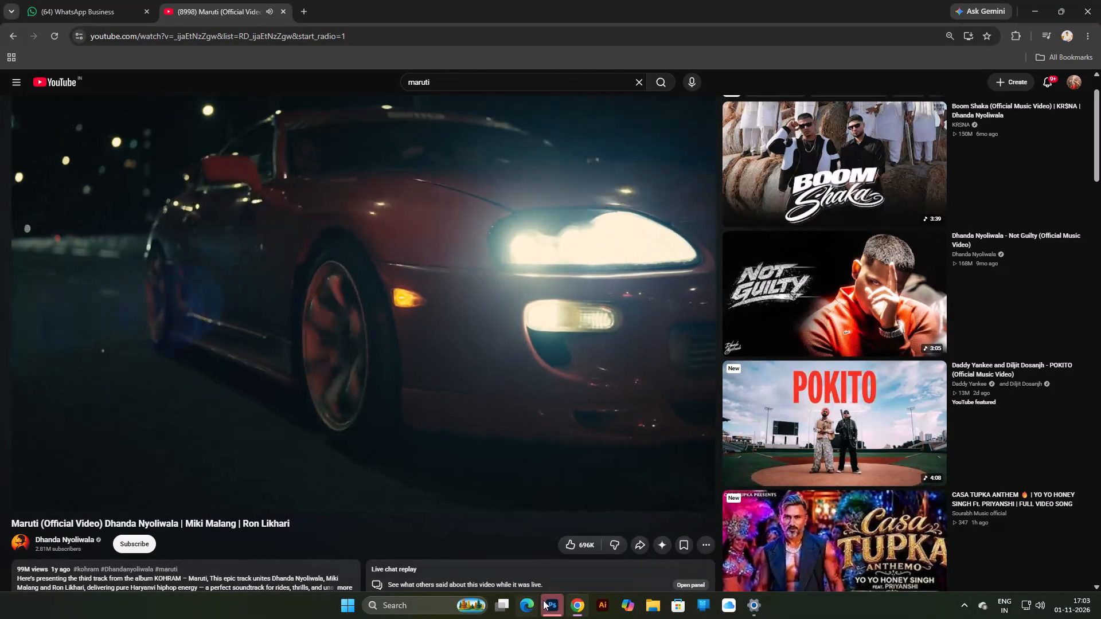
Switch to Photoshop and create a new portrait document 12 inches wide and 18 inches high at 400 pixels/inch.
{"action": "left_click", "coordinate": [544, 600]}
{"action": "left_click", "coordinate": [57, 127]}
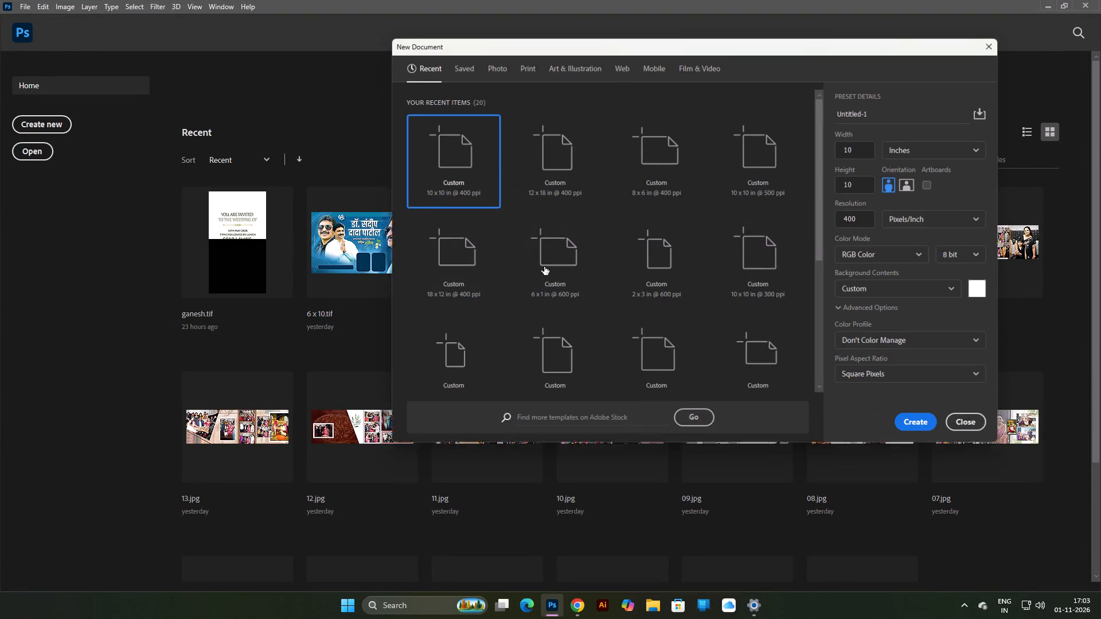
{"action": "triple_click", "coordinate": [861, 154]}
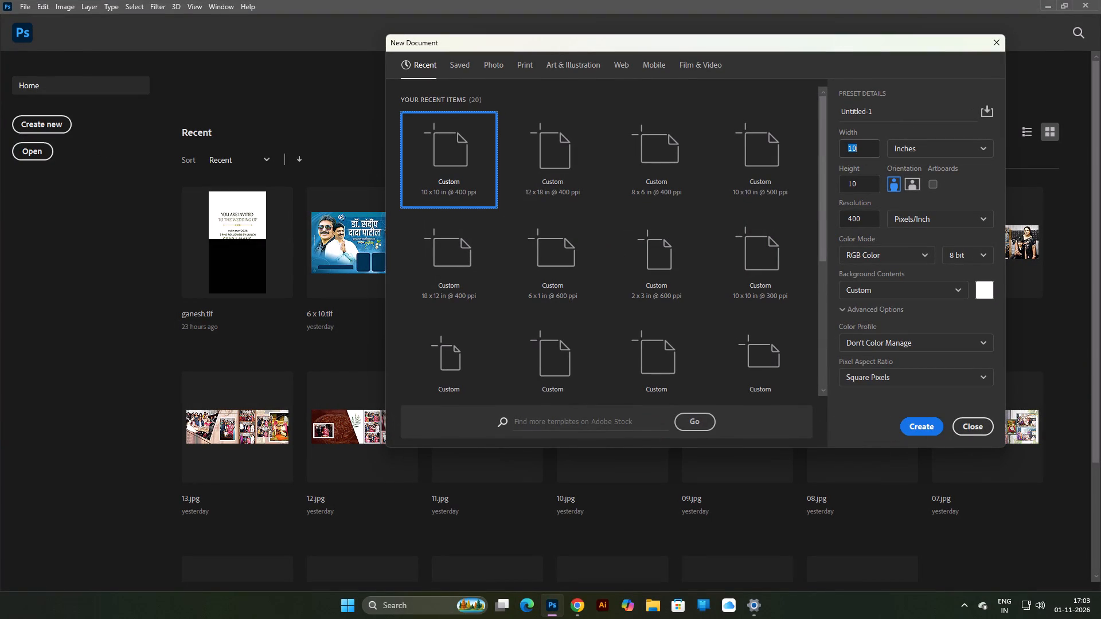
{"action": "key", "text": "1"}
{"action": "double_click", "coordinate": [853, 146]}
{"action": "type", "text": "12"}
{"action": "double_click", "coordinate": [856, 182]}
{"action": "type", "text": "18"}
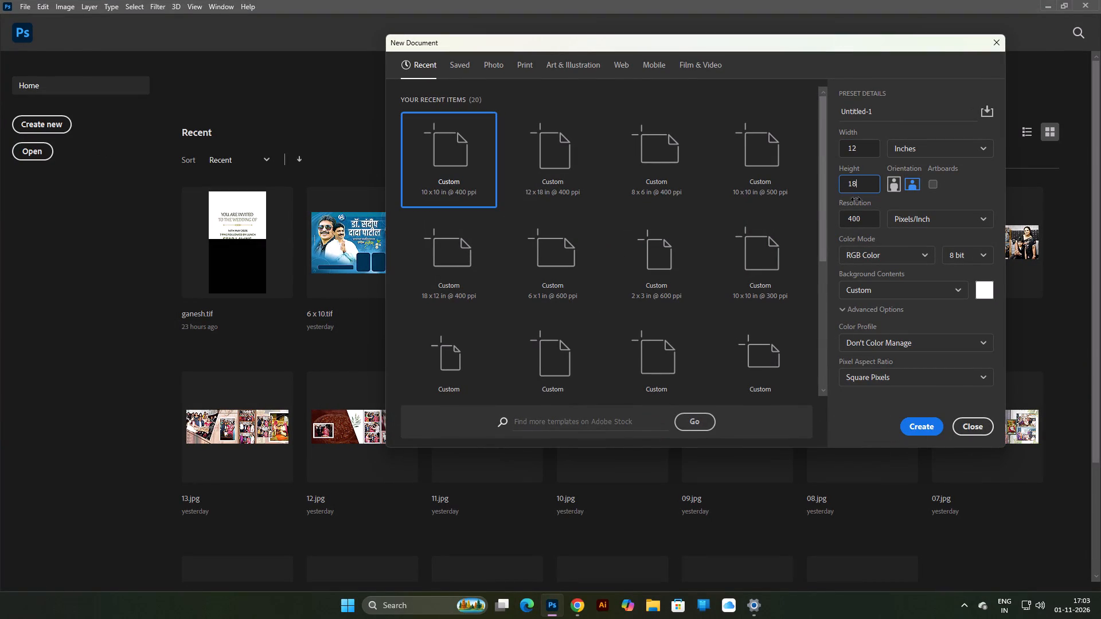
{"action": "left_click", "coordinate": [892, 182]}
{"action": "left_click", "coordinate": [920, 431]}
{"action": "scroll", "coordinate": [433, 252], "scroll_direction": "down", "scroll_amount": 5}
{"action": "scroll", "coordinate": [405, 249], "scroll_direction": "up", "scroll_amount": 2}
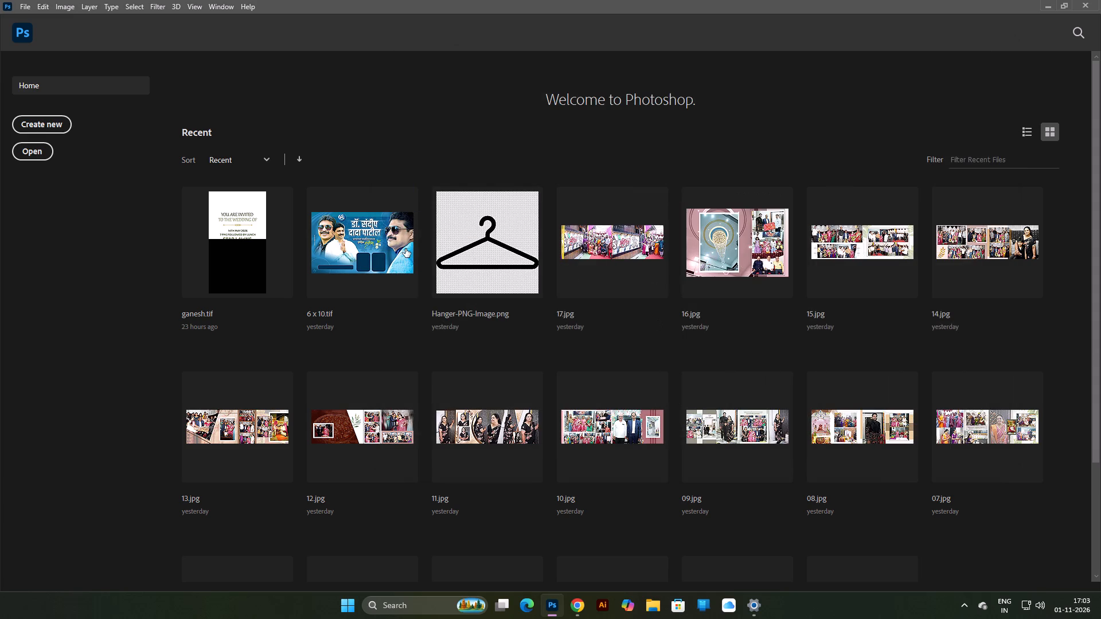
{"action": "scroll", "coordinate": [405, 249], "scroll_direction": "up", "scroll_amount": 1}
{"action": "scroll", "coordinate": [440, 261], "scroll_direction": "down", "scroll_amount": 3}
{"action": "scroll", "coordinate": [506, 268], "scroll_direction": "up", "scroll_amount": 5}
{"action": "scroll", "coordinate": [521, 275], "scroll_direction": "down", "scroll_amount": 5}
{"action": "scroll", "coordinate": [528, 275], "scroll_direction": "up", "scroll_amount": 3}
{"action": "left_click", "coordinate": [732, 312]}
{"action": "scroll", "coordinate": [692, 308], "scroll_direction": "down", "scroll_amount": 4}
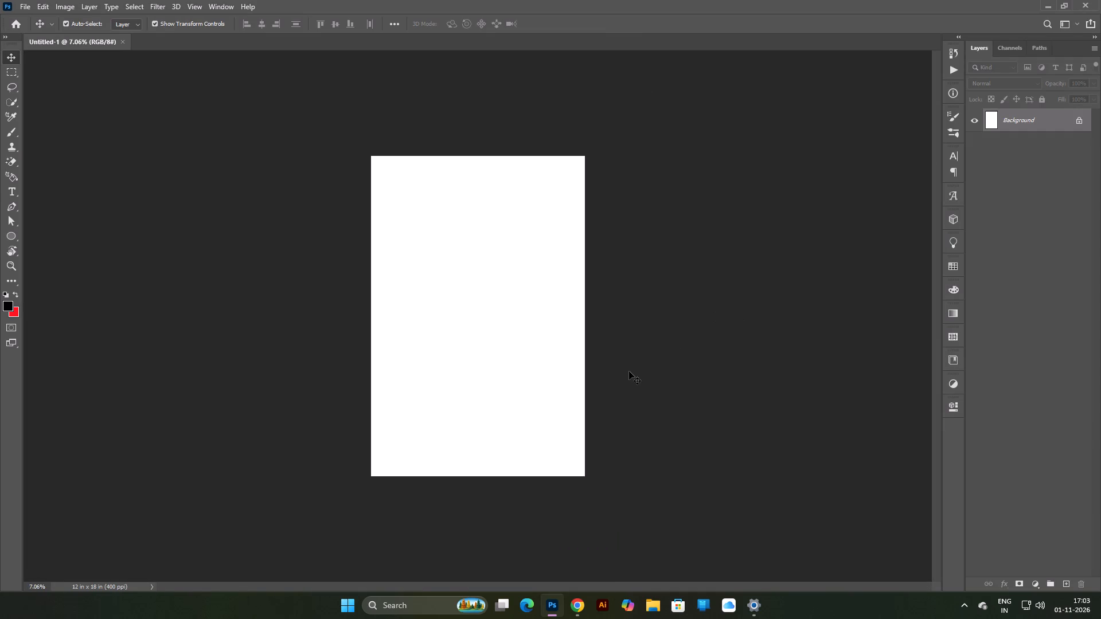
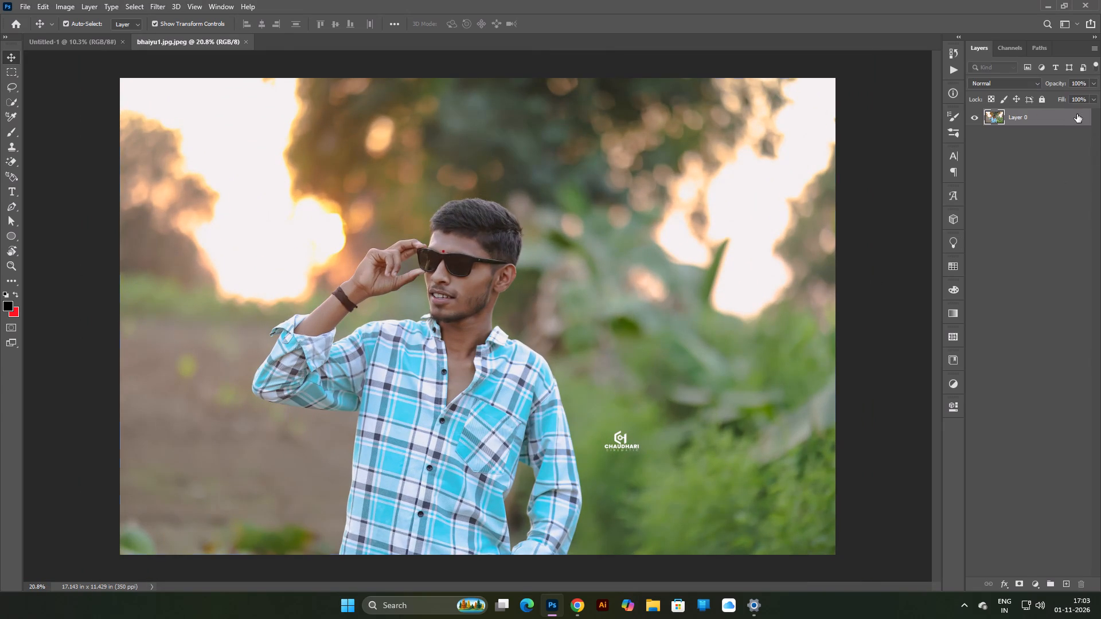
Remove the background from the photo of the man in sunglasses with the Remove Background quick action.
{"action": "left_click", "coordinate": [957, 410]}
{"action": "scroll", "coordinate": [880, 507], "scroll_direction": "down", "scroll_amount": 2}
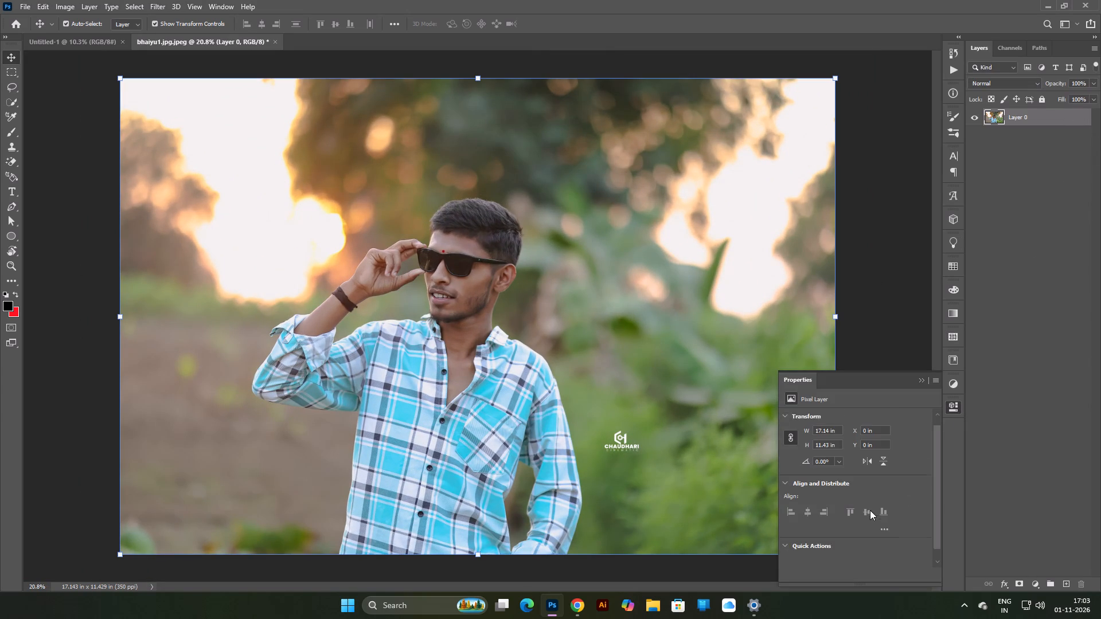
{"action": "scroll", "coordinate": [870, 510], "scroll_direction": "down", "scroll_amount": 2}
{"action": "left_click", "coordinate": [853, 535]}
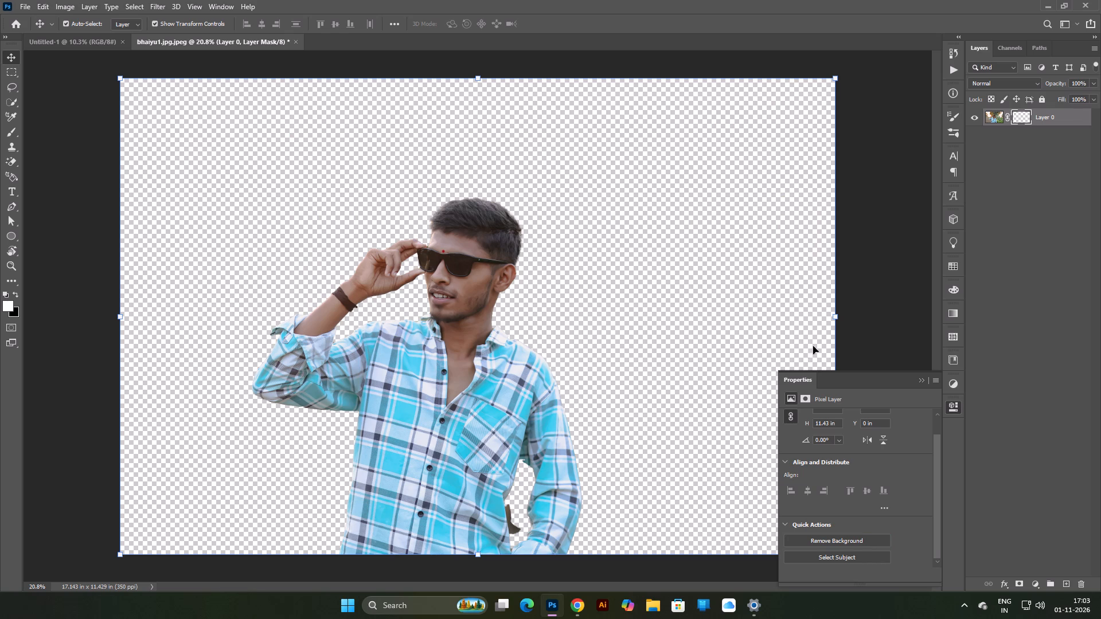
{"action": "left_click", "coordinate": [920, 382]}
{"action": "left_click", "coordinate": [923, 327]}
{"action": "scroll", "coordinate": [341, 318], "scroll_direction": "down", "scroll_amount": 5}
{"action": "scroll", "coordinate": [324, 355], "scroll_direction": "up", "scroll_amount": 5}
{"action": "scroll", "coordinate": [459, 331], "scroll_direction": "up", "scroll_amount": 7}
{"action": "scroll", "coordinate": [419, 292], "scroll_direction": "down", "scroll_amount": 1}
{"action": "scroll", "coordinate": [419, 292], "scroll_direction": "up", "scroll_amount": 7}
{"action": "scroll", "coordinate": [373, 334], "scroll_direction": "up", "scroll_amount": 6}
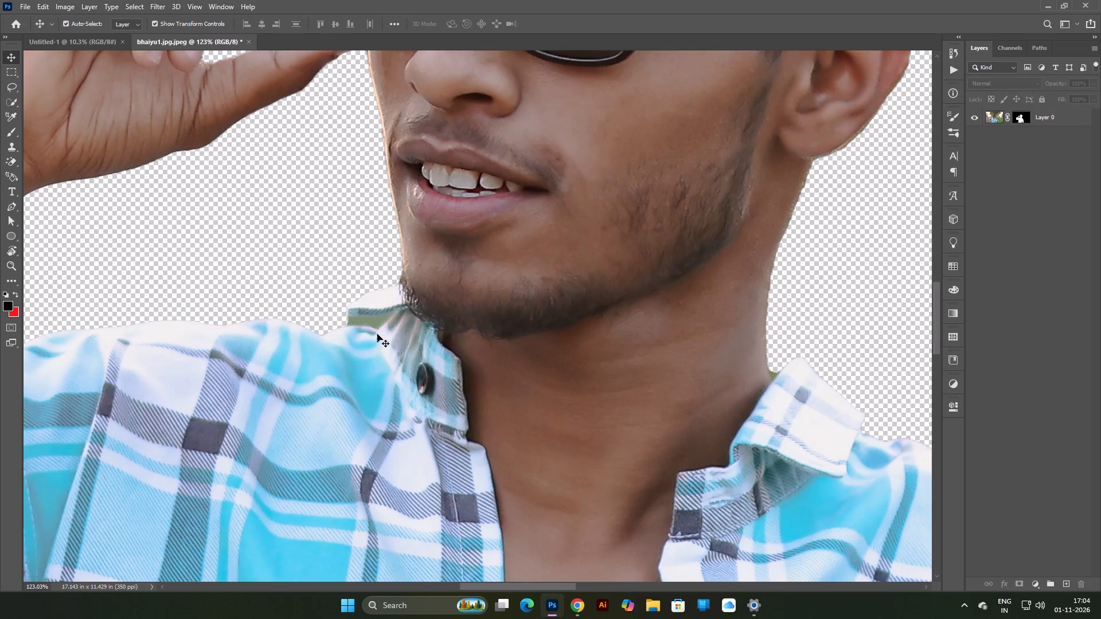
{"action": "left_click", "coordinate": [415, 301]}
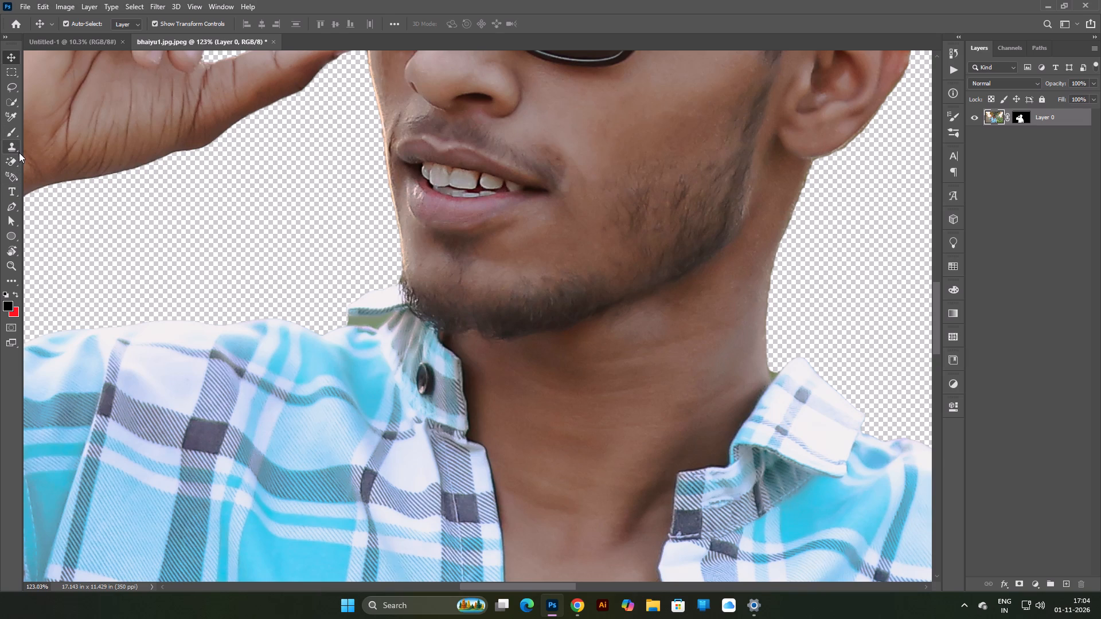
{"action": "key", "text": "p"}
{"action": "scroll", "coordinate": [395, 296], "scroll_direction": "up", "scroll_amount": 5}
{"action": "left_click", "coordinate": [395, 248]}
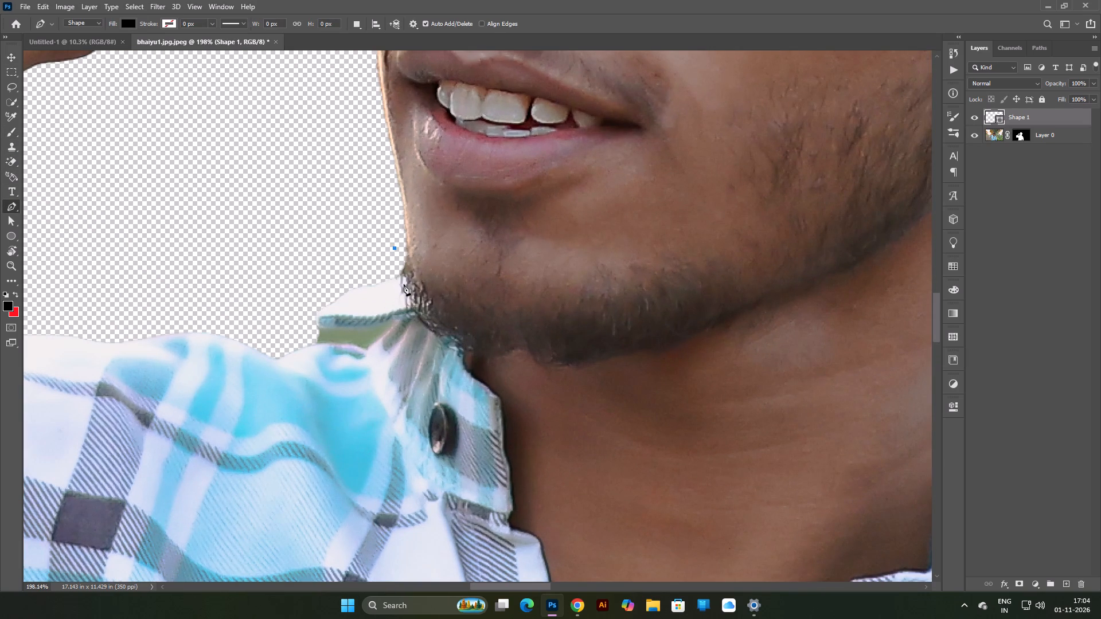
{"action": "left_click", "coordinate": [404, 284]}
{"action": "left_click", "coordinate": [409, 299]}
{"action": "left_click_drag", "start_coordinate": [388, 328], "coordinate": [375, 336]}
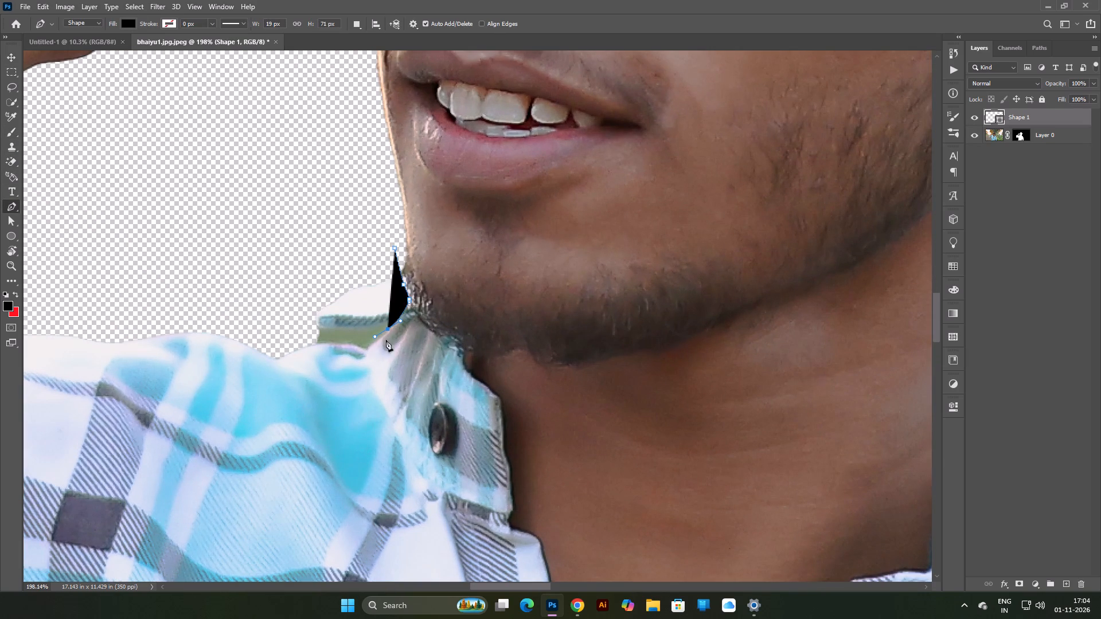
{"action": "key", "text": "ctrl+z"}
Switch the Pen tool to Path mode and delete the unfinished shape beside the chin.
{"action": "left_click", "coordinate": [96, 21]}
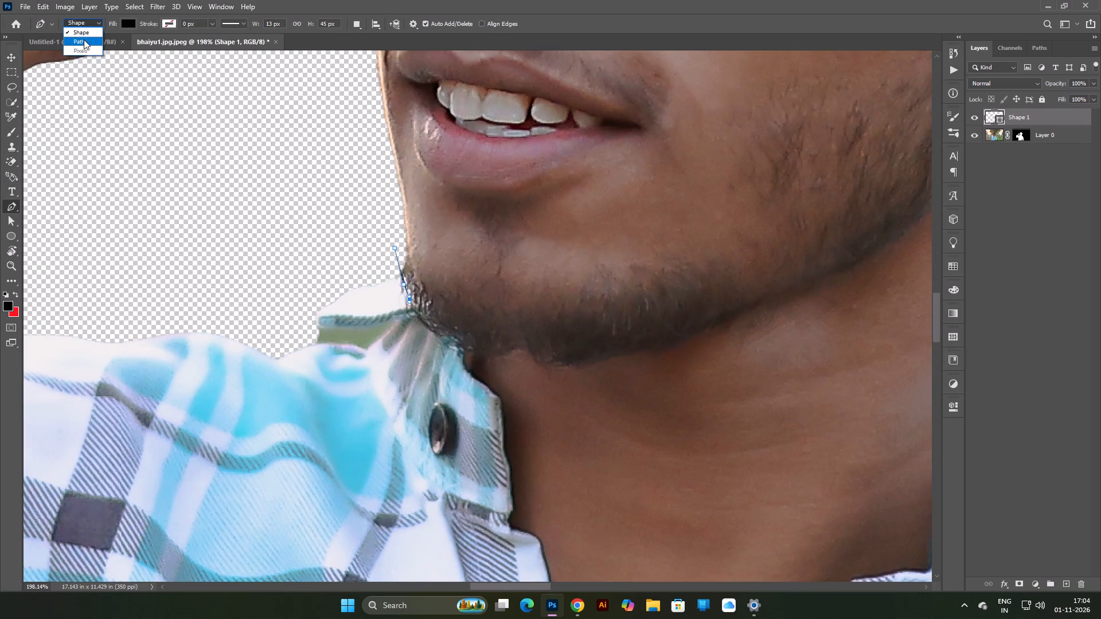
{"action": "left_click", "coordinate": [84, 41]}
{"action": "key", "text": "Delete"}
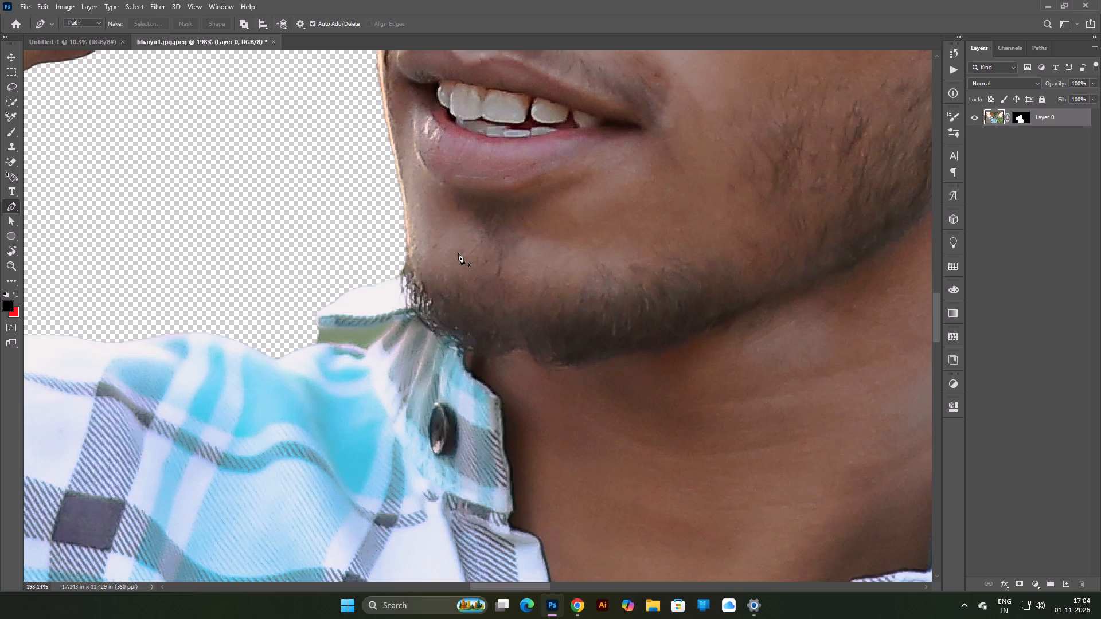
Trace the leftover collar and green background patch beside the chin with a Pen path, delete it from Layer 0, and deselect.
{"action": "left_click", "coordinate": [402, 257]}
{"action": "left_click", "coordinate": [417, 300]}
{"action": "left_click_drag", "start_coordinate": [391, 327], "coordinate": [386, 334]}
{"action": "left_click_drag", "start_coordinate": [365, 349], "coordinate": [353, 349]}
{"action": "left_click_drag", "start_coordinate": [322, 343], "coordinate": [316, 345]}
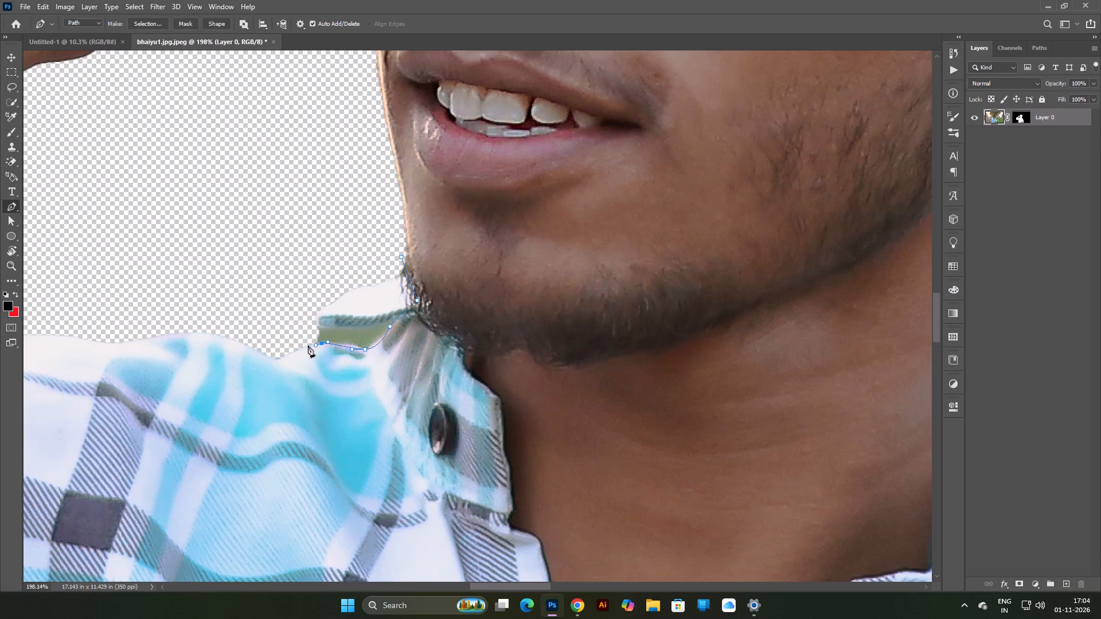
{"action": "left_click_drag", "start_coordinate": [298, 338], "coordinate": [296, 310]}
{"action": "left_click_drag", "start_coordinate": [302, 280], "coordinate": [339, 244]}
{"action": "left_click_drag", "start_coordinate": [348, 242], "coordinate": [373, 242]}
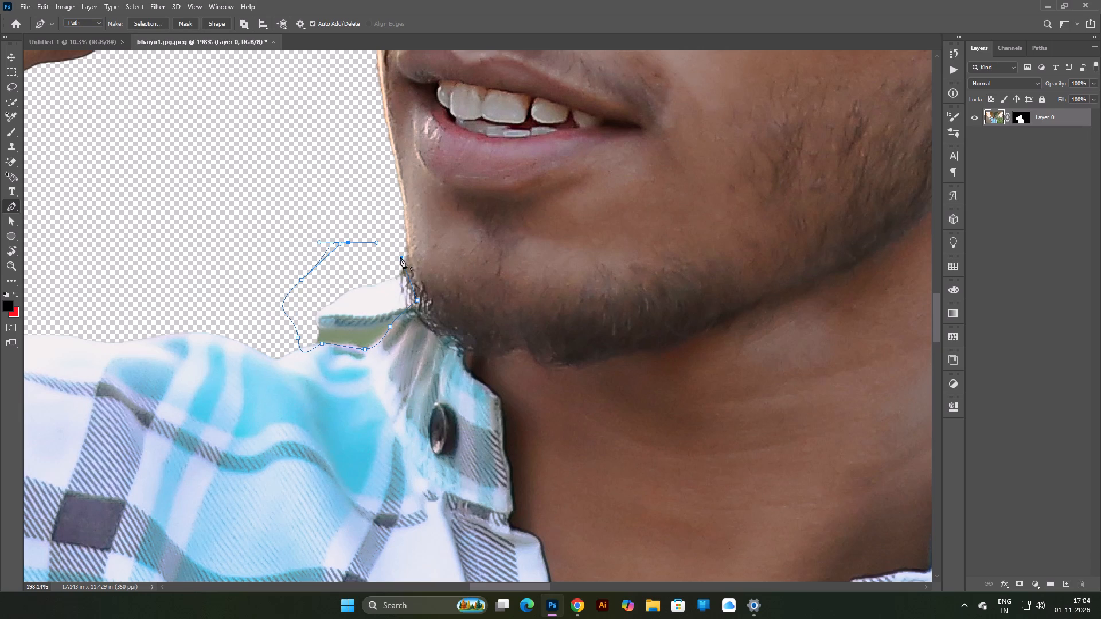
{"action": "left_click", "coordinate": [400, 257]}
{"action": "key", "text": "ctrl+Return"}
{"action": "key", "text": "Delete"}
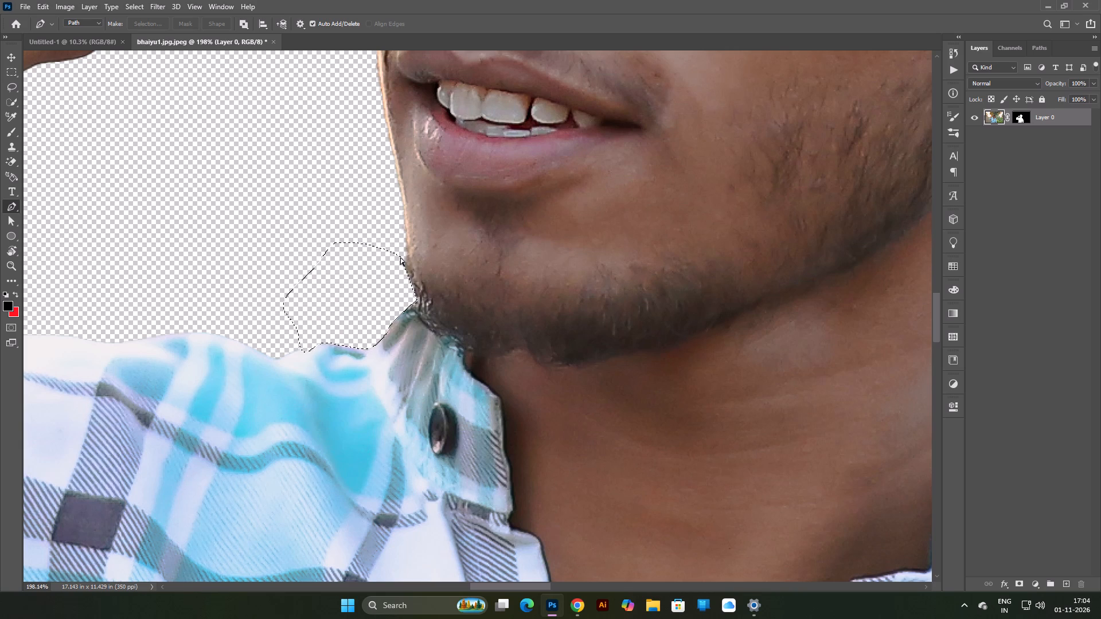
{"action": "key", "text": "ctrl+d"}
Trace the dark background remnant between the shirt and the bent arm with a Pen path, delete it from Layer 0, and deselect.
{"action": "scroll", "coordinate": [400, 257], "scroll_direction": "down", "scroll_amount": 10}
{"action": "key", "text": "ctrl+0"}
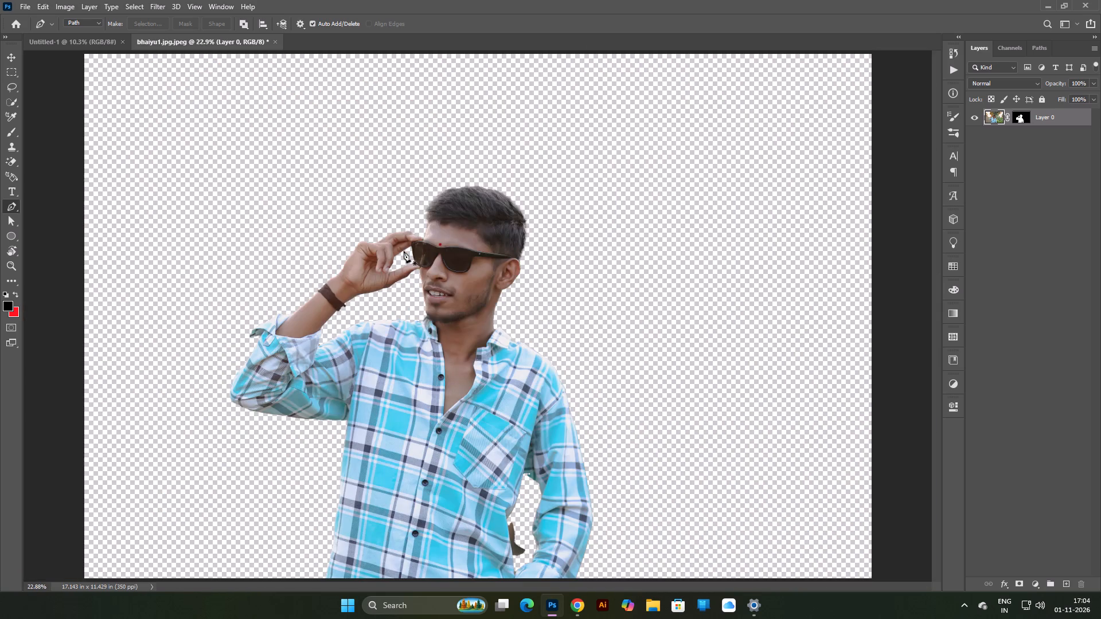
{"action": "scroll", "coordinate": [509, 378], "scroll_direction": "up", "scroll_amount": 18}
{"action": "scroll", "coordinate": [483, 310], "scroll_direction": "down", "scroll_amount": 11}
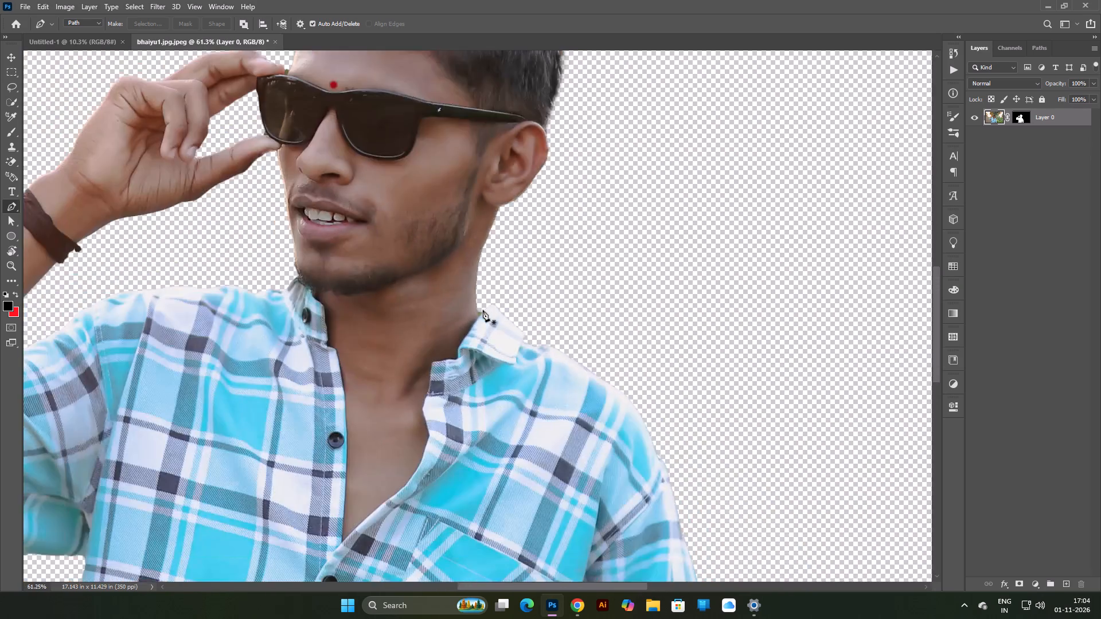
{"action": "scroll", "coordinate": [483, 310], "scroll_direction": "down", "scroll_amount": 11}
{"action": "scroll", "coordinate": [530, 492], "scroll_direction": "up", "scroll_amount": 17}
{"action": "key", "text": "space"}
{"action": "key", "text": "space"}
{"action": "key", "text": "space"}
{"action": "key", "text": "space"}
{"action": "key", "text": "space"}
{"action": "left_click_drag", "start_coordinate": [496, 551], "coordinate": [462, 328]}
{"action": "left_click", "coordinate": [442, 296]}
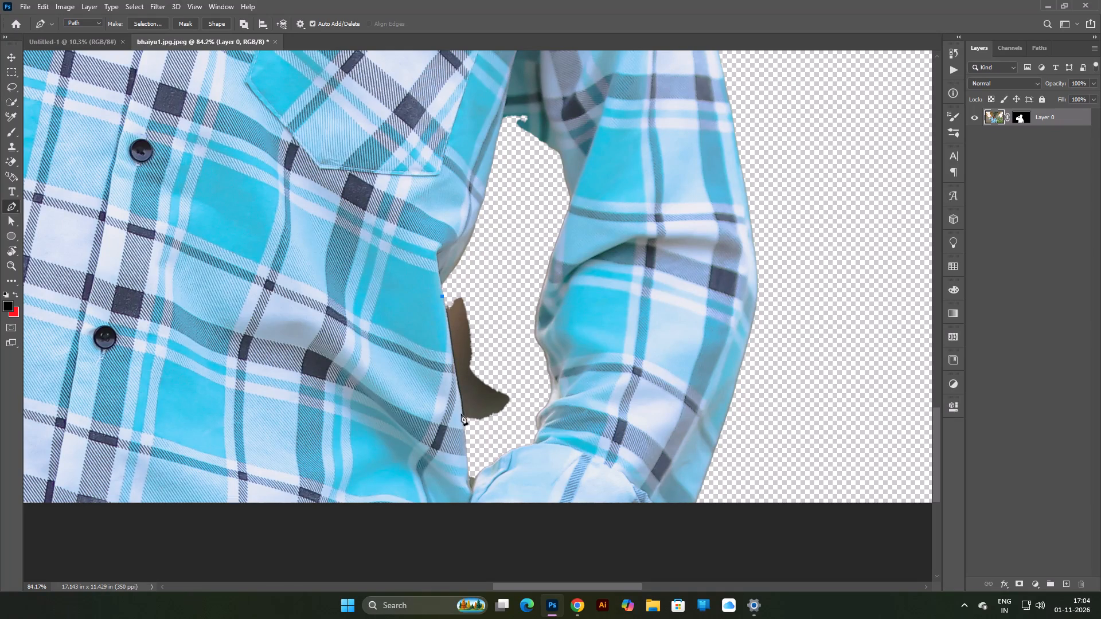
{"action": "left_click", "coordinate": [463, 419]}
{"action": "left_click", "coordinate": [470, 488]}
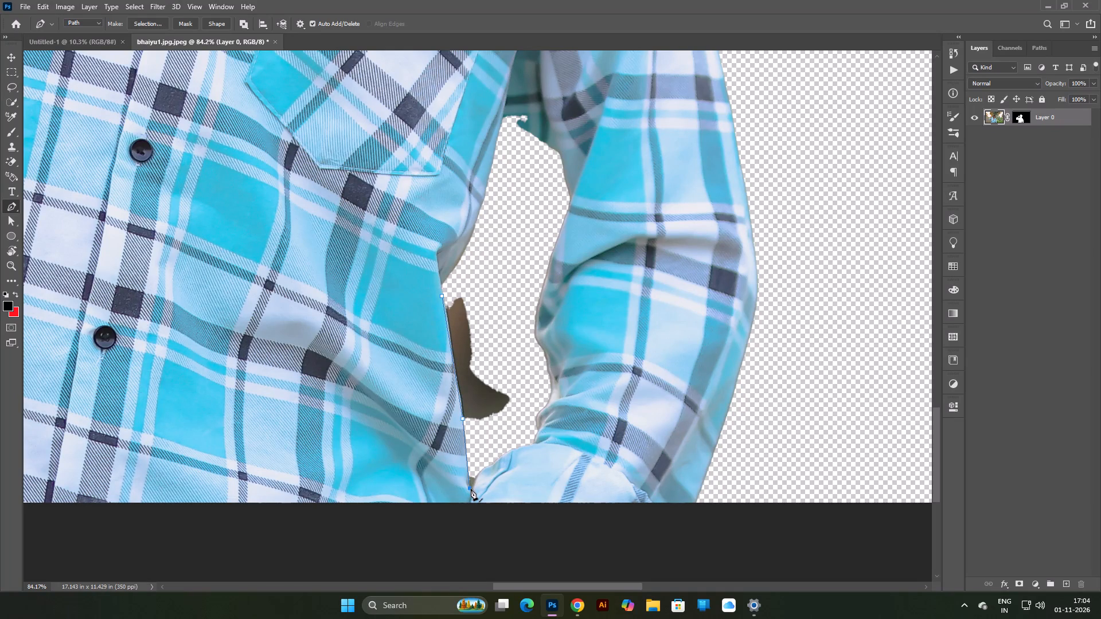
{"action": "left_click", "coordinate": [473, 489]}
{"action": "left_click_drag", "start_coordinate": [477, 475], "coordinate": [482, 464]}
{"action": "left_click_drag", "start_coordinate": [506, 420], "coordinate": [513, 407]}
{"action": "left_click_drag", "start_coordinate": [523, 368], "coordinate": [513, 348]}
{"action": "left_click_drag", "start_coordinate": [490, 324], "coordinate": [485, 312]}
{"action": "left_click", "coordinate": [477, 287]}
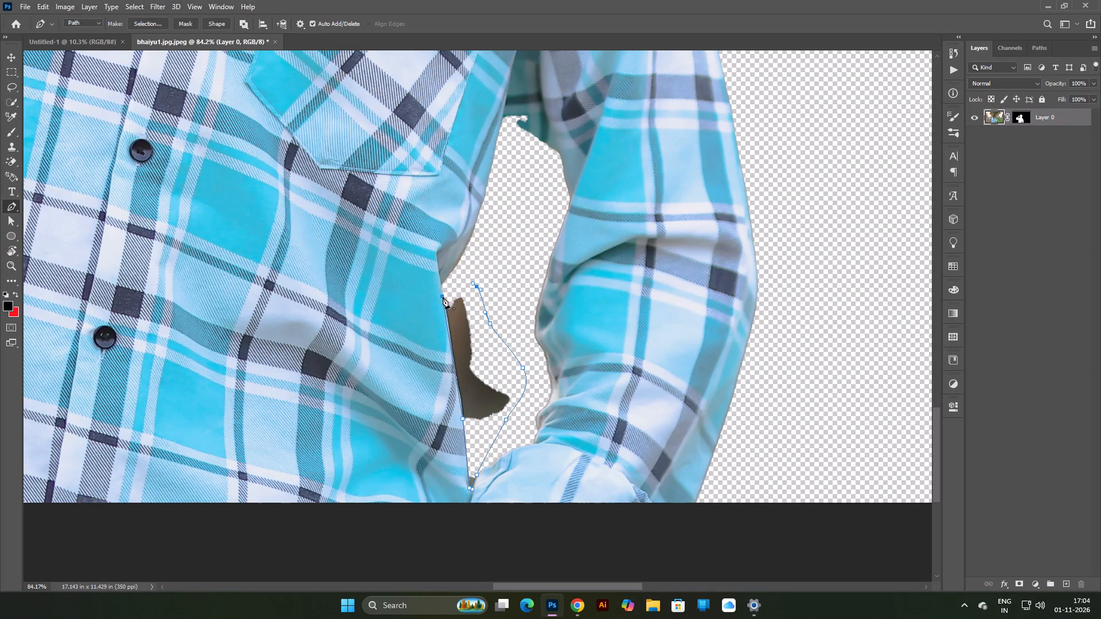
{"action": "left_click", "coordinate": [443, 297]}
{"action": "key", "text": "ctrl+Return"}
{"action": "key", "text": "Delete"}
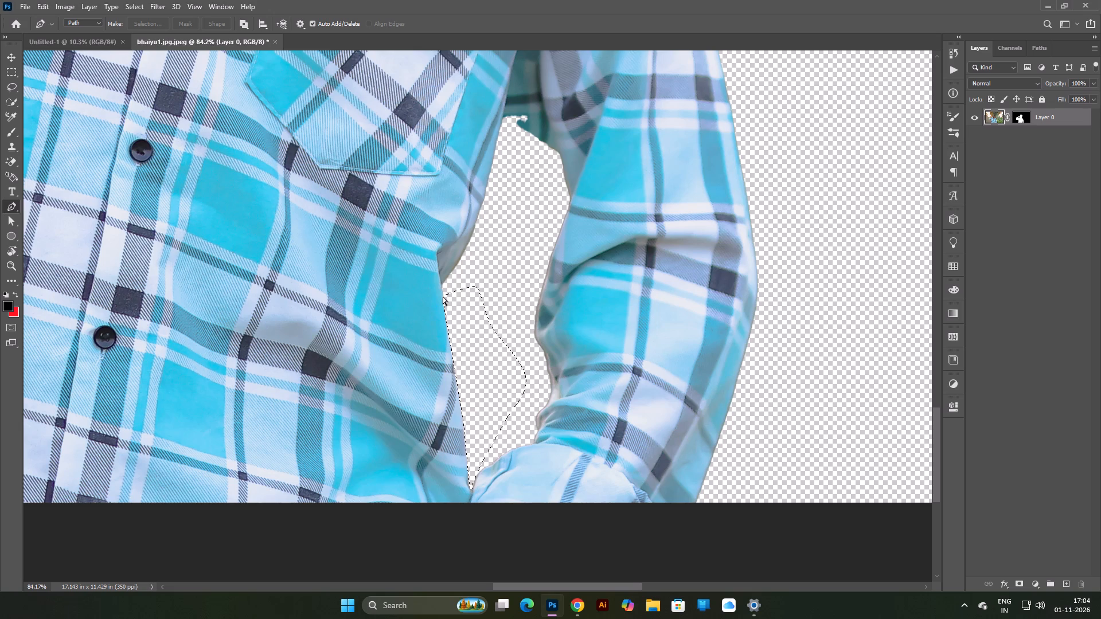
{"action": "key", "text": "ctrl+d"}
Convert the masked cut-out on Layer 0 to a Smart Object.
{"action": "scroll", "coordinate": [462, 319], "scroll_direction": "down", "scroll_amount": 13}
{"action": "scroll", "coordinate": [346, 302], "scroll_direction": "down", "scroll_amount": 6}
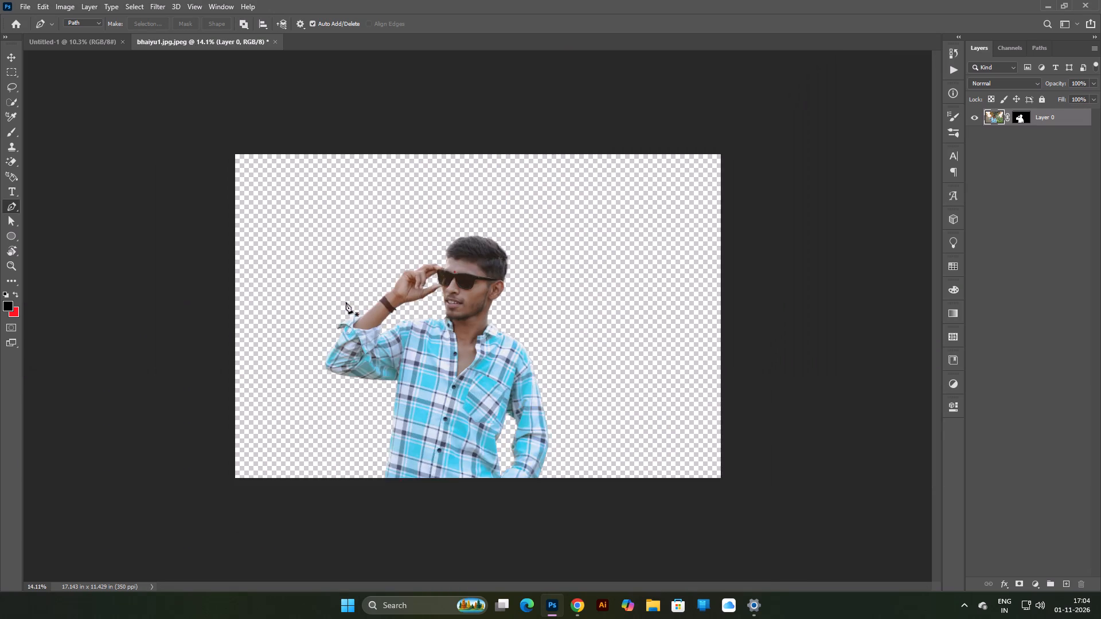
{"action": "scroll", "coordinate": [372, 301], "scroll_direction": "up", "scroll_amount": 5}
{"action": "scroll", "coordinate": [423, 269], "scroll_direction": "up", "scroll_amount": 7}
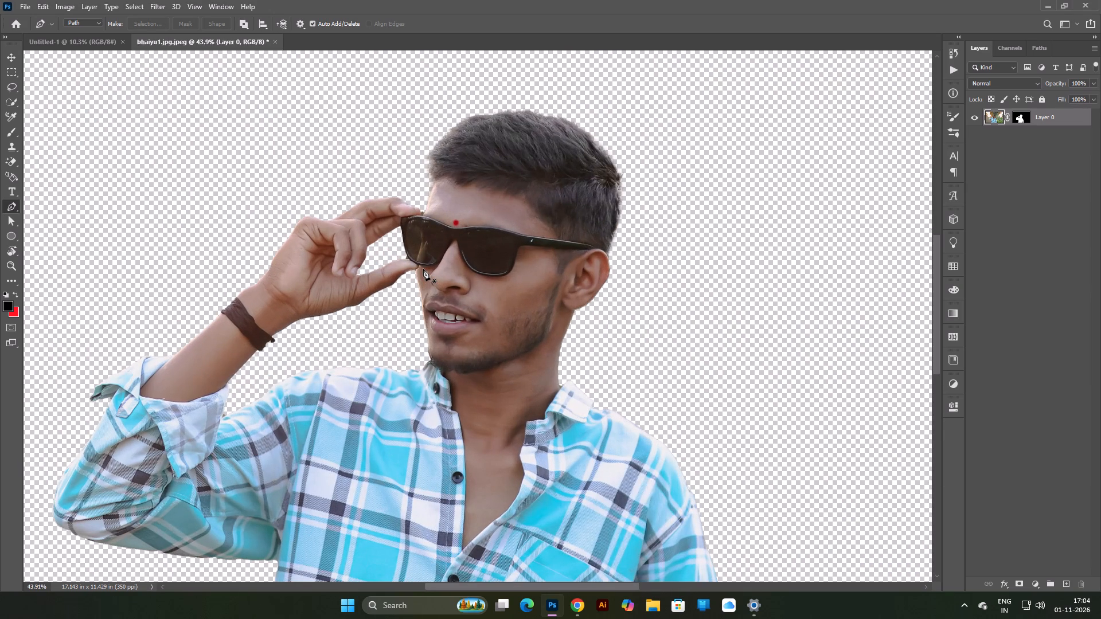
{"action": "scroll", "coordinate": [414, 273], "scroll_direction": "down", "scroll_amount": 2}
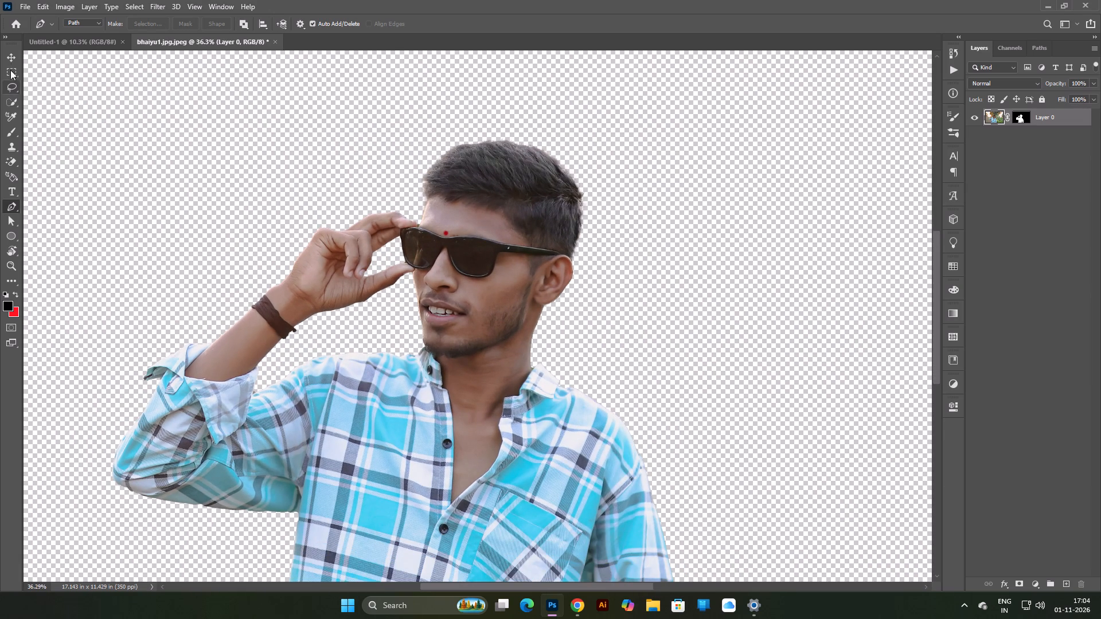
{"action": "left_click", "coordinate": [12, 50]}
{"action": "scroll", "coordinate": [464, 273], "scroll_direction": "down", "scroll_amount": 5}
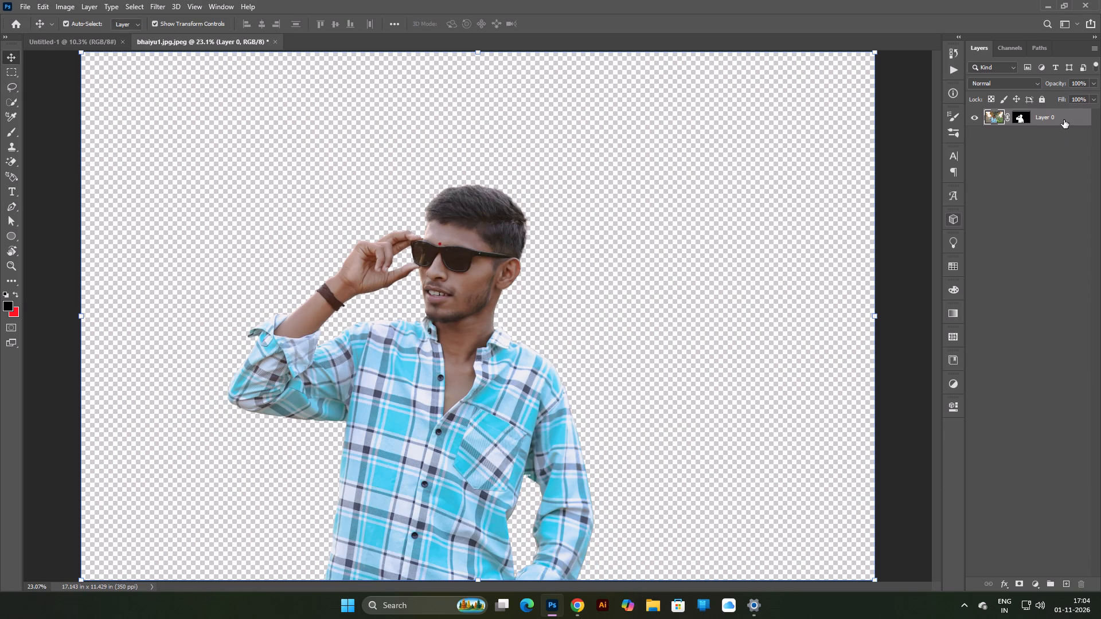
{"action": "right_click", "coordinate": [1064, 119]}
{"action": "left_click", "coordinate": [982, 263]}
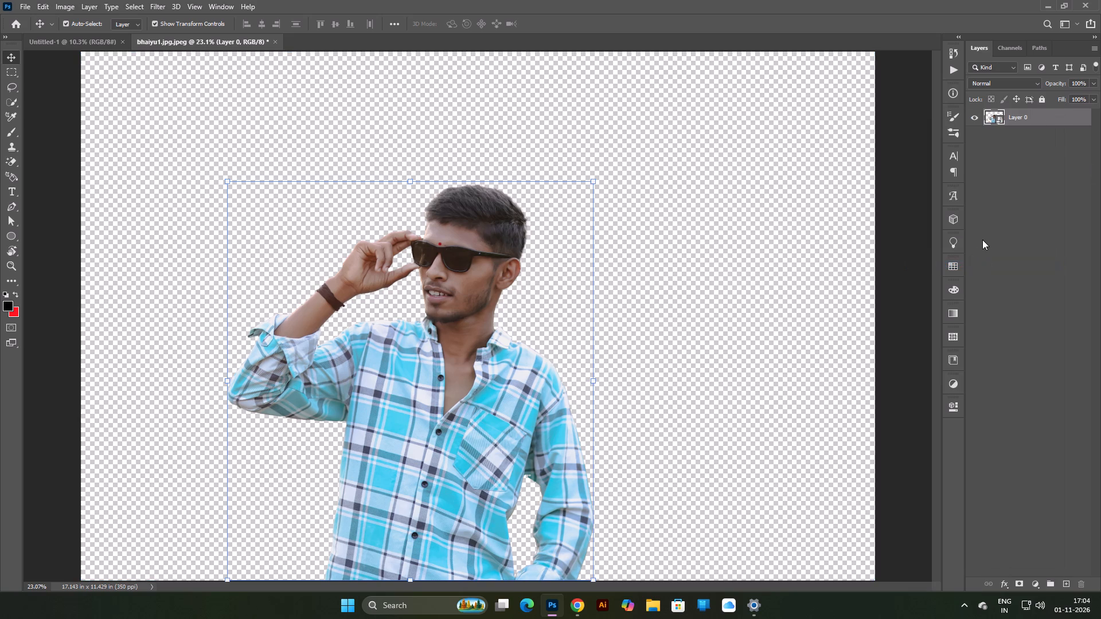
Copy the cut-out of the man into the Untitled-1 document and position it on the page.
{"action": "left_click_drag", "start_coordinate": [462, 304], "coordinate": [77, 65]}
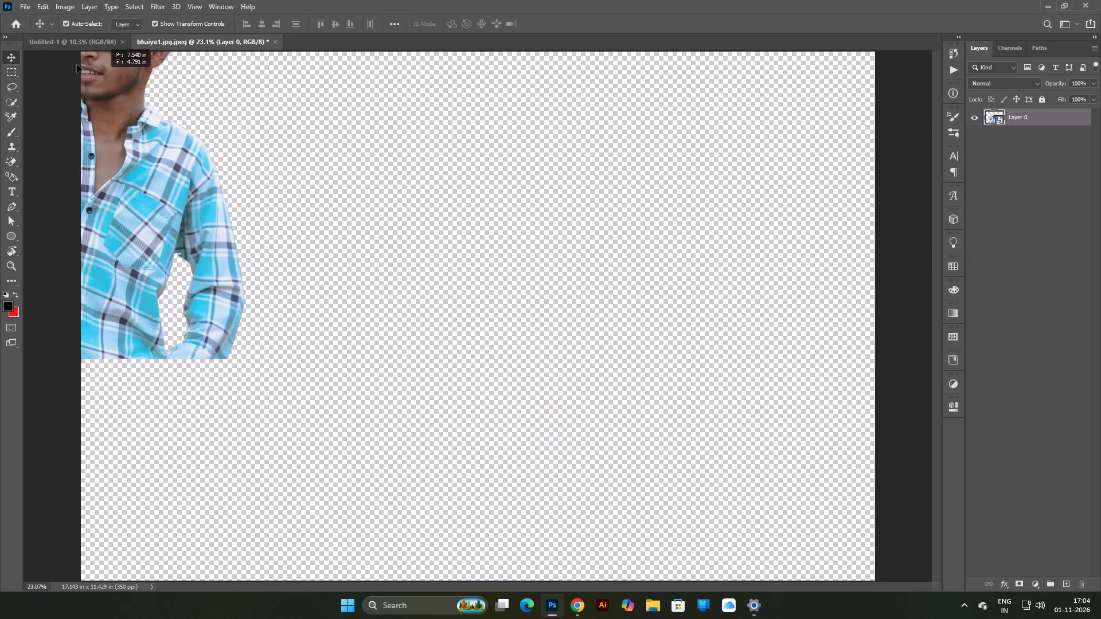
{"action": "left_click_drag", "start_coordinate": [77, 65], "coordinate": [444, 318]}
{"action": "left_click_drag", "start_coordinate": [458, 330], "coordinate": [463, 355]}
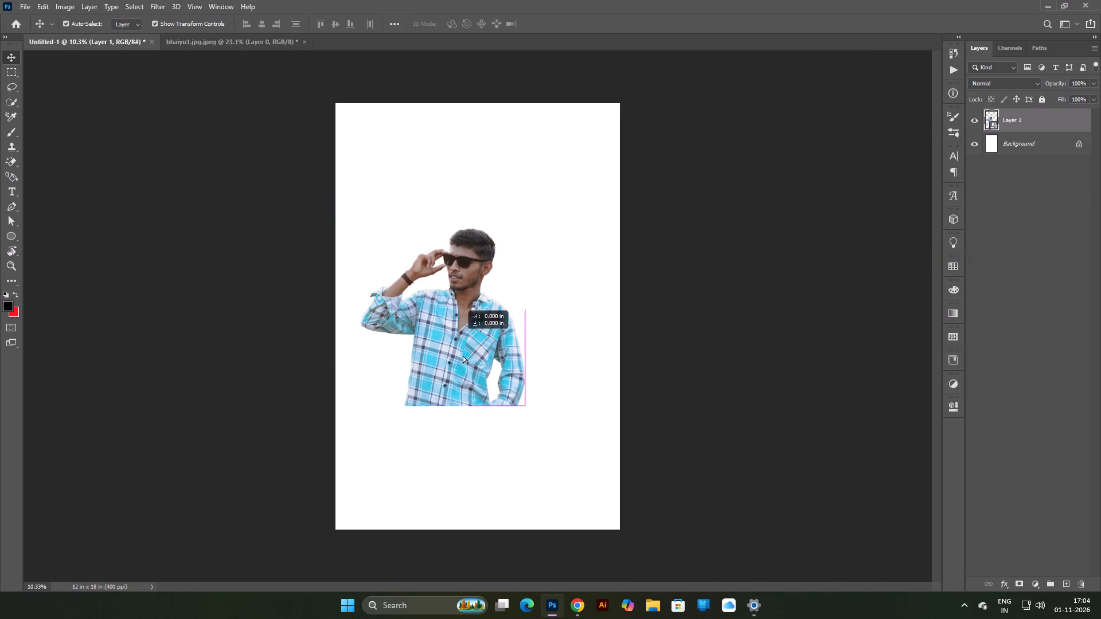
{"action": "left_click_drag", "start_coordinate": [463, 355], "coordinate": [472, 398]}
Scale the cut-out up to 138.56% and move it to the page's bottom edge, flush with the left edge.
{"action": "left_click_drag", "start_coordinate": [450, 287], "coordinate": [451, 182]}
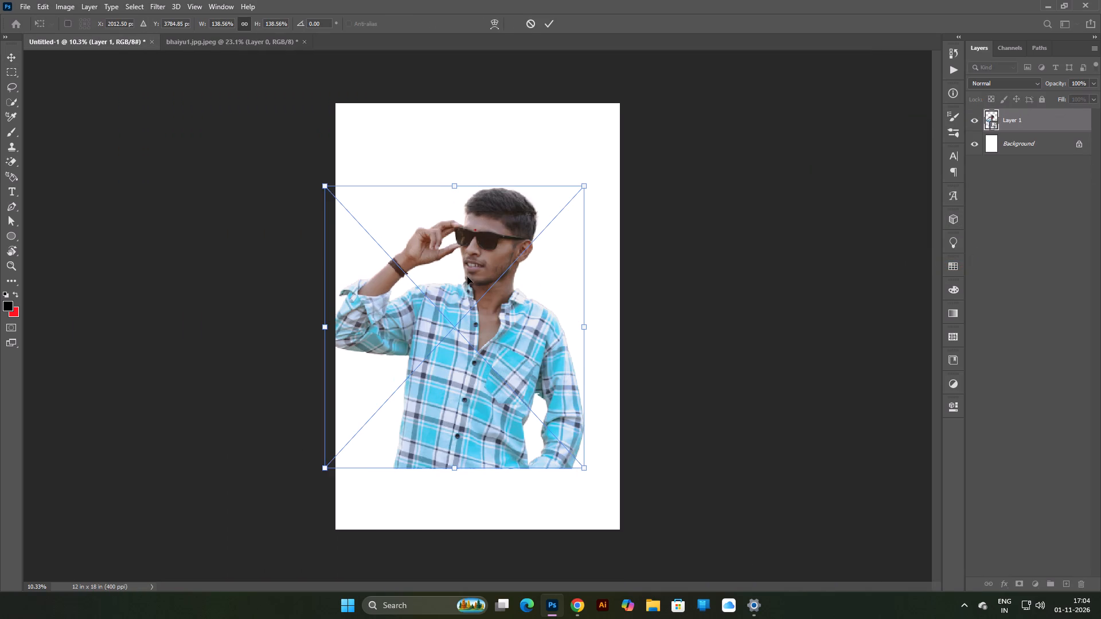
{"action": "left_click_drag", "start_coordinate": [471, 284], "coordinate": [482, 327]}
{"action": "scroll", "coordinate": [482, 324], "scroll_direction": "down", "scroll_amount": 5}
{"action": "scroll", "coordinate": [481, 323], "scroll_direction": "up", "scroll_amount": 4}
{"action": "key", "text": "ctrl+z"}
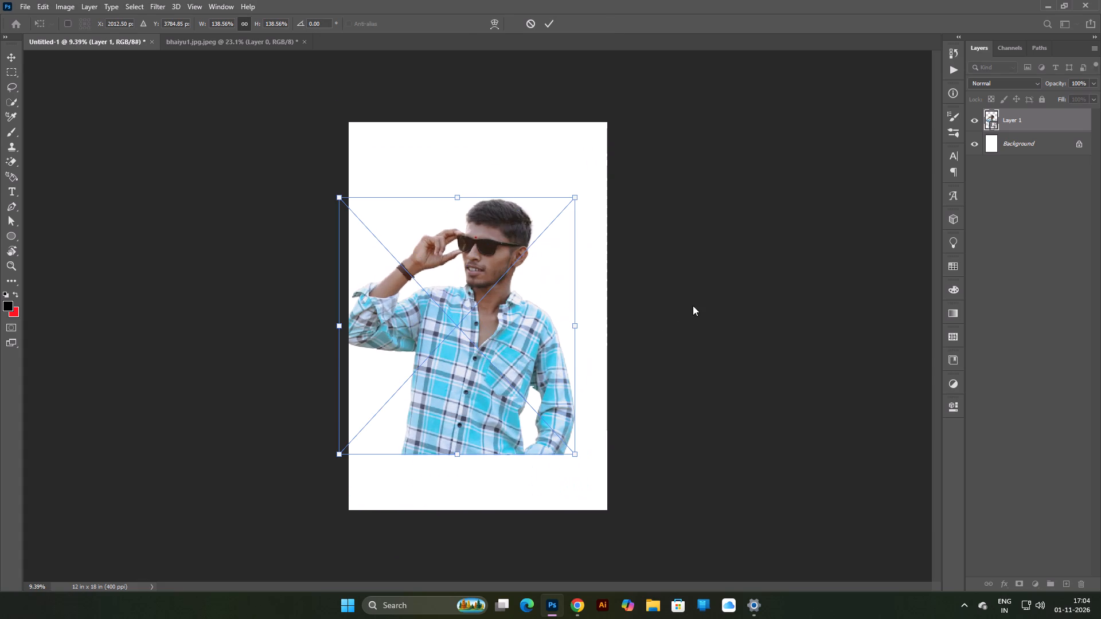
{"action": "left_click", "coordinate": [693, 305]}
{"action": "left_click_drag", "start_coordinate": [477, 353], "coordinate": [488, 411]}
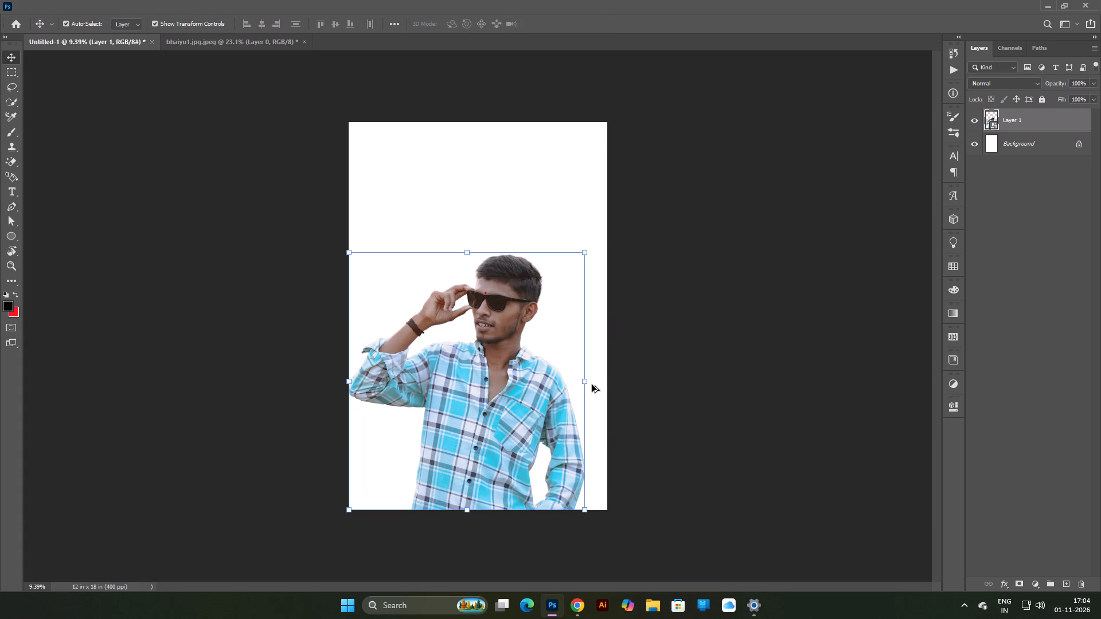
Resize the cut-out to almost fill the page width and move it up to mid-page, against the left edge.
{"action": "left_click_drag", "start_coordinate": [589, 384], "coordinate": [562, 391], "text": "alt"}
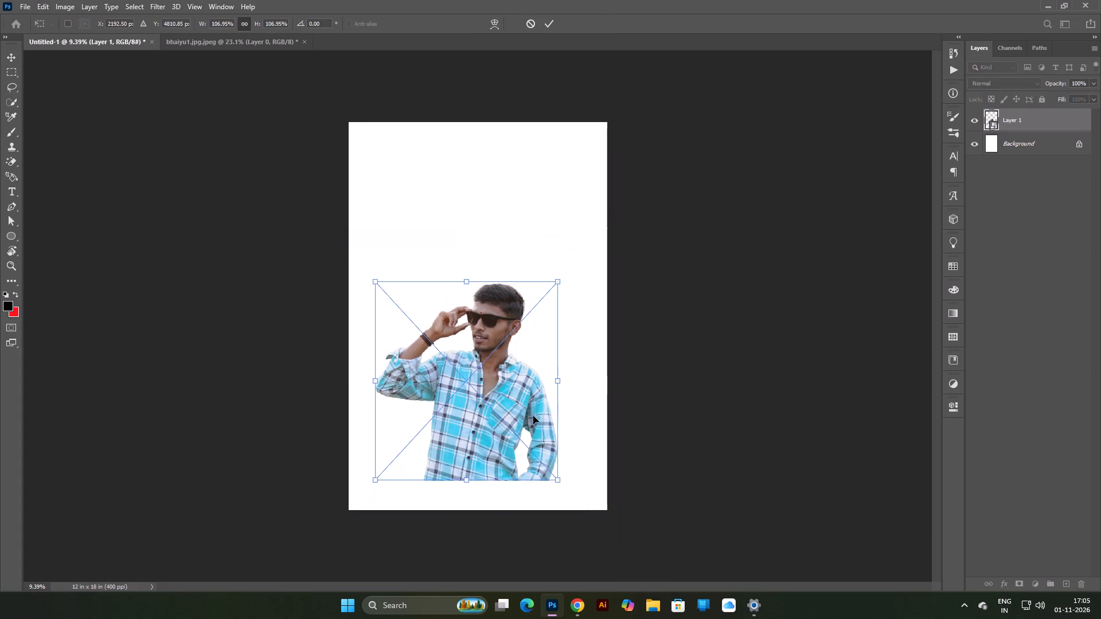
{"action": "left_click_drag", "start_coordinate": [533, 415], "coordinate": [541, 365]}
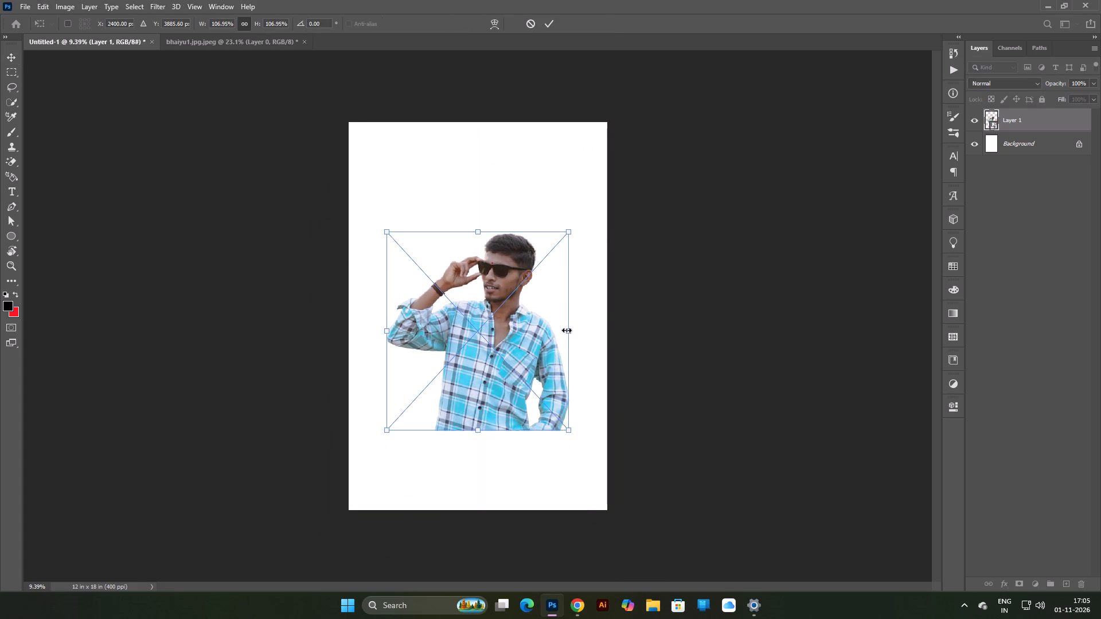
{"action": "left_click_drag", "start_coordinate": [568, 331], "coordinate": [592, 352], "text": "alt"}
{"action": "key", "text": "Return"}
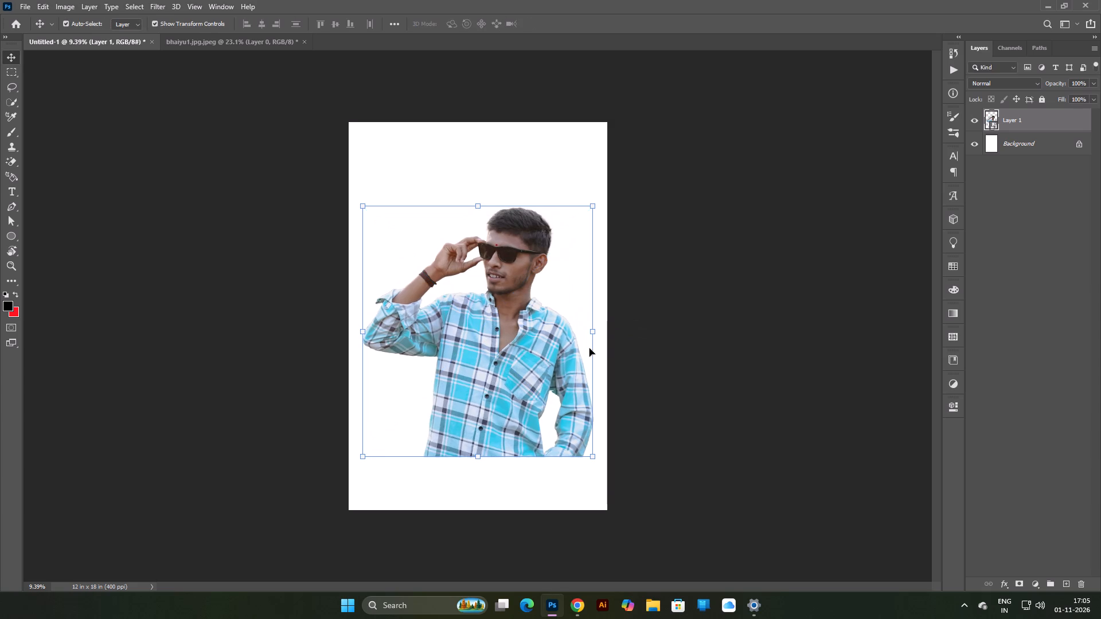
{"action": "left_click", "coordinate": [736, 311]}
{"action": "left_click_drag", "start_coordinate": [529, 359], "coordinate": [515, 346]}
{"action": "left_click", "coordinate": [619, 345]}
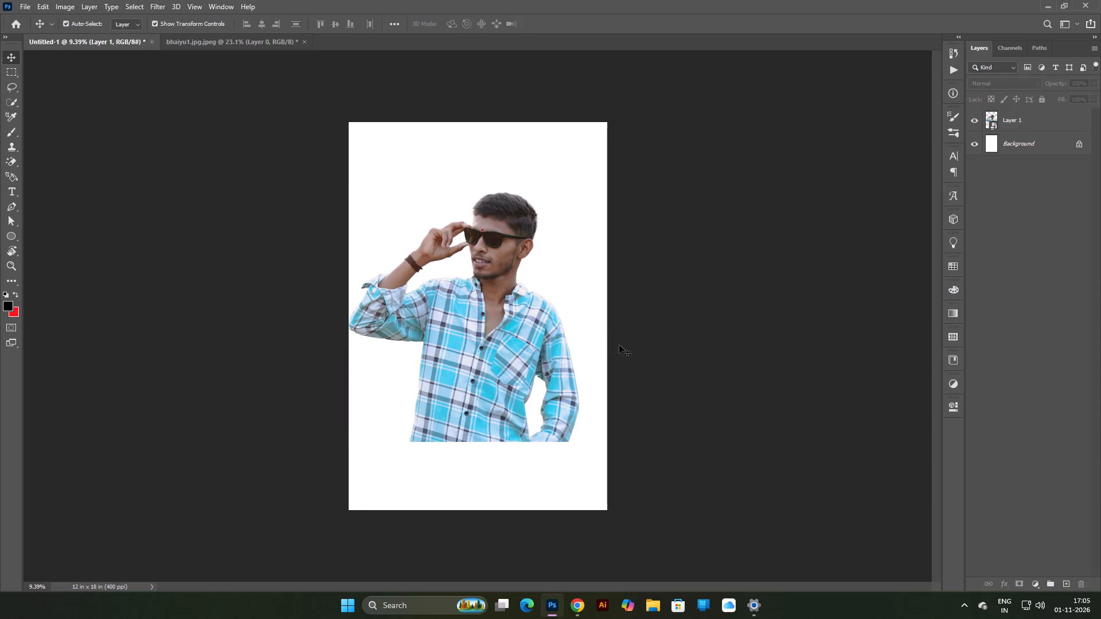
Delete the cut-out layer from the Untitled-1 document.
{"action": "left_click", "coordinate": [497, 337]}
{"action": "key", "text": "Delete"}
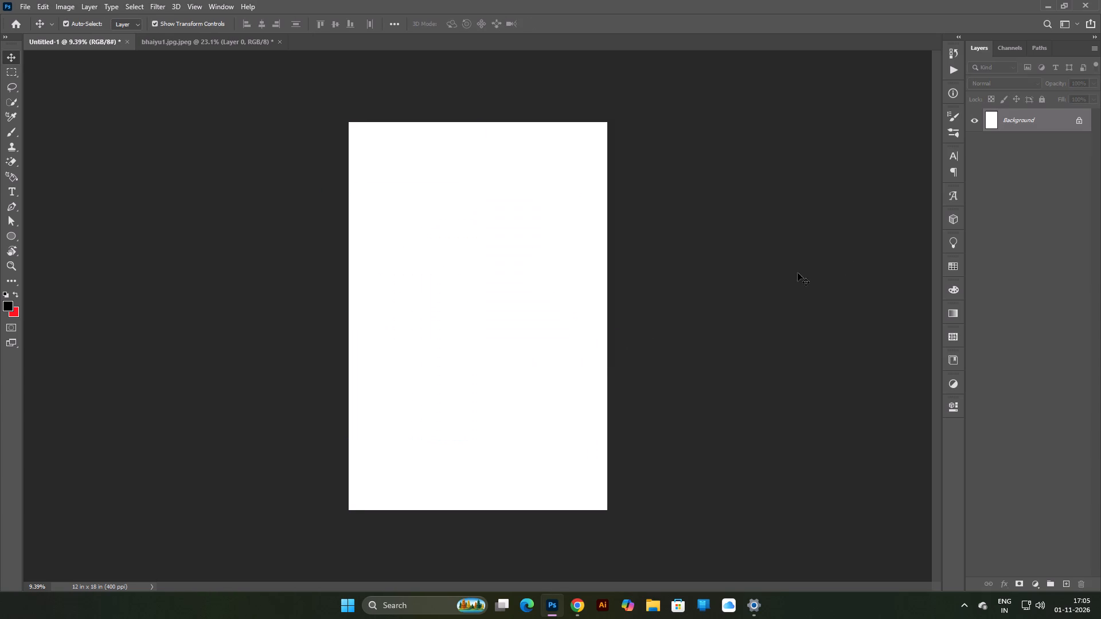
Rotate the blank Untitled-1 canvas by 90° into landscape orientation.
{"action": "left_click", "coordinate": [65, 11]}
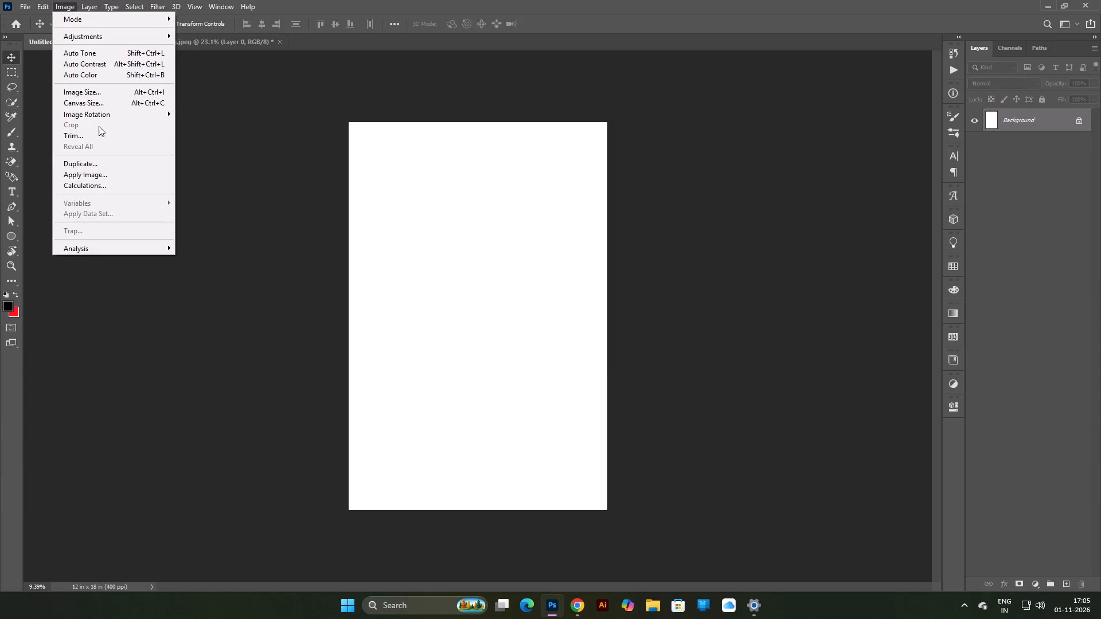
{"action": "left_click", "coordinate": [123, 113]}
{"action": "left_click", "coordinate": [223, 122]}
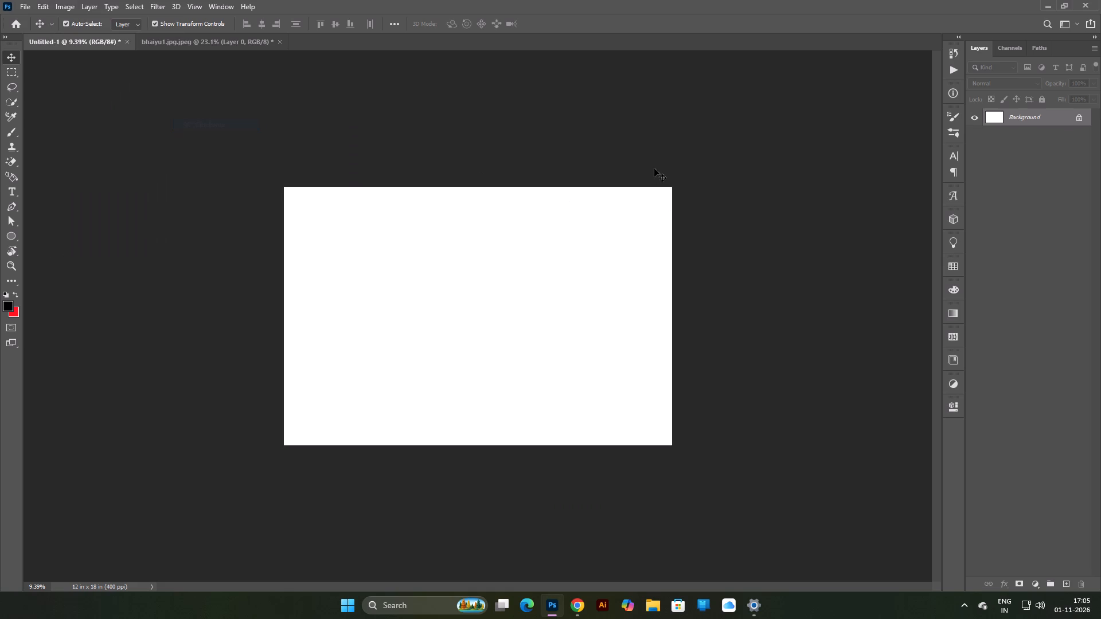
Copy the man's cut-out from the bhaiyu1 photo document onto the landscape Untitled-1 page, just beyond the centre.
{"action": "left_click", "coordinate": [654, 169]}
{"action": "left_click", "coordinate": [205, 41]}
{"action": "left_click", "coordinate": [790, 232]}
{"action": "left_click_drag", "start_coordinate": [445, 310], "coordinate": [220, 119]}
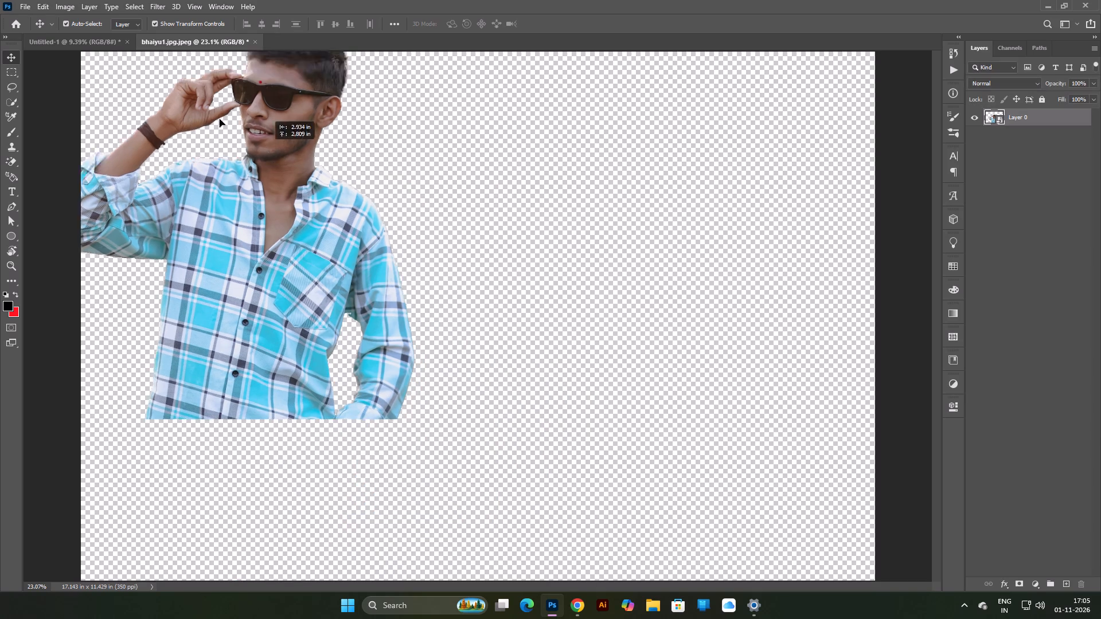
{"action": "left_click_drag", "start_coordinate": [220, 119], "coordinate": [519, 324]}
{"action": "left_click_drag", "start_coordinate": [525, 332], "coordinate": [524, 332]}
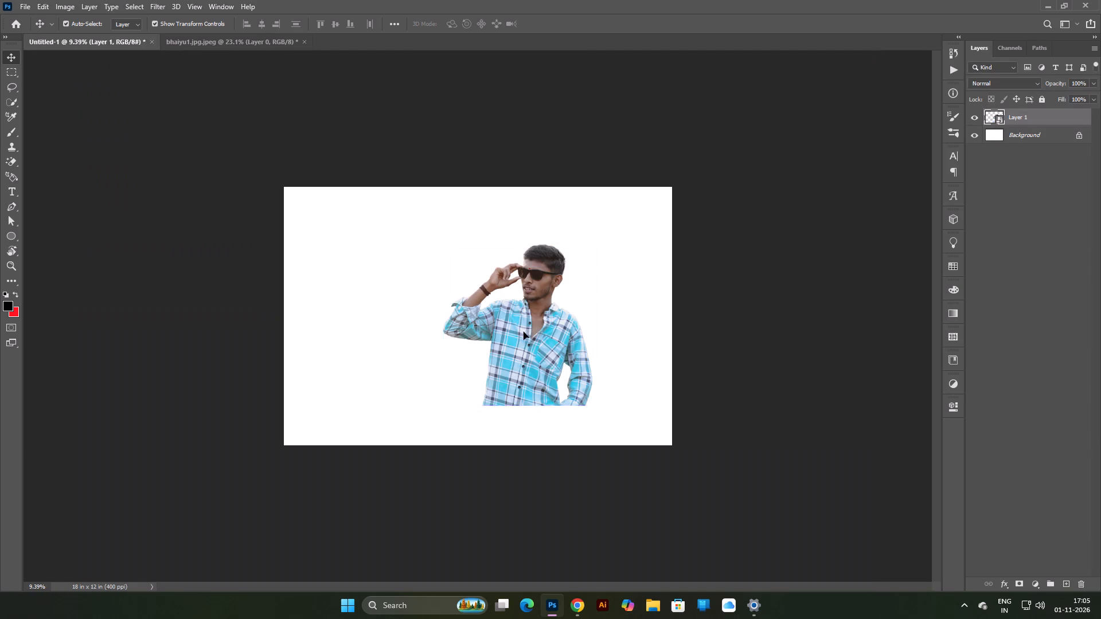
Scale the cut-out up to 129.16% and place it near the page centre, its base slightly below the page's bottom edge.
{"action": "left_click_drag", "start_coordinate": [524, 332], "coordinate": [509, 336]}
{"action": "left_click_drag", "start_coordinate": [576, 324], "coordinate": [611, 346], "text": "alt"}
{"action": "left_click_drag", "start_coordinate": [577, 324], "coordinate": [572, 331]}
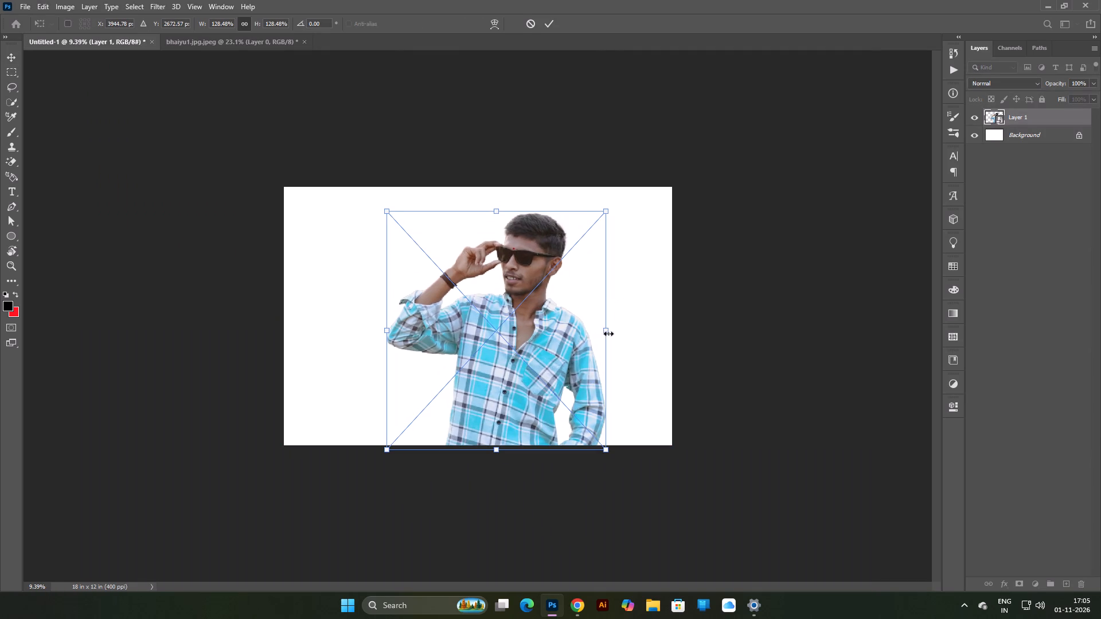
{"action": "left_click_drag", "start_coordinate": [608, 332], "coordinate": [603, 333], "text": "alt"}
{"action": "left_click", "coordinate": [583, 353]}
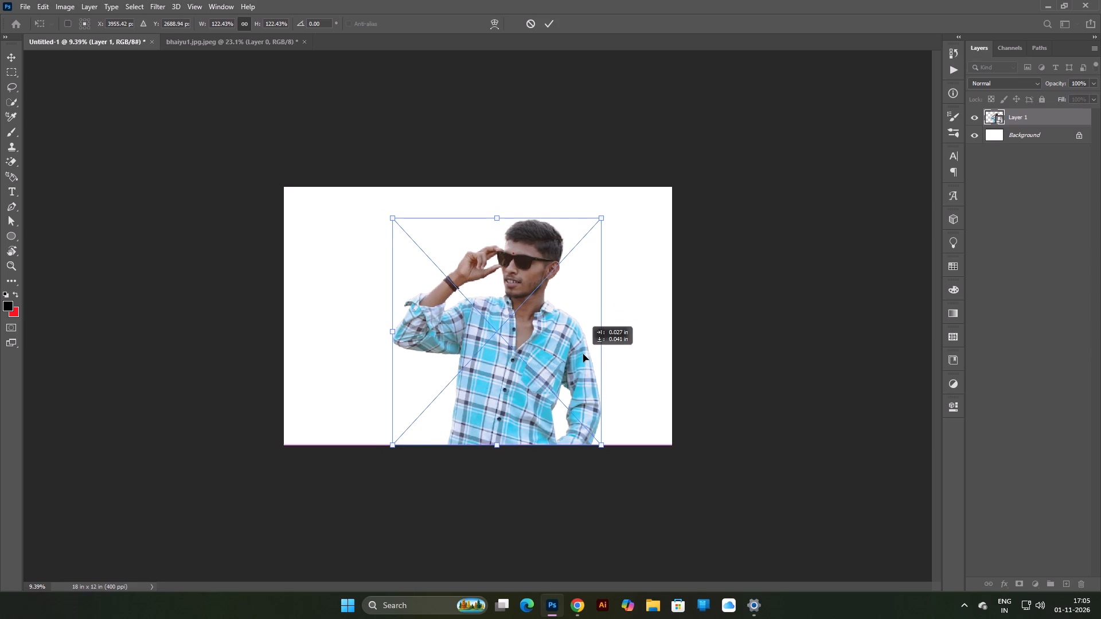
{"action": "left_click_drag", "start_coordinate": [602, 331], "coordinate": [608, 339], "text": "alt"}
{"action": "left_click", "coordinate": [589, 336]}
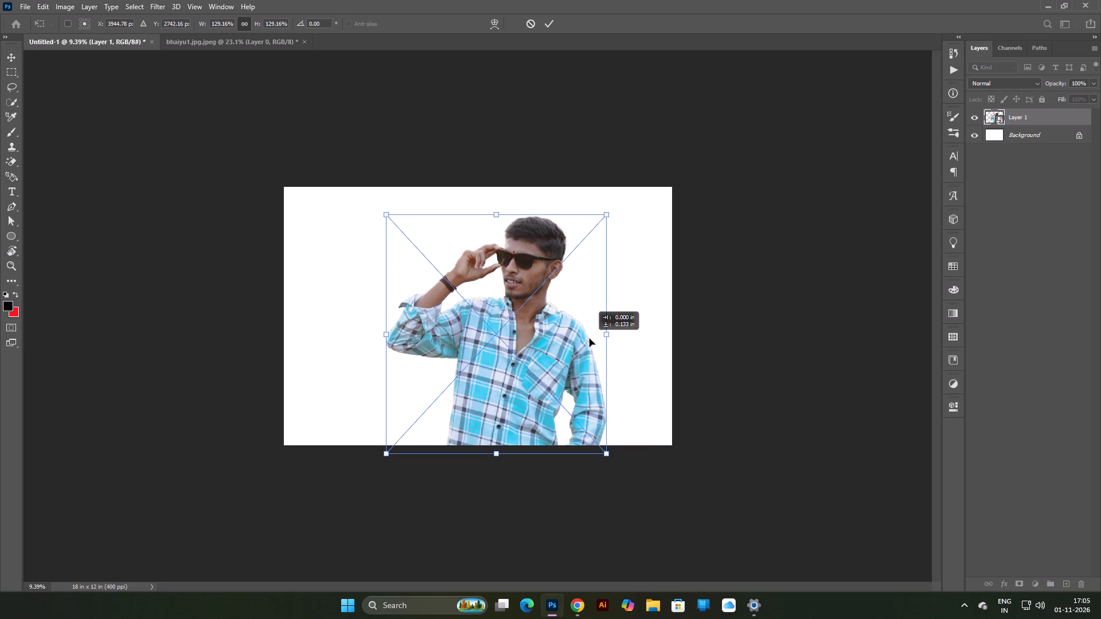
{"action": "key", "text": "Return"}
Nudge the cut-out slightly left and up, keeping its base just past the page's bottom edge.
{"action": "left_click", "coordinate": [787, 258]}
{"action": "scroll", "coordinate": [544, 282], "scroll_direction": "up", "scroll_amount": 4}
{"action": "scroll", "coordinate": [541, 275], "scroll_direction": "down", "scroll_amount": 5}
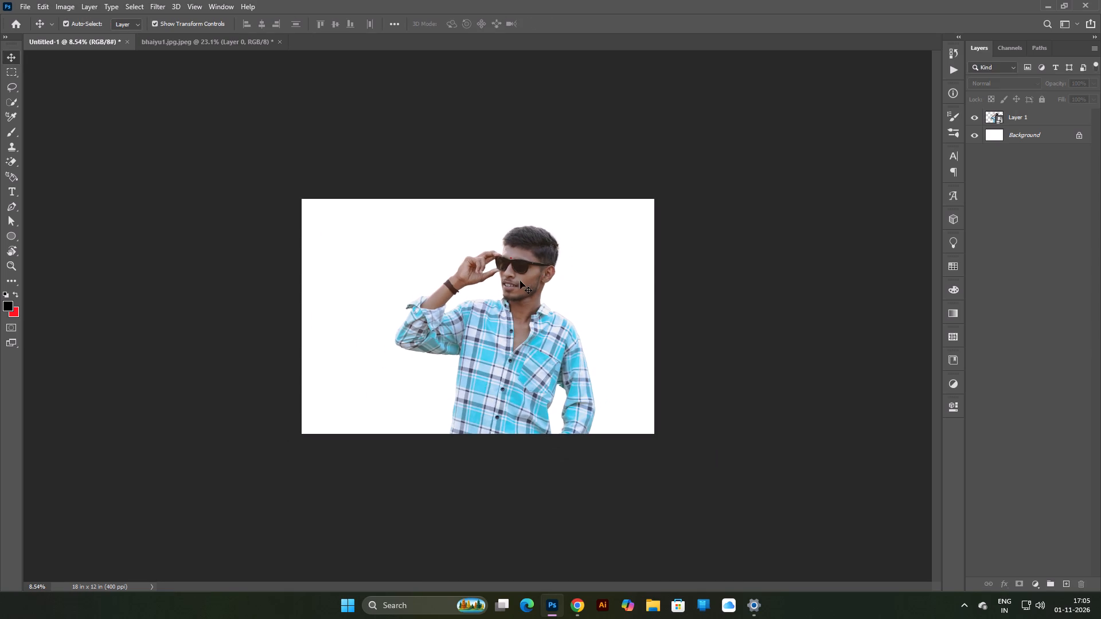
{"action": "left_click_drag", "start_coordinate": [520, 281], "coordinate": [514, 281]}
{"action": "left_click", "coordinate": [693, 265]}
{"action": "scroll", "coordinate": [514, 260], "scroll_direction": "up", "scroll_amount": 7}
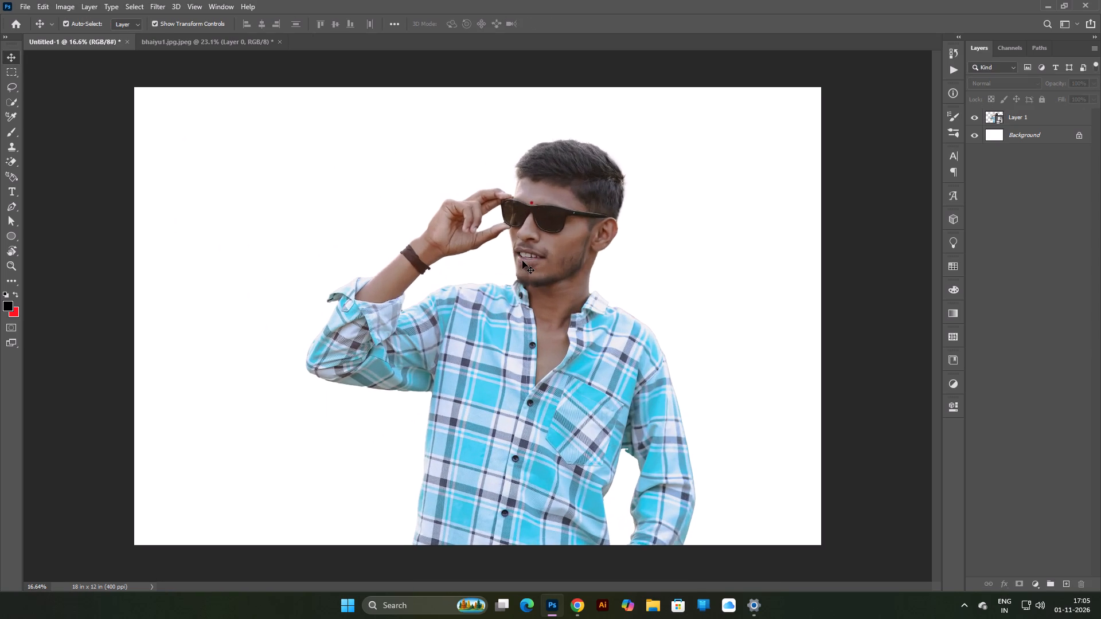
{"action": "left_click_drag", "start_coordinate": [522, 261], "coordinate": [513, 258]}
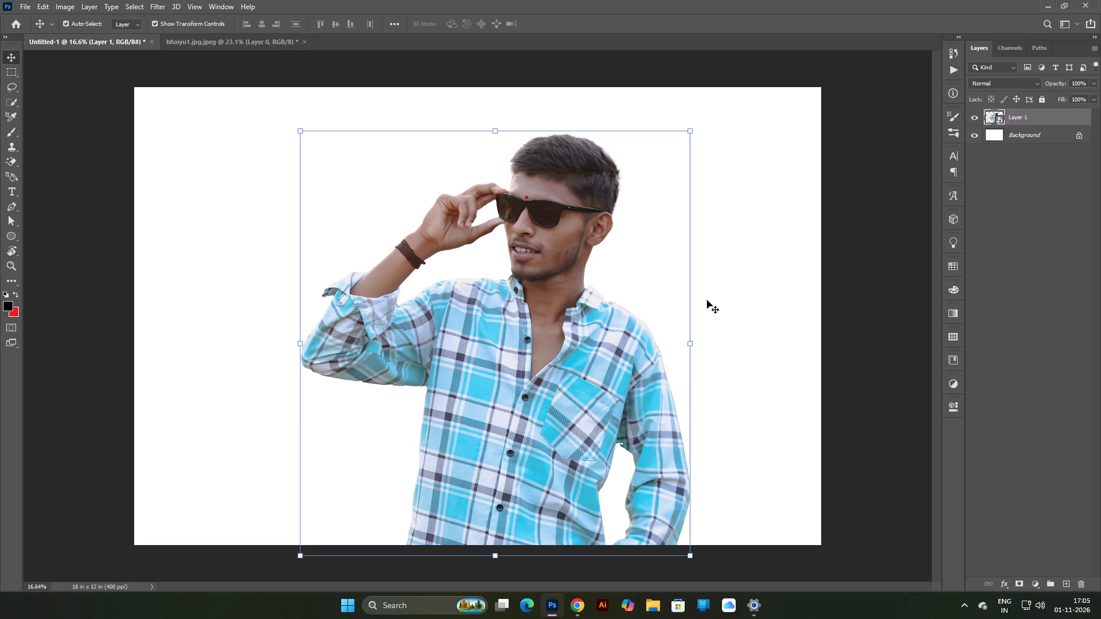
Rotate the man's cut-out to -3.87° and scale it up to 132.64%, keeping its base past the page's bottom edge.
{"action": "left_click_drag", "start_coordinate": [700, 306], "coordinate": [704, 292]}
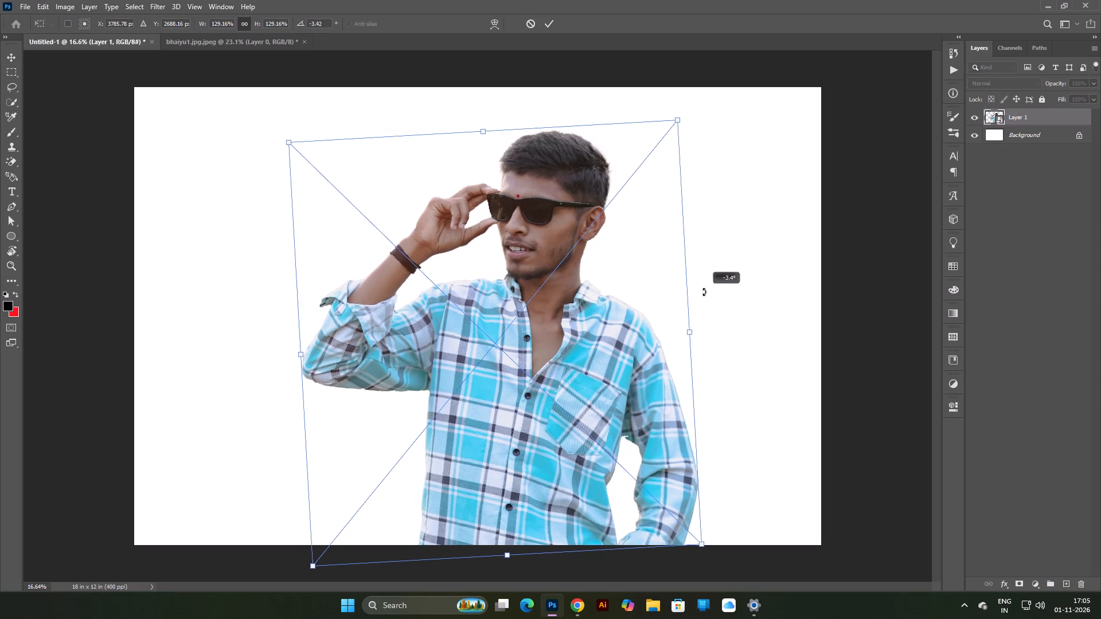
{"action": "left_click_drag", "start_coordinate": [704, 292], "coordinate": [704, 291]}
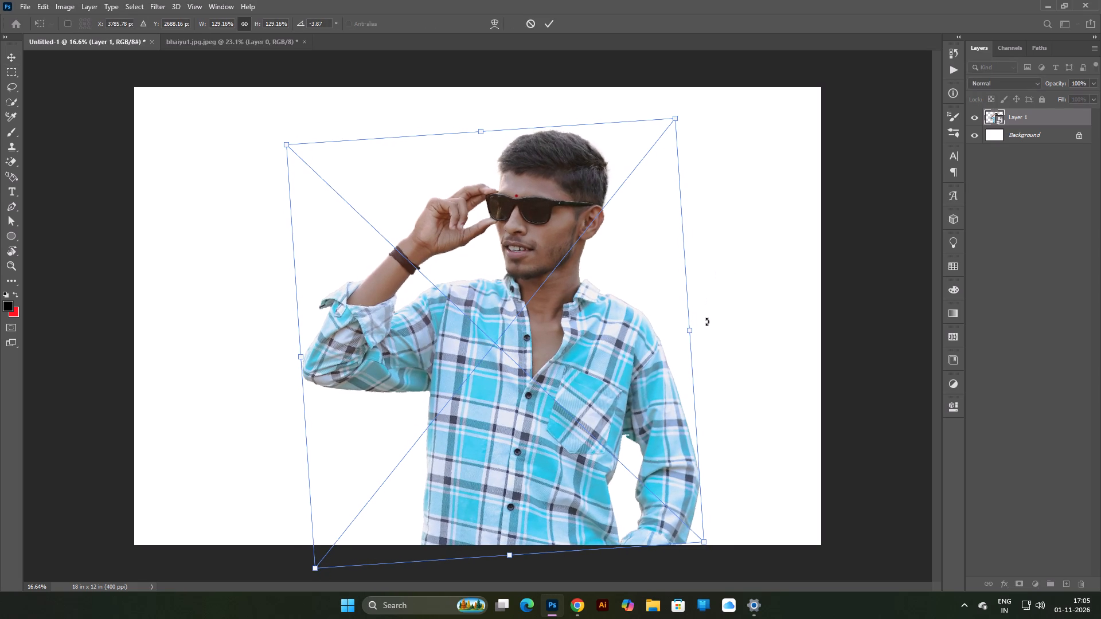
{"action": "left_click_drag", "start_coordinate": [689, 331], "coordinate": [700, 328]}
{"action": "left_click", "coordinate": [642, 322]}
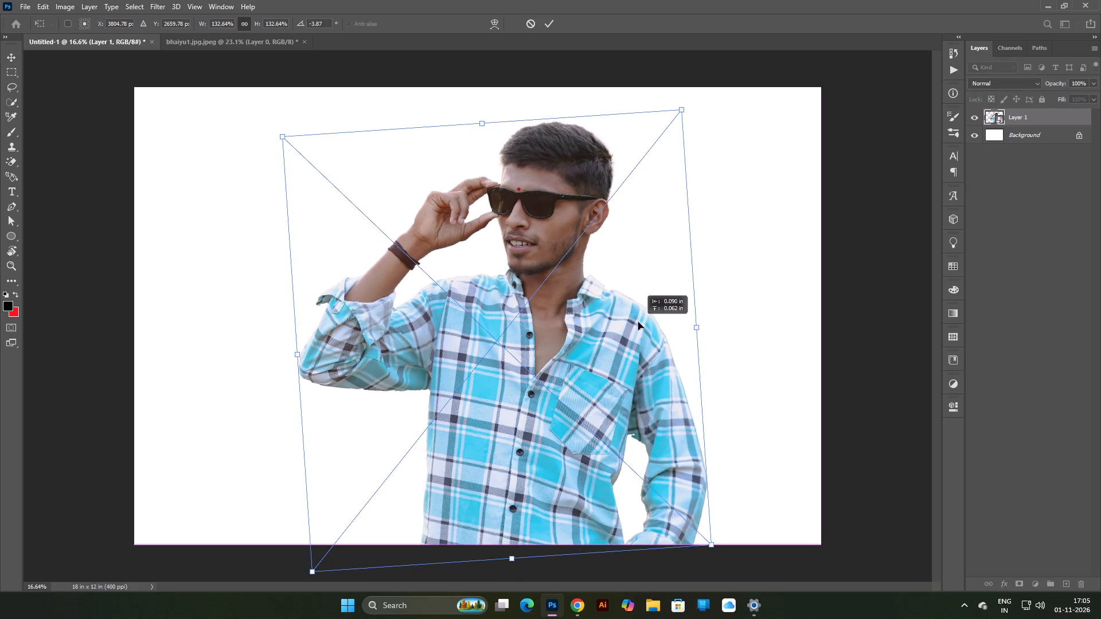
{"action": "key", "text": "Return"}
{"action": "left_click", "coordinate": [861, 285]}
Resize the cut-out slightly smaller and place it lower, just right of the page centre, with its base past the bottom edge.
{"action": "left_click_drag", "start_coordinate": [561, 279], "coordinate": [562, 287]}
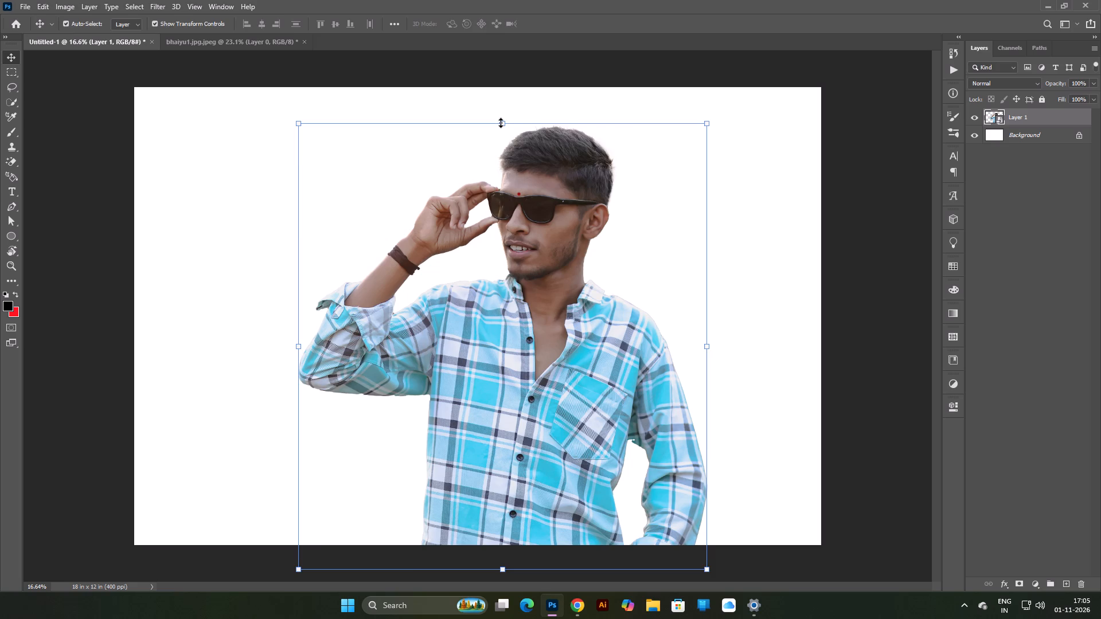
{"action": "left_click_drag", "start_coordinate": [501, 123], "coordinate": [496, 166]}
{"action": "left_click_drag", "start_coordinate": [528, 251], "coordinate": [533, 238]}
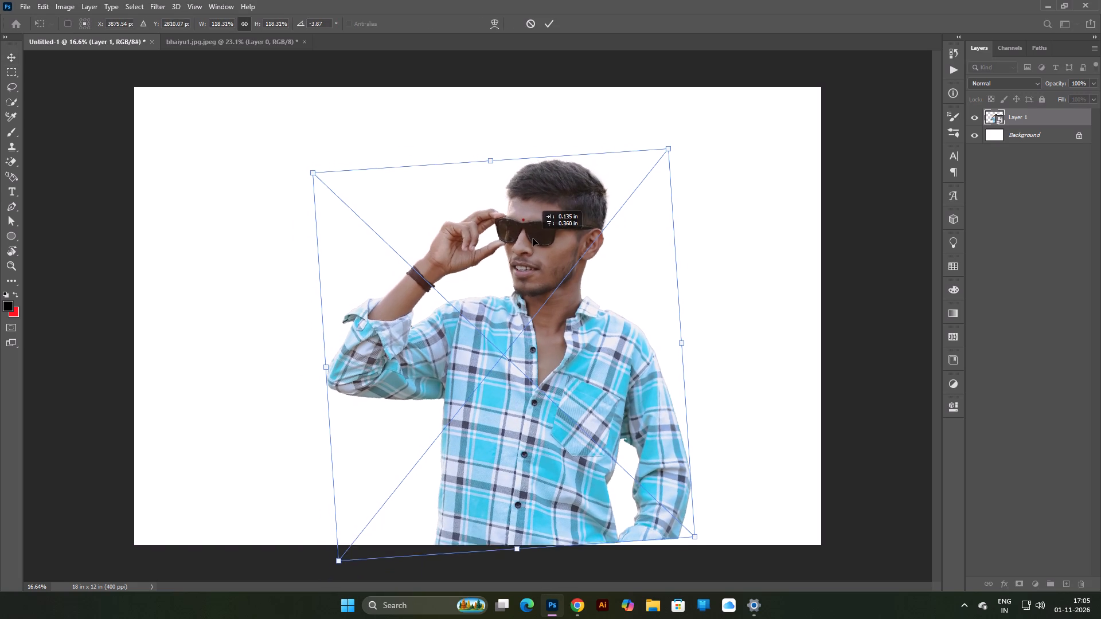
{"action": "left_click_drag", "start_coordinate": [533, 238], "coordinate": [533, 241]}
{"action": "left_click_drag", "start_coordinate": [678, 347], "coordinate": [701, 345]}
{"action": "left_click_drag", "start_coordinate": [682, 354], "coordinate": [677, 352]}
{"action": "key", "text": "Return"}
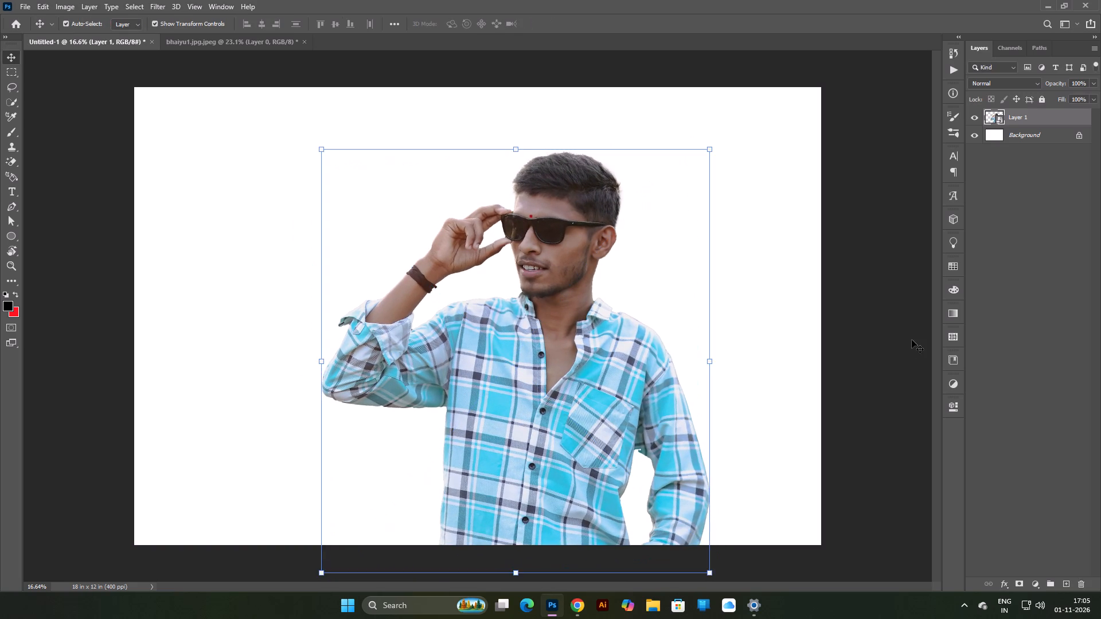
{"action": "left_click", "coordinate": [912, 340]}
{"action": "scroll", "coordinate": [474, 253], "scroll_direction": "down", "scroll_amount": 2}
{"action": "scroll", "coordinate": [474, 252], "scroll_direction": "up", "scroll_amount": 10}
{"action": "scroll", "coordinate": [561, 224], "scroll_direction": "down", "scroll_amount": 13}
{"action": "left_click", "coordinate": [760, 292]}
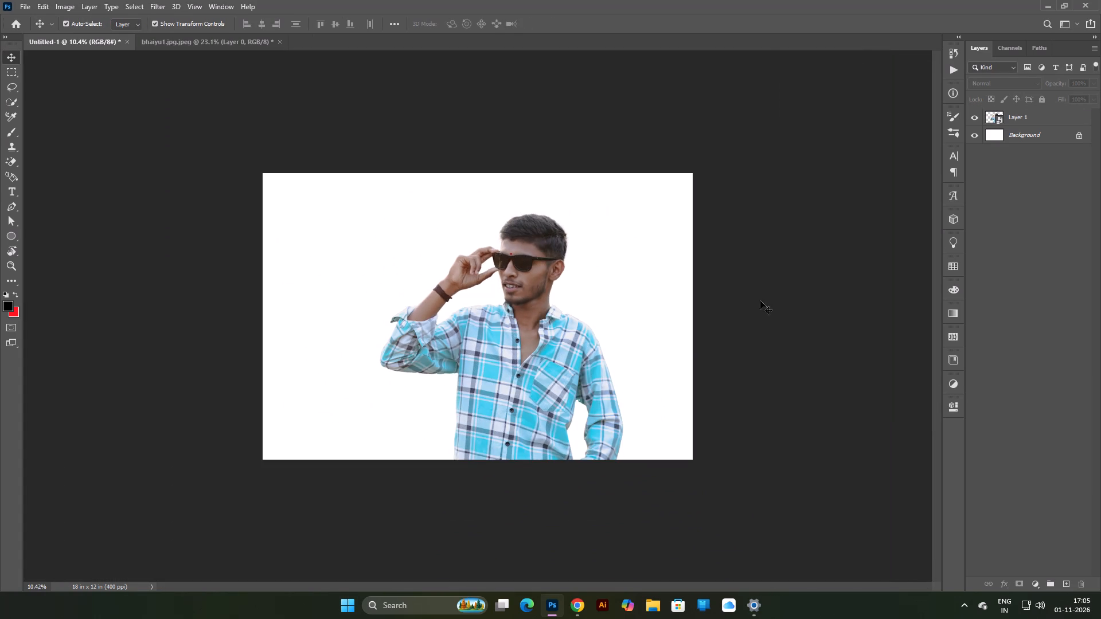
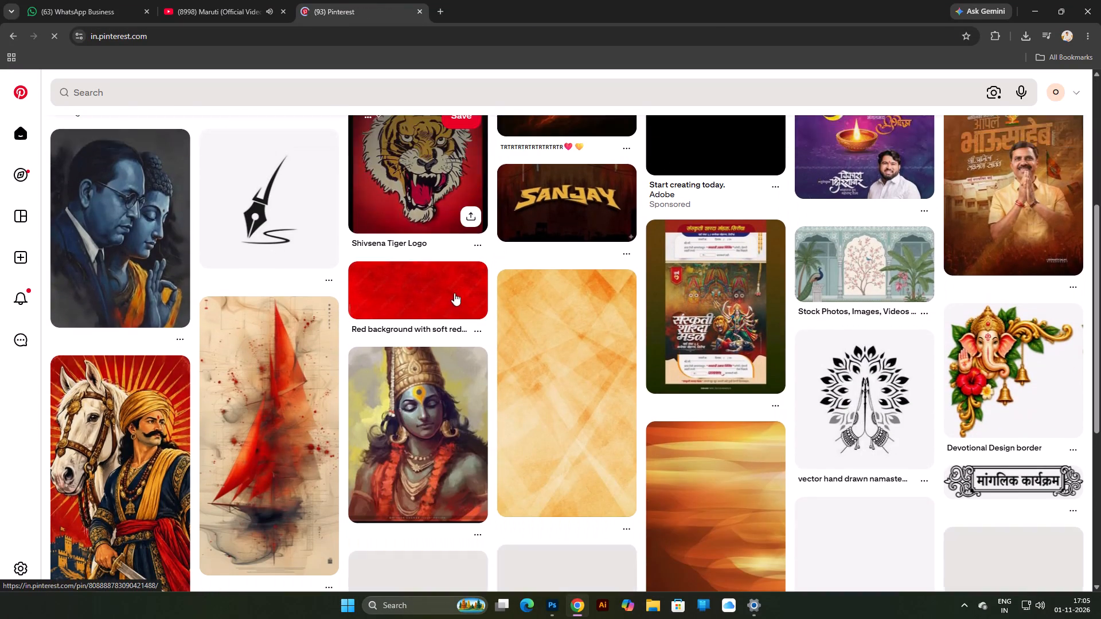
Switch to YouTube and play the suggested Boom Shaka official music video.
{"action": "left_click", "coordinate": [208, 0]}
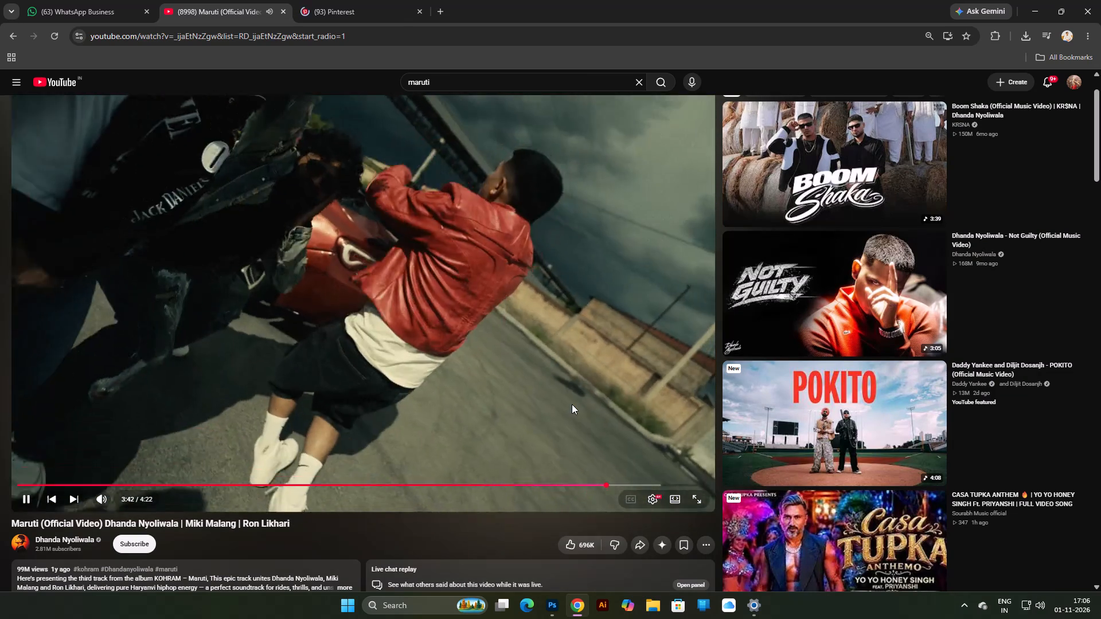
{"action": "scroll", "coordinate": [689, 361], "scroll_direction": "down", "scroll_amount": 3}
{"action": "scroll", "coordinate": [690, 362], "scroll_direction": "up", "scroll_amount": 3}
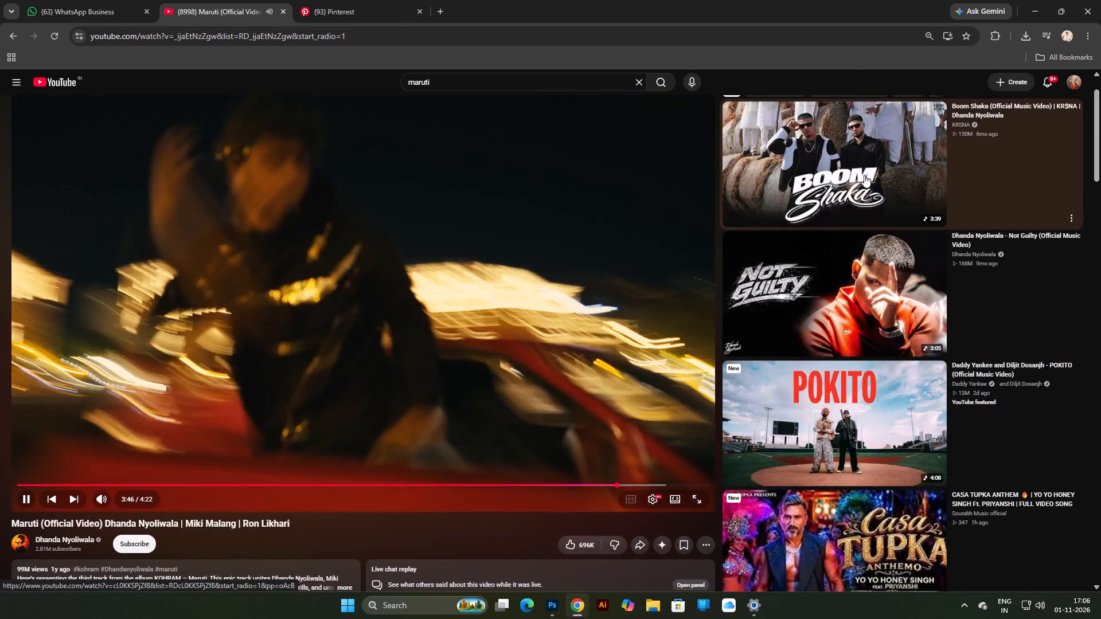
{"action": "left_click", "coordinate": [864, 175]}
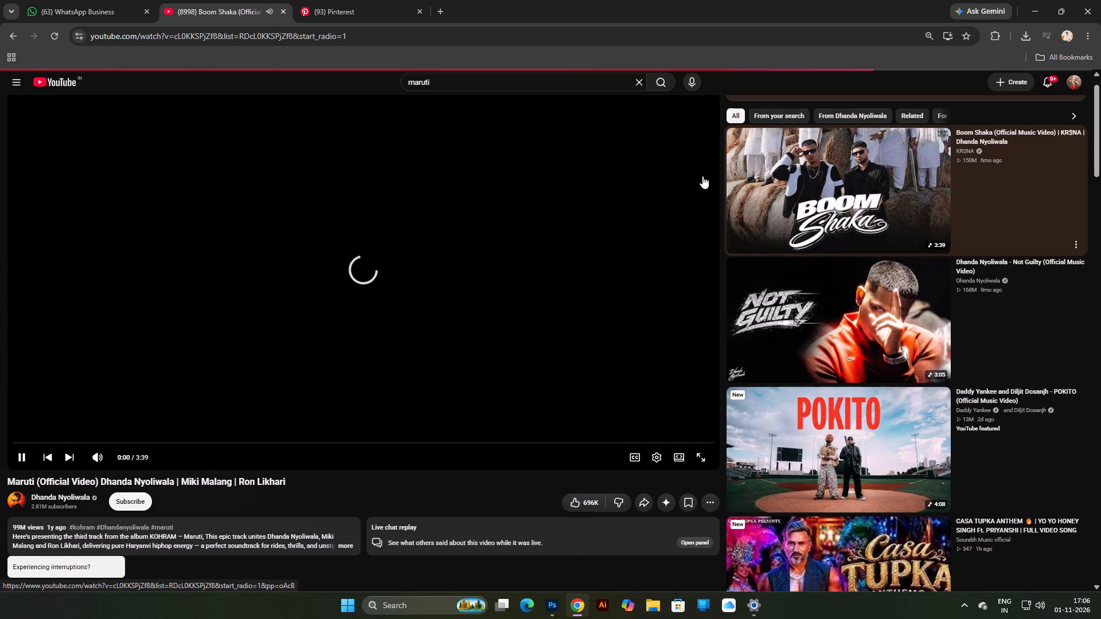
Return to Pinterest and open its search to look for design material.
{"action": "left_click", "coordinate": [360, 0]}
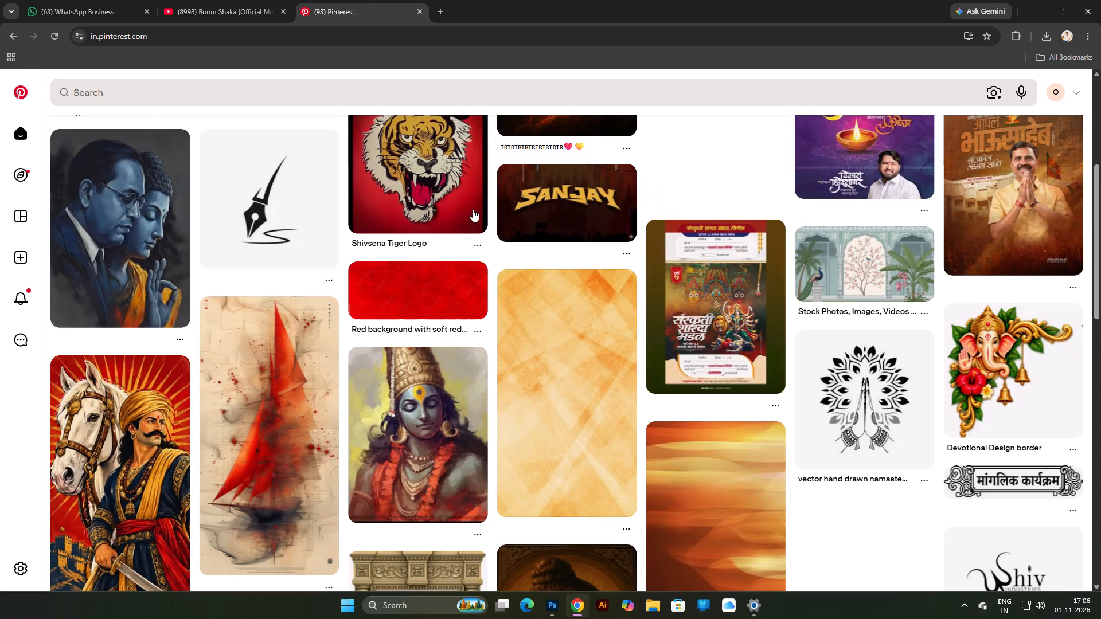
{"action": "scroll", "coordinate": [474, 297], "scroll_direction": "up", "scroll_amount": 5}
{"action": "left_click", "coordinate": [458, 91]}
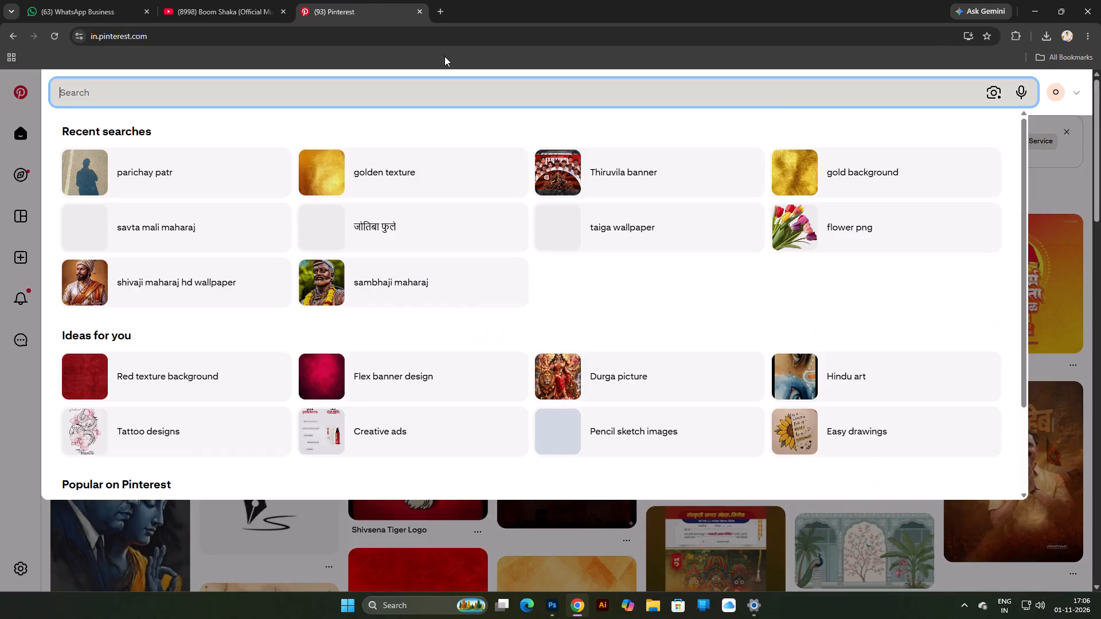
Search Google for "movie poster background" in a new browser tab.
{"action": "left_click", "coordinate": [446, 3]}
{"action": "left_click", "coordinate": [493, 232]}
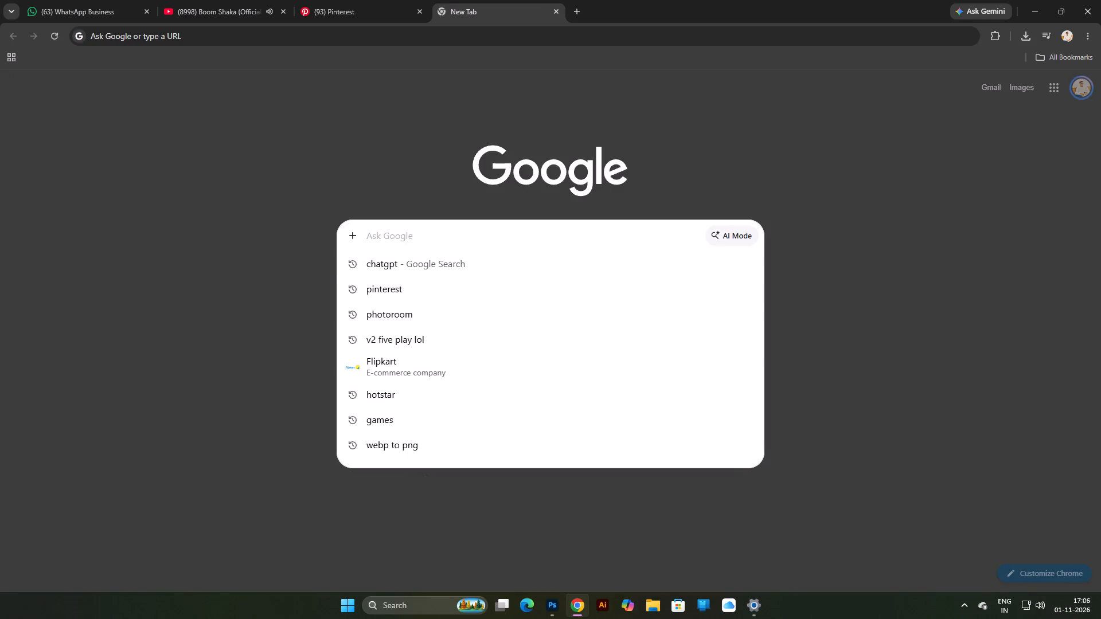
{"action": "type", "text": "mov"}
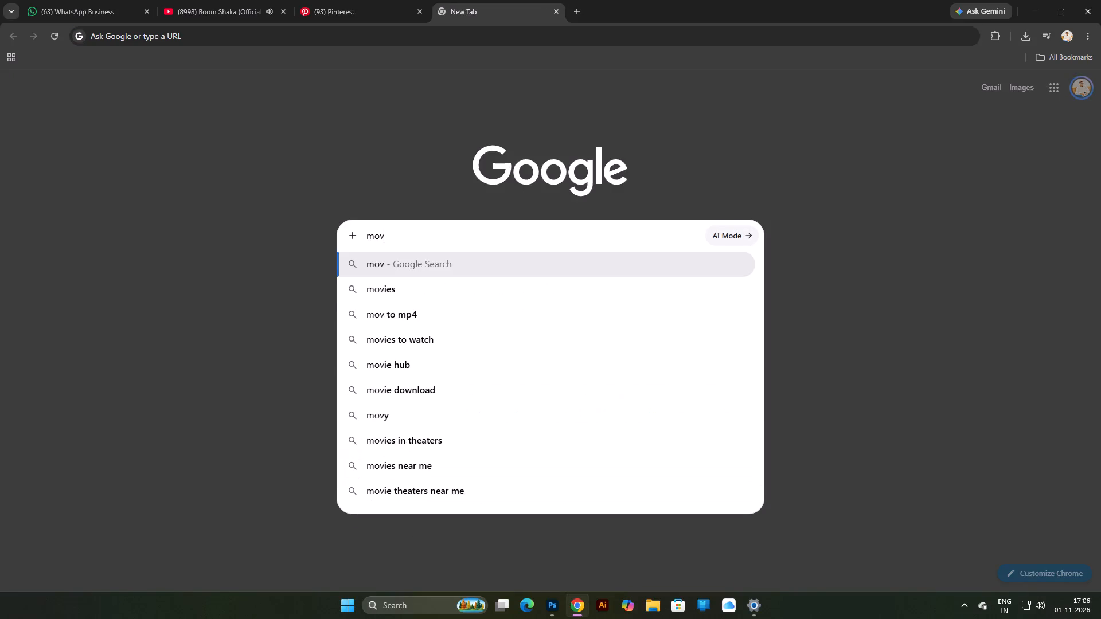
{"action": "key", "text": "Down"}
{"action": "key", "text": "BackSpace"}
{"action": "key", "text": "BackSpace"}
{"action": "type", "text": "e p"}
{"action": "key", "text": "Down"}
{"action": "key", "text": "Down"}
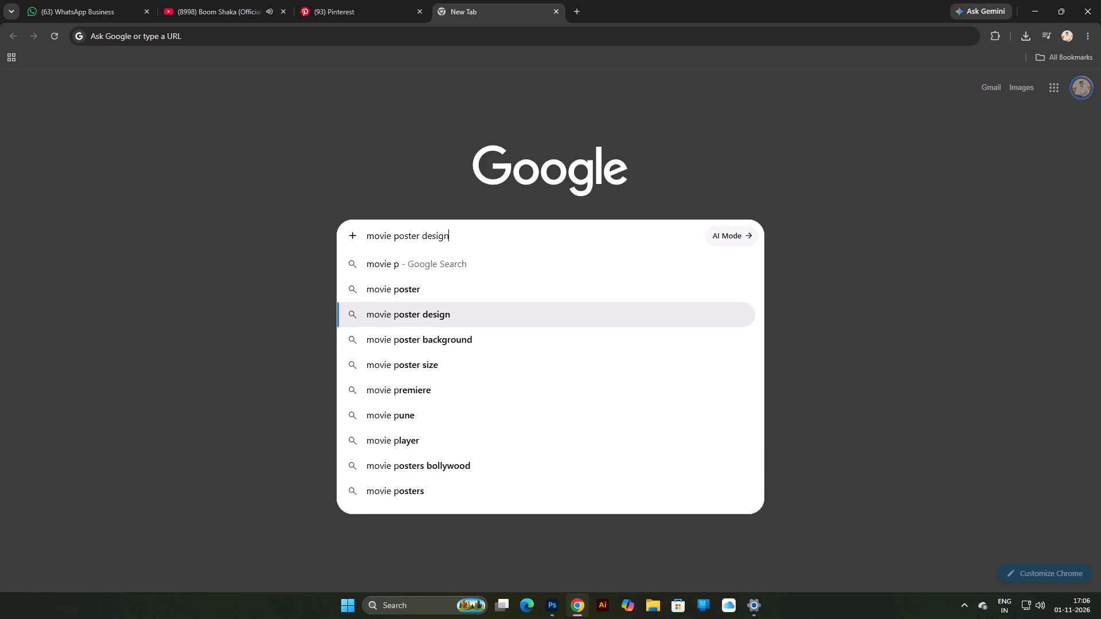
{"action": "key", "text": "Down"}
{"action": "key", "text": "Return"}
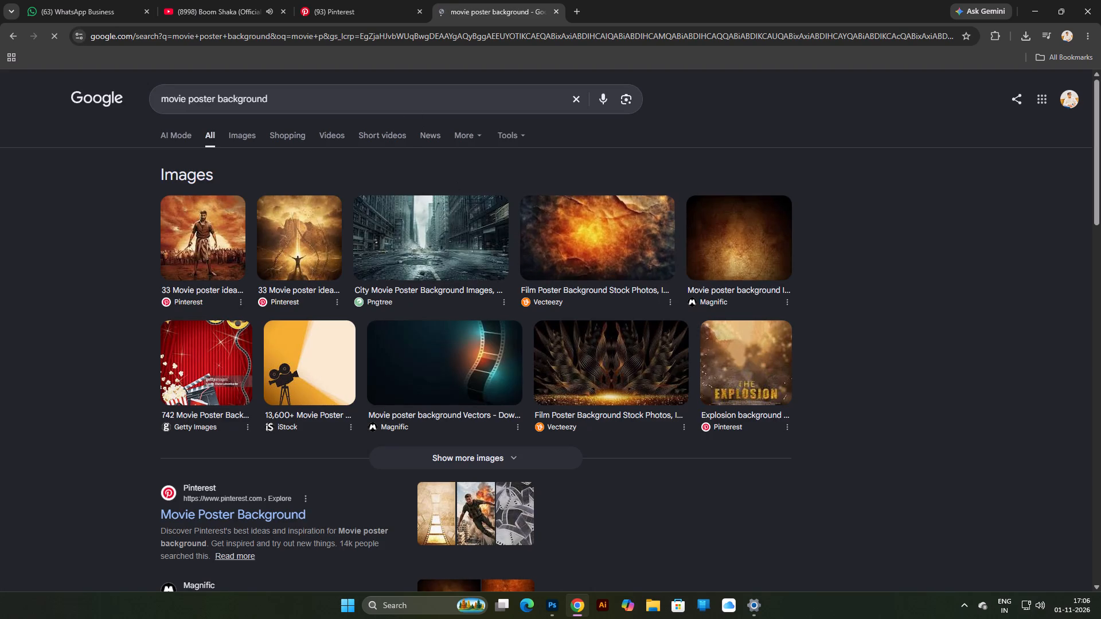
Refine the Google search to "movie poster background 4k".
{"action": "left_click_drag", "start_coordinate": [380, 103], "coordinate": [225, 115]}
{"action": "left_click", "coordinate": [306, 100]}
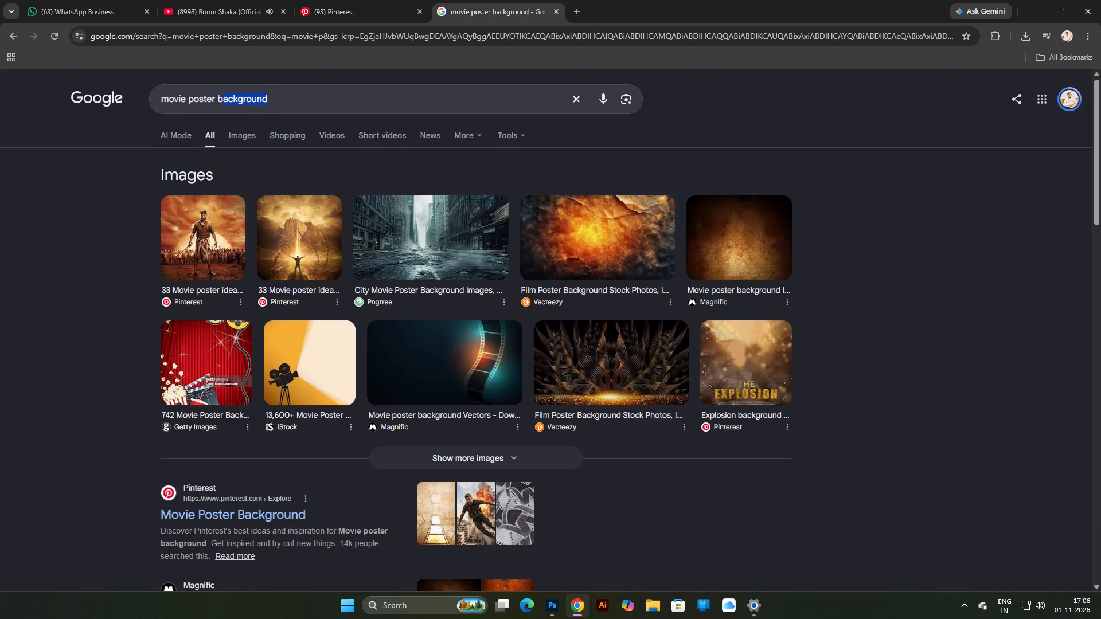
{"action": "left_click_drag", "start_coordinate": [307, 99], "coordinate": [81, 90]}
{"action": "left_click", "coordinate": [290, 128]}
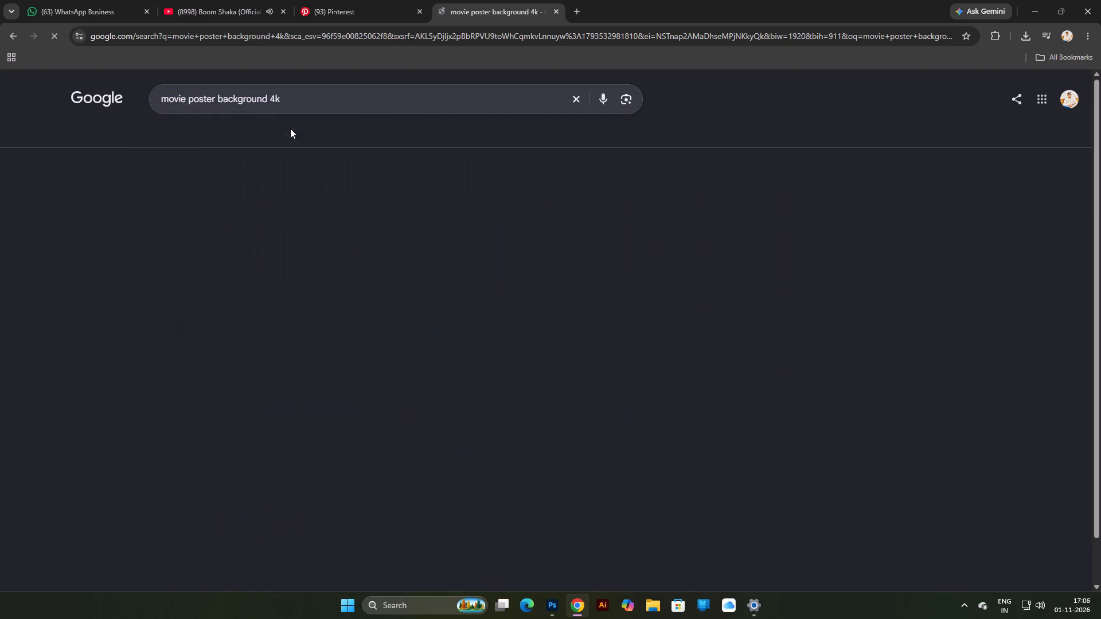
Copy the query "movie poster background 4k" from Google and search Pinterest for it.
{"action": "left_click_drag", "start_coordinate": [357, 99], "coordinate": [57, 86]}
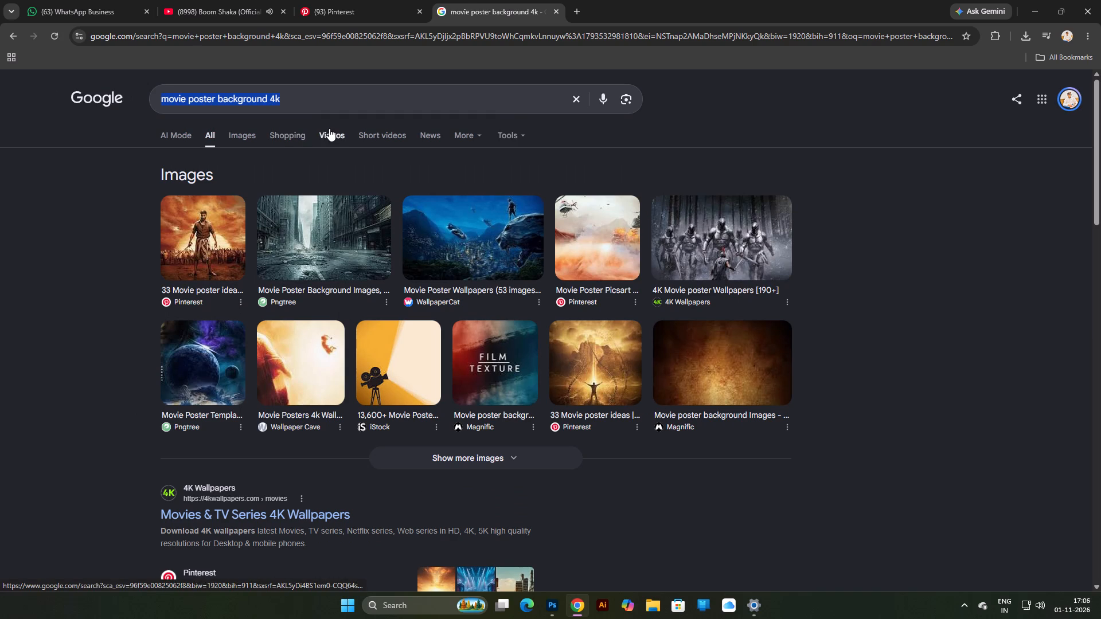
{"action": "key", "text": "ctrl+c"}
{"action": "key", "text": "ctrl+c"}
{"action": "left_click", "coordinate": [388, 0]}
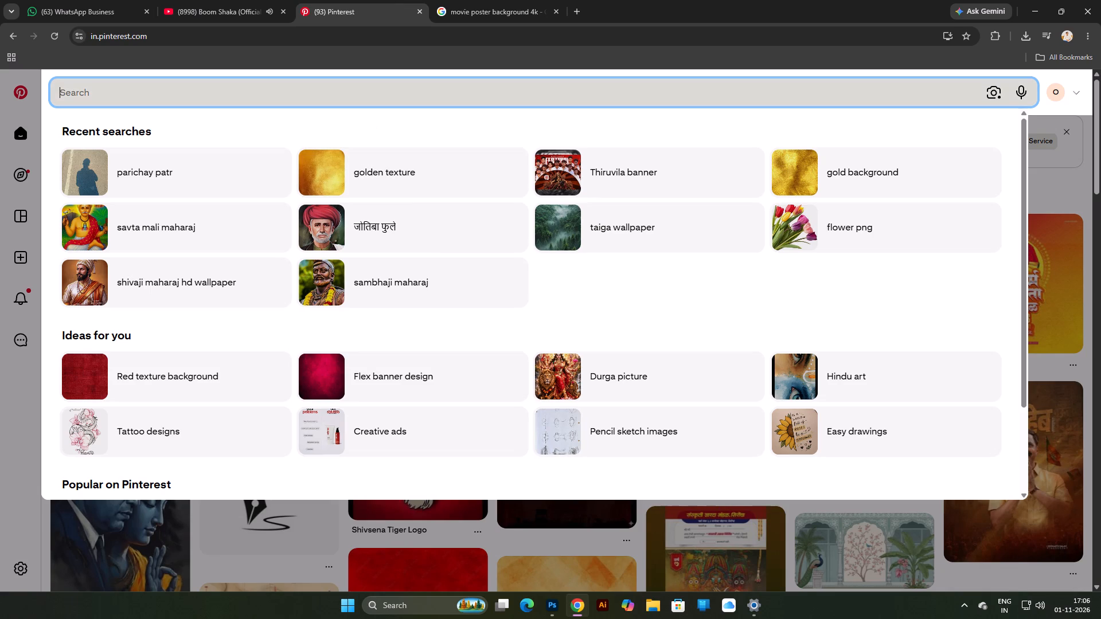
{"action": "key", "text": "ctrl+v"}
{"action": "key", "text": "Return"}
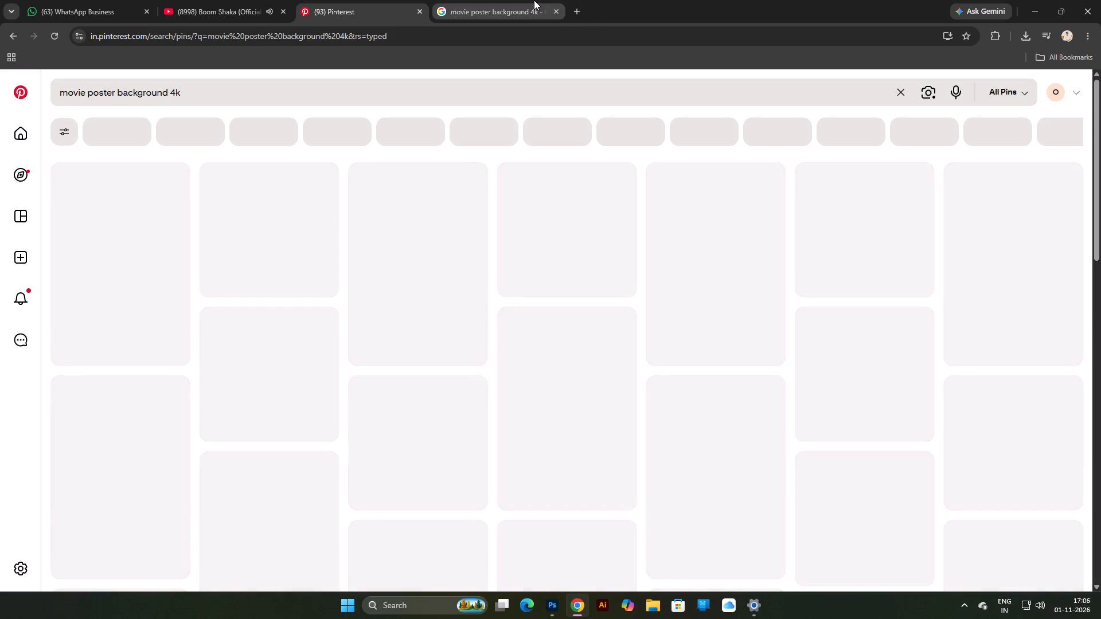
Show Google's image results for "movie poster background 4k" and browse them.
{"action": "left_click", "coordinate": [534, 0]}
{"action": "left_click", "coordinate": [241, 140]}
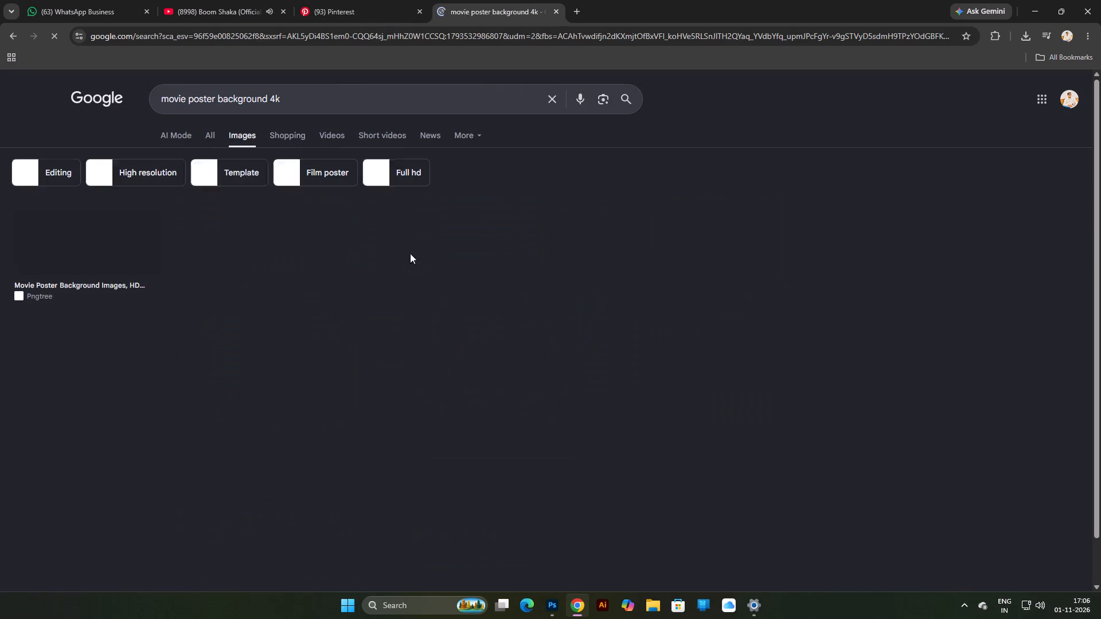
{"action": "scroll", "coordinate": [557, 353], "scroll_direction": "down", "scroll_amount": 2}
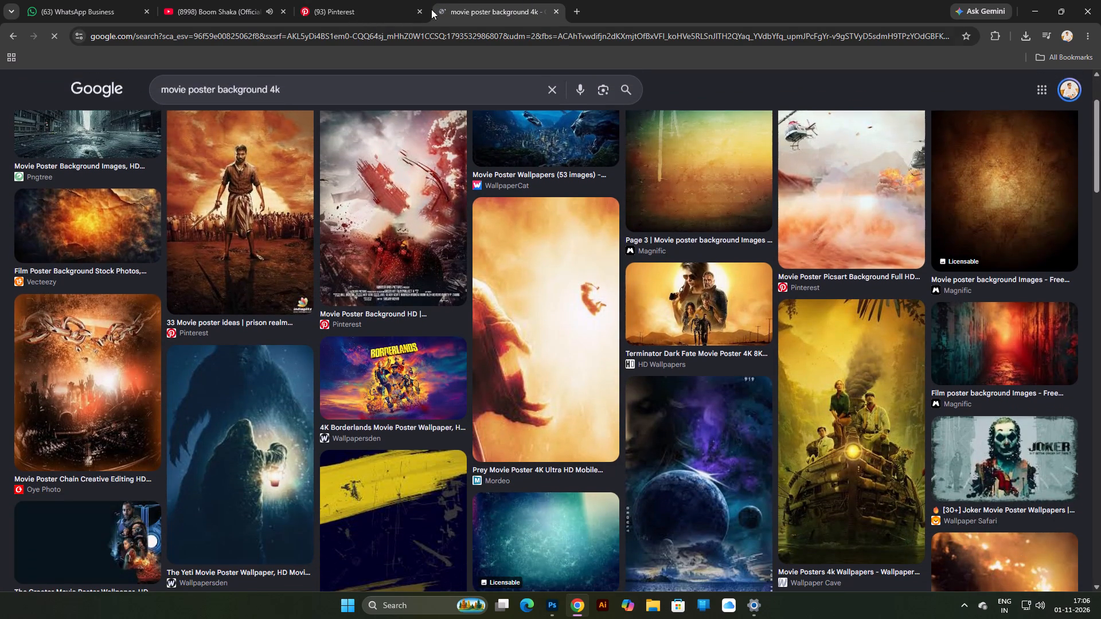
Look through the Pinterest results for "movie poster background 4k" for a suitable poster background.
{"action": "left_click", "coordinate": [378, 0]}
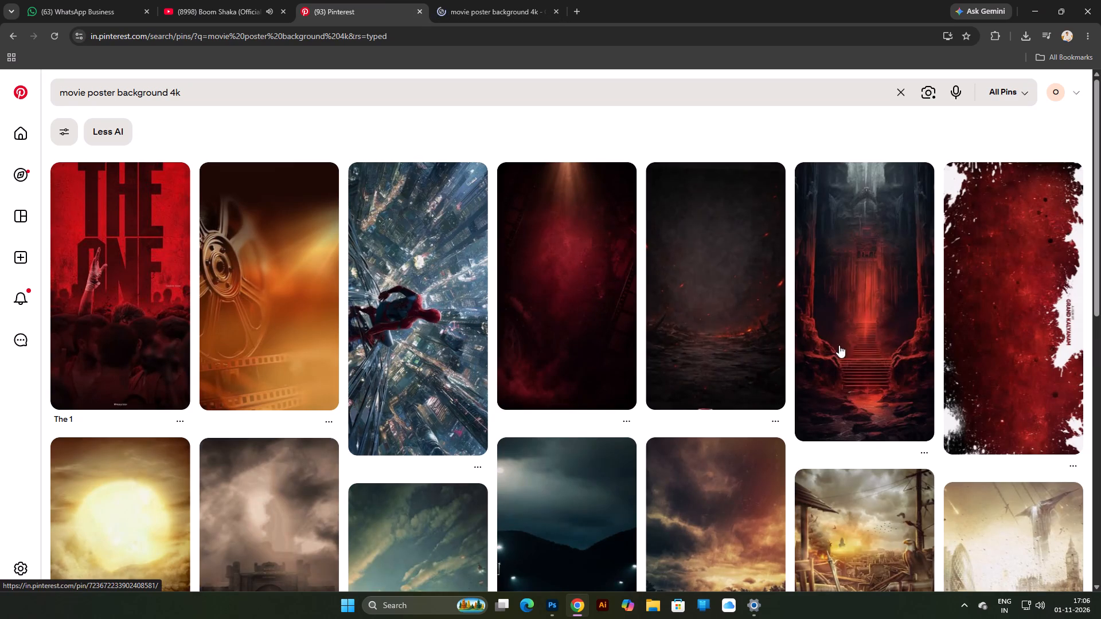
{"action": "scroll", "coordinate": [685, 361], "scroll_direction": "down", "scroll_amount": 3}
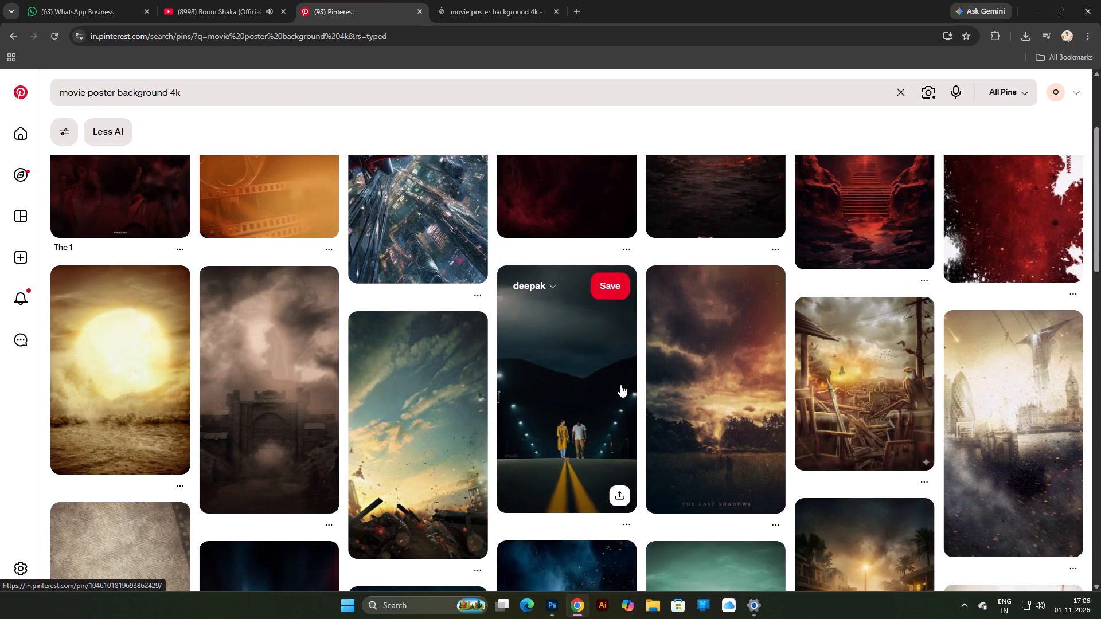
{"action": "scroll", "coordinate": [633, 390], "scroll_direction": "down", "scroll_amount": 3}
{"action": "scroll", "coordinate": [536, 370], "scroll_direction": "up", "scroll_amount": 4}
{"action": "scroll", "coordinate": [534, 366], "scroll_direction": "down", "scroll_amount": 3}
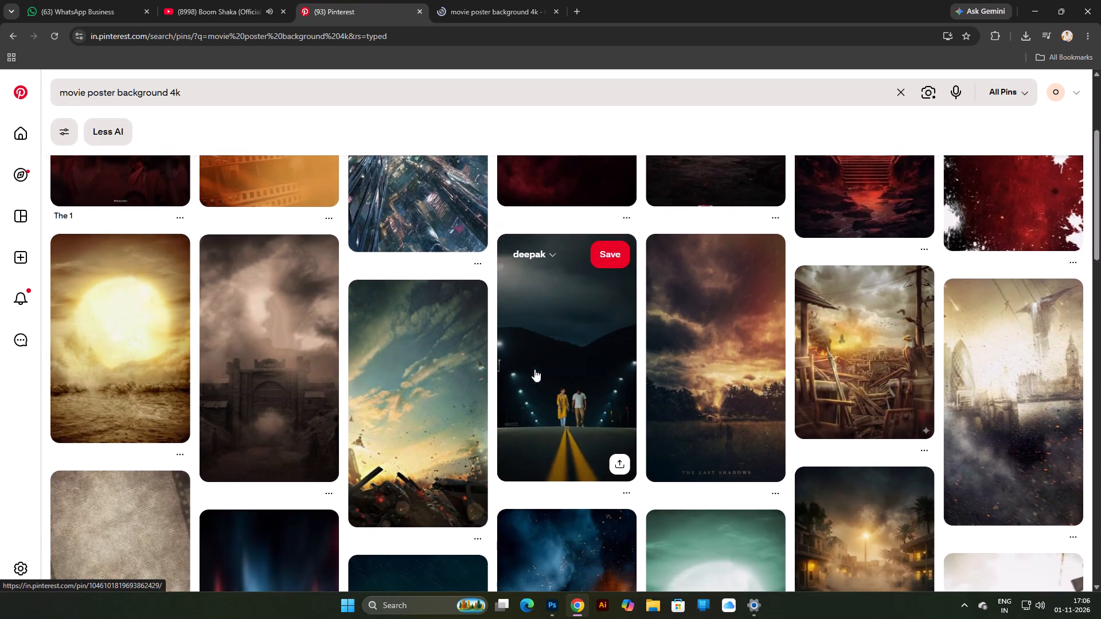
{"action": "scroll", "coordinate": [540, 371], "scroll_direction": "down", "scroll_amount": 4}
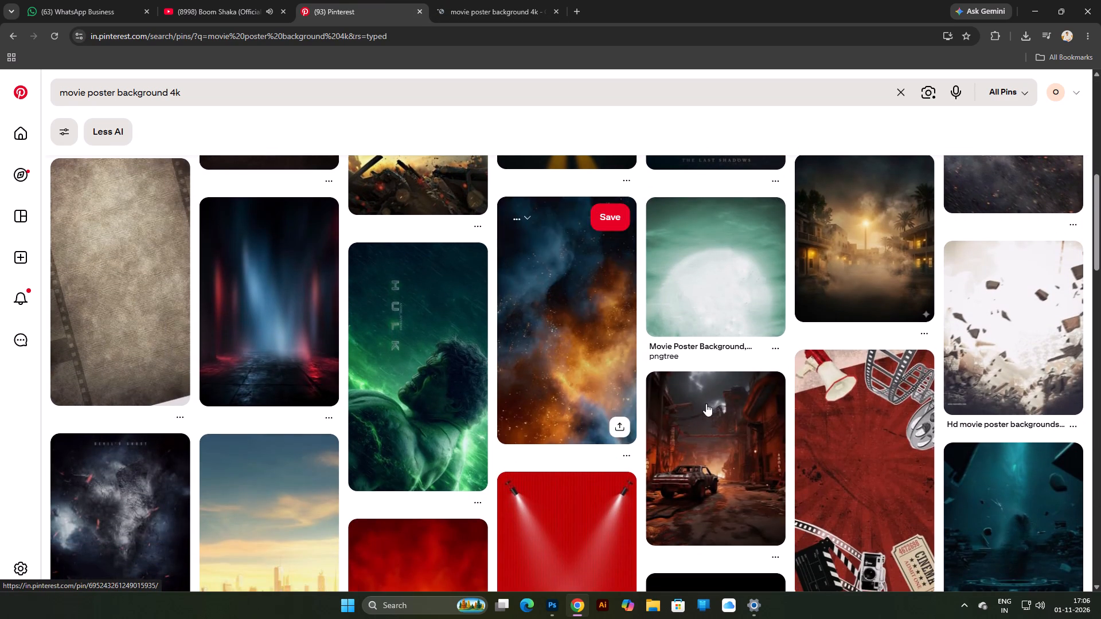
{"action": "scroll", "coordinate": [889, 442], "scroll_direction": "down", "scroll_amount": 2}
{"action": "scroll", "coordinate": [434, 374], "scroll_direction": "down", "scroll_amount": 4}
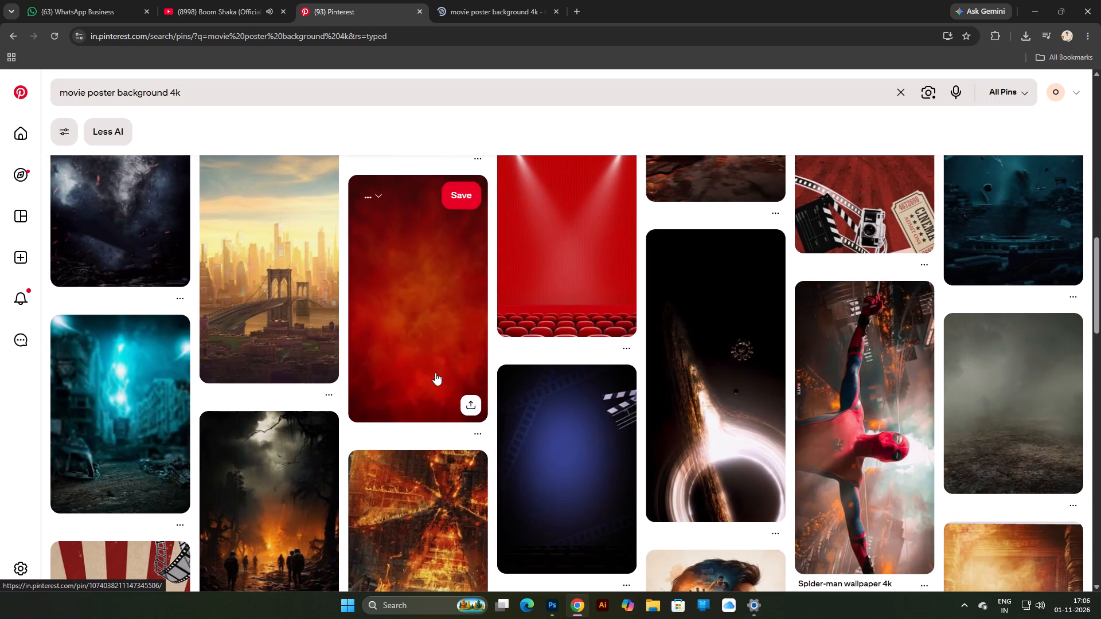
{"action": "scroll", "coordinate": [471, 375], "scroll_direction": "down", "scroll_amount": 6}
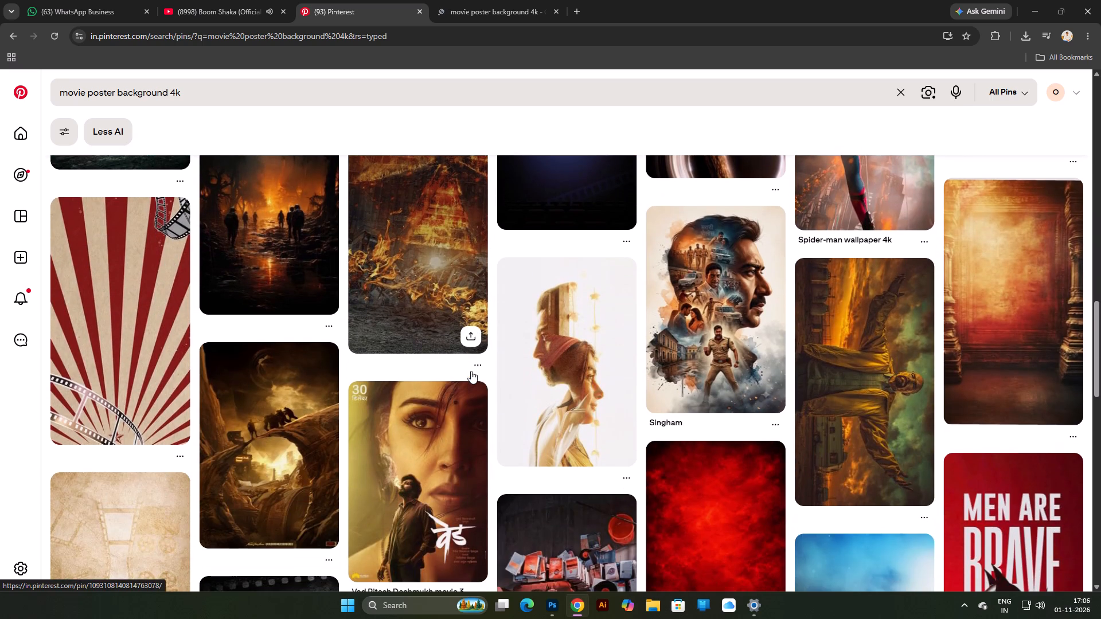
{"action": "scroll", "coordinate": [465, 372], "scroll_direction": "down", "scroll_amount": 2}
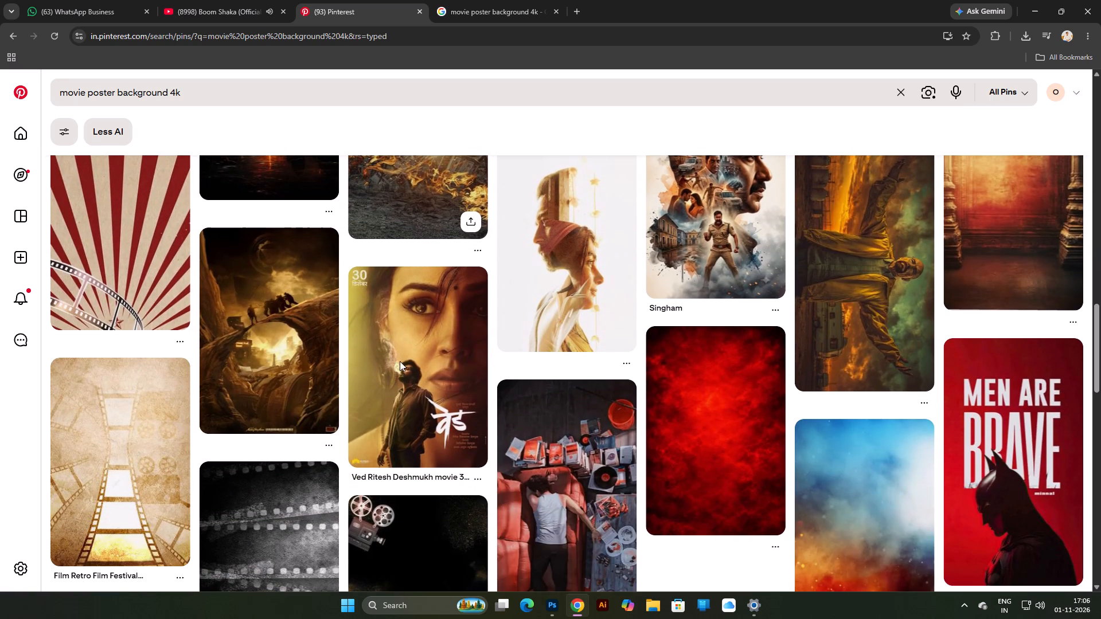
{"action": "scroll", "coordinate": [430, 367], "scroll_direction": "down", "scroll_amount": 3}
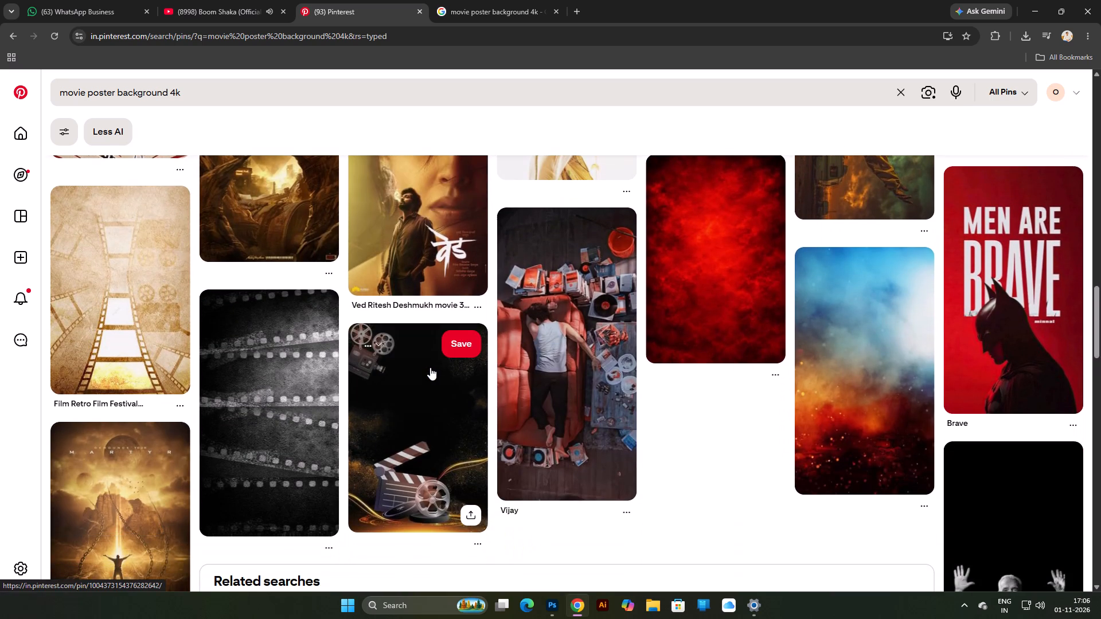
{"action": "scroll", "coordinate": [430, 367], "scroll_direction": "down", "scroll_amount": 3}
{"action": "scroll", "coordinate": [348, 346], "scroll_direction": "up", "scroll_amount": 1}
{"action": "scroll", "coordinate": [348, 346], "scroll_direction": "down", "scroll_amount": 2}
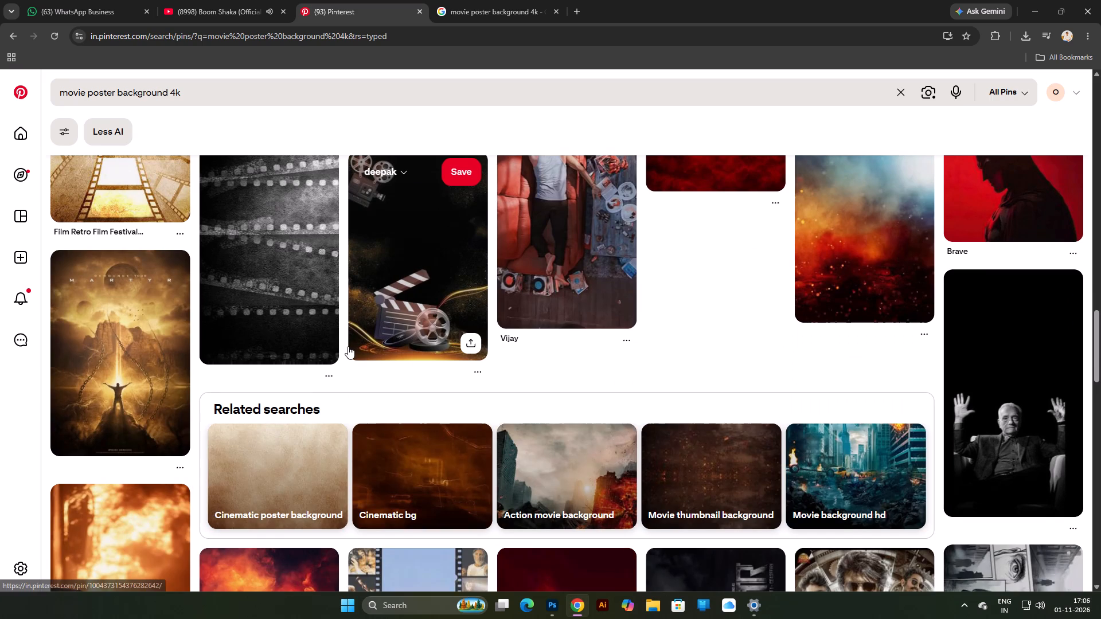
{"action": "scroll", "coordinate": [356, 344], "scroll_direction": "down", "scroll_amount": 4}
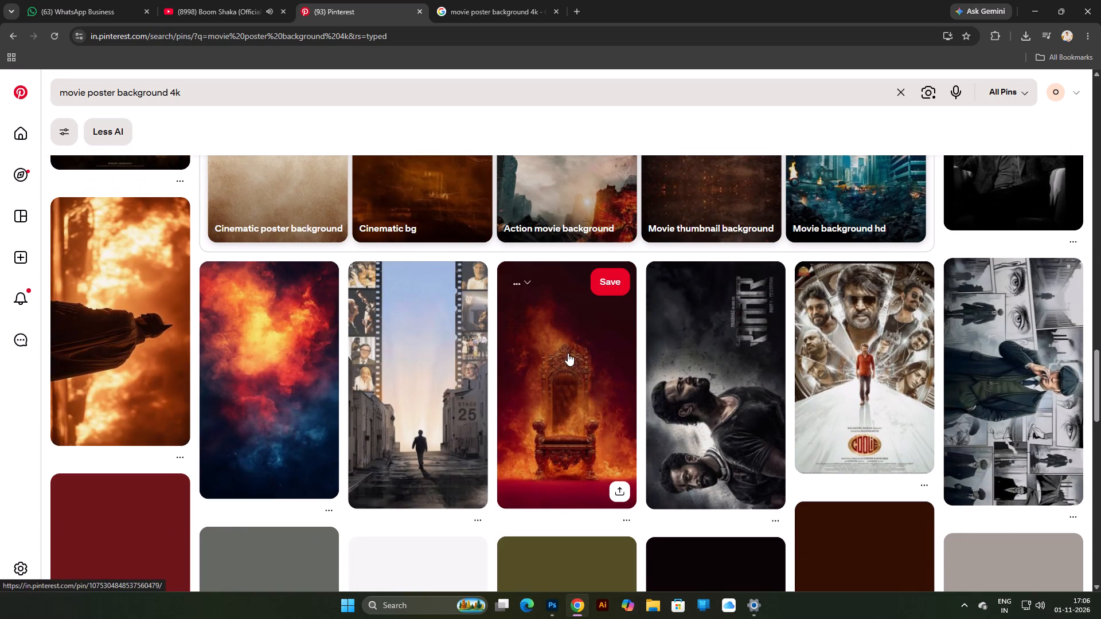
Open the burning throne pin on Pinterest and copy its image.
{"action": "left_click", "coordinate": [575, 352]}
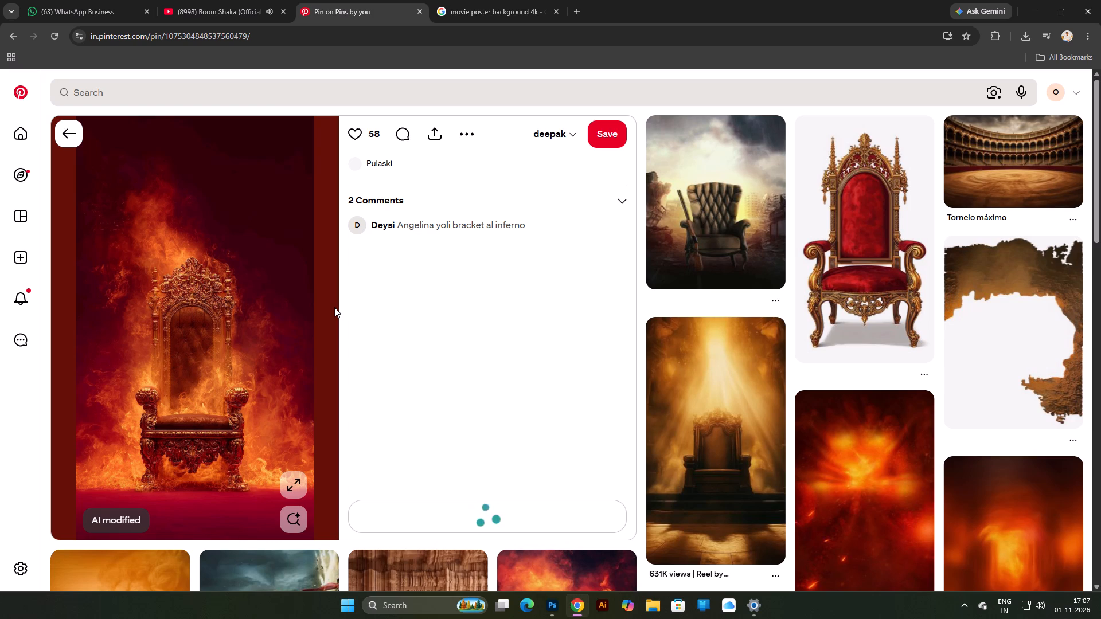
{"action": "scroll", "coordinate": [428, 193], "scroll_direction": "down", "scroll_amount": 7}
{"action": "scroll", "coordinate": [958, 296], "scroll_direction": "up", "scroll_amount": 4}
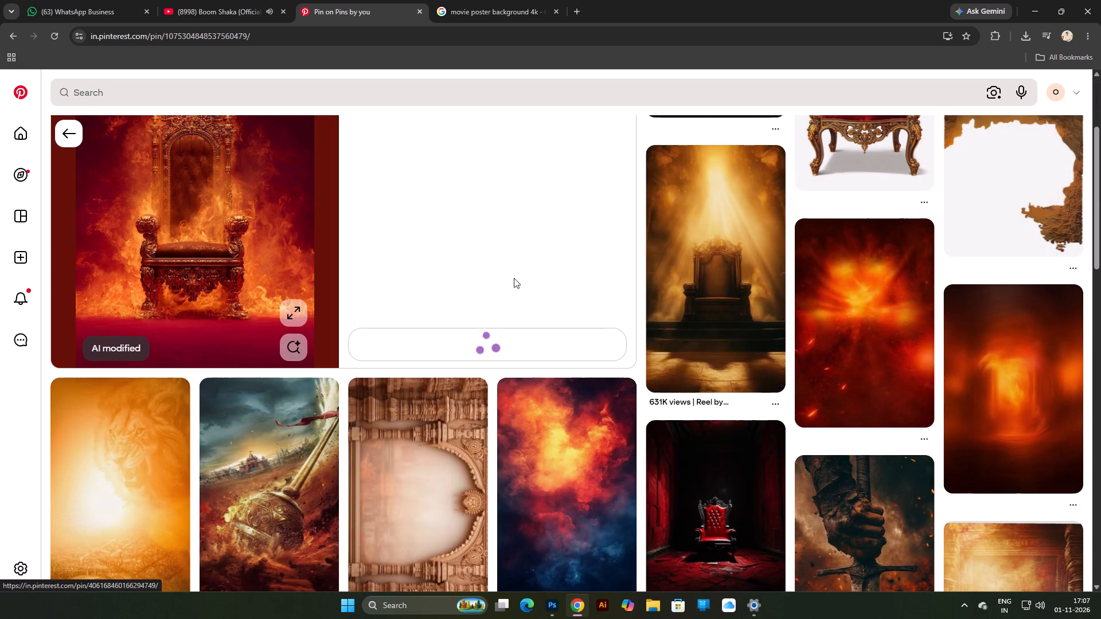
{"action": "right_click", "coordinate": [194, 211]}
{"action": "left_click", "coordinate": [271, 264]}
Browse the pins related to the throne and open the golden grunge texture titled "que, sera sera".
{"action": "scroll", "coordinate": [366, 284], "scroll_direction": "down", "scroll_amount": 3}
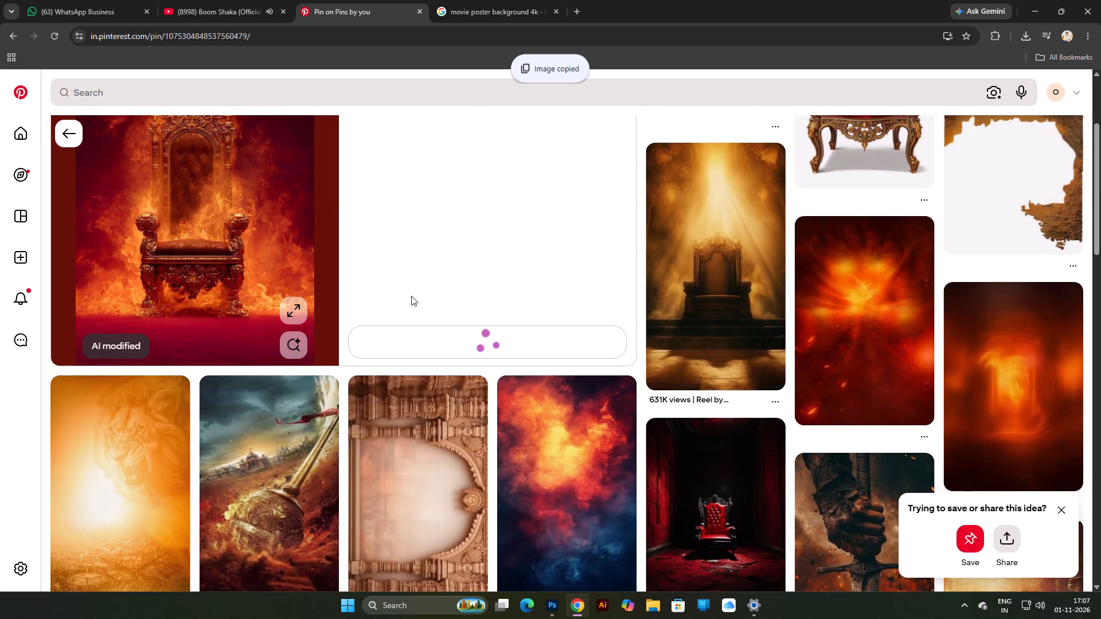
{"action": "scroll", "coordinate": [411, 296], "scroll_direction": "down", "scroll_amount": 3}
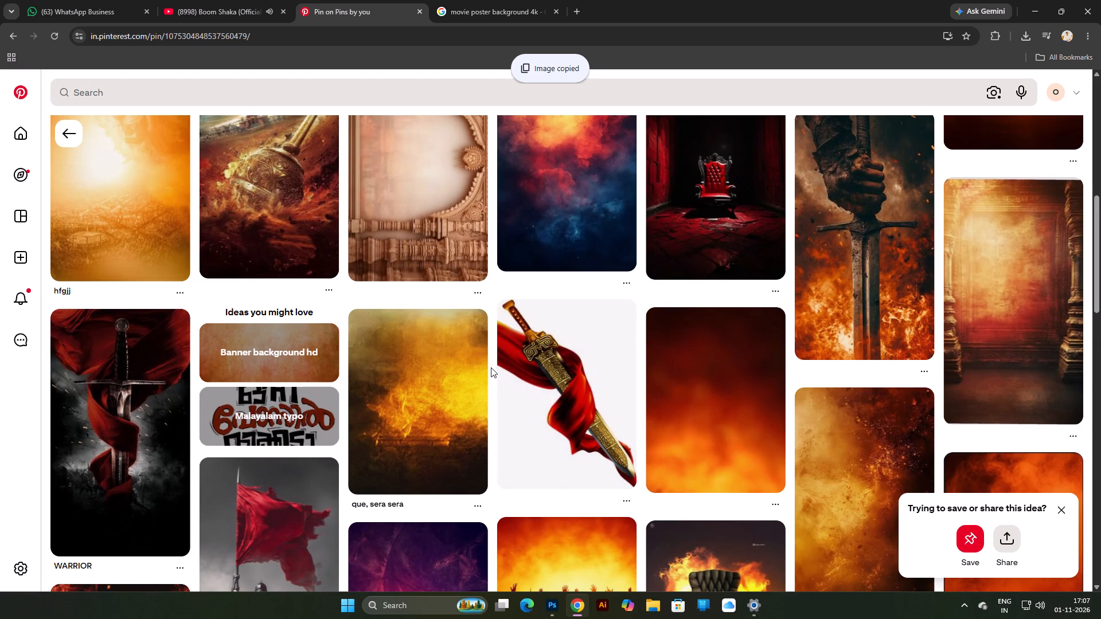
{"action": "left_click", "coordinate": [400, 387]}
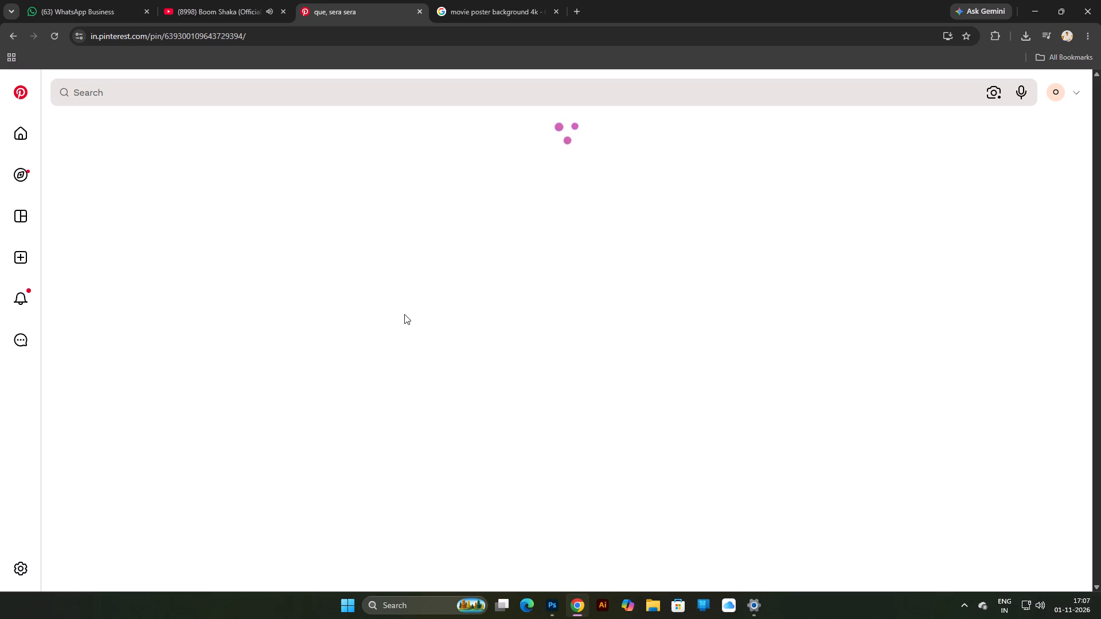
Switch to YouTube and like the Boom Shaka music video.
{"action": "left_click", "coordinate": [505, 0]}
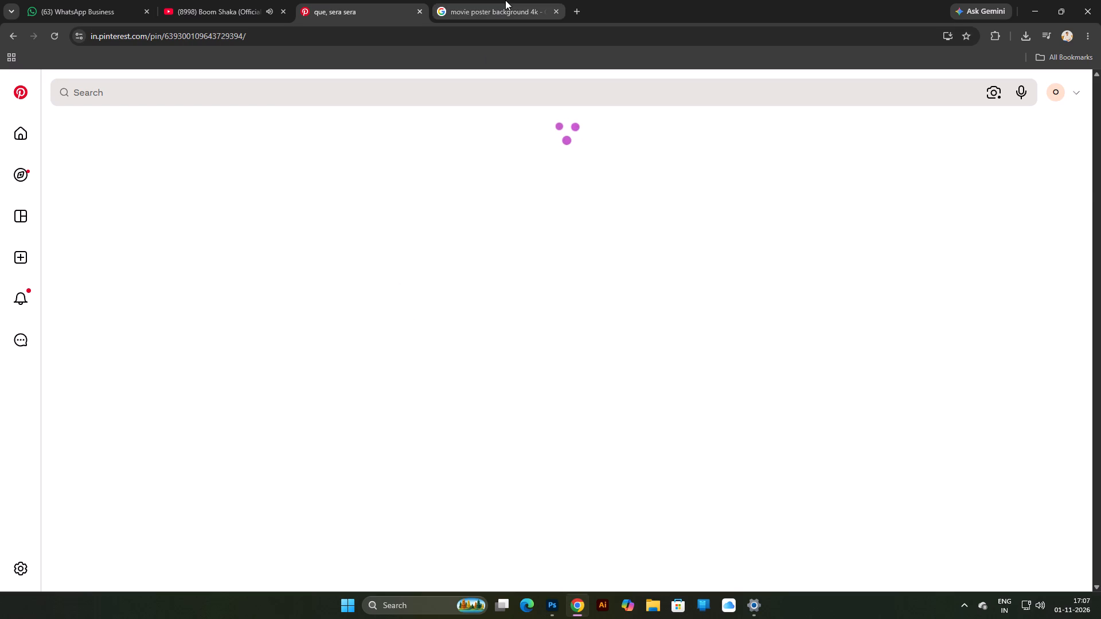
{"action": "left_click", "coordinate": [241, 0]}
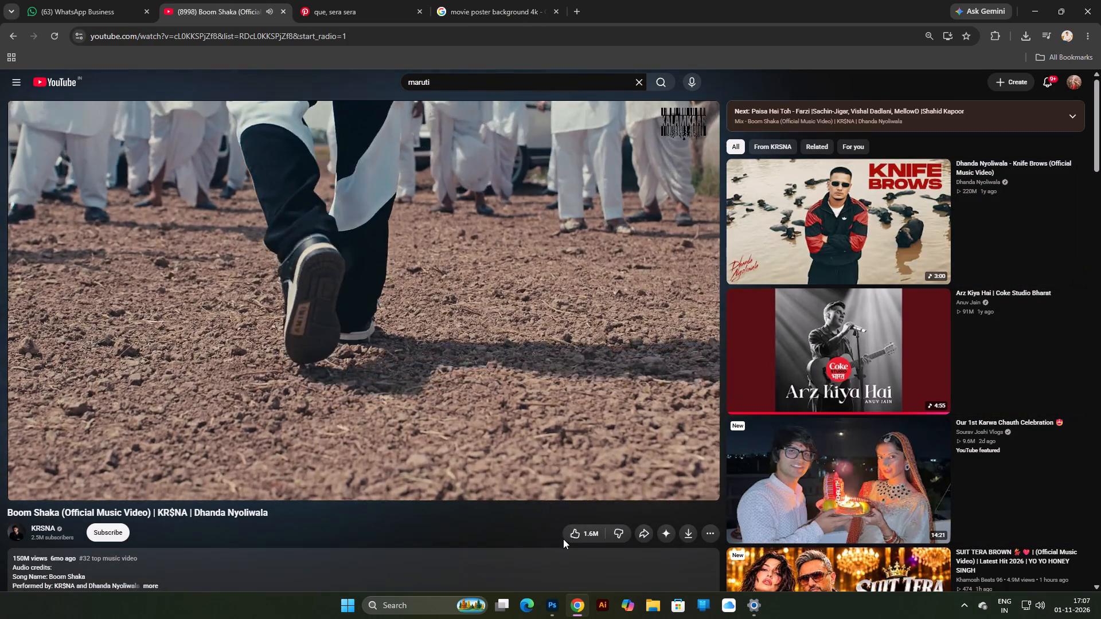
{"action": "left_click", "coordinate": [572, 536]}
{"action": "left_click", "coordinate": [473, 0]}
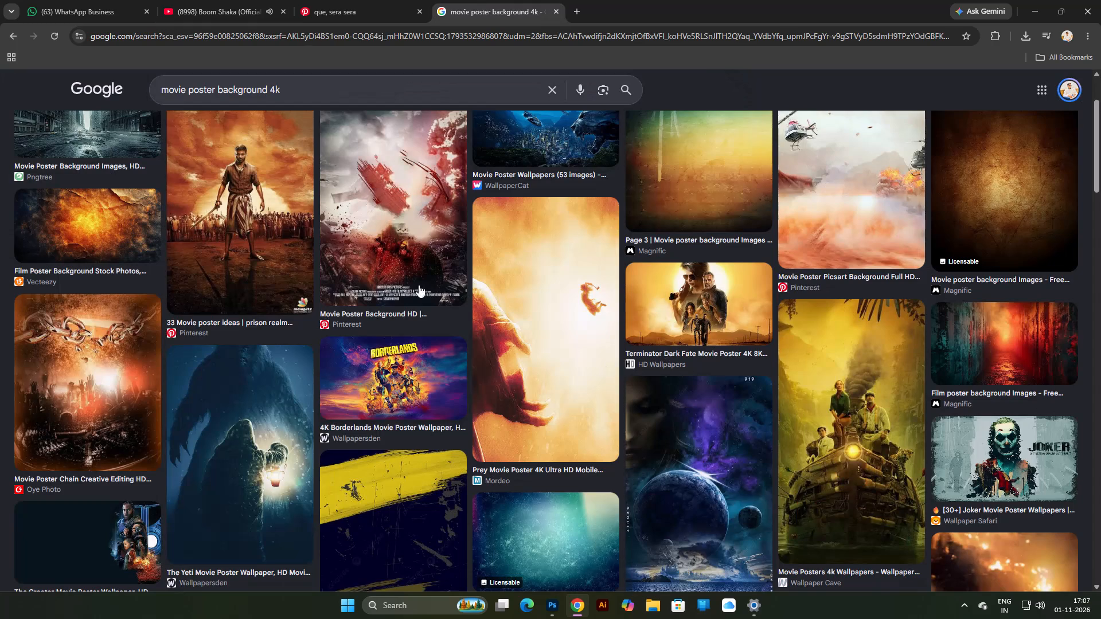
Back on Pinterest, open the dark red and orange grunge texture among the related pins and copy its image.
{"action": "left_click", "coordinate": [351, 0]}
{"action": "scroll", "coordinate": [363, 356], "scroll_direction": "up", "scroll_amount": 4}
{"action": "scroll", "coordinate": [363, 356], "scroll_direction": "down", "scroll_amount": 4}
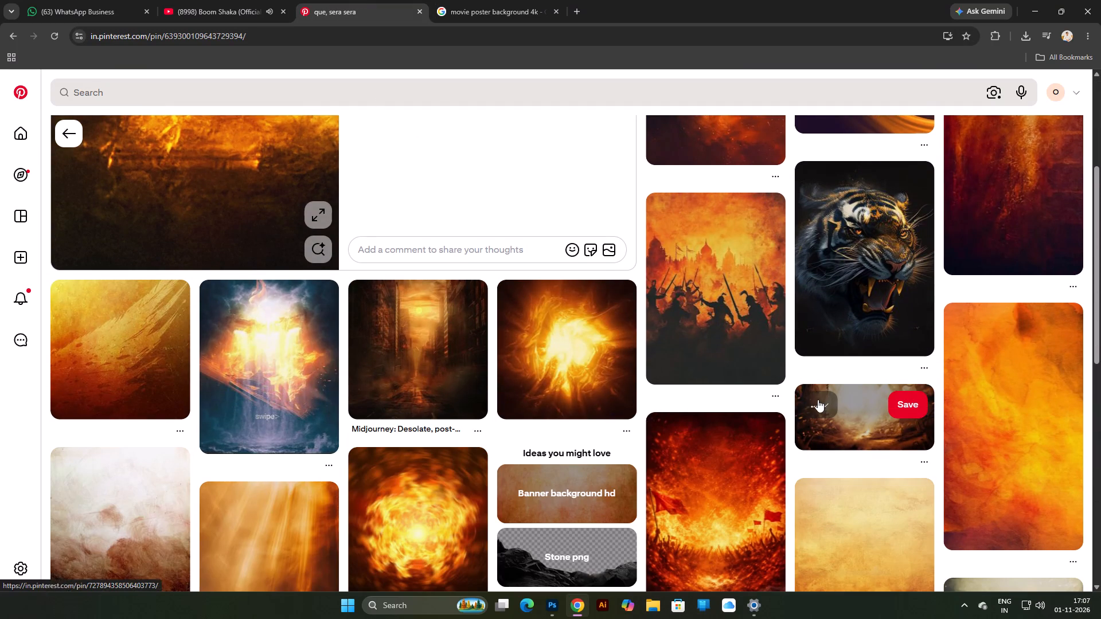
{"action": "left_click", "coordinate": [1052, 188]}
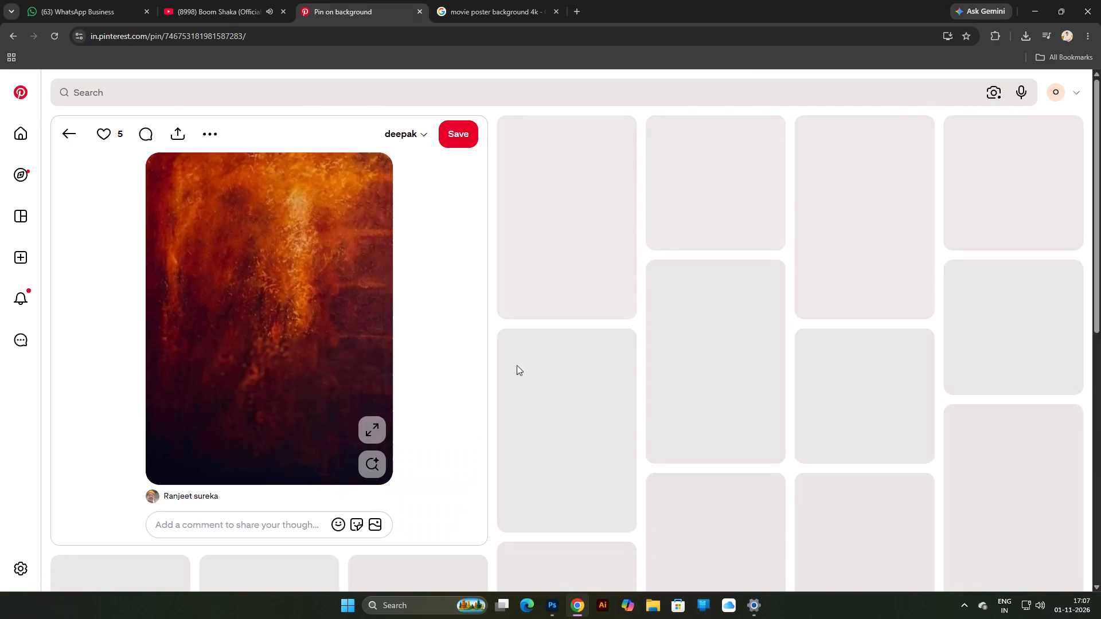
{"action": "right_click", "coordinate": [309, 320]}
{"action": "left_click", "coordinate": [354, 362]}
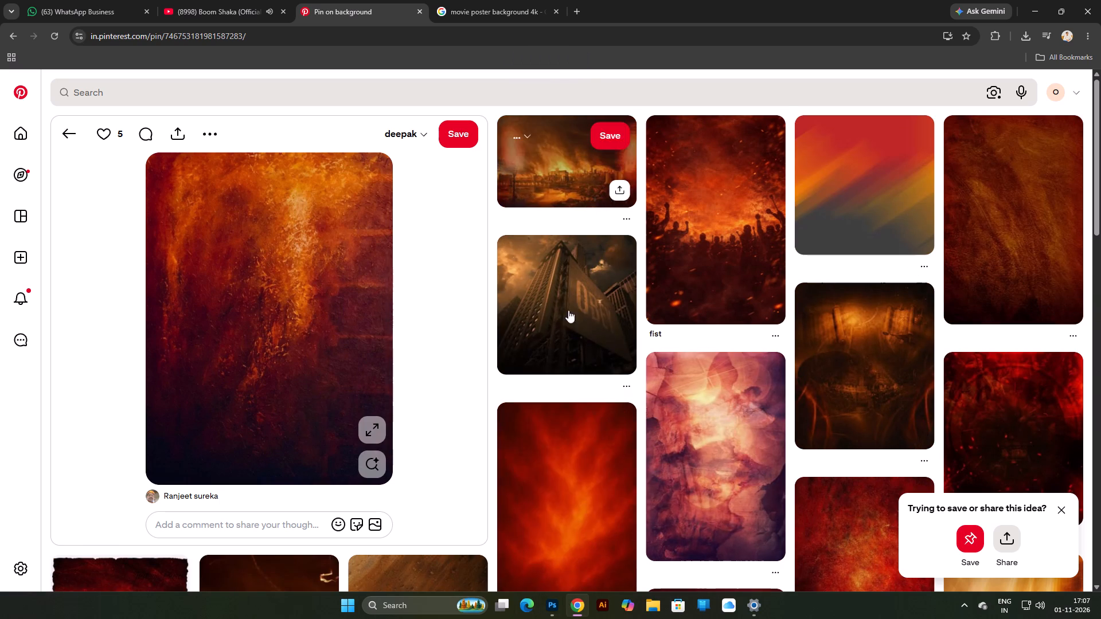
Switch to Photoshop and paste the copied grunge texture at the centre of the Untitled-1 page, keeping its original size.
{"action": "left_click_drag", "start_coordinate": [549, 605], "coordinate": [542, 596]}
{"action": "scroll", "coordinate": [489, 506], "scroll_direction": "down", "scroll_amount": 3}
{"action": "scroll", "coordinate": [556, 611], "scroll_direction": "up", "scroll_amount": 2}
{"action": "left_click", "coordinate": [553, 607]}
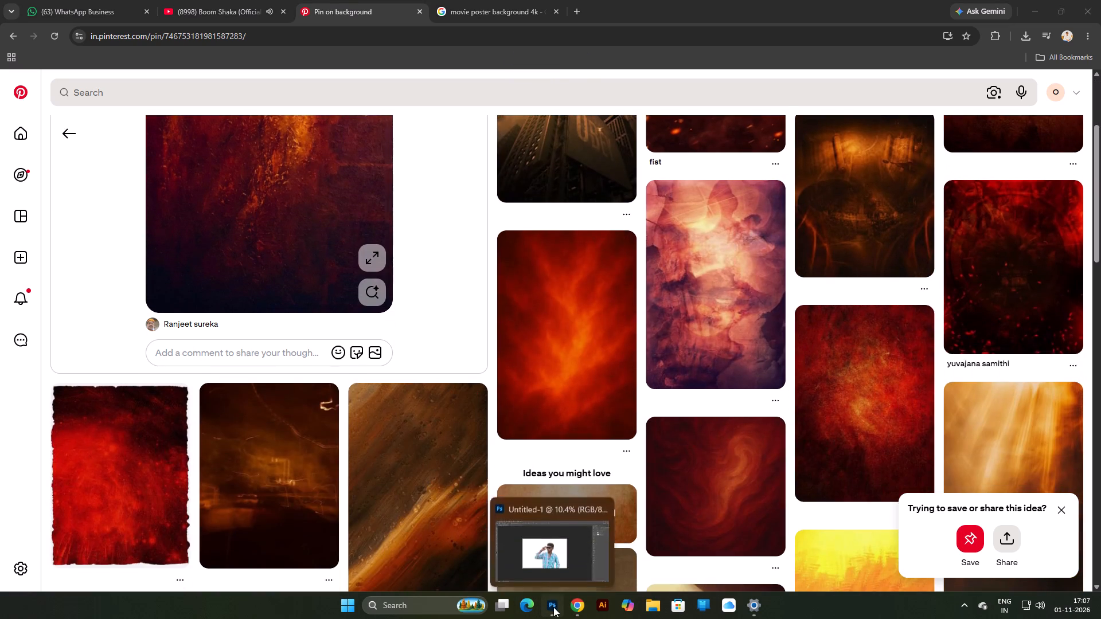
{"action": "key", "text": "ctrl+v"}
{"action": "key", "text": "ctrl+t"}
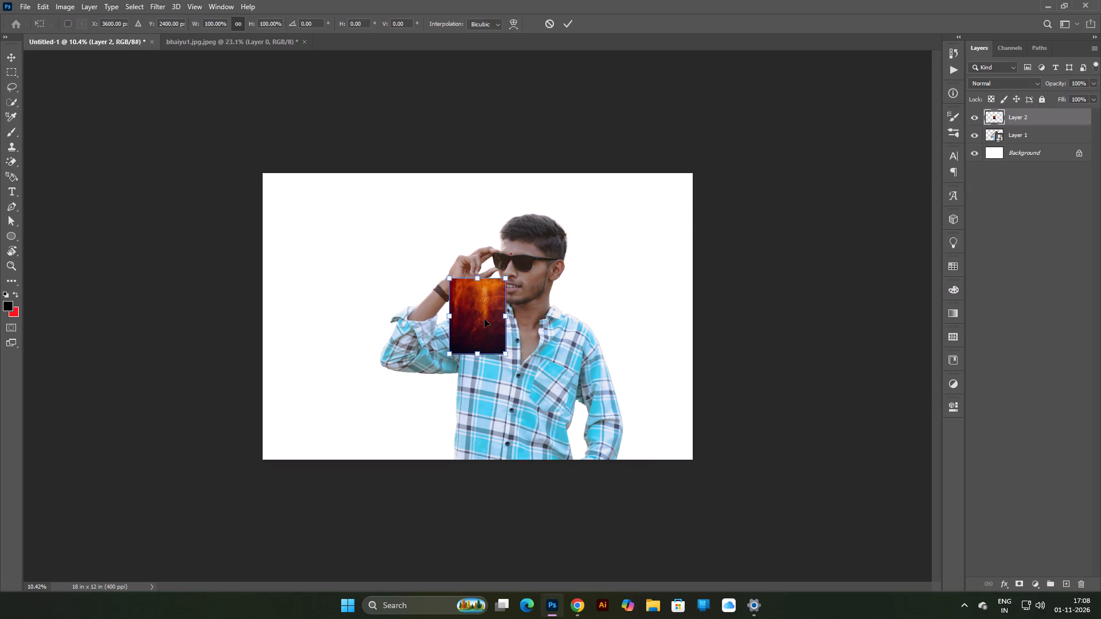
{"action": "left_click", "coordinate": [478, 307]}
{"action": "scroll", "coordinate": [589, 308], "scroll_direction": "down", "scroll_amount": 4}
{"action": "scroll", "coordinate": [587, 314], "scroll_direction": "up", "scroll_amount": 4}
{"action": "key", "text": "Return"}
{"action": "right_click", "coordinate": [471, 310]}
{"action": "left_click", "coordinate": [469, 297]}
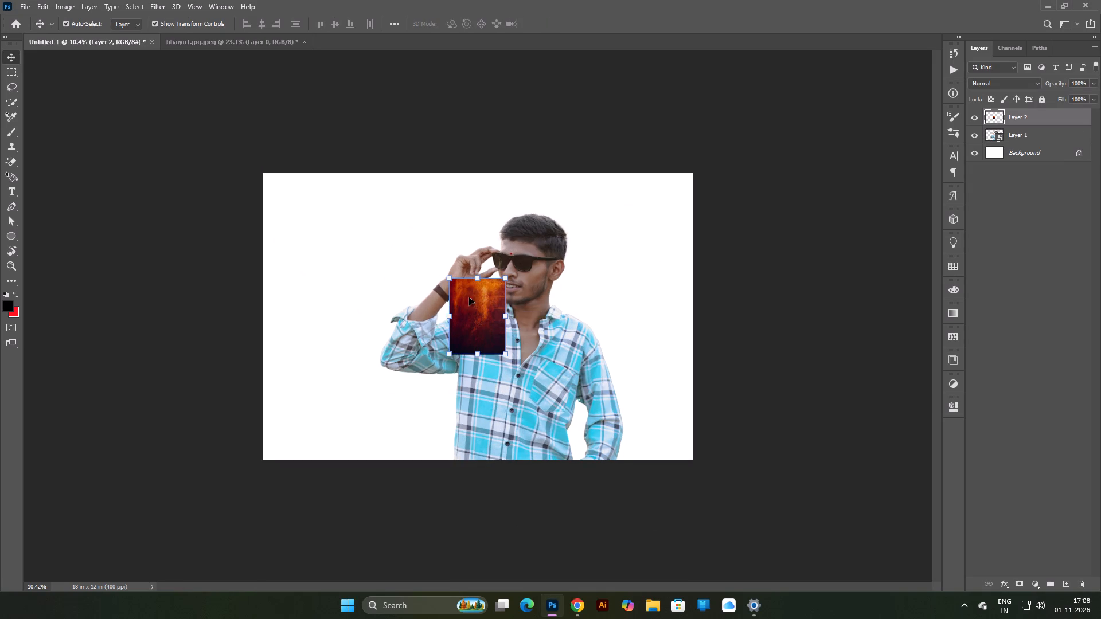
Rotate the pasted grunge texture 90° clockwise and enlarge it proportionally about its centre to cover most of the page.
{"action": "key", "text": "ctrl+t"}
{"action": "right_click", "coordinate": [479, 320]}
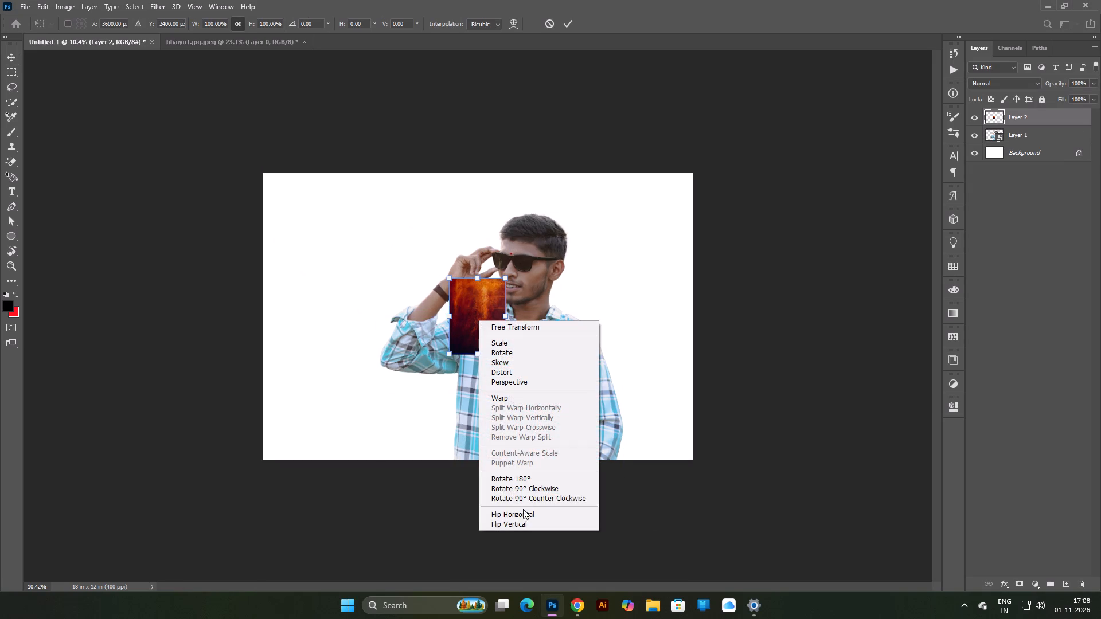
{"action": "left_click", "coordinate": [526, 487]}
{"action": "left_click_drag", "start_coordinate": [514, 315], "coordinate": [615, 348], "text": "alt"}
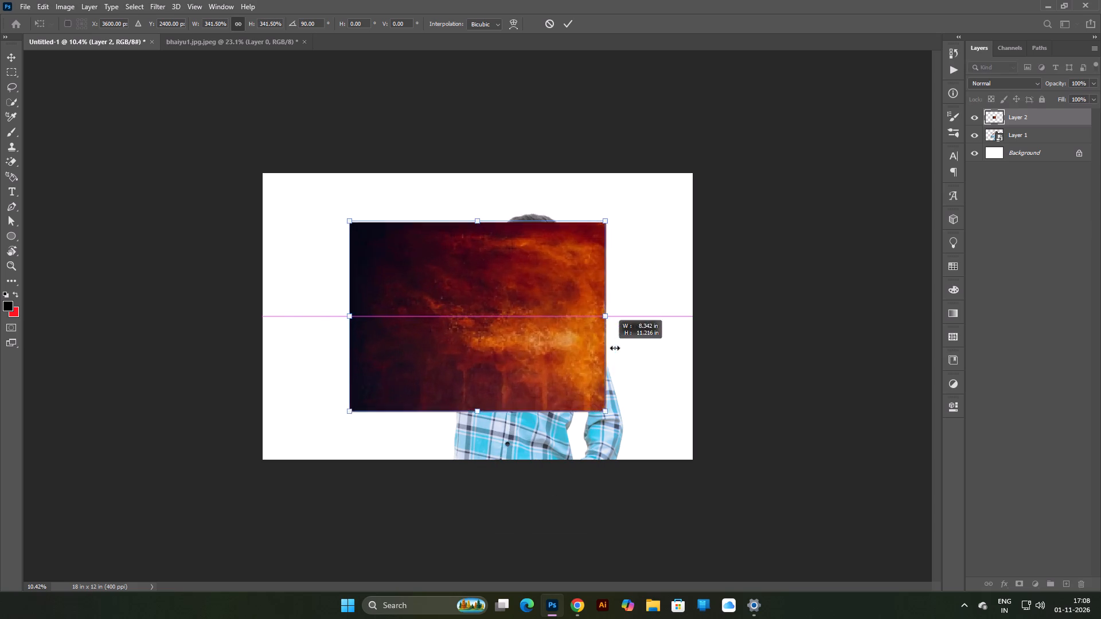
{"action": "left_click_drag", "start_coordinate": [615, 348], "coordinate": [647, 367], "text": "alt"}
{"action": "key", "text": "Return"}
Move the grunge texture, Layer 2, below the man's cut-out, Layer 1, in the layer order.
{"action": "left_click_drag", "start_coordinate": [1035, 120], "coordinate": [1033, 144]}
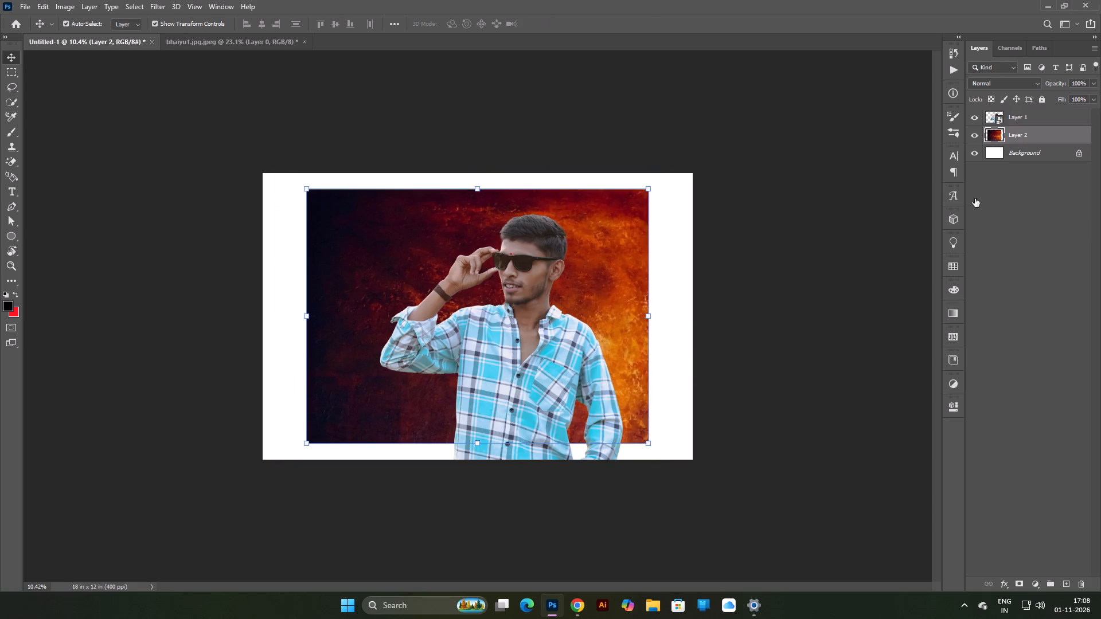
Align the texture with the page's top-left corner and stretch it to about 130% width and 116% height, slightly overlapping all page edges.
{"action": "left_click_drag", "start_coordinate": [615, 303], "coordinate": [568, 289]}
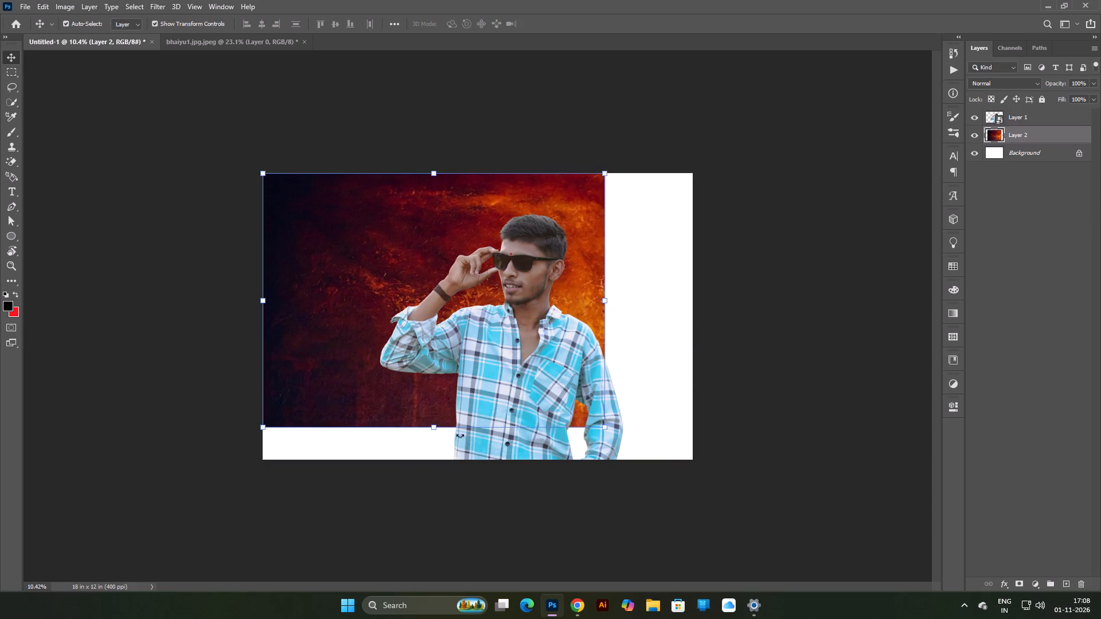
{"action": "left_click_drag", "start_coordinate": [434, 430], "coordinate": [432, 463], "text": "shift"}
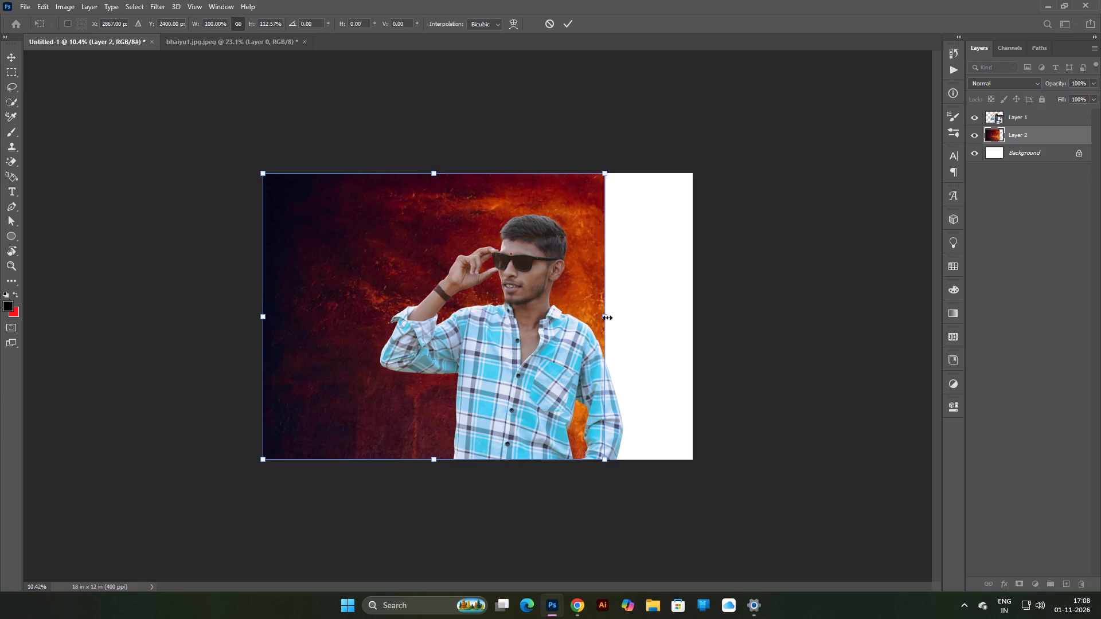
{"action": "left_click_drag", "start_coordinate": [607, 318], "coordinate": [693, 324], "text": "shift"}
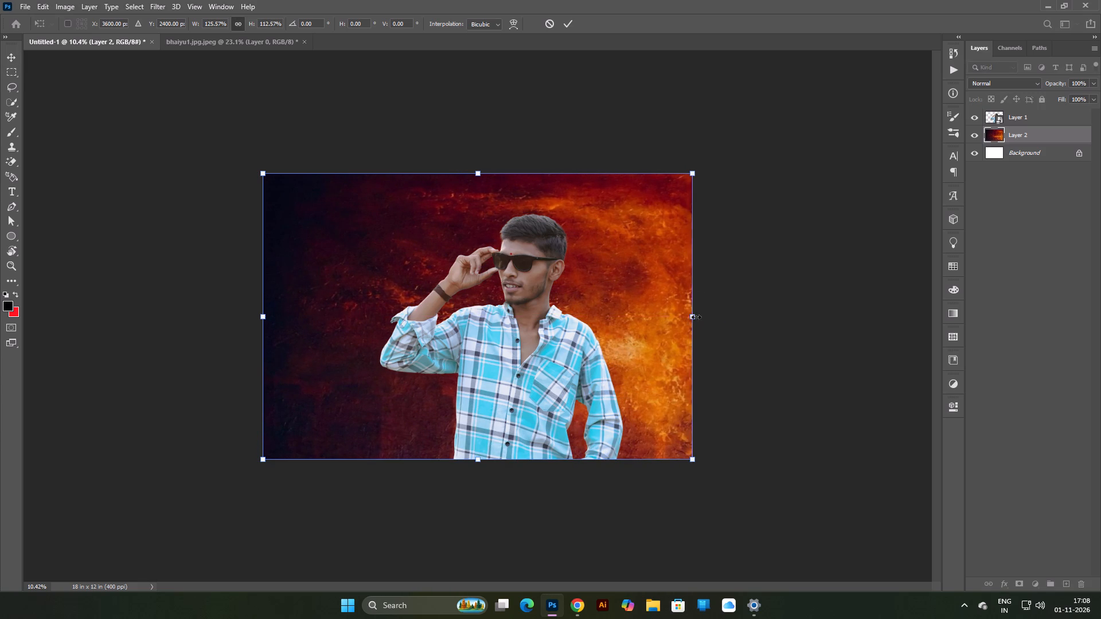
{"action": "left_click_drag", "start_coordinate": [695, 315], "coordinate": [702, 320], "text": "alt"}
{"action": "left_click", "coordinate": [693, 323]}
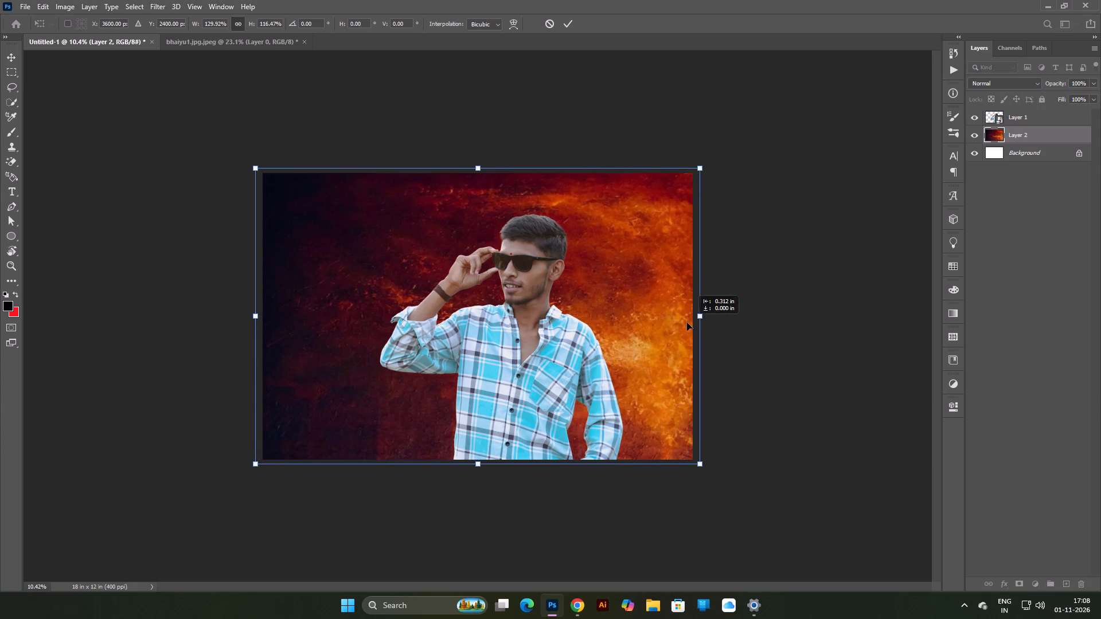
{"action": "key", "text": "Return"}
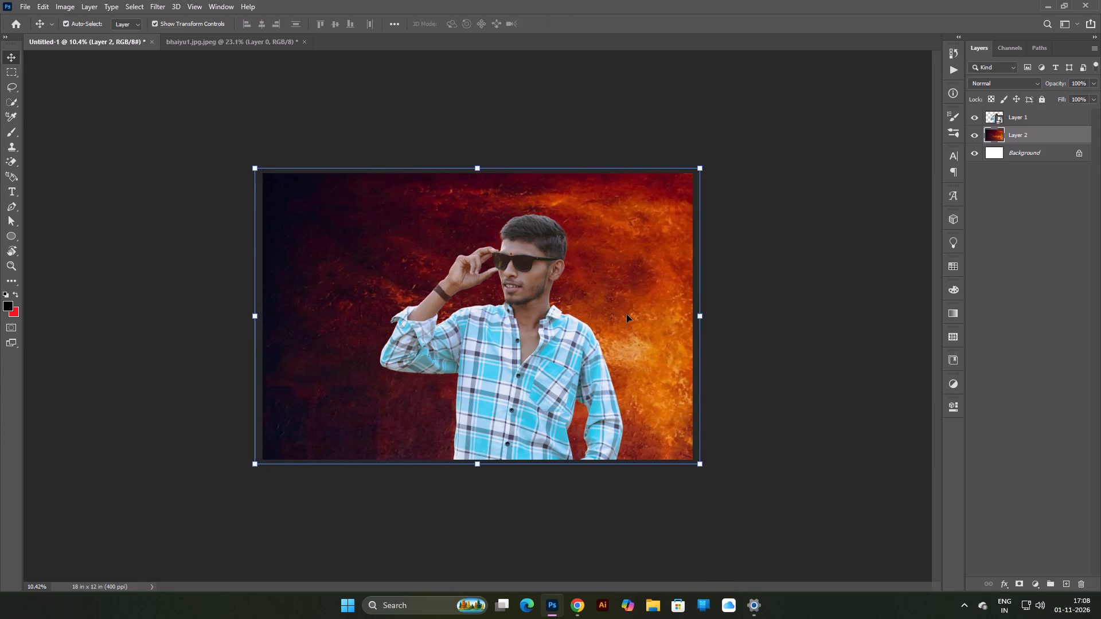
Flip the grunge texture horizontally so its bright orange area lies on the side the man faces.
{"action": "left_click", "coordinate": [640, 310]}
{"action": "key", "text": "ctrl+t"}
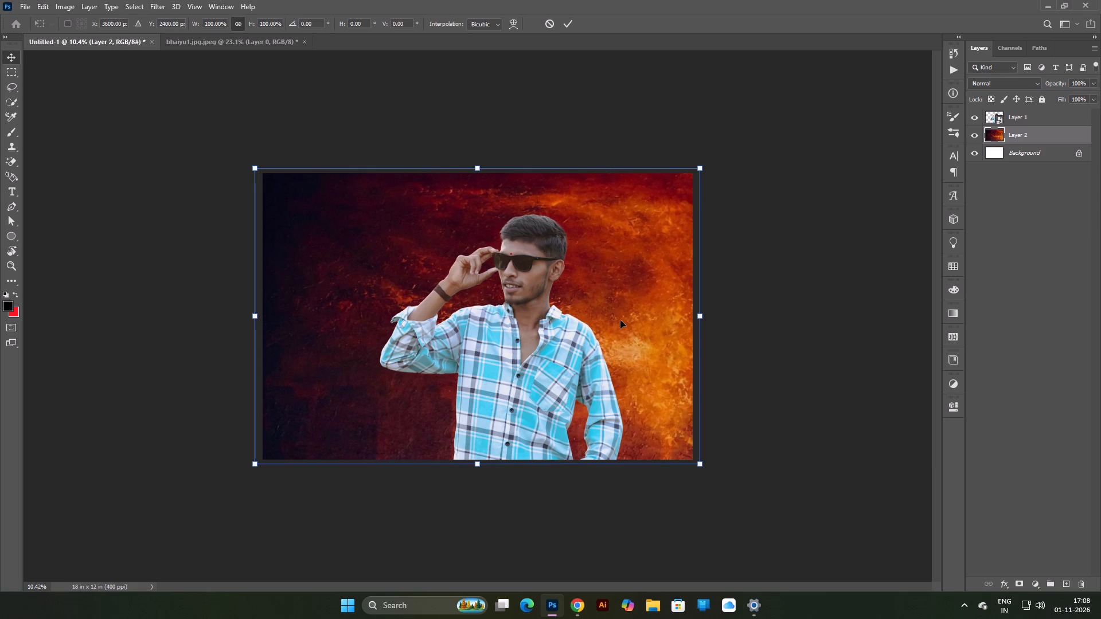
{"action": "right_click", "coordinate": [628, 311]}
{"action": "left_click", "coordinate": [676, 508]}
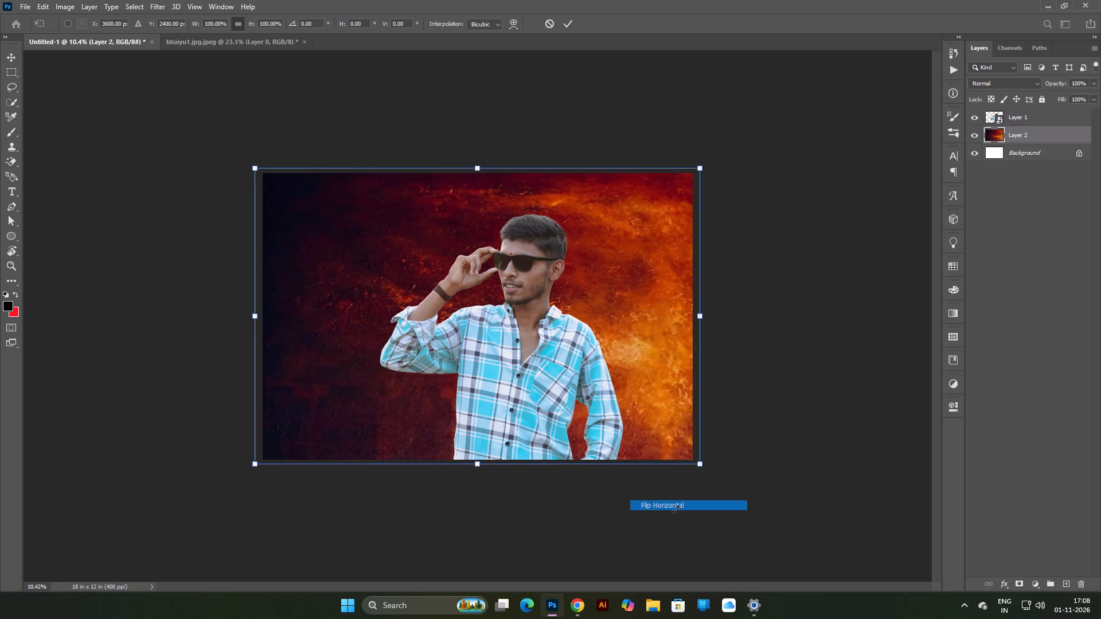
{"action": "scroll", "coordinate": [681, 409], "scroll_direction": "down", "scroll_amount": 4}
{"action": "scroll", "coordinate": [659, 397], "scroll_direction": "up", "scroll_amount": 4}
{"action": "key", "text": "Return"}
{"action": "left_click", "coordinate": [778, 342]}
{"action": "scroll", "coordinate": [211, 182], "scroll_direction": "down", "scroll_amount": 3}
{"action": "scroll", "coordinate": [171, 170], "scroll_direction": "up", "scroll_amount": 4}
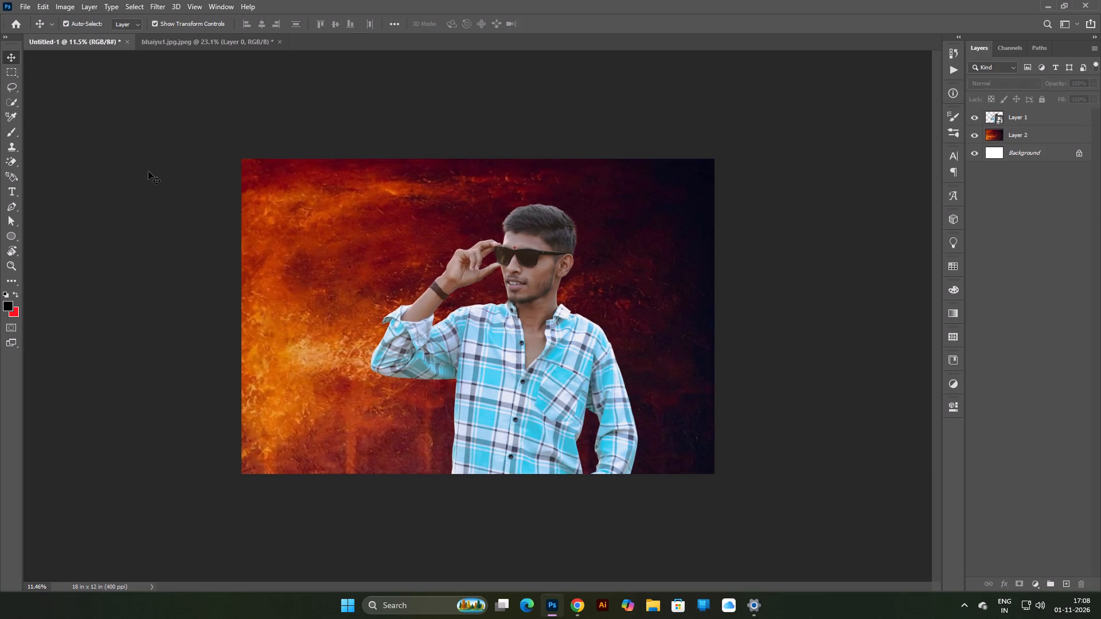
Float the Untitled-1 document window, check its canvas size and image size, and dock it back as a tab.
{"action": "left_click_drag", "start_coordinate": [110, 49], "coordinate": [139, 88]}
{"action": "right_click_drag", "start_coordinate": [139, 83], "coordinate": [146, 83]}
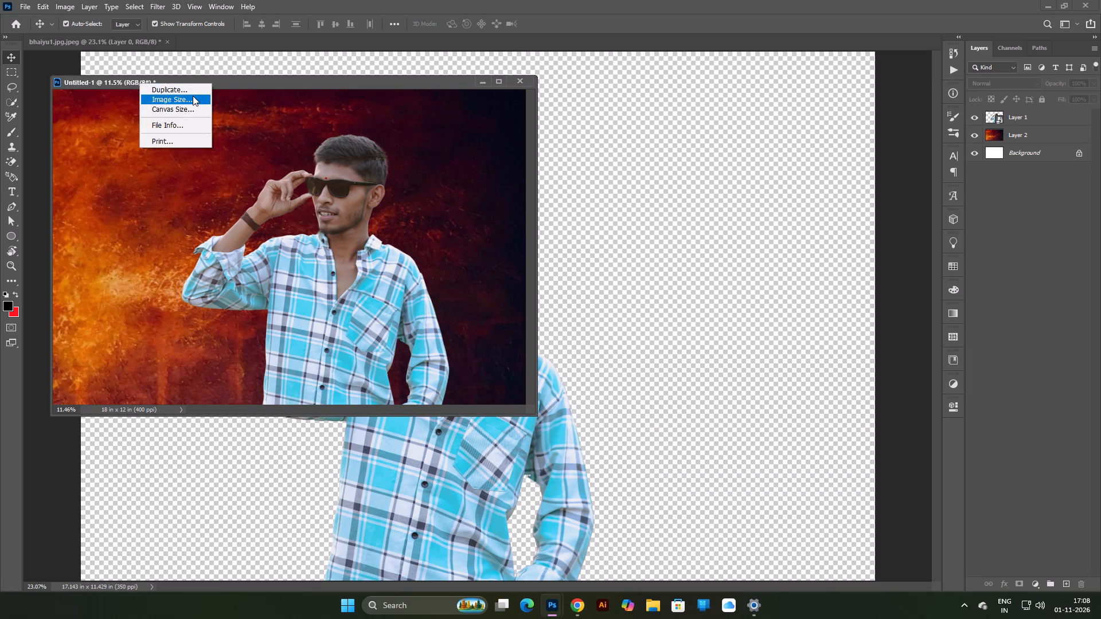
{"action": "left_click", "coordinate": [189, 105]}
{"action": "left_click", "coordinate": [654, 117]}
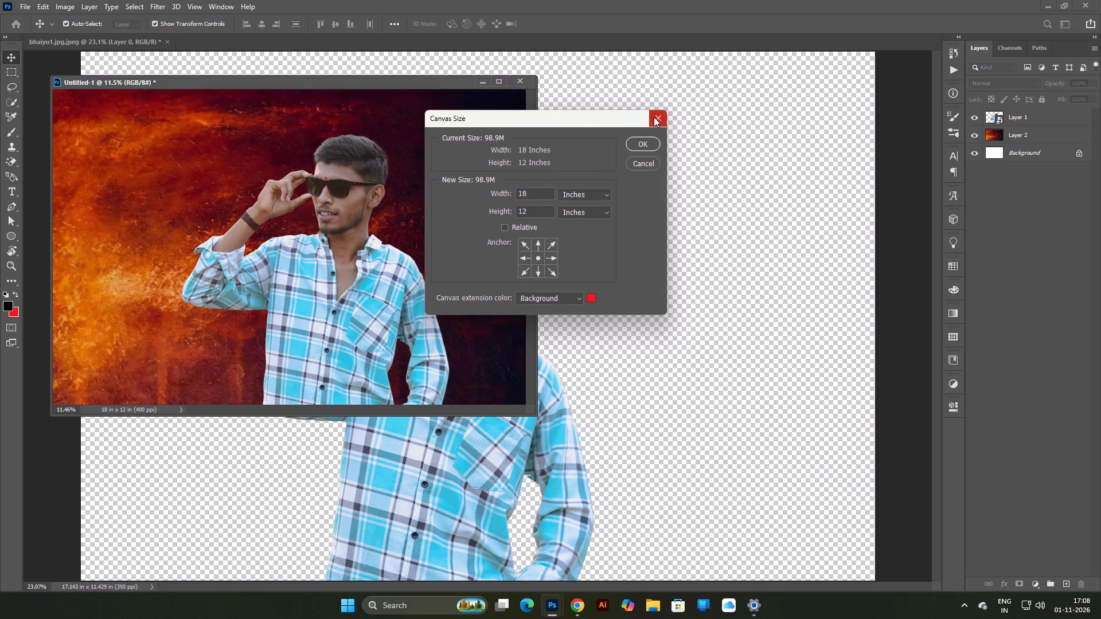
{"action": "right_click", "coordinate": [314, 82]}
{"action": "left_click", "coordinate": [364, 96]}
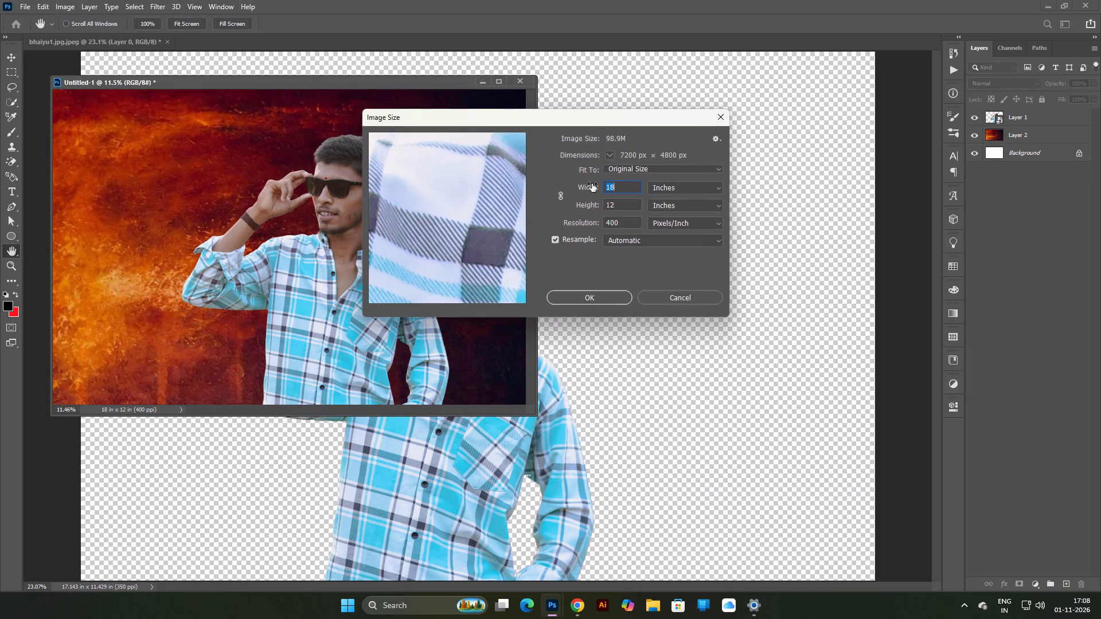
{"action": "left_click", "coordinate": [729, 124]}
{"action": "left_click_drag", "start_coordinate": [368, 85], "coordinate": [423, 64]}
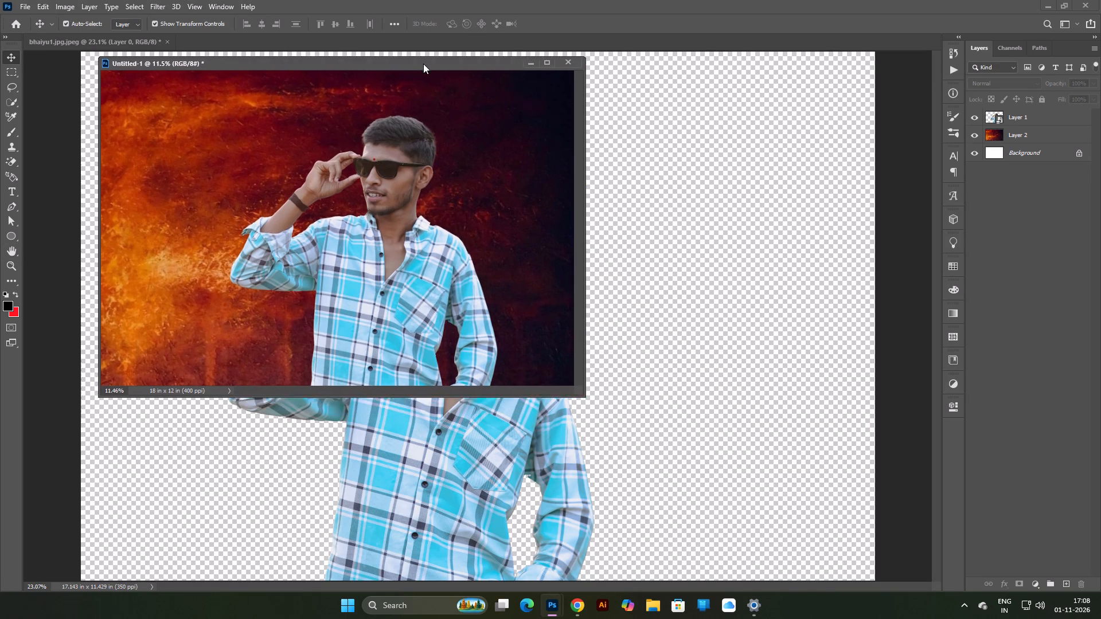
{"action": "left_click_drag", "start_coordinate": [423, 64], "coordinate": [466, 43]}
{"action": "scroll", "coordinate": [557, 290], "scroll_direction": "down", "scroll_amount": 5}
{"action": "scroll", "coordinate": [556, 287], "scroll_direction": "up", "scroll_amount": 4}
{"action": "left_click", "coordinate": [712, 210]}
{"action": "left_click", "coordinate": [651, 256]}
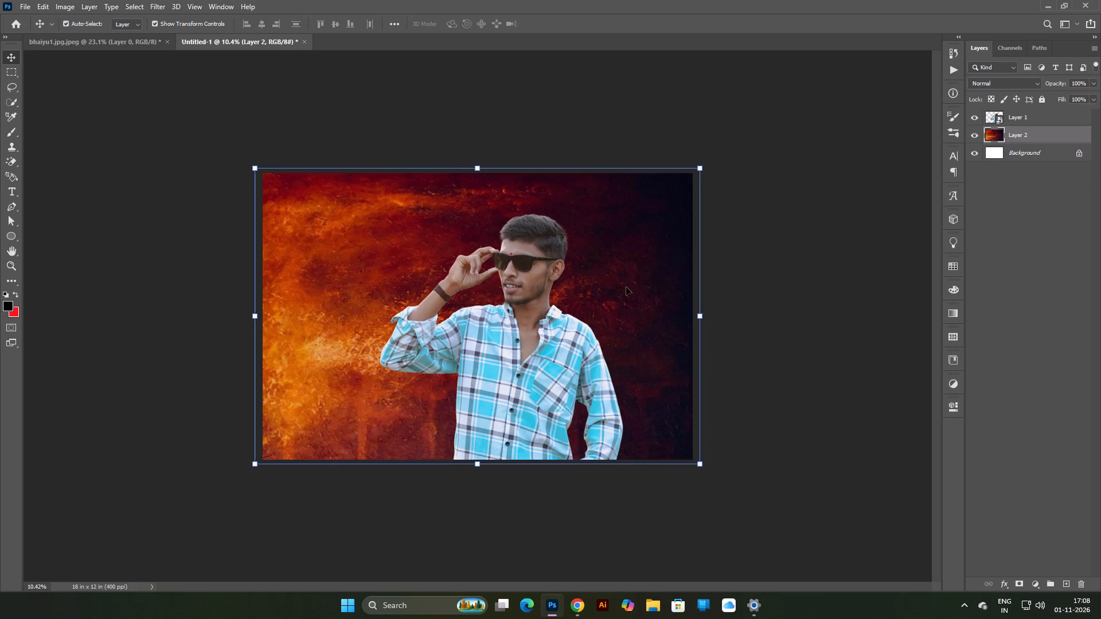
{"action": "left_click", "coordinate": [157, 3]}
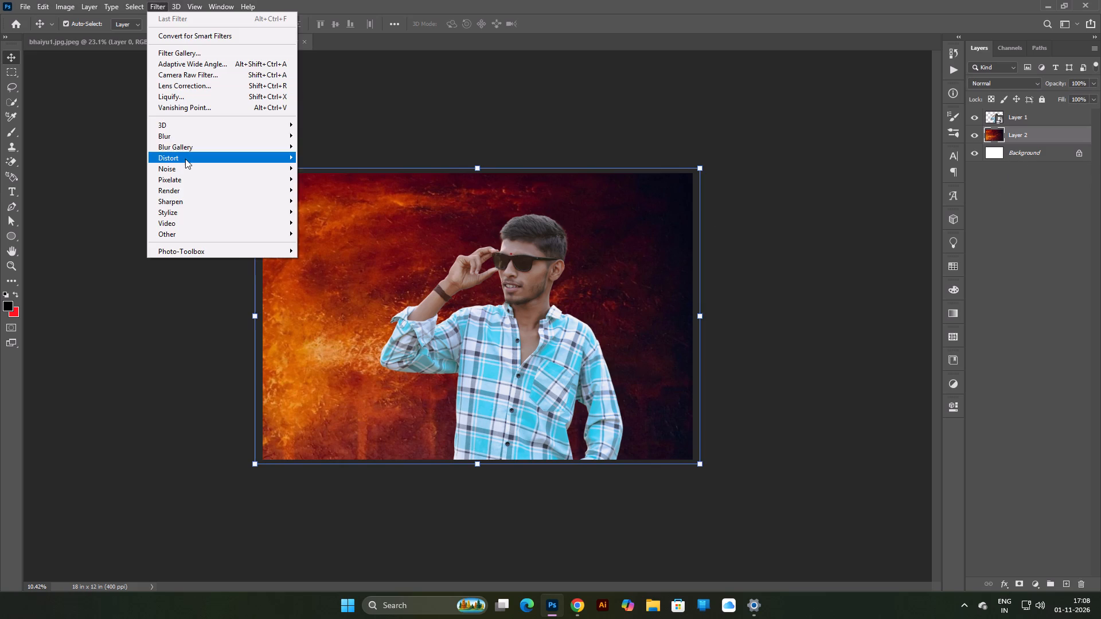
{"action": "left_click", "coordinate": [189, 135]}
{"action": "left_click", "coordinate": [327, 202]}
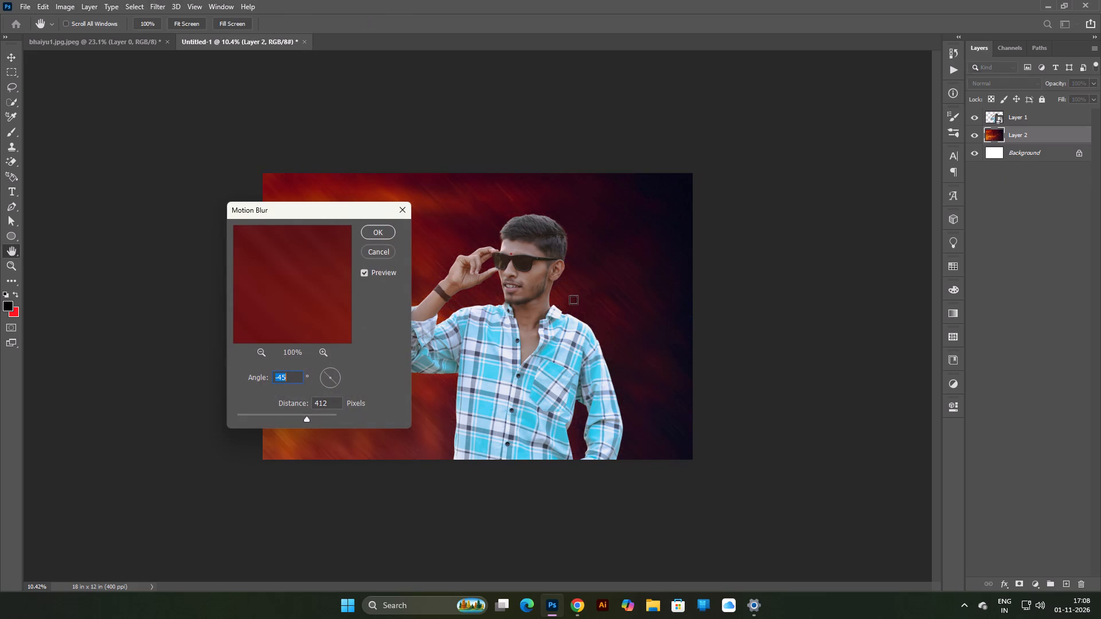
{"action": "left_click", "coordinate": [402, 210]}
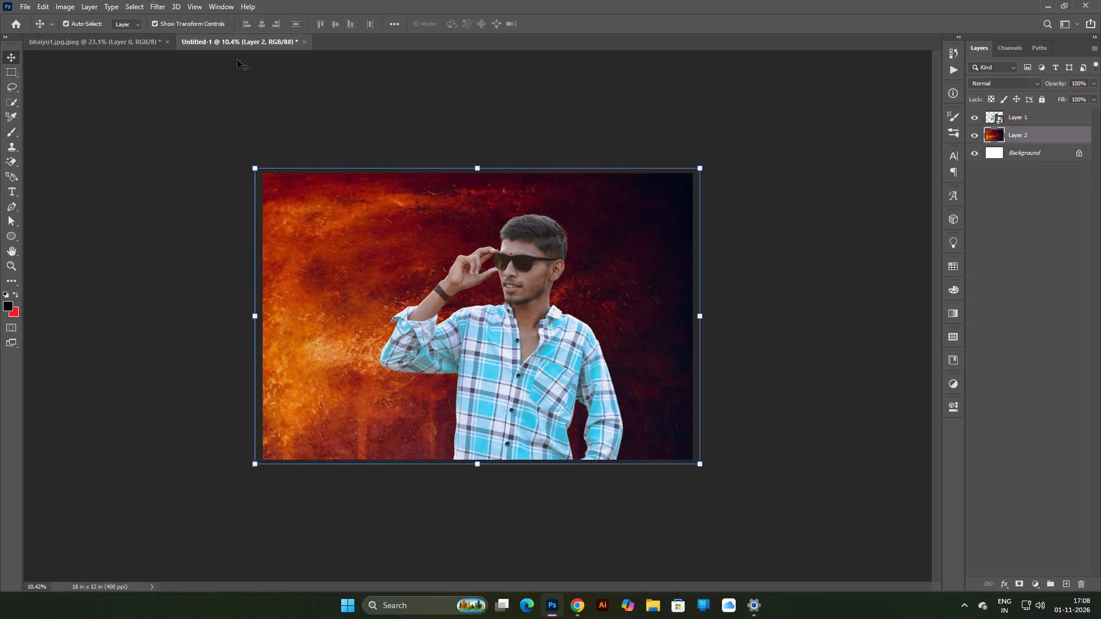
Apply a Gaussian Blur with a radius of 22.2 pixels to the grunge texture on Layer 2.
{"action": "left_click", "coordinate": [156, 1]}
{"action": "left_click", "coordinate": [170, 136]}
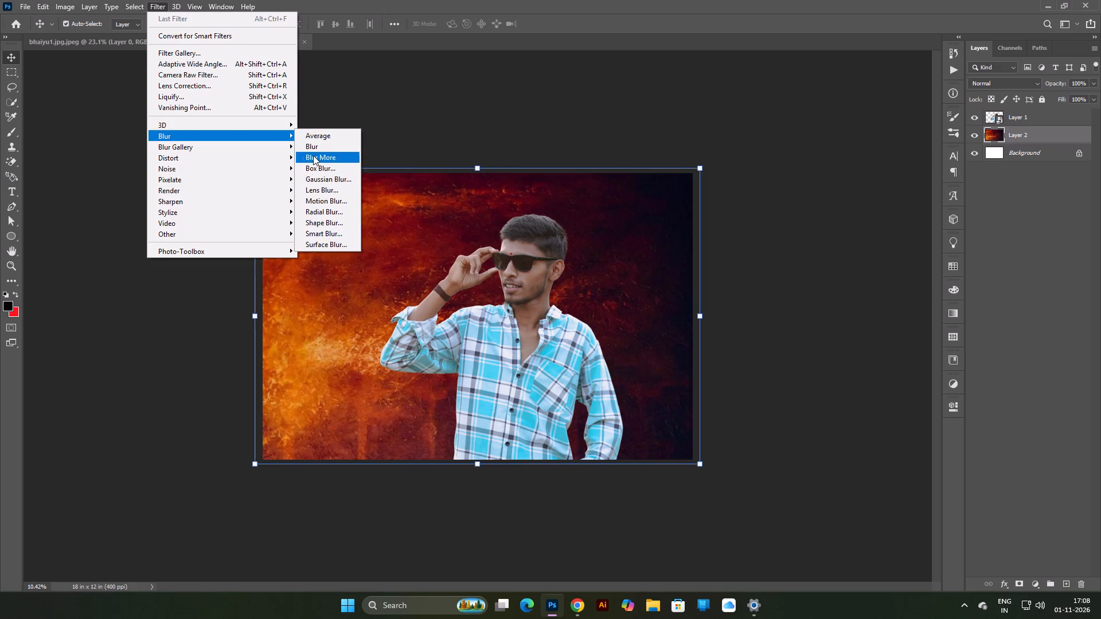
{"action": "left_click", "coordinate": [310, 176]}
{"action": "left_click", "coordinate": [736, 254]}
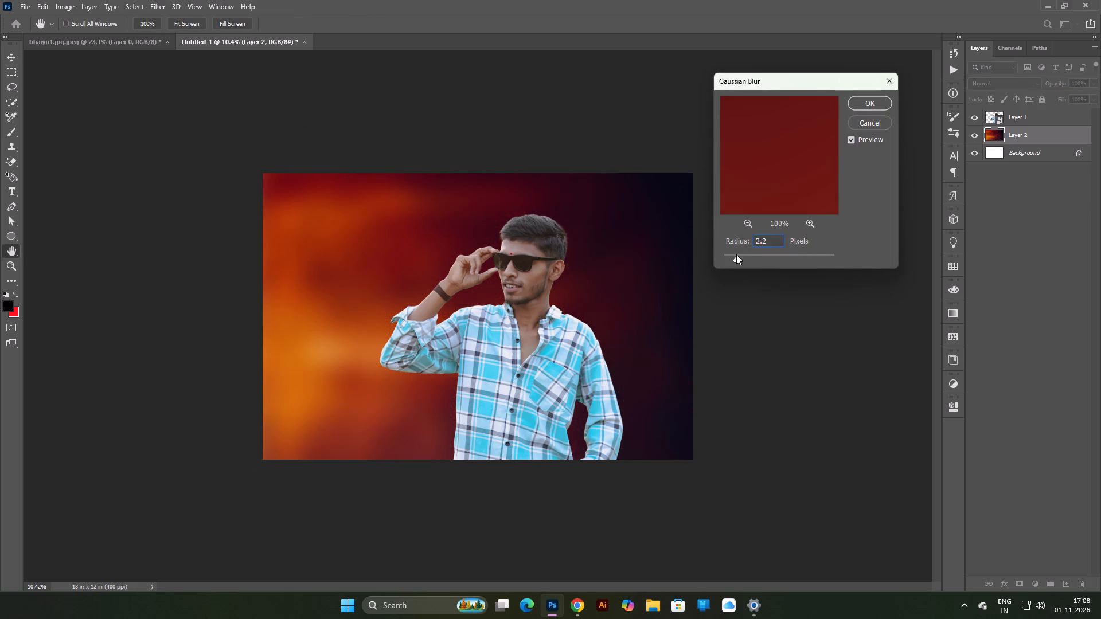
{"action": "left_click", "coordinate": [756, 256]}
{"action": "left_click", "coordinate": [764, 257]}
{"action": "left_click", "coordinate": [770, 257]}
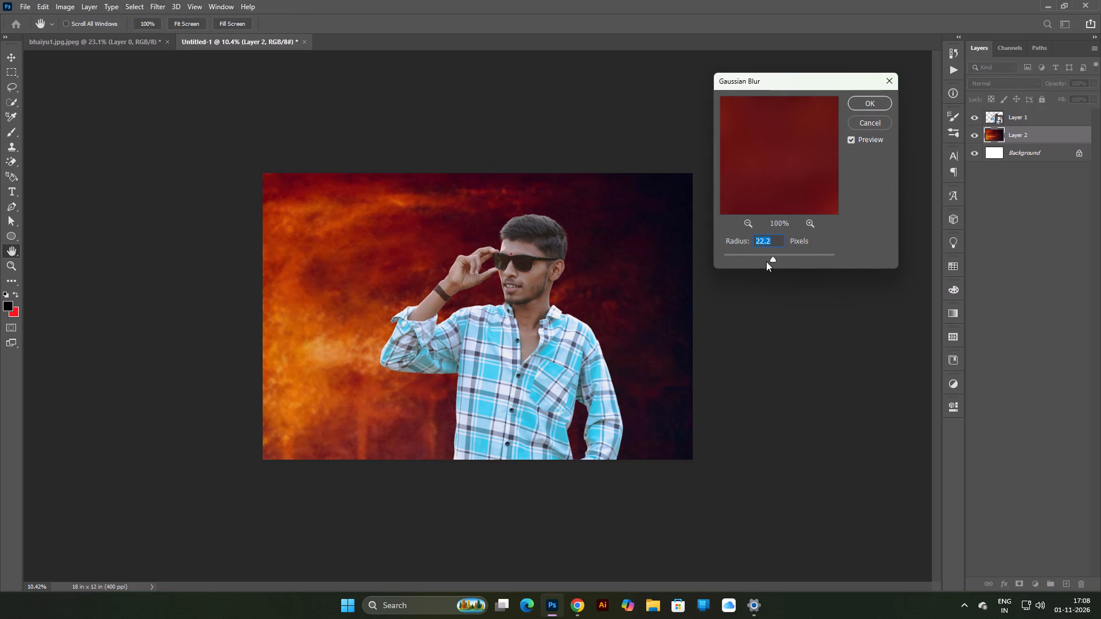
{"action": "left_click", "coordinate": [870, 105]}
{"action": "left_click", "coordinate": [817, 92]}
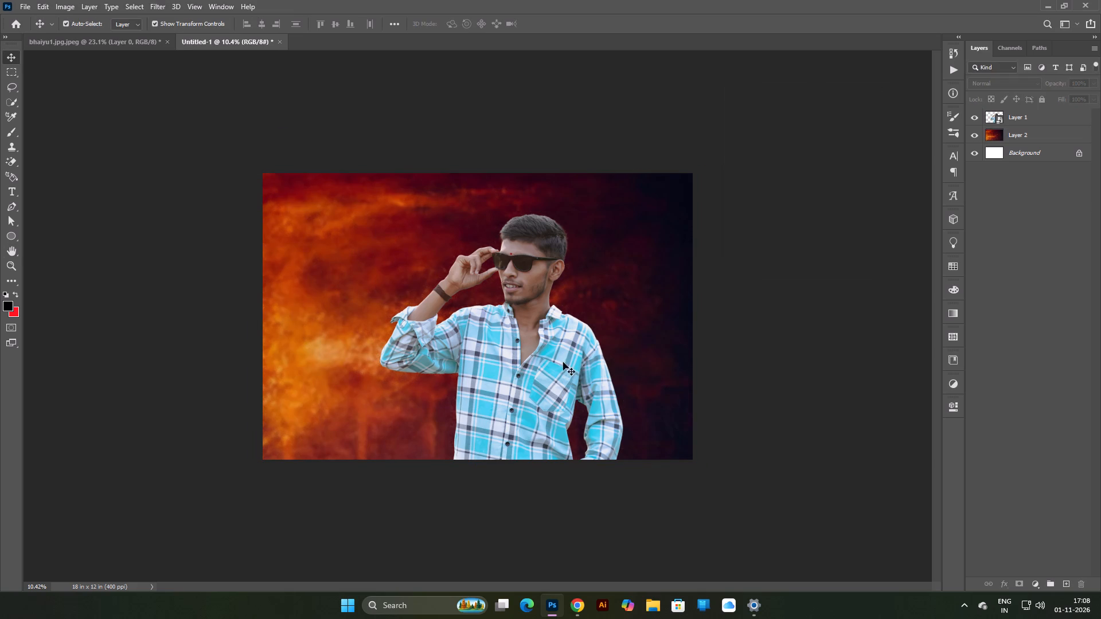
Fine-tune the position of the man's cut-out, placing it slightly right of the page centre and a little higher.
{"action": "left_click_drag", "start_coordinate": [557, 359], "coordinate": [571, 359]}
{"action": "left_click", "coordinate": [770, 290]}
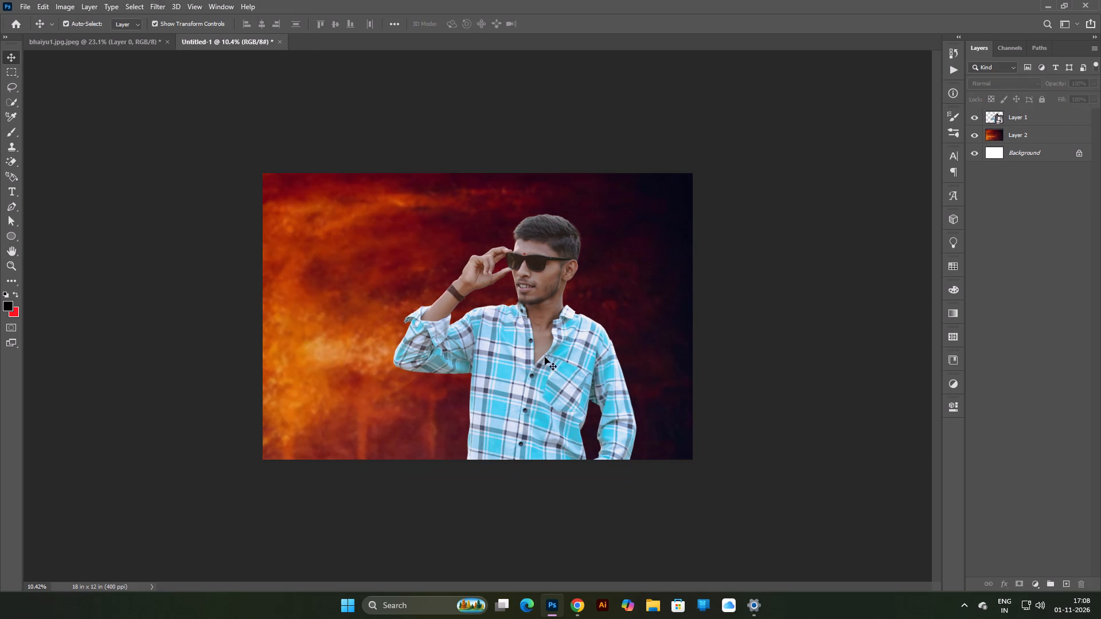
{"action": "left_click_drag", "start_coordinate": [544, 356], "coordinate": [537, 355]}
{"action": "left_click", "coordinate": [725, 313]}
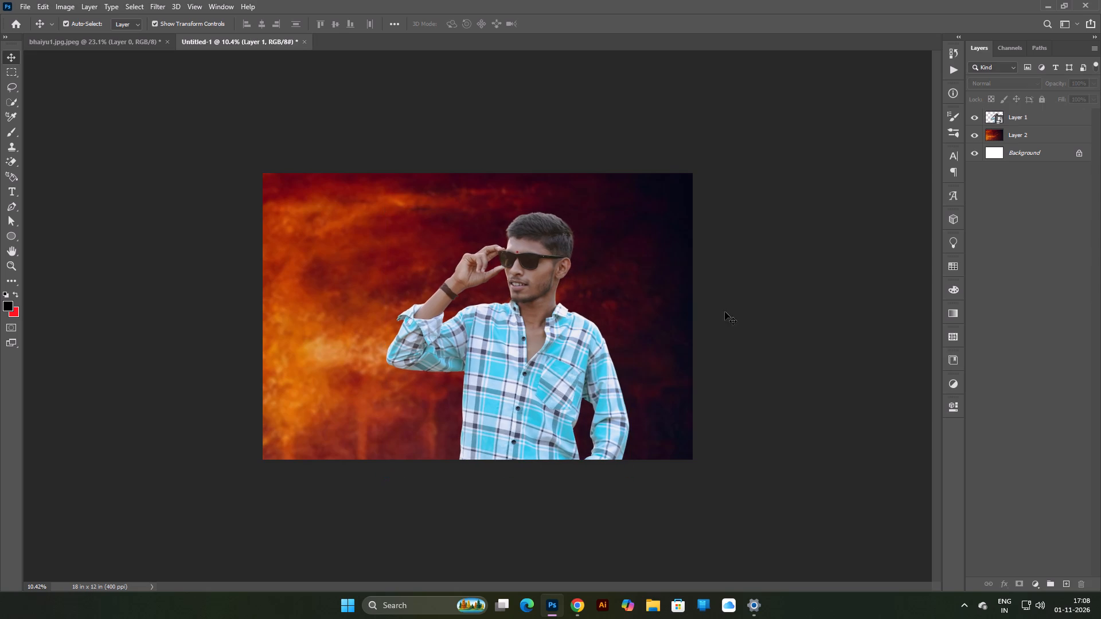
{"action": "scroll", "coordinate": [599, 265], "scroll_direction": "down", "scroll_amount": 4}
{"action": "scroll", "coordinate": [558, 273], "scroll_direction": "up", "scroll_amount": 4}
{"action": "scroll", "coordinate": [558, 273], "scroll_direction": "down", "scroll_amount": 1}
{"action": "key", "text": "ctrl+0"}
{"action": "scroll", "coordinate": [556, 273], "scroll_direction": "down", "scroll_amount": 4}
{"action": "scroll", "coordinate": [556, 273], "scroll_direction": "up", "scroll_amount": 3}
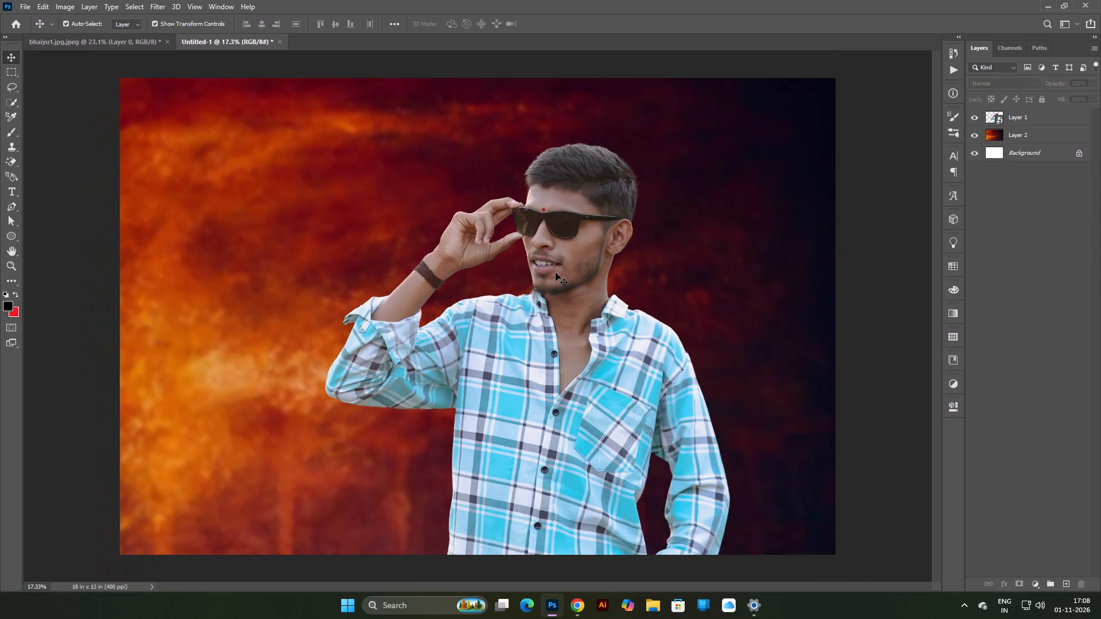
{"action": "scroll", "coordinate": [555, 273], "scroll_direction": "down", "scroll_amount": 3}
{"action": "left_click_drag", "start_coordinate": [564, 283], "coordinate": [557, 283]}
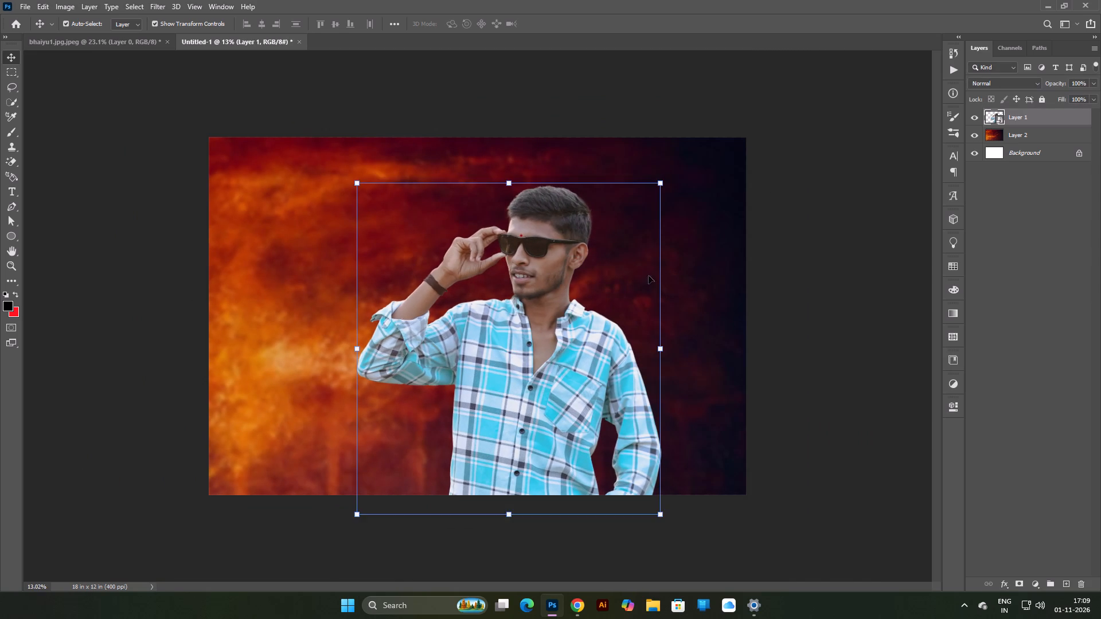
{"action": "left_click", "coordinate": [776, 266]}
{"action": "left_click_drag", "start_coordinate": [520, 330], "coordinate": [512, 330]}
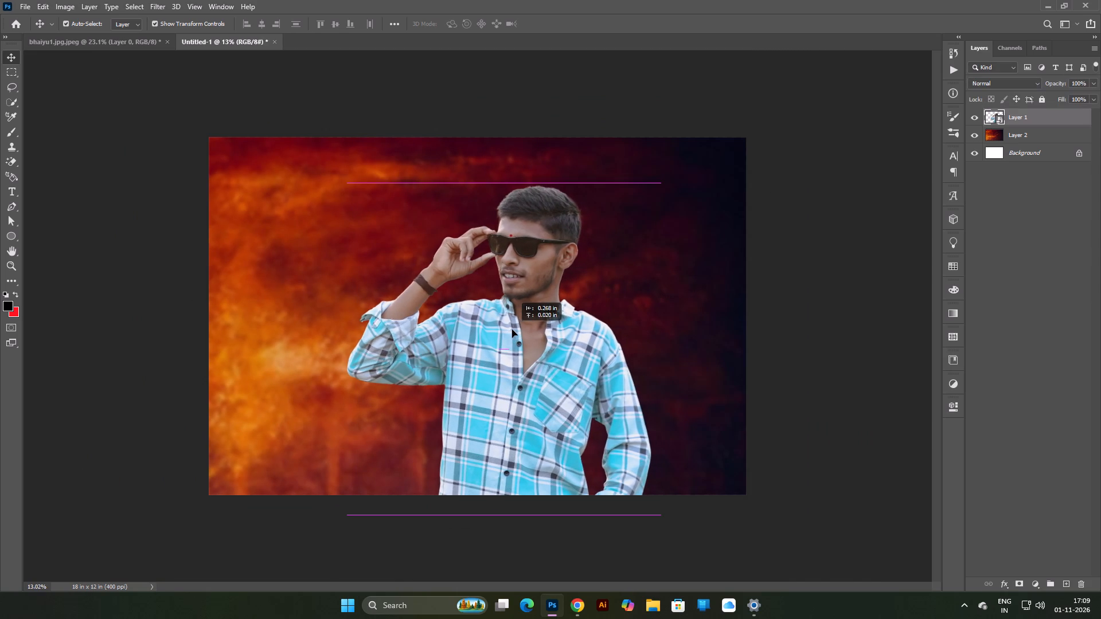
{"action": "left_click_drag", "start_coordinate": [512, 330], "coordinate": [511, 329]}
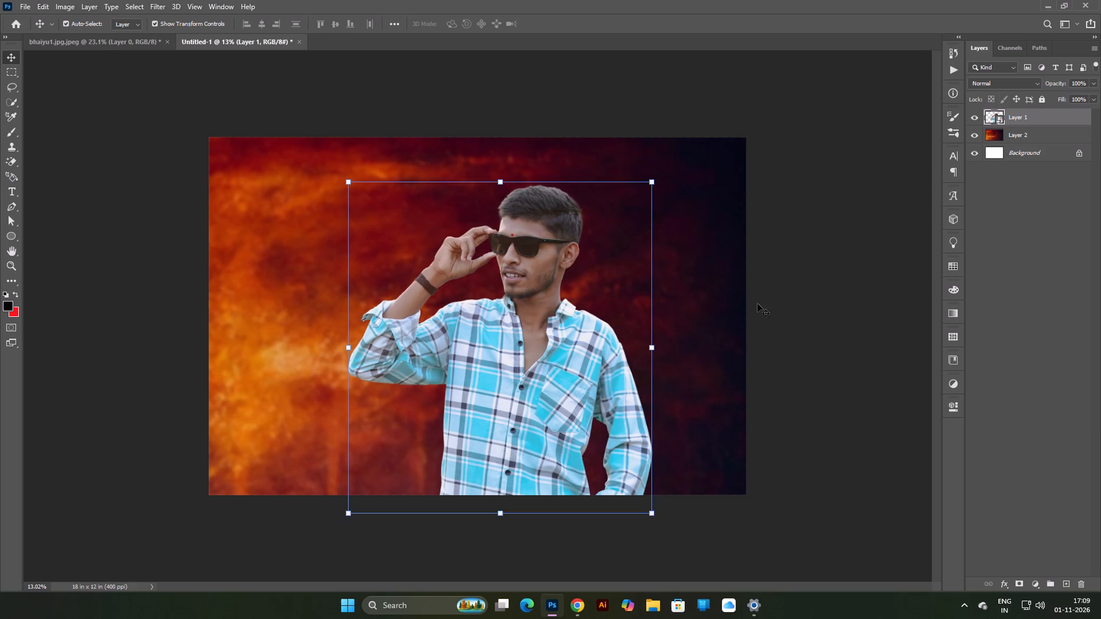
{"action": "left_click", "coordinate": [758, 304]}
{"action": "left_click", "coordinate": [548, 393]}
{"action": "left_click", "coordinate": [792, 365]}
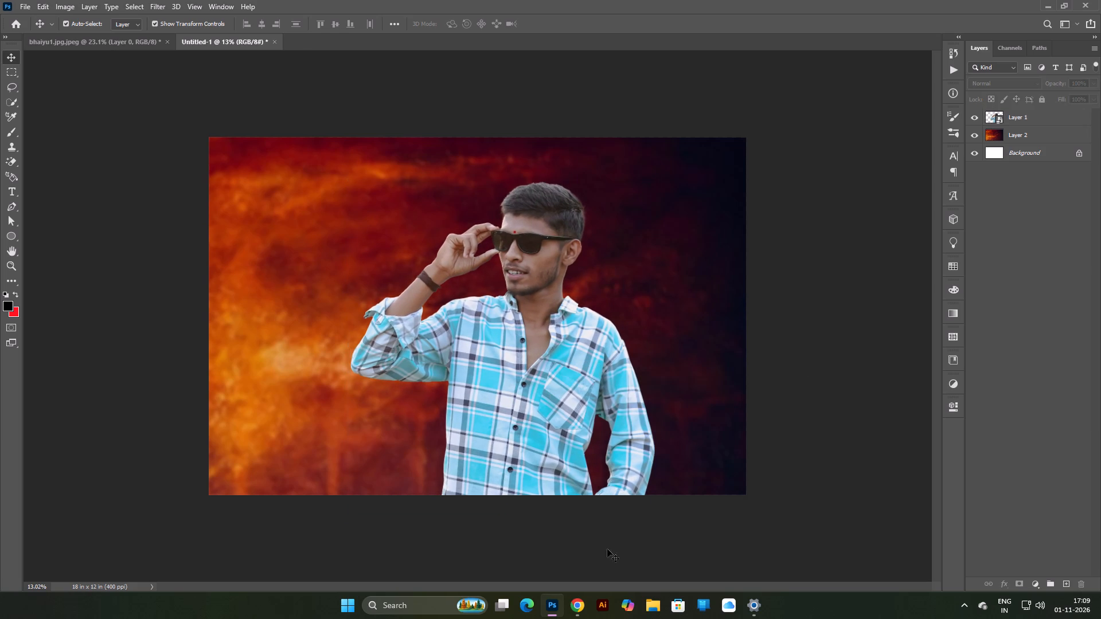
Switch to Pinterest in Chrome, find the black-to-red brushstroke texture with a yellow lower edge, and copy its image.
{"action": "left_click", "coordinate": [579, 596]}
{"action": "scroll", "coordinate": [621, 343], "scroll_direction": "down", "scroll_amount": 5}
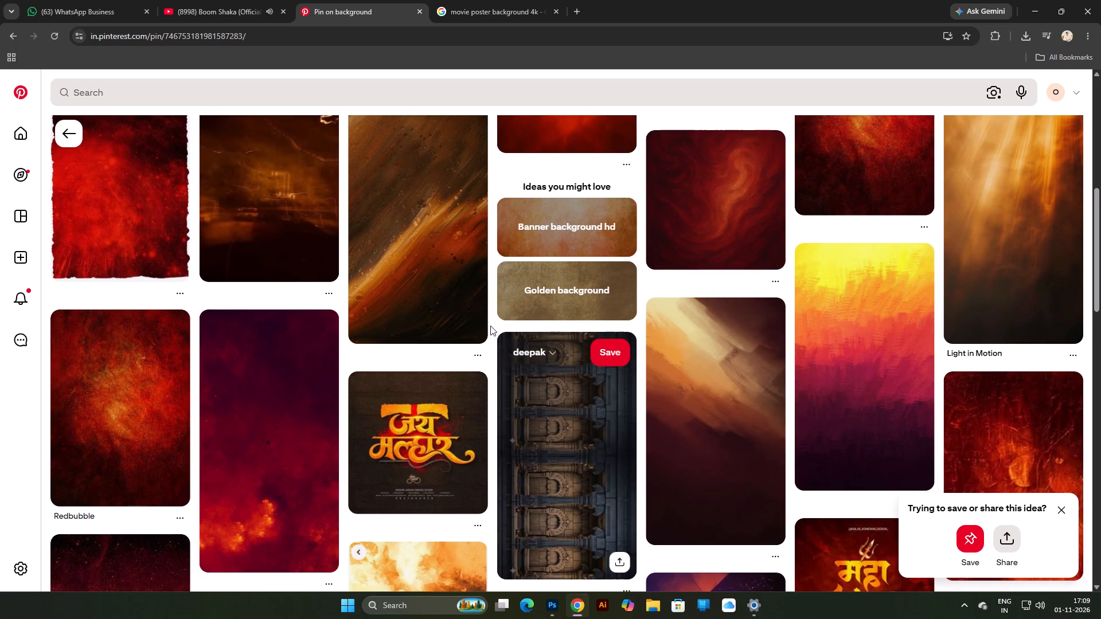
{"action": "scroll", "coordinate": [553, 389], "scroll_direction": "up", "scroll_amount": 3}
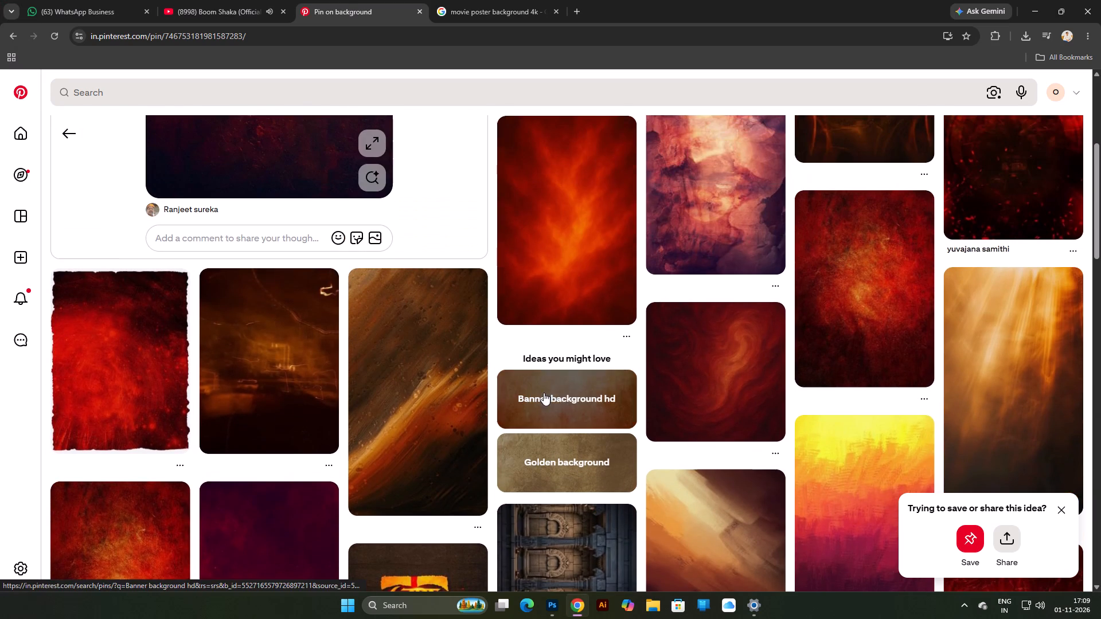
{"action": "scroll", "coordinate": [735, 383], "scroll_direction": "down", "scroll_amount": 4}
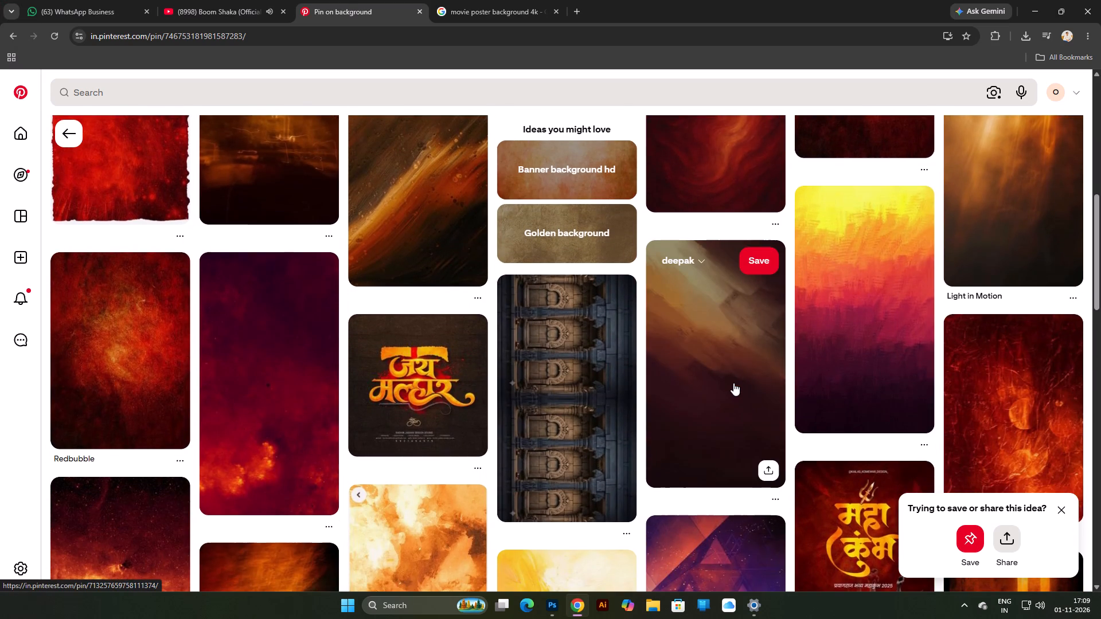
{"action": "scroll", "coordinate": [733, 383], "scroll_direction": "down", "scroll_amount": 4}
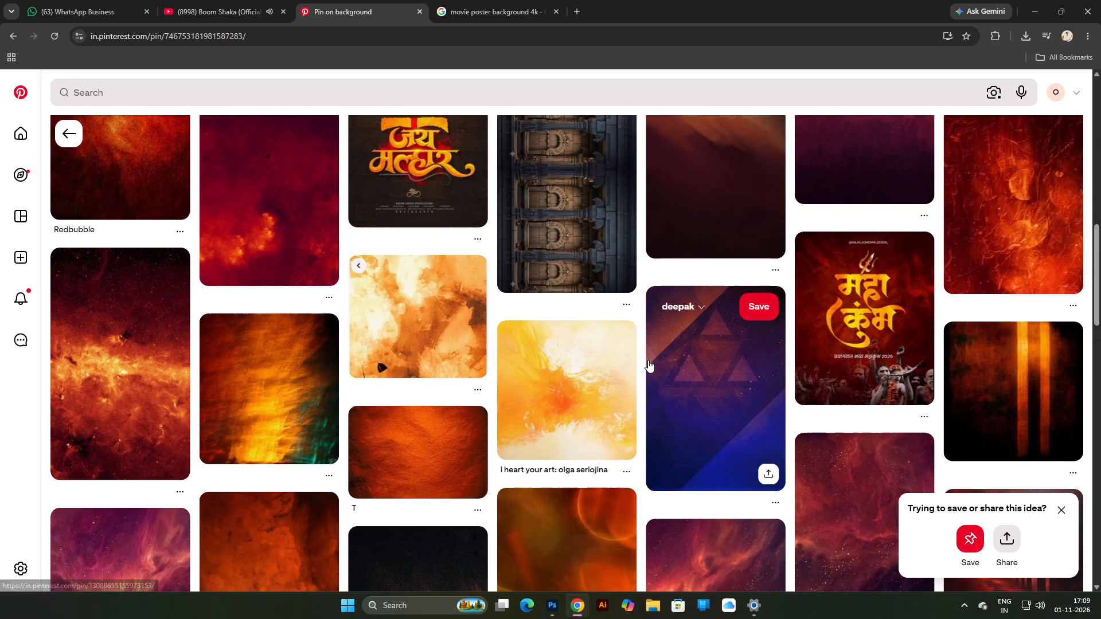
{"action": "scroll", "coordinate": [641, 362], "scroll_direction": "down", "scroll_amount": 3}
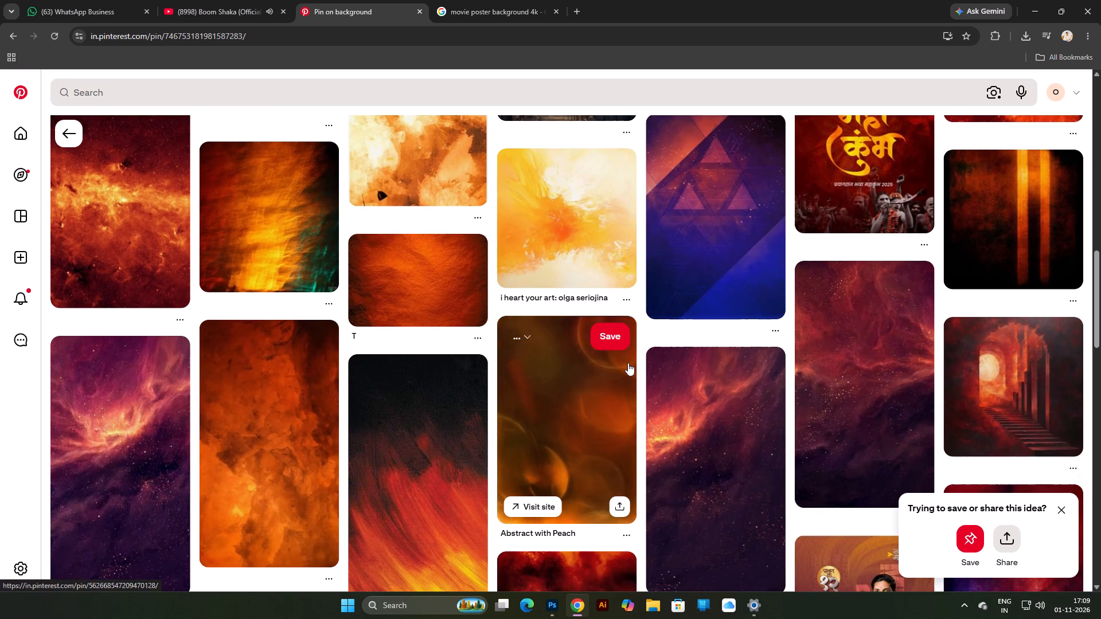
{"action": "scroll", "coordinate": [459, 354], "scroll_direction": "down", "scroll_amount": 5}
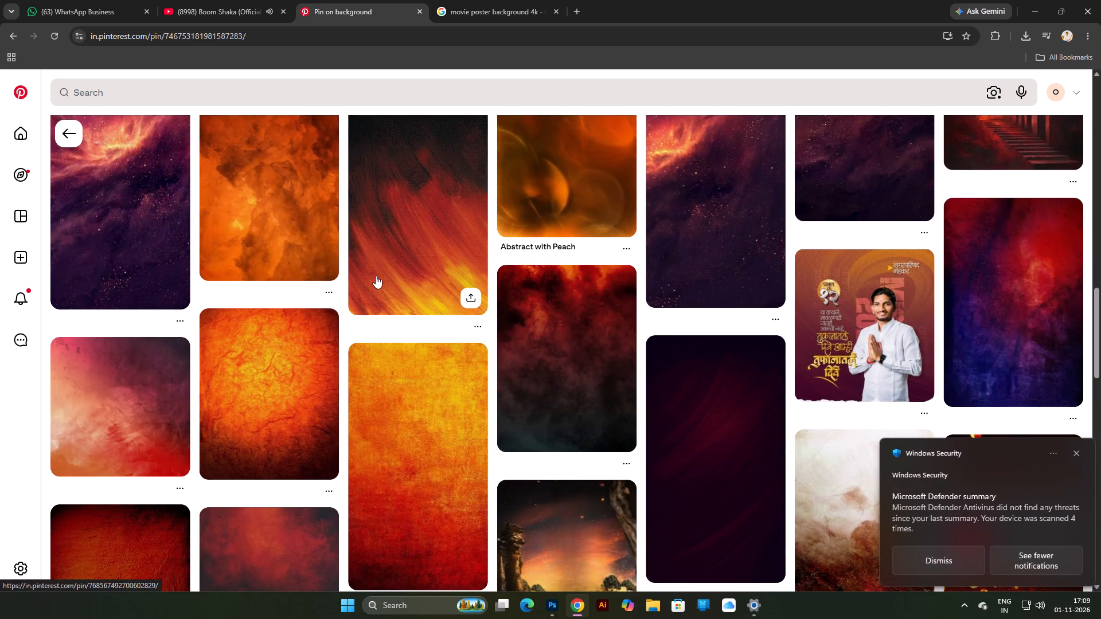
{"action": "scroll", "coordinate": [449, 269], "scroll_direction": "up", "scroll_amount": 4}
{"action": "left_click", "coordinate": [429, 365]}
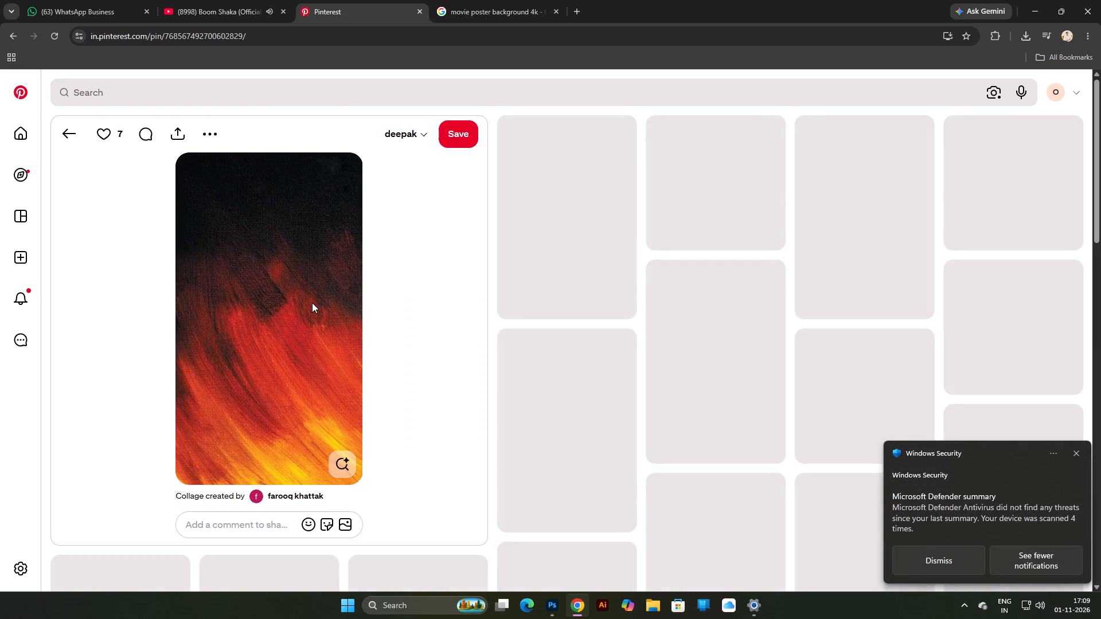
{"action": "right_click", "coordinate": [284, 296]}
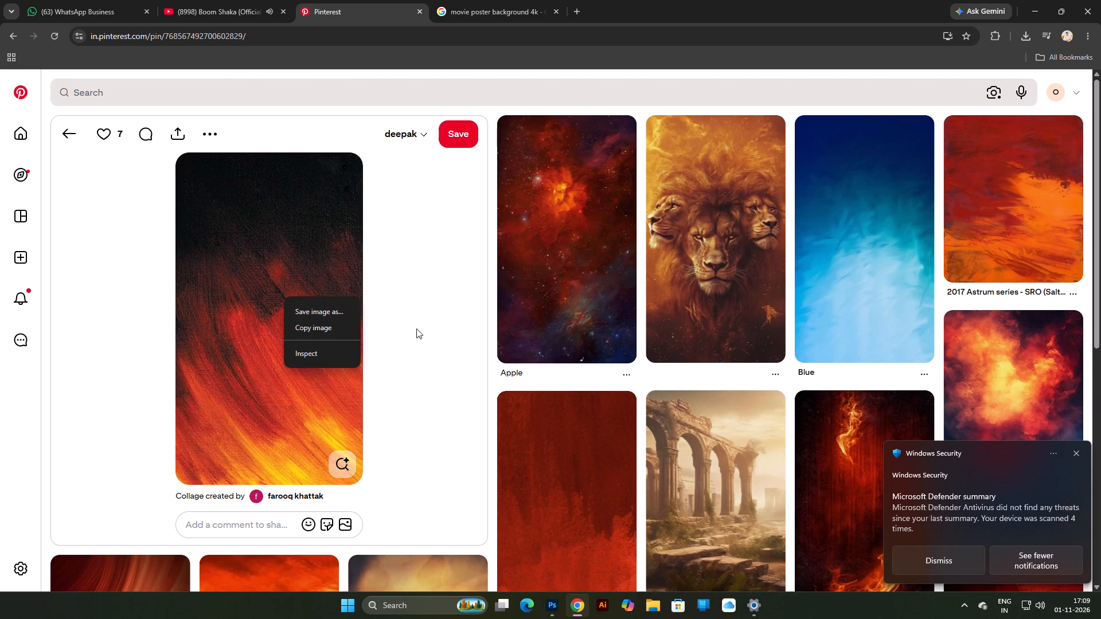
{"action": "left_click", "coordinate": [335, 326]}
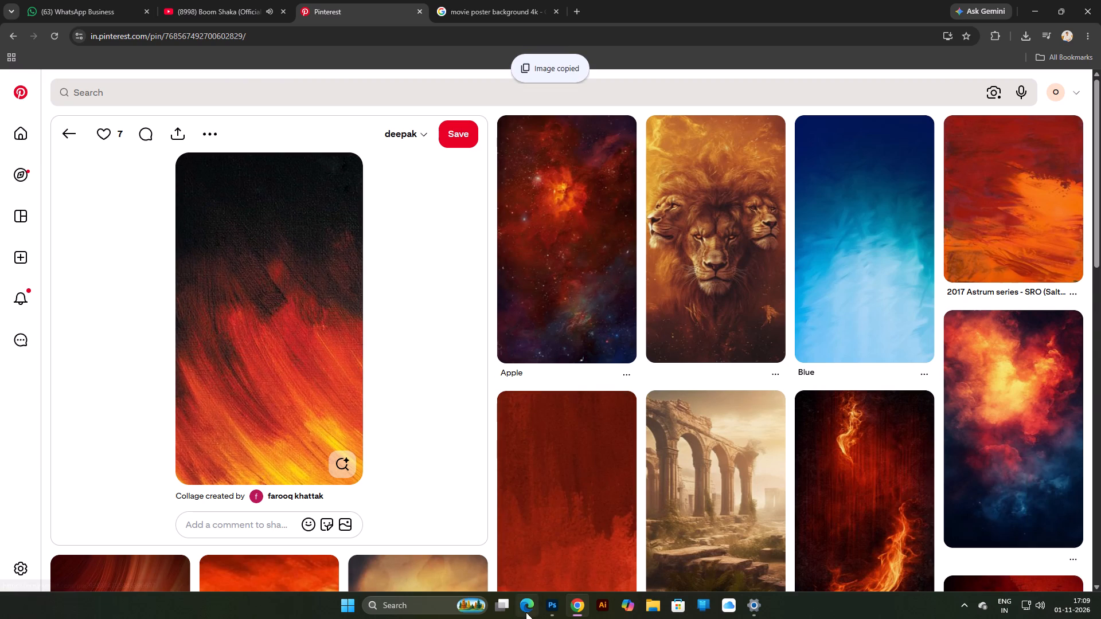
Return to Photoshop, paste the brushstroke texture into the Untitled-1 page and rotate it 90° clockwise.
{"action": "left_click", "coordinate": [551, 606]}
{"action": "scroll", "coordinate": [448, 492], "scroll_direction": "down", "scroll_amount": 4}
{"action": "scroll", "coordinate": [446, 483], "scroll_direction": "up", "scroll_amount": 3}
{"action": "key", "text": "ctrl+v"}
{"action": "key", "text": "ctrl+t"}
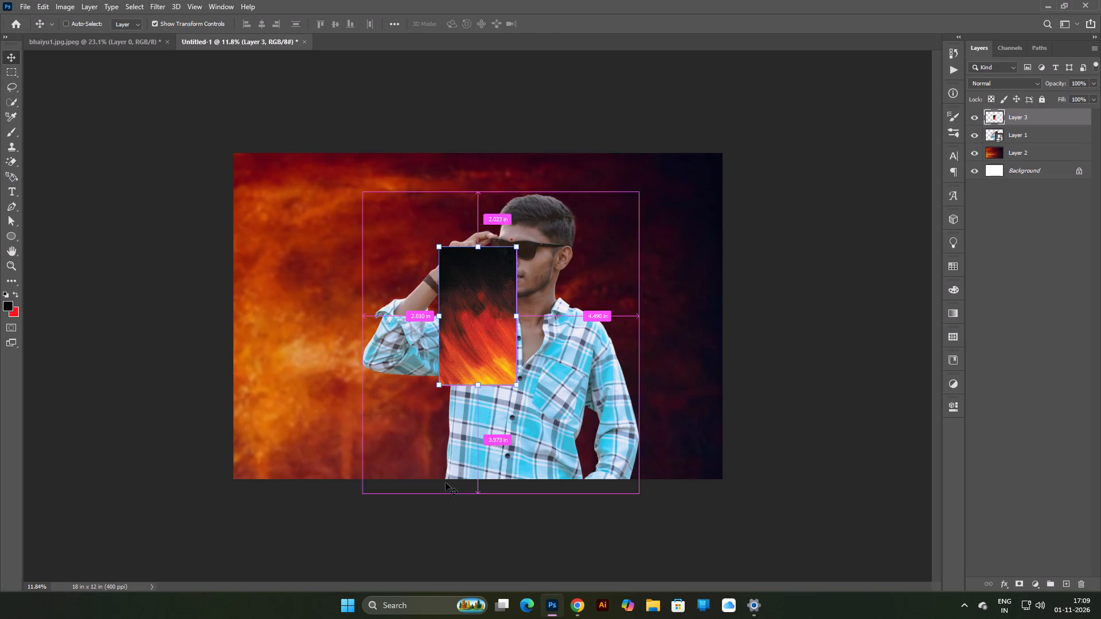
{"action": "right_click", "coordinate": [480, 354]}
{"action": "left_click", "coordinate": [529, 524]}
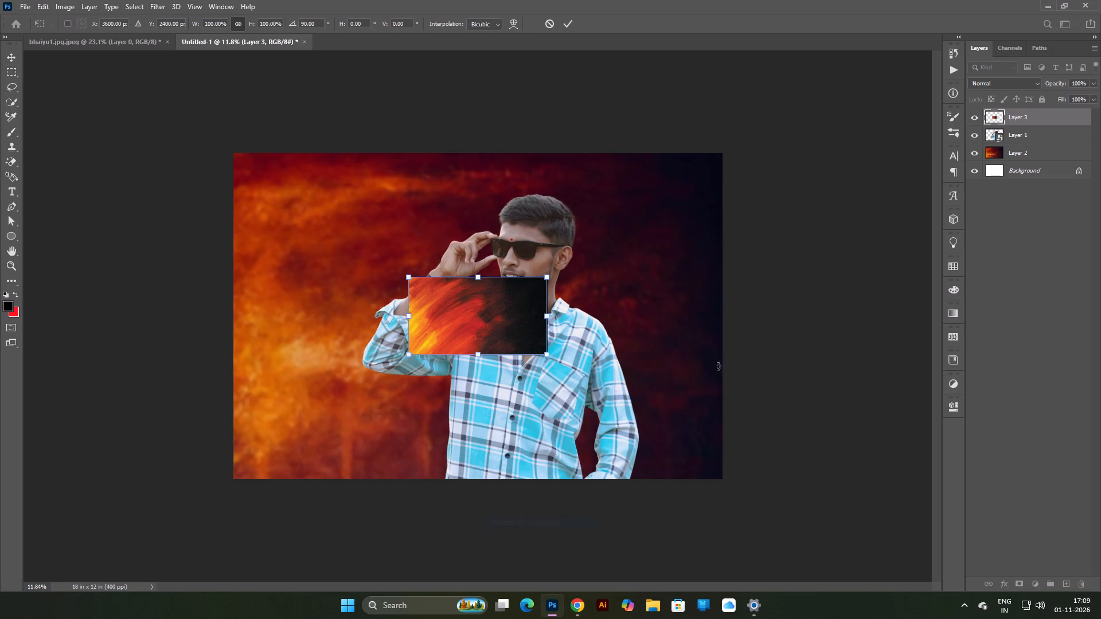
Move the brushstroke texture beneath the man's layer and stretch it over the whole page, to about 364% width and 442% height.
{"action": "left_click_drag", "start_coordinate": [1032, 120], "coordinate": [1019, 148]}
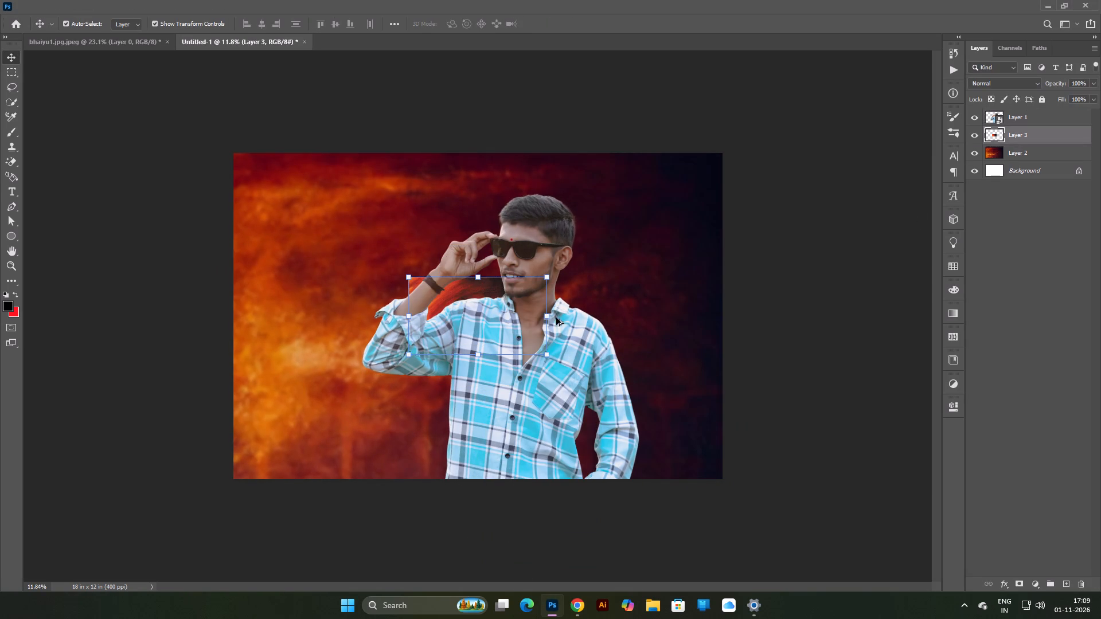
{"action": "left_click_drag", "start_coordinate": [546, 315], "coordinate": [727, 378], "text": "alt"}
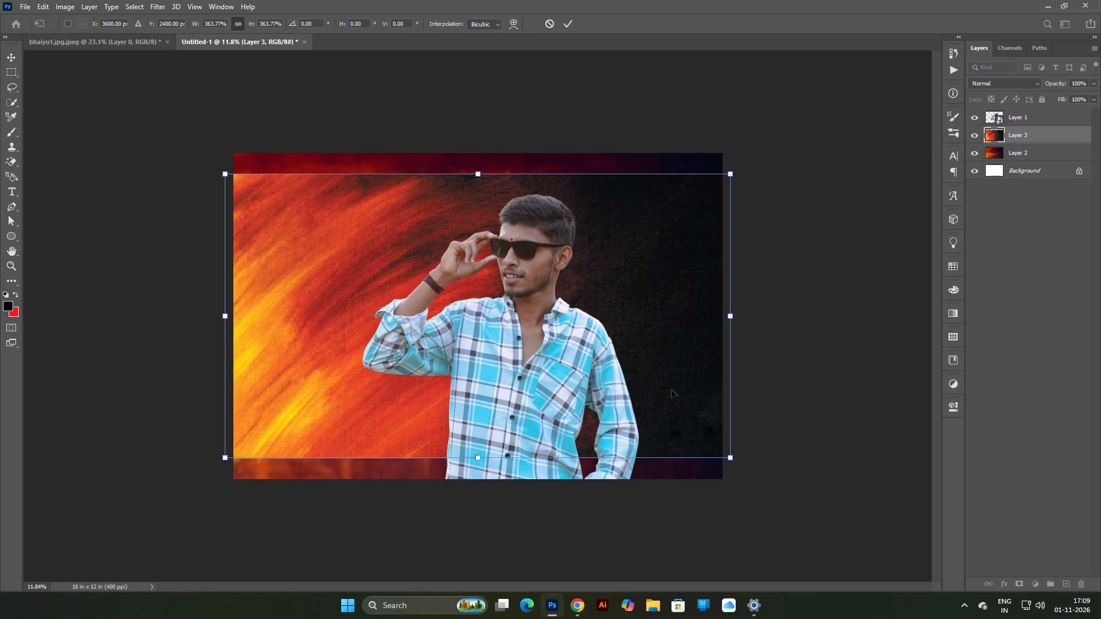
{"action": "left_click_drag", "start_coordinate": [671, 390], "coordinate": [670, 363]}
{"action": "left_click_drag", "start_coordinate": [477, 433], "coordinate": [477, 463], "text": "shift"}
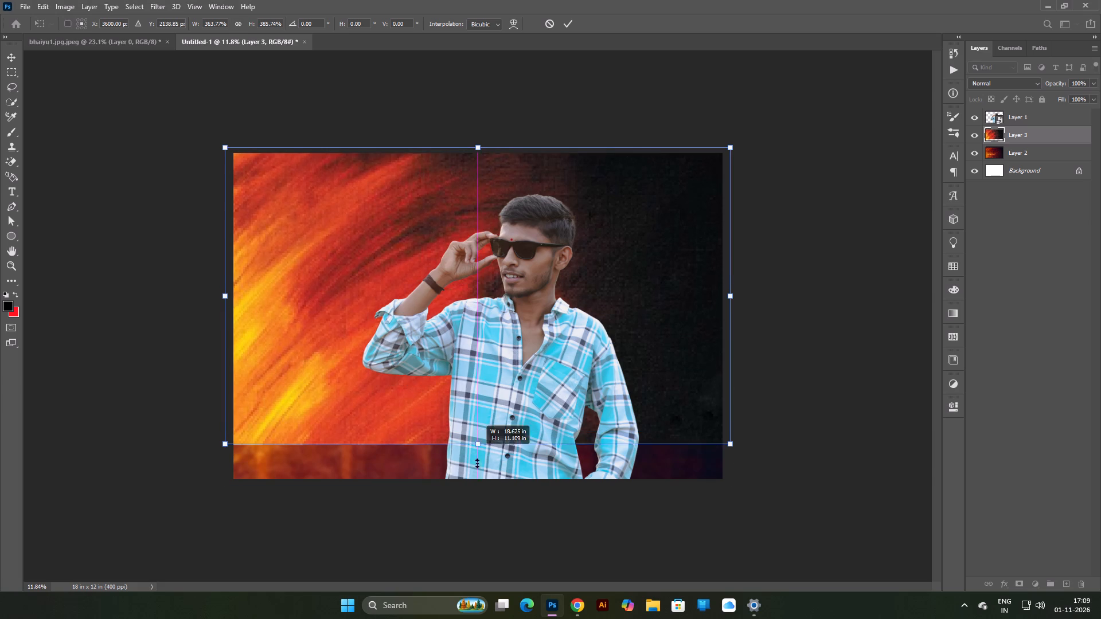
{"action": "left_click_drag", "start_coordinate": [477, 463], "coordinate": [478, 491], "text": "shift"}
{"action": "left_click", "coordinate": [546, 437]}
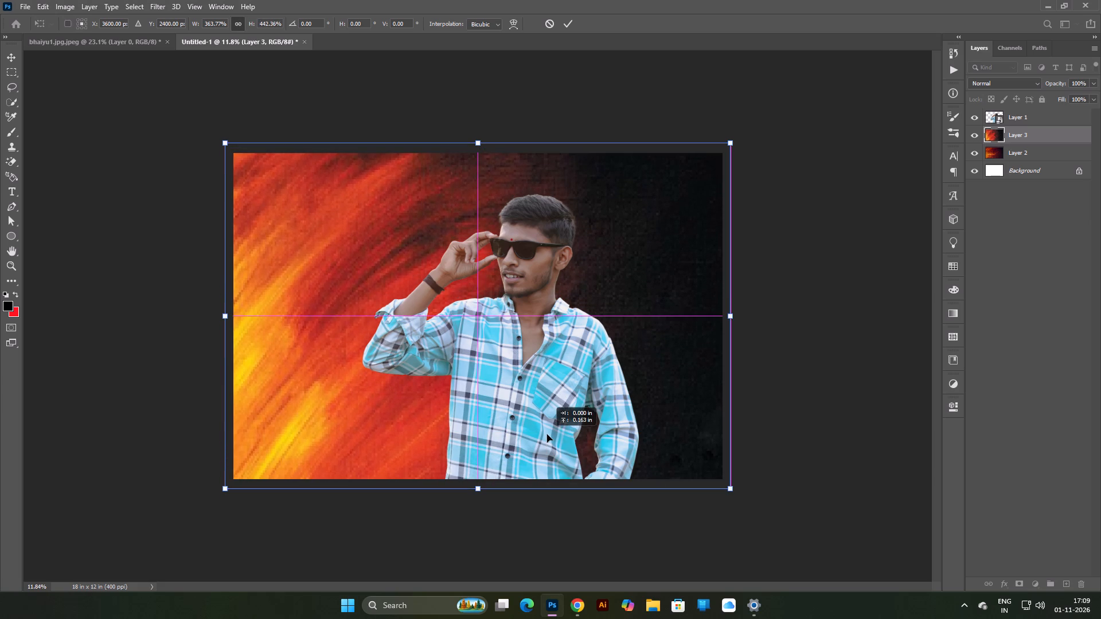
{"action": "key", "text": "Return"}
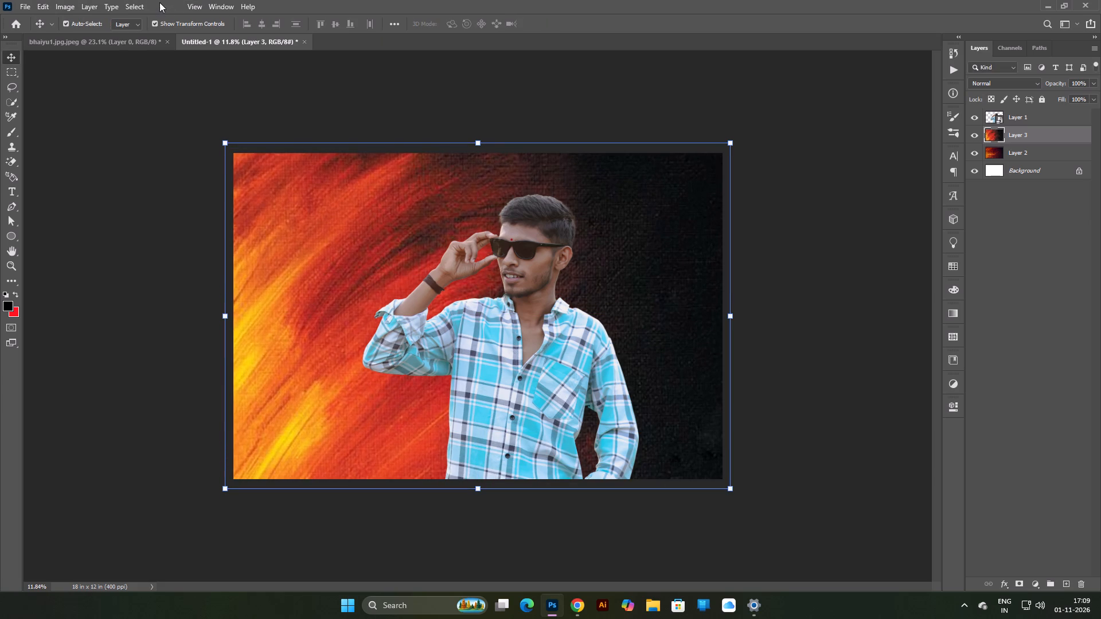
Apply a Radial Blur to the brushstroke texture on Layer 3.
{"action": "left_click", "coordinate": [159, 2]}
{"action": "left_click", "coordinate": [191, 135]}
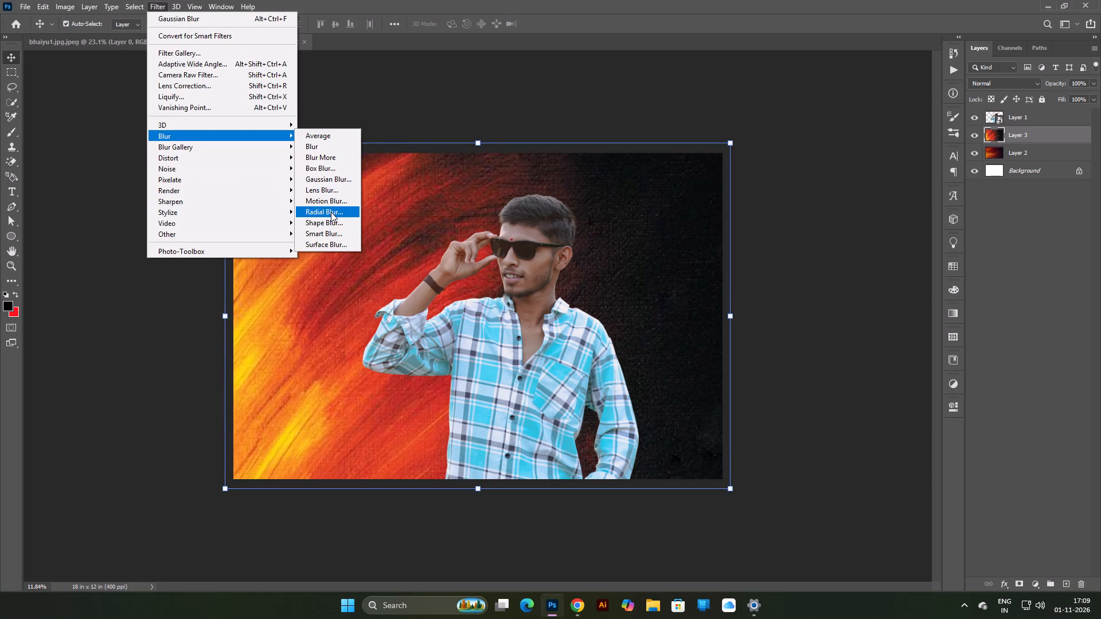
{"action": "left_click", "coordinate": [331, 212]}
{"action": "left_click", "coordinate": [602, 166]}
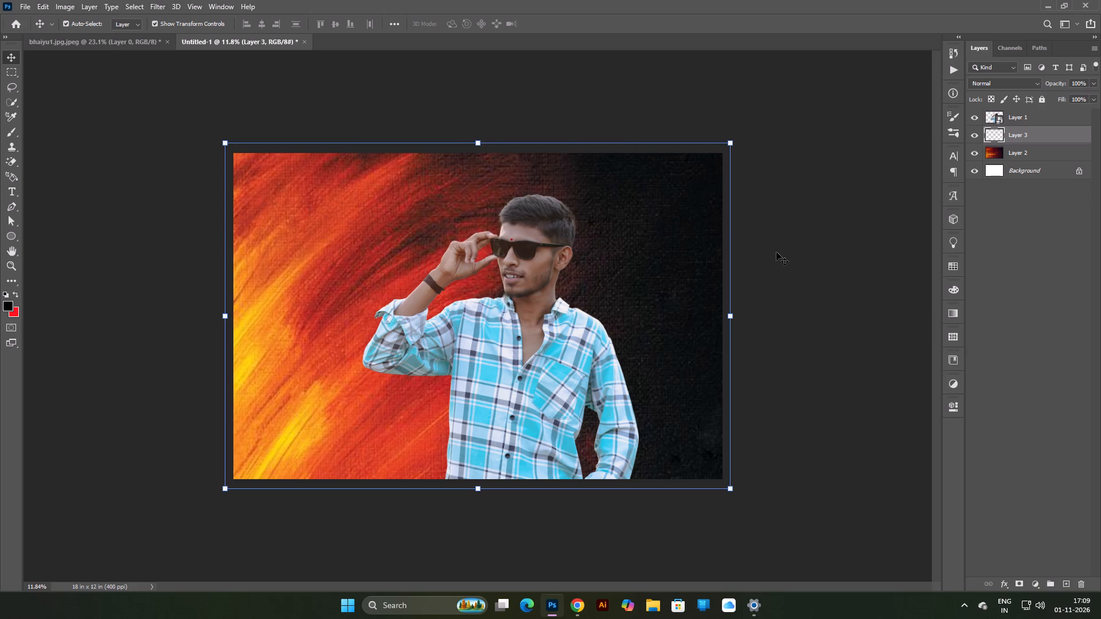
{"action": "left_click", "coordinate": [778, 249]}
{"action": "left_click", "coordinate": [656, 308]}
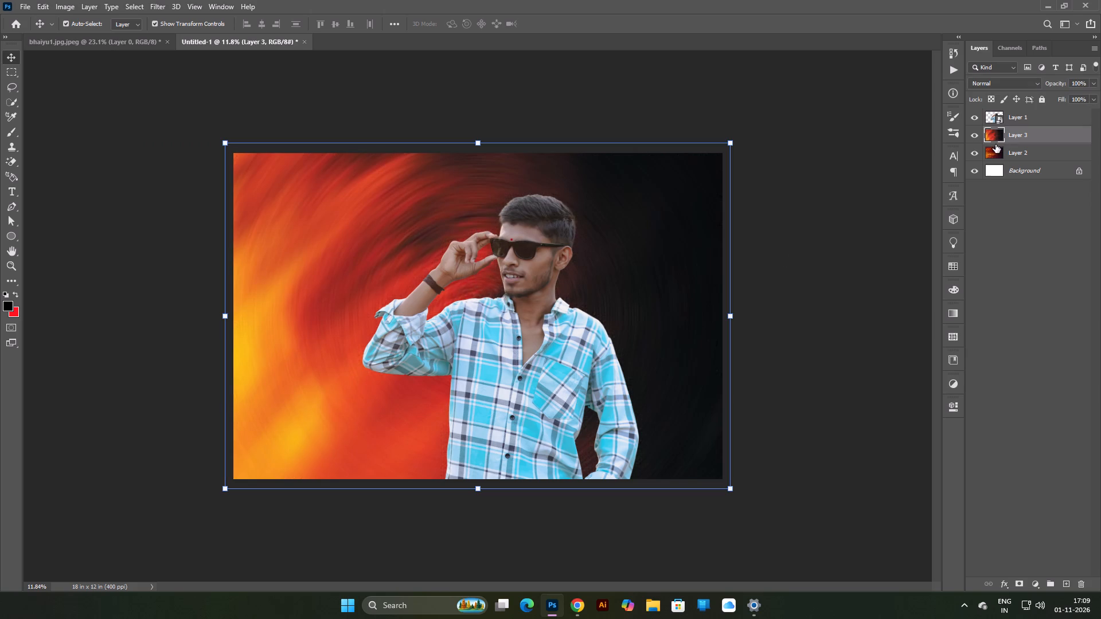
Set the blend mode of the blurred brushstroke texture on Layer 3 to Lighten.
{"action": "left_click", "coordinate": [997, 80]}
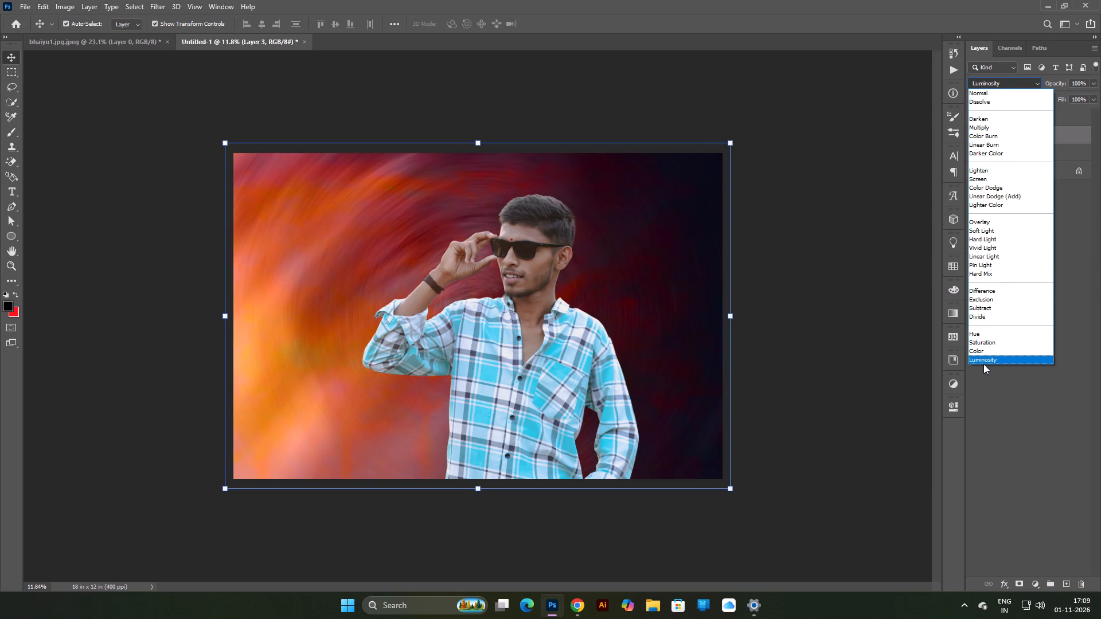
{"action": "left_click", "coordinate": [990, 173]}
{"action": "left_click", "coordinate": [775, 183]}
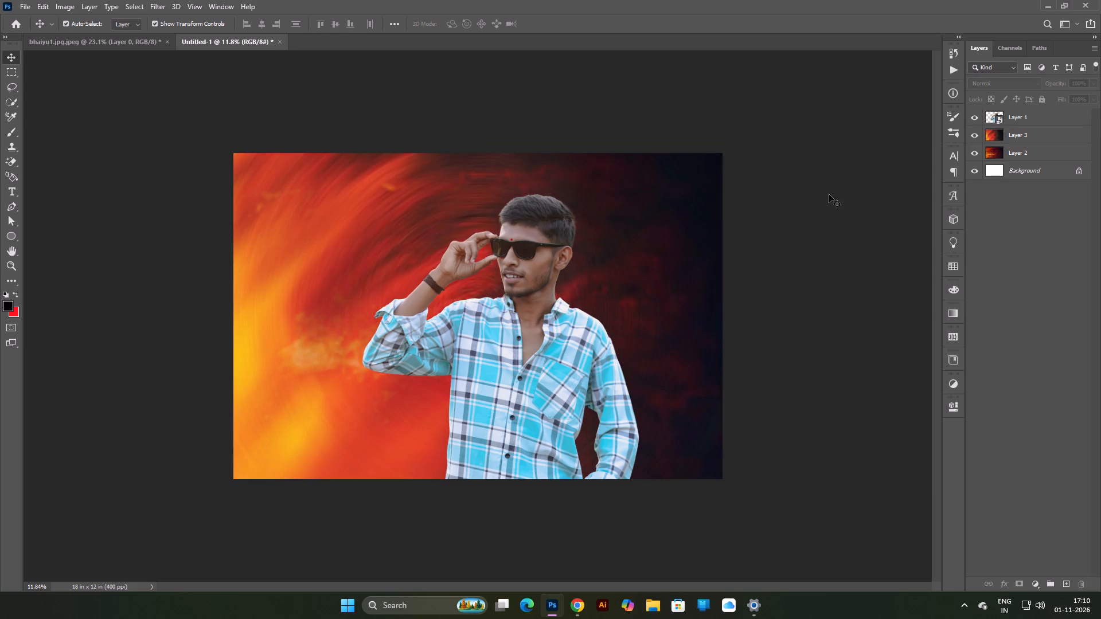
Adjust the Levels of the man's cut-out on Layer 1 to input values 28, 1.16 and 232.
{"action": "left_click", "coordinate": [527, 273]}
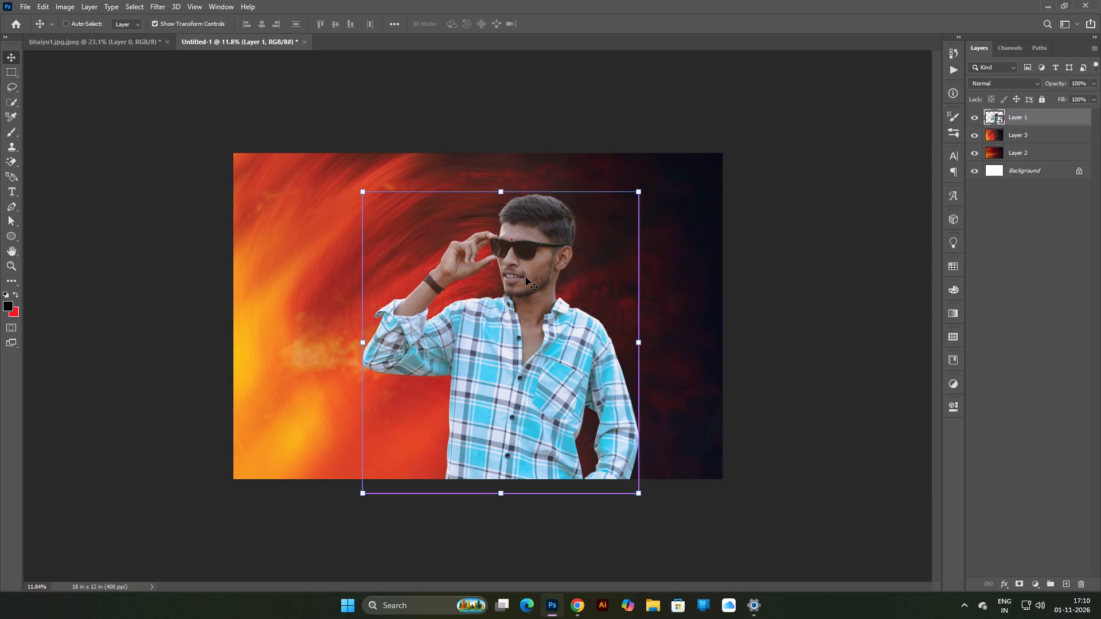
{"action": "key", "text": "ctrl+l"}
{"action": "left_click_drag", "start_coordinate": [502, 111], "coordinate": [677, 112]}
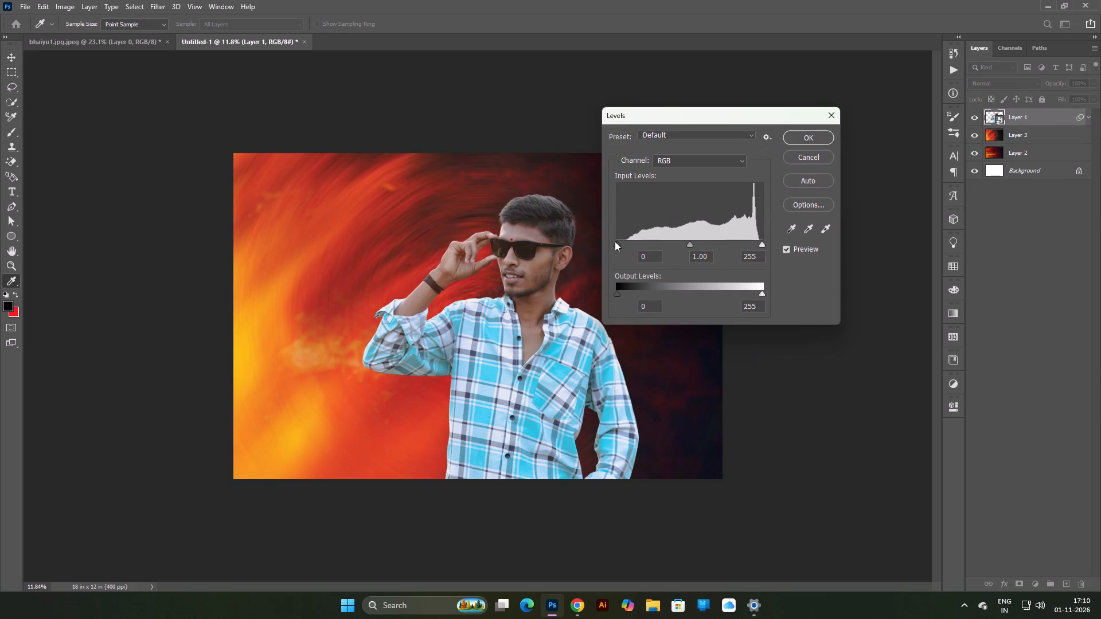
{"action": "left_click_drag", "start_coordinate": [618, 242], "coordinate": [625, 245]}
{"action": "left_click", "coordinate": [686, 244]}
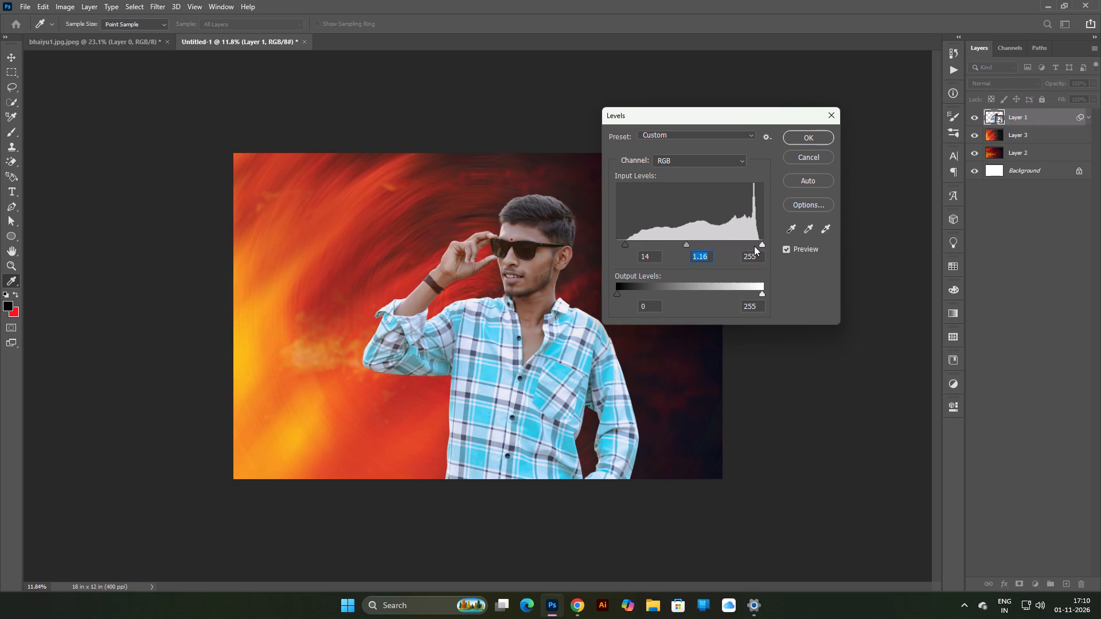
{"action": "left_click_drag", "start_coordinate": [754, 246], "coordinate": [758, 248]}
{"action": "left_click_drag", "start_coordinate": [758, 248], "coordinate": [749, 252]}
{"action": "left_click", "coordinate": [633, 245]}
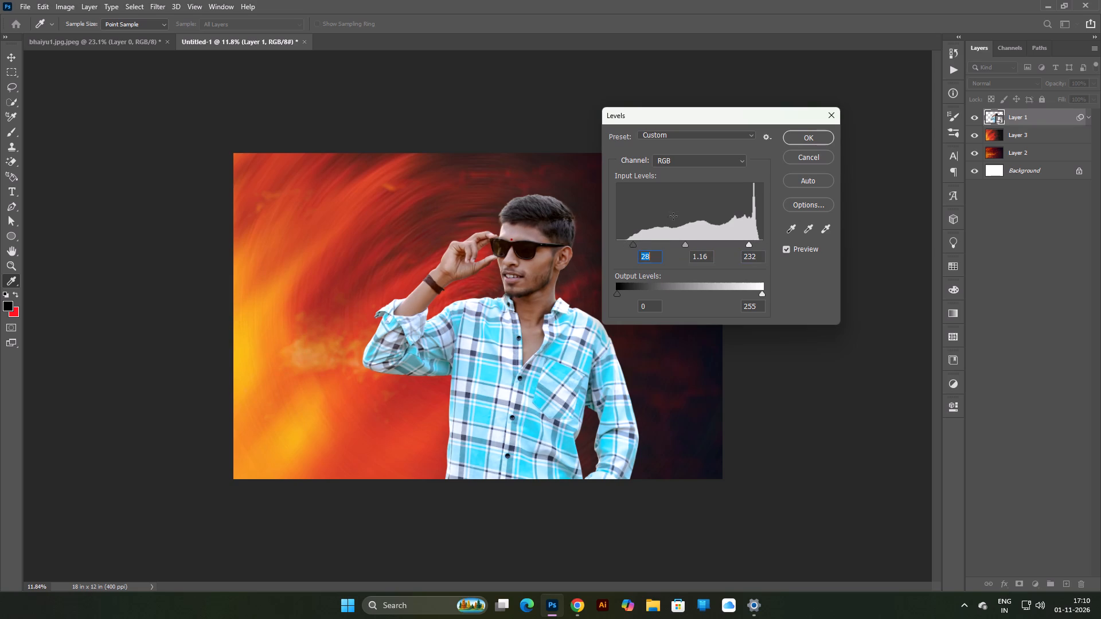
{"action": "left_click", "coordinate": [806, 142]}
Apply Color Balance to the man's midtones, shifting them strongly towards red, with Magenta–Green at -4 and Yellow–Blue at -19.
{"action": "key", "text": "ctrl+b"}
{"action": "left_click_drag", "start_coordinate": [576, 131], "coordinate": [579, 132]}
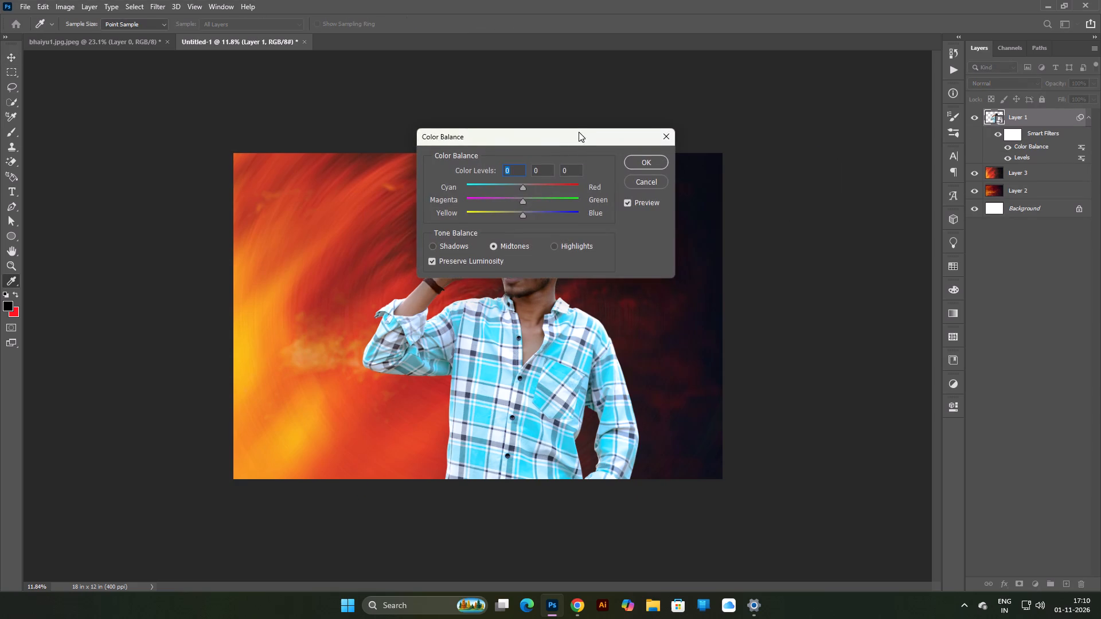
{"action": "left_click_drag", "start_coordinate": [579, 132], "coordinate": [848, 182]}
{"action": "left_click", "coordinate": [806, 236]}
{"action": "left_click_drag", "start_coordinate": [788, 264], "coordinate": [782, 265]}
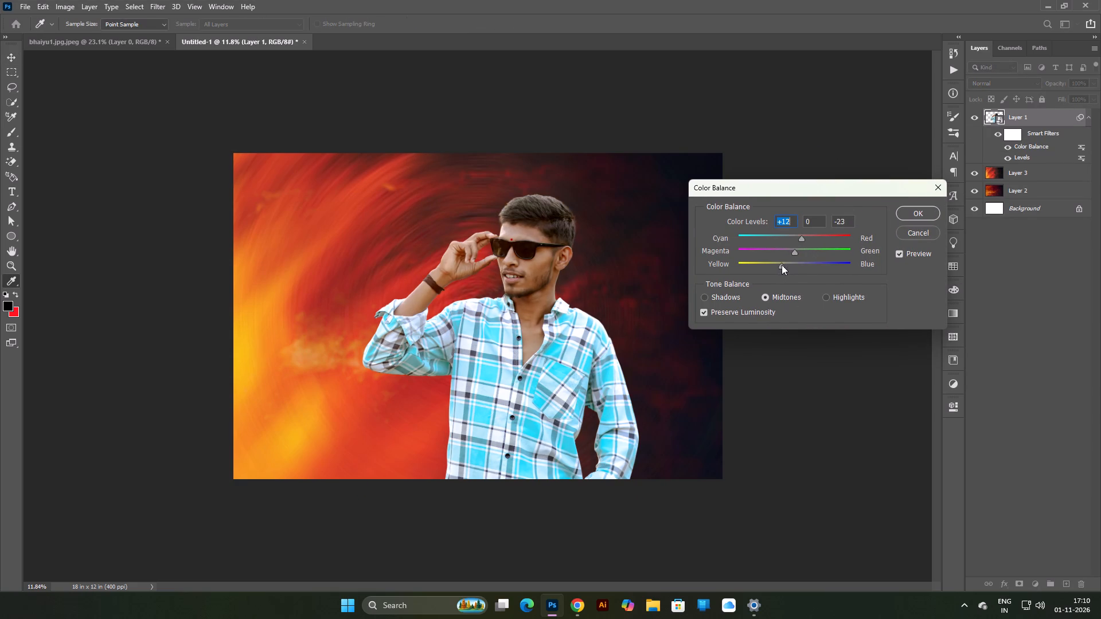
{"action": "left_click_drag", "start_coordinate": [782, 265], "coordinate": [794, 265]}
{"action": "left_click_drag", "start_coordinate": [807, 235], "coordinate": [813, 240]}
{"action": "left_click", "coordinate": [793, 250]}
{"action": "left_click_drag", "start_coordinate": [790, 265], "coordinate": [781, 265]}
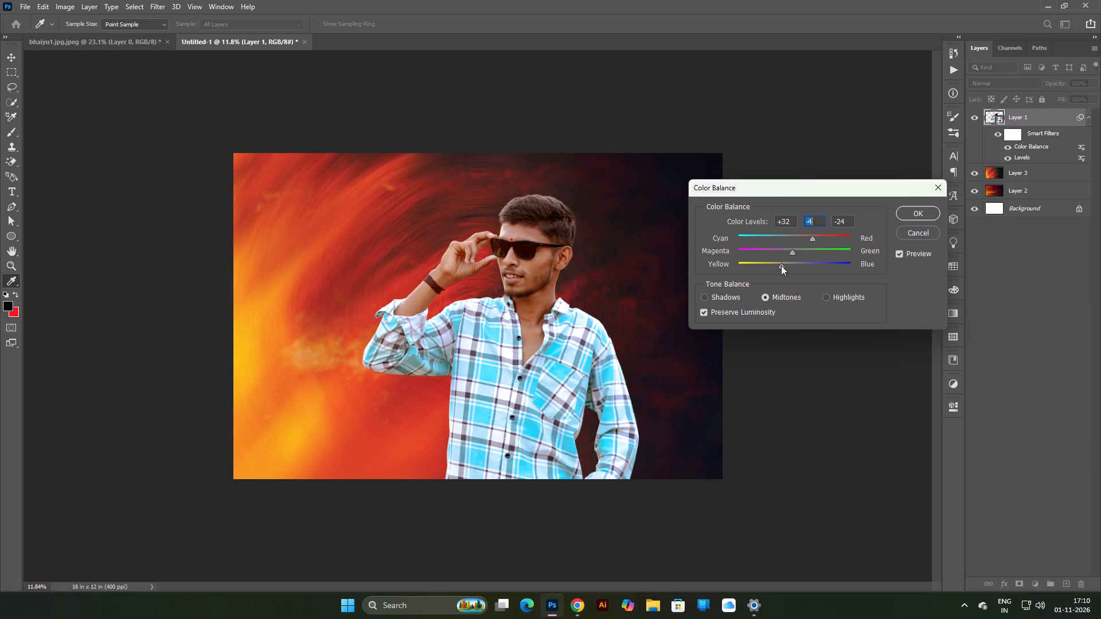
{"action": "left_click_drag", "start_coordinate": [781, 265], "coordinate": [784, 265]}
{"action": "left_click_drag", "start_coordinate": [809, 238], "coordinate": [822, 241]}
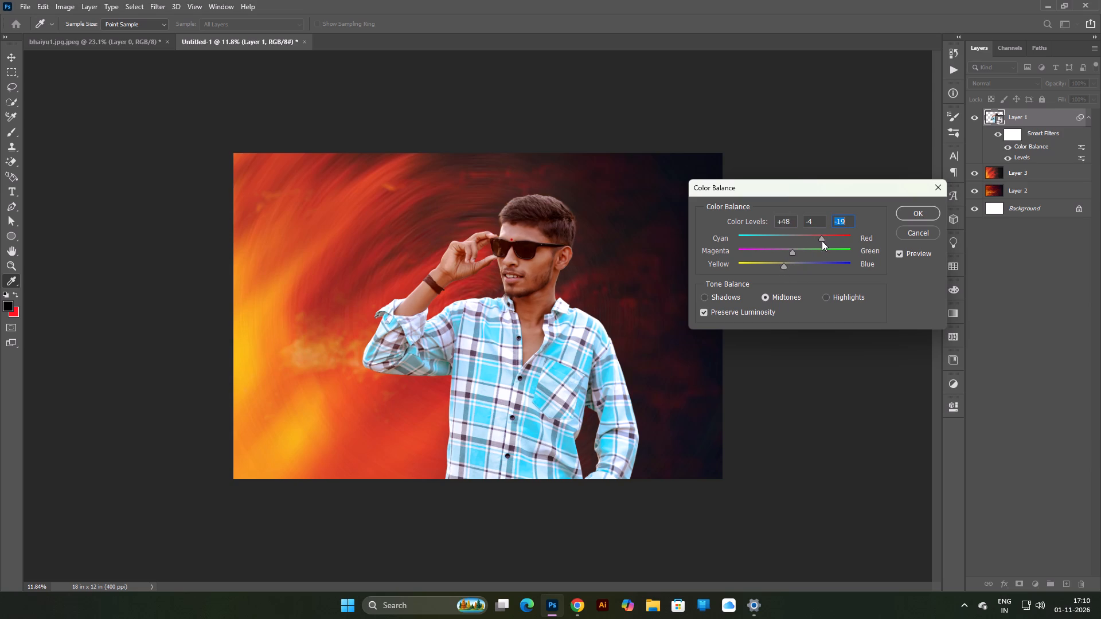
{"action": "left_click_drag", "start_coordinate": [822, 241], "coordinate": [816, 242]}
{"action": "left_click", "coordinate": [912, 211]}
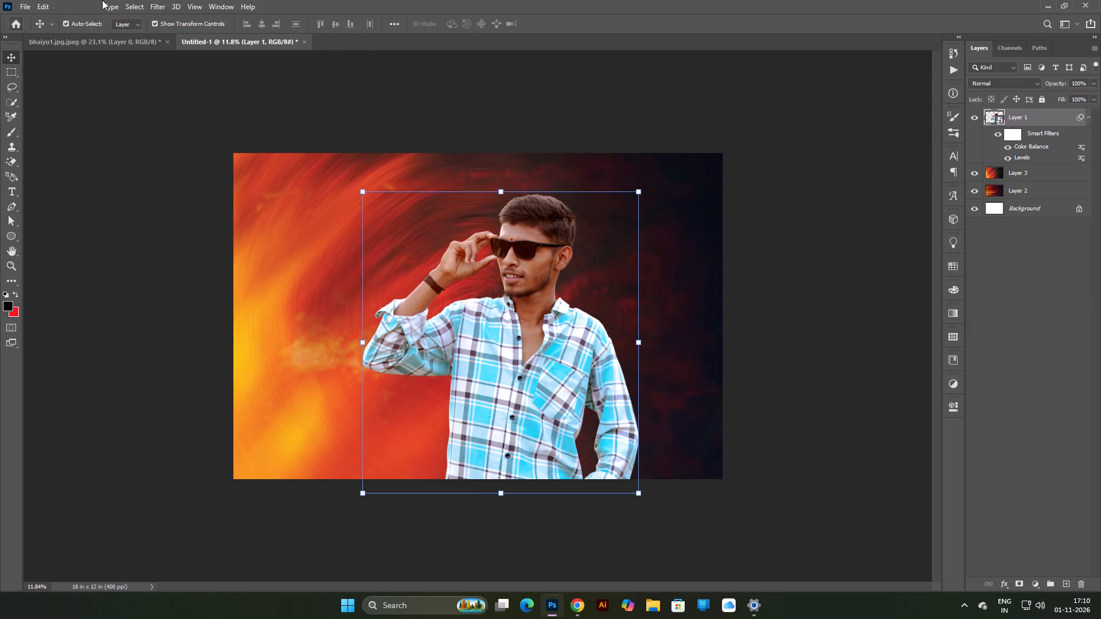
In a Camera Raw filter on the man's cut-out, set Exposure +0.15, Contrast +31, Highlights -3, Shadows +34, Whites +6 and Blacks +10.
{"action": "left_click", "coordinate": [132, 0]}
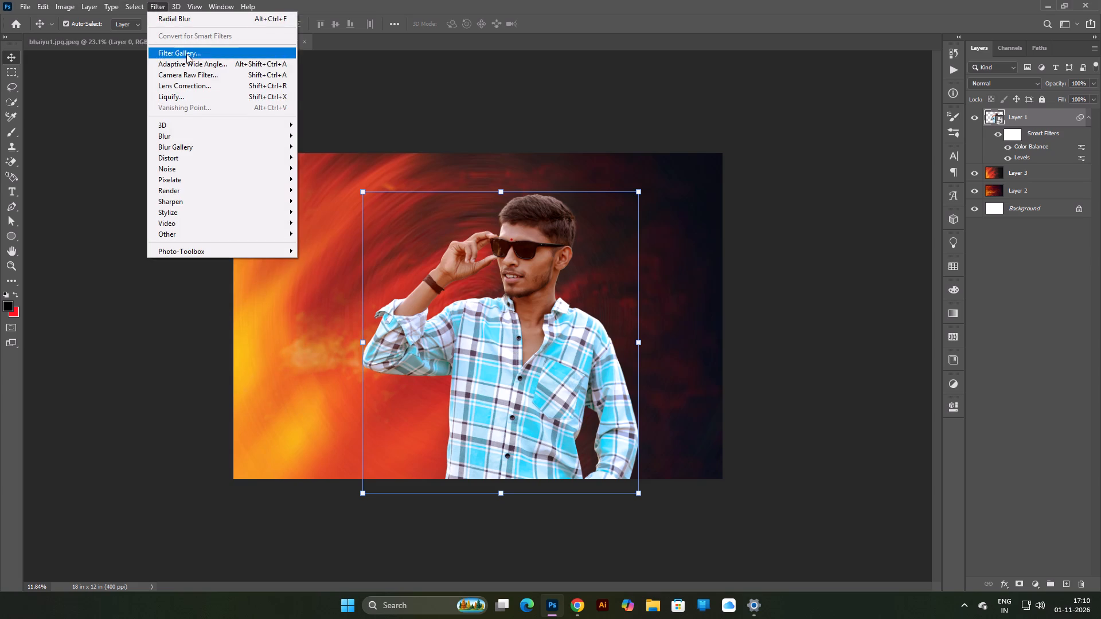
{"action": "left_click", "coordinate": [184, 75]}
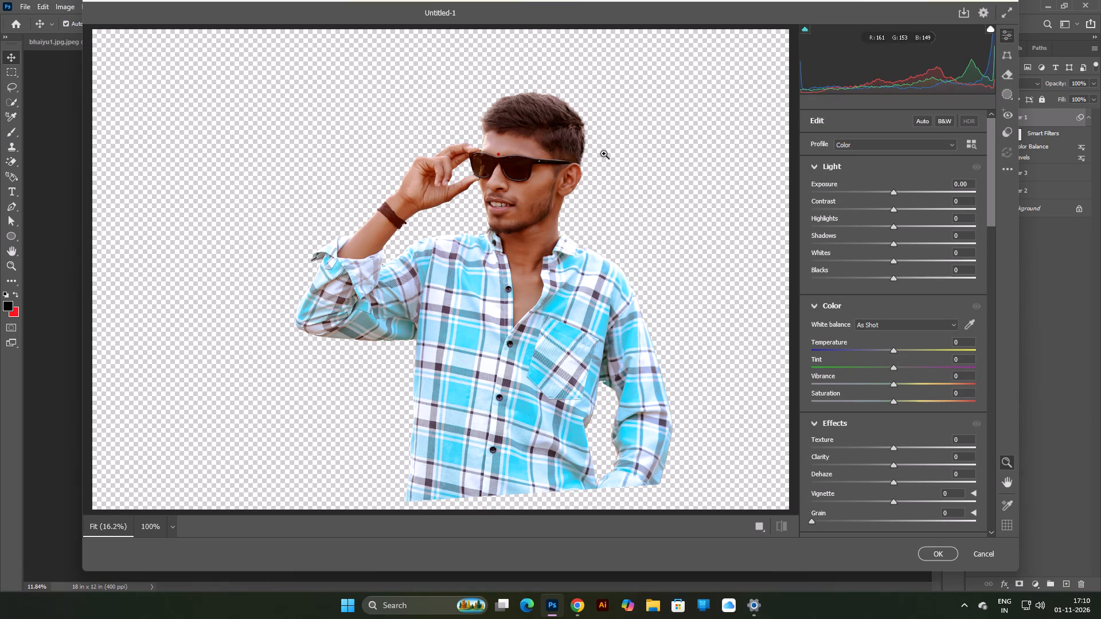
{"action": "left_click", "coordinate": [895, 193]}
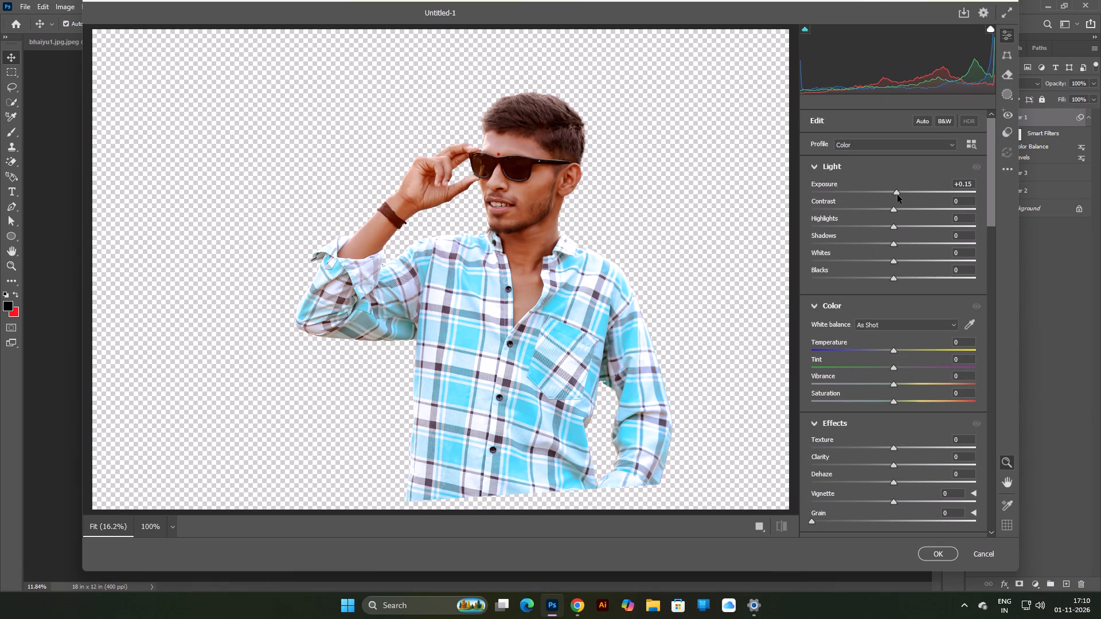
{"action": "left_click_drag", "start_coordinate": [897, 209], "coordinate": [854, 211]}
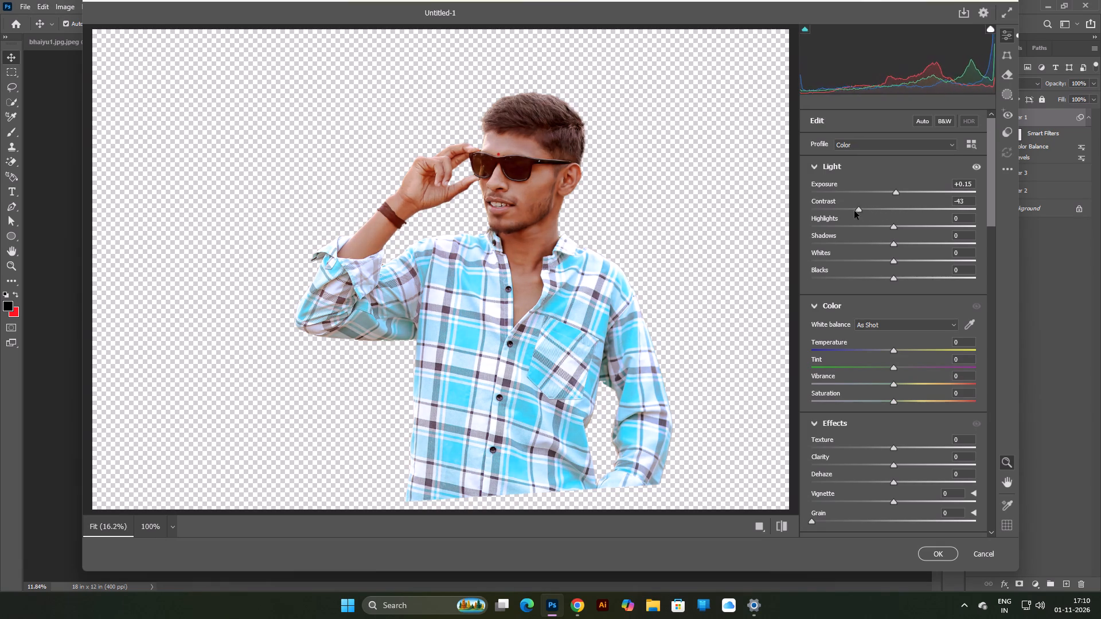
{"action": "left_click_drag", "start_coordinate": [854, 211], "coordinate": [915, 218]}
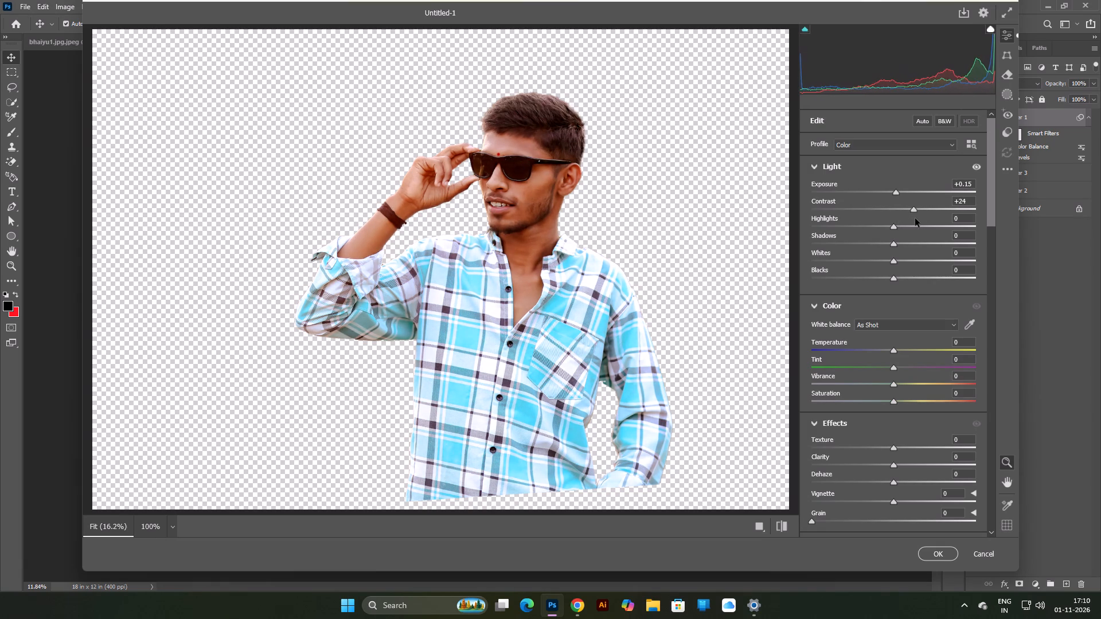
{"action": "left_click_drag", "start_coordinate": [915, 218], "coordinate": [919, 220]}
{"action": "left_click_drag", "start_coordinate": [892, 226], "coordinate": [935, 240]}
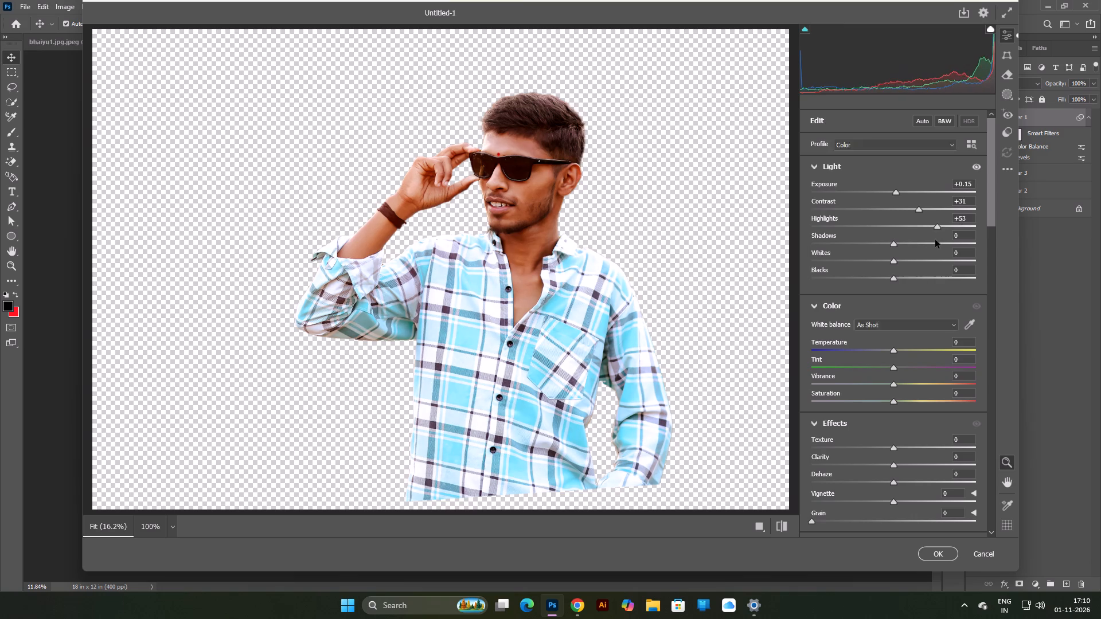
{"action": "left_click_drag", "start_coordinate": [935, 240], "coordinate": [913, 250]}
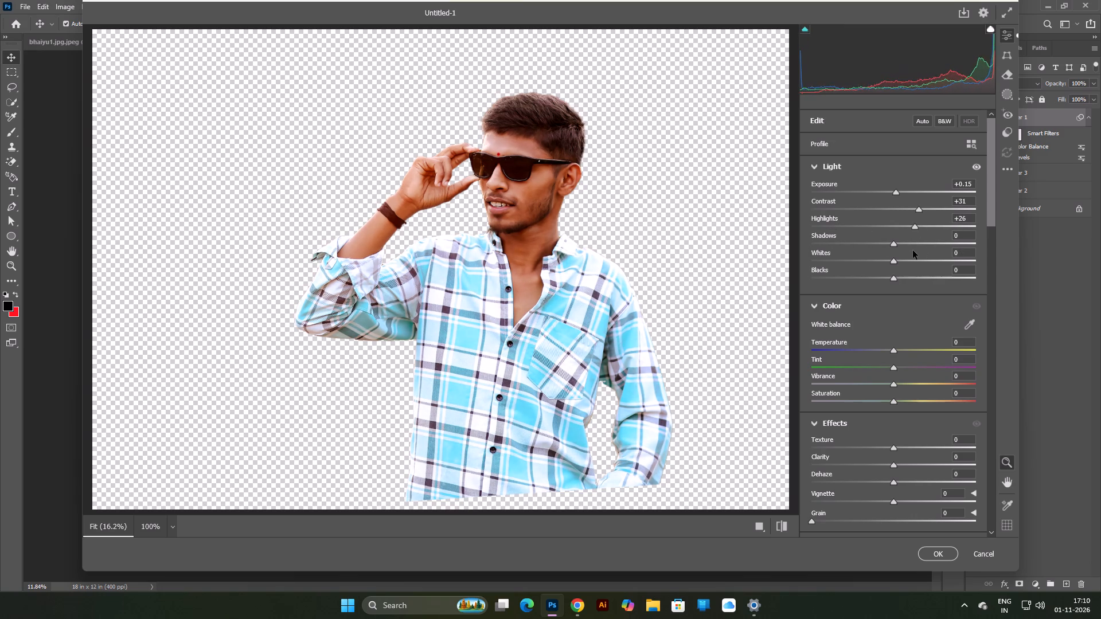
{"action": "left_click_drag", "start_coordinate": [913, 250], "coordinate": [889, 258]}
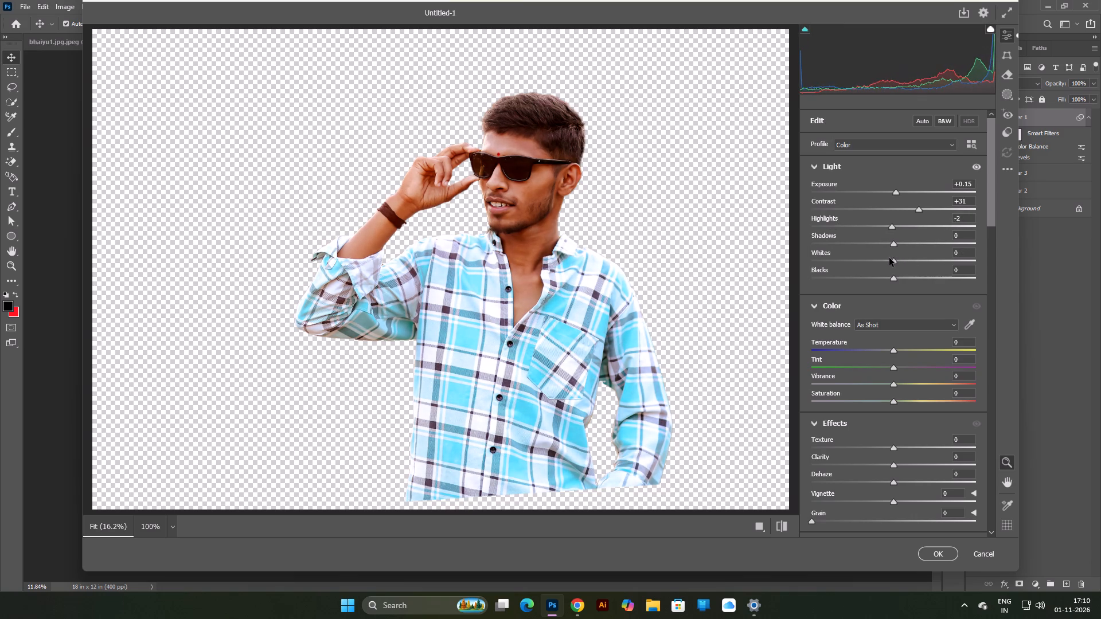
{"action": "left_click_drag", "start_coordinate": [889, 258], "coordinate": [889, 258]}
{"action": "left_click_drag", "start_coordinate": [895, 245], "coordinate": [895, 258]}
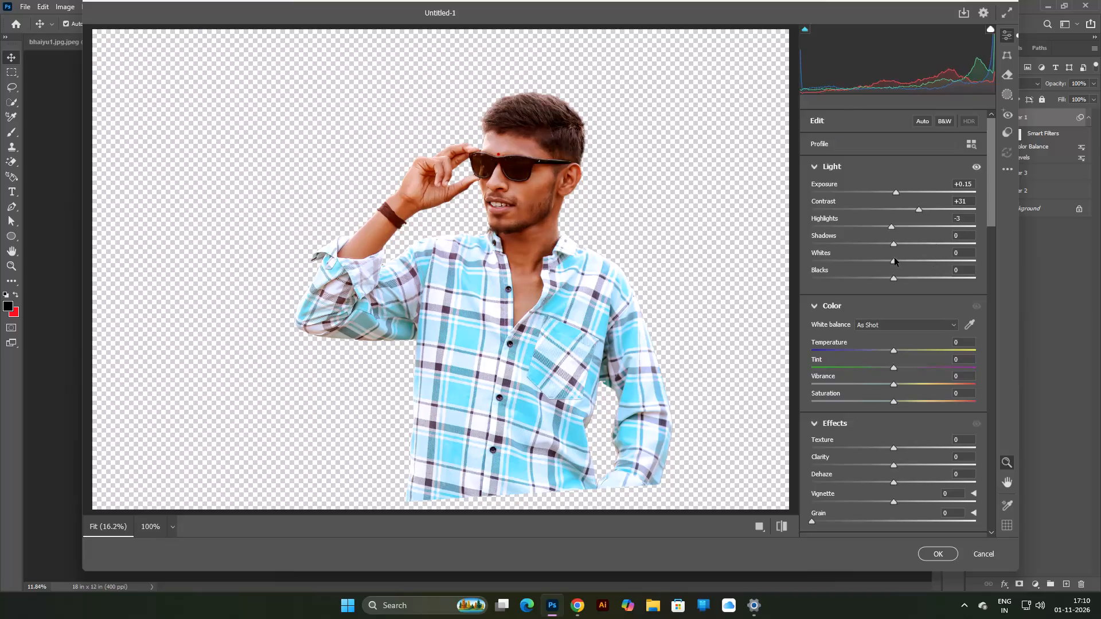
{"action": "left_click_drag", "start_coordinate": [895, 258], "coordinate": [923, 262]}
{"action": "left_click_drag", "start_coordinate": [893, 260], "coordinate": [952, 273]}
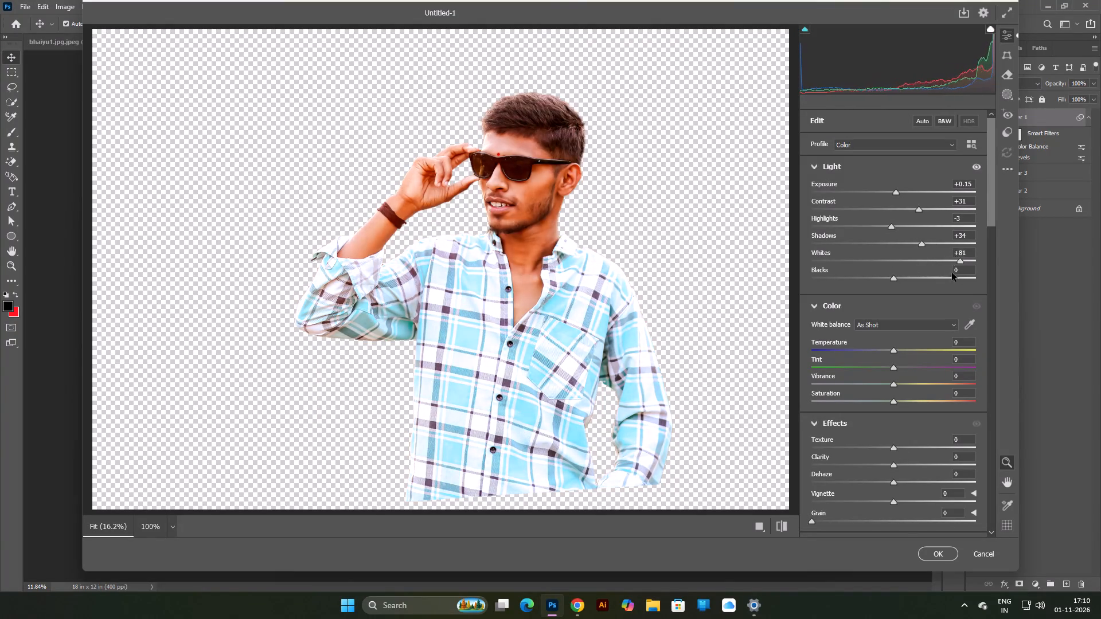
{"action": "left_click_drag", "start_coordinate": [952, 273], "coordinate": [899, 273]}
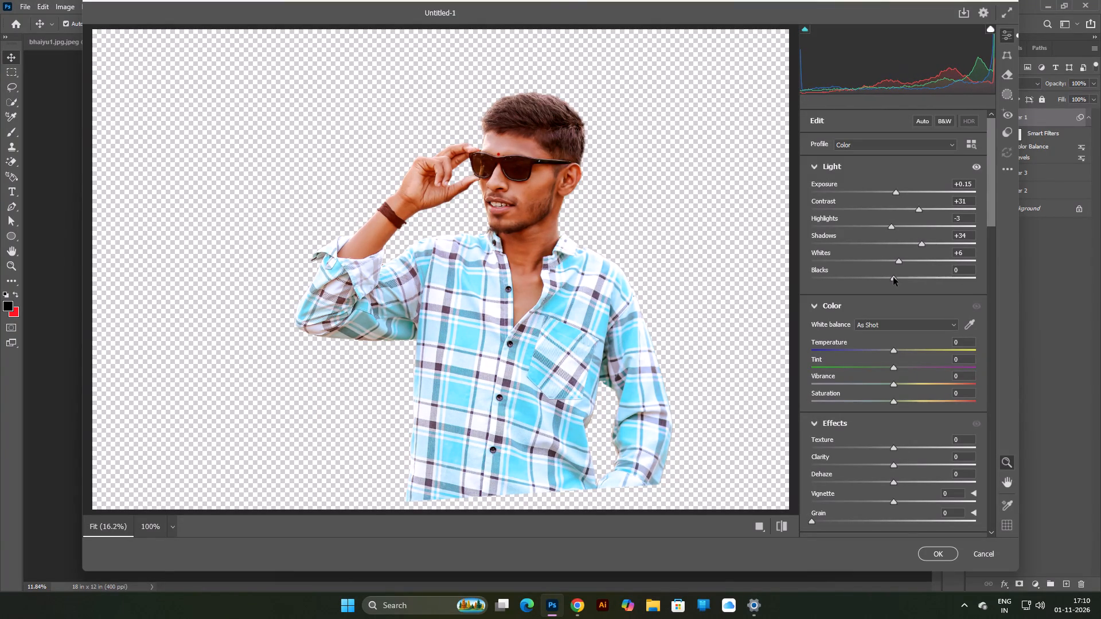
{"action": "left_click_drag", "start_coordinate": [893, 278], "coordinate": [912, 288]}
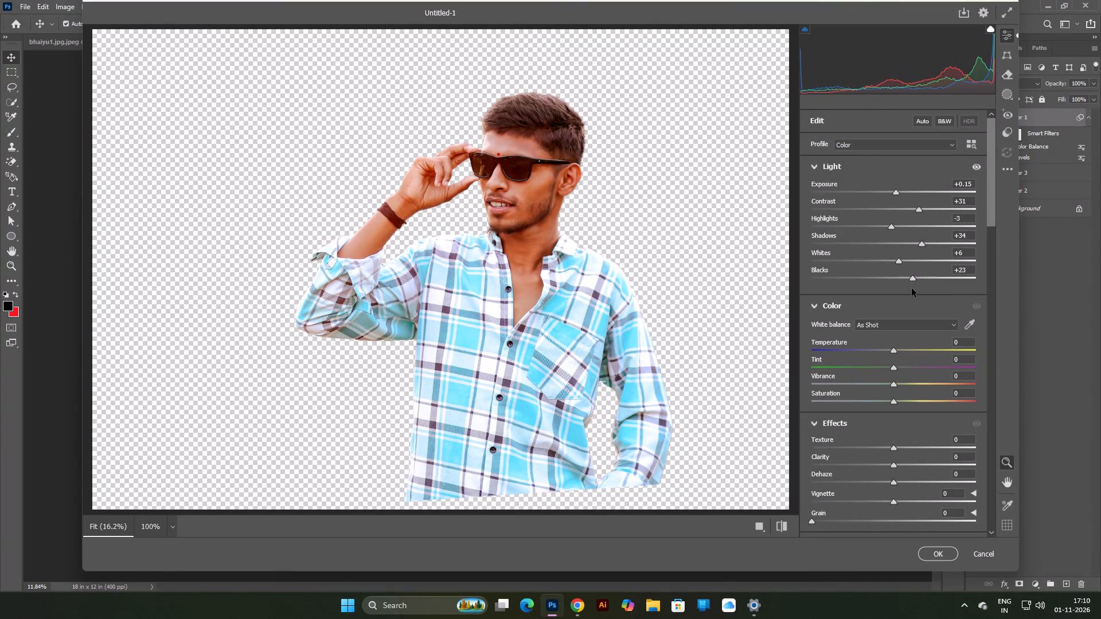
{"action": "left_click_drag", "start_coordinate": [912, 288], "coordinate": [901, 288]}
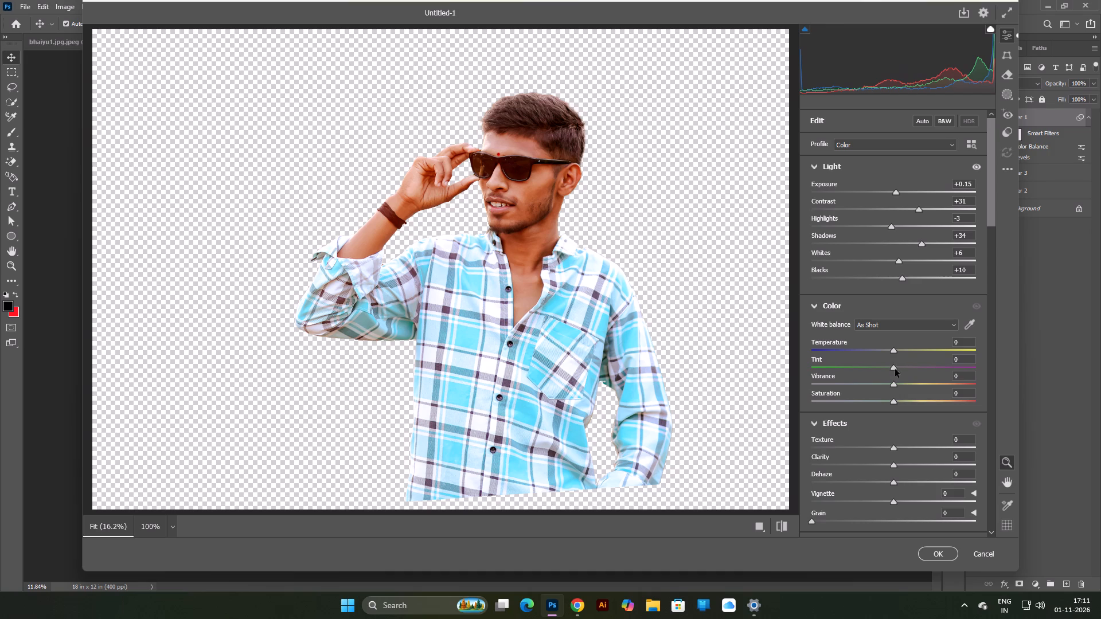
Set Saturation +5, Texture +36, Clarity +36 and Dehaze +15, and apply the Camera Raw filter to the man.
{"action": "left_click", "coordinate": [899, 401]}
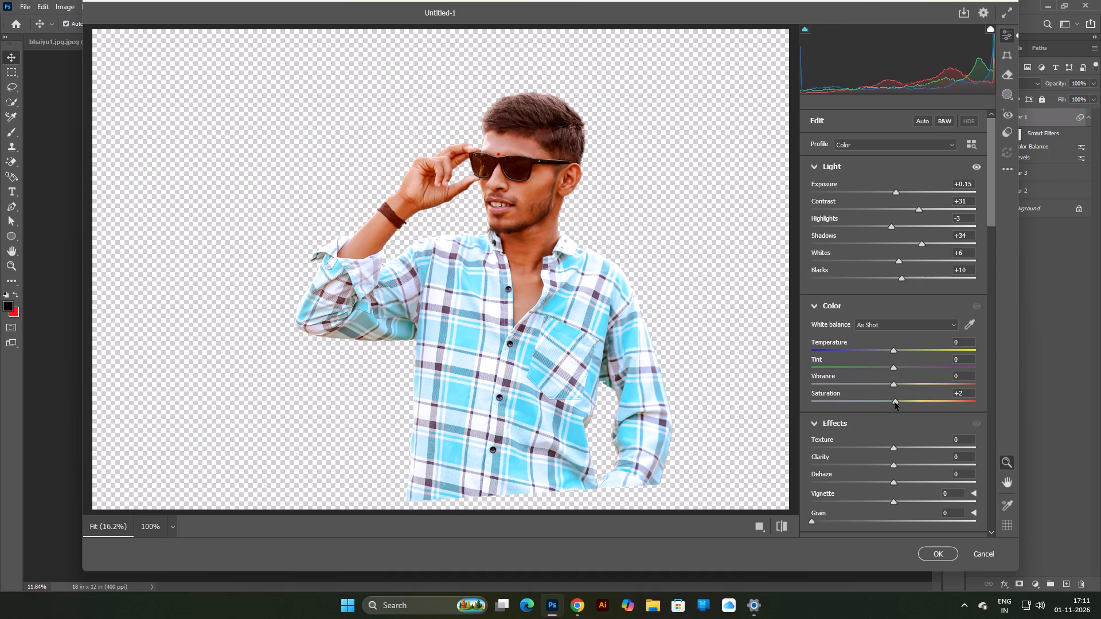
{"action": "left_click_drag", "start_coordinate": [895, 448], "coordinate": [922, 446]}
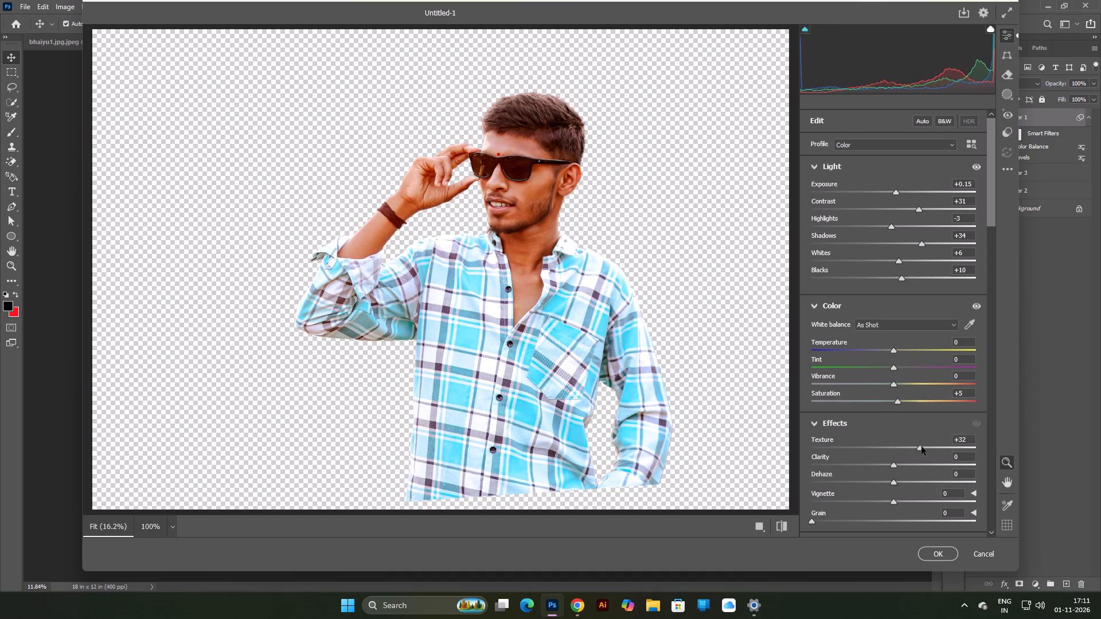
{"action": "left_click_drag", "start_coordinate": [922, 446], "coordinate": [925, 457]}
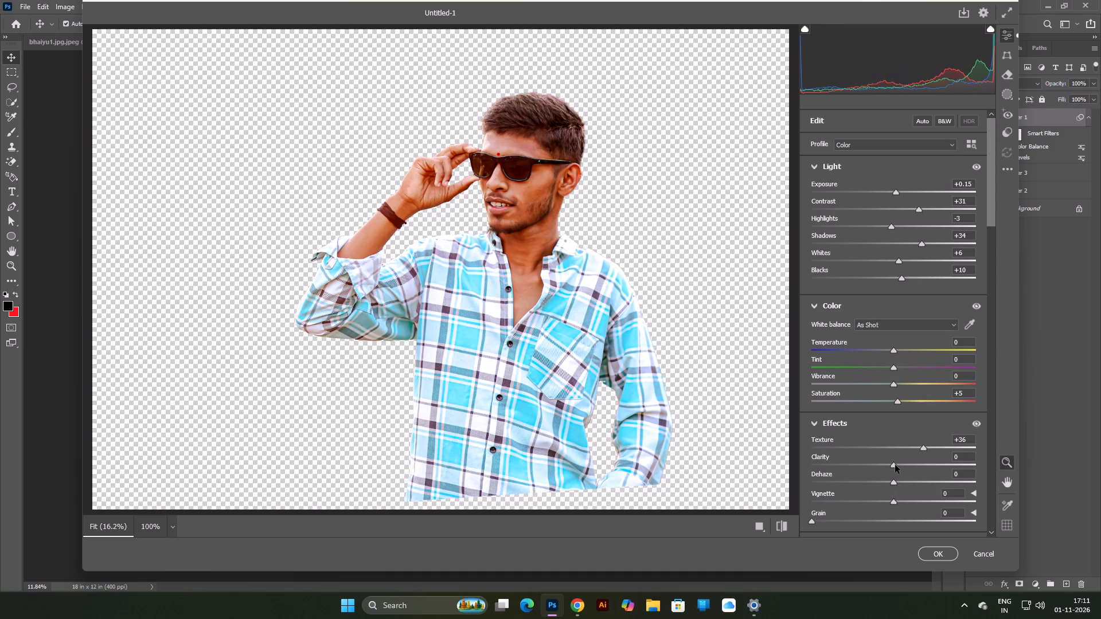
{"action": "left_click_drag", "start_coordinate": [895, 467], "coordinate": [925, 473]}
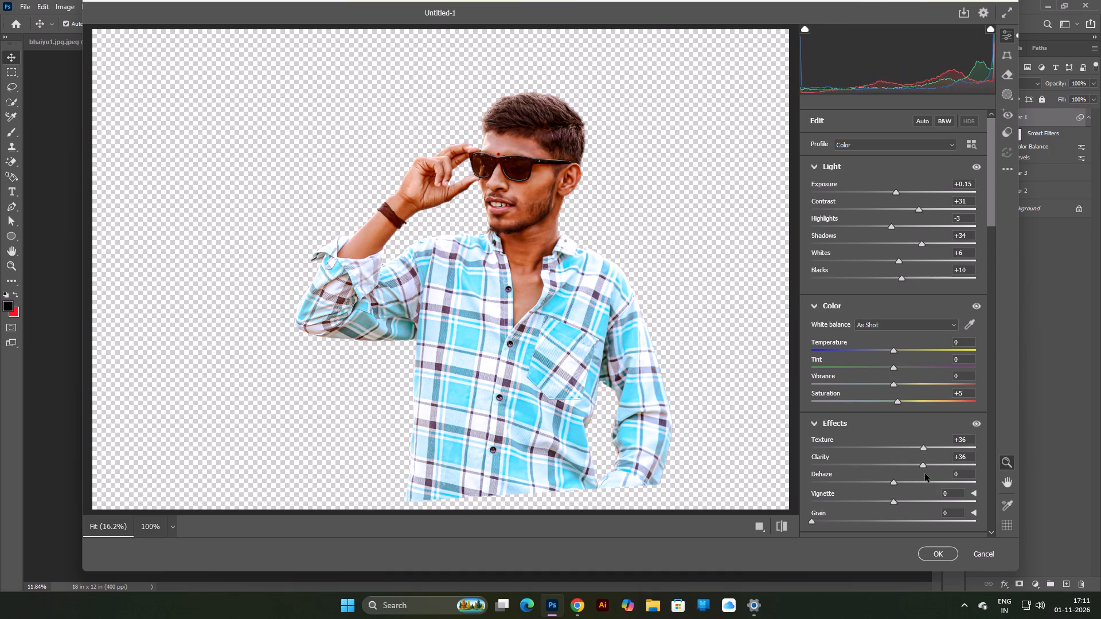
{"action": "left_click_drag", "start_coordinate": [925, 473], "coordinate": [925, 475]}
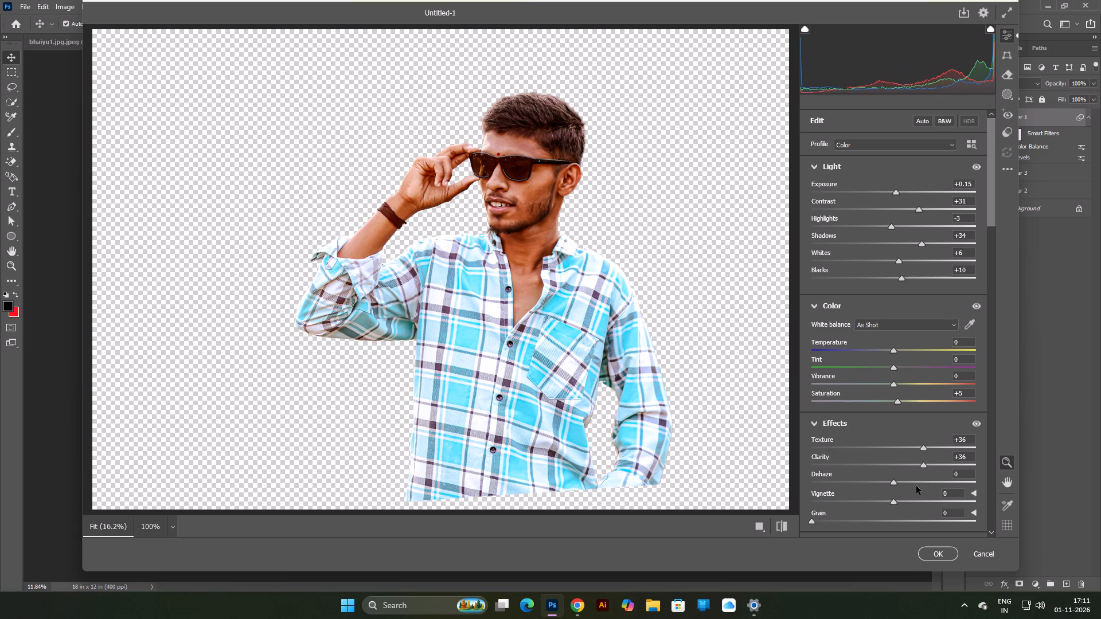
{"action": "left_click_drag", "start_coordinate": [896, 483], "coordinate": [915, 485]}
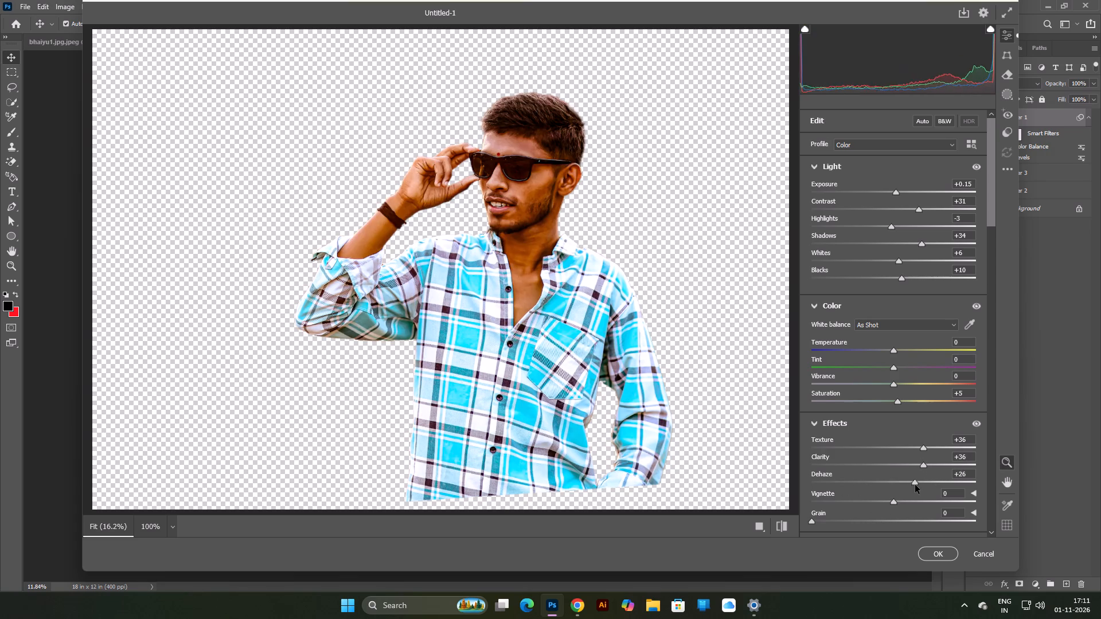
{"action": "left_click_drag", "start_coordinate": [915, 485], "coordinate": [908, 487]}
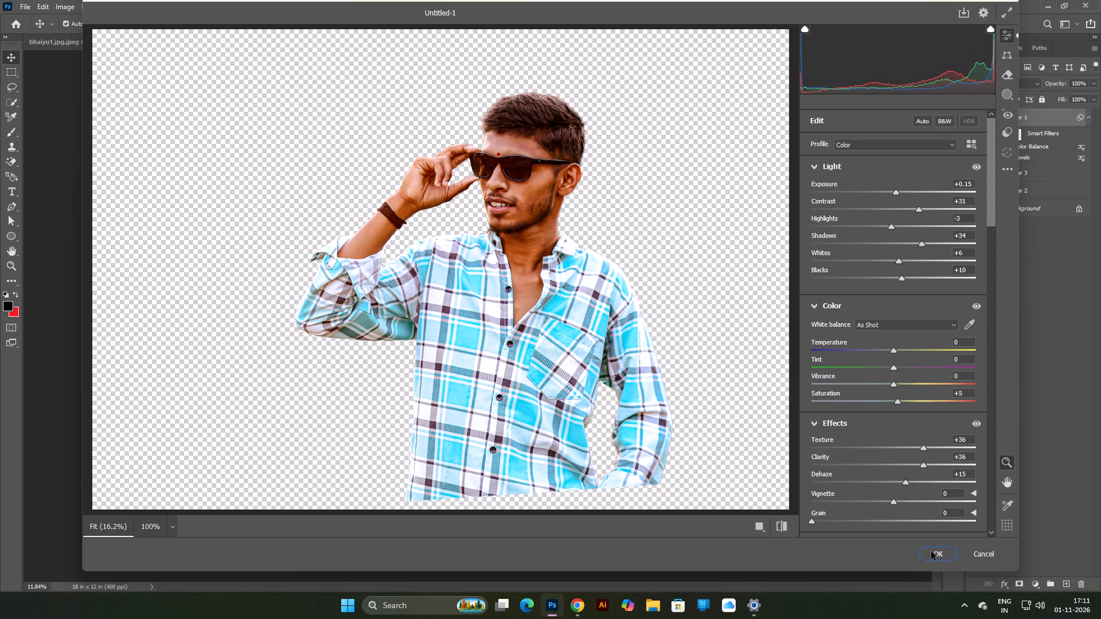
{"action": "left_click", "coordinate": [936, 561]}
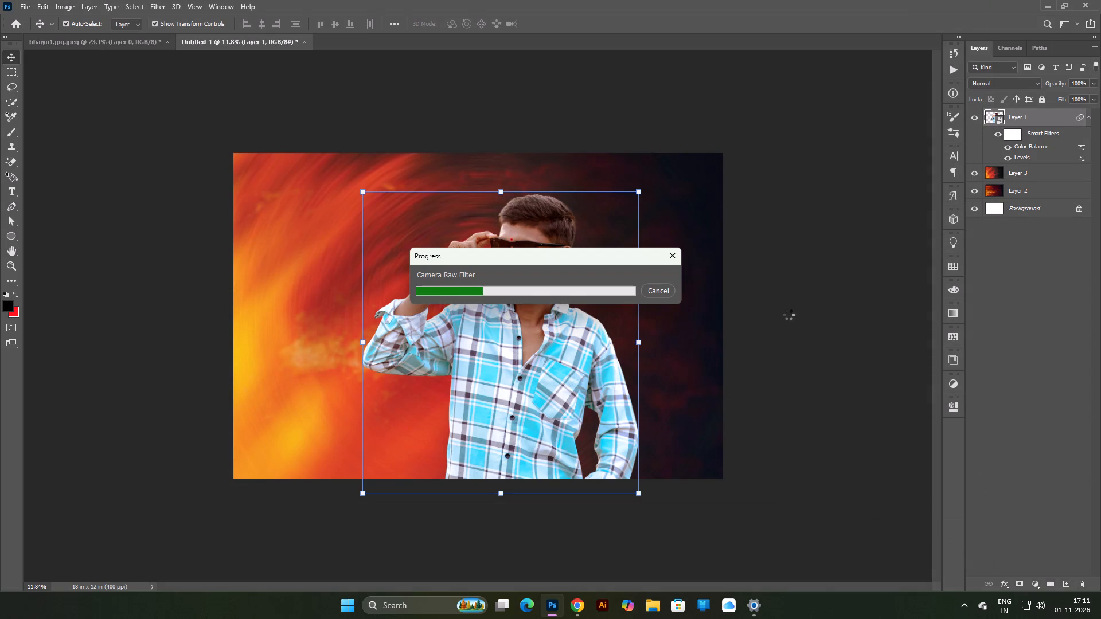
Inspect the composition and toggle the visibility of Layer 3 and Layer 2 to compare the background textures.
{"action": "left_click", "coordinate": [788, 315]}
{"action": "scroll", "coordinate": [567, 319], "scroll_direction": "down", "scroll_amount": 4}
{"action": "scroll", "coordinate": [567, 319], "scroll_direction": "up", "scroll_amount": 13}
{"action": "scroll", "coordinate": [531, 259], "scroll_direction": "down", "scroll_amount": 12}
{"action": "scroll", "coordinate": [533, 258], "scroll_direction": "up", "scroll_amount": 5}
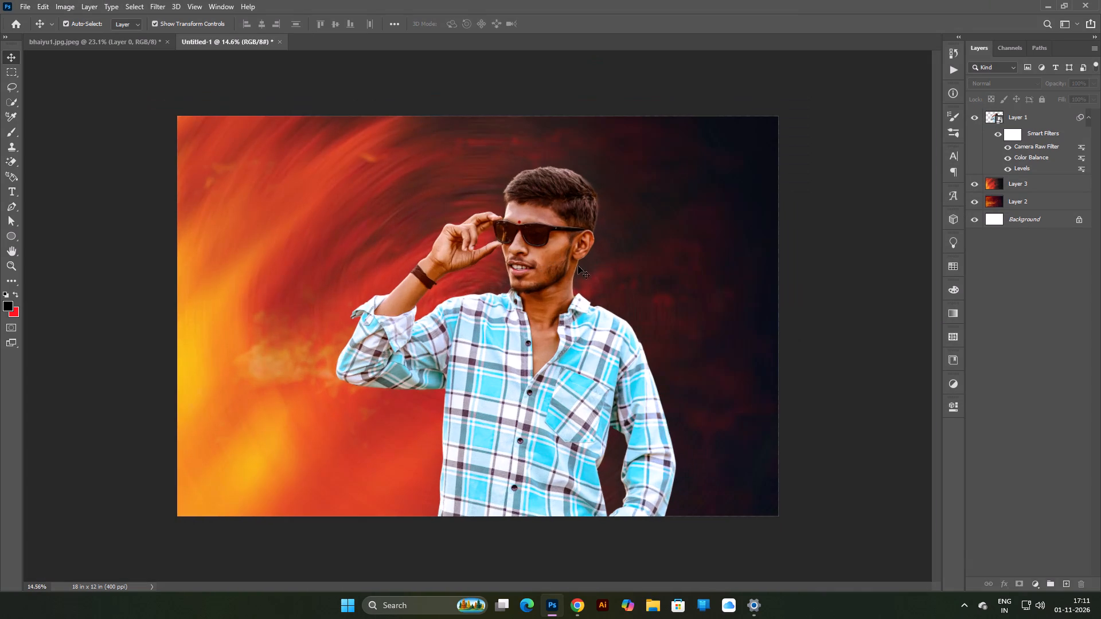
{"action": "left_click", "coordinate": [979, 185]}
{"action": "left_click", "coordinate": [978, 185]}
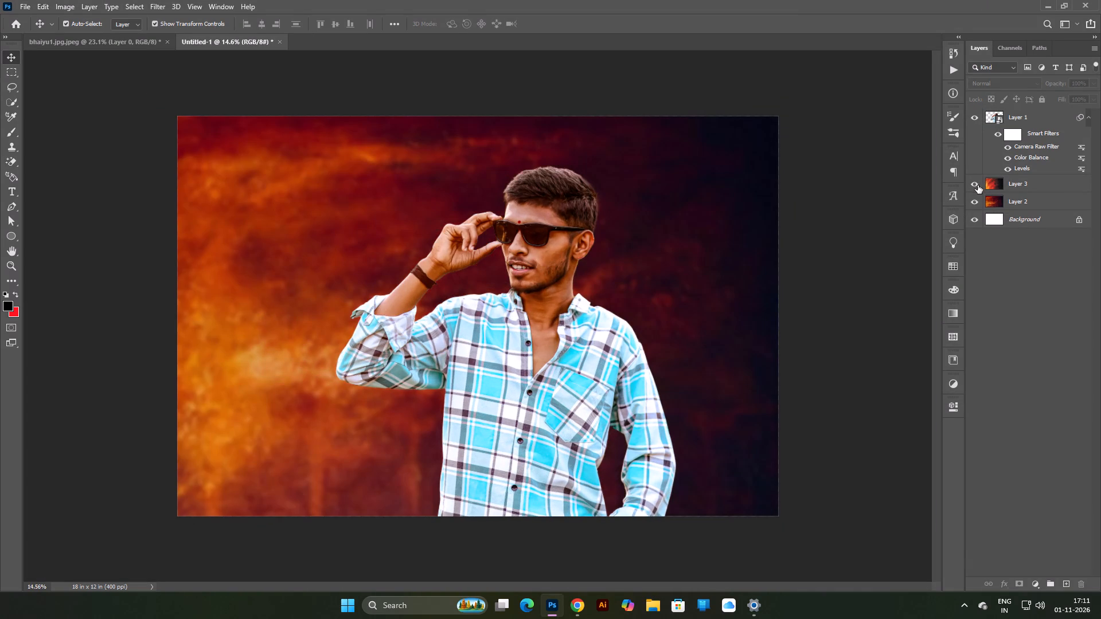
{"action": "left_click", "coordinate": [977, 207]}
{"action": "left_click", "coordinate": [977, 207]}
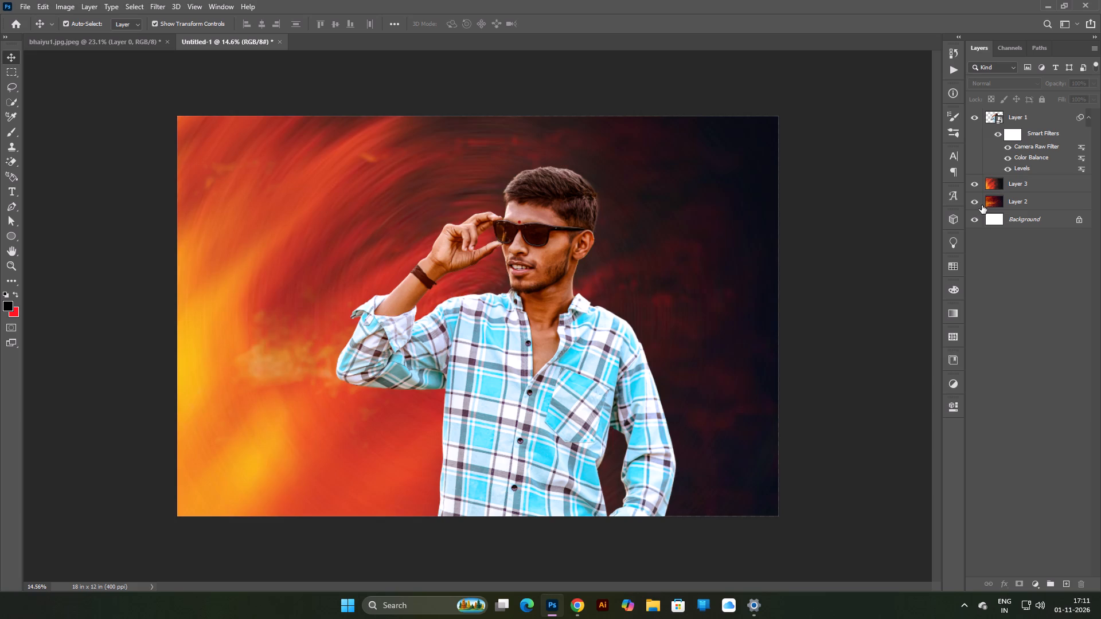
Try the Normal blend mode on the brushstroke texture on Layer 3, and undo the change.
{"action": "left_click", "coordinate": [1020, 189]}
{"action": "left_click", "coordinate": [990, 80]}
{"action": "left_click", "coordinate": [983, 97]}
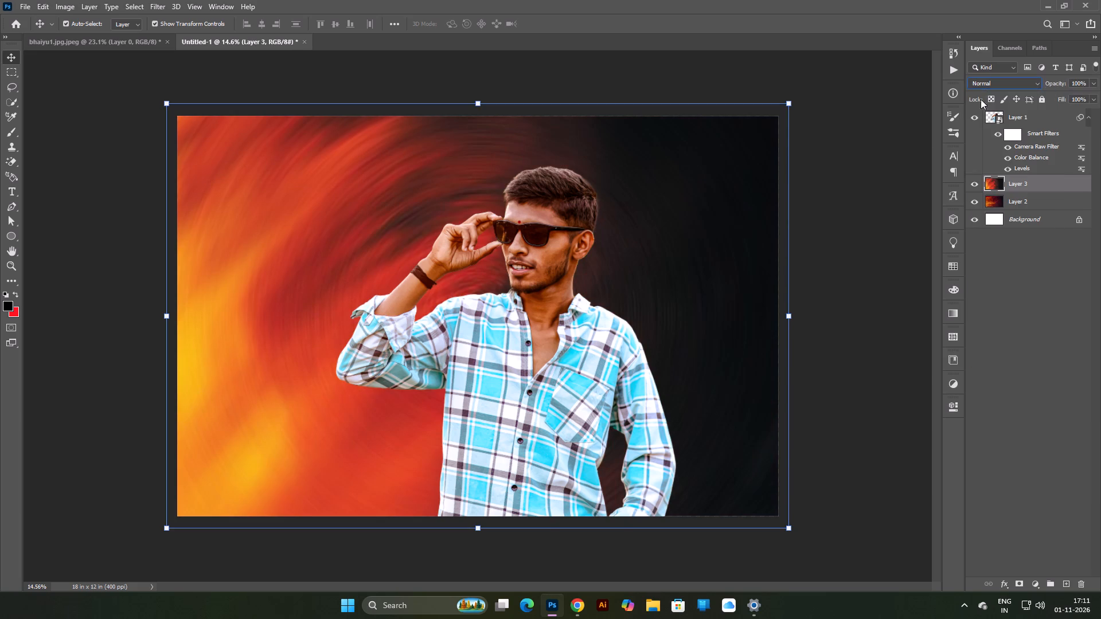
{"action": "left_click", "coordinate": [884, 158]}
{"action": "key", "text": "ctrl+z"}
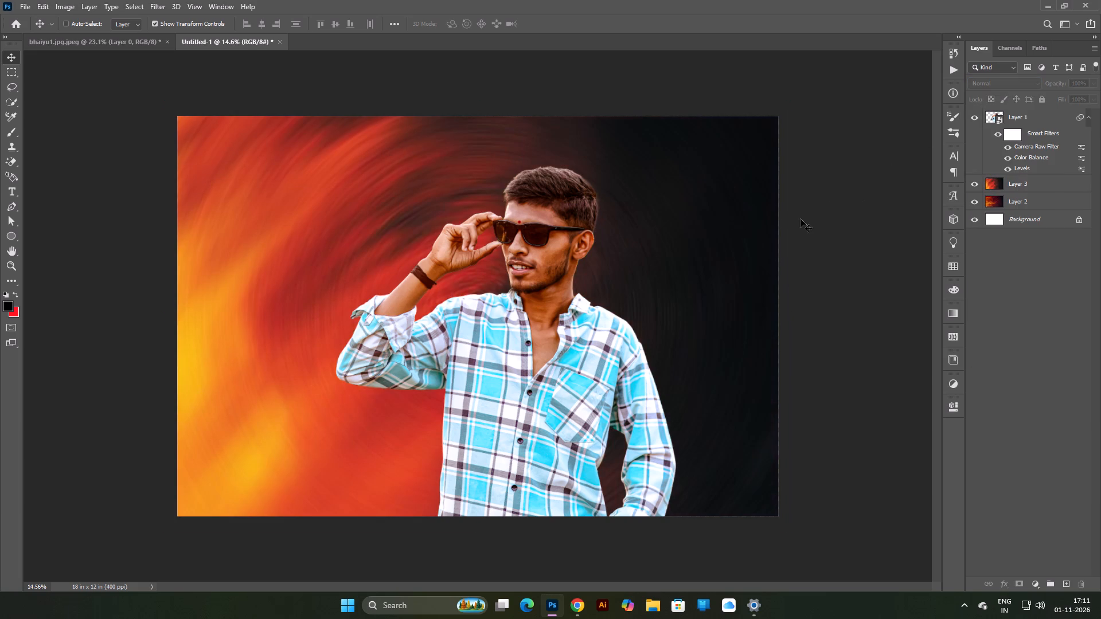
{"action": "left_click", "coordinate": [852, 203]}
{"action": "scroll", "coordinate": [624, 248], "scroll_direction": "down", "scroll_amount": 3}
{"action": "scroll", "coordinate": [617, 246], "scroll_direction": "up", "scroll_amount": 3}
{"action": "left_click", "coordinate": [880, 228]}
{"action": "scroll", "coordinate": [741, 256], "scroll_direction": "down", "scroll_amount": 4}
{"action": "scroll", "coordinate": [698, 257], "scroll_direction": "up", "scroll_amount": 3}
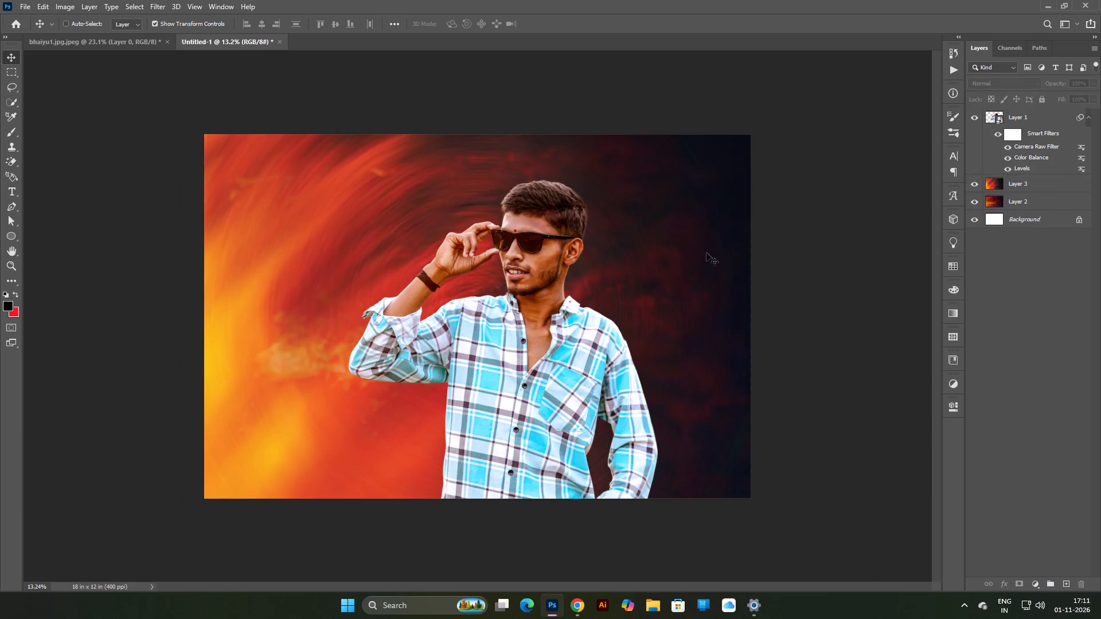
Stamp all visible layers into a new merged layer above the man's cut-out on Layer 1 and convert it to a smart object.
{"action": "key", "text": "ctrl+0"}
{"action": "left_click", "coordinate": [1054, 130]}
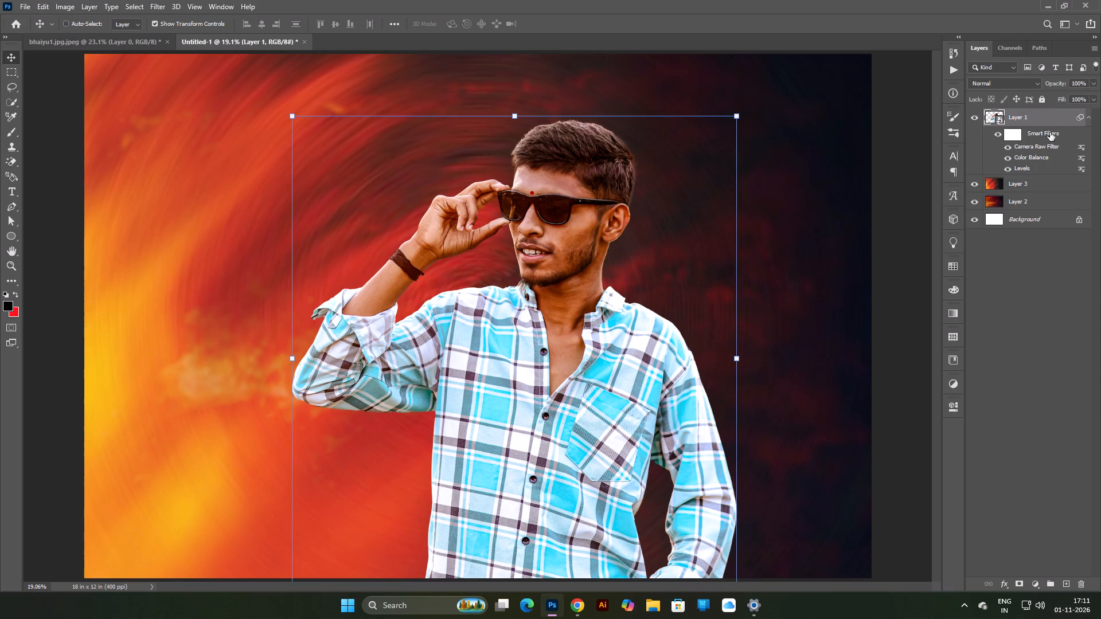
{"action": "key", "text": "ctrl+alt+shift+e"}
{"action": "key", "text": "ctrl+0"}
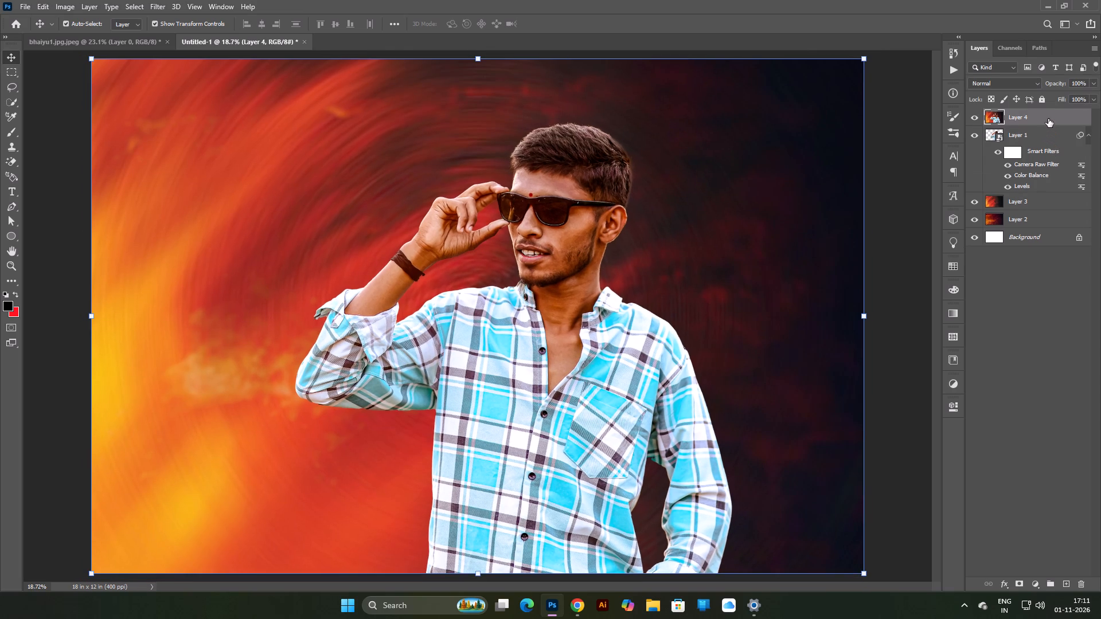
{"action": "right_click", "coordinate": [1048, 119]}
{"action": "left_click", "coordinate": [979, 266]}
Add a Color Lookup adjustment layer above the merged layer, try several 3DLUT presets and choose Crisp_Warm.look.
{"action": "left_click", "coordinate": [1035, 588]}
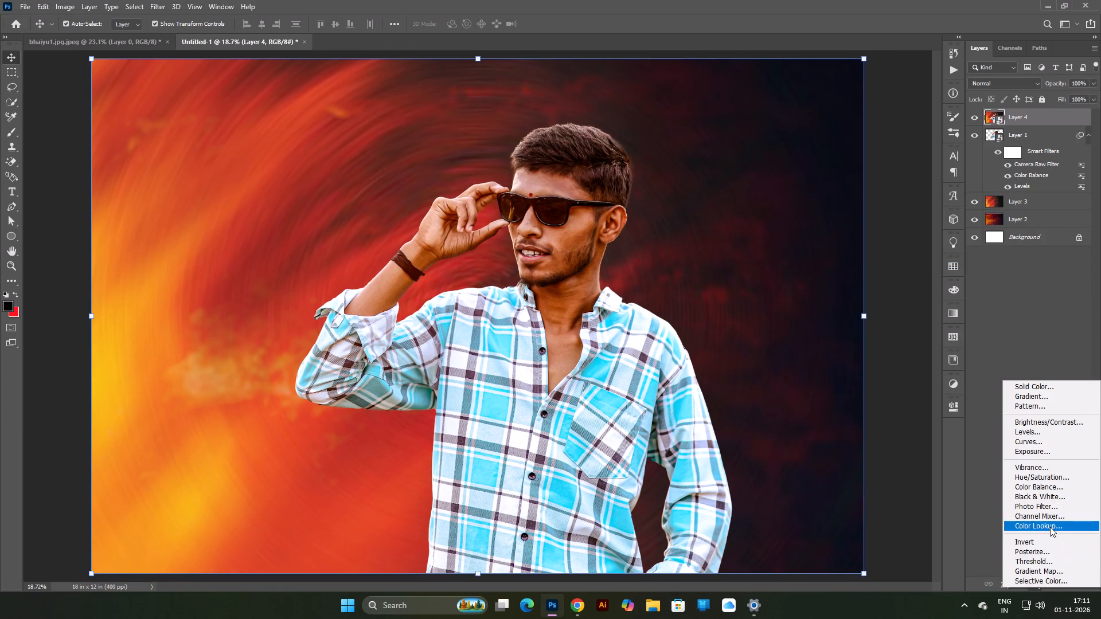
{"action": "left_click", "coordinate": [1050, 526]}
{"action": "left_click", "coordinate": [866, 418]}
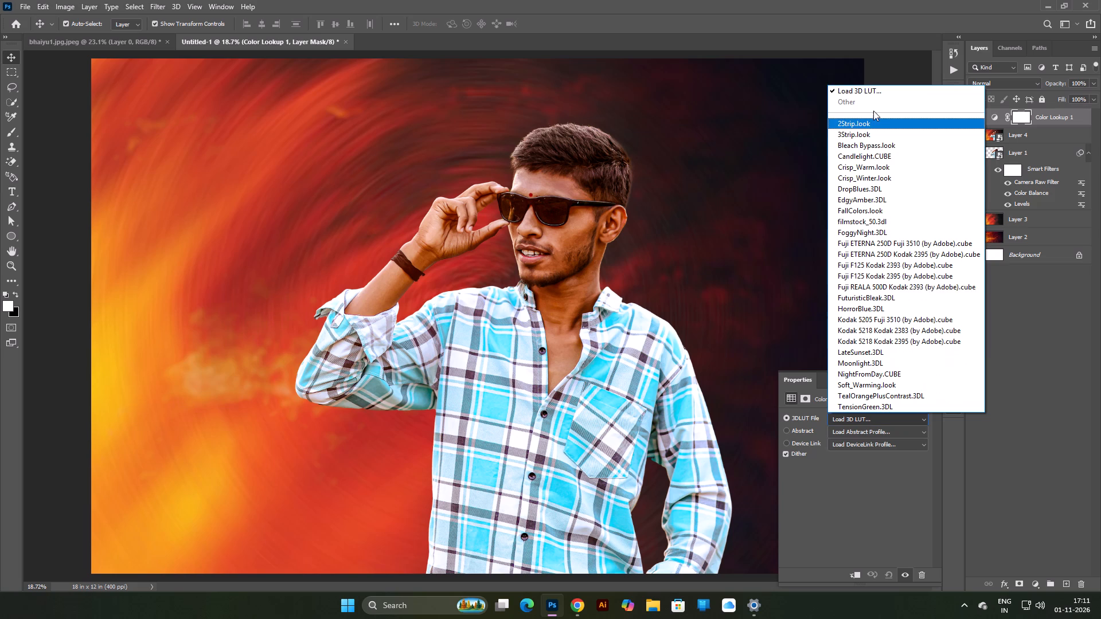
{"action": "left_click", "coordinate": [869, 123]}
{"action": "key", "text": "Down"}
{"action": "key", "text": "Down"}
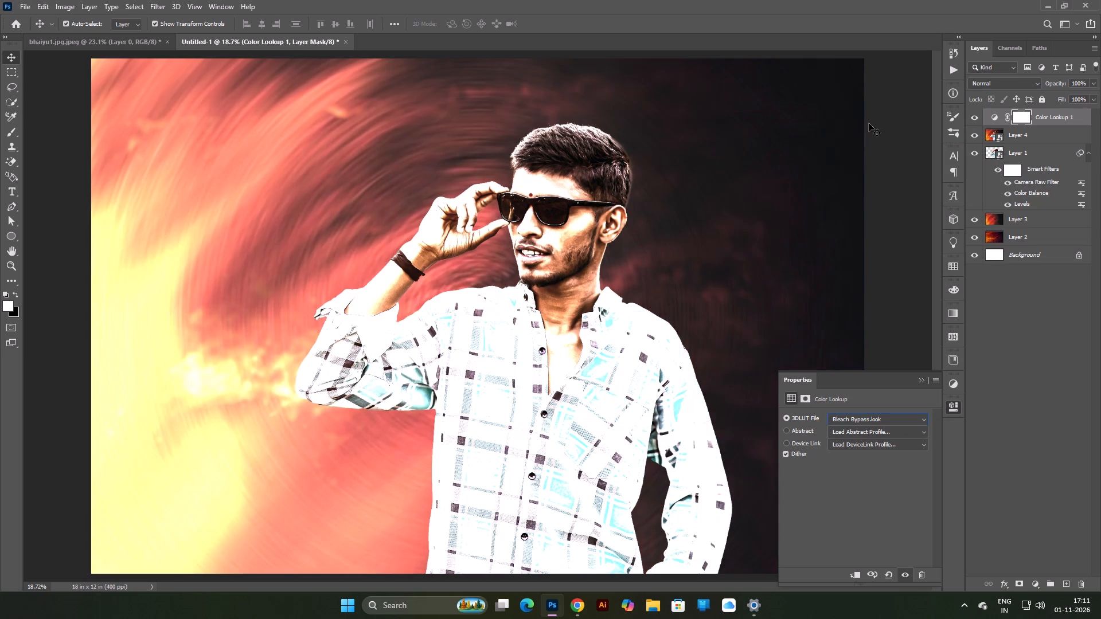
{"action": "key", "text": "Down"}
{"action": "key", "text": "Up"}
{"action": "key", "text": "Down"}
{"action": "key", "text": "Down"}
{"action": "key", "text": "Down"}
{"action": "key", "text": "Up"}
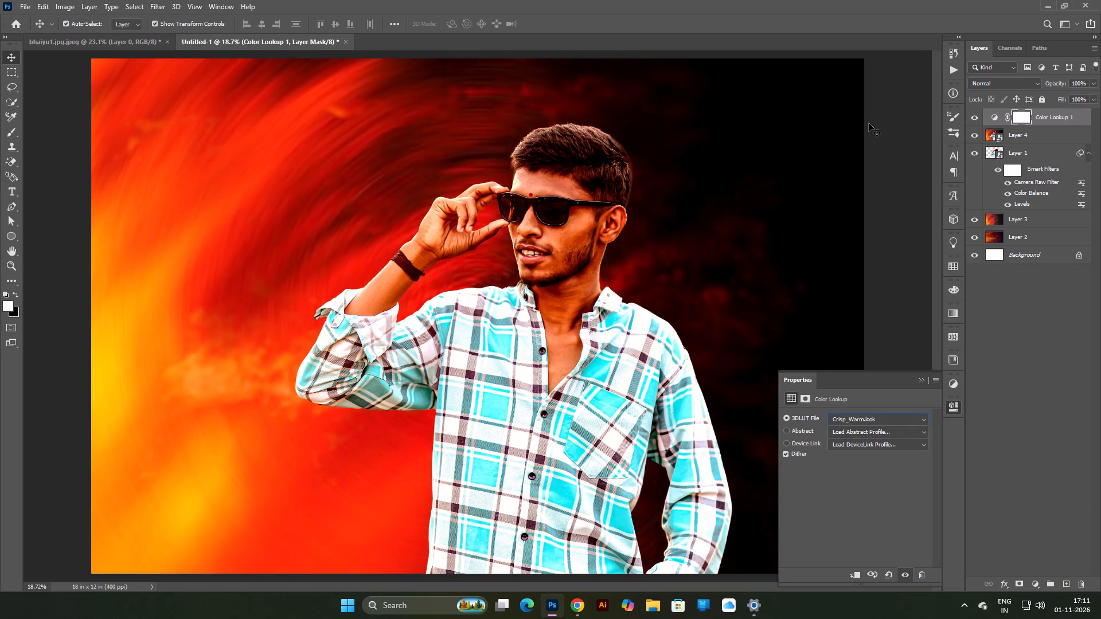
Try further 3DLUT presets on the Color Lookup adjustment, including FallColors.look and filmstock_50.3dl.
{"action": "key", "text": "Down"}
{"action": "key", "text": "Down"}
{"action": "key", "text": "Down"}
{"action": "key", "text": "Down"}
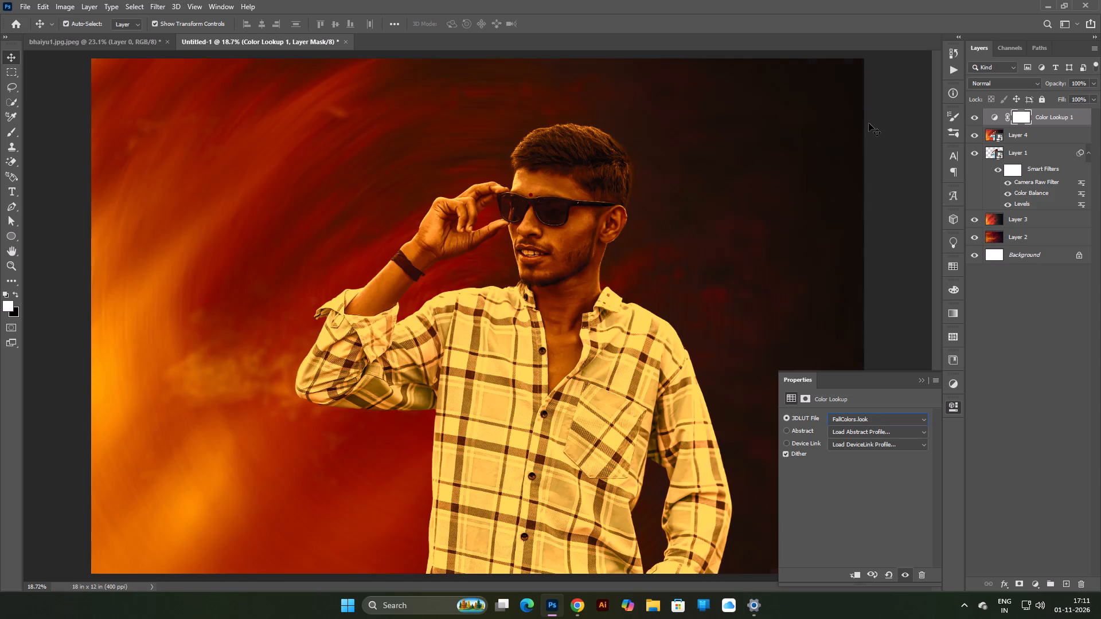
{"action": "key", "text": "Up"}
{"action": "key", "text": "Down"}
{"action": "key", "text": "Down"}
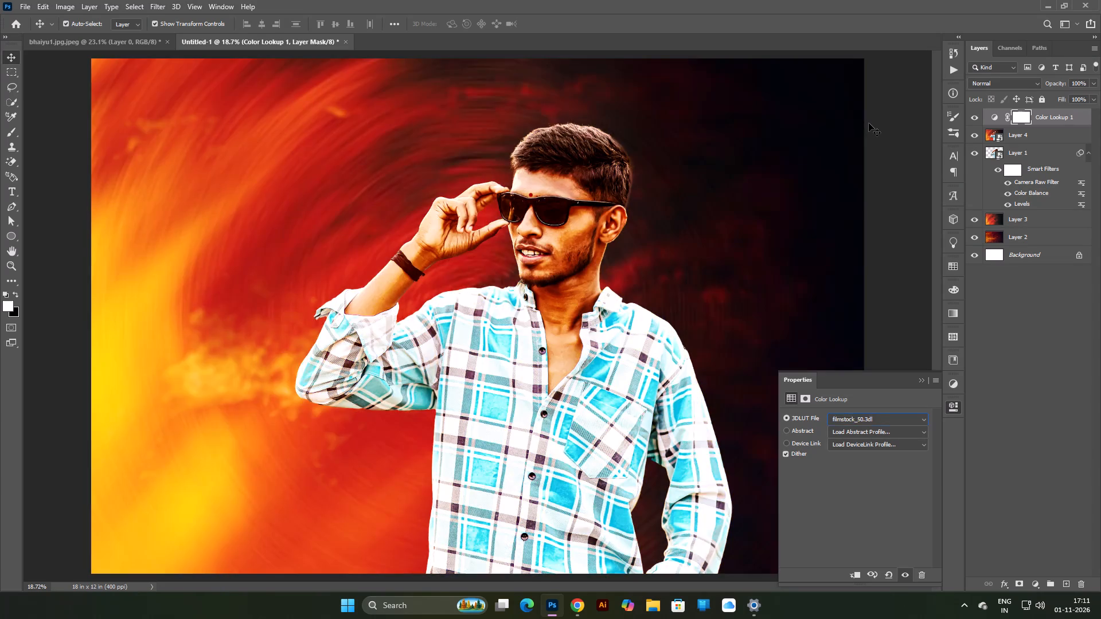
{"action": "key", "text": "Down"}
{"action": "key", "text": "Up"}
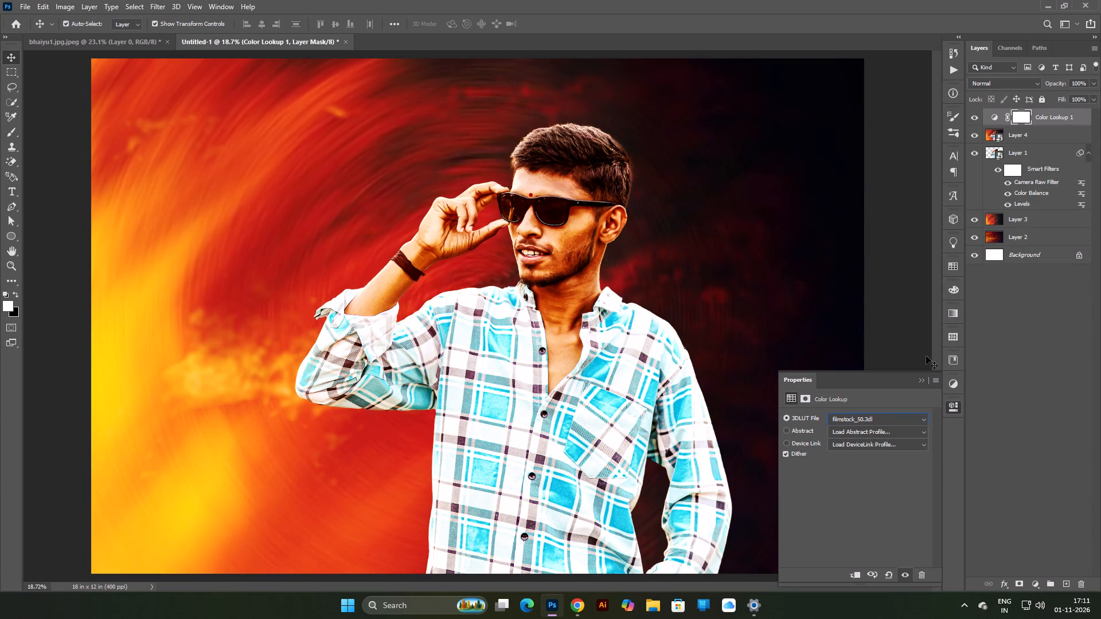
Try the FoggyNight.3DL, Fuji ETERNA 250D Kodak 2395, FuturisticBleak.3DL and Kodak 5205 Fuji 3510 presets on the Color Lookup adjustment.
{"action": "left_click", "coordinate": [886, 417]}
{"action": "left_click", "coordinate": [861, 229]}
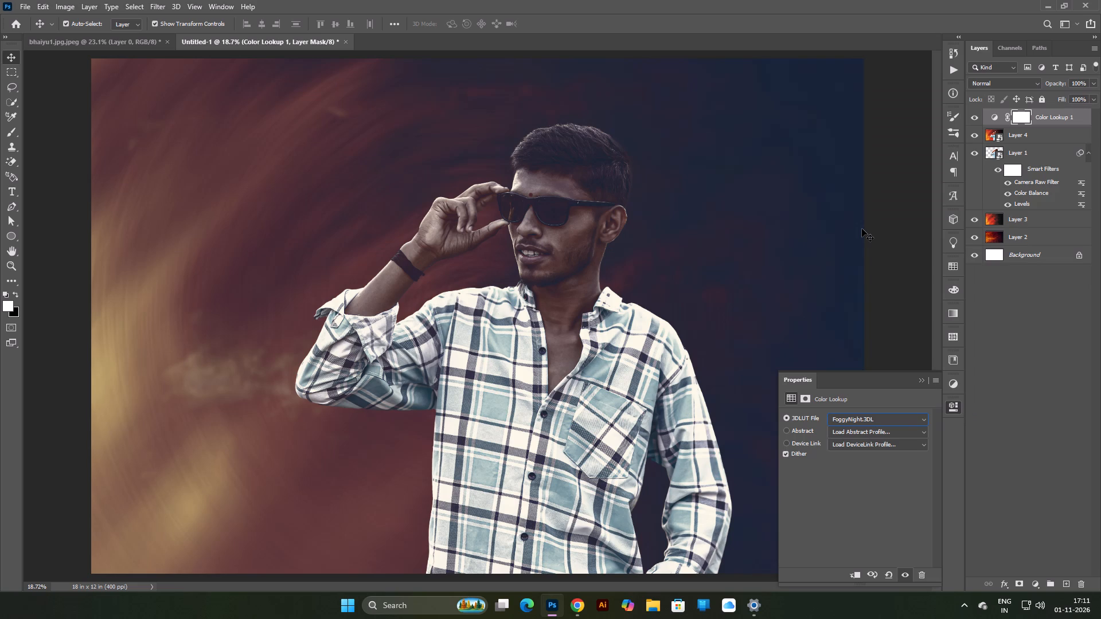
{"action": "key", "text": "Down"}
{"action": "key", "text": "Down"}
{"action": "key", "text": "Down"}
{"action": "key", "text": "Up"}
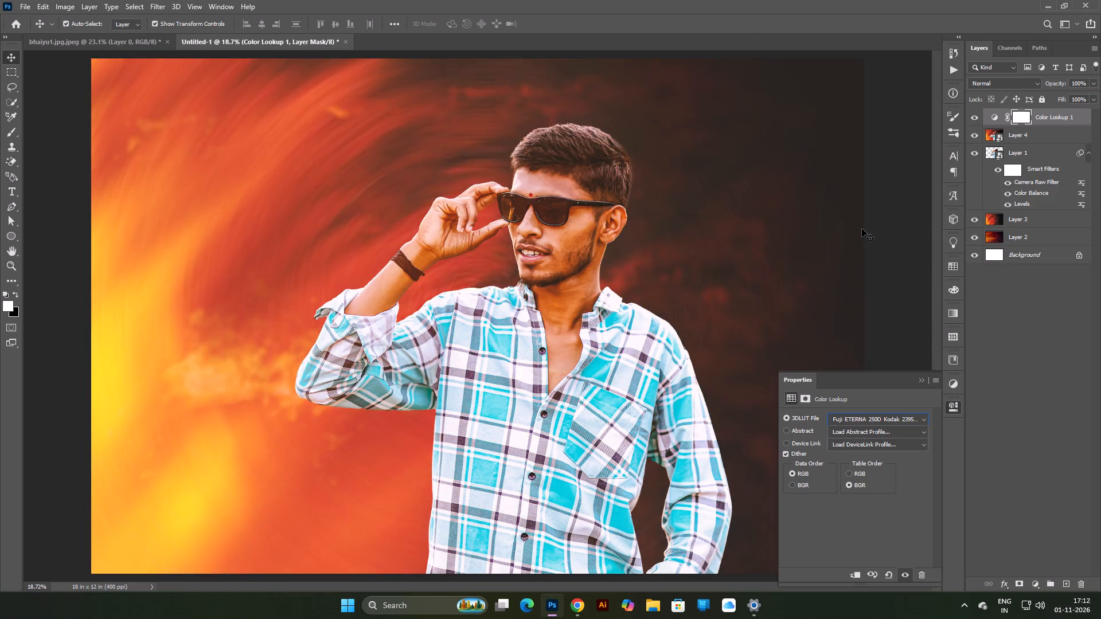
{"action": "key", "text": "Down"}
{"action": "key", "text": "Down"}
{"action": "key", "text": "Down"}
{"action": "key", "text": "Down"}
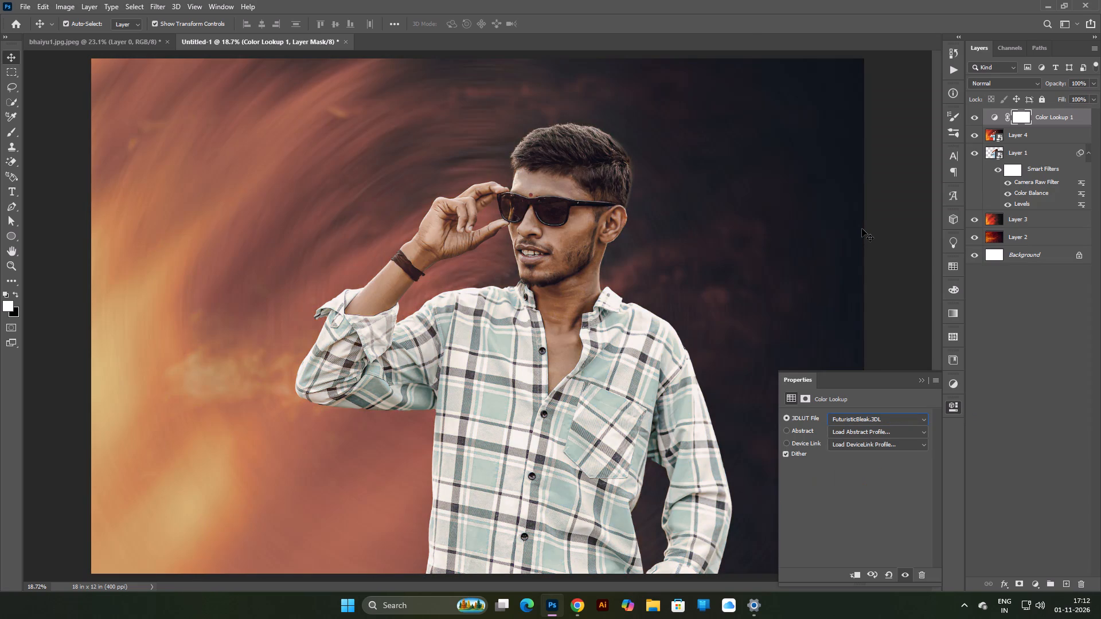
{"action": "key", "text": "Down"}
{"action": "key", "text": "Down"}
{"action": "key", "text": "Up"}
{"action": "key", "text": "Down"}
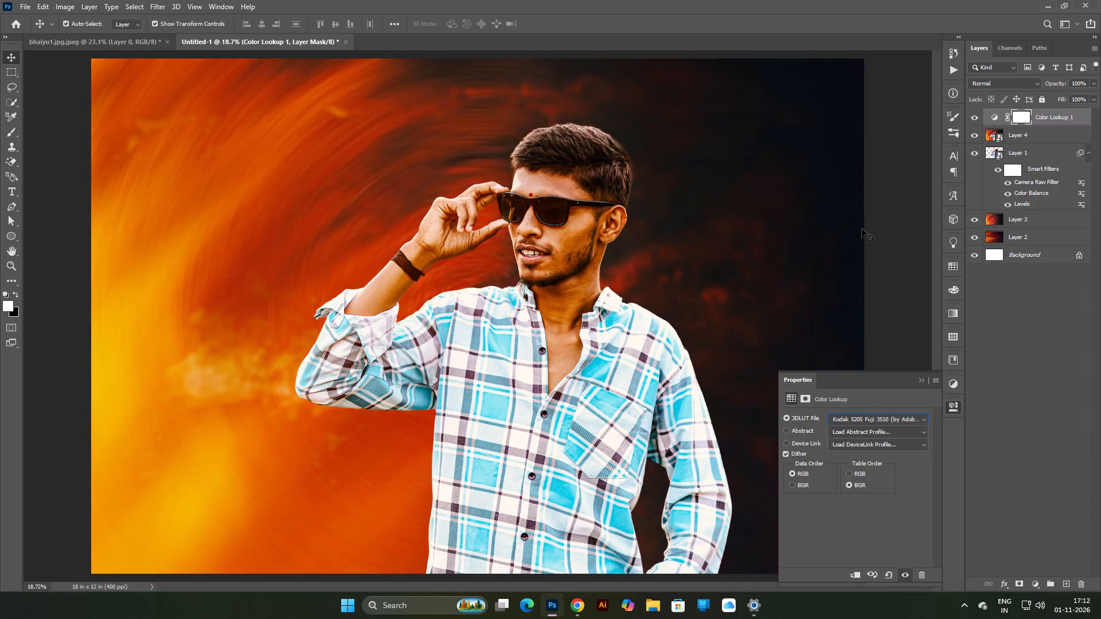
Compare the remaining 3DLUT presets through Moonlight.3DL and settle on Kodak 5218 Kodak 2383 for the Color Lookup adjustment.
{"action": "key", "text": "Down"}
{"action": "key", "text": "Down"}
{"action": "key", "text": "Up"}
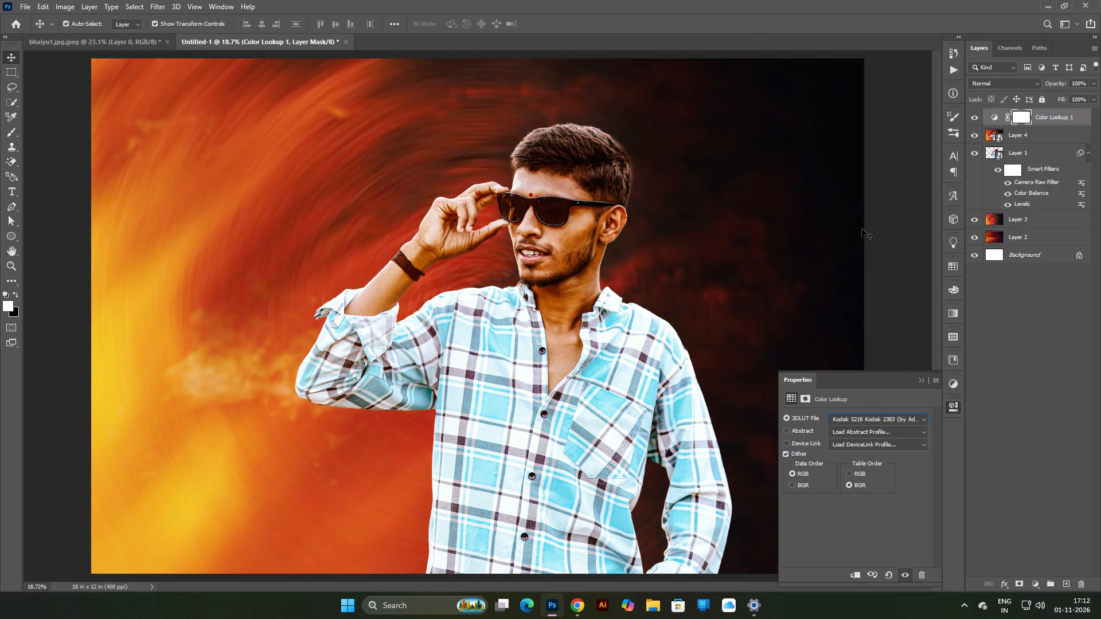
{"action": "key", "text": "Down"}
{"action": "key", "text": "Down"}
{"action": "key", "text": "Down"}
{"action": "key", "text": "Down"}
{"action": "key", "text": "Up"}
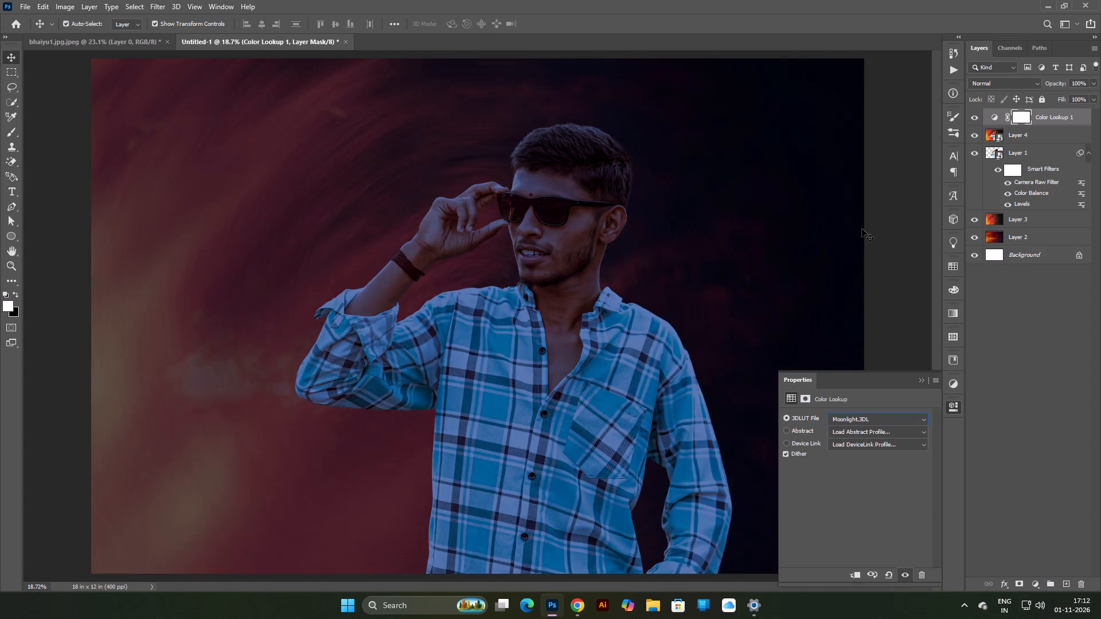
{"action": "key", "text": "Up"}
{"action": "key", "text": "Up"}
{"action": "key", "text": "Up"}
{"action": "key", "text": "Down"}
{"action": "key", "text": "Up"}
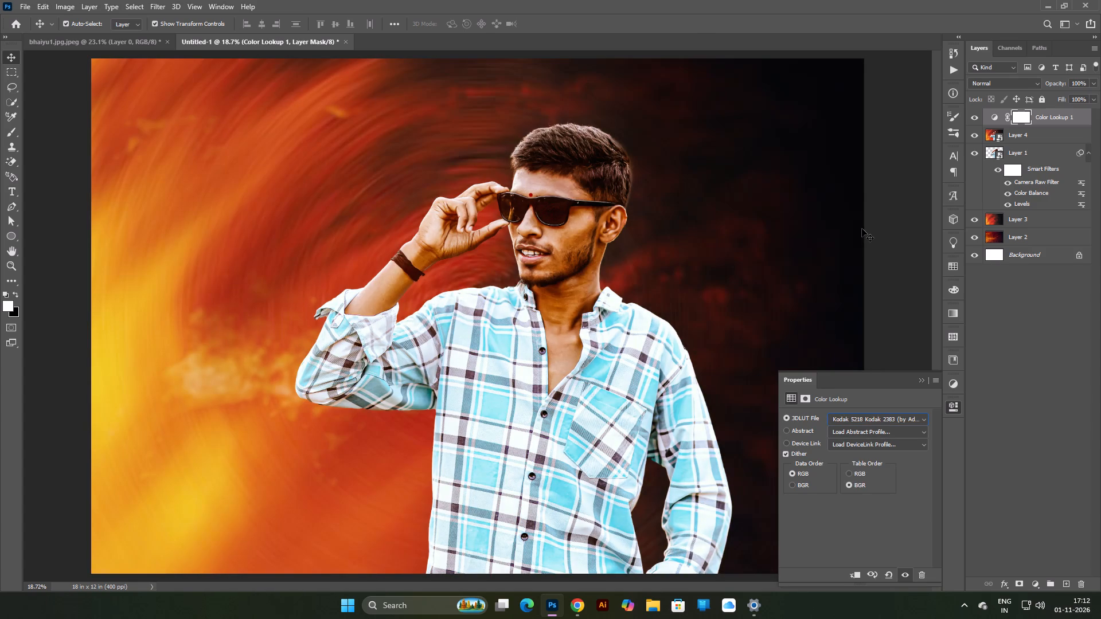
{"action": "left_click", "coordinate": [919, 379]}
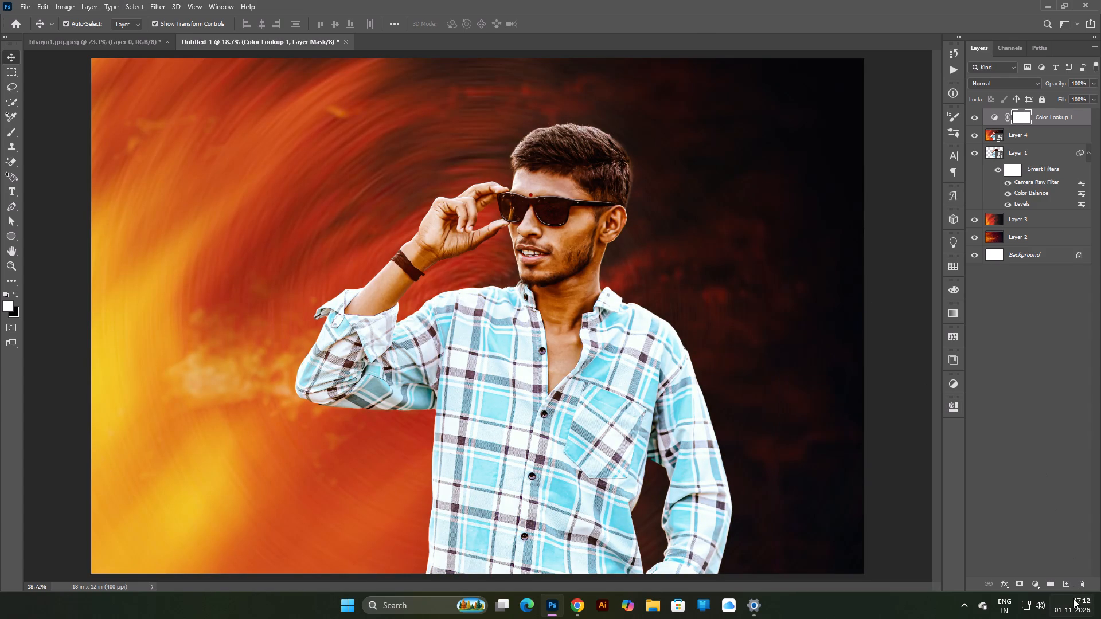
Add a new layer above the Color Lookup, fill it with 50% Gray and set its blend mode to Overlay.
{"action": "left_click", "coordinate": [1064, 585]}
{"action": "key", "text": "shift+F5"}
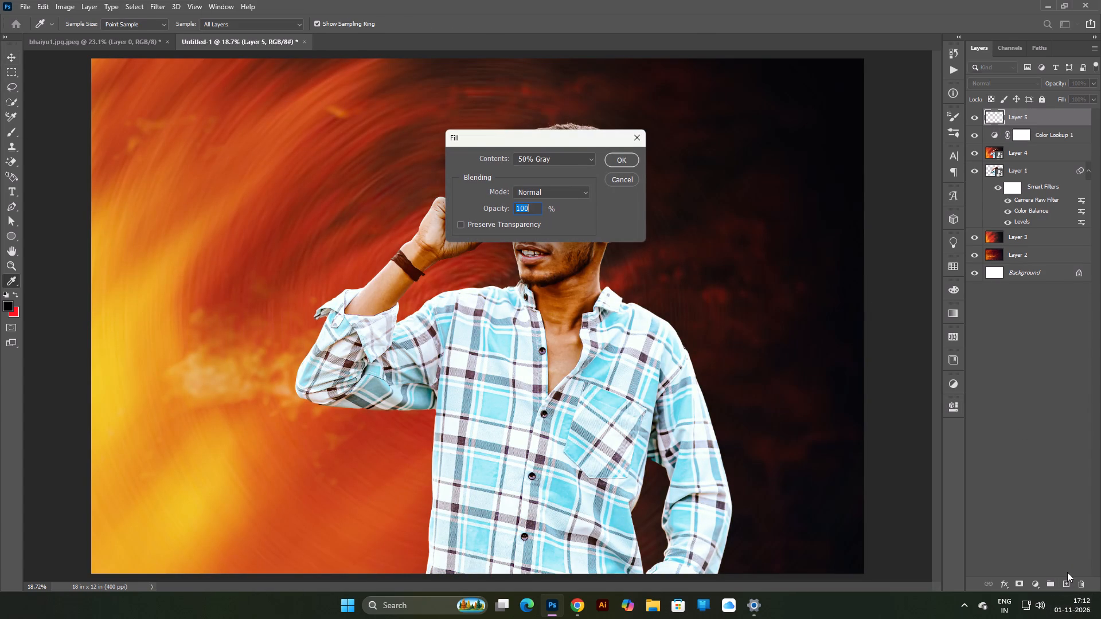
{"action": "left_click", "coordinate": [633, 159]}
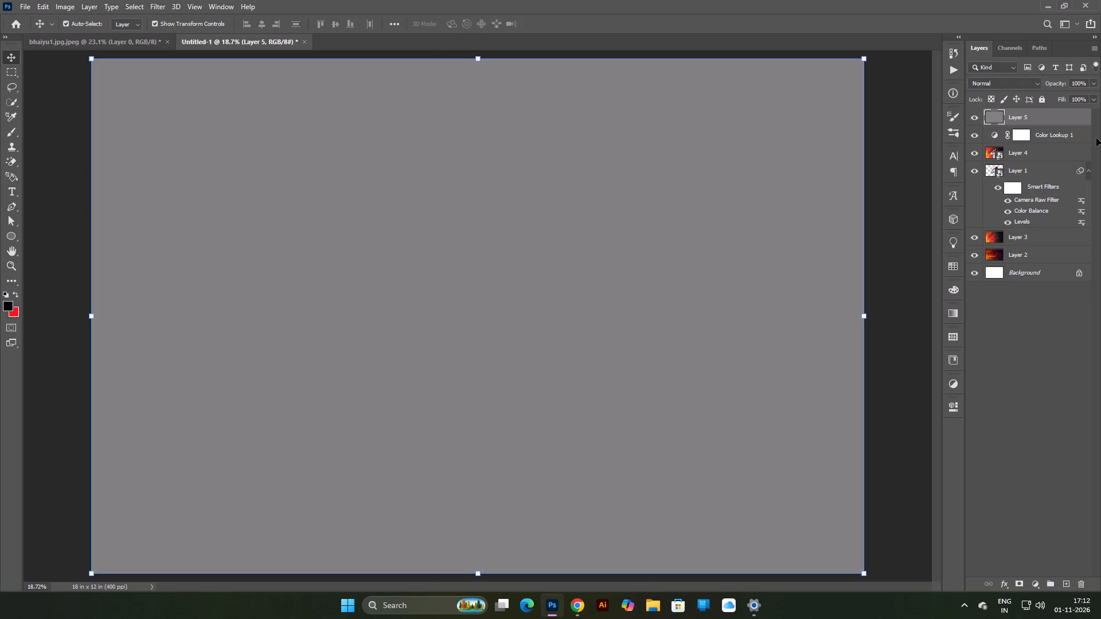
{"action": "left_click", "coordinate": [990, 77]}
{"action": "left_click", "coordinate": [990, 84]}
{"action": "left_click", "coordinate": [978, 221]}
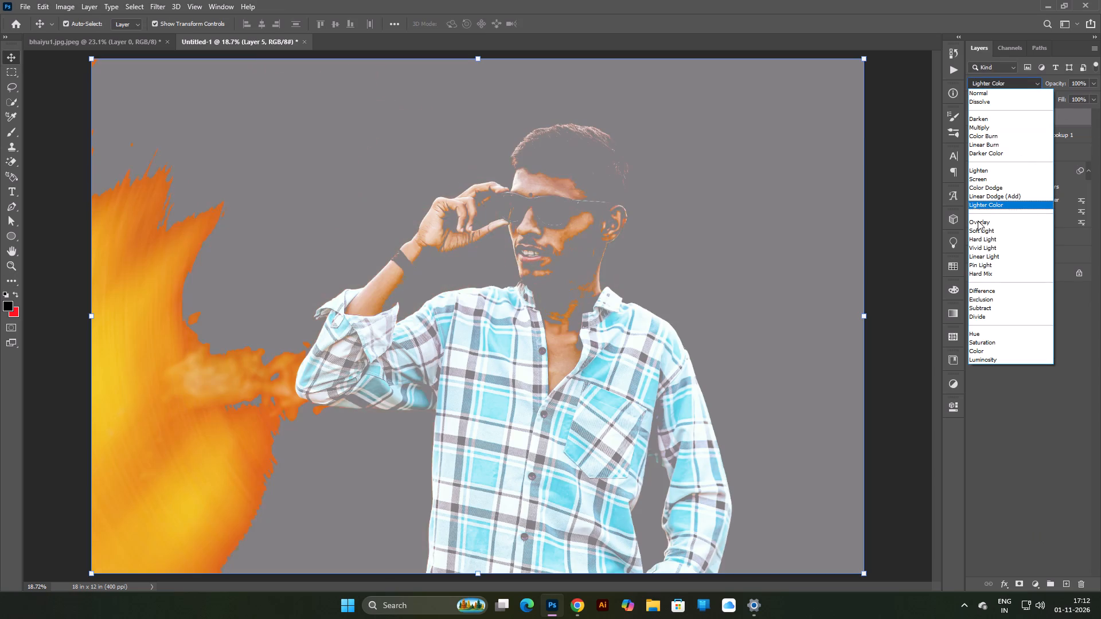
Apply the Filter Gallery's Grain texture to the gray layer with Intensity 40, Contrast 50 and Regular grain type.
{"action": "left_click", "coordinate": [148, 2]}
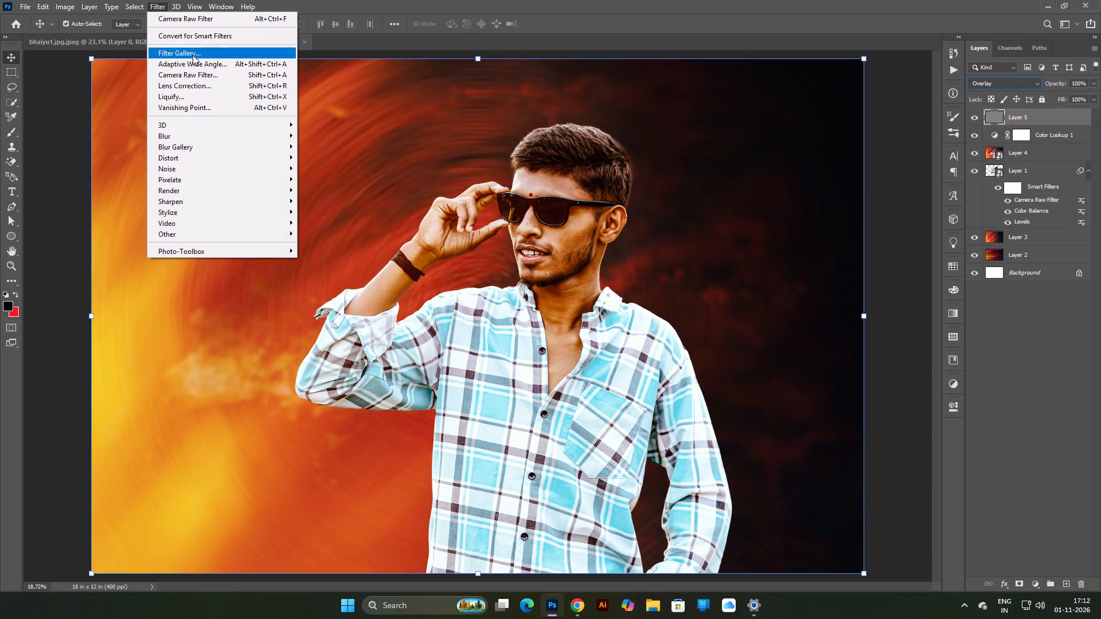
{"action": "left_click", "coordinate": [193, 54]}
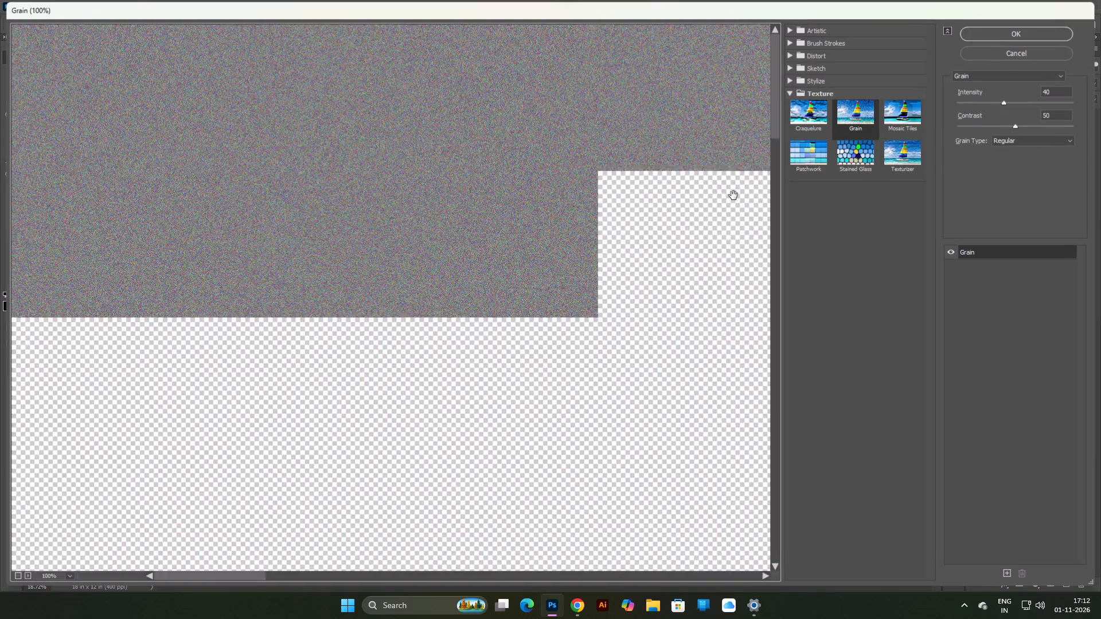
{"action": "left_click", "coordinate": [1008, 30]}
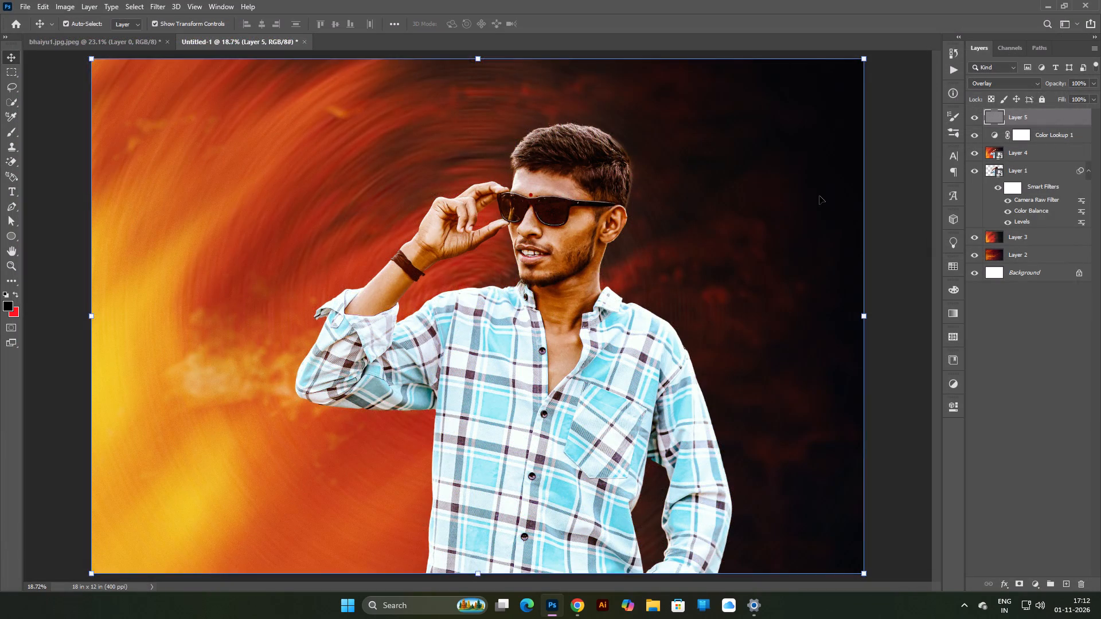
Check the grain over the composition and hide Layer 5, Color Lookup 1 and Layer 4.
{"action": "left_click", "coordinate": [819, 196]}
{"action": "scroll", "coordinate": [524, 224], "scroll_direction": "down", "scroll_amount": 1}
{"action": "scroll", "coordinate": [512, 224], "scroll_direction": "up", "scroll_amount": 16}
{"action": "scroll", "coordinate": [584, 185], "scroll_direction": "down", "scroll_amount": 6}
{"action": "key", "text": "ctrl+0"}
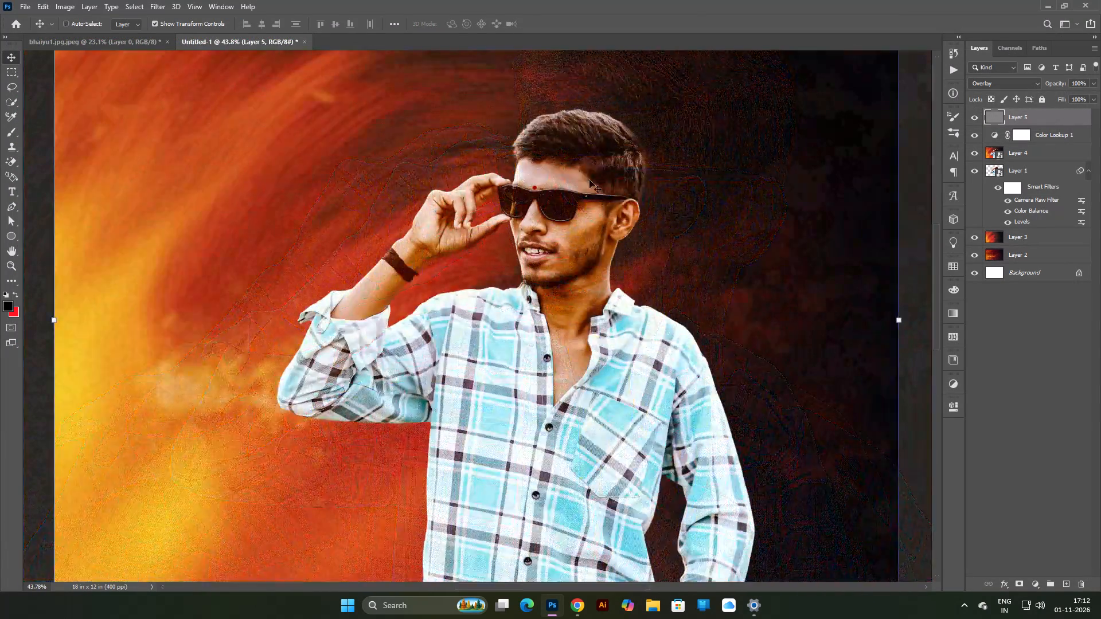
{"action": "scroll", "coordinate": [590, 180], "scroll_direction": "down", "scroll_amount": 5}
{"action": "scroll", "coordinate": [590, 180], "scroll_direction": "up", "scroll_amount": 6}
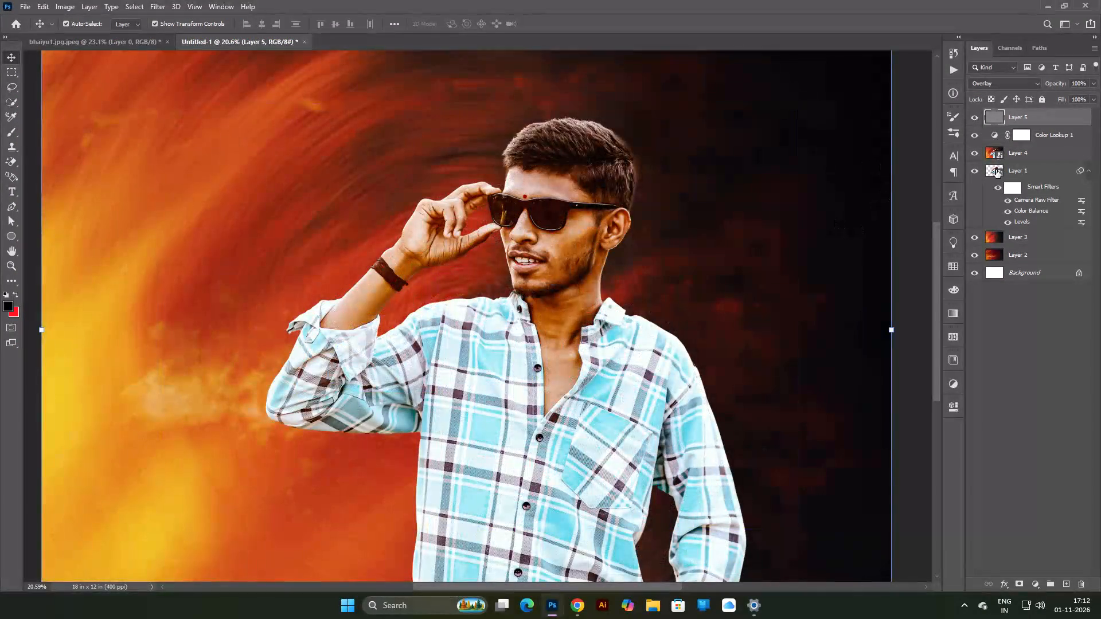
{"action": "left_click", "coordinate": [973, 120]}
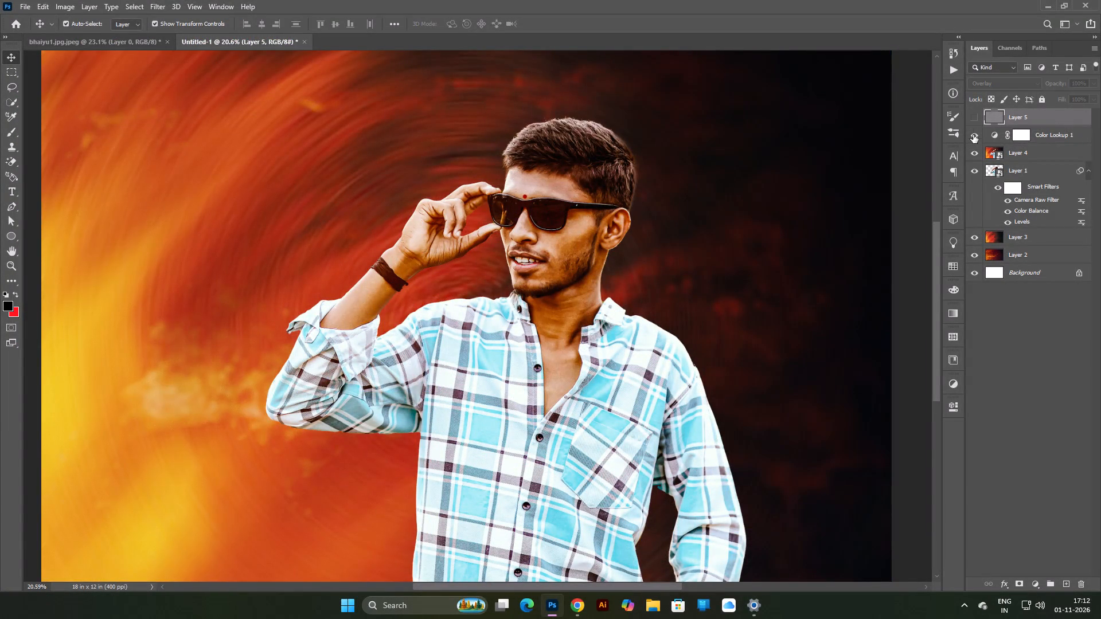
{"action": "left_click", "coordinate": [973, 135]}
{"action": "left_click", "coordinate": [970, 153]}
Duplicate the man's cut-out on Layer 1 and rasterize the lower original layer.
{"action": "left_click", "coordinate": [1047, 175]}
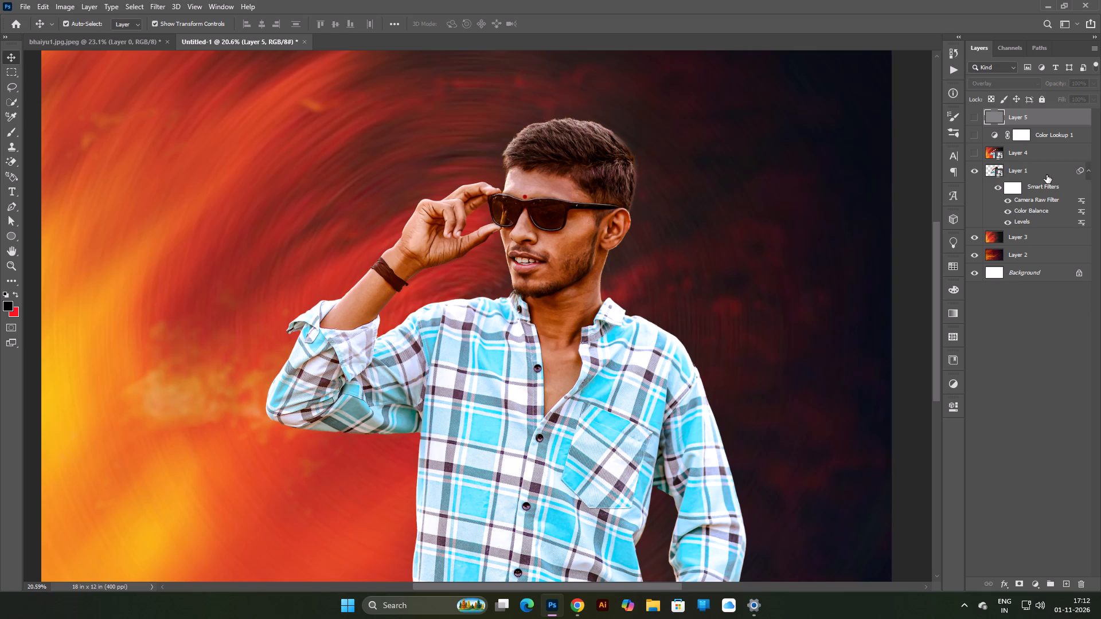
{"action": "key", "text": "ctrl+j"}
{"action": "left_click", "coordinate": [1030, 244]}
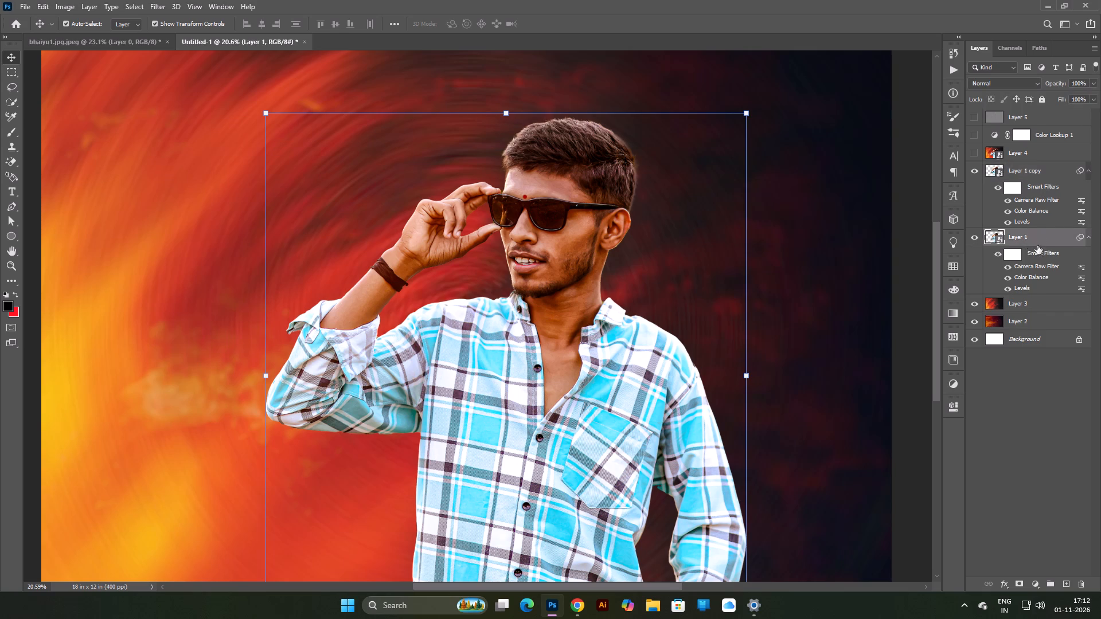
{"action": "right_click", "coordinate": [1036, 237]}
{"action": "left_click", "coordinate": [920, 308]}
Turn the rasterized Layer 1 solid black using Hue/Saturation with Lightness at -100.
{"action": "key", "text": "ctrl+u"}
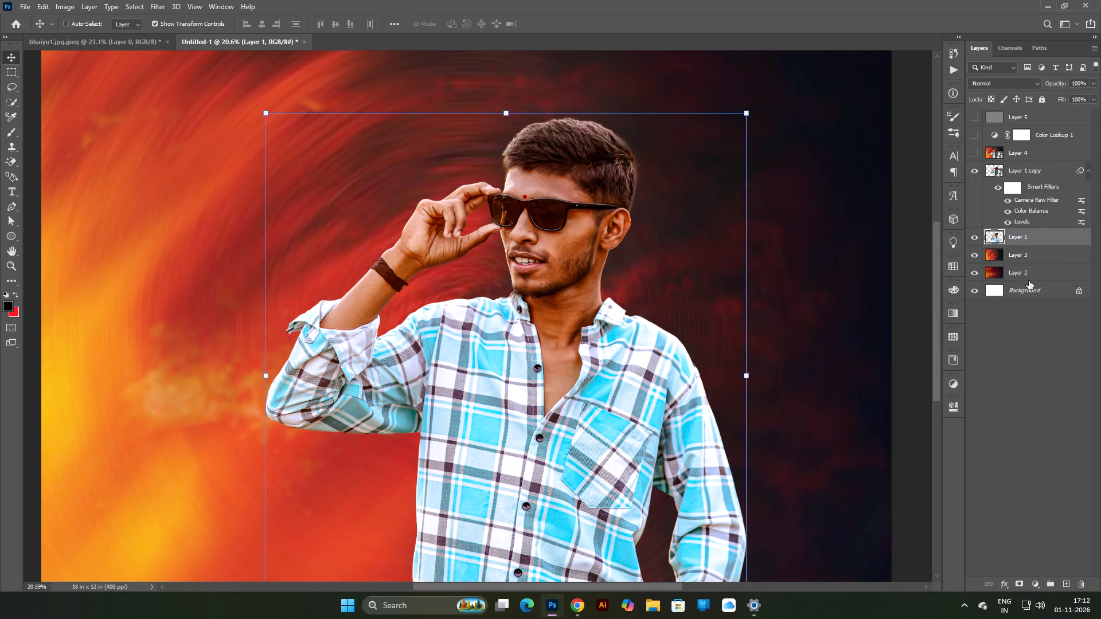
{"action": "left_click_drag", "start_coordinate": [905, 352], "coordinate": [565, 336]}
{"action": "left_click", "coordinate": [1064, 244]}
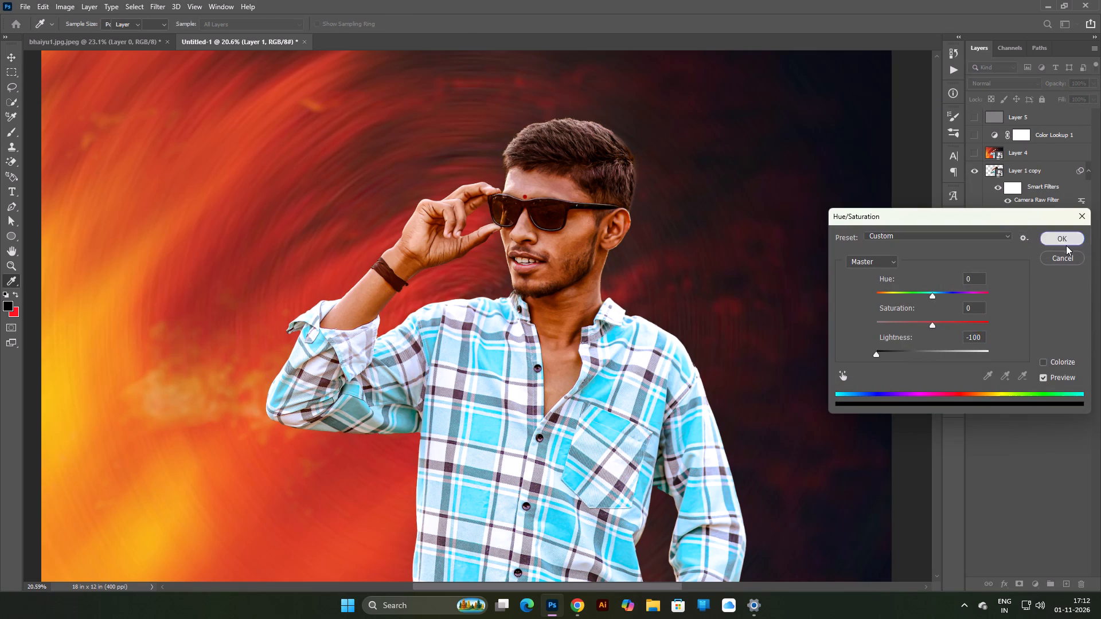
Transform the black silhouette on Layer 1 to about 97.5% height with a horizontal skew of about -1.5° as an offset shadow.
{"action": "key", "text": "ctrl+t"}
{"action": "left_click_drag", "start_coordinate": [504, 116], "coordinate": [513, 122], "text": "ctrl"}
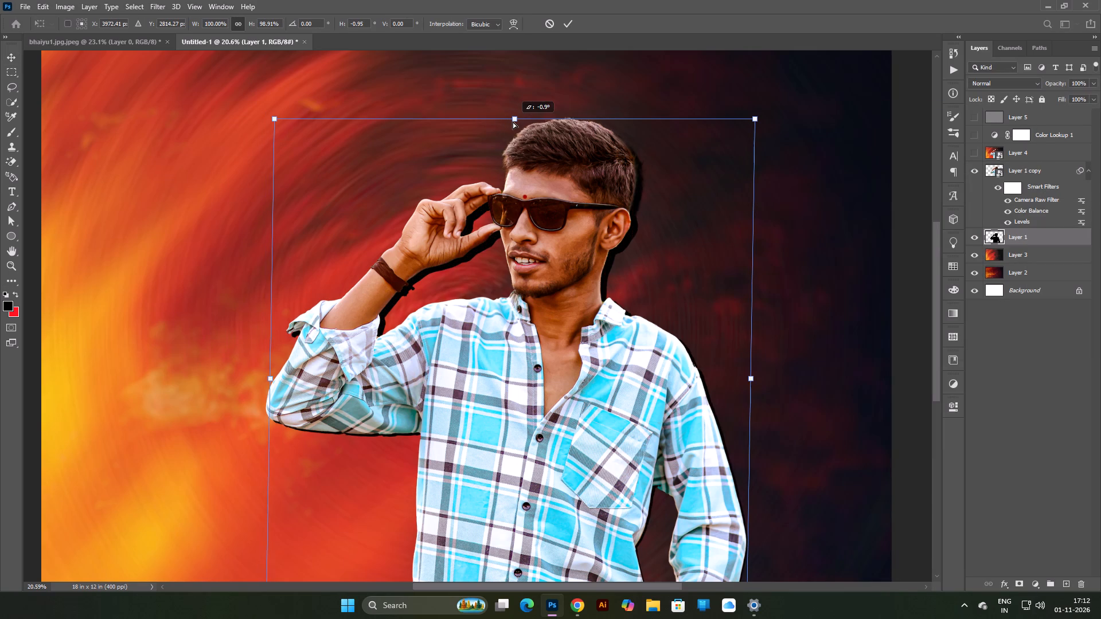
{"action": "left_click_drag", "start_coordinate": [513, 122], "coordinate": [514, 122], "text": "ctrl"}
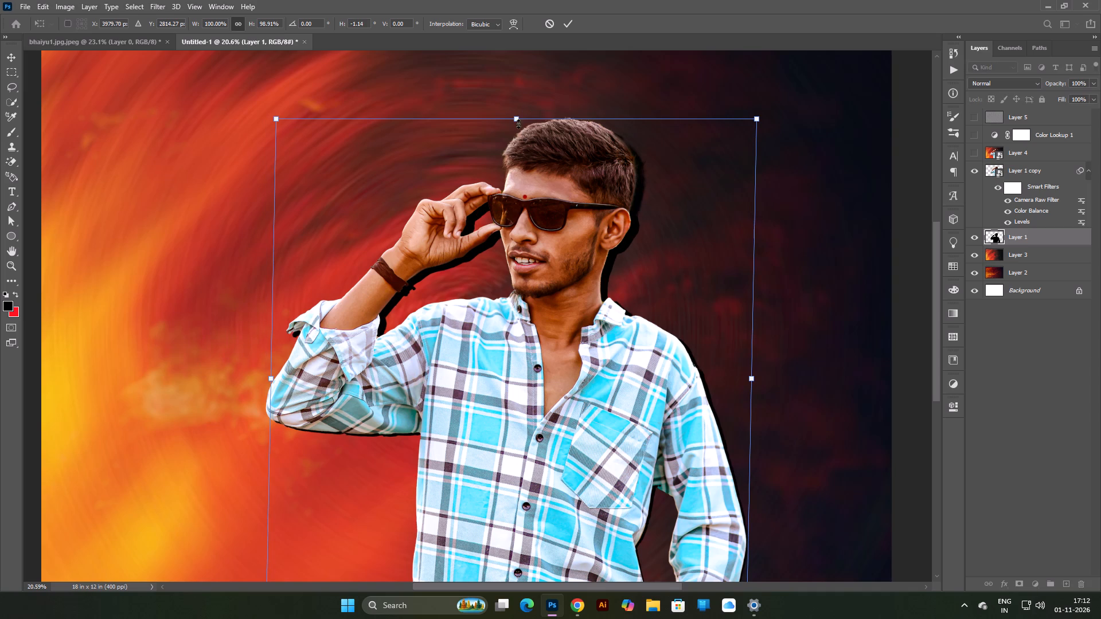
{"action": "left_click_drag", "start_coordinate": [517, 120], "coordinate": [520, 127], "text": "ctrl"}
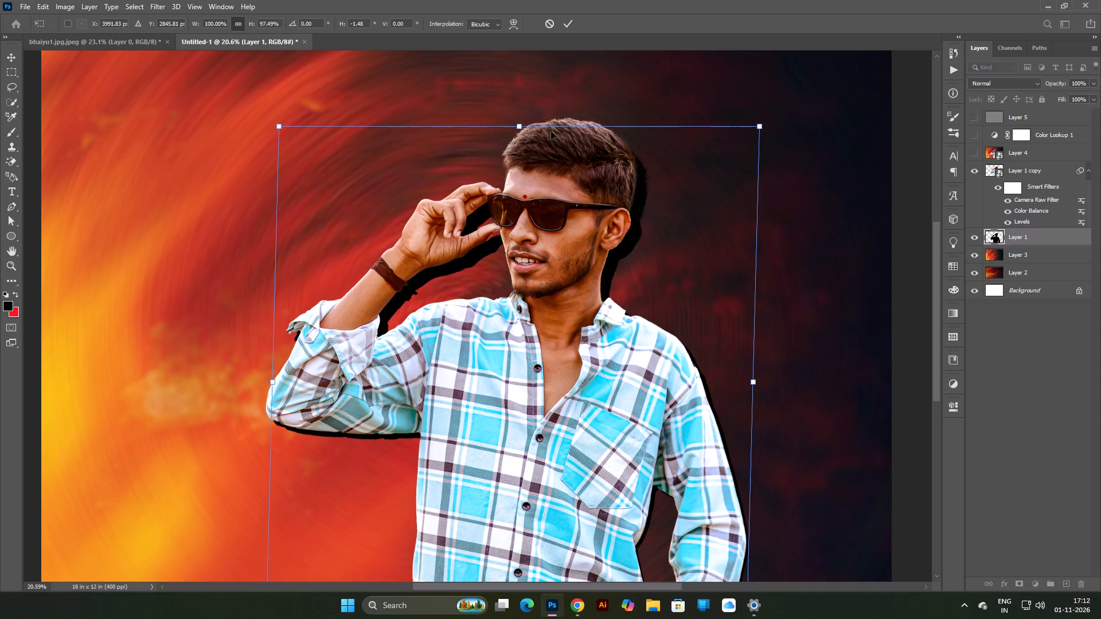
{"action": "key", "text": "Return"}
Soften the black silhouette on Layer 1 with a Gaussian Blur of 144.6 pixels radius.
{"action": "left_click", "coordinate": [160, 9]}
{"action": "left_click", "coordinate": [194, 132]}
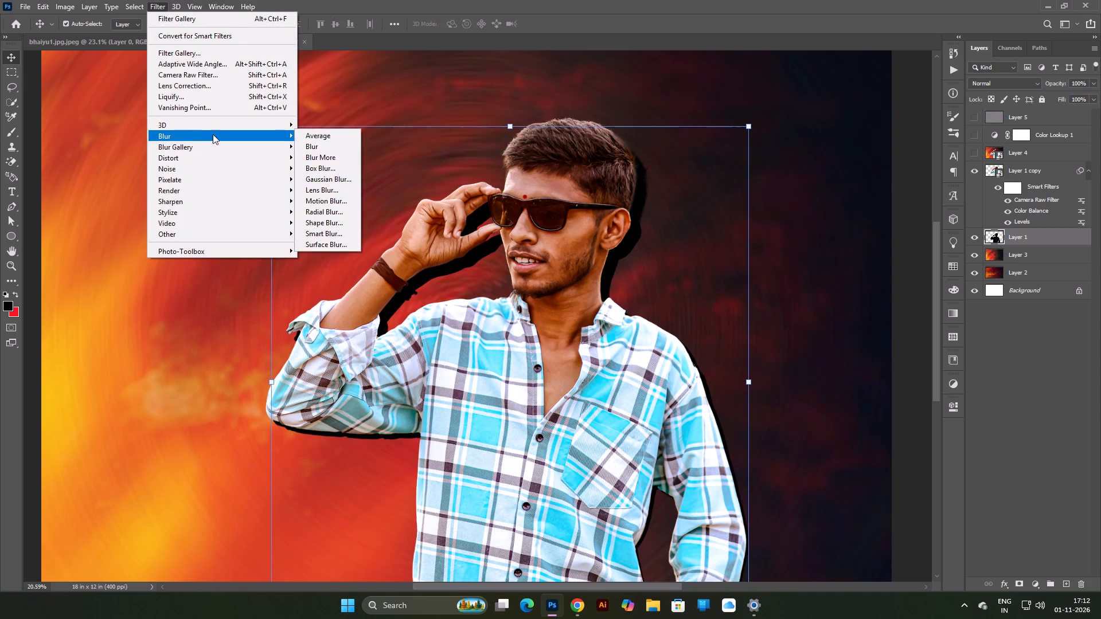
{"action": "left_click", "coordinate": [326, 181]}
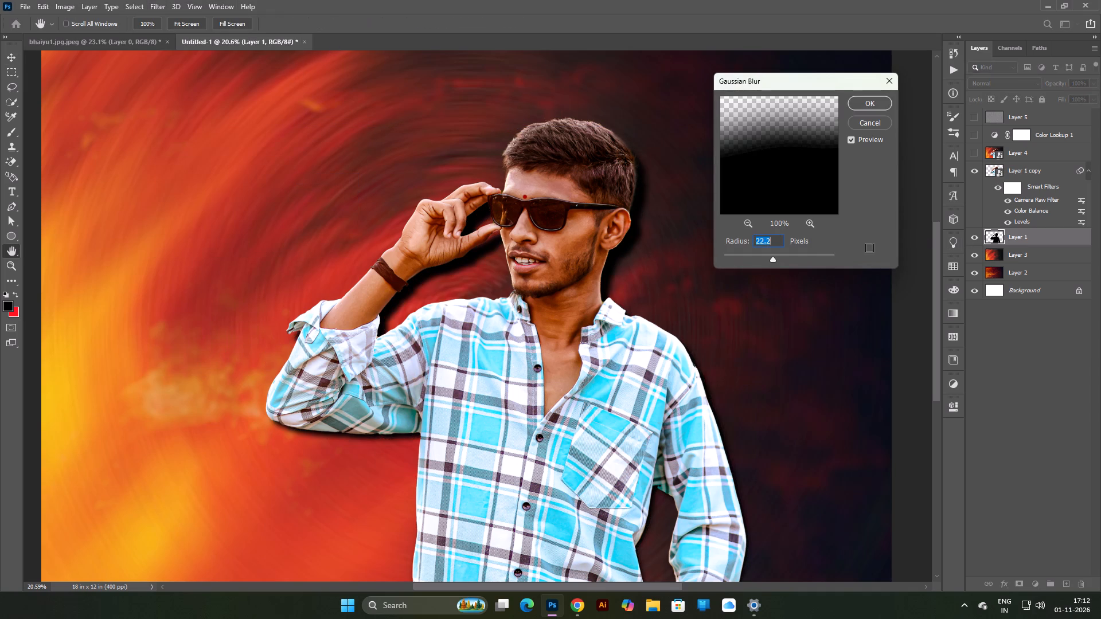
{"action": "left_click", "coordinate": [803, 255]}
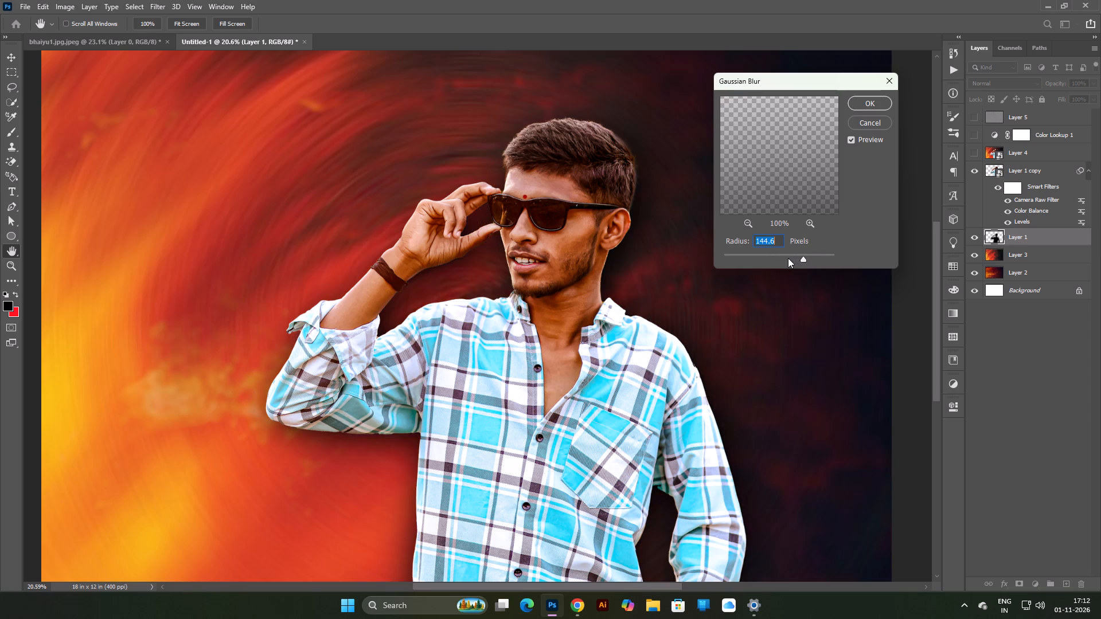
{"action": "left_click", "coordinate": [870, 104]}
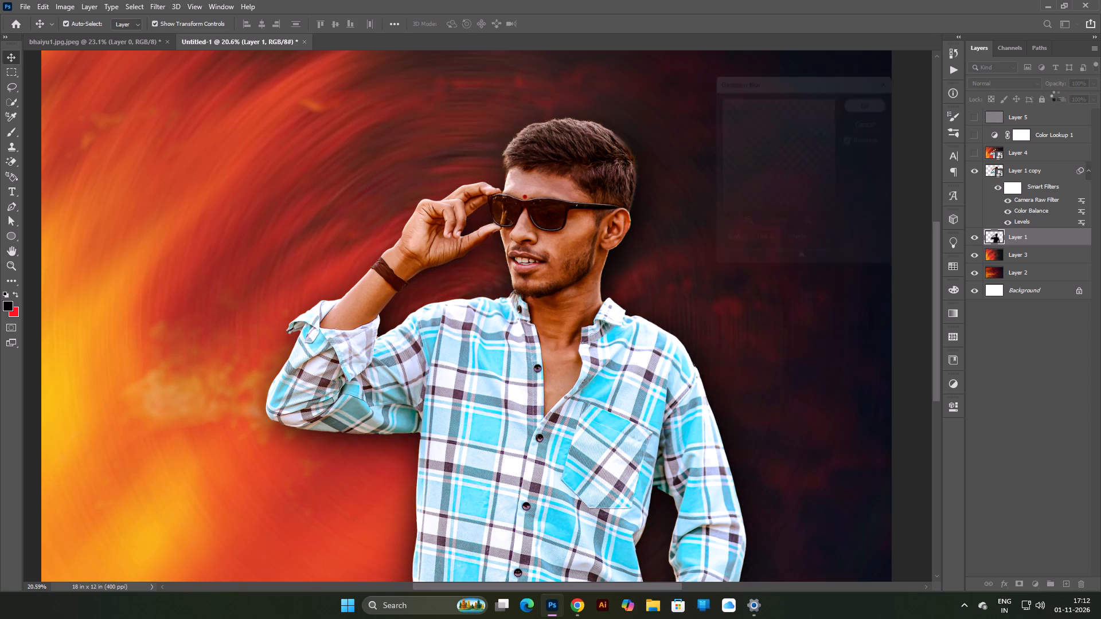
Slightly lower the opacity of the blurred shadow on Layer 1 and deselect the layer.
{"action": "left_click_drag", "start_coordinate": [1057, 84], "coordinate": [1048, 84]}
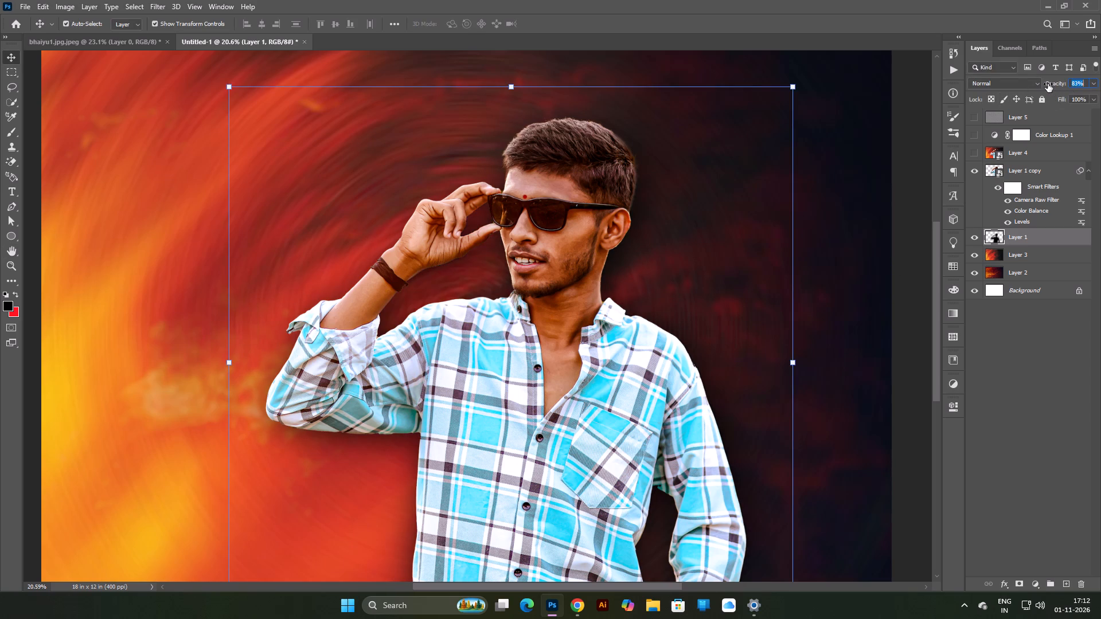
{"action": "left_click_drag", "start_coordinate": [1048, 84], "coordinate": [1044, 84]}
{"action": "left_click", "coordinate": [911, 164]}
Examine how the soft shadow behind the man blends with the fiery background, close up and across the whole page.
{"action": "scroll", "coordinate": [798, 144], "scroll_direction": "down", "scroll_amount": 5}
{"action": "scroll", "coordinate": [584, 268], "scroll_direction": "down", "scroll_amount": 3}
{"action": "scroll", "coordinate": [569, 265], "scroll_direction": "up", "scroll_amount": 3}
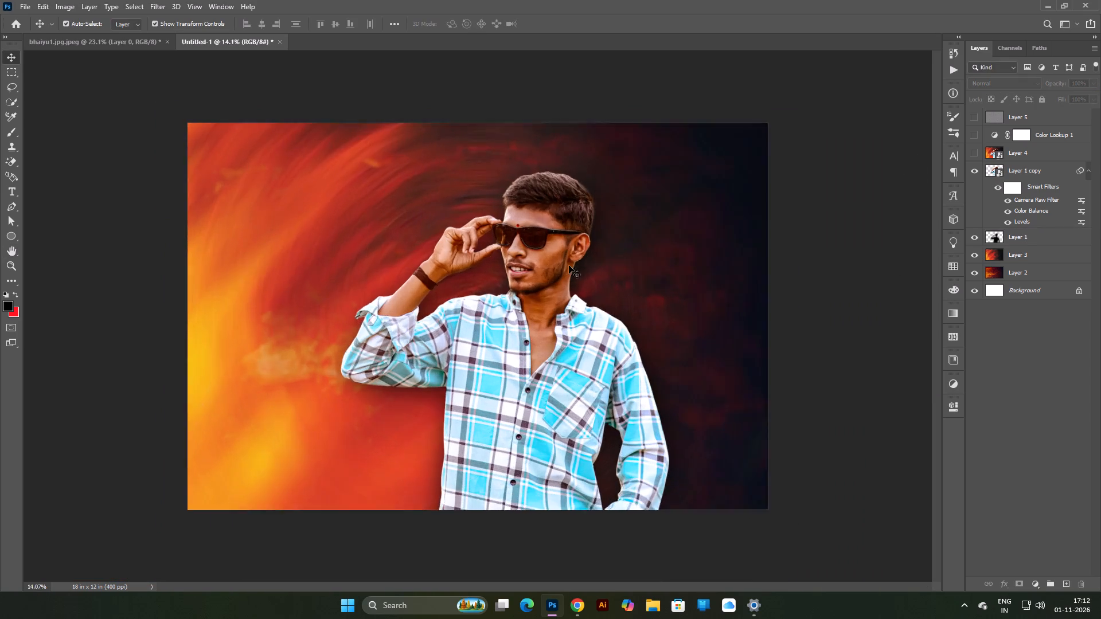
{"action": "scroll", "coordinate": [569, 265], "scroll_direction": "up", "scroll_amount": 2}
{"action": "scroll", "coordinate": [569, 265], "scroll_direction": "down", "scroll_amount": 2}
{"action": "scroll", "coordinate": [564, 259], "scroll_direction": "up", "scroll_amount": 2}
{"action": "key", "text": "ctrl+0"}
{"action": "scroll", "coordinate": [581, 162], "scroll_direction": "down", "scroll_amount": 3}
{"action": "scroll", "coordinate": [580, 162], "scroll_direction": "up", "scroll_amount": 3}
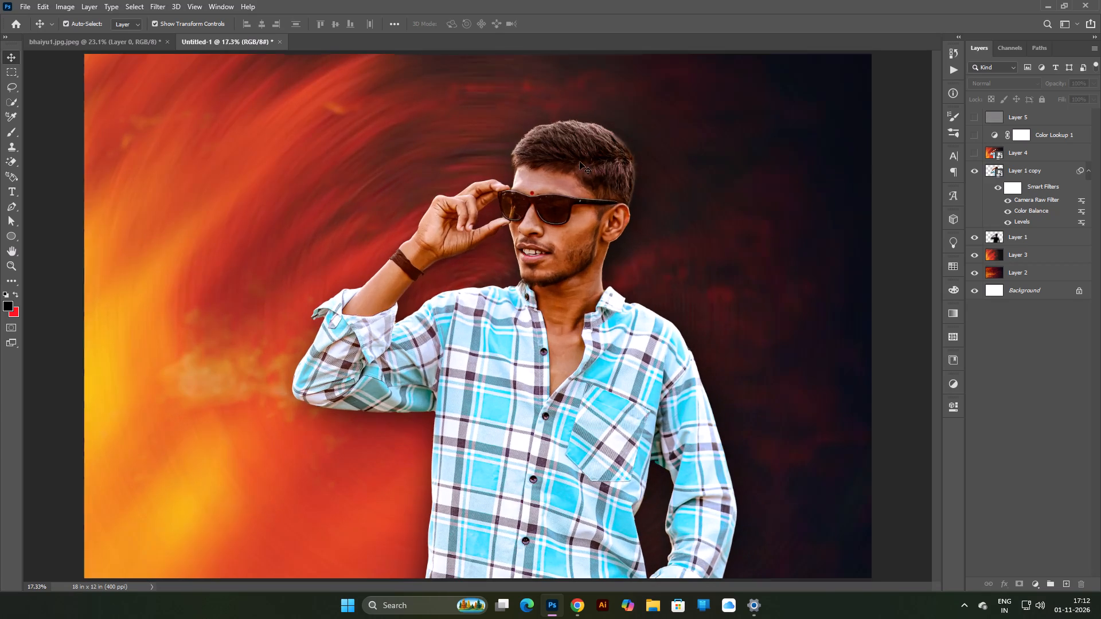
{"action": "scroll", "coordinate": [668, 210], "scroll_direction": "down", "scroll_amount": 6}
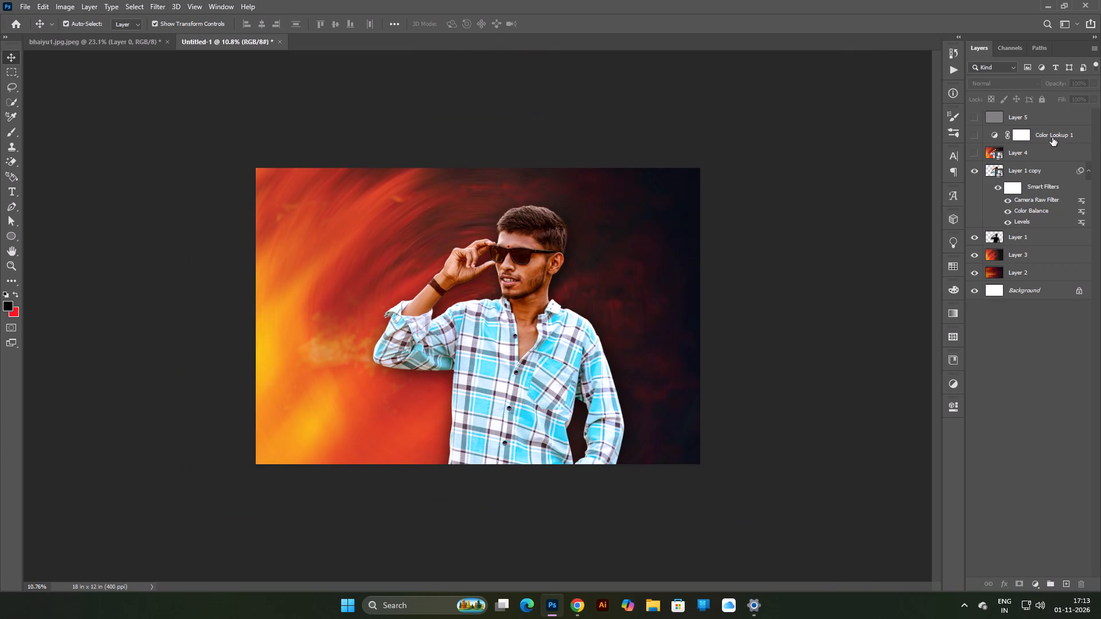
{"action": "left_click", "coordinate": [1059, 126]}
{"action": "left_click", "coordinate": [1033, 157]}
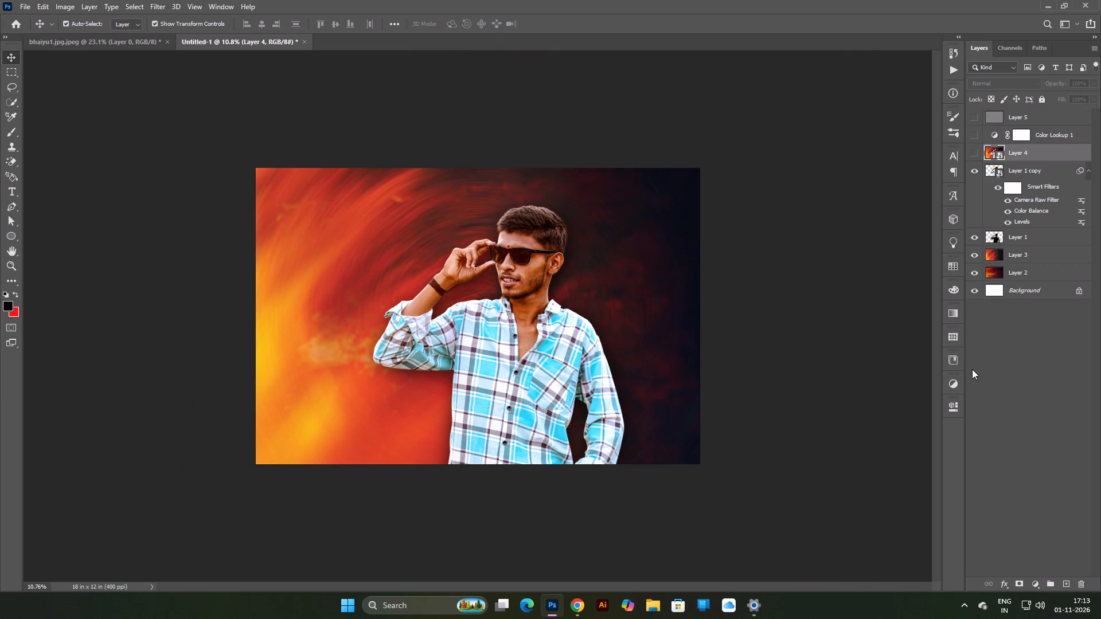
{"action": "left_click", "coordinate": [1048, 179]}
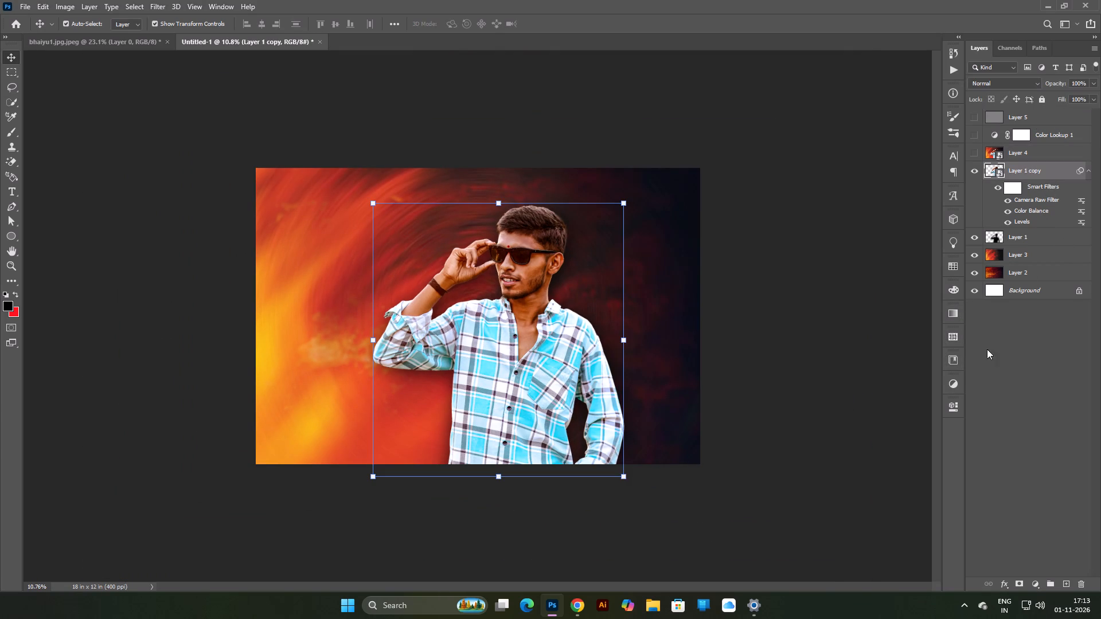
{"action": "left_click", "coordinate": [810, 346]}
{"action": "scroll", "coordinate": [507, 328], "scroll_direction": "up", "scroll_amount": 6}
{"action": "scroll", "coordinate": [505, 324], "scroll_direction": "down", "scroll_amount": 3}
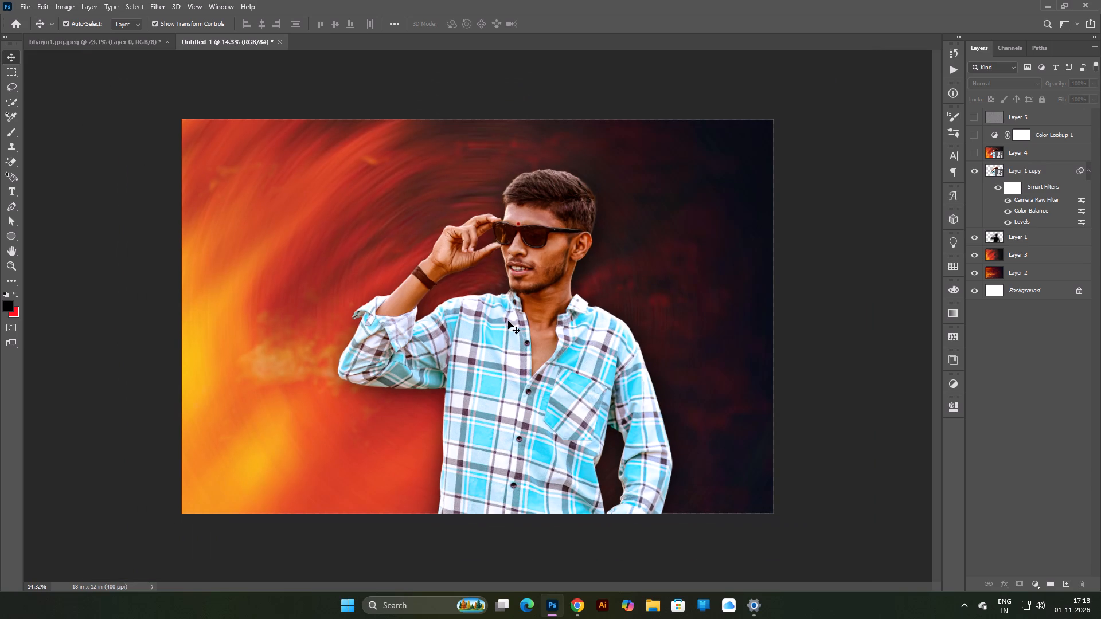
Rotate the man's cut-out on Layer 1 copy together with the shadow on Layer 1 by about -0.8°.
{"action": "left_click", "coordinate": [1030, 177]}
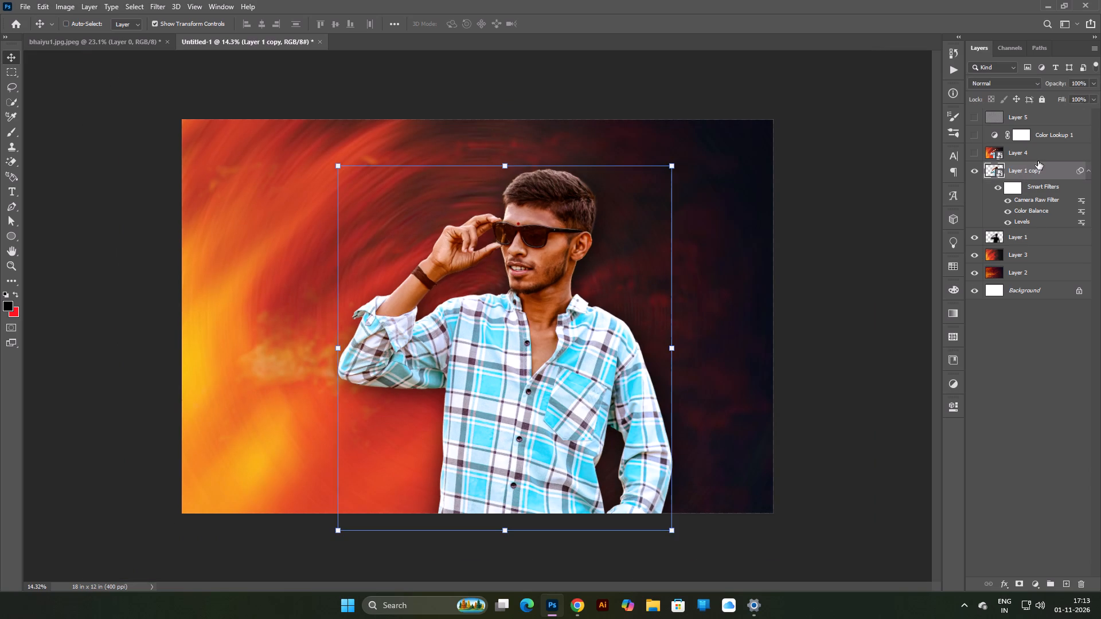
{"action": "left_click", "coordinate": [1038, 160], "text": "ctrl"}
{"action": "left_click", "coordinate": [1040, 158], "text": "ctrl"}
{"action": "left_click", "coordinate": [1031, 240], "text": "ctrl"}
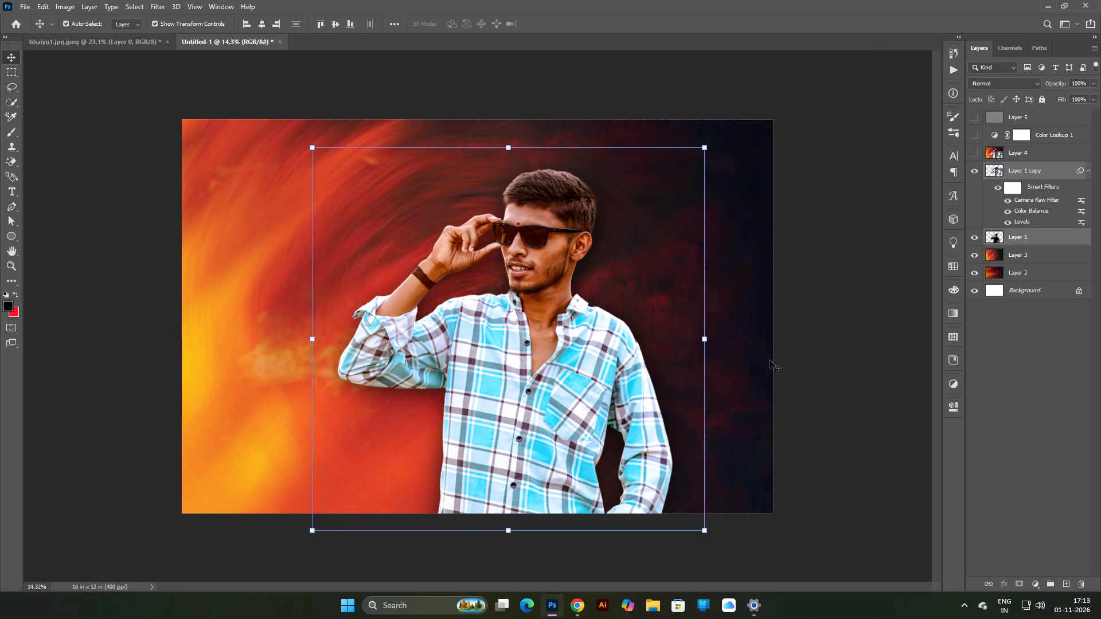
{"action": "left_click", "coordinate": [713, 353]}
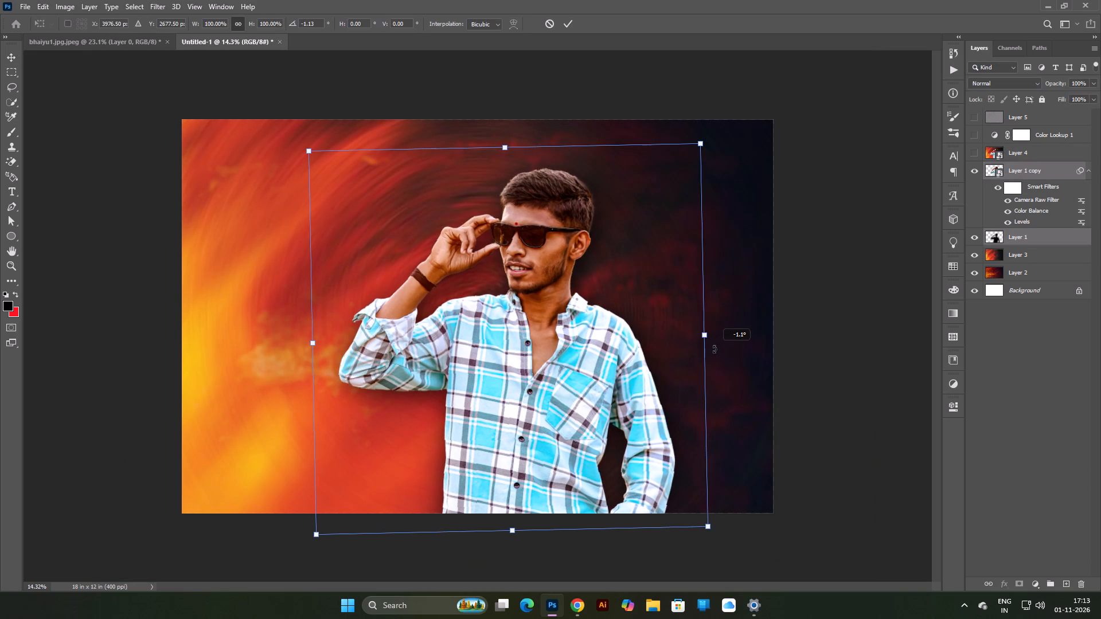
{"action": "key", "text": "Return"}
{"action": "left_click", "coordinate": [846, 335]}
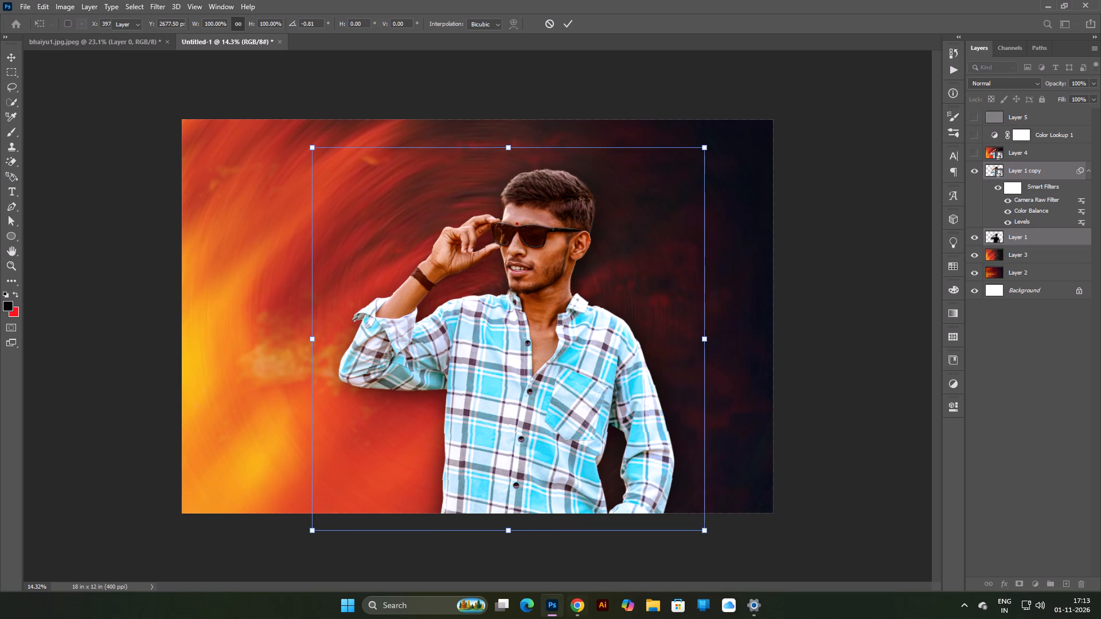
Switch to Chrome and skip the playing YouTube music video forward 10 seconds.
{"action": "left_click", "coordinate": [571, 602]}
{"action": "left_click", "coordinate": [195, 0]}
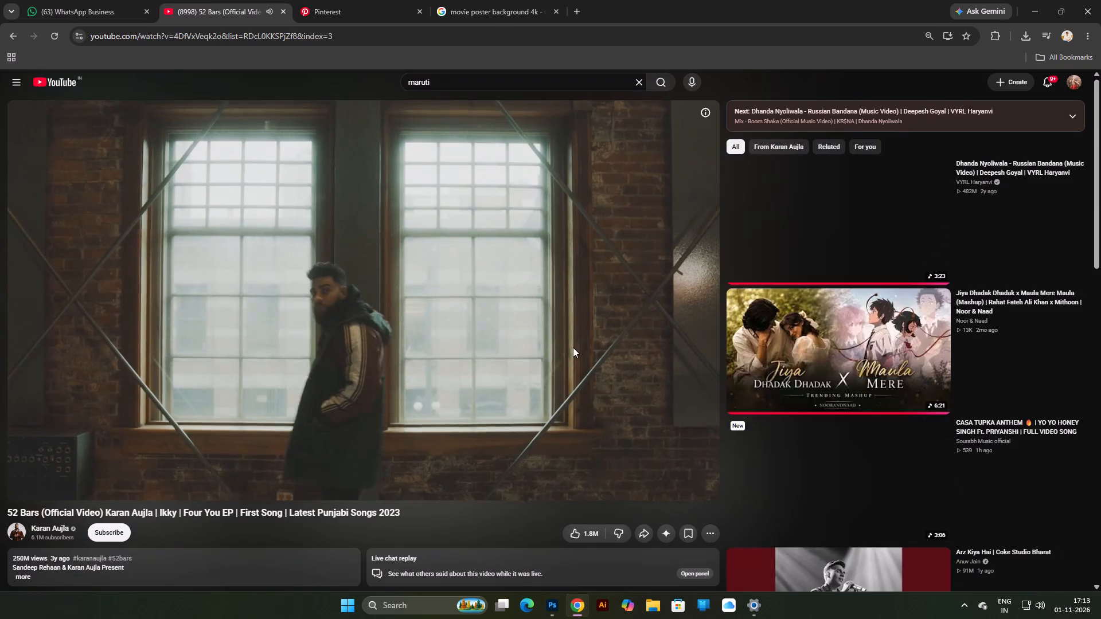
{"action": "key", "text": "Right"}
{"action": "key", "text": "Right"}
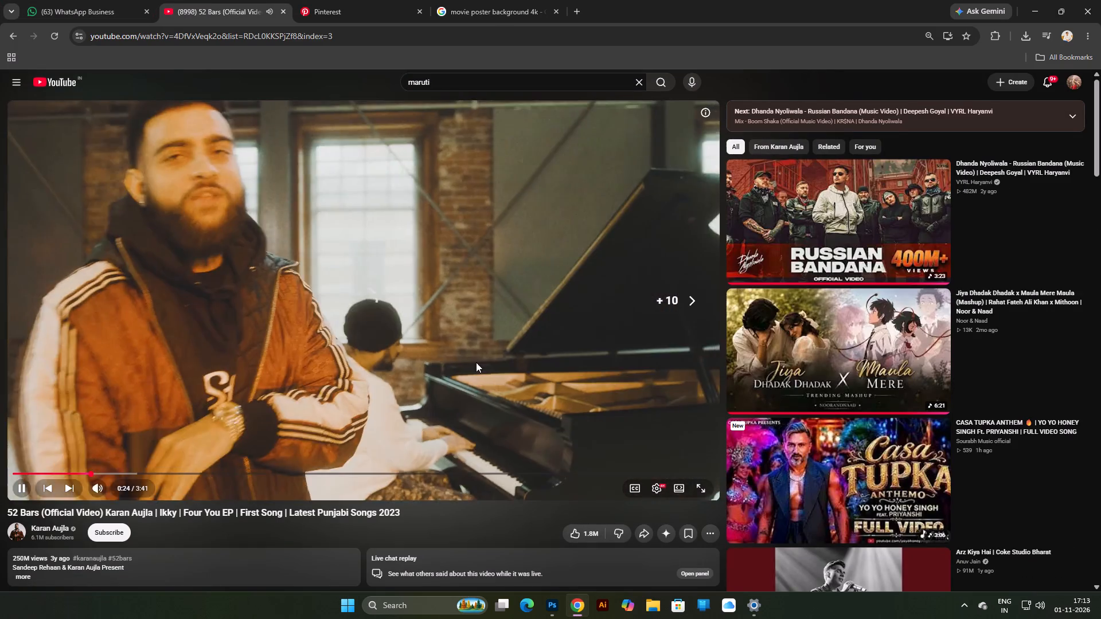
Find the picture of ruined stone arches among the related pins on Pinterest and copy the image.
{"action": "left_click", "coordinate": [366, 0]}
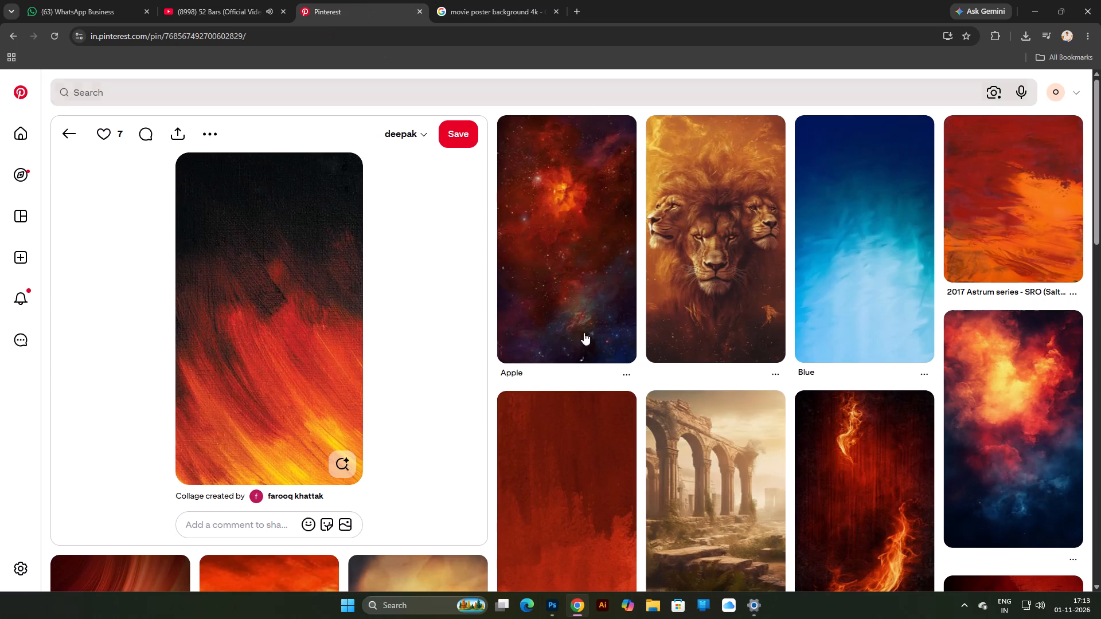
{"action": "scroll", "coordinate": [745, 320], "scroll_direction": "down", "scroll_amount": 3}
{"action": "scroll", "coordinate": [862, 272], "scroll_direction": "down", "scroll_amount": 1}
{"action": "scroll", "coordinate": [861, 272], "scroll_direction": "up", "scroll_amount": 3}
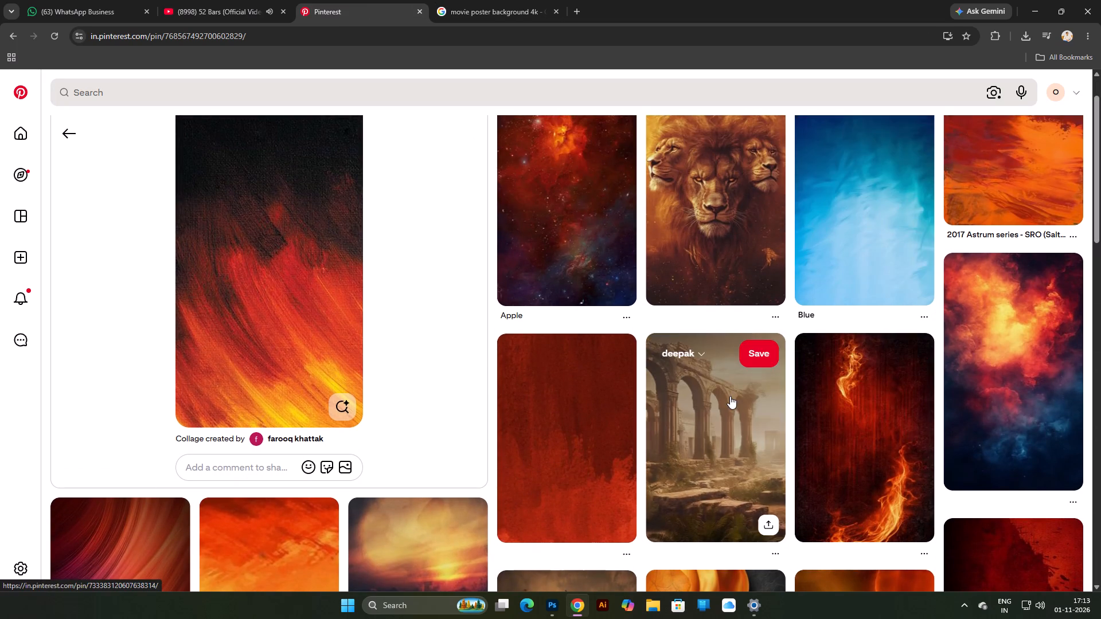
{"action": "left_click", "coordinate": [730, 396]}
{"action": "right_click", "coordinate": [279, 320]}
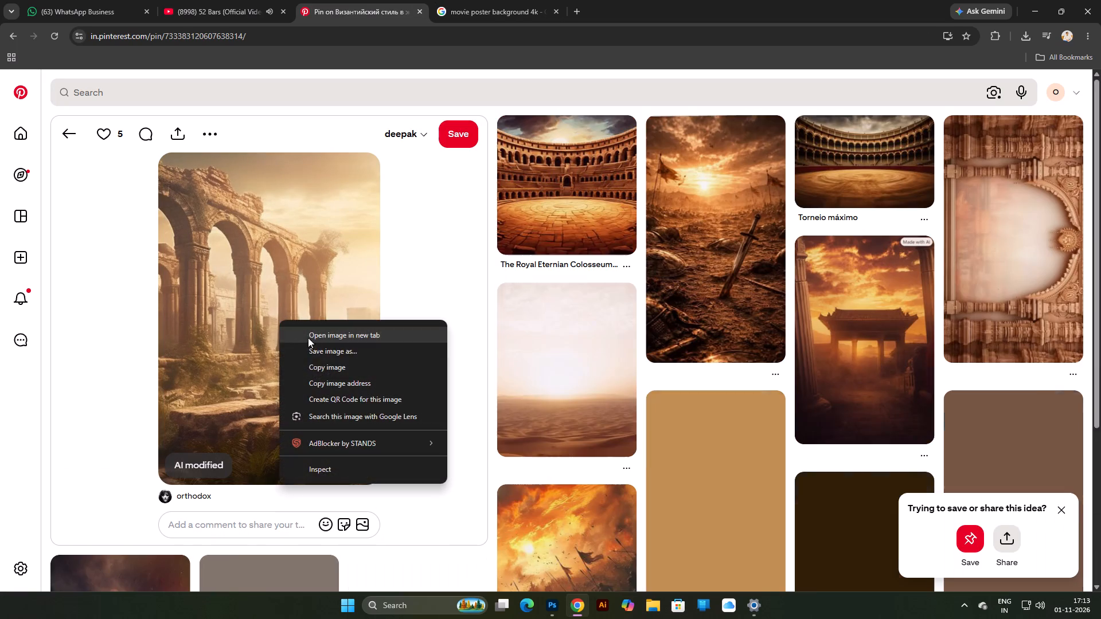
{"action": "left_click", "coordinate": [314, 370]}
{"action": "scroll", "coordinate": [561, 464], "scroll_direction": "down", "scroll_amount": 3}
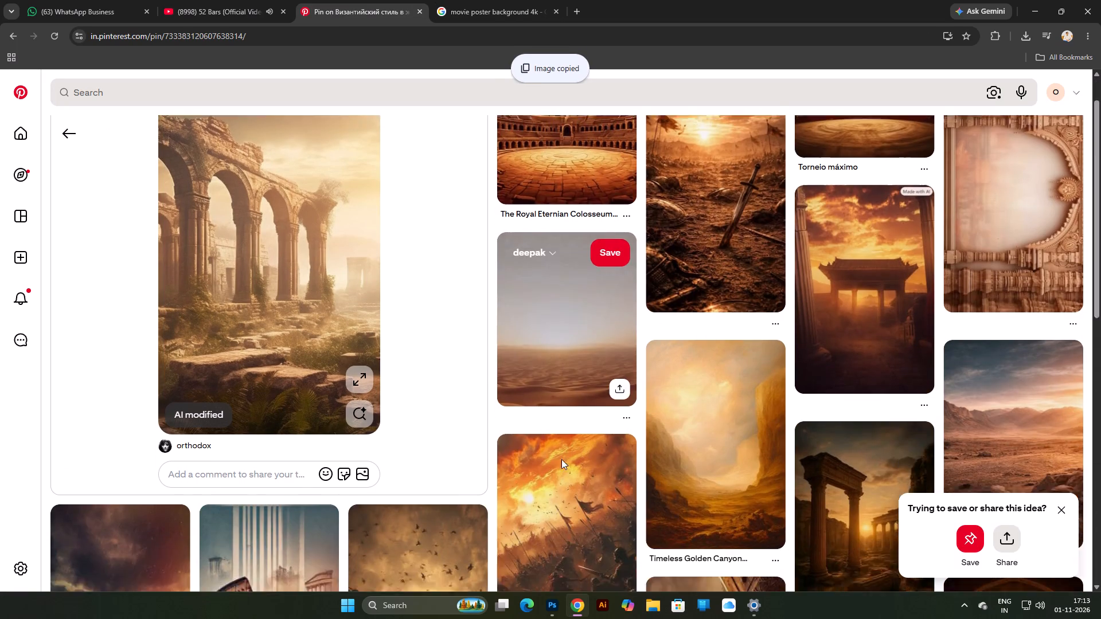
Return to Photoshop, paste the ruins image above Layer 3 and enlarge it to about 358% behind the man's right-hand side.
{"action": "left_click", "coordinate": [554, 608]}
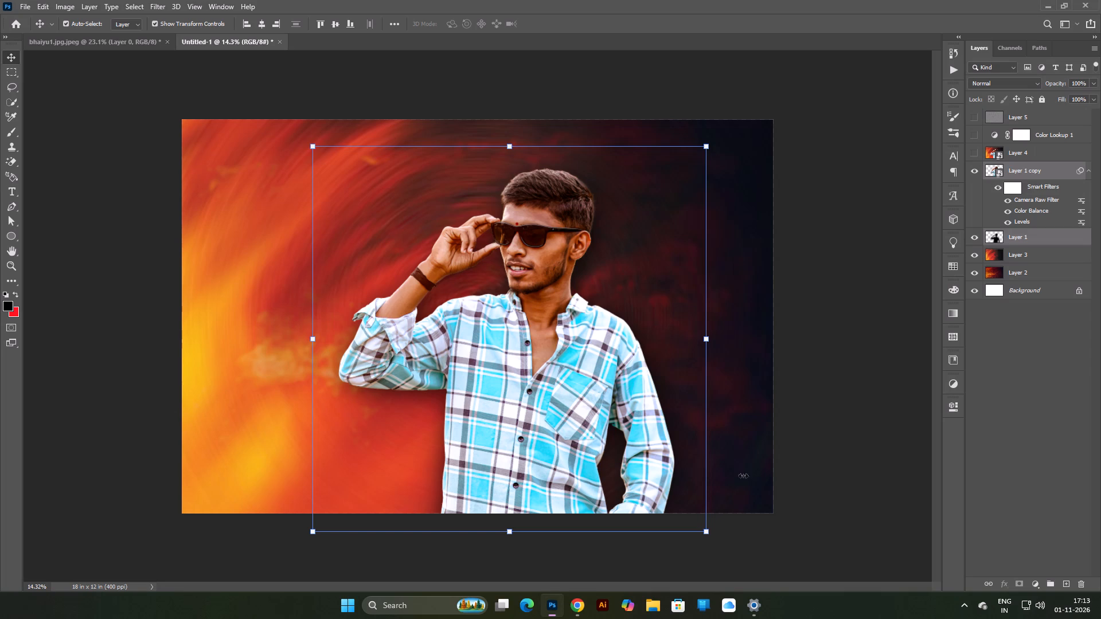
{"action": "left_click", "coordinate": [1043, 246]}
{"action": "left_click", "coordinate": [1045, 259]}
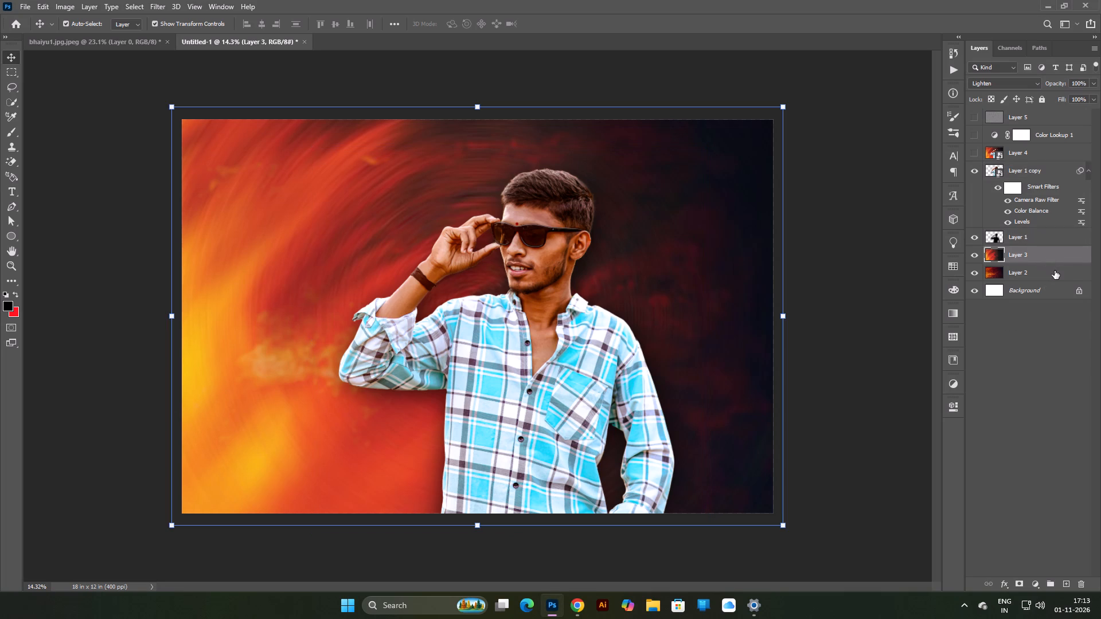
{"action": "key", "text": "ctrl+v"}
{"action": "key", "text": "ctrl+t"}
{"action": "left_click_drag", "start_coordinate": [509, 312], "coordinate": [510, 312], "text": "alt"}
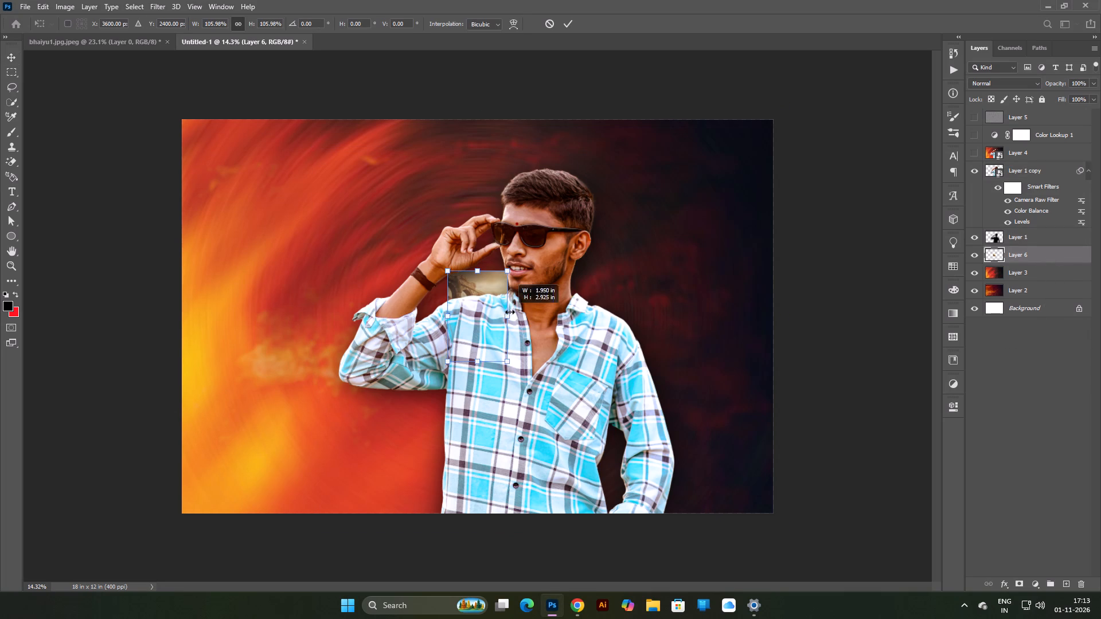
{"action": "left_click_drag", "start_coordinate": [510, 312], "coordinate": [587, 358], "text": "alt"}
{"action": "left_click_drag", "start_coordinate": [492, 382], "coordinate": [663, 348]}
Flip the ruins image horizontally, enlarge it to about 515% and align it with the page's right edge.
{"action": "right_click", "coordinate": [634, 315]}
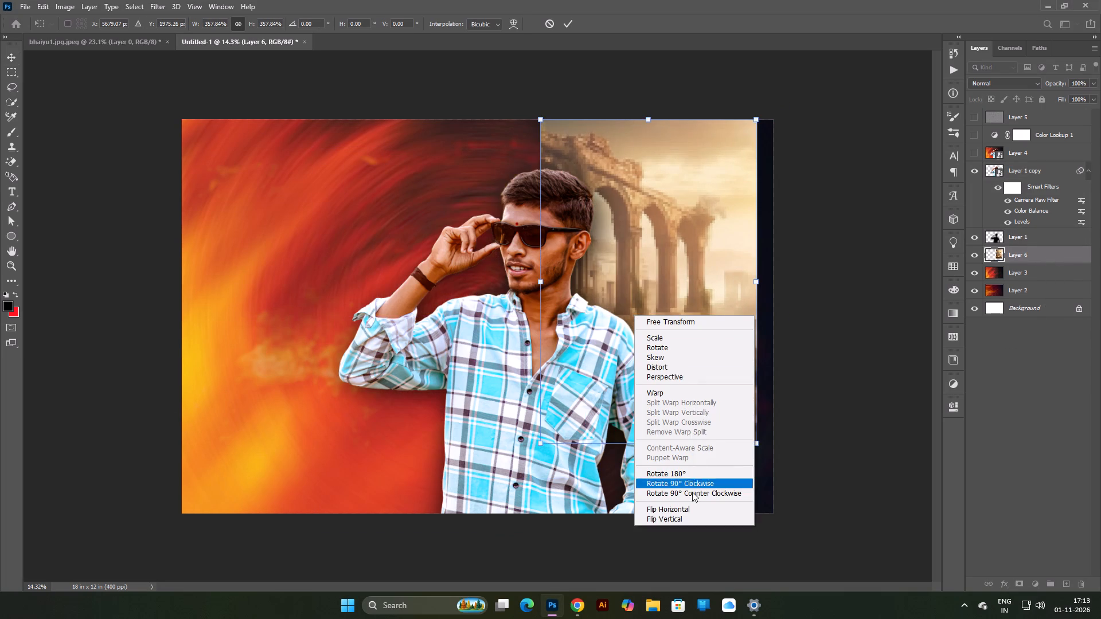
{"action": "left_click", "coordinate": [687, 511]}
{"action": "left_click_drag", "start_coordinate": [676, 373], "coordinate": [694, 390]}
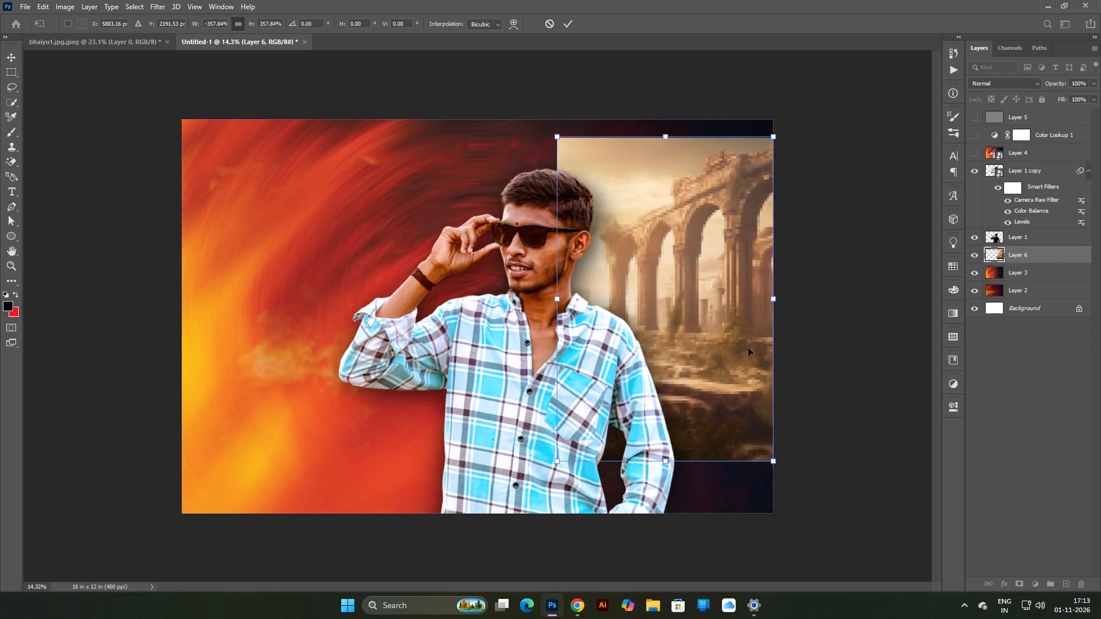
{"action": "left_click_drag", "start_coordinate": [771, 299], "coordinate": [819, 364], "text": "alt"}
{"action": "left_click_drag", "start_coordinate": [779, 346], "coordinate": [731, 371]}
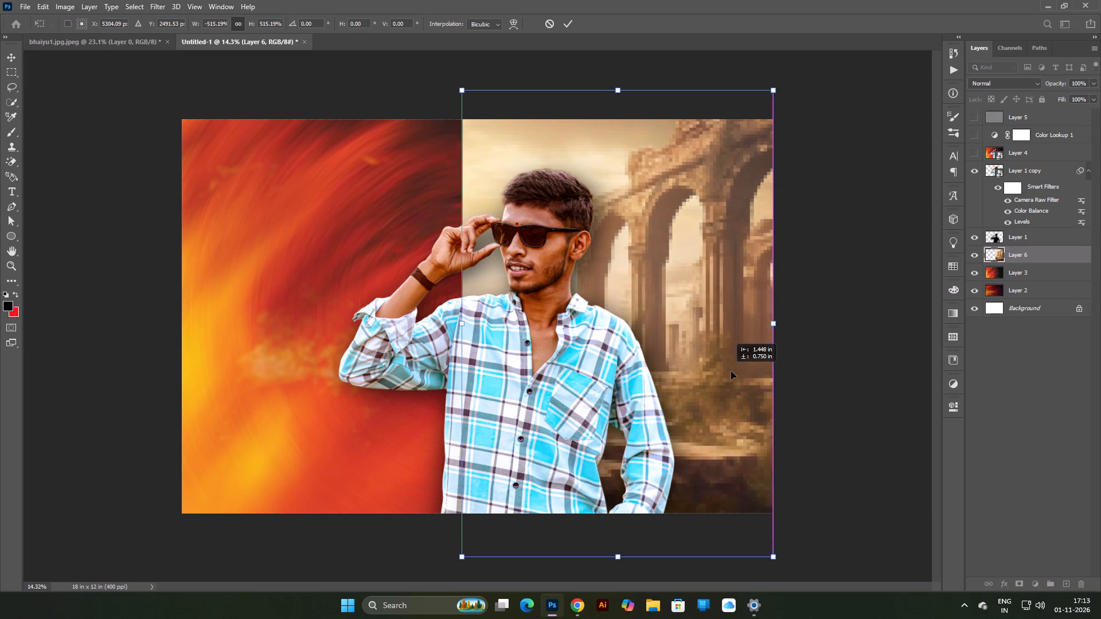
{"action": "left_click_drag", "start_coordinate": [731, 371], "coordinate": [735, 373]}
{"action": "key", "text": "Return"}
Set the ruins layer's blend mode to Vivid Light and lower its opacity to 6%.
{"action": "left_click", "coordinate": [994, 83]}
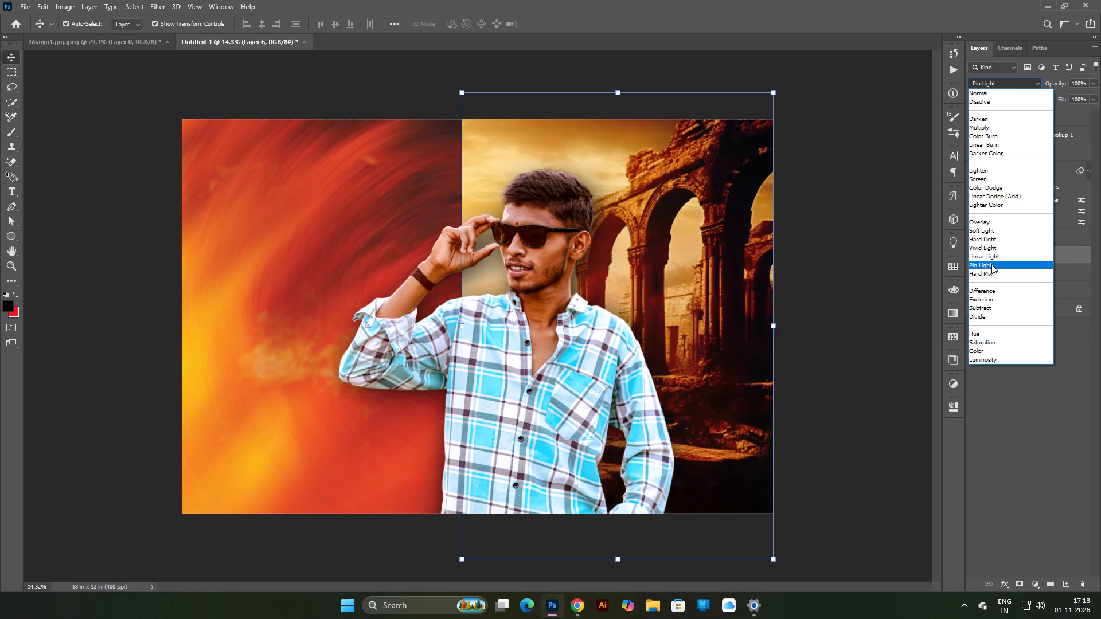
{"action": "left_click", "coordinate": [992, 252]}
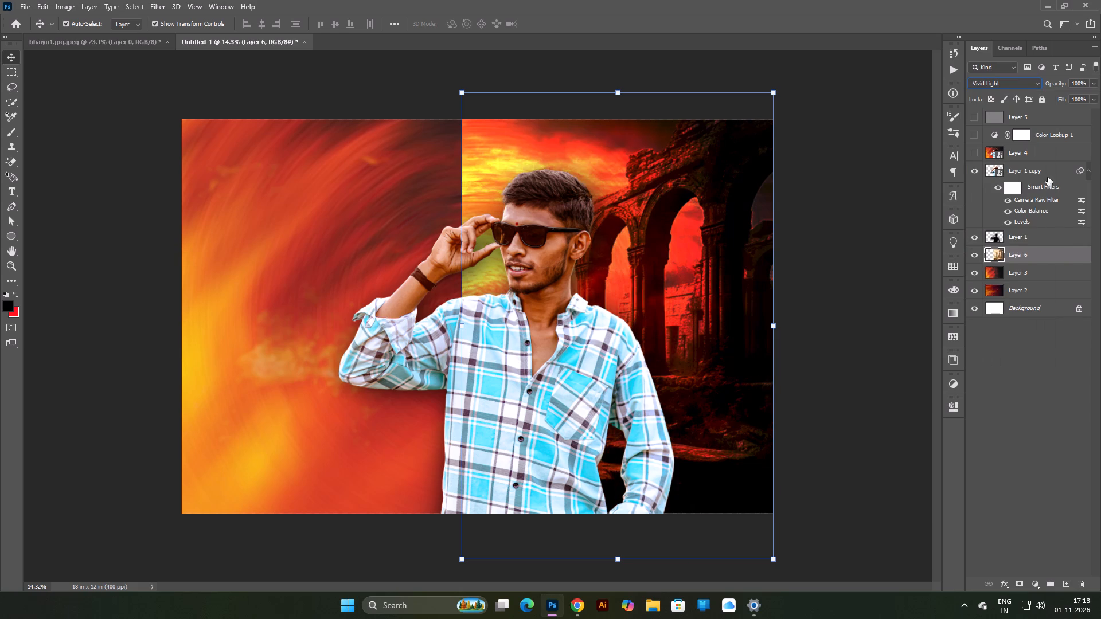
{"action": "left_click_drag", "start_coordinate": [1059, 84], "coordinate": [1004, 84]}
{"action": "left_click_drag", "start_coordinate": [1005, 84], "coordinate": [1008, 84]}
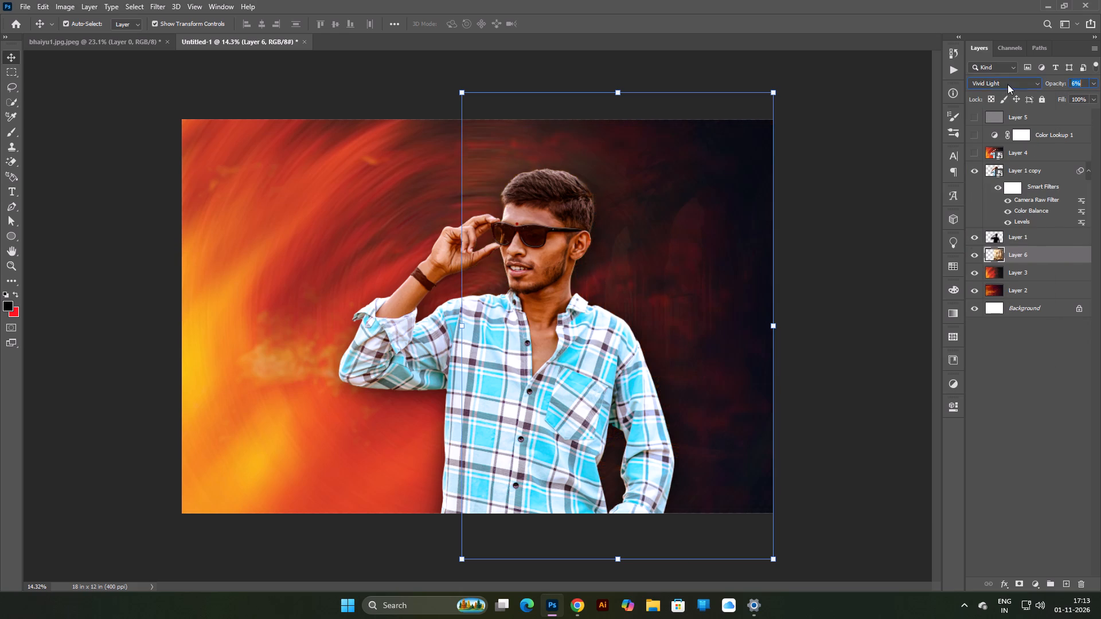
{"action": "left_click_drag", "start_coordinate": [1008, 84], "coordinate": [1016, 85]}
{"action": "left_click", "coordinate": [884, 122]}
{"action": "left_click", "coordinate": [986, 77]}
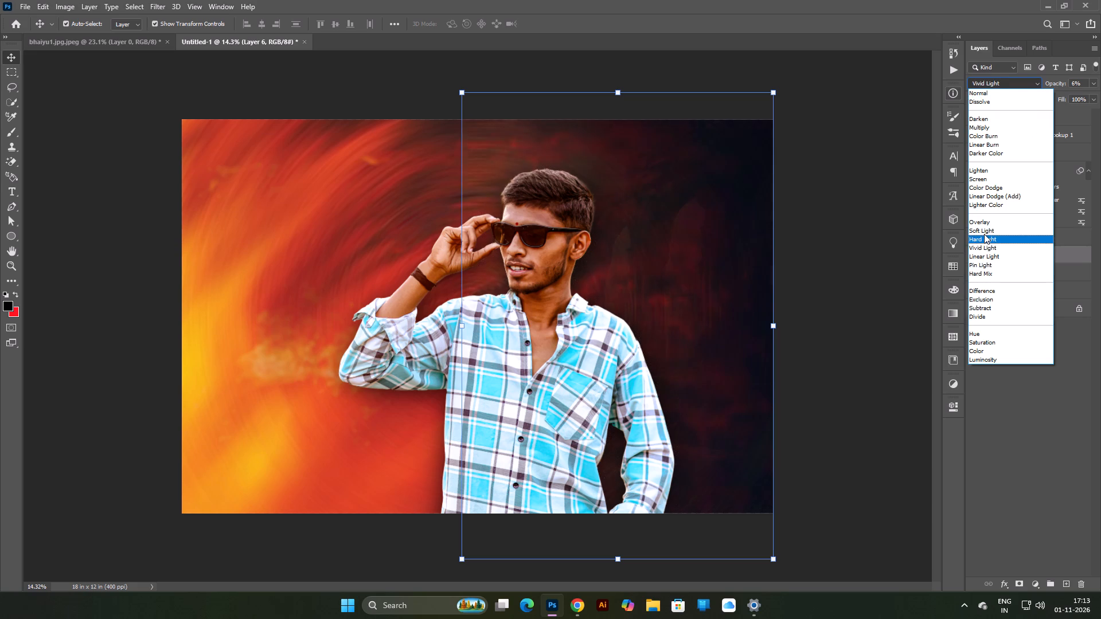
{"action": "left_click", "coordinate": [990, 247]}
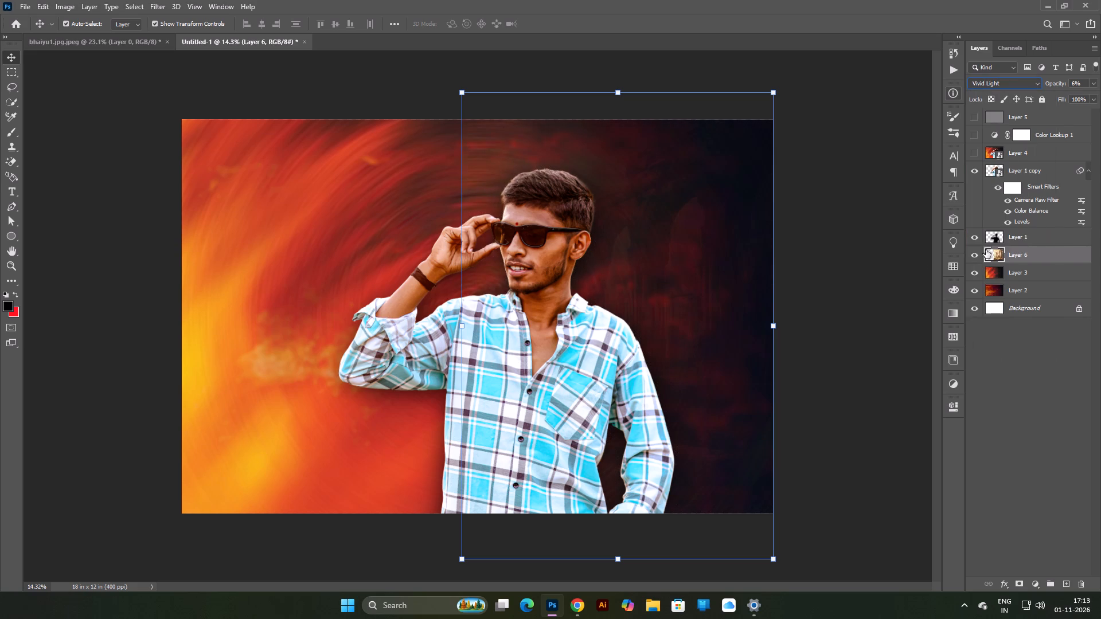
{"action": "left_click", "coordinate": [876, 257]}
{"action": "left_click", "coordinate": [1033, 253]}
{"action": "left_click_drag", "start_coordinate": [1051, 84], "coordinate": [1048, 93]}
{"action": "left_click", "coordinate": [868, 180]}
Delete the ruins image layer, Layer 6.
{"action": "left_click", "coordinate": [1061, 249]}
{"action": "key", "text": "Delete"}
Delete the three hidden layers above the man's cut-out: Layer 5, Color Lookup 1 and Layer 4.
{"action": "left_click", "coordinate": [1044, 121]}
{"action": "key", "text": "Delete"}
{"action": "key", "text": "Delete"}
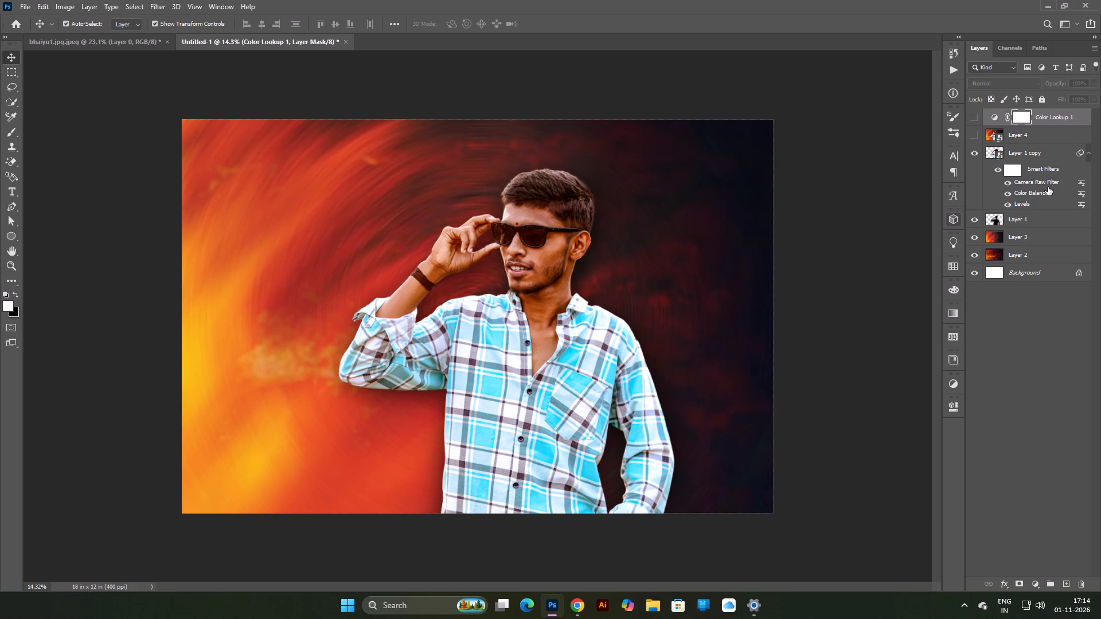
{"action": "key", "text": "Delete"}
{"action": "key", "text": "Delete"}
Delete the fiery background layers, Layer 3 and Layer 2, leaving the man's cut-out layers over the white Background.
{"action": "left_click", "coordinate": [1022, 202]}
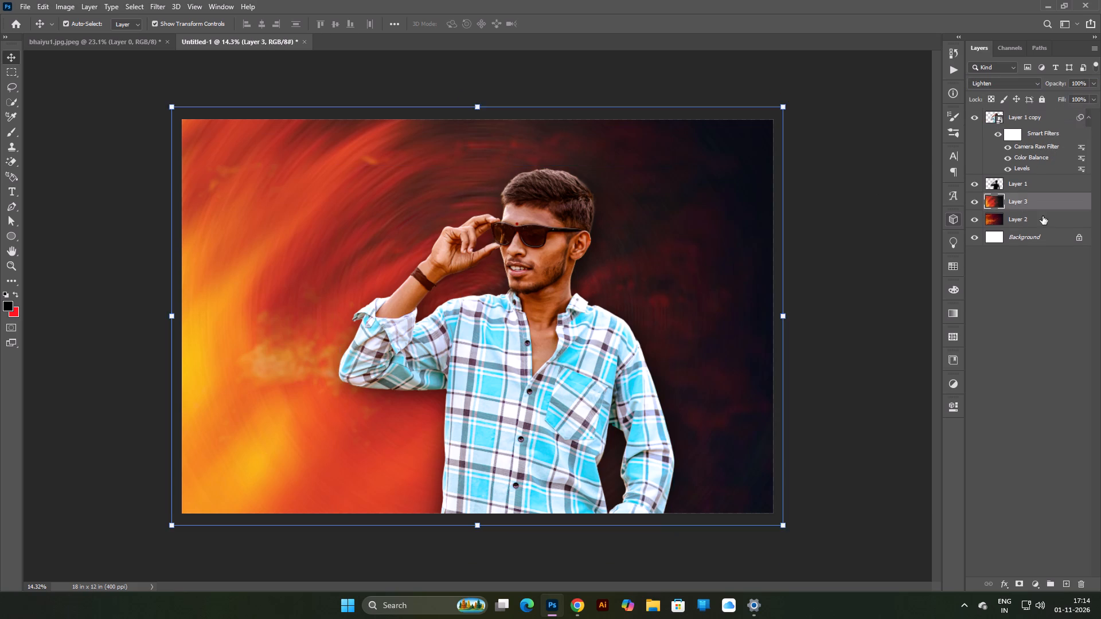
{"action": "key", "text": "Delete"}
{"action": "key", "text": "Delete"}
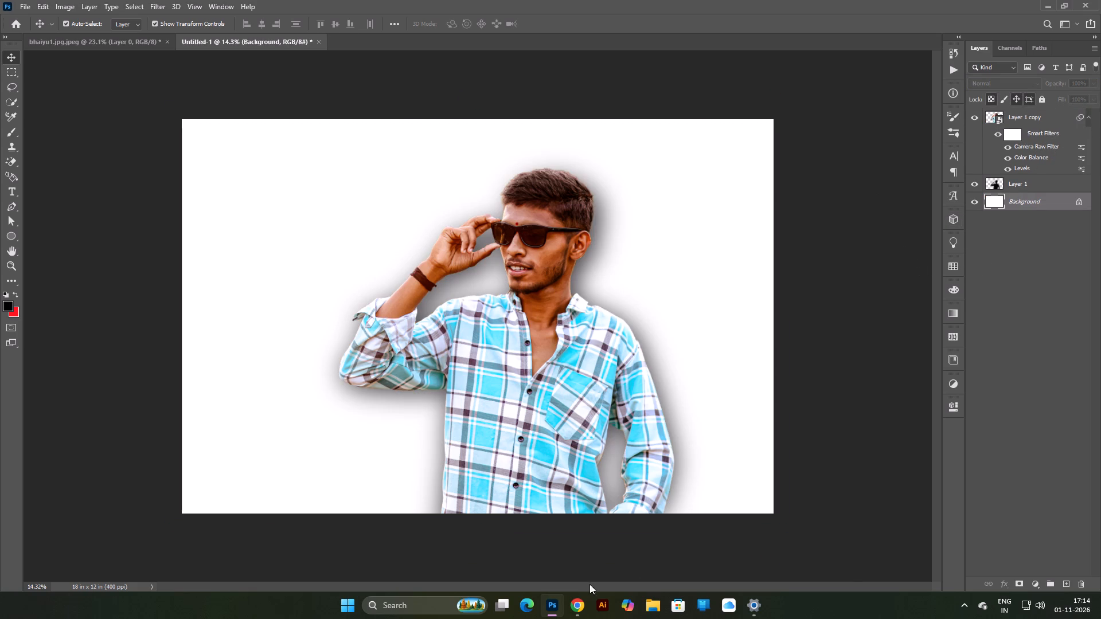
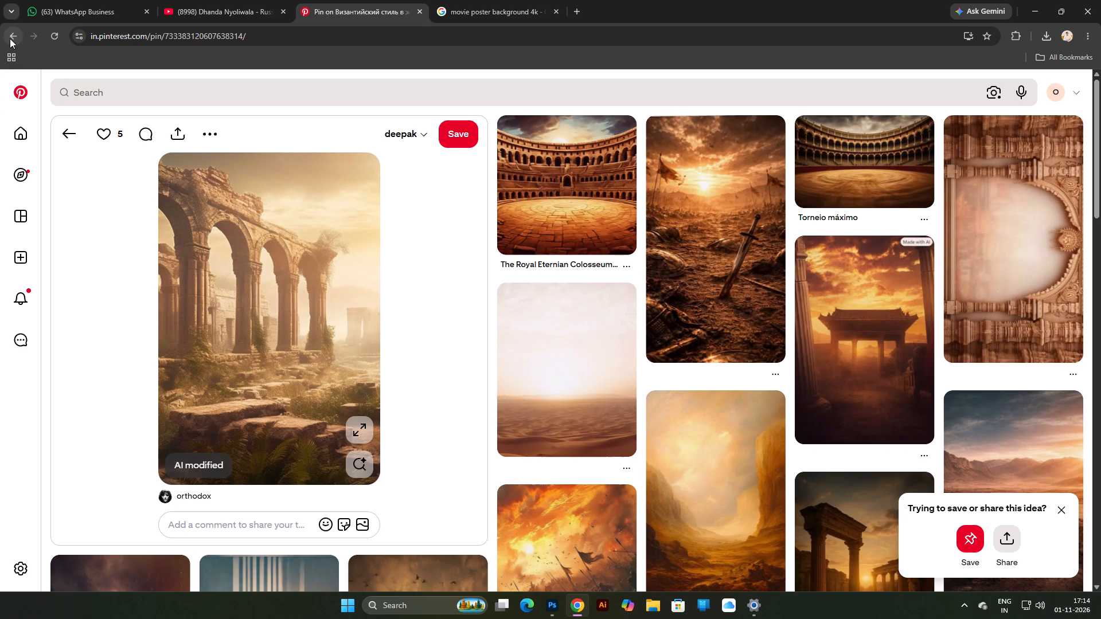
Return to the related pins on Pinterest, open the blurred dark-red-to-orange fiery gradient background and copy its image.
{"action": "left_click", "coordinate": [10, 38]}
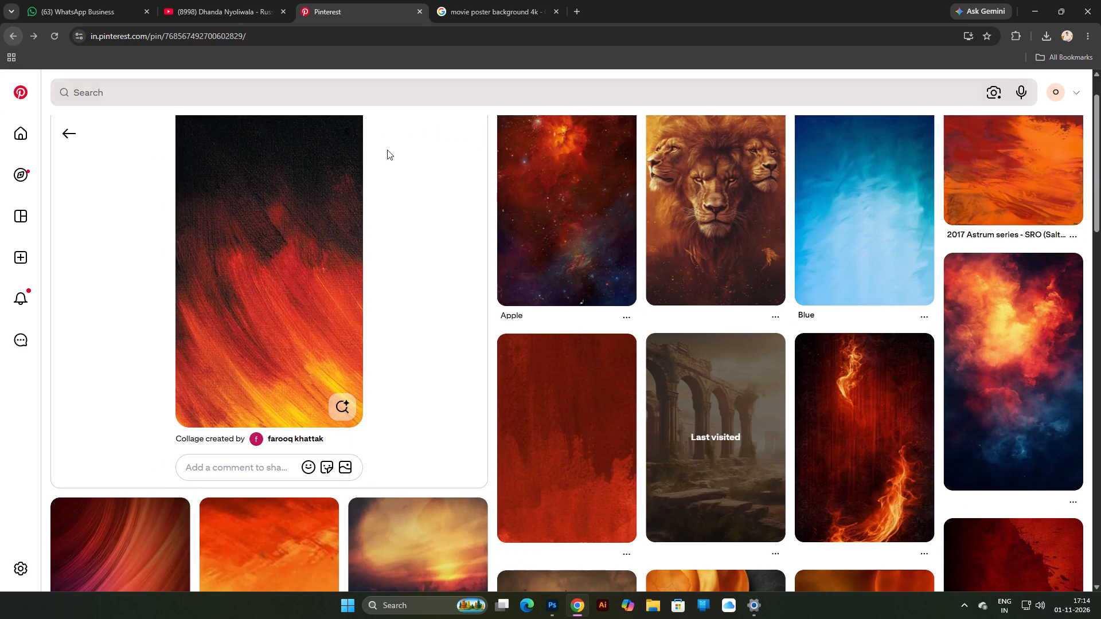
{"action": "scroll", "coordinate": [631, 303], "scroll_direction": "up", "scroll_amount": 6}
{"action": "scroll", "coordinate": [631, 303], "scroll_direction": "down", "scroll_amount": 6}
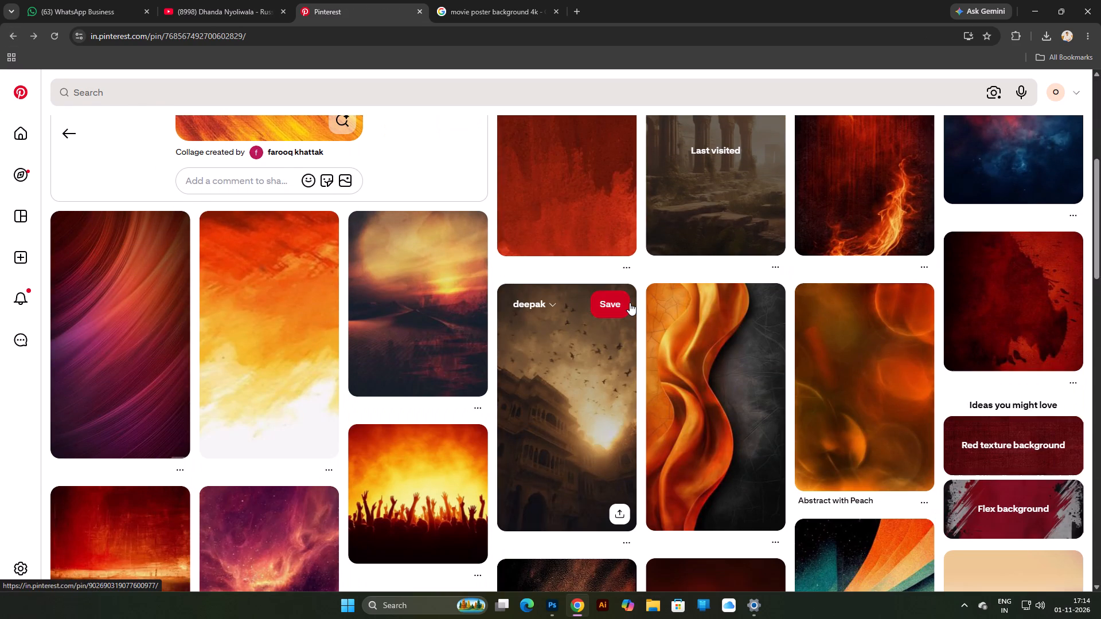
{"action": "scroll", "coordinate": [630, 303], "scroll_direction": "down", "scroll_amount": 6}
{"action": "left_click", "coordinate": [691, 306]}
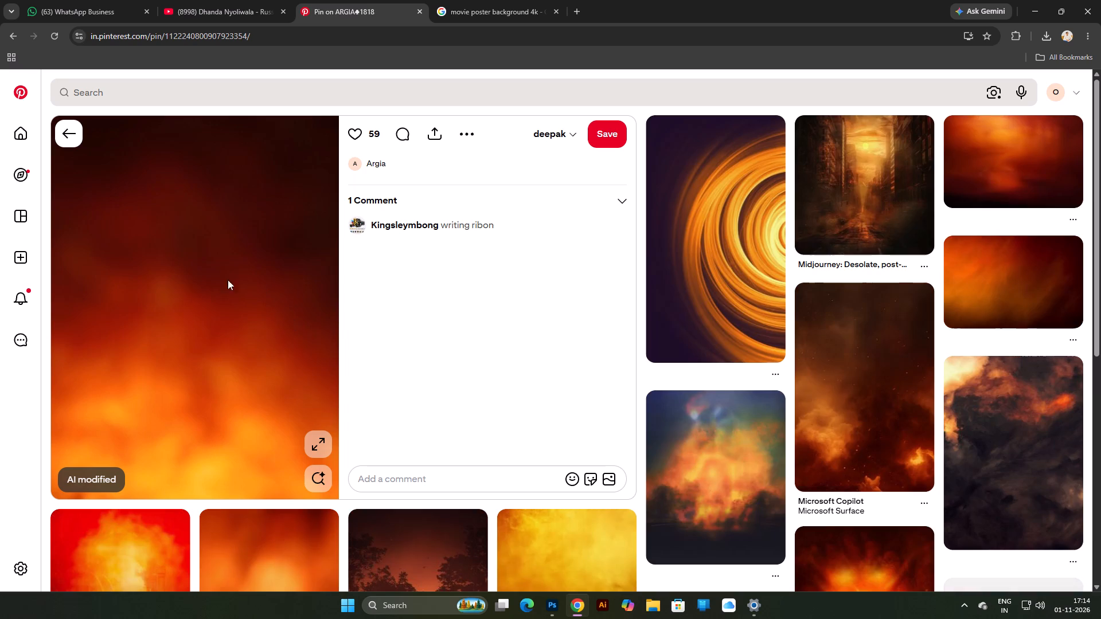
{"action": "right_click", "coordinate": [219, 272]}
{"action": "right_click", "coordinate": [219, 272]}
{"action": "right_click", "coordinate": [219, 272]}
{"action": "left_click", "coordinate": [284, 319]}
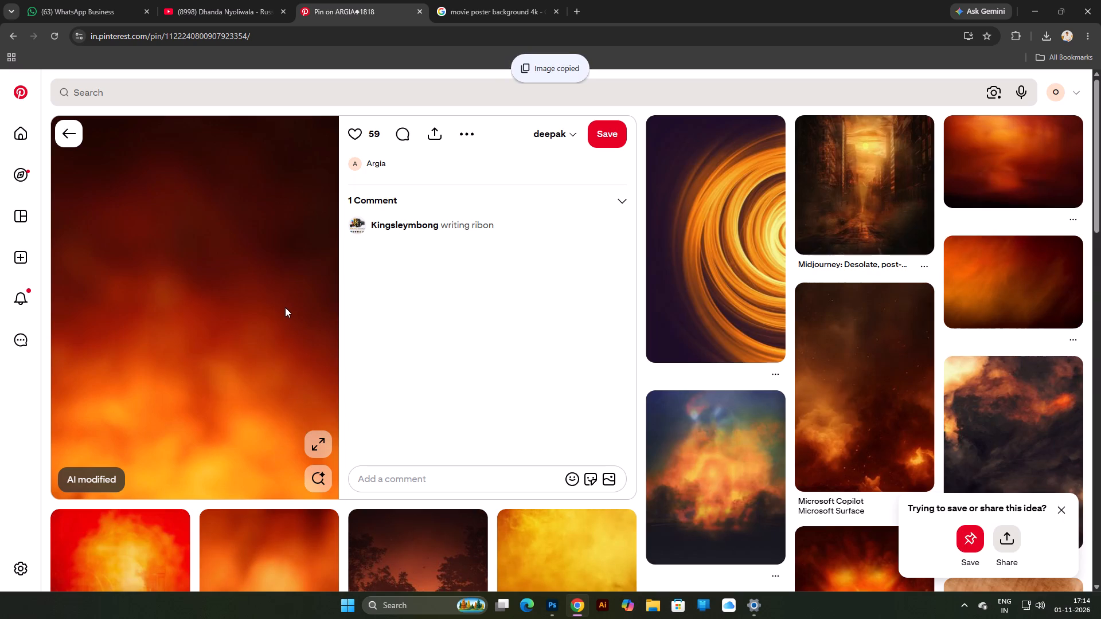
Switch to the YouTube page with the Russian Bandana music video.
{"action": "left_click", "coordinate": [214, 0]}
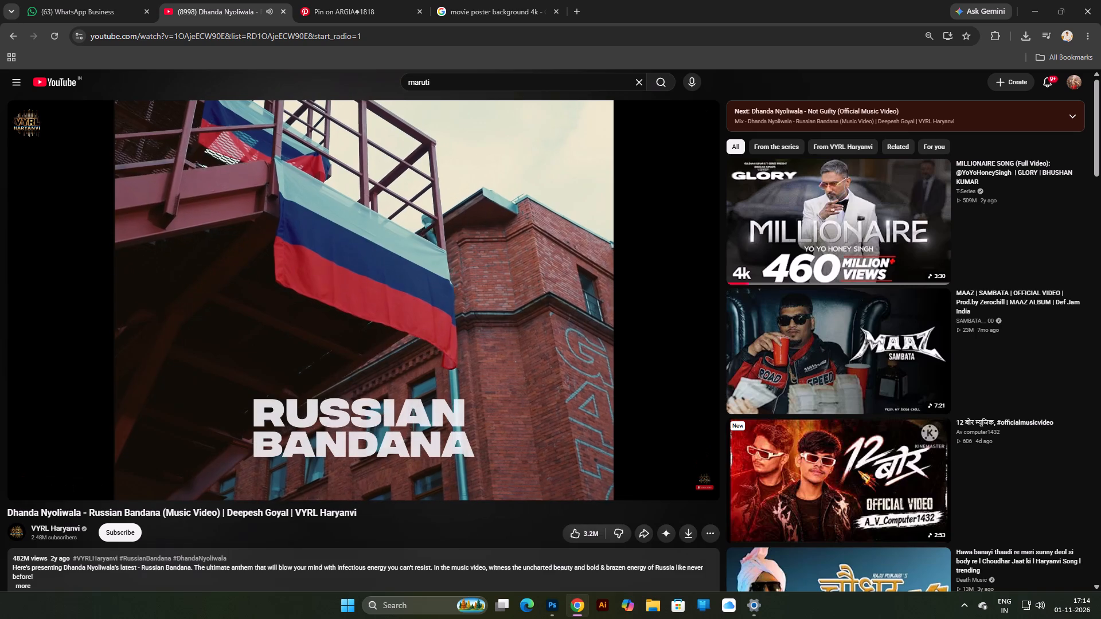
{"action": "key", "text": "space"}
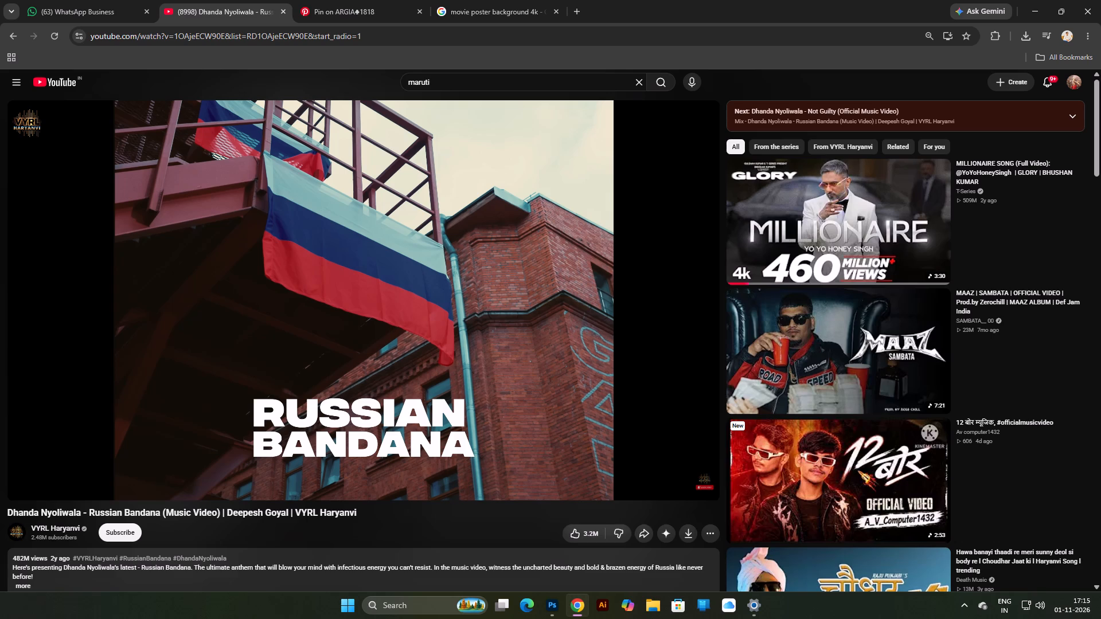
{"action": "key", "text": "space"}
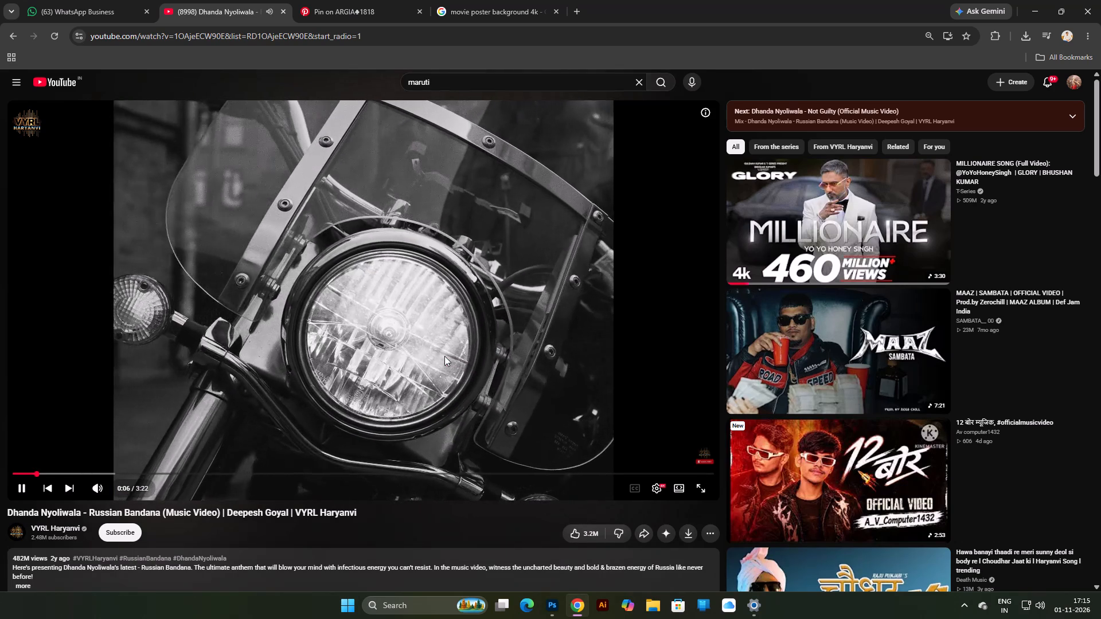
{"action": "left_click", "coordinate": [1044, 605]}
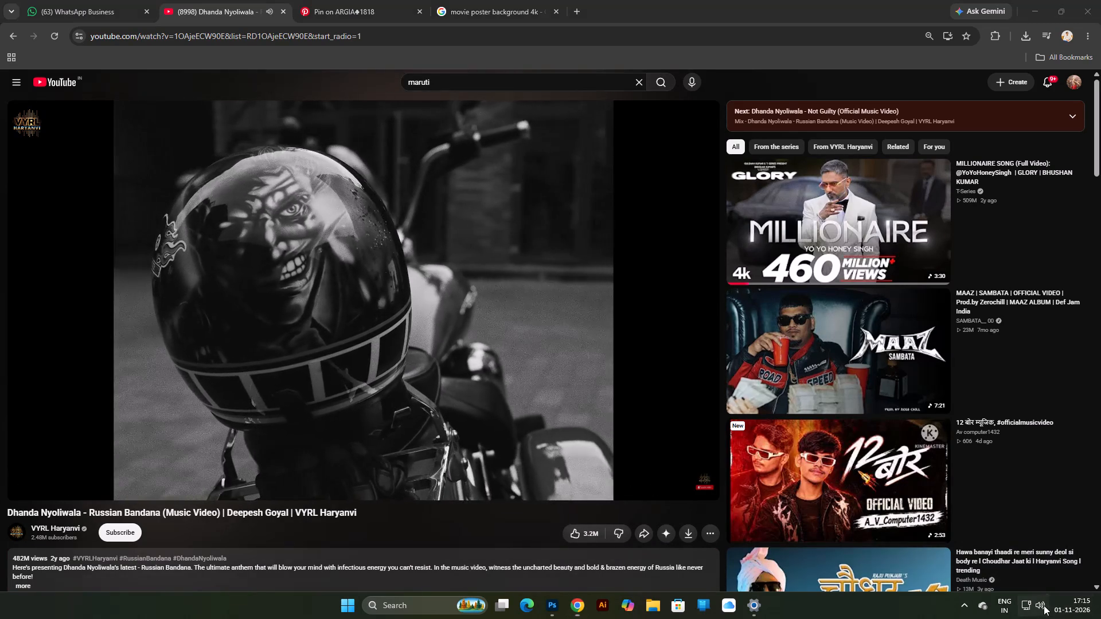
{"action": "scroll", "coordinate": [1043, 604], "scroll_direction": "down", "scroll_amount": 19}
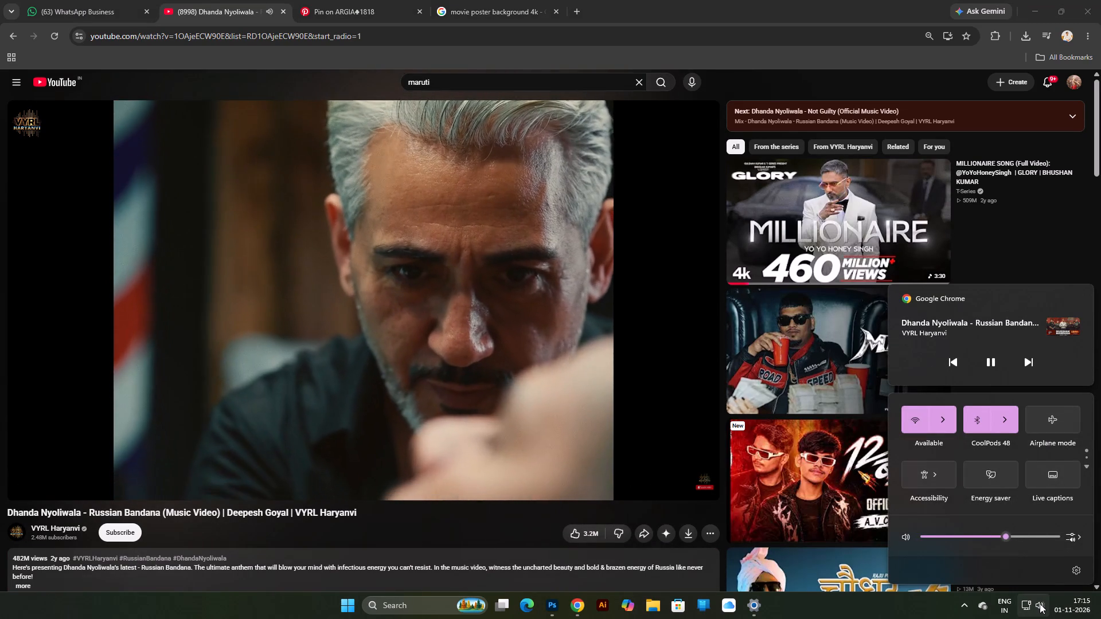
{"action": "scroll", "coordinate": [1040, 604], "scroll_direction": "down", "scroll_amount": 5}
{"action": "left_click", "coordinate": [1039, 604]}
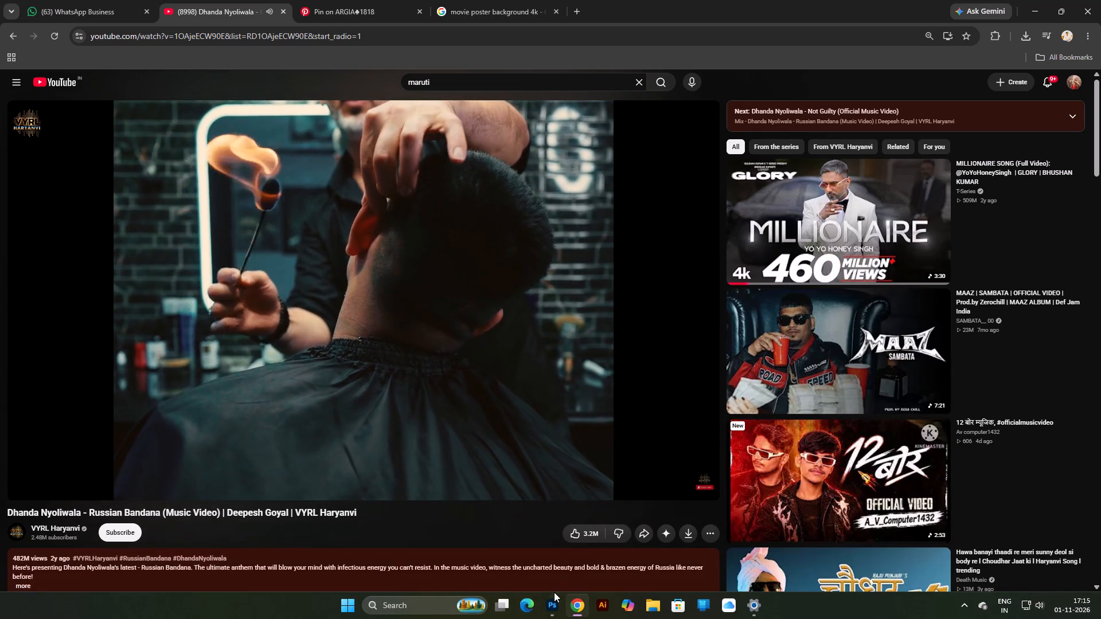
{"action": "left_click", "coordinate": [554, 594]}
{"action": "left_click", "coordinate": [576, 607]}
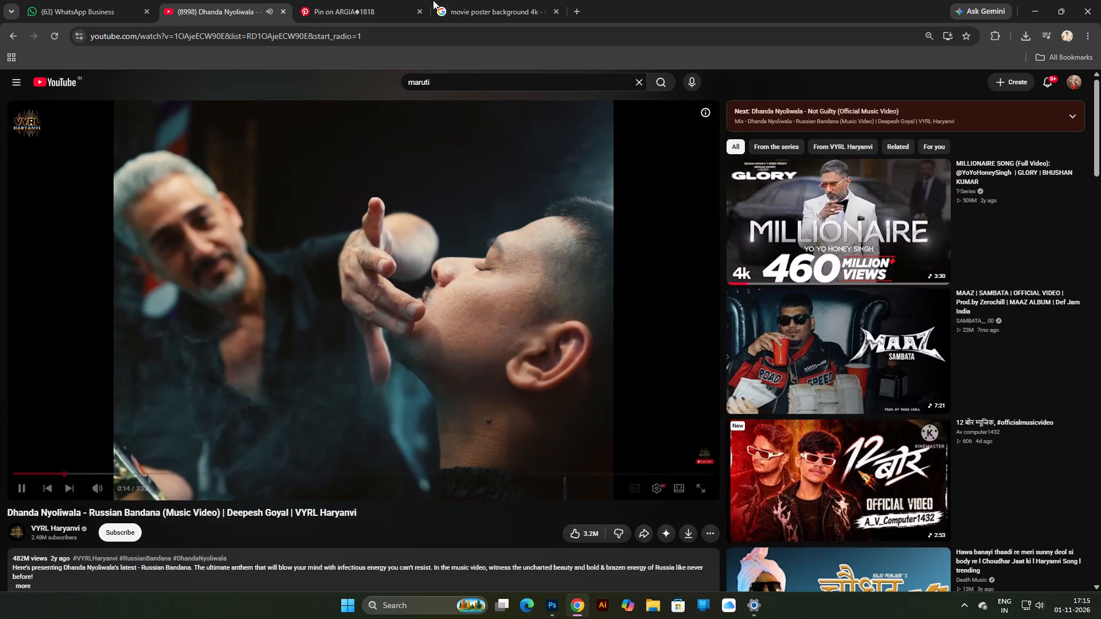
Switch to the Pinterest pin and copy its fiery orange-and-black image.
{"action": "left_click", "coordinate": [387, 0]}
{"action": "right_click", "coordinate": [260, 343]}
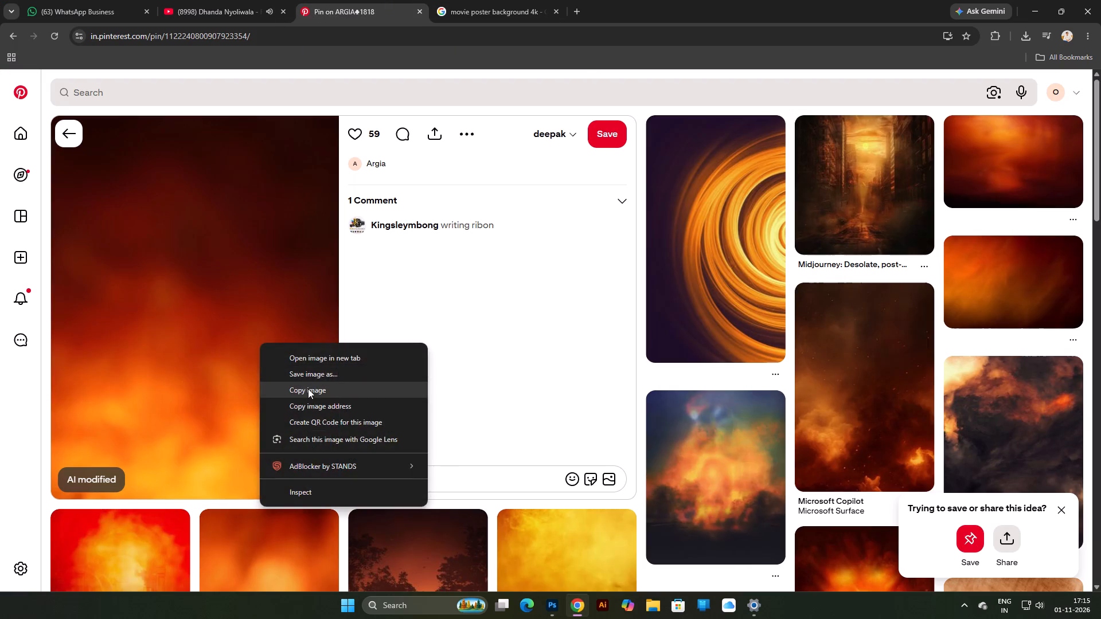
{"action": "left_click", "coordinate": [308, 389]}
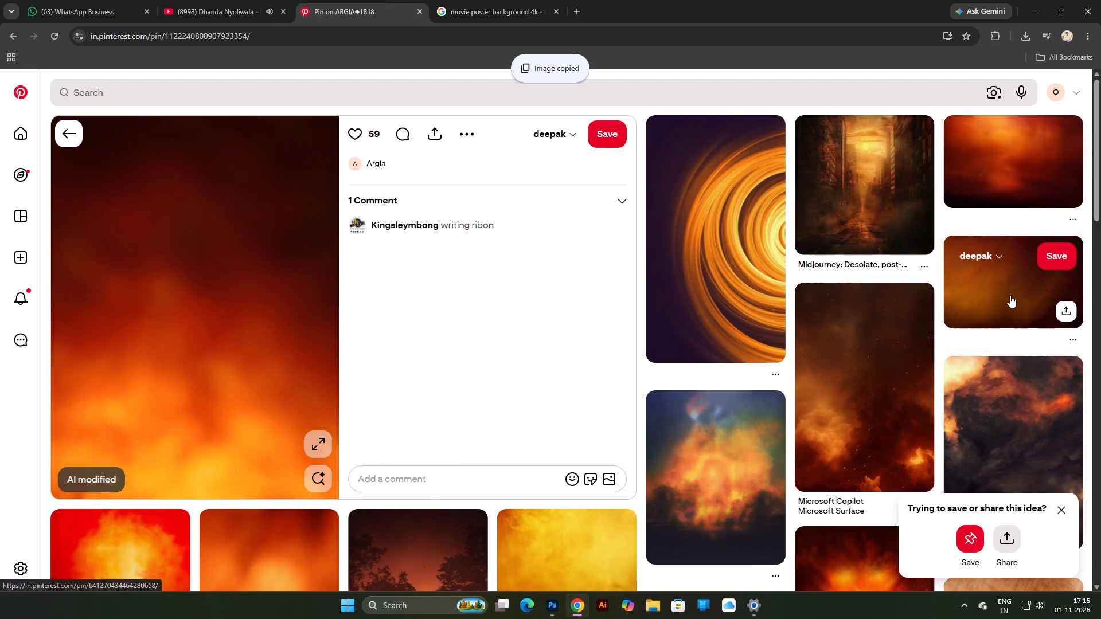
{"action": "left_click", "coordinate": [1010, 296]}
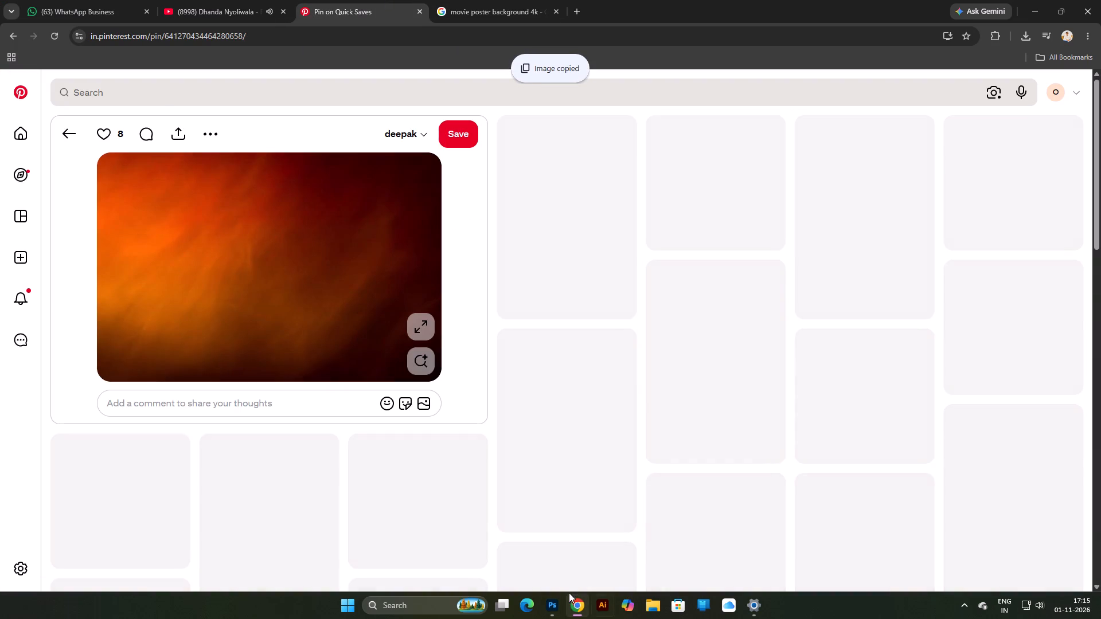
Return to Photoshop, paste the fiery image beneath Layer 1 and rotate it 90° clockwise.
{"action": "left_click", "coordinate": [554, 600]}
{"action": "key", "text": "ctrl+v"}
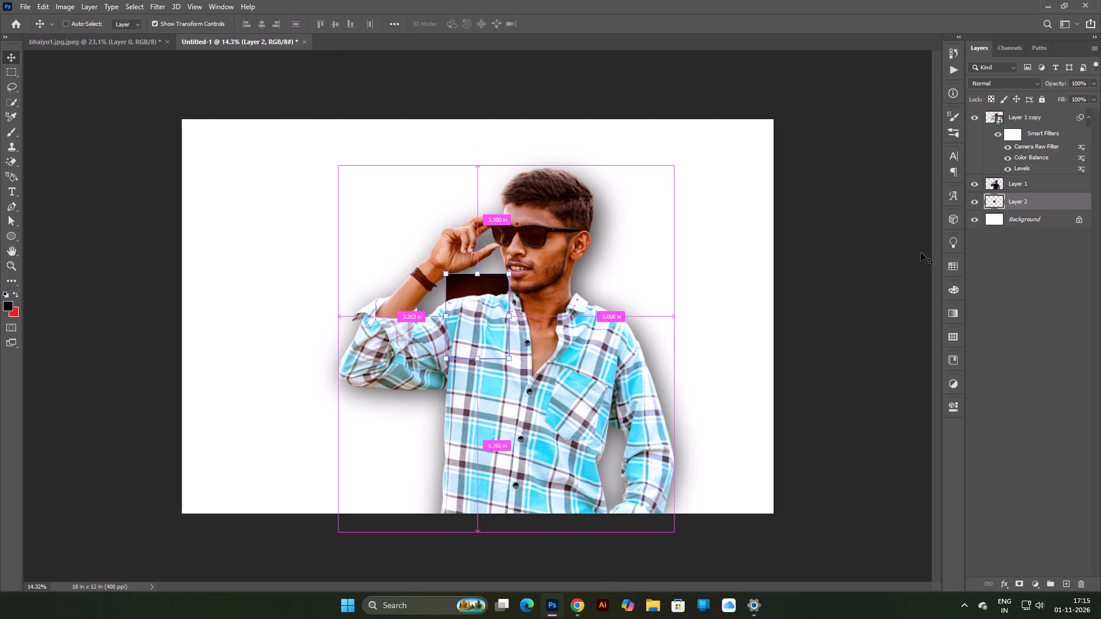
{"action": "key", "text": "ctrl+t"}
{"action": "right_click", "coordinate": [489, 323]}
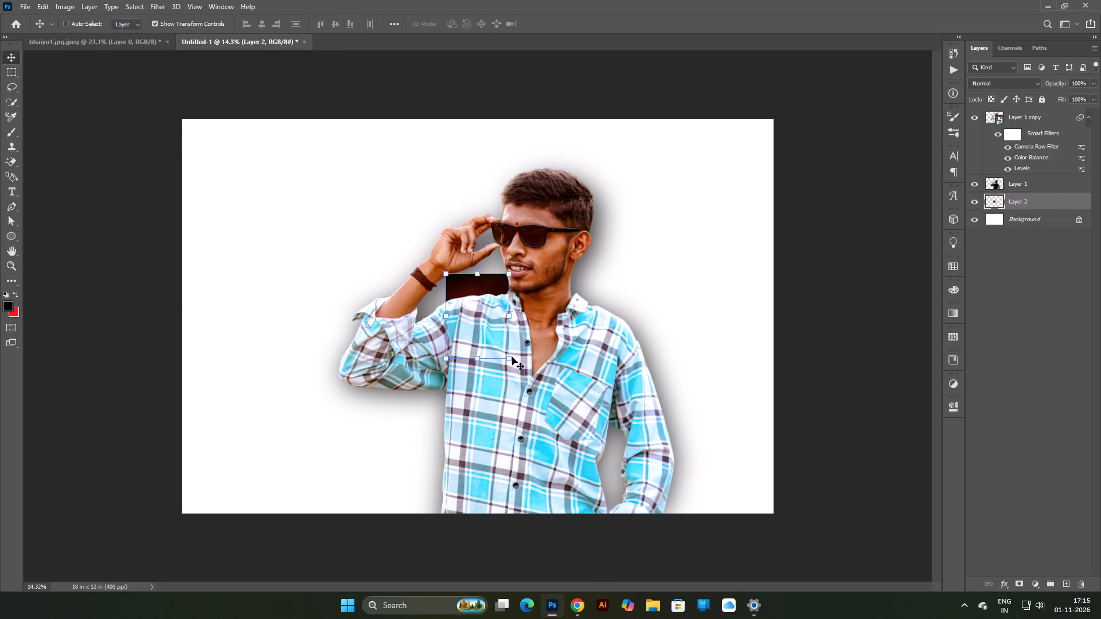
{"action": "right_click", "coordinate": [481, 320]}
{"action": "left_click", "coordinate": [1, 52]}
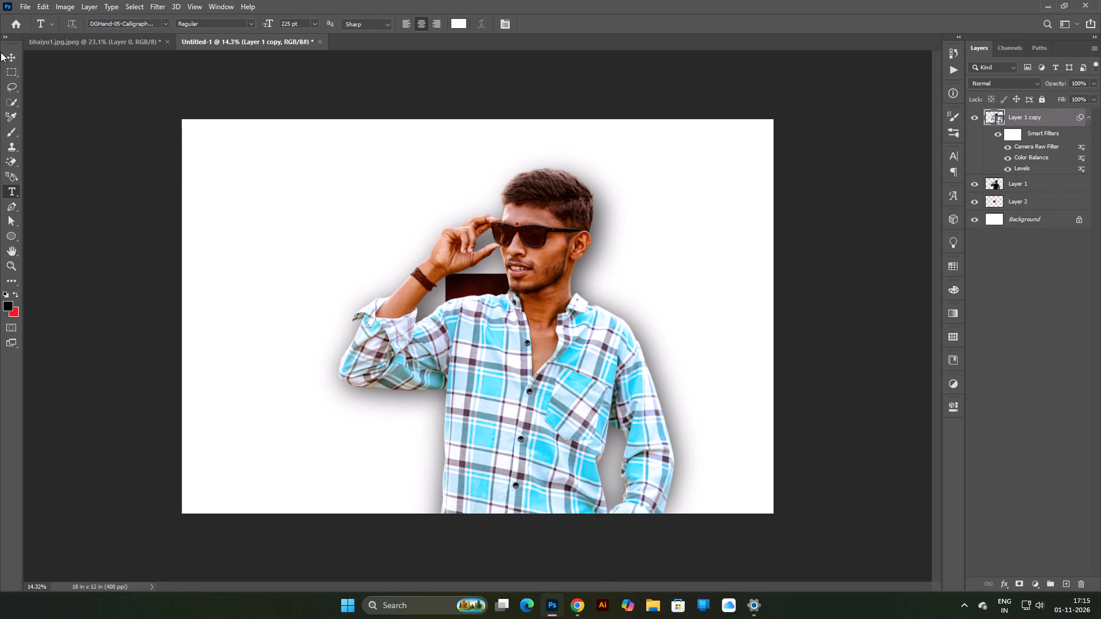
{"action": "left_click", "coordinate": [10, 56]}
{"action": "left_click", "coordinate": [1025, 199]}
{"action": "key", "text": "ctrl+t"}
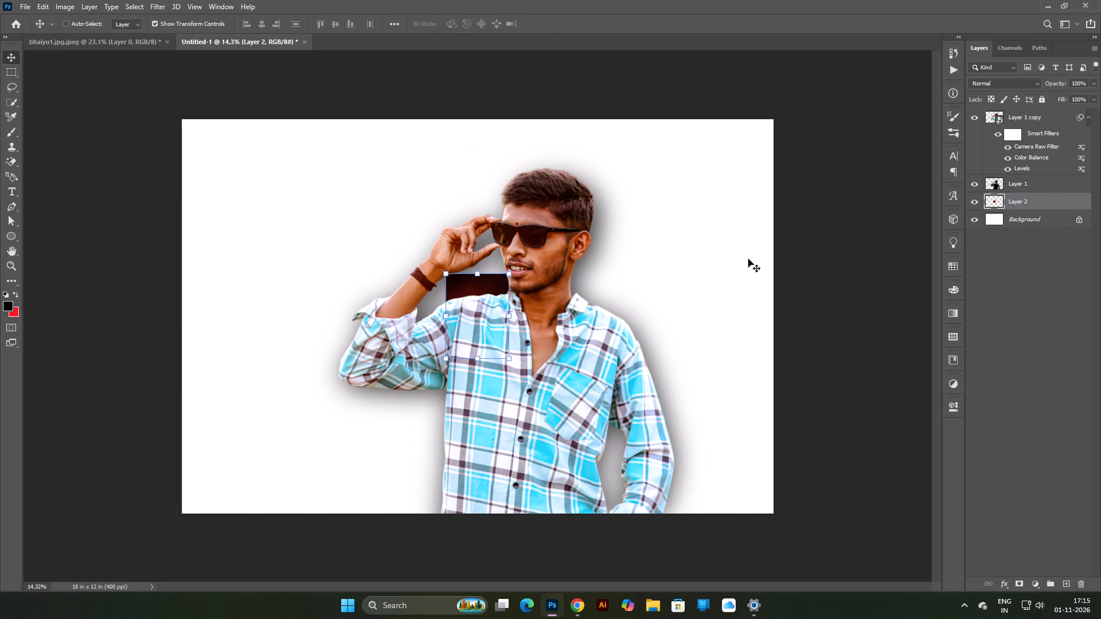
{"action": "right_click", "coordinate": [478, 308]}
{"action": "left_click", "coordinate": [553, 473]}
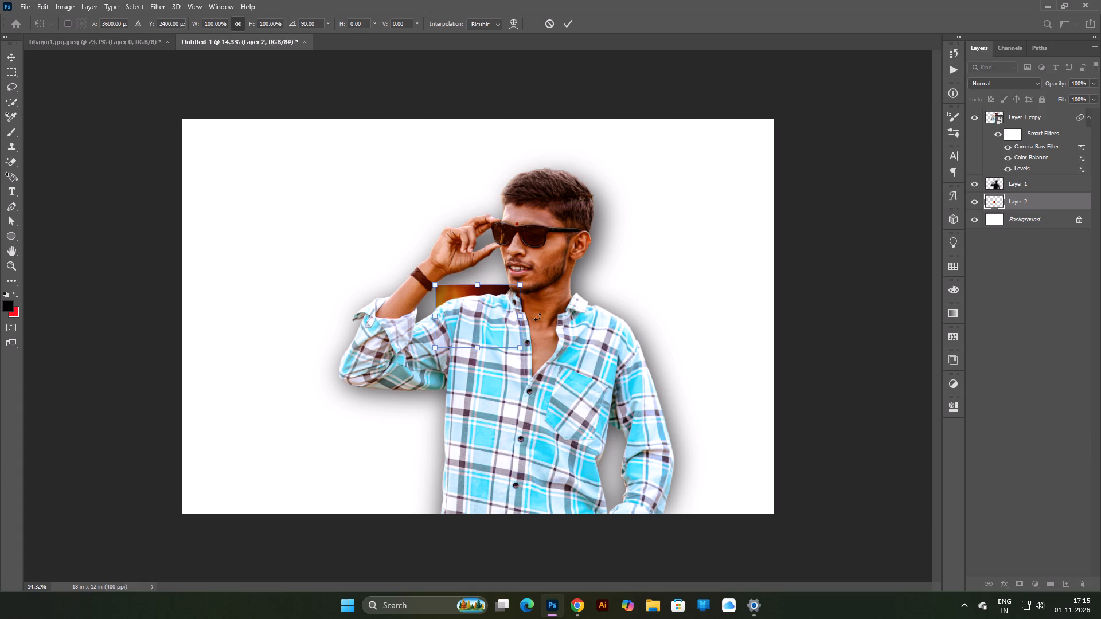
Enlarge and stretch the fiery image to about 19.1 x 12.6 in, centred so it covers the whole page.
{"action": "left_click_drag", "start_coordinate": [522, 315], "coordinate": [756, 403], "text": "alt"}
{"action": "left_click_drag", "start_coordinate": [705, 383], "coordinate": [680, 393]}
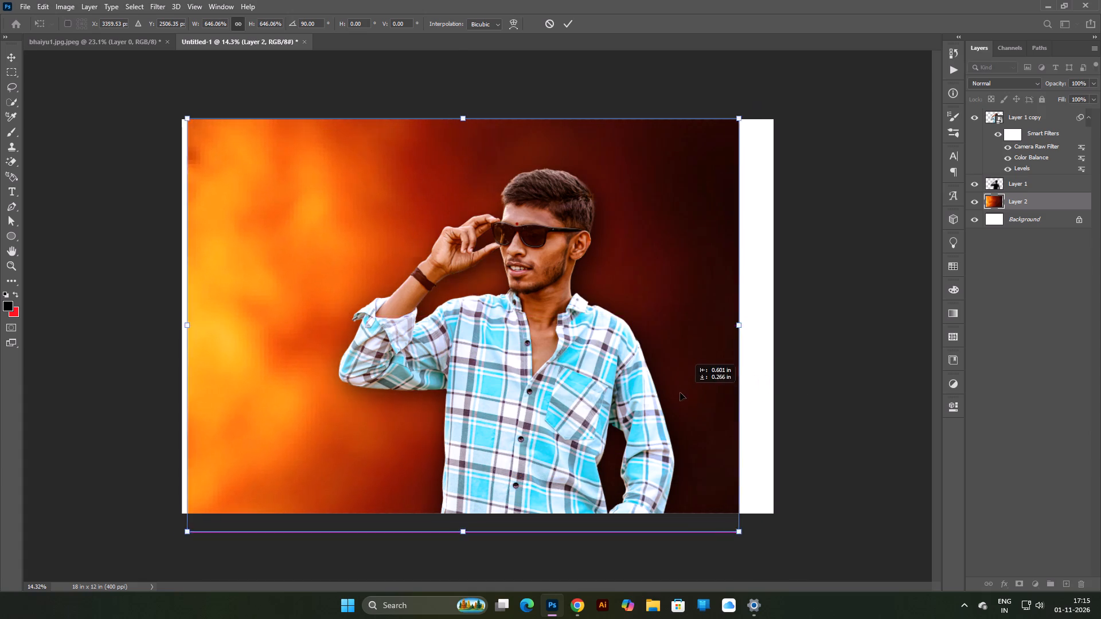
{"action": "left_click_drag", "start_coordinate": [680, 393], "coordinate": [671, 385]}
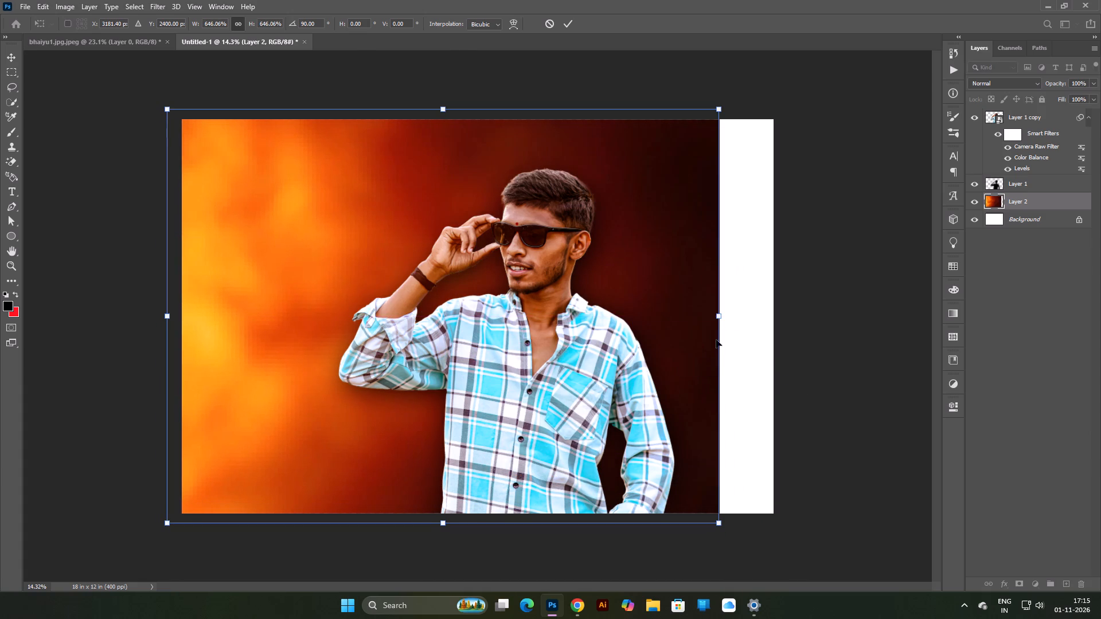
{"action": "left_click_drag", "start_coordinate": [723, 314], "coordinate": [798, 318], "text": "shift"}
{"action": "left_click", "coordinate": [745, 328]}
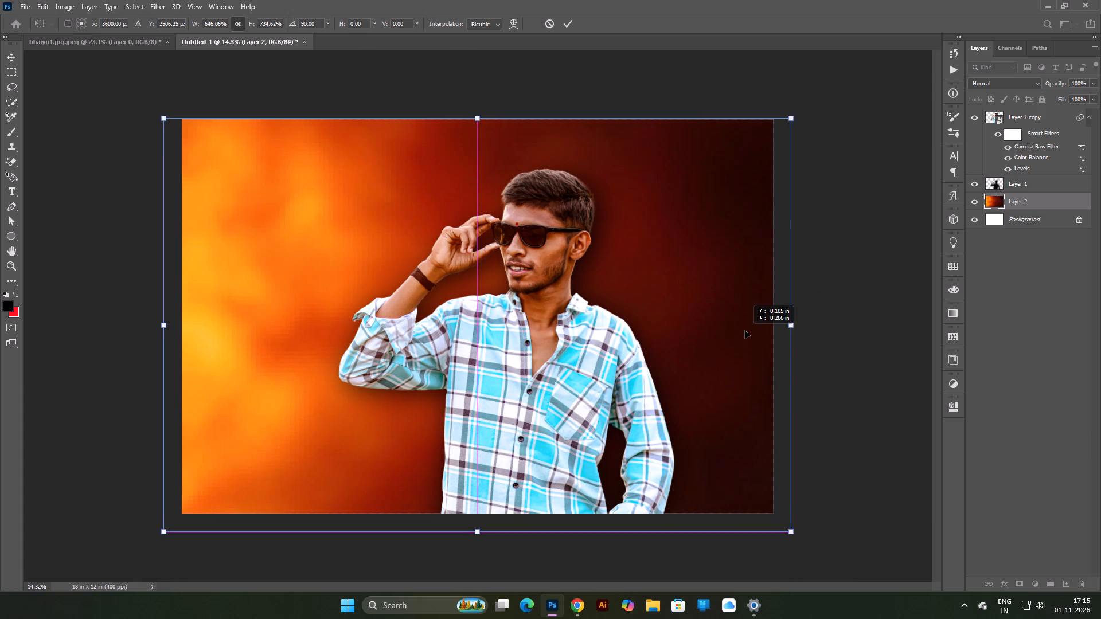
{"action": "key", "text": "Return"}
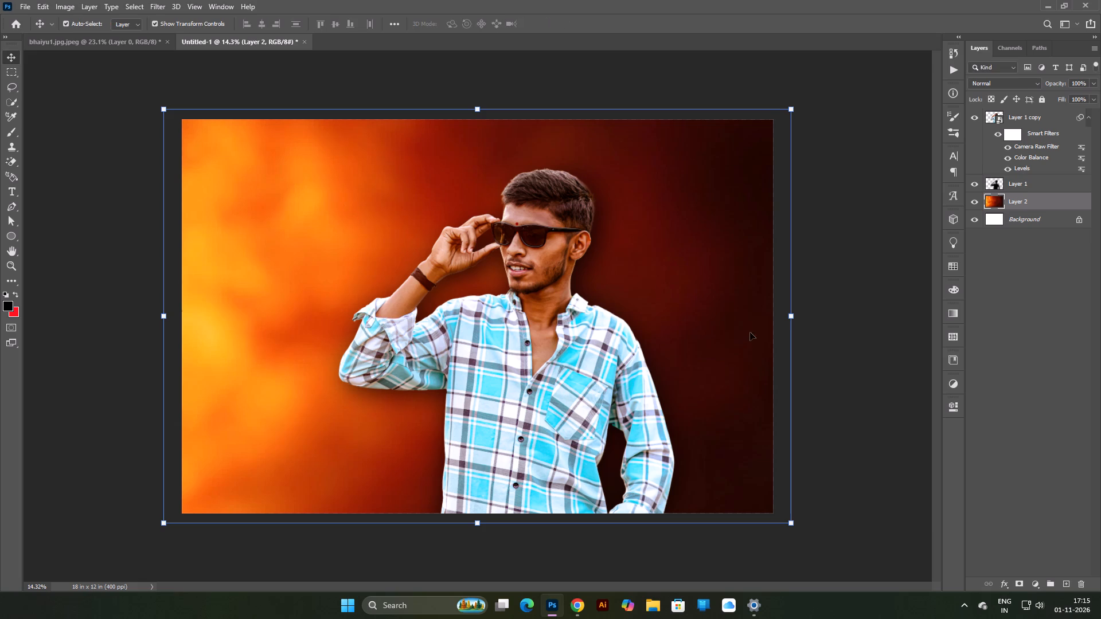
{"action": "key", "text": "Return"}
{"action": "left_click", "coordinate": [910, 263]}
{"action": "left_click", "coordinate": [724, 280]}
Compare the man's cut-out with and without its smart filters.
{"action": "left_click", "coordinate": [995, 131]}
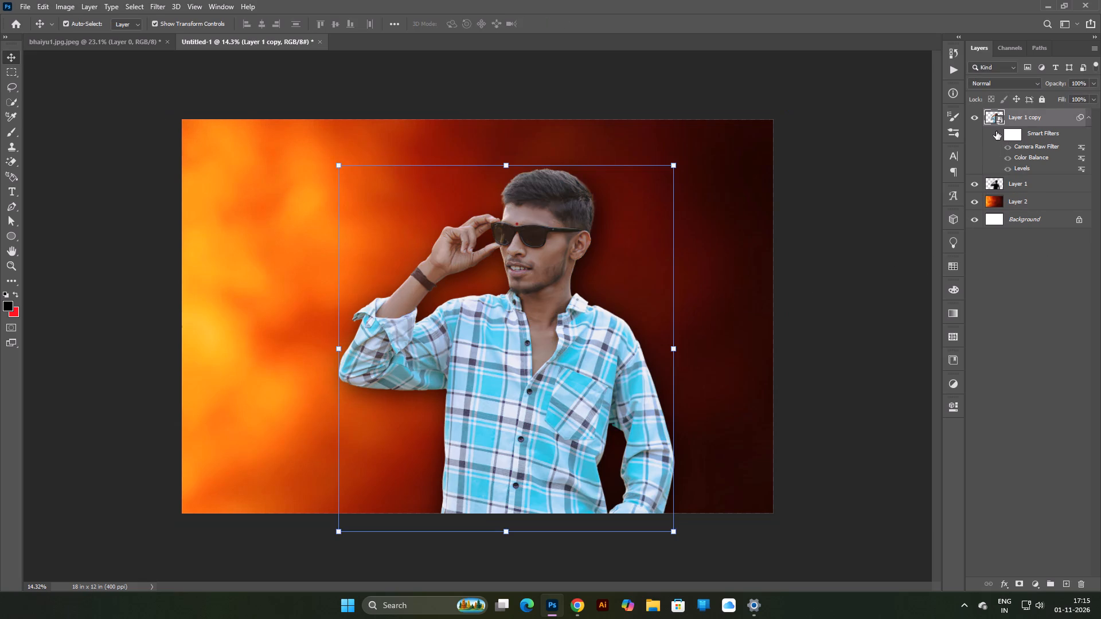
{"action": "left_click", "coordinate": [996, 131]}
{"action": "left_click", "coordinate": [880, 218]}
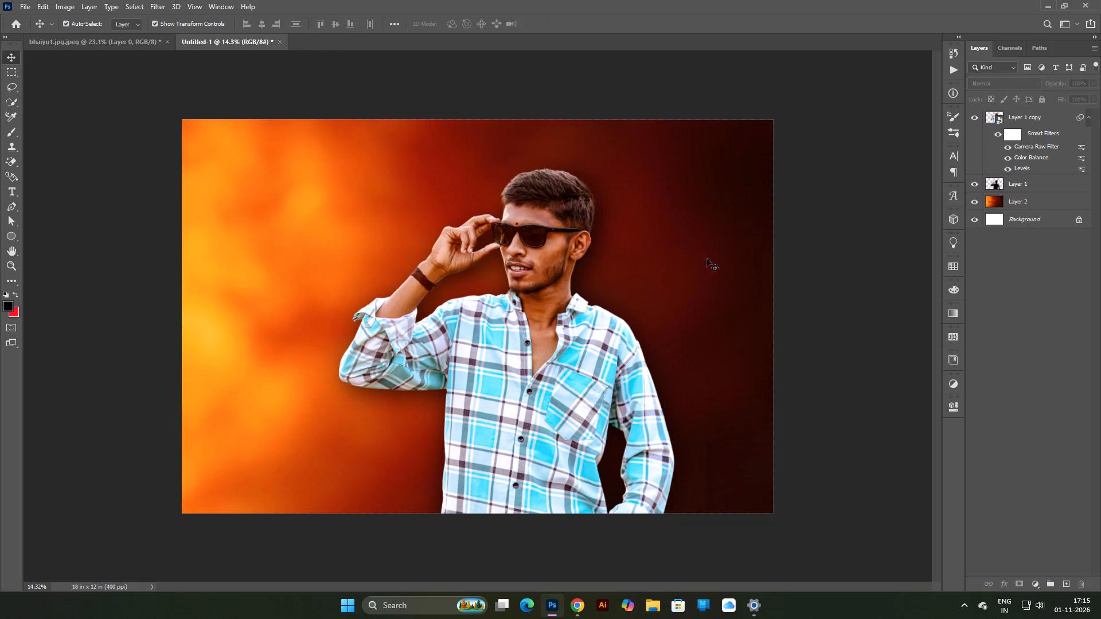
{"action": "left_click", "coordinate": [706, 258]}
{"action": "left_click", "coordinate": [783, 239]}
{"action": "left_click", "coordinate": [727, 265]}
Add a Color Lookup adjustment layer above Layer 2 using the 2Strip.look 3DLUT file.
{"action": "left_click", "coordinate": [701, 266]}
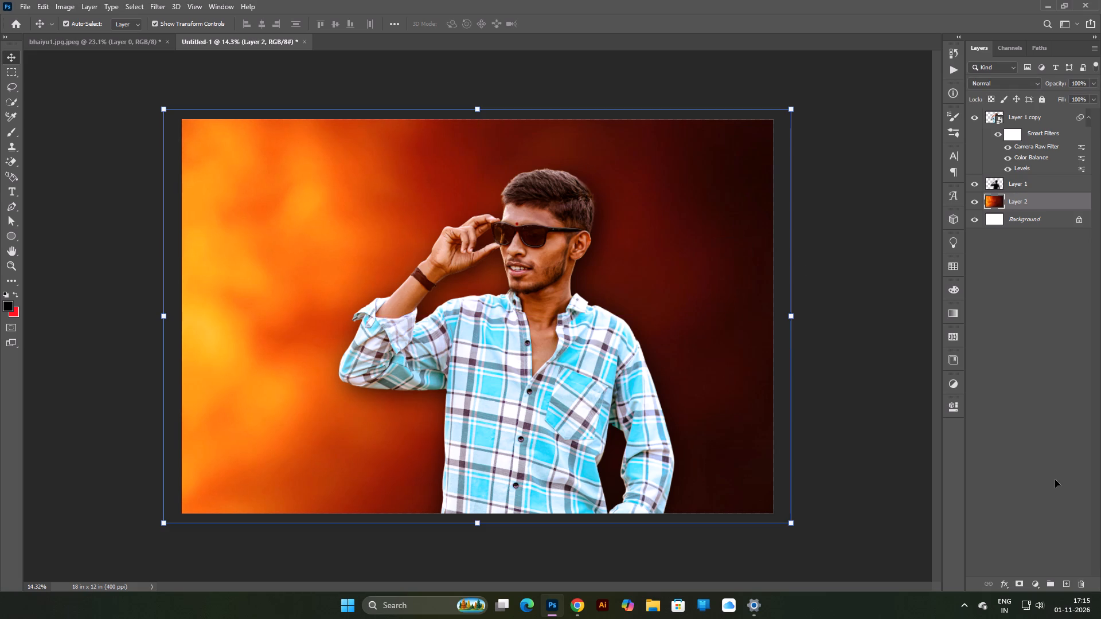
{"action": "left_click", "coordinate": [1034, 587]}
{"action": "left_click", "coordinate": [1049, 528]}
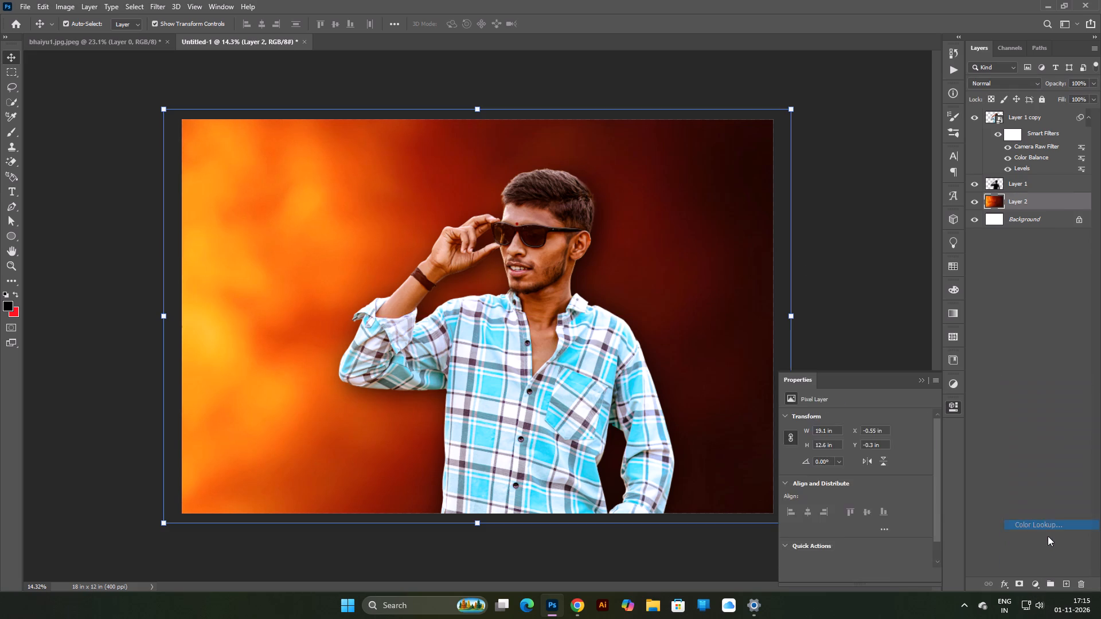
{"action": "left_click", "coordinate": [872, 421]}
{"action": "left_click", "coordinate": [872, 126]}
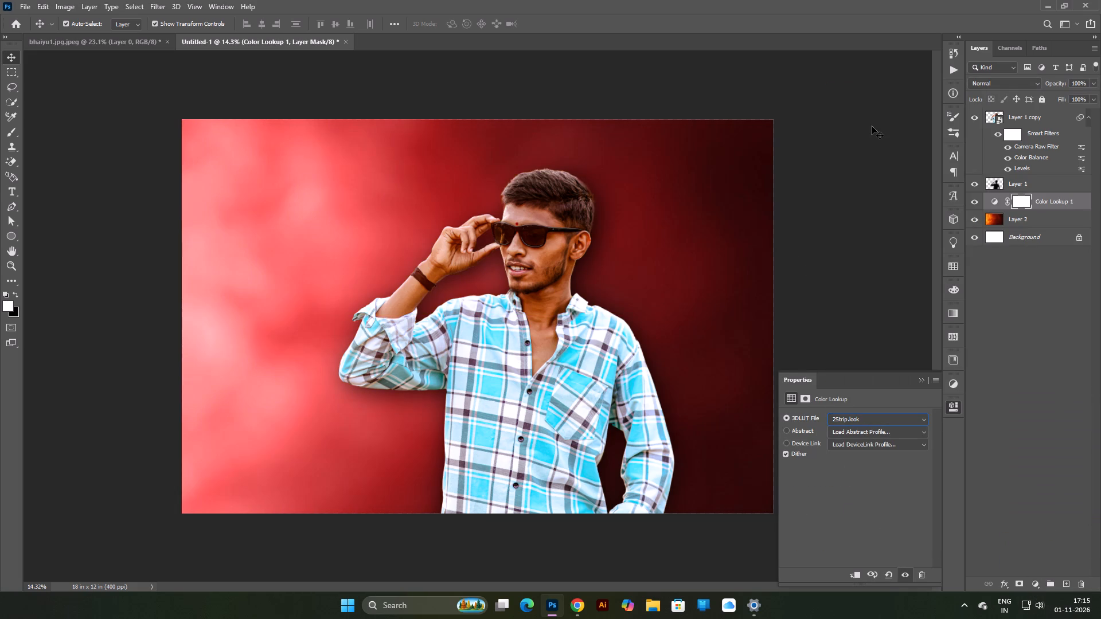
Try successive 3DLUT looks on the fiery background and settle on filmstock_50.3dl.
{"action": "key", "text": "Down"}
{"action": "key", "text": "Down"}
{"action": "key", "text": "Down"}
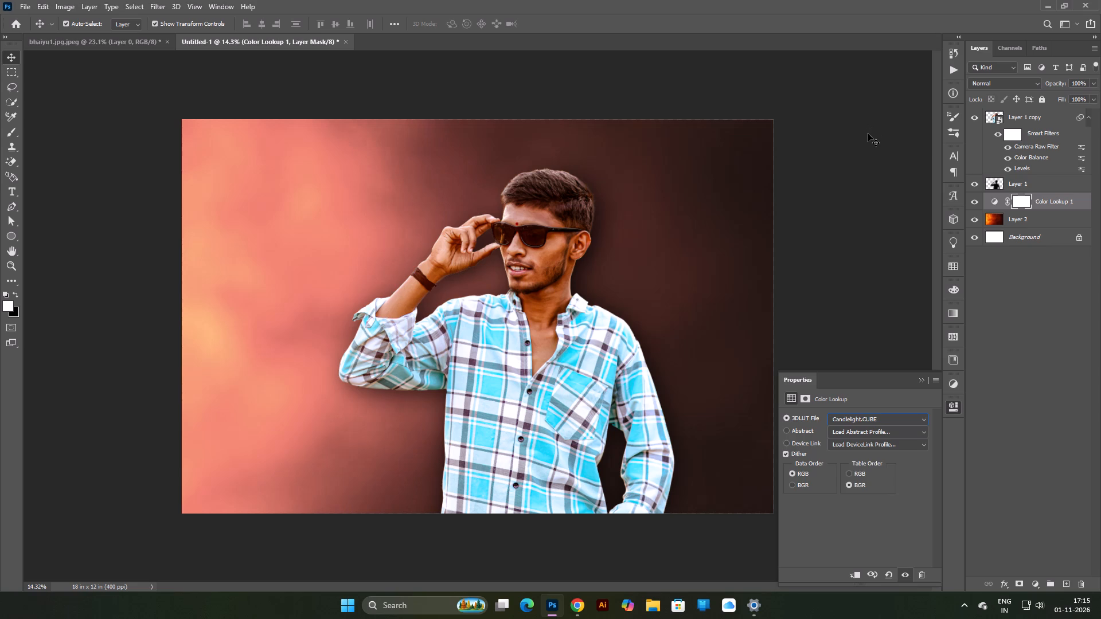
{"action": "key", "text": "Up"}
{"action": "key", "text": "Down"}
{"action": "key", "text": "Down"}
{"action": "key", "text": "Down"}
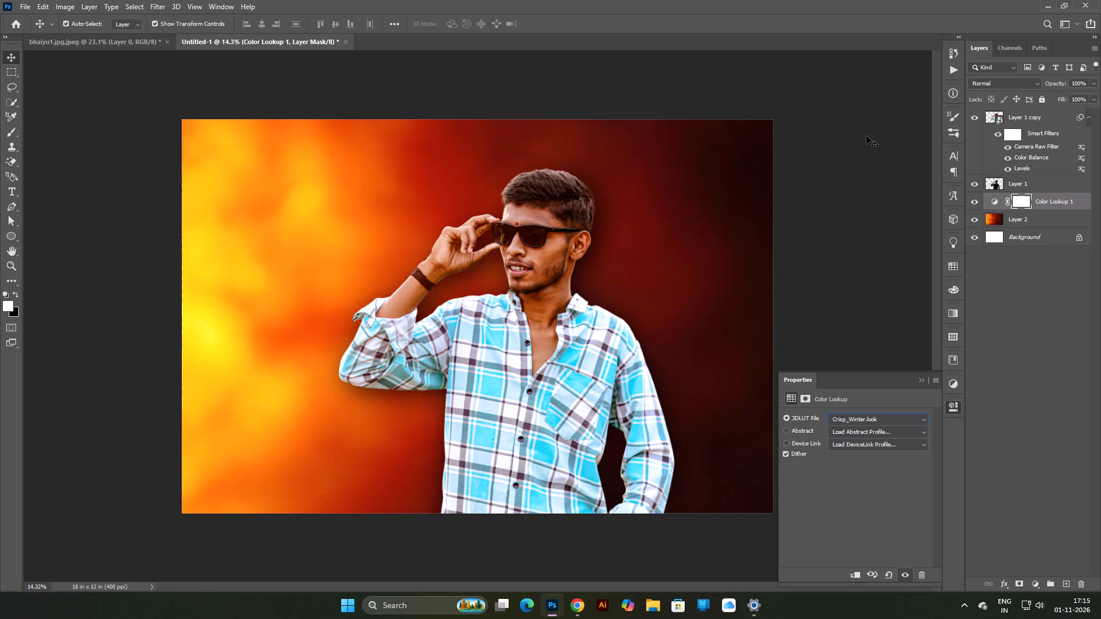
{"action": "key", "text": "Down"}
{"action": "key", "text": "Down"}
{"action": "key", "text": "Down"}
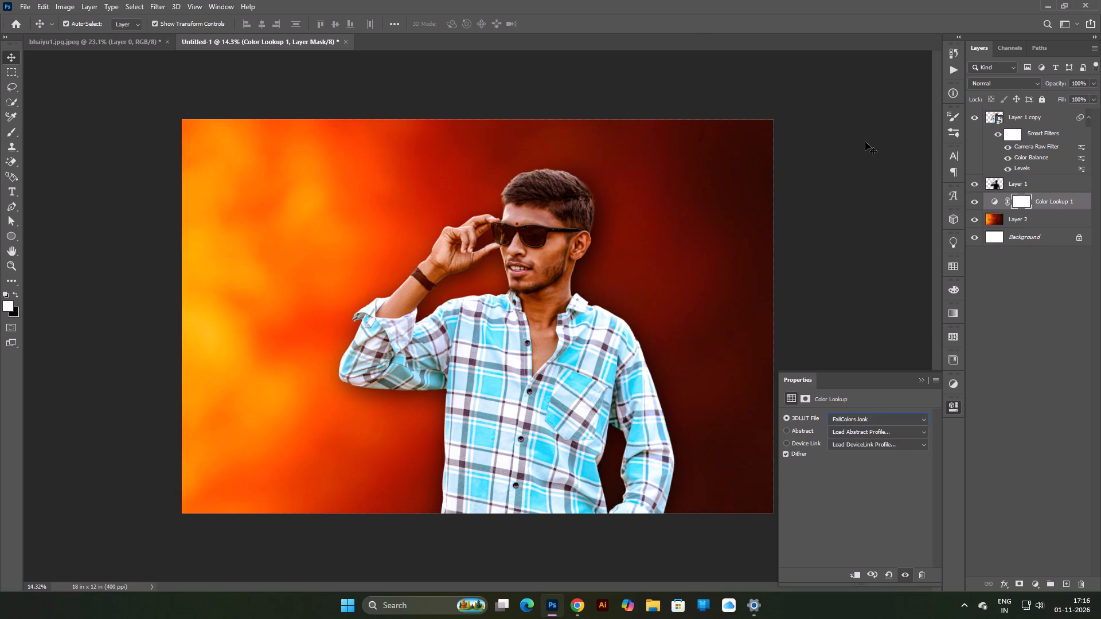
{"action": "key", "text": "Down"}
{"action": "key", "text": "Down"}
{"action": "key", "text": "Up"}
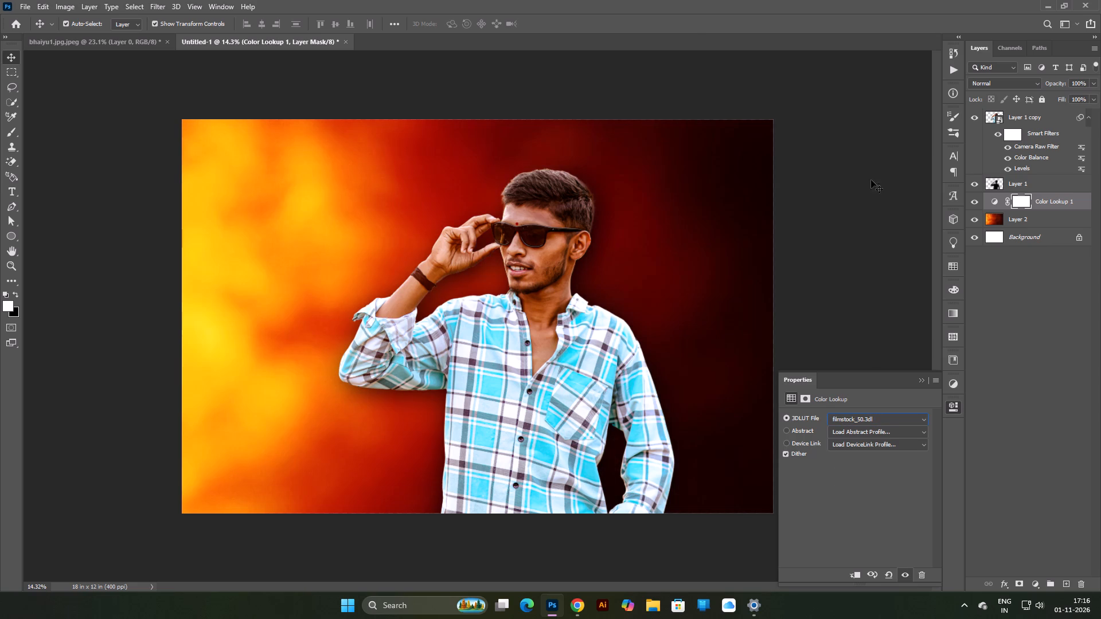
{"action": "left_click", "coordinate": [919, 379]}
{"action": "left_click", "coordinate": [858, 293]}
Apply a Motion Blur to Layer 2 with an angle of -45° and a distance of 412 pixels.
{"action": "scroll", "coordinate": [686, 303], "scroll_direction": "down", "scroll_amount": 5}
{"action": "scroll", "coordinate": [611, 297], "scroll_direction": "up", "scroll_amount": 6}
{"action": "scroll", "coordinate": [611, 297], "scroll_direction": "down", "scroll_amount": 3}
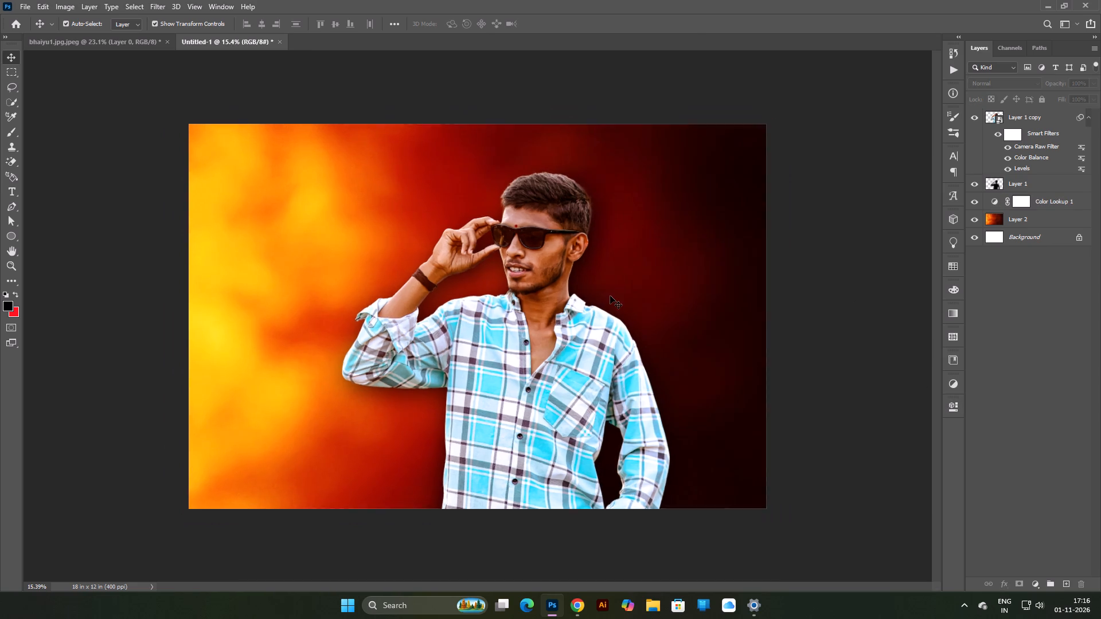
{"action": "scroll", "coordinate": [610, 296], "scroll_direction": "down", "scroll_amount": 2}
{"action": "key", "text": "ctrl+0"}
{"action": "scroll", "coordinate": [646, 206], "scroll_direction": "up", "scroll_amount": 5}
{"action": "scroll", "coordinate": [646, 206], "scroll_direction": "down", "scroll_amount": 5}
{"action": "left_click", "coordinate": [731, 249]}
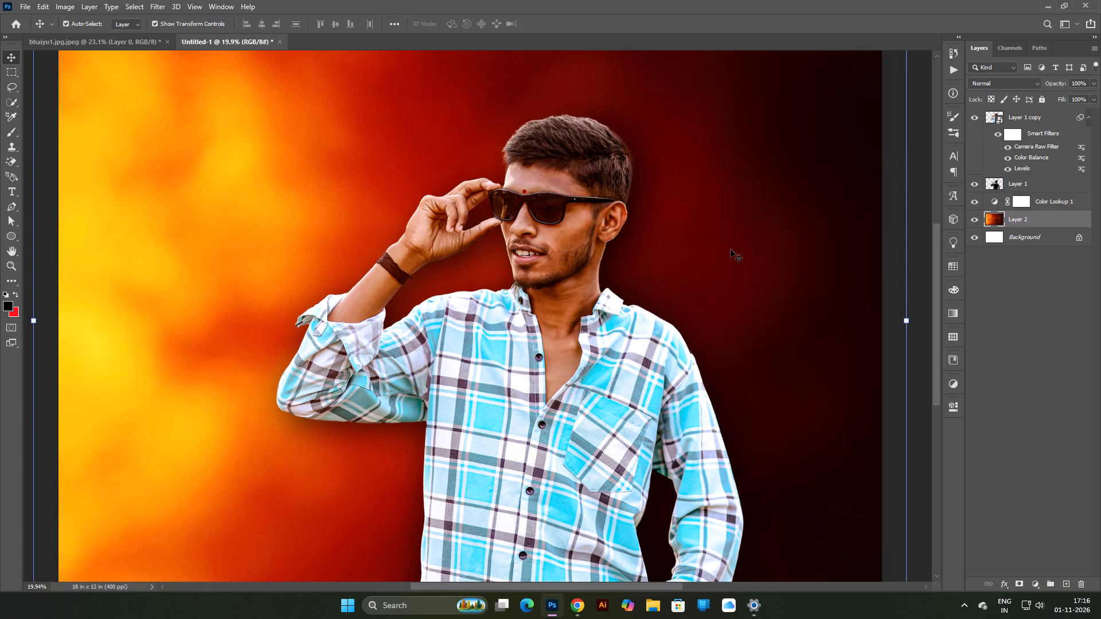
{"action": "left_click", "coordinate": [142, 2]}
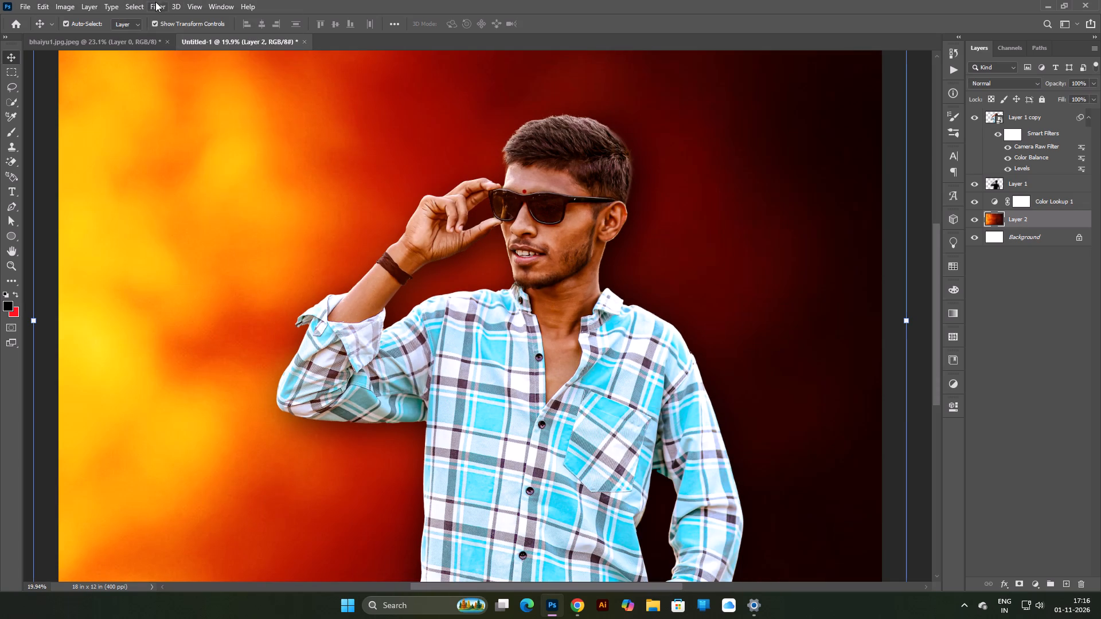
{"action": "left_click", "coordinate": [151, 0]}
{"action": "left_click", "coordinate": [206, 138]}
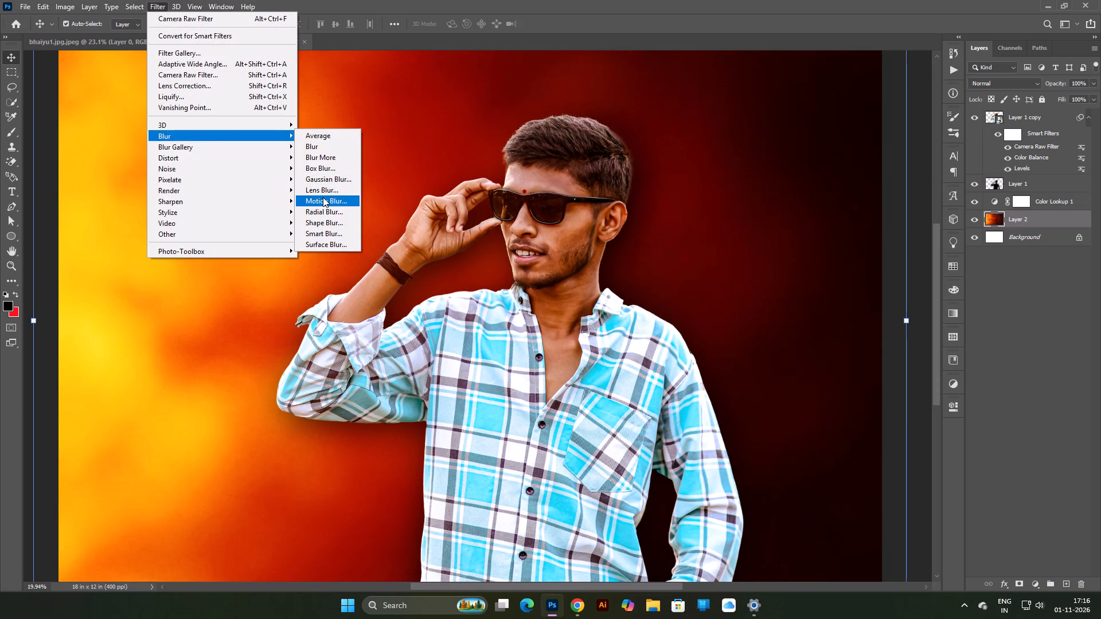
{"action": "left_click", "coordinate": [323, 197]}
{"action": "left_click", "coordinate": [390, 234]}
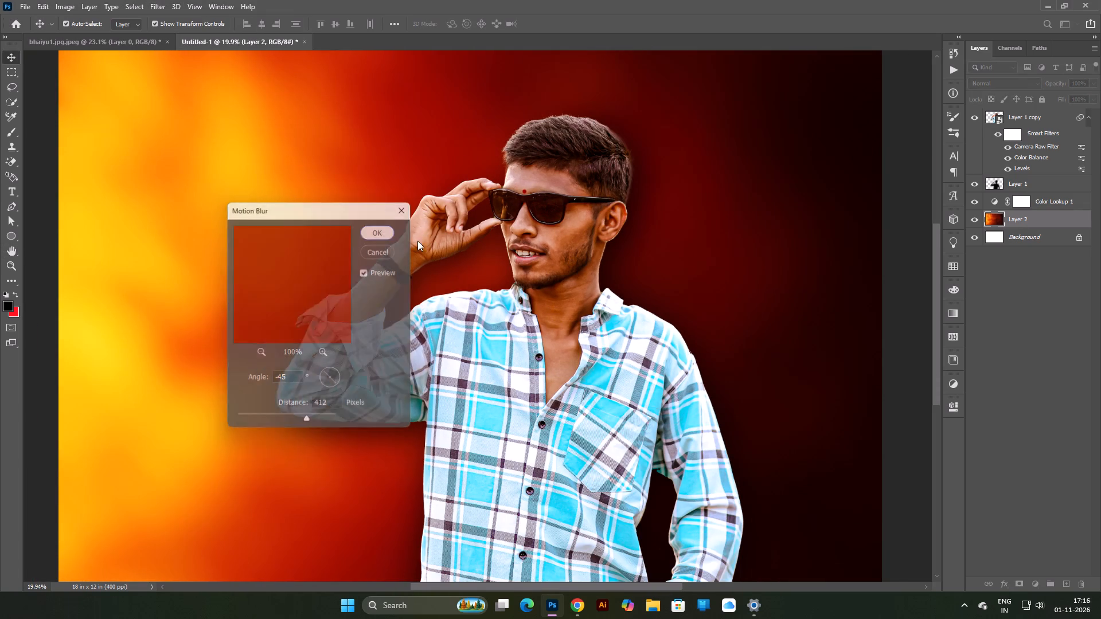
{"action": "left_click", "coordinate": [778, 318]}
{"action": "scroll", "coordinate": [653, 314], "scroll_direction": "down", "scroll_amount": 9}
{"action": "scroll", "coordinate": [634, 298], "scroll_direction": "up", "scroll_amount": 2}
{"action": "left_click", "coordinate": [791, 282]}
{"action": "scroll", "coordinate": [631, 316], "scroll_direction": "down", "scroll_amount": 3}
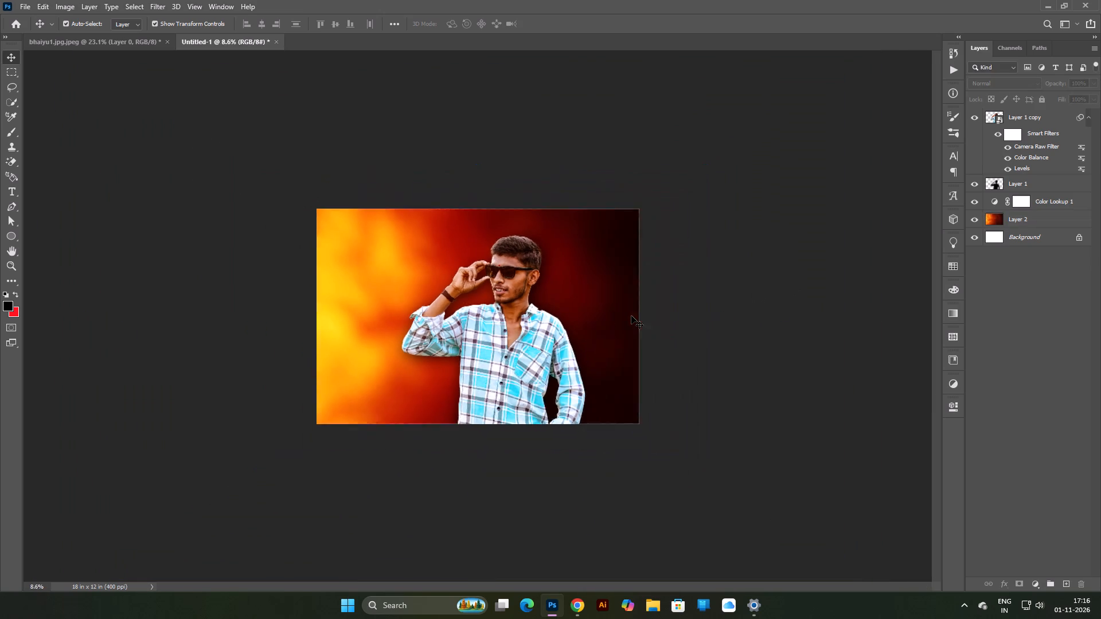
Switch to Chrome and close the tab with the movie poster background 4k image results.
{"action": "scroll", "coordinate": [631, 316], "scroll_direction": "up", "scroll_amount": 4}
{"action": "left_click", "coordinate": [585, 609]}
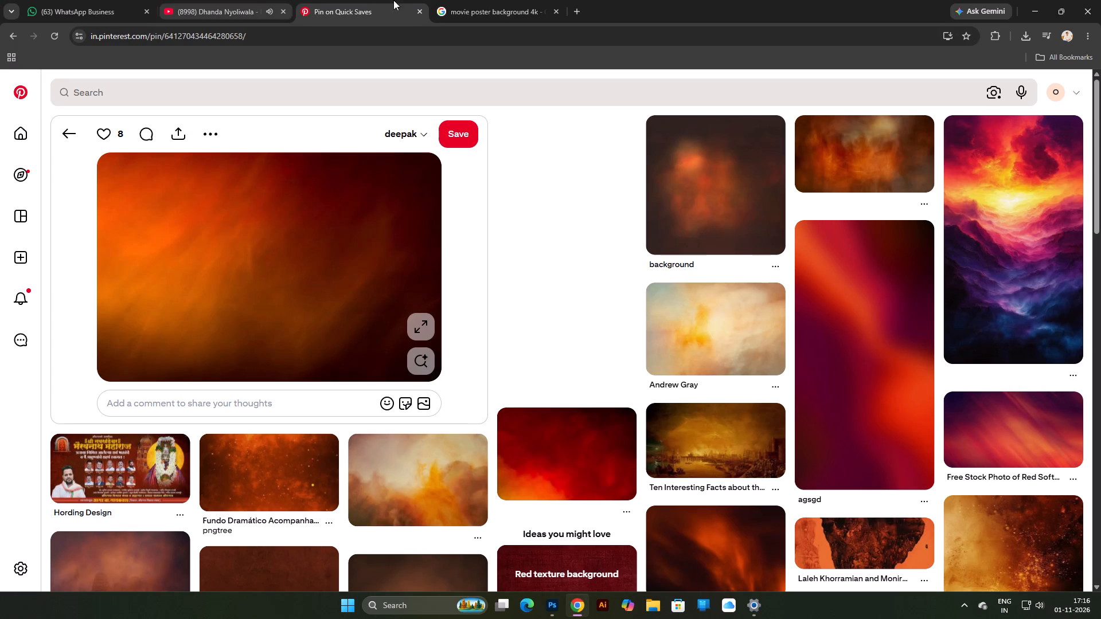
{"action": "left_click", "coordinate": [525, 0]}
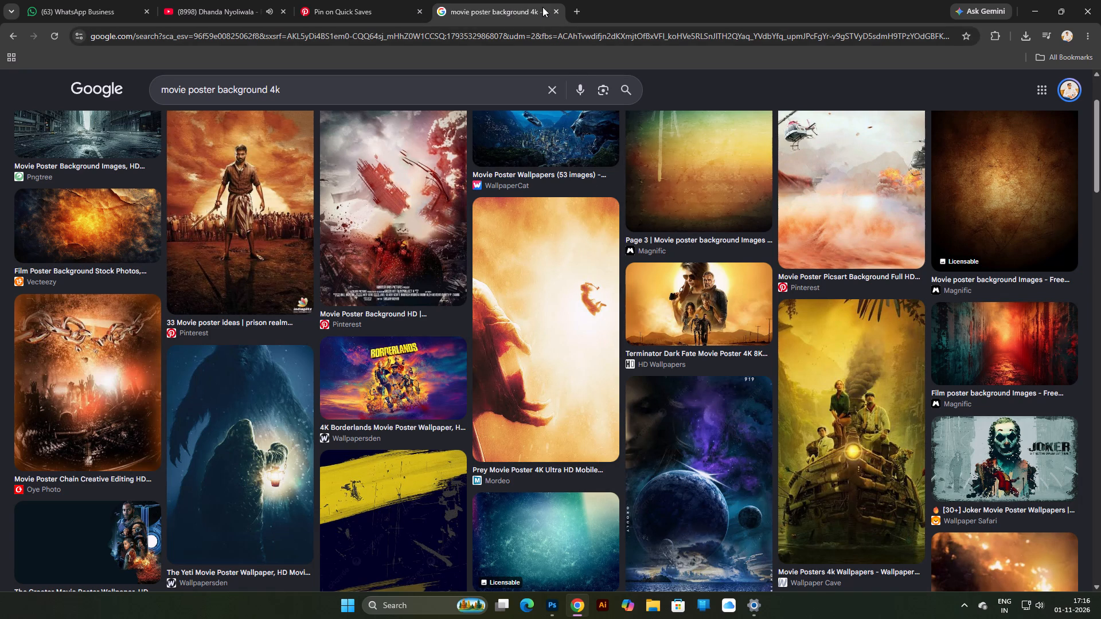
{"action": "left_click", "coordinate": [556, 11]}
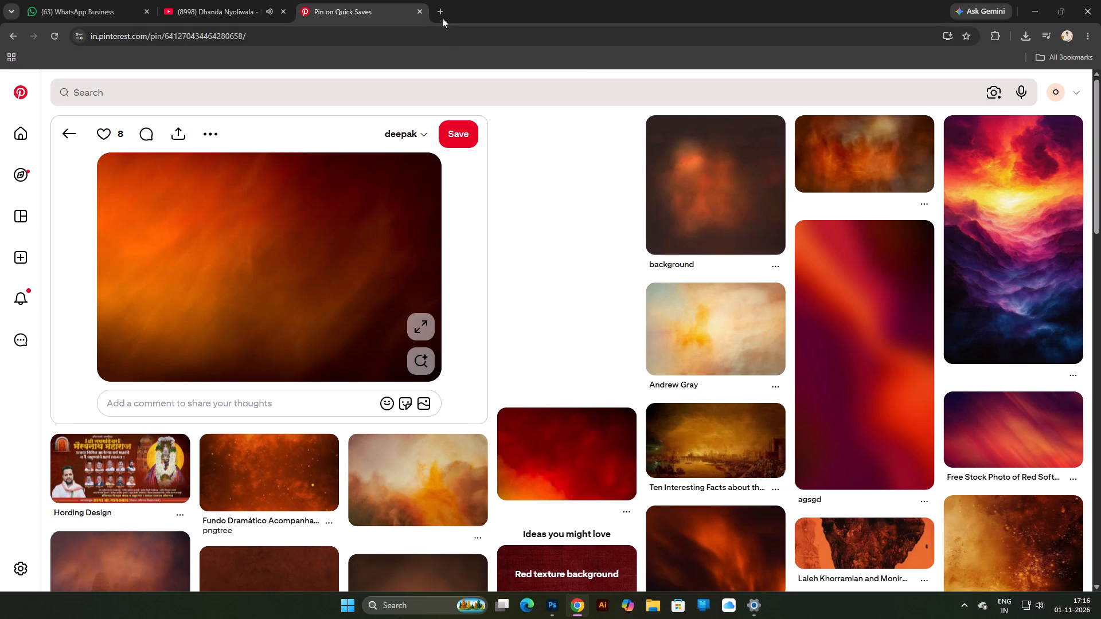
Search Google in a new tab for "galactic contention wallpaper" and open its image results.
{"action": "left_click", "coordinate": [441, 8]}
{"action": "left_click", "coordinate": [521, 234]}
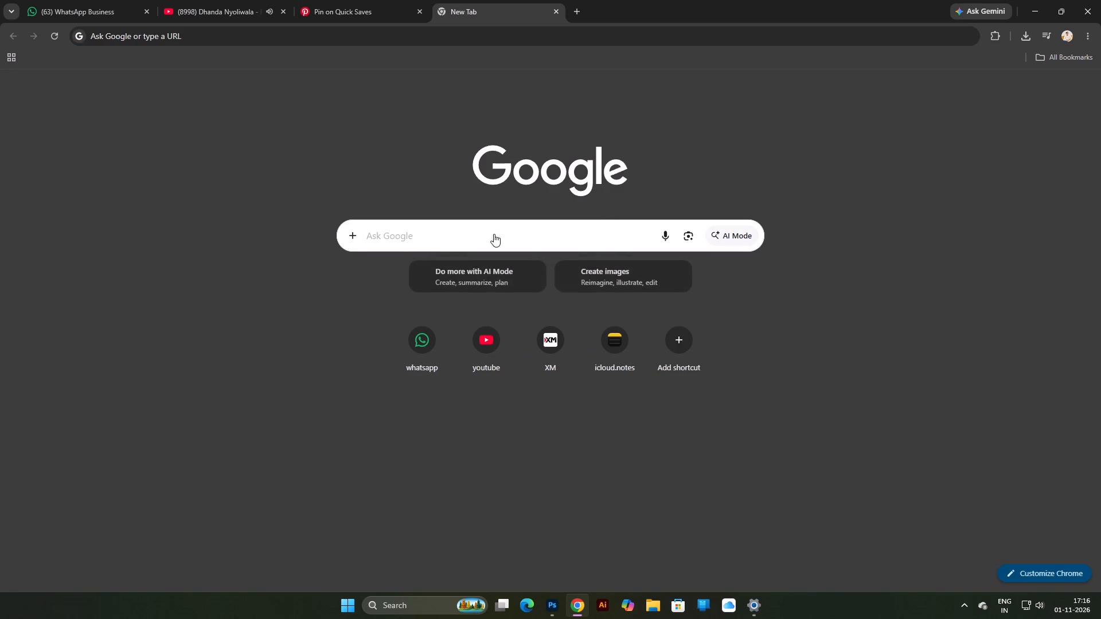
{"action": "left_click", "coordinate": [393, 235]}
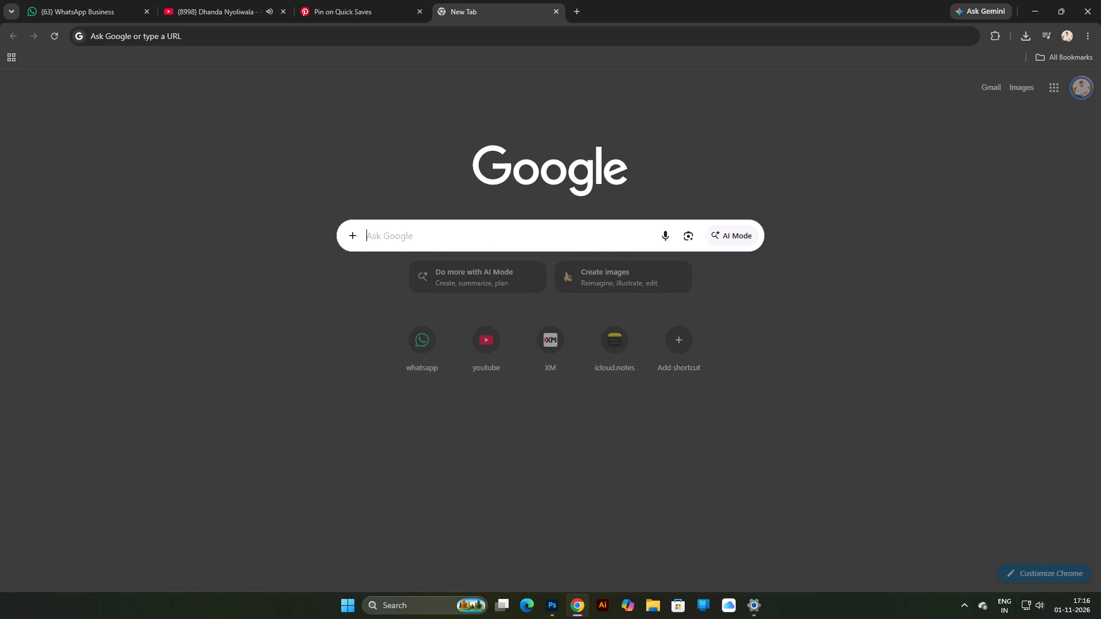
{"action": "type", "text": "co"}
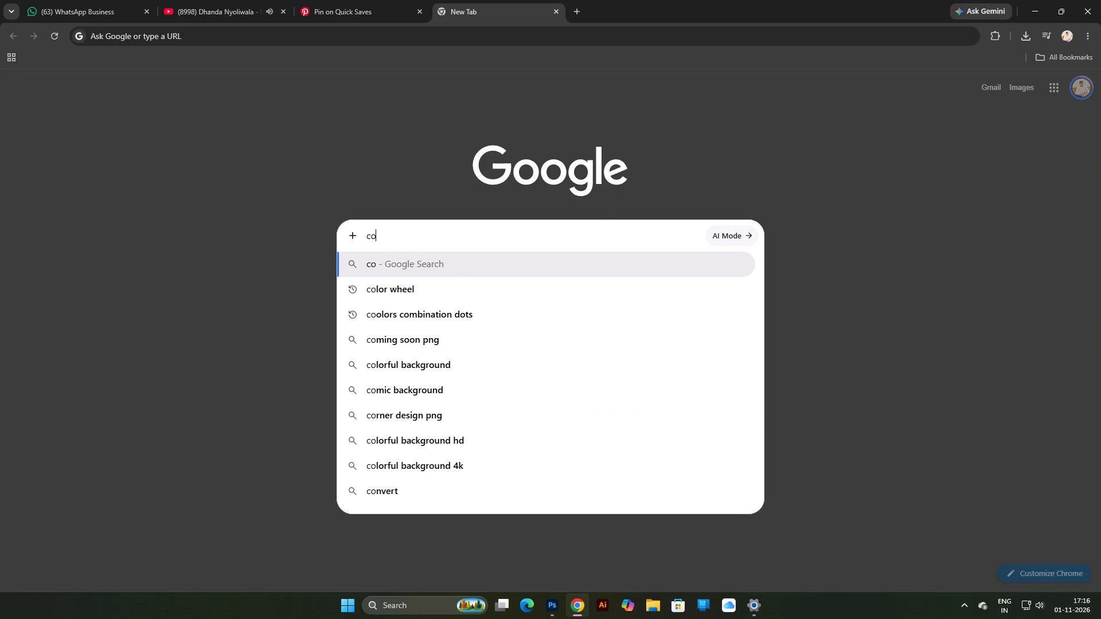
{"action": "key", "text": "n"}
{"action": "key", "text": "t"}
{"action": "key", "text": "s"}
{"action": "key", "text": "BackSpace"}
{"action": "key", "text": "a"}
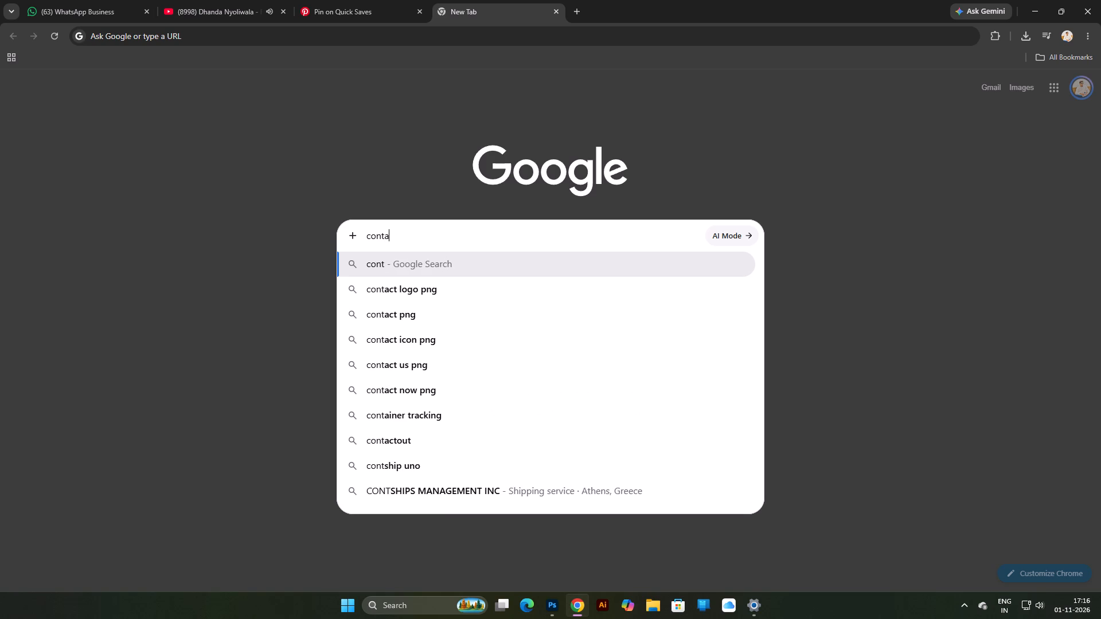
{"action": "type", "text": "nc"}
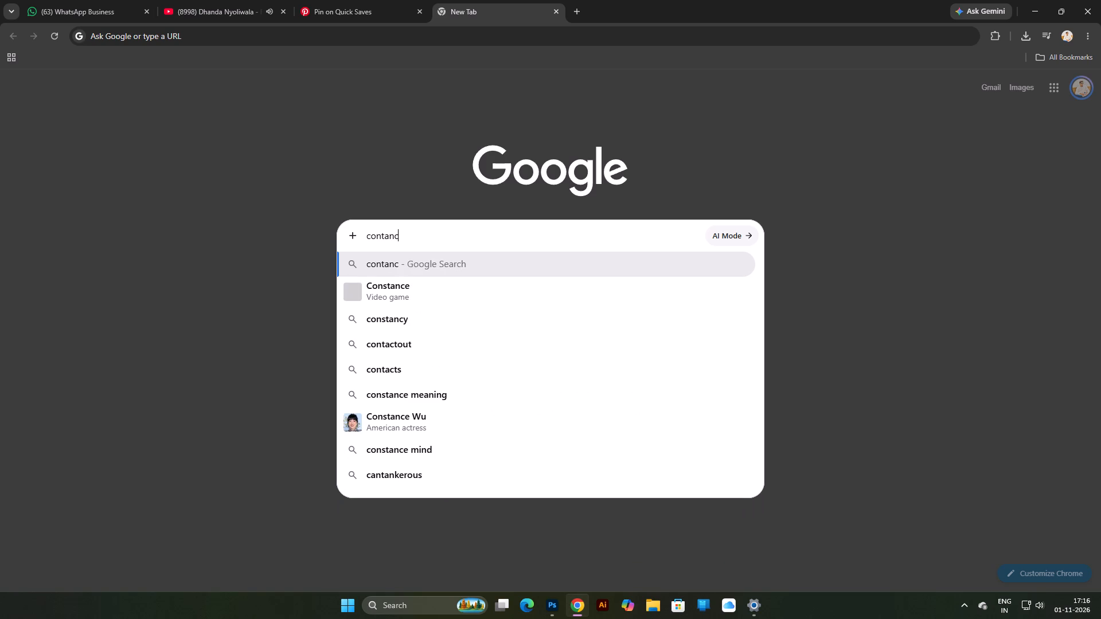
{"action": "type", "text": "on"}
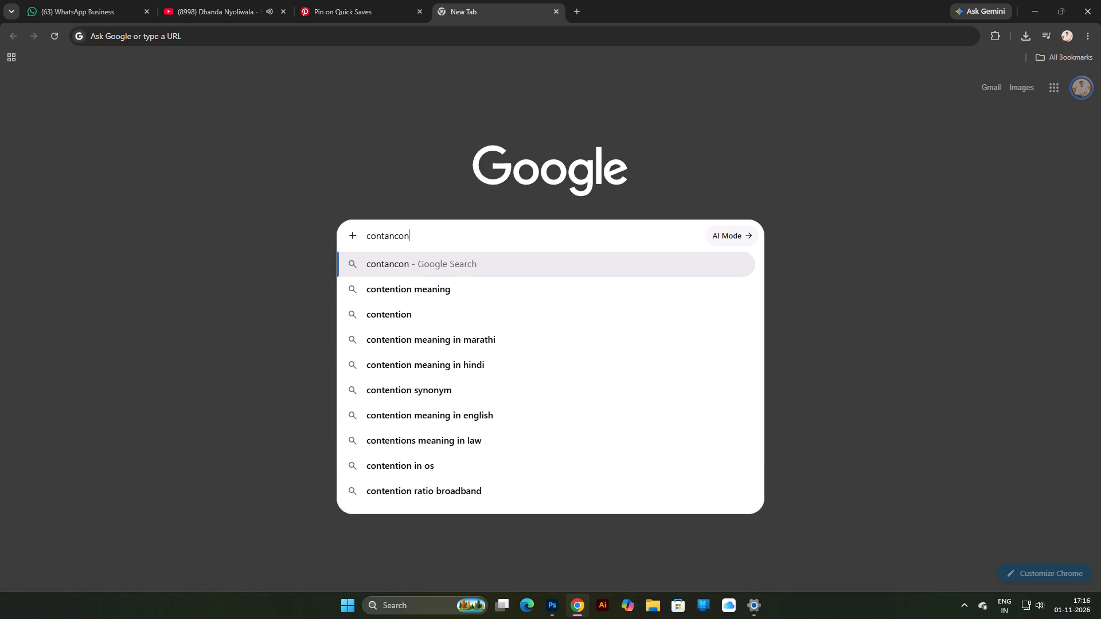
{"action": "key", "text": "Down"}
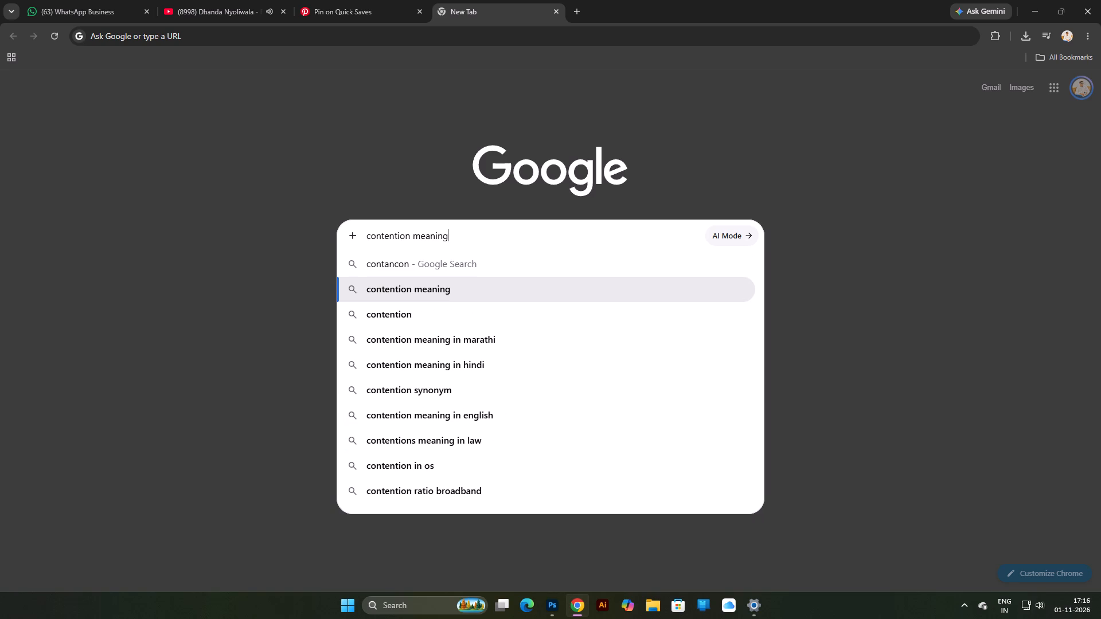
{"action": "key", "text": "BackSpace"}
{"action": "key", "text": "BackSpace"}
{"action": "key", "text": "BackSpace"}
{"action": "key", "text": "BackSpace"}
{"action": "key", "text": "BackSpace"}
{"action": "key", "text": "BackSpace"}
{"action": "key", "text": "BackSpace"}
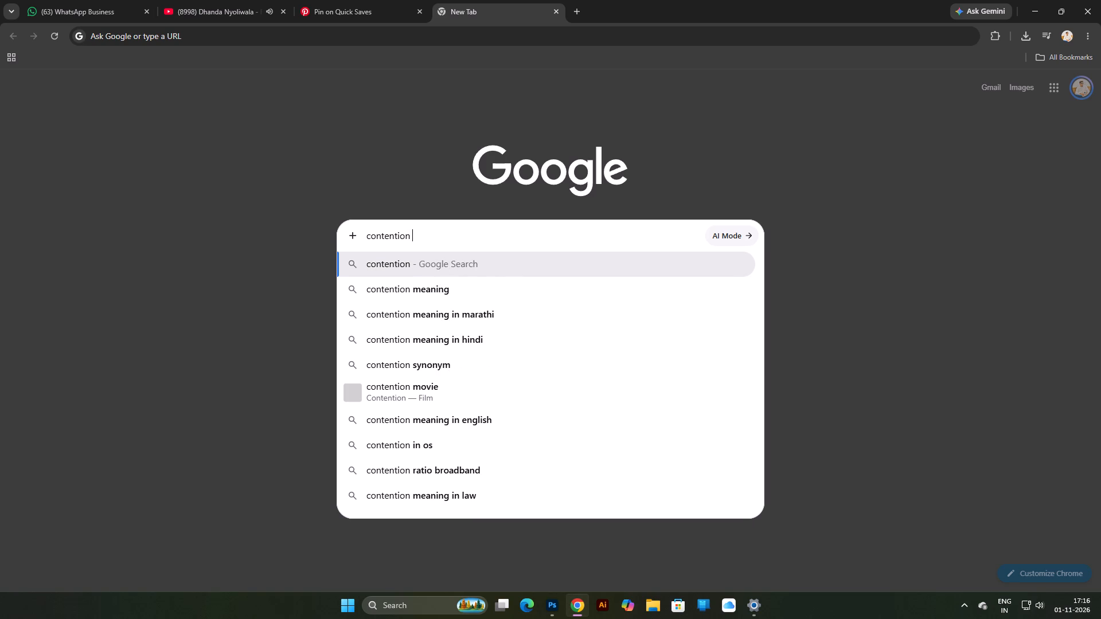
{"action": "key", "text": "w"}
{"action": "key", "text": "a"}
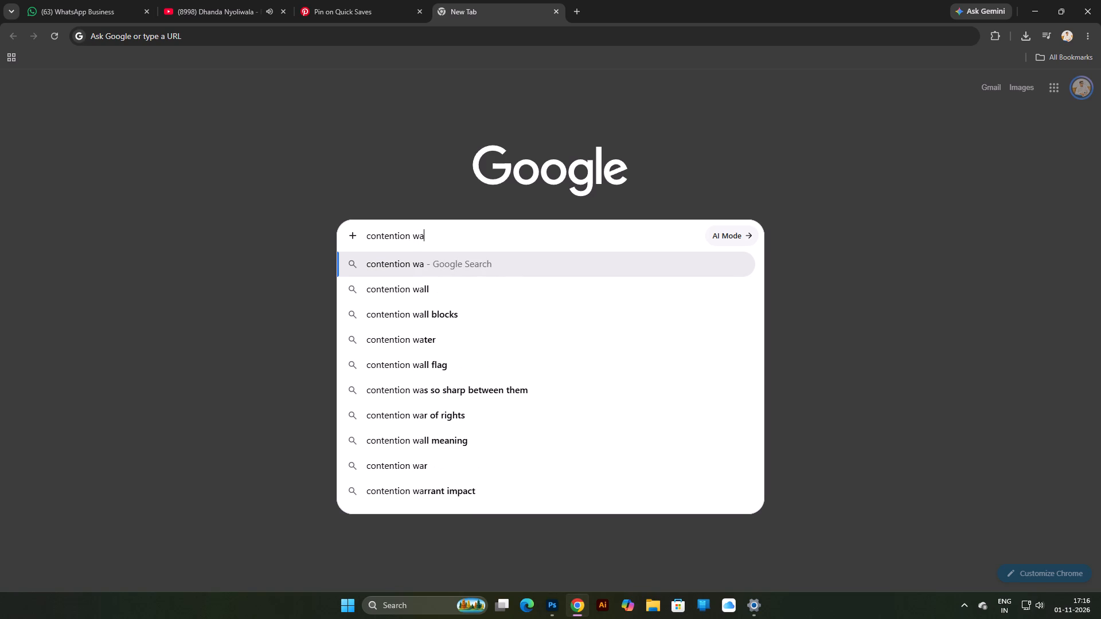
{"action": "type", "text": "ll"}
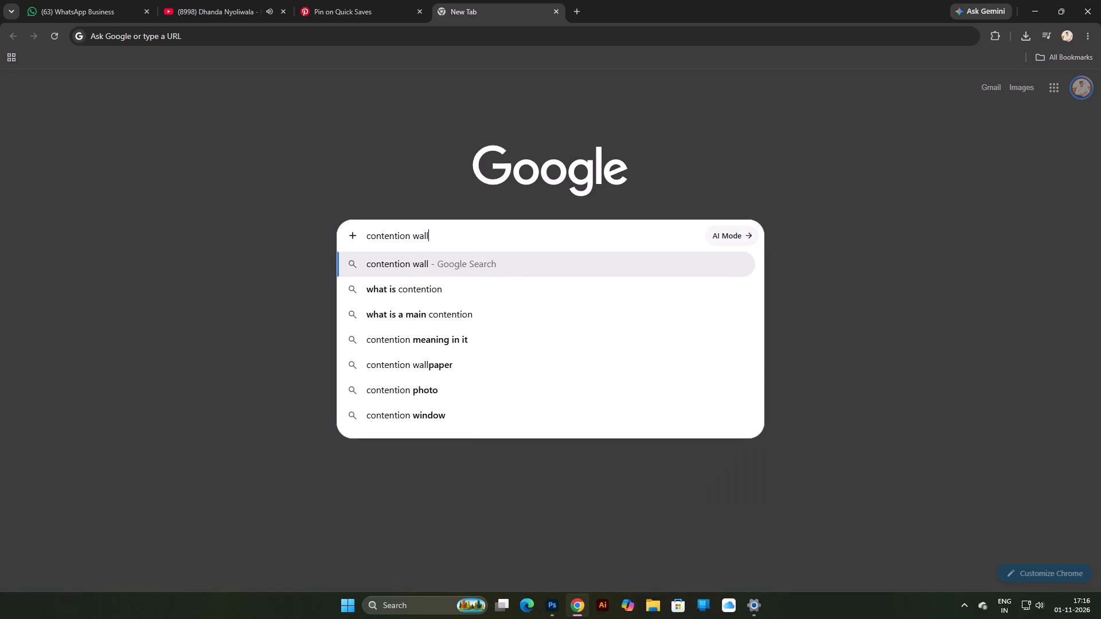
{"action": "type", "text": "pe"}
{"action": "key", "text": "Down"}
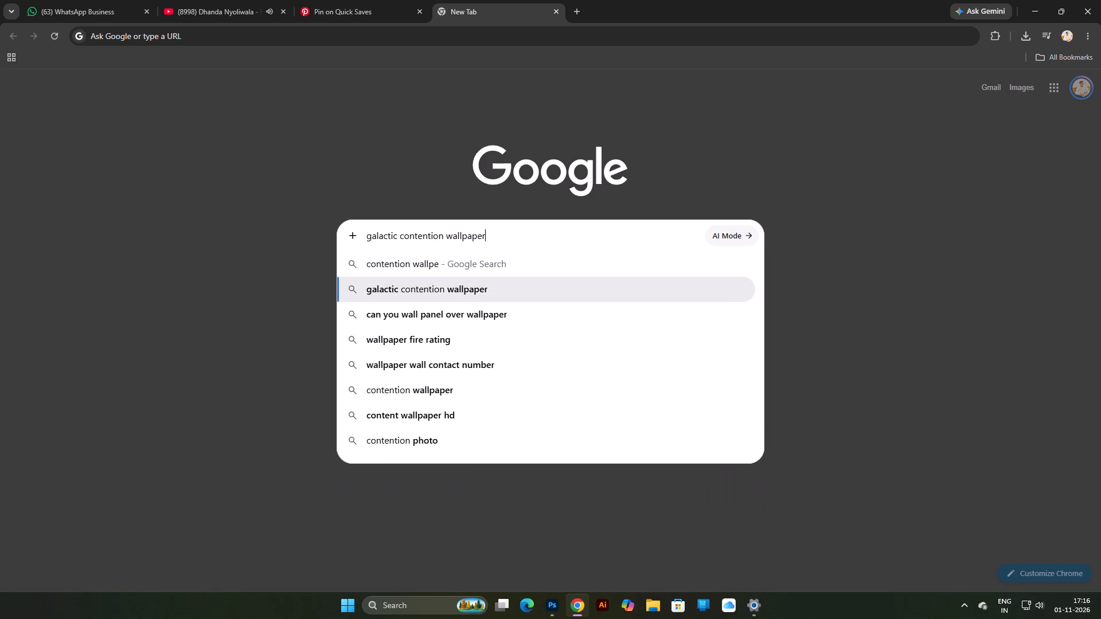
{"action": "key", "text": "Return"}
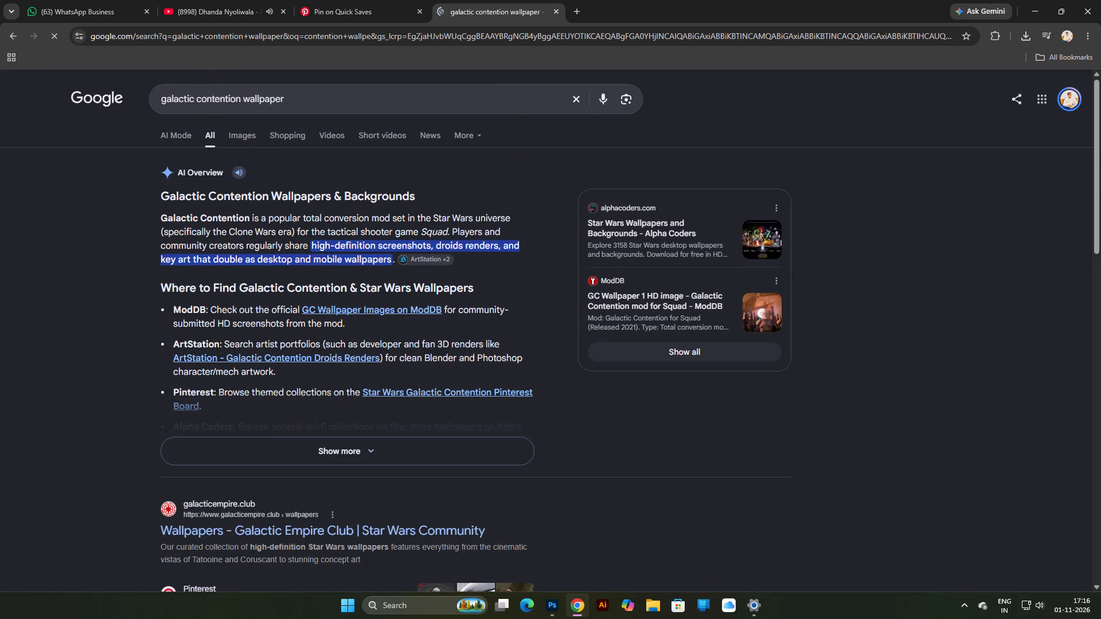
{"action": "left_click_drag", "start_coordinate": [197, 99], "coordinate": [118, 92]}
{"action": "key", "text": "BackSpace"}
{"action": "left_click", "coordinate": [241, 130]}
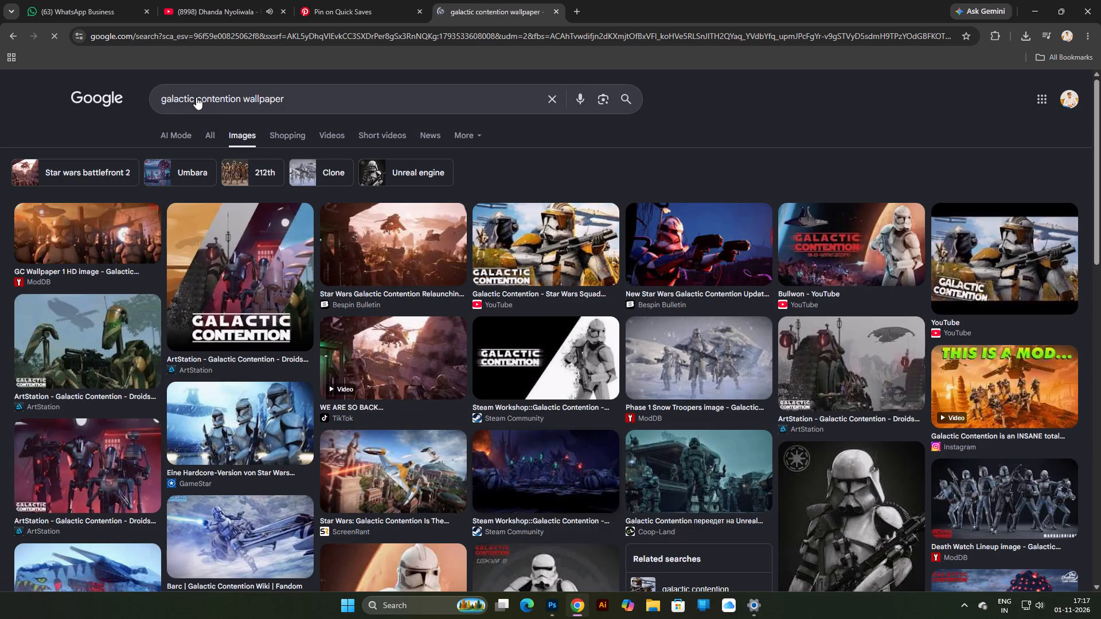
Switch the YouTube music to the Haryanvi song Choudhar Jaat ki from Death Music.
{"action": "left_click", "coordinate": [229, 0]}
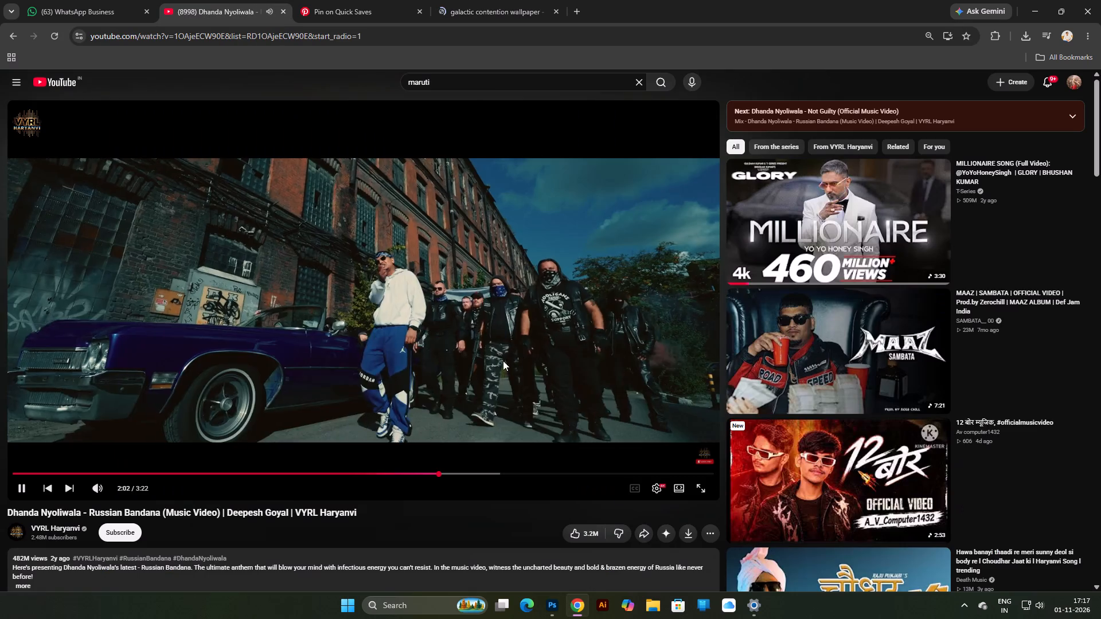
{"action": "left_click", "coordinate": [516, 349]}
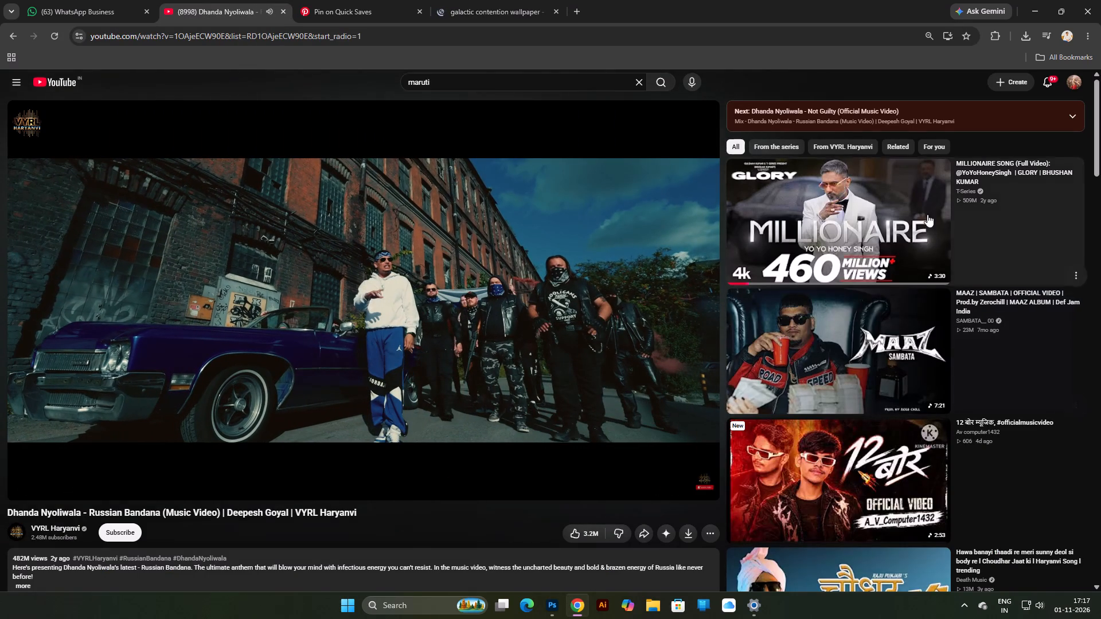
{"action": "scroll", "coordinate": [870, 351], "scroll_direction": "down", "scroll_amount": 4}
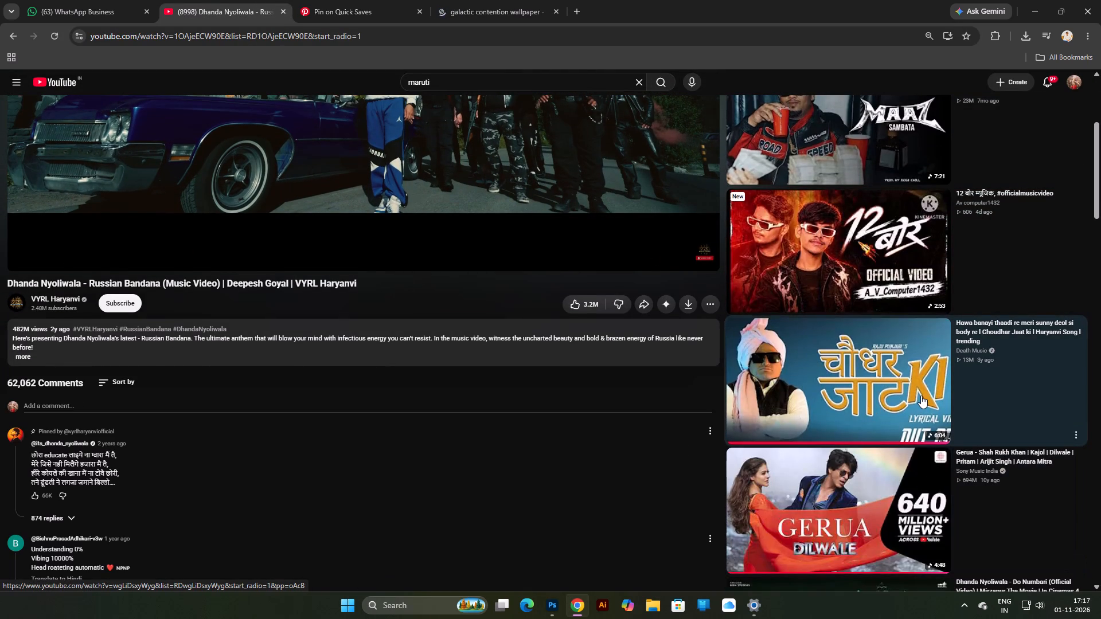
{"action": "left_click", "coordinate": [844, 390]}
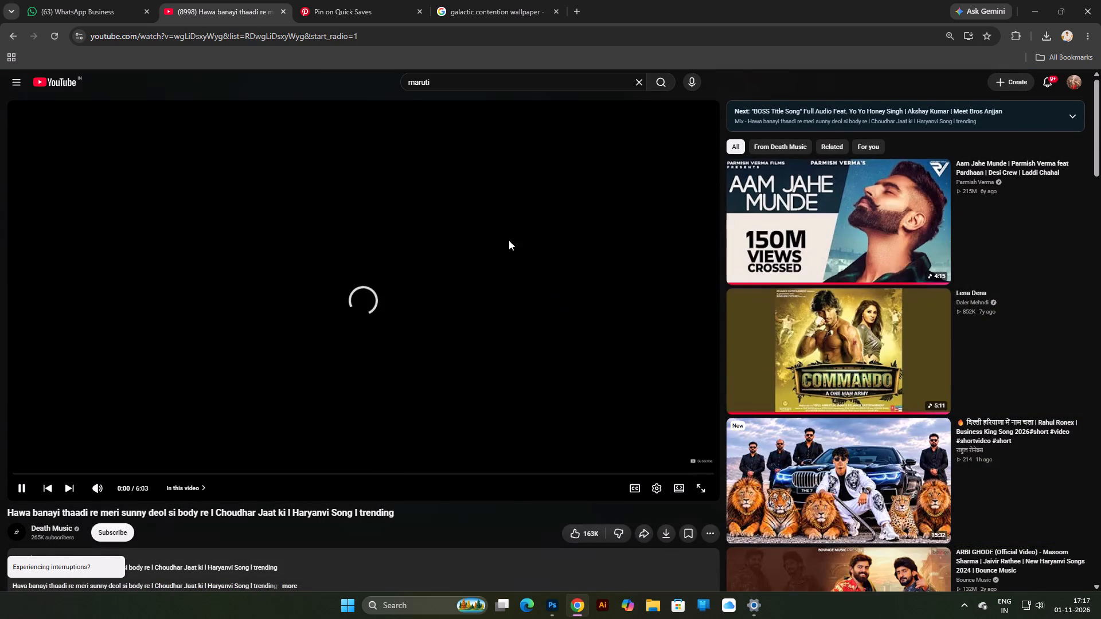
Shorten the Google Images query to "contention wallpaper" and run the search again.
{"action": "left_click", "coordinate": [472, 0]}
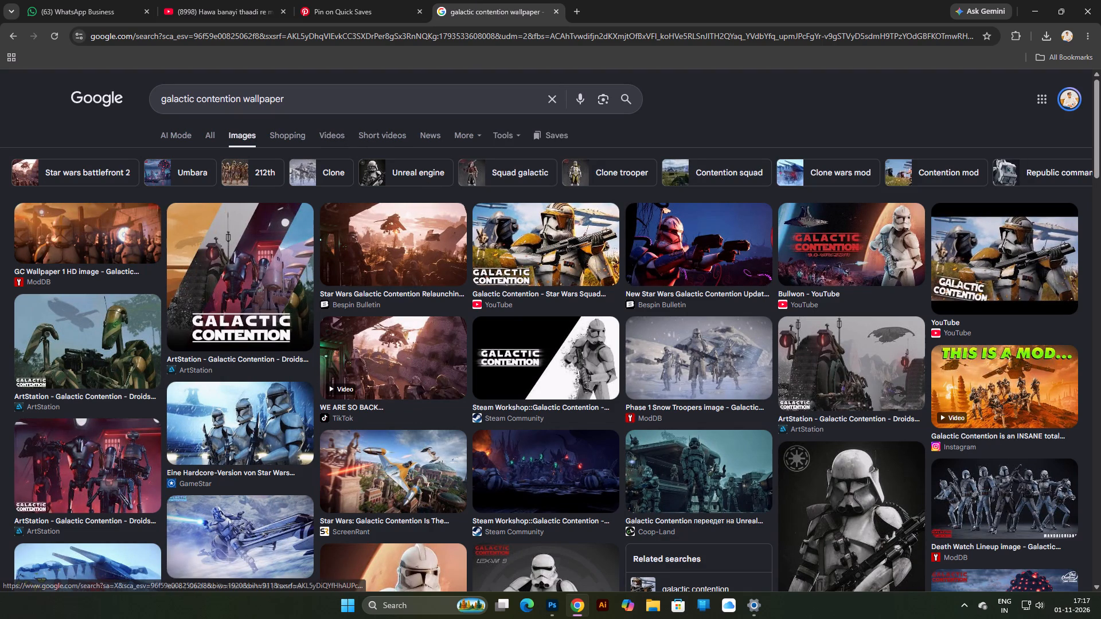
{"action": "left_click_drag", "start_coordinate": [194, 98], "coordinate": [114, 92]}
{"action": "key", "text": "BackSpace"}
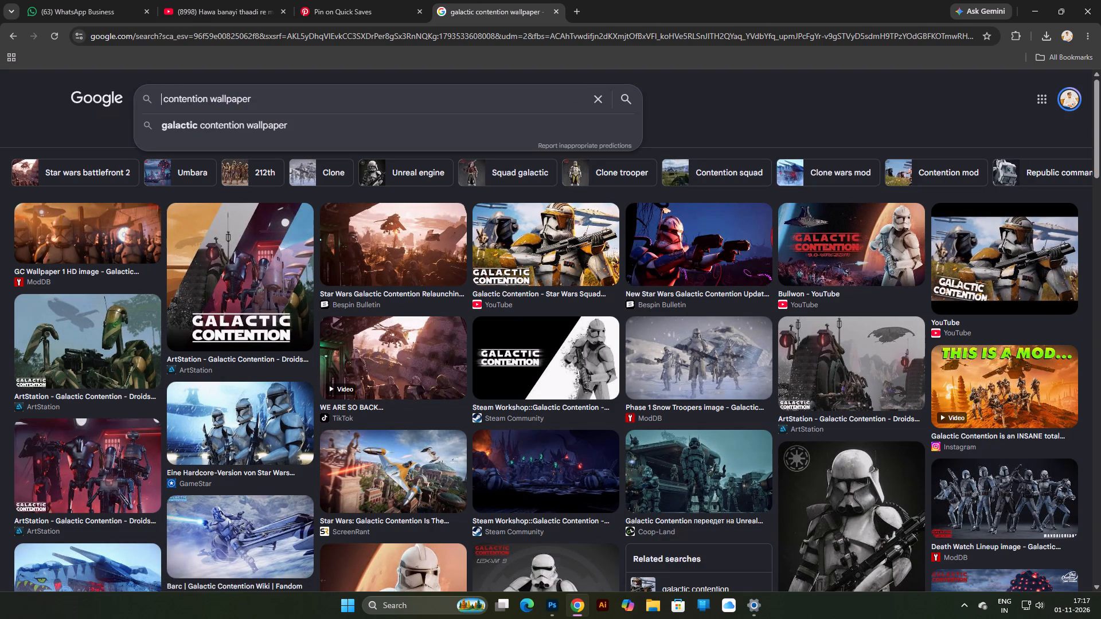
{"action": "key", "text": "Return"}
{"action": "key", "text": "Return"}
{"action": "key", "text": "Return"}
{"action": "key", "text": "Return"}
{"action": "key", "text": "Return"}
{"action": "key", "text": "Return"}
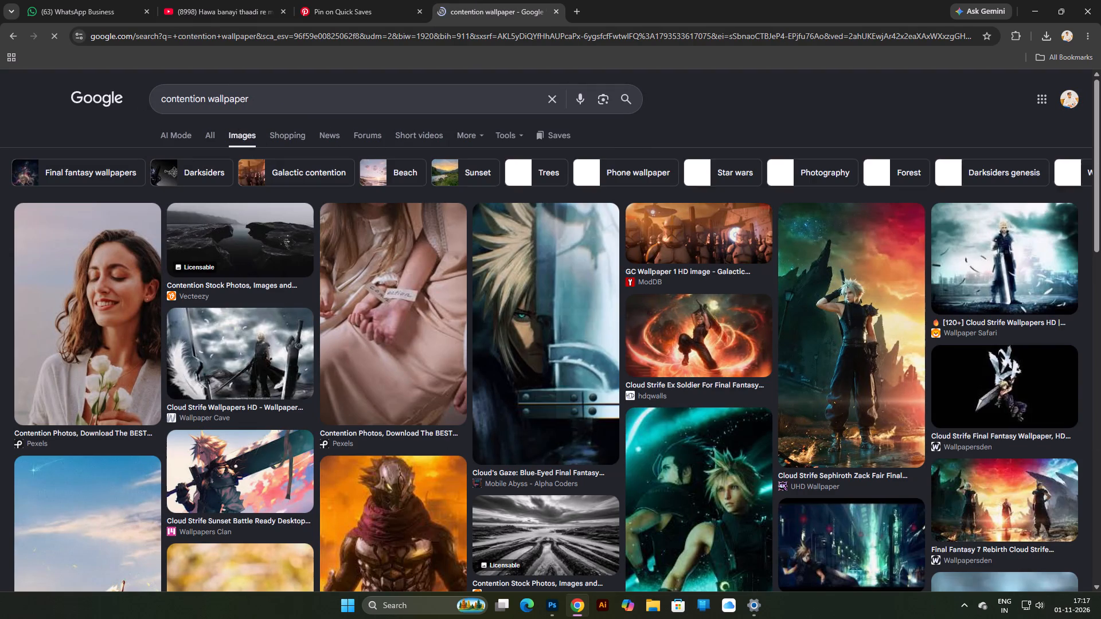
Search Google Images for "constacakshan wallpaper" and accept the suggested spelling "construction wallpaper".
{"action": "left_click_drag", "start_coordinate": [206, 99], "coordinate": [84, 77]}
{"action": "type", "text": "constac"}
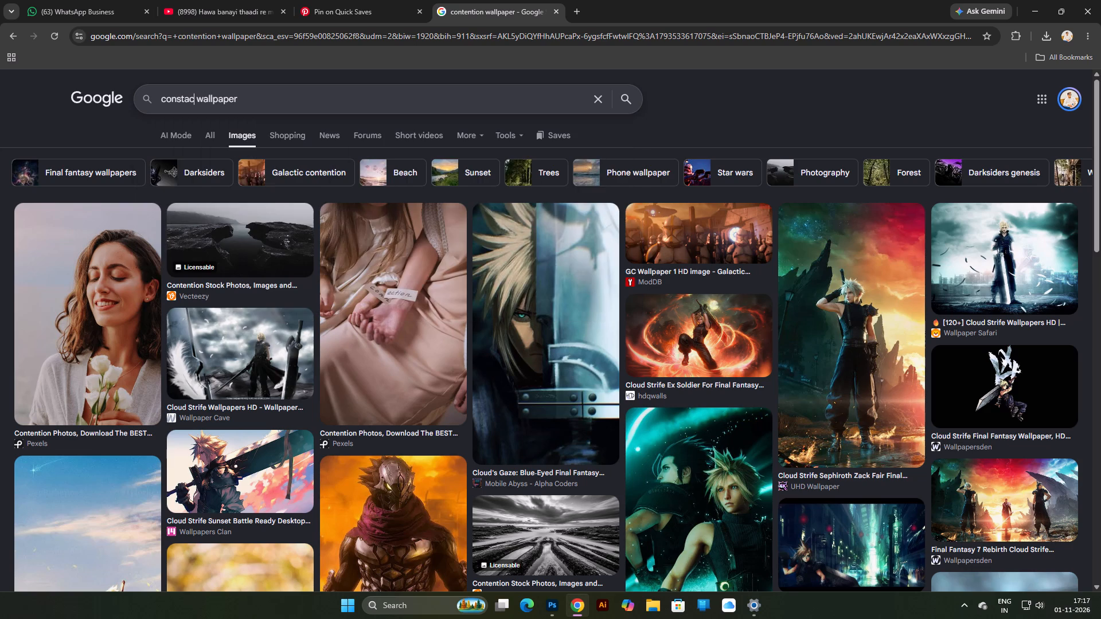
{"action": "type", "text": "akshan"}
{"action": "key", "text": "space"}
{"action": "key", "text": "Return"}
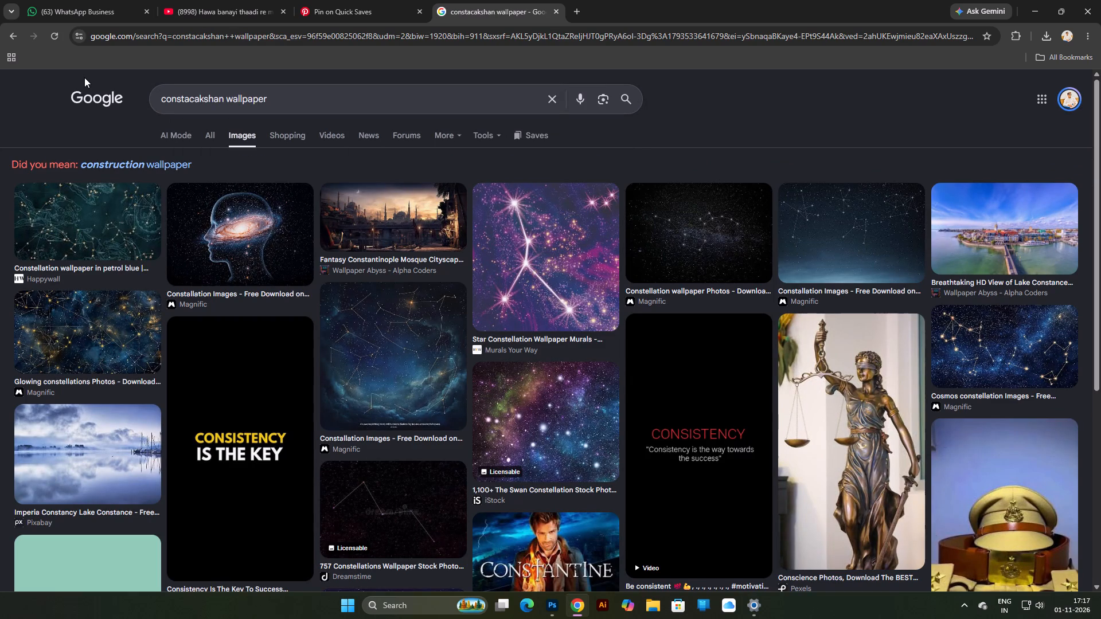
{"action": "left_click", "coordinate": [137, 169]}
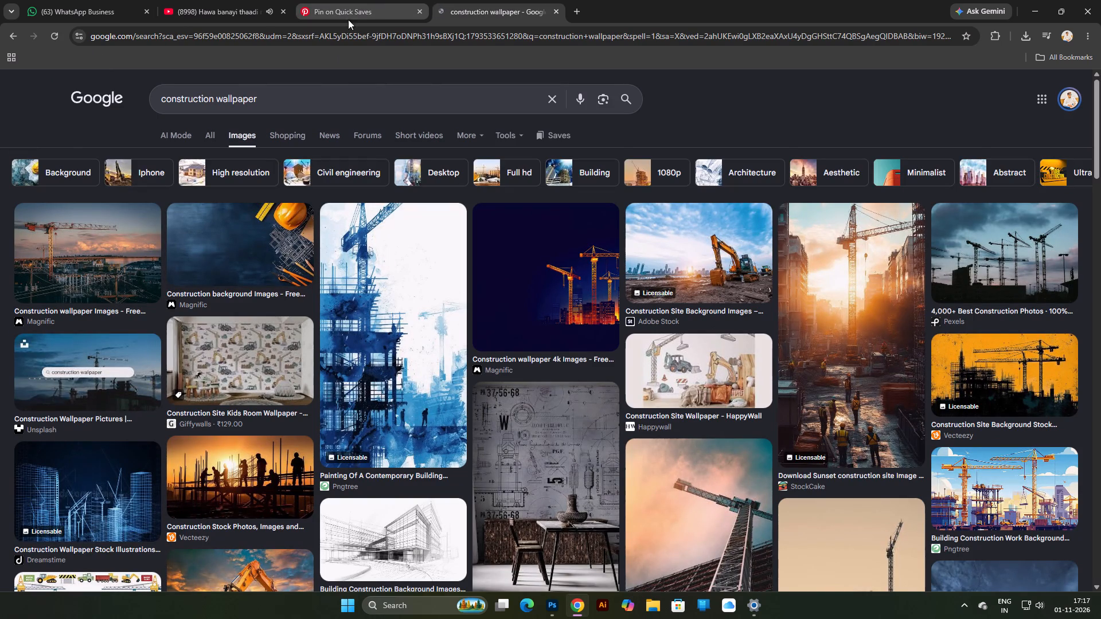
Copy the query "construction wallpaper" from Google and search Pinterest for it.
{"action": "left_click_drag", "start_coordinate": [342, 104], "coordinate": [137, 91]}
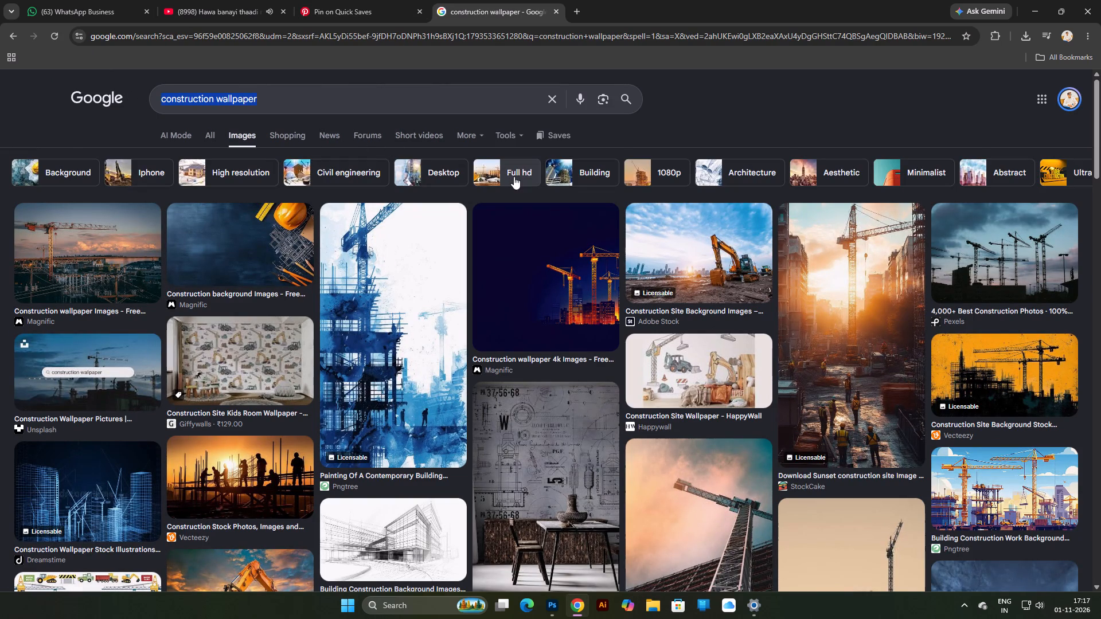
{"action": "key", "text": "ctrl+c"}
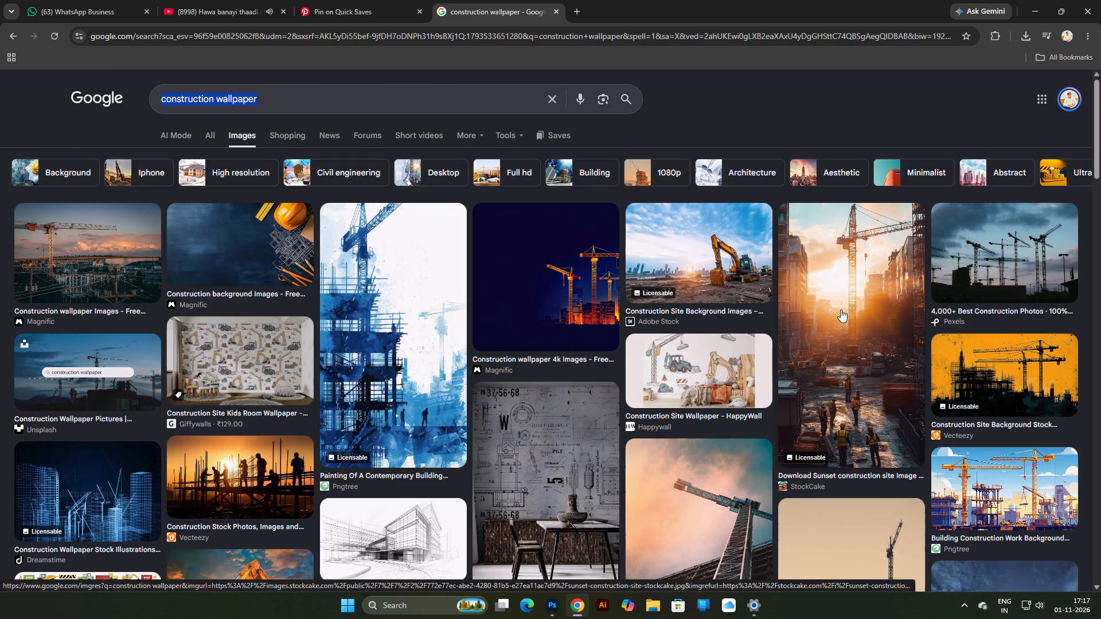
{"action": "key", "text": "ctrl+c"}
{"action": "left_click", "coordinate": [369, 2]}
{"action": "left_click", "coordinate": [423, 96]}
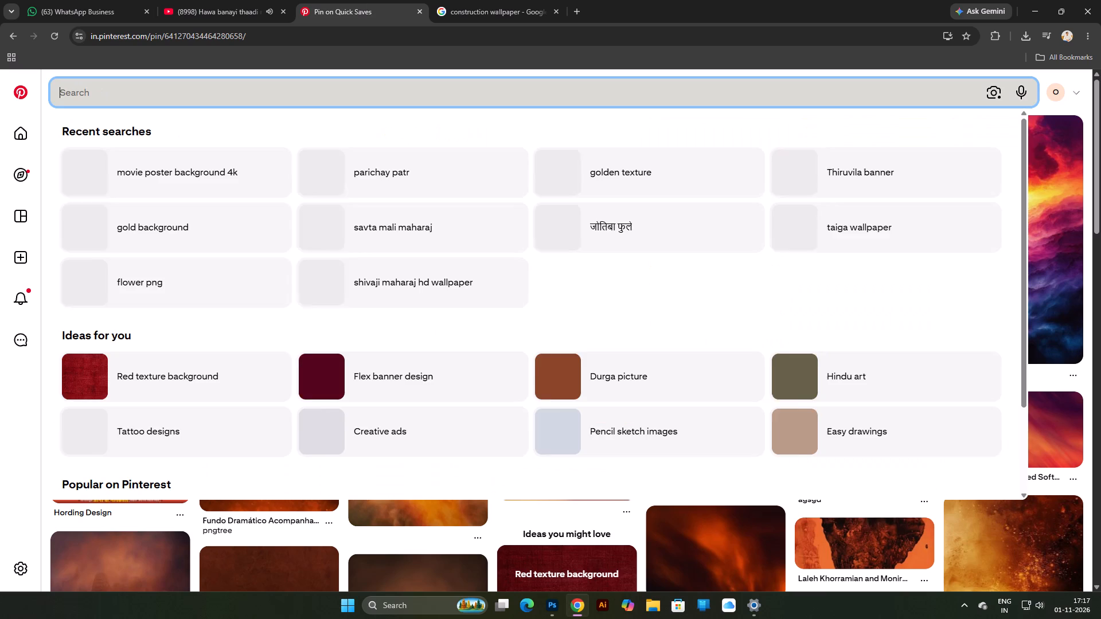
{"action": "key", "text": "ctrl+v"}
{"action": "key", "text": "Return"}
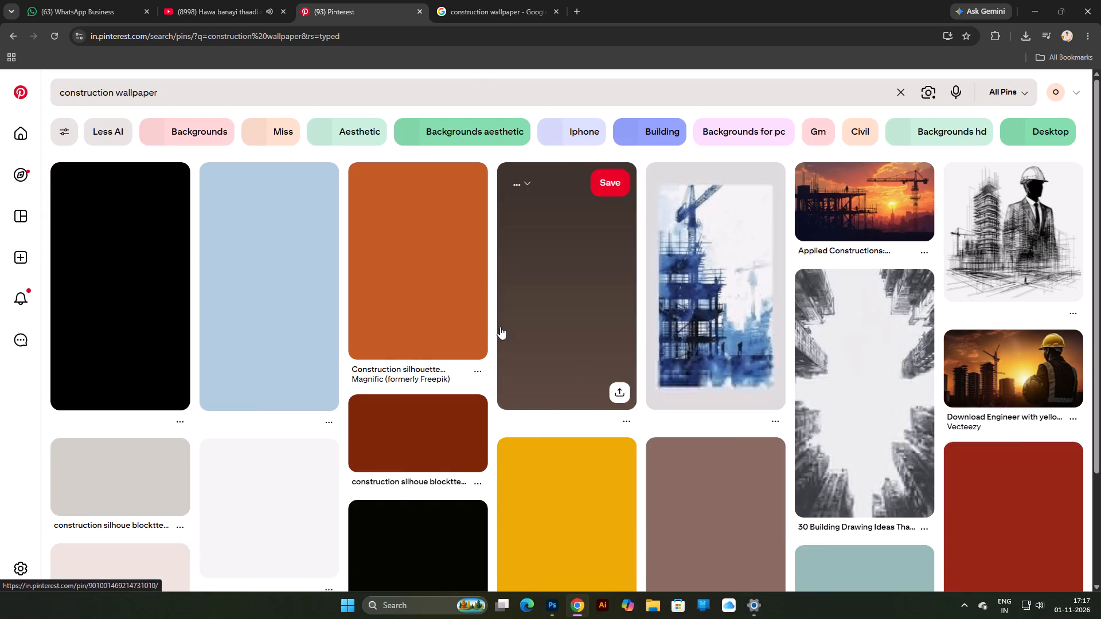
Open the orange construction silhouette background pin from the Pinterest results and copy its image.
{"action": "scroll", "coordinate": [448, 373], "scroll_direction": "down", "scroll_amount": 6}
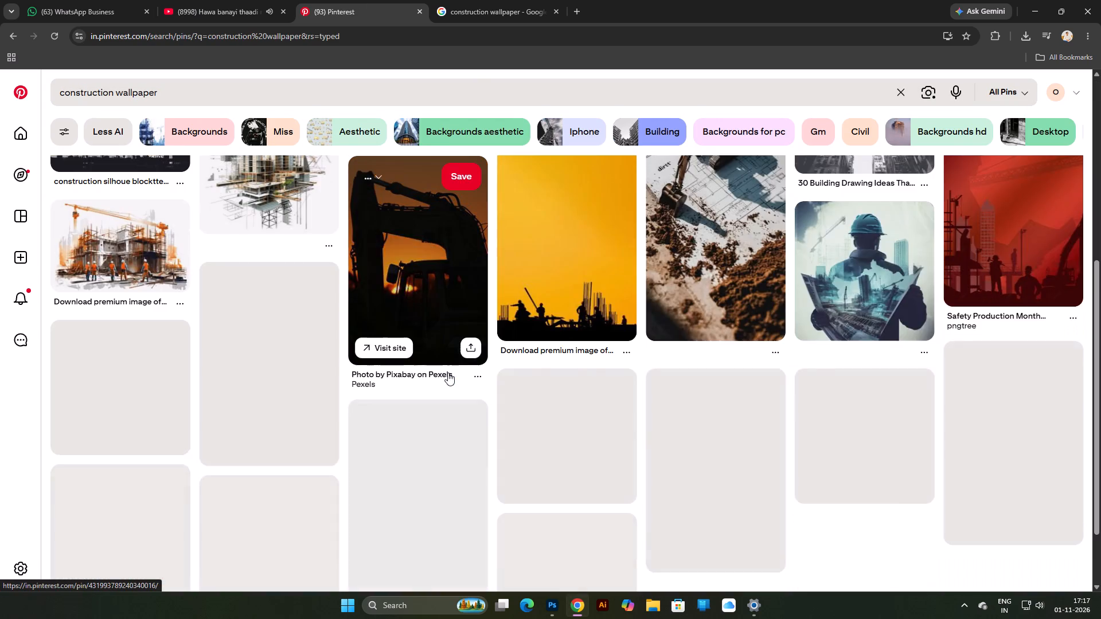
{"action": "scroll", "coordinate": [448, 373], "scroll_direction": "up", "scroll_amount": 4}
{"action": "left_click", "coordinate": [442, 331]}
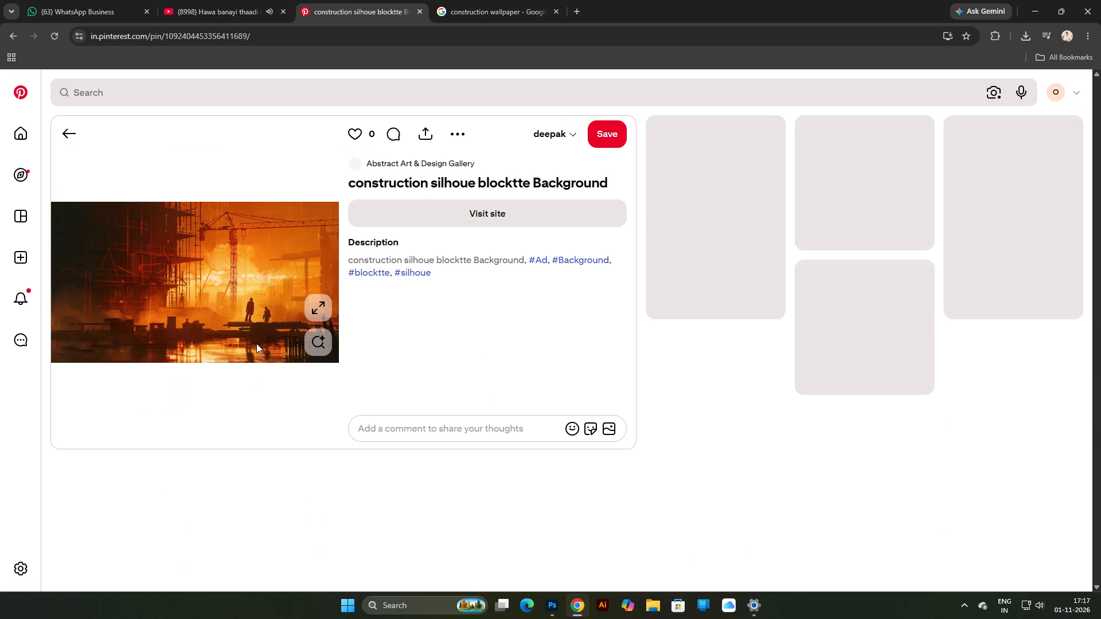
{"action": "right_click", "coordinate": [217, 312]}
{"action": "left_click", "coordinate": [277, 359]}
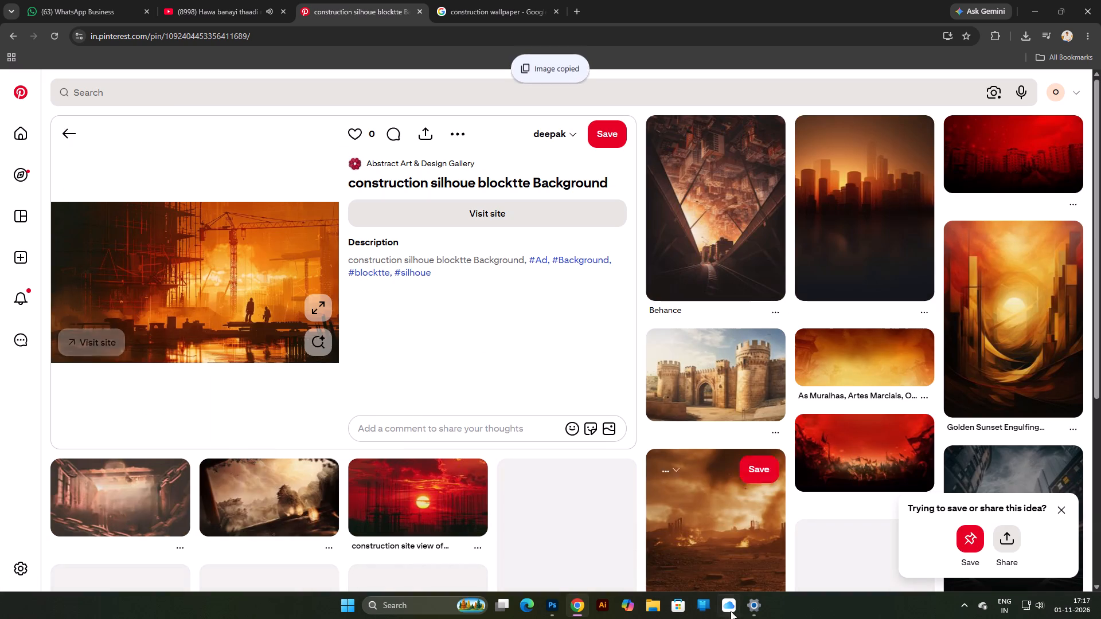
In Photoshop, paste the copied construction image above the blurred fiery background layer and scale it to cover slightly more than the whole page.
{"action": "left_click", "coordinate": [549, 600]}
{"action": "left_click", "coordinate": [1032, 224]}
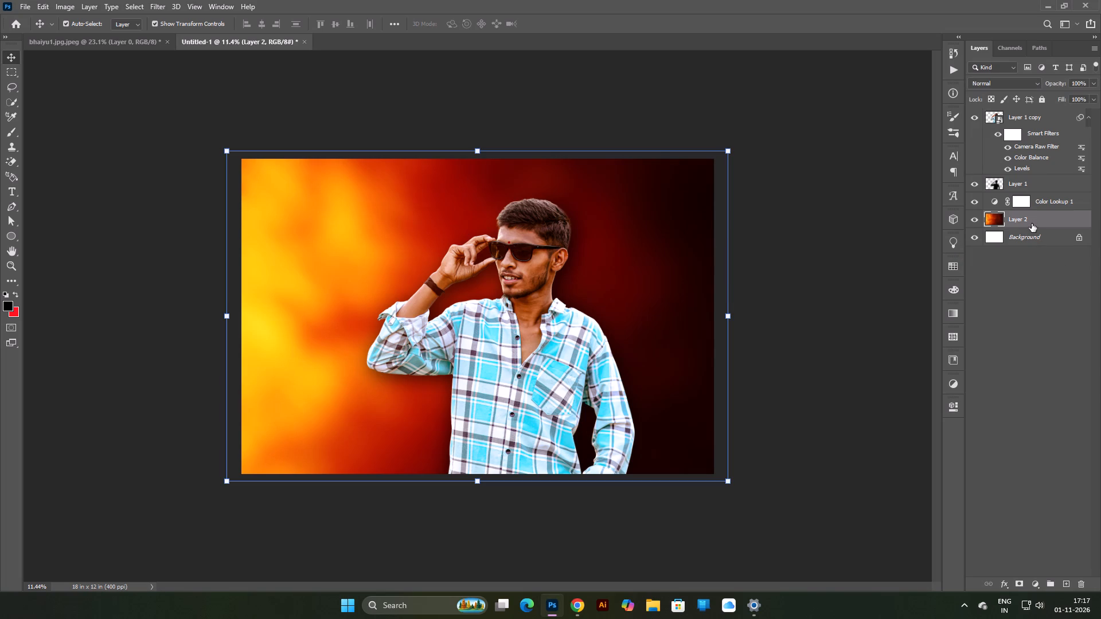
{"action": "key", "text": "ctrl+v"}
{"action": "key", "text": "ctrl+t"}
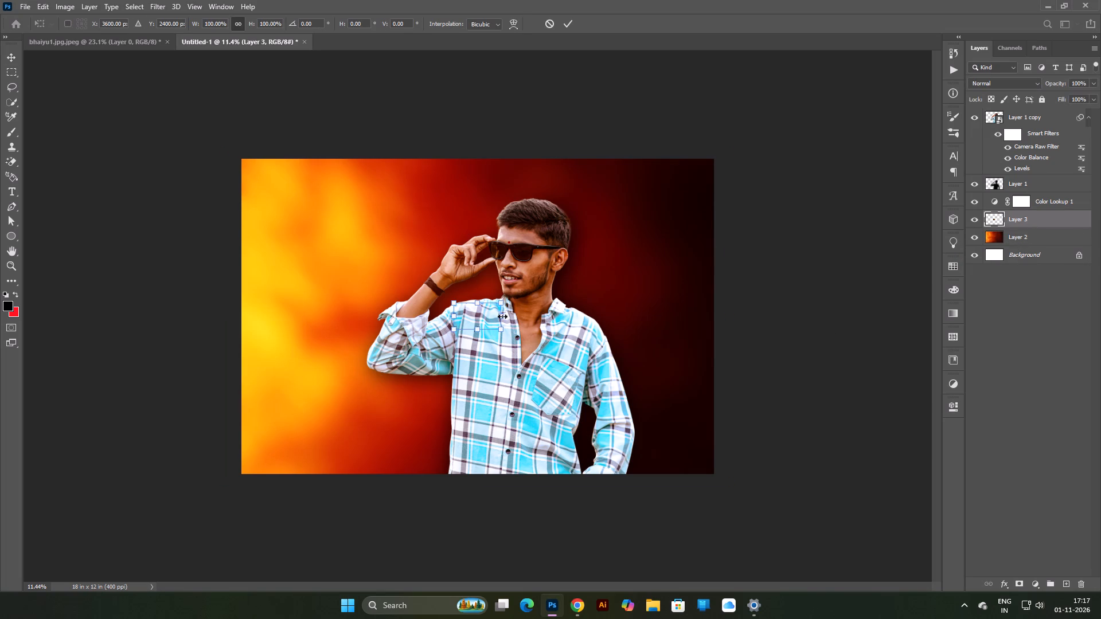
{"action": "left_click_drag", "start_coordinate": [502, 316], "coordinate": [749, 417], "text": "alt"}
{"action": "left_click_drag", "start_coordinate": [702, 403], "coordinate": [739, 396]}
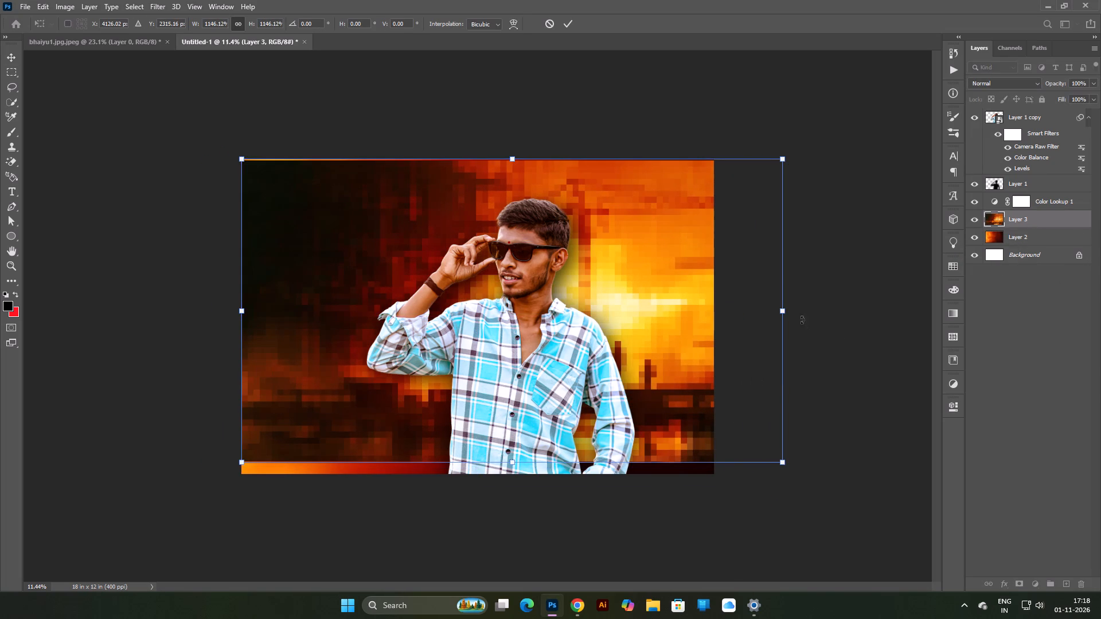
{"action": "left_click_drag", "start_coordinate": [786, 315], "coordinate": [712, 326], "text": "shift"}
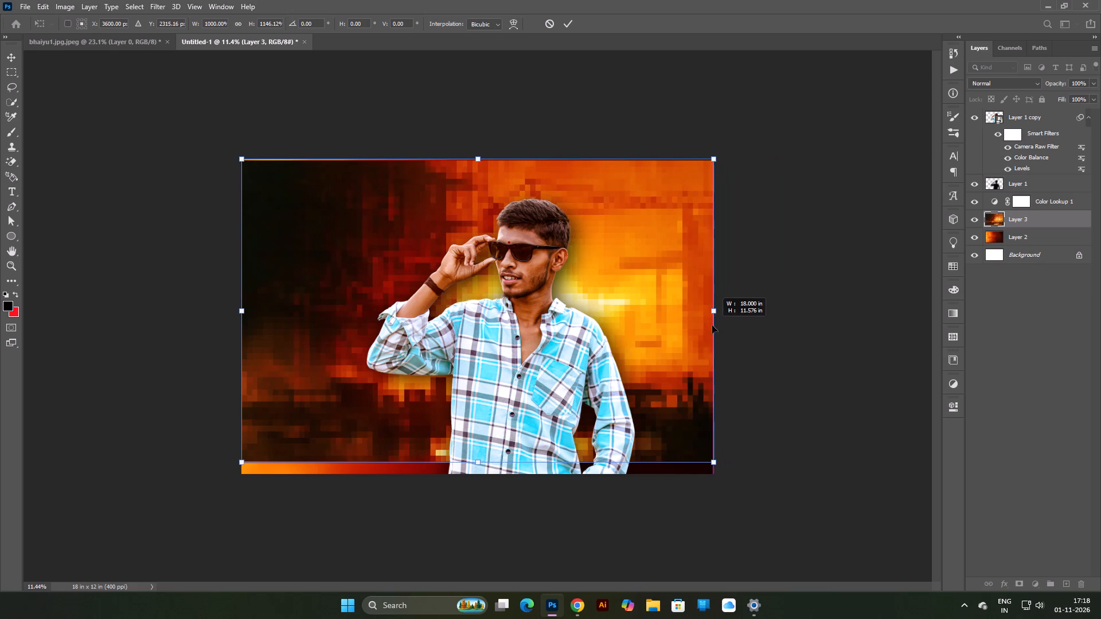
{"action": "left_click_drag", "start_coordinate": [712, 326], "coordinate": [713, 325], "text": "shift"}
{"action": "left_click_drag", "start_coordinate": [477, 461], "coordinate": [478, 473], "text": "shift"}
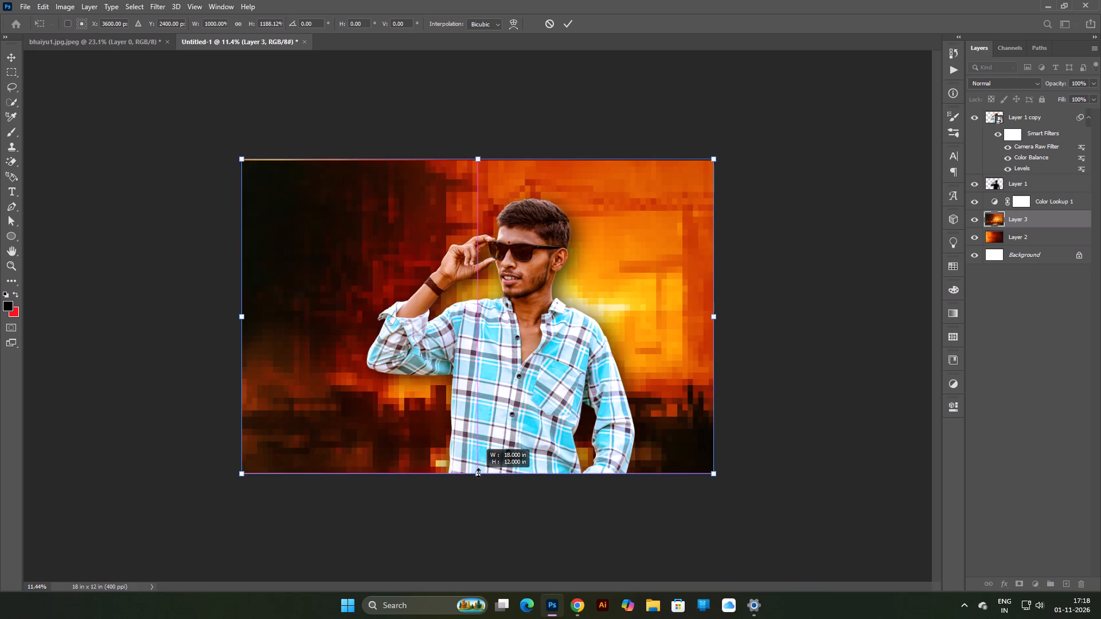
{"action": "left_click_drag", "start_coordinate": [478, 473], "coordinate": [478, 472], "text": "shift"}
{"action": "left_click", "coordinate": [499, 455]}
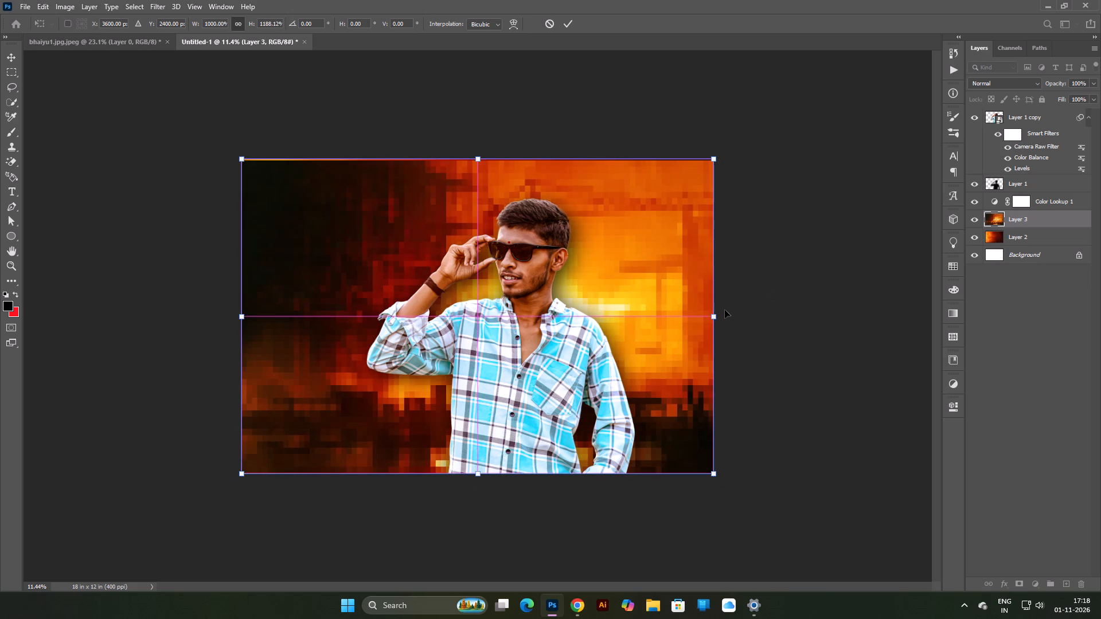
{"action": "left_click_drag", "start_coordinate": [718, 318], "coordinate": [727, 330], "text": "alt"}
{"action": "left_click", "coordinate": [710, 335]}
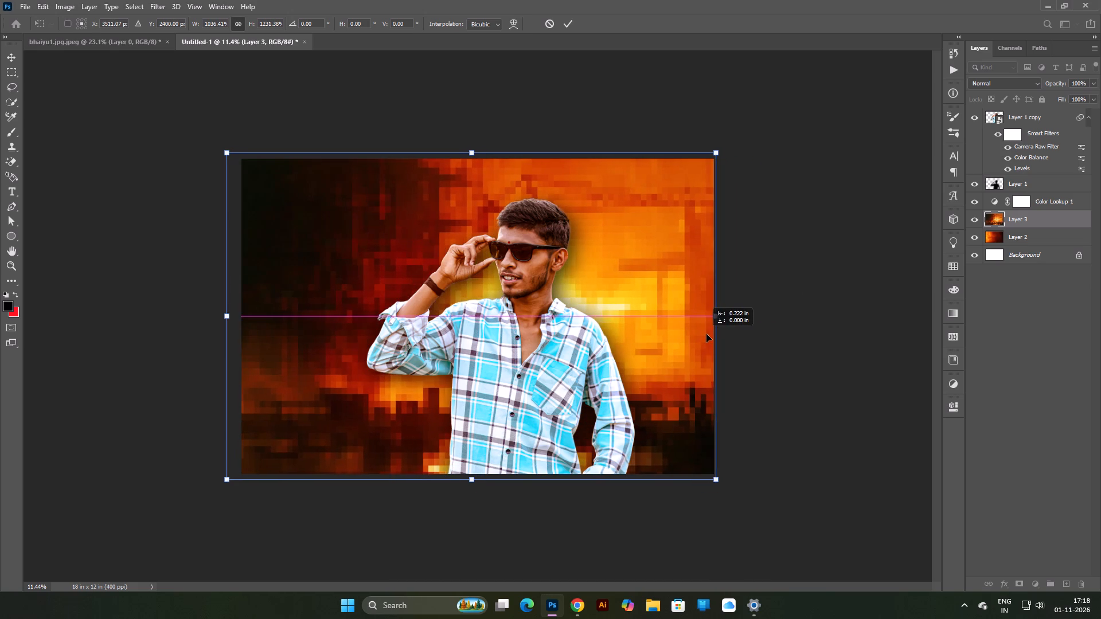
{"action": "key", "text": "Return"}
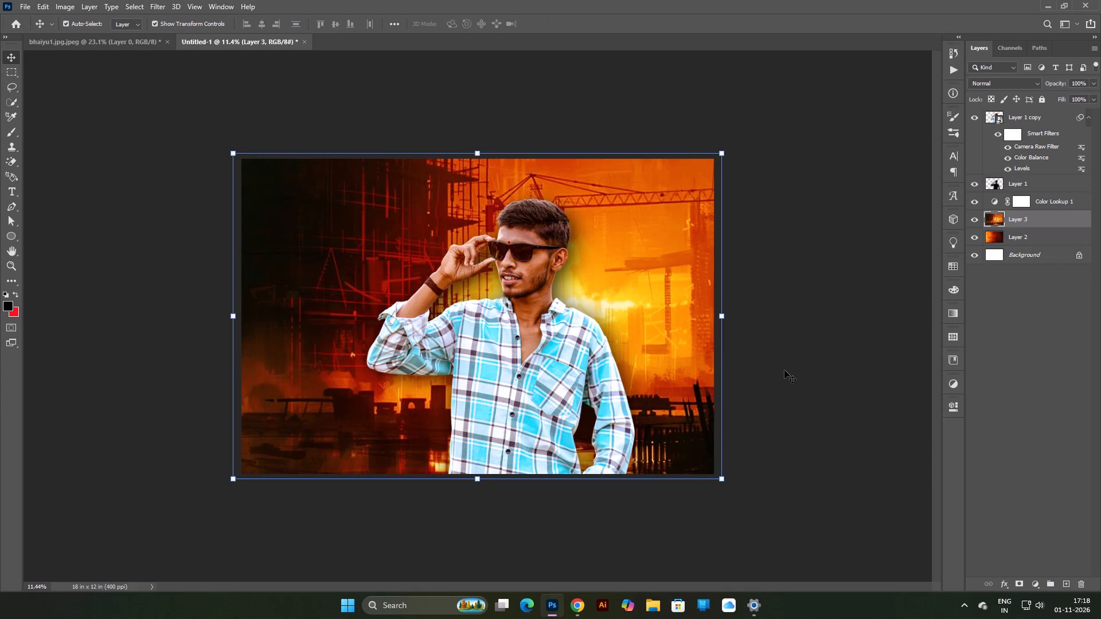
{"action": "key", "text": "Return"}
{"action": "left_click", "coordinate": [1017, 220]}
{"action": "key", "text": "Return"}
{"action": "left_click", "coordinate": [895, 252]}
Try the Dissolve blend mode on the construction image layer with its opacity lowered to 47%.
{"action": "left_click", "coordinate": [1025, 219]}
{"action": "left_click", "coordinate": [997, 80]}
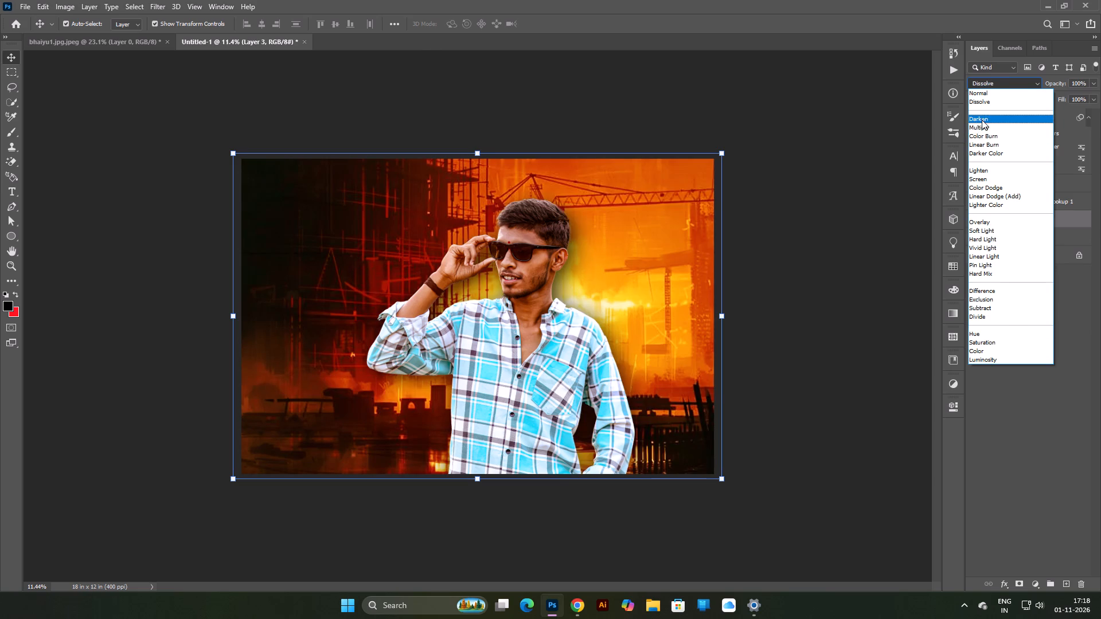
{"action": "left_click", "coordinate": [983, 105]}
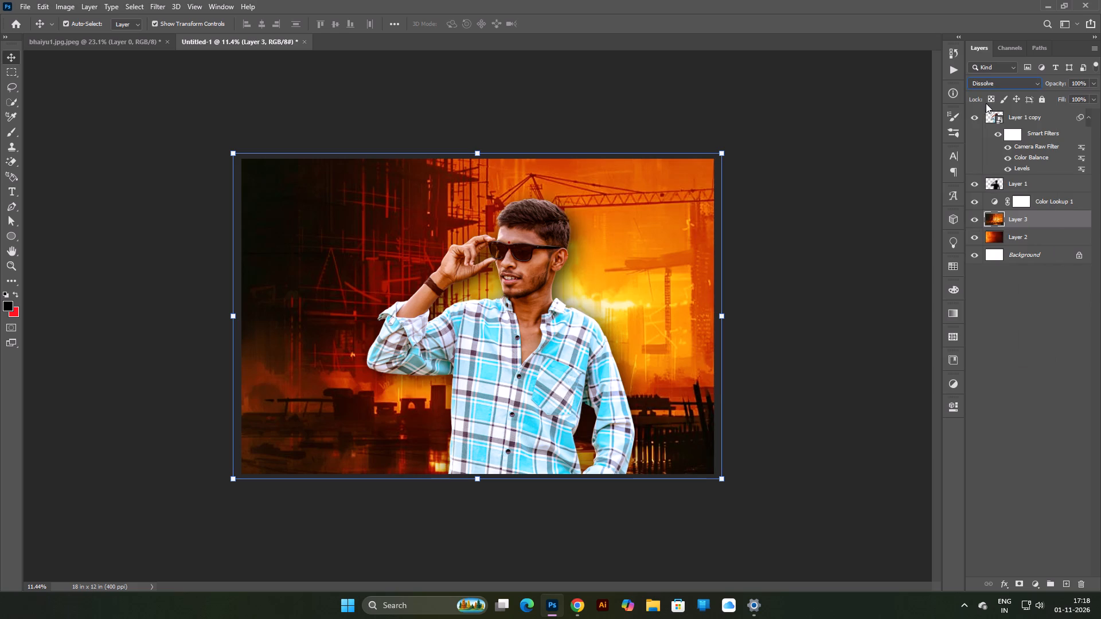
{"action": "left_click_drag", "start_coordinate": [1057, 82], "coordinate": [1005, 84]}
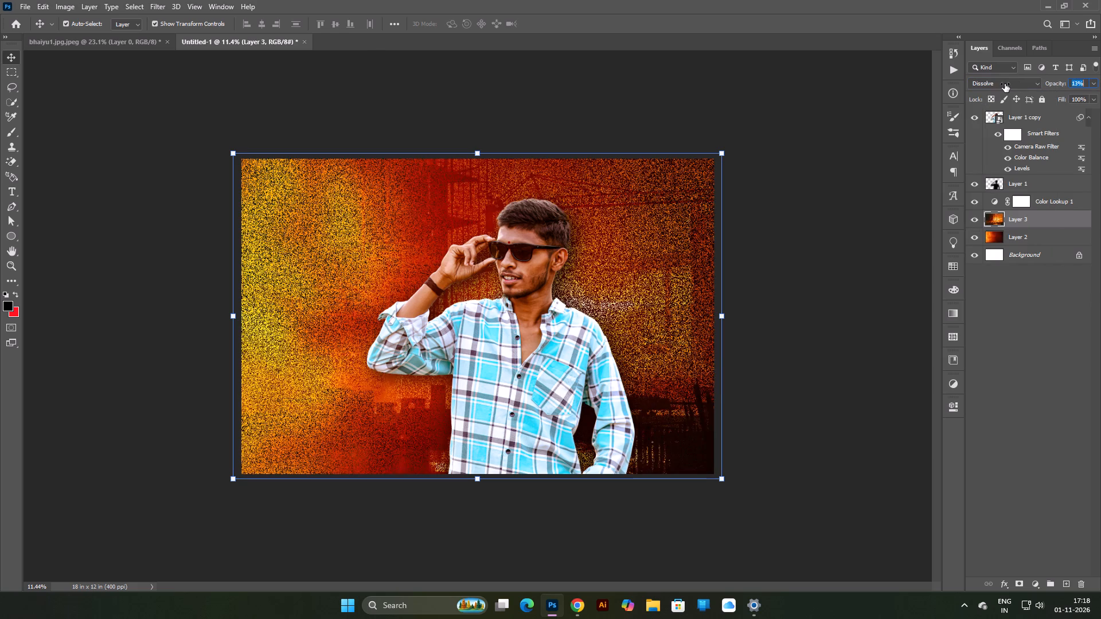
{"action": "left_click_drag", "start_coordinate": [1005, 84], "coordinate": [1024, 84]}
Set the construction image layer's blend mode to Darken and raise its opacity slightly.
{"action": "left_click", "coordinate": [991, 80]}
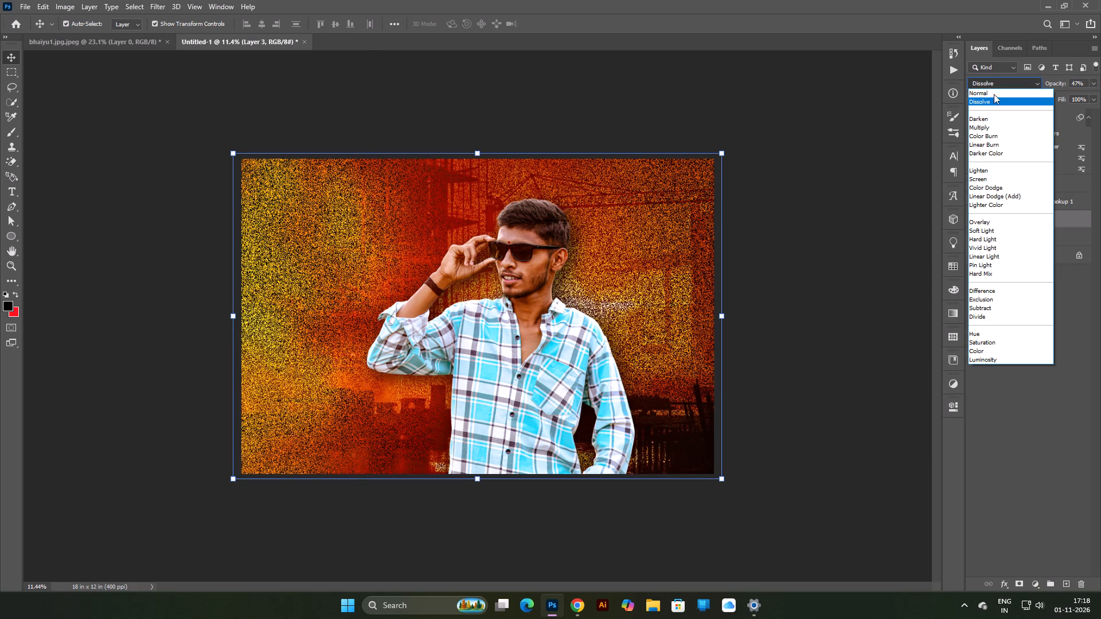
{"action": "left_click", "coordinate": [984, 117]}
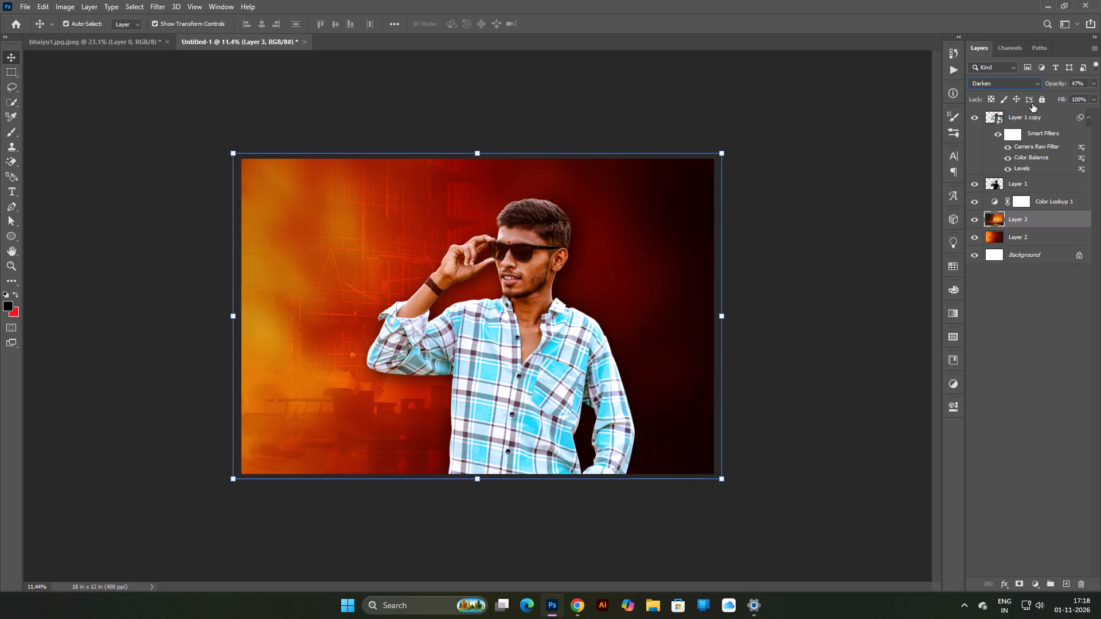
{"action": "left_click_drag", "start_coordinate": [1052, 83], "coordinate": [1069, 87]}
{"action": "left_click", "coordinate": [880, 115]}
{"action": "scroll", "coordinate": [596, 213], "scroll_direction": "down", "scroll_amount": 5}
{"action": "scroll", "coordinate": [596, 207], "scroll_direction": "up", "scroll_amount": 5}
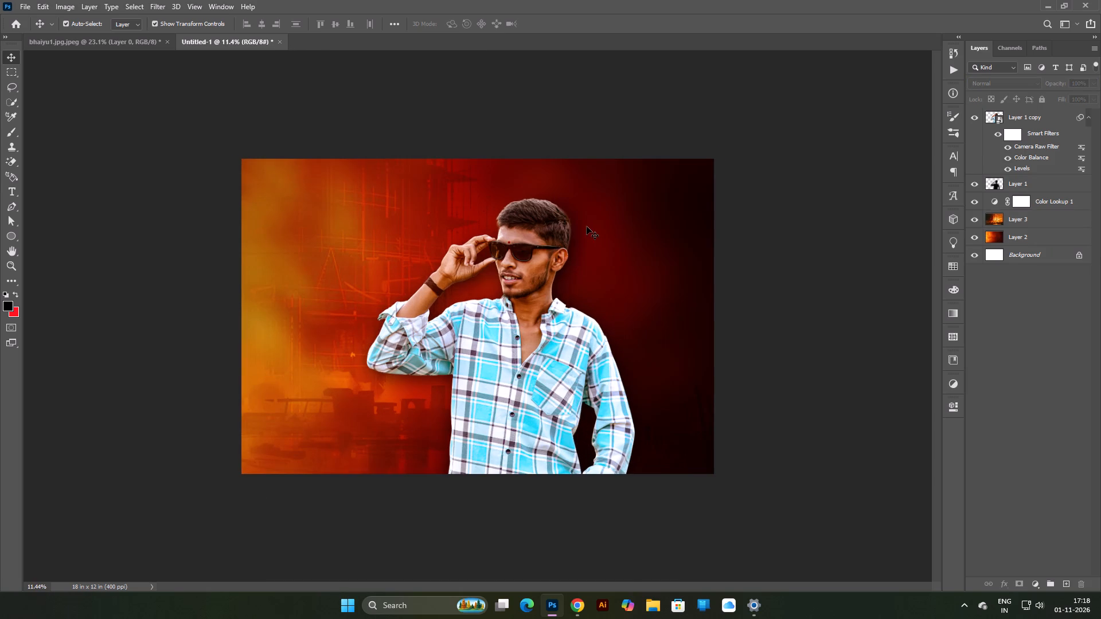
Inspect the Levels smart filter on the man's cut-out and compare the image with it off and on.
{"action": "left_click", "coordinate": [523, 243]}
{"action": "double_click", "coordinate": [1029, 171]}
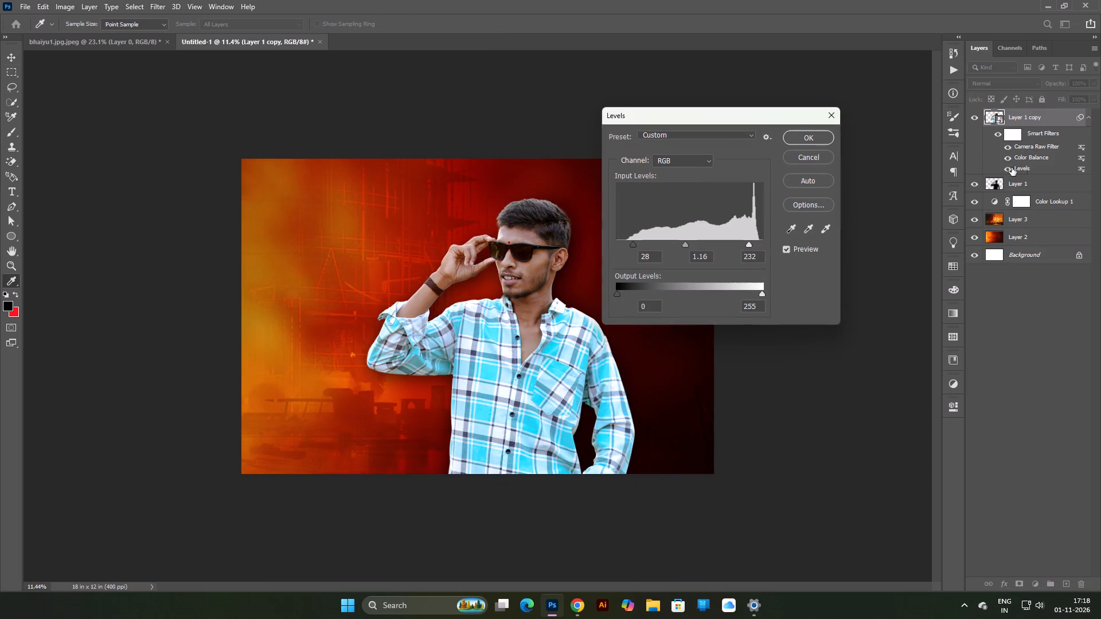
{"action": "left_click", "coordinate": [831, 114]}
{"action": "left_click", "coordinate": [1008, 169]}
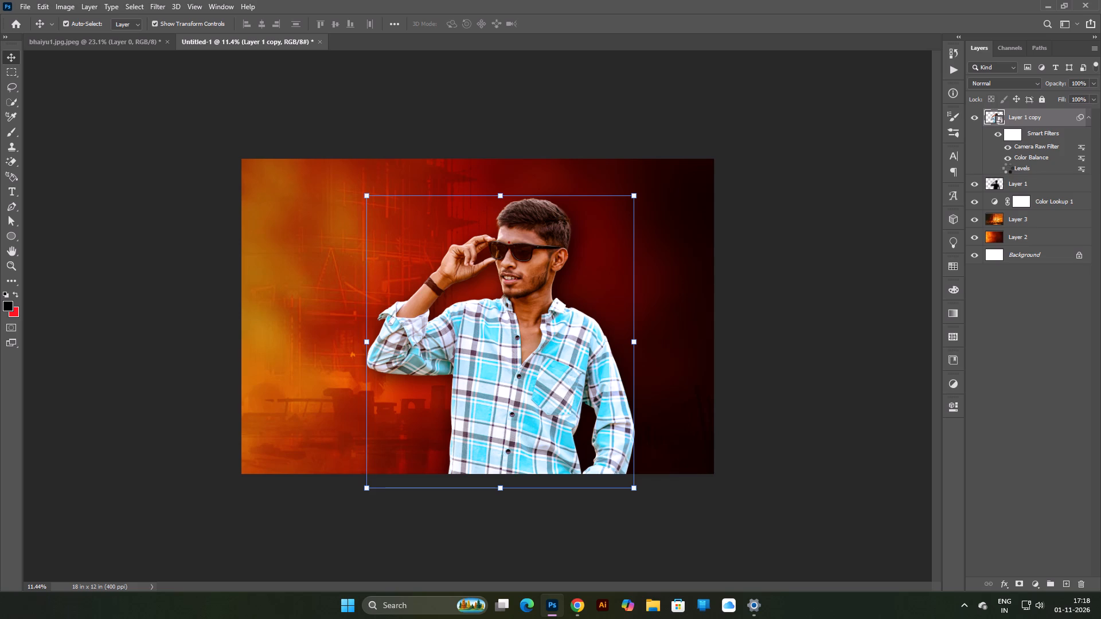
{"action": "left_click", "coordinate": [1008, 169]}
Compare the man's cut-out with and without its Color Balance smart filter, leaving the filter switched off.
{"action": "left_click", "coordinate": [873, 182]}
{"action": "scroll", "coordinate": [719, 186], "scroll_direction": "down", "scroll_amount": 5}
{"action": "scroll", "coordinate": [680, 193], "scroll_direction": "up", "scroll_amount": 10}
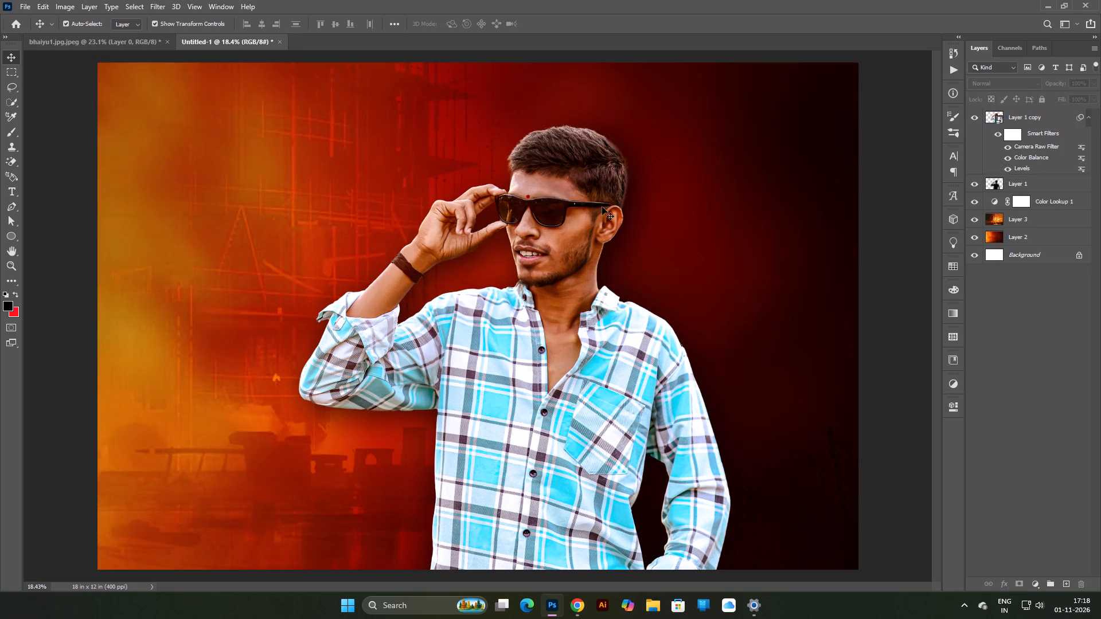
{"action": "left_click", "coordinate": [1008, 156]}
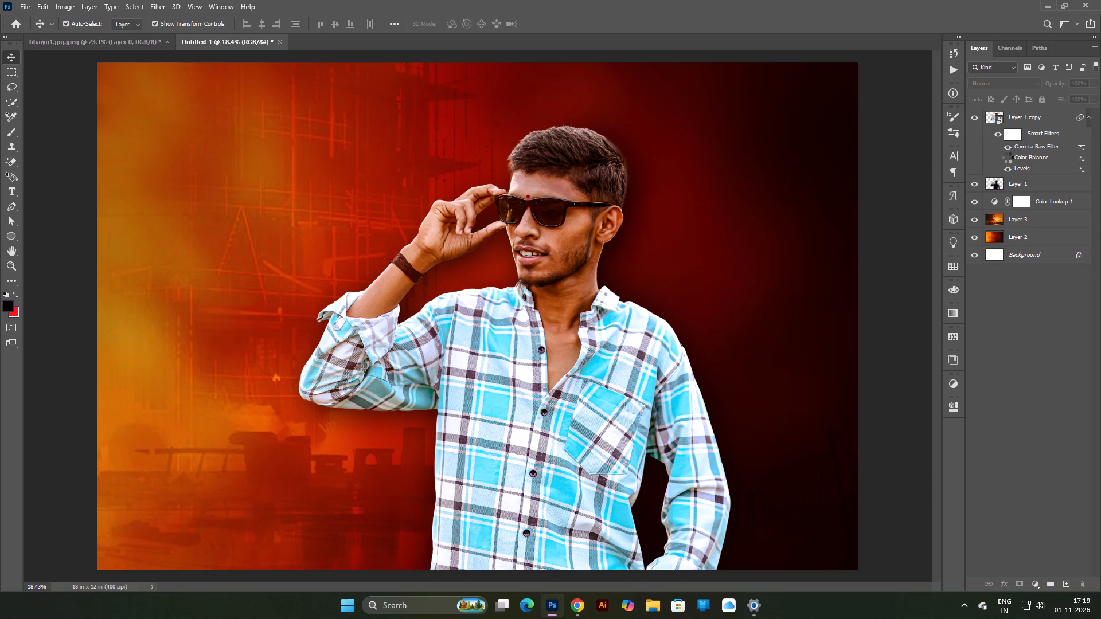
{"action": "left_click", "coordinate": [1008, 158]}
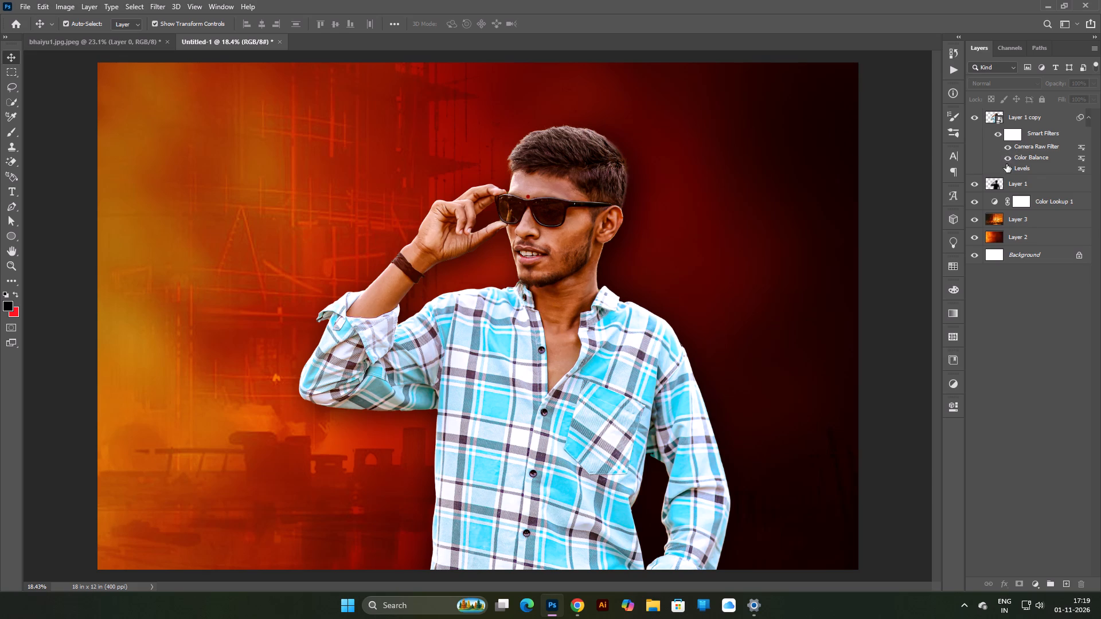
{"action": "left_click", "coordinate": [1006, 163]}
Try the Color Lookup layer's 3DLUT presets from 2Strip.look onward and settle on FuturisticBleak.3DL for the background.
{"action": "left_click", "coordinate": [1067, 207]}
{"action": "double_click", "coordinate": [995, 202]}
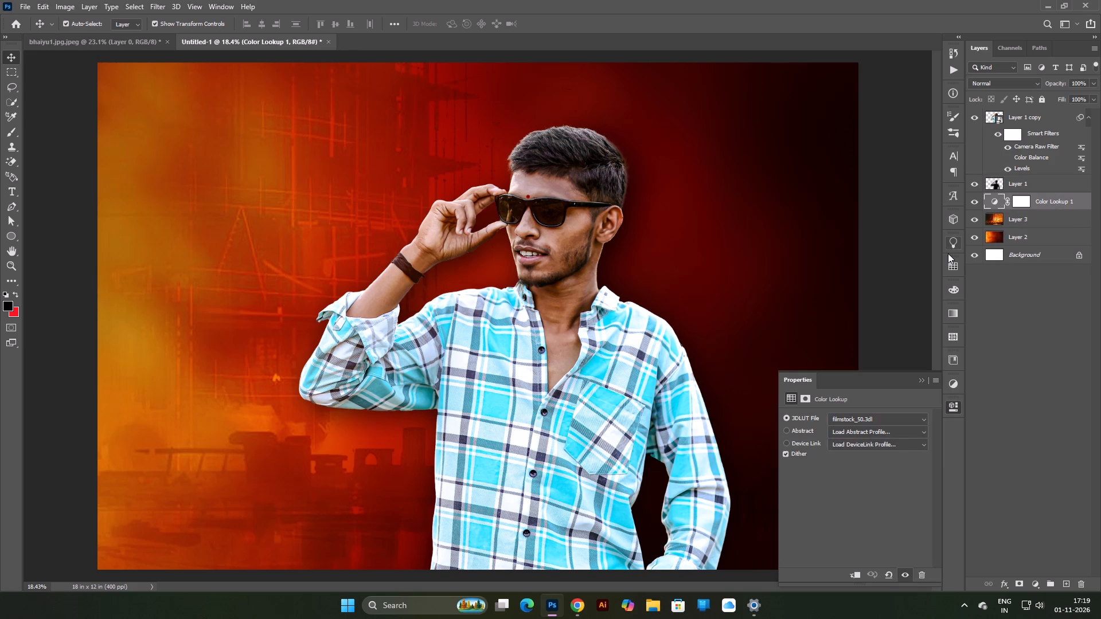
{"action": "left_click", "coordinate": [883, 418]}
{"action": "left_click", "coordinate": [856, 123]}
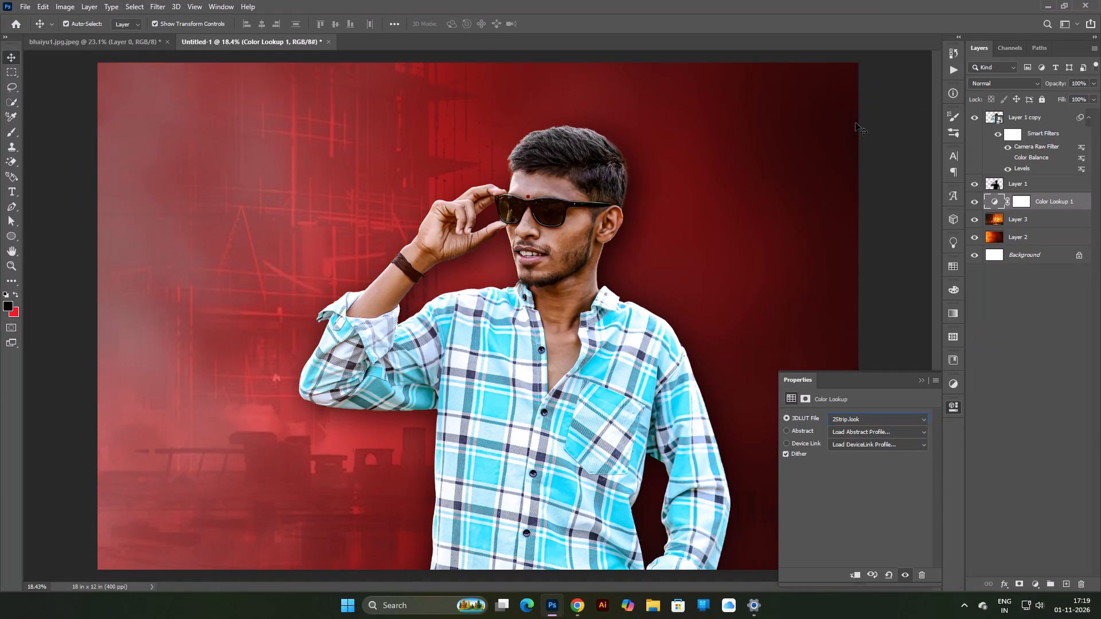
{"action": "key", "text": "Down"}
{"action": "key", "text": "Down"}
{"action": "key", "text": "Down"}
{"action": "key", "text": "Down"}
{"action": "key", "text": "Up"}
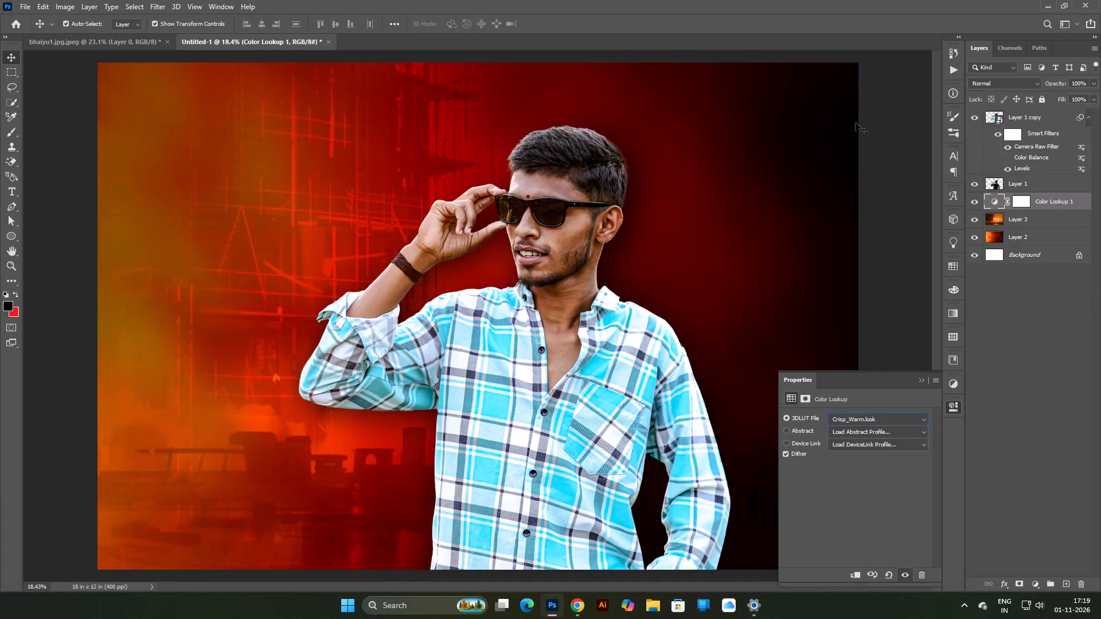
{"action": "key", "text": "Up"}
{"action": "key", "text": "Down"}
{"action": "key", "text": "Down"}
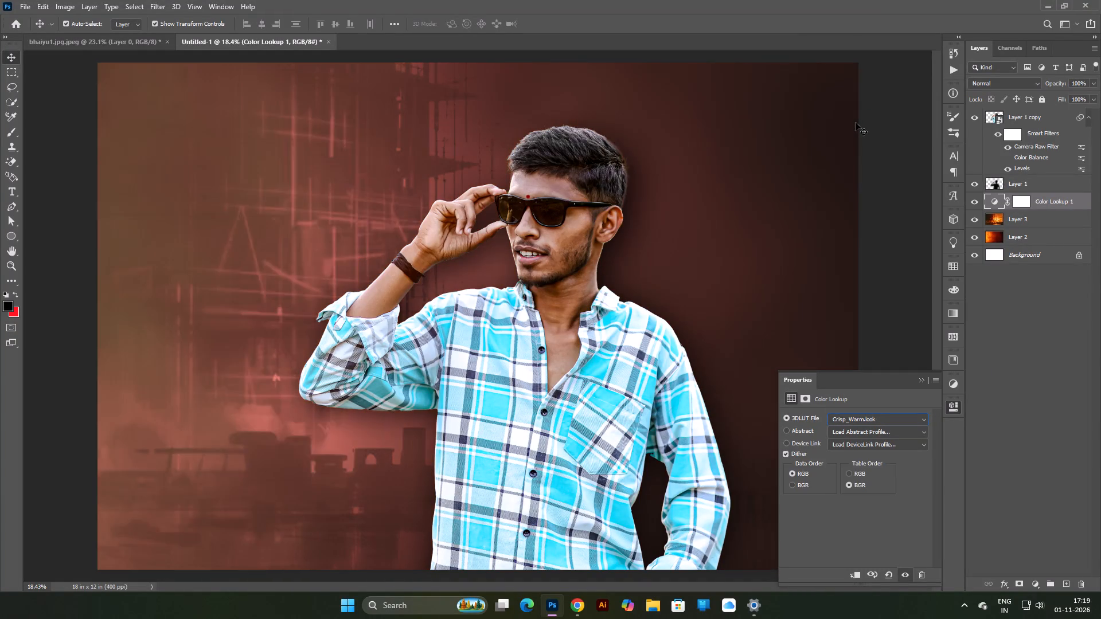
{"action": "key", "text": "Down"}
{"action": "key", "text": "Down"}
{"action": "key", "text": "Down"}
{"action": "key", "text": "Down"}
{"action": "key", "text": "Up"}
{"action": "key", "text": "Up"}
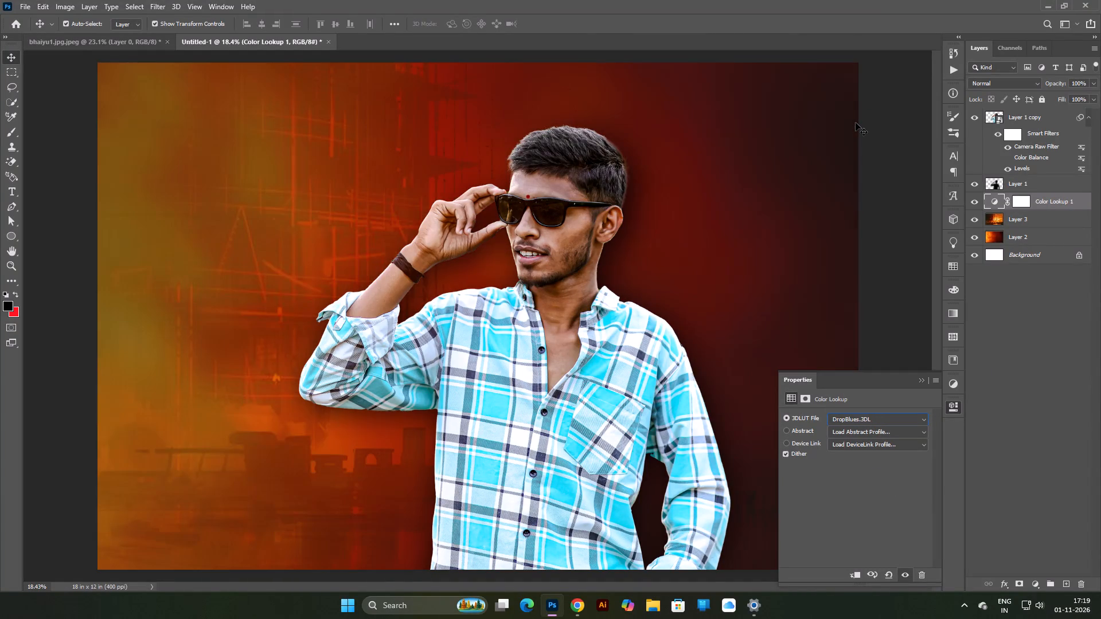
{"action": "key", "text": "Down"}
{"action": "key", "text": "Down"}
{"action": "key", "text": "Down"}
{"action": "key", "text": "Down"}
{"action": "key", "text": "Down"}
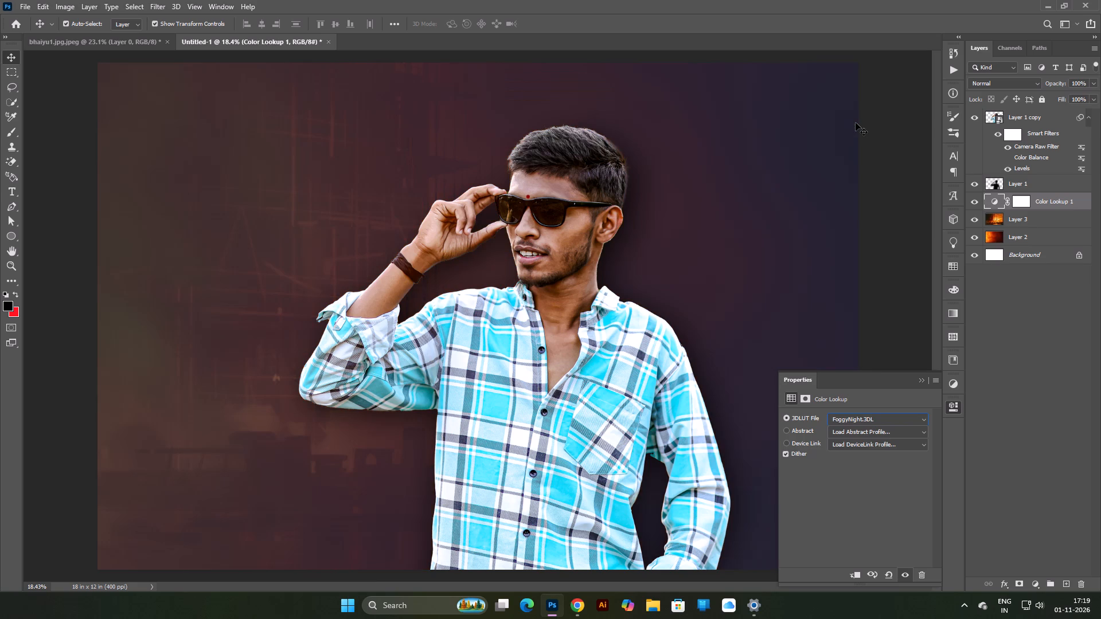
{"action": "key", "text": "Down"}
{"action": "key", "text": "Down"}
{"action": "key", "text": "Down"}
{"action": "key", "text": "Down"}
{"action": "key", "text": "Down"}
{"action": "key", "text": "Down"}
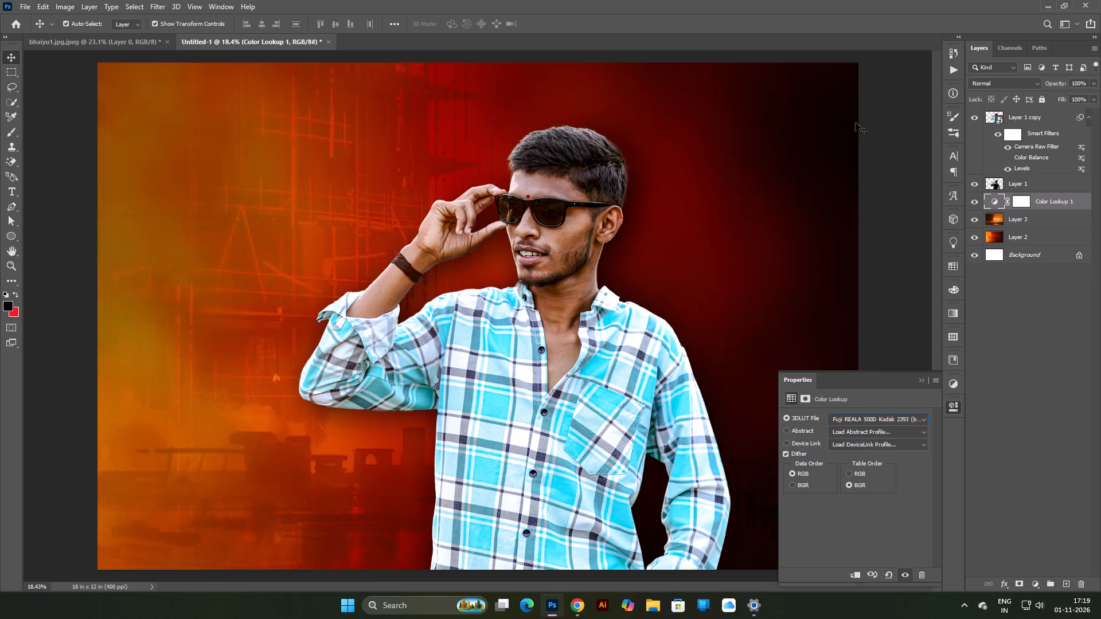
{"action": "key", "text": "Down"}
{"action": "key", "text": "Up"}
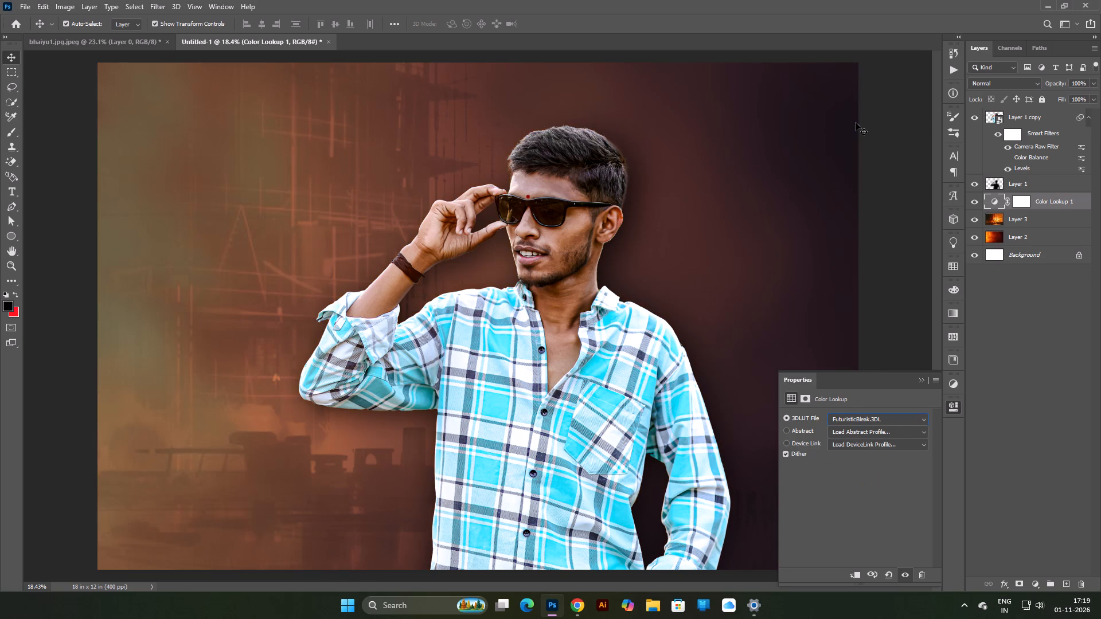
{"action": "left_click", "coordinate": [921, 381]}
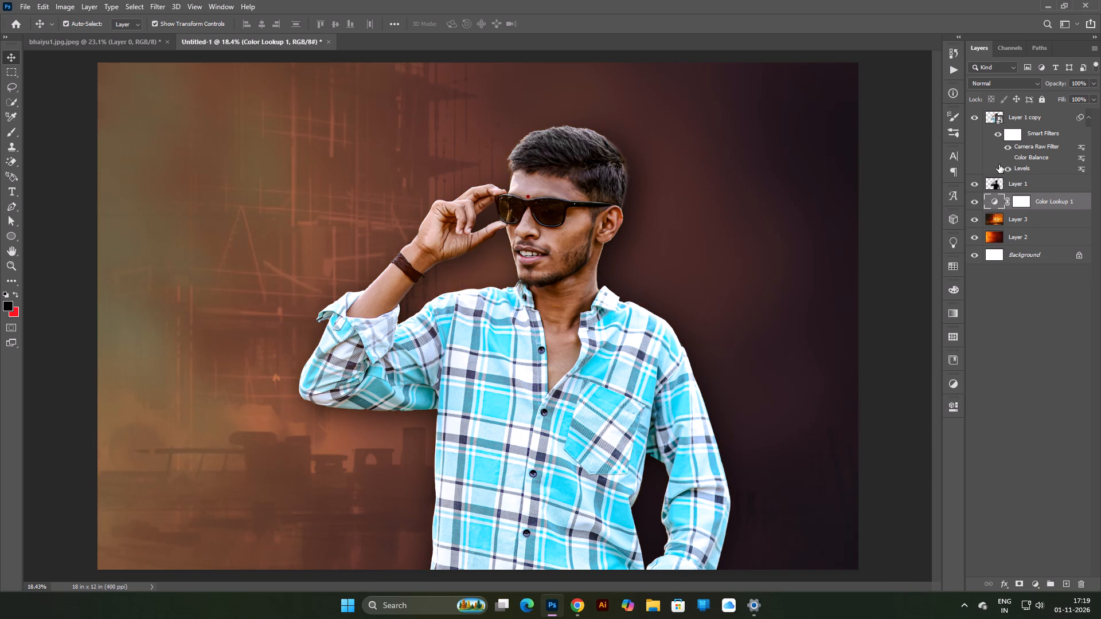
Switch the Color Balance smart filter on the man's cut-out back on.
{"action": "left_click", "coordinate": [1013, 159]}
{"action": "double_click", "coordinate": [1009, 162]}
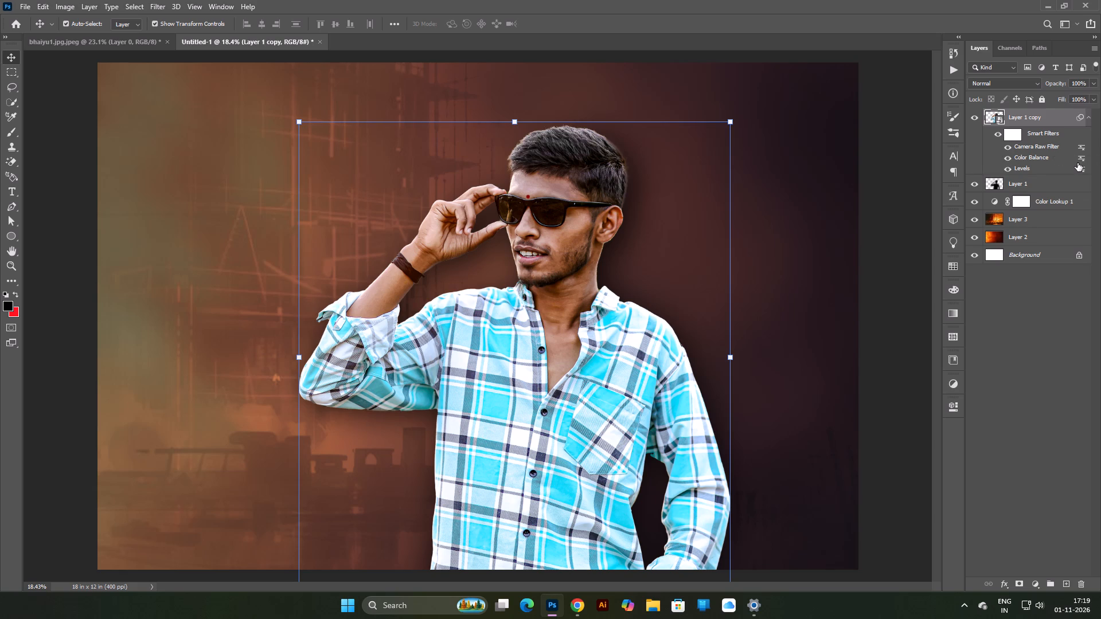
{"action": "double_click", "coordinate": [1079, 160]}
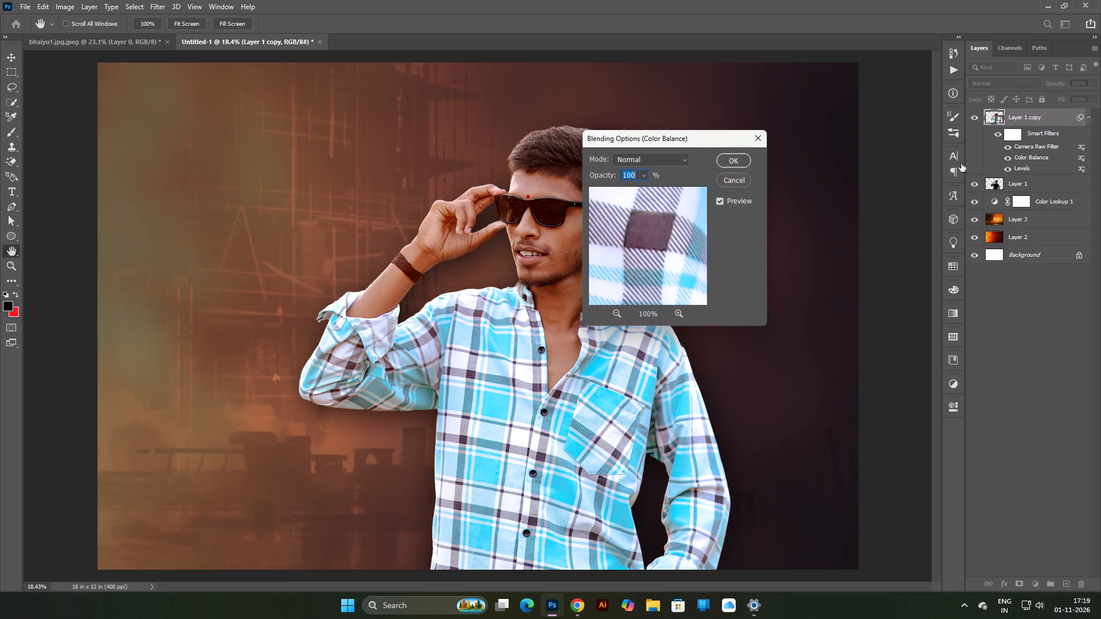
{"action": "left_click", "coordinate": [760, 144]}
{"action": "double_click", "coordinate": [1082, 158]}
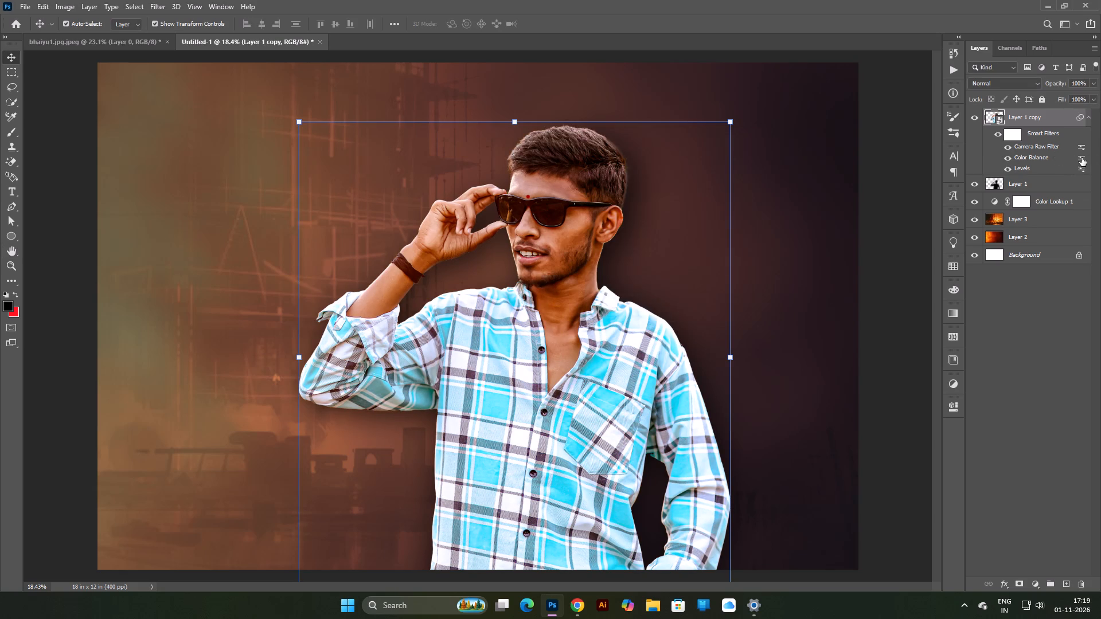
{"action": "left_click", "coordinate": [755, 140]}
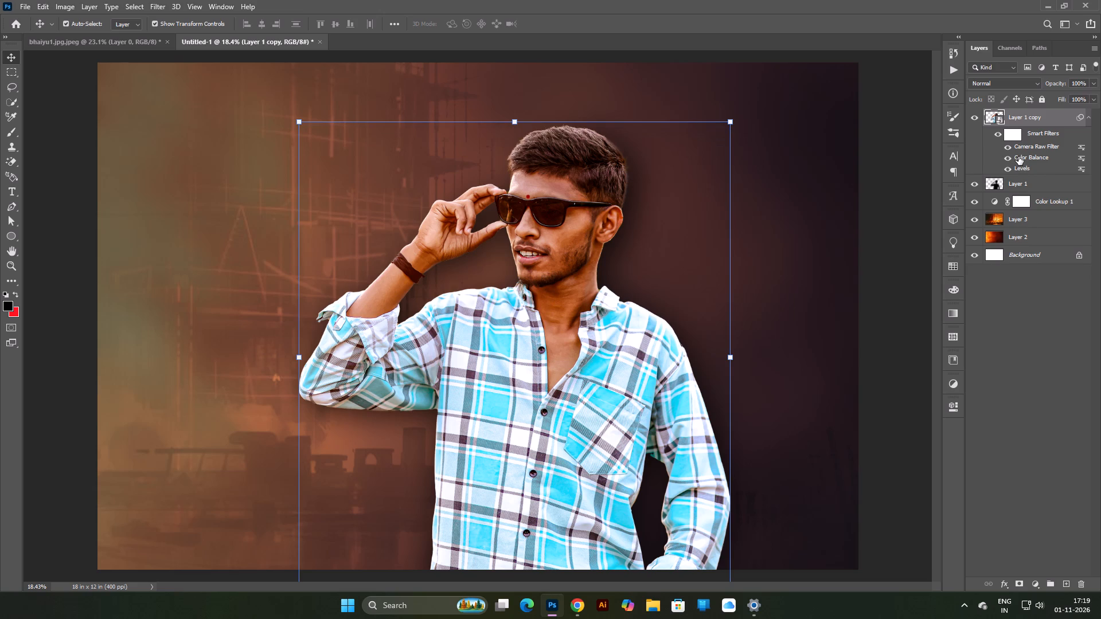
Rework the midtones of the cut-out's Color Balance smart filter to -19 cyan/red, +4 magenta/green and +12 yellow/blue.
{"action": "double_click", "coordinate": [1018, 156]}
{"action": "left_click_drag", "start_coordinate": [813, 236], "coordinate": [789, 236]}
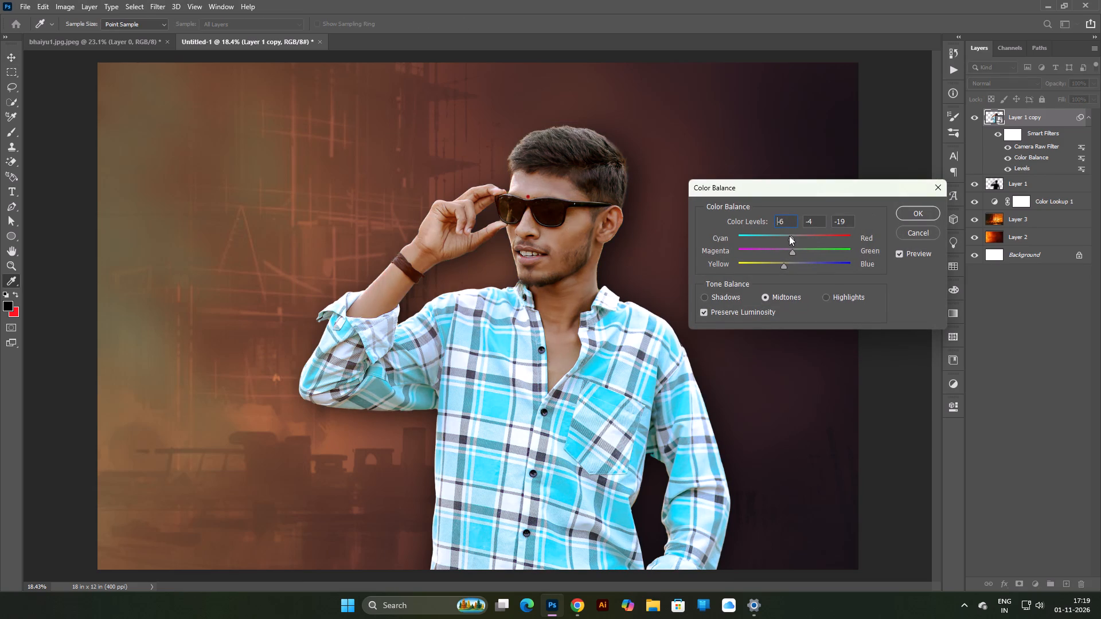
{"action": "left_click_drag", "start_coordinate": [789, 236], "coordinate": [808, 242]}
{"action": "left_click", "coordinate": [791, 250]}
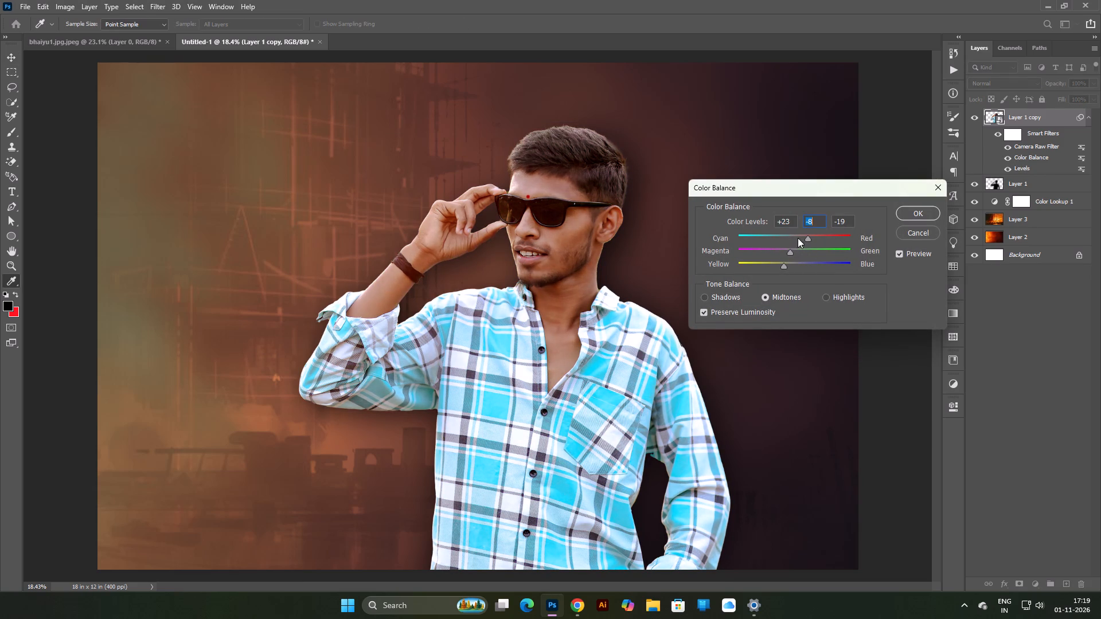
{"action": "key", "text": "0"}
{"action": "left_click_drag", "start_coordinate": [791, 221], "coordinate": [740, 220]}
{"action": "key", "text": "0"}
{"action": "left_click_drag", "start_coordinate": [849, 222], "coordinate": [805, 224]}
{"action": "key", "text": "0"}
{"action": "left_click_drag", "start_coordinate": [792, 236], "coordinate": [784, 236]}
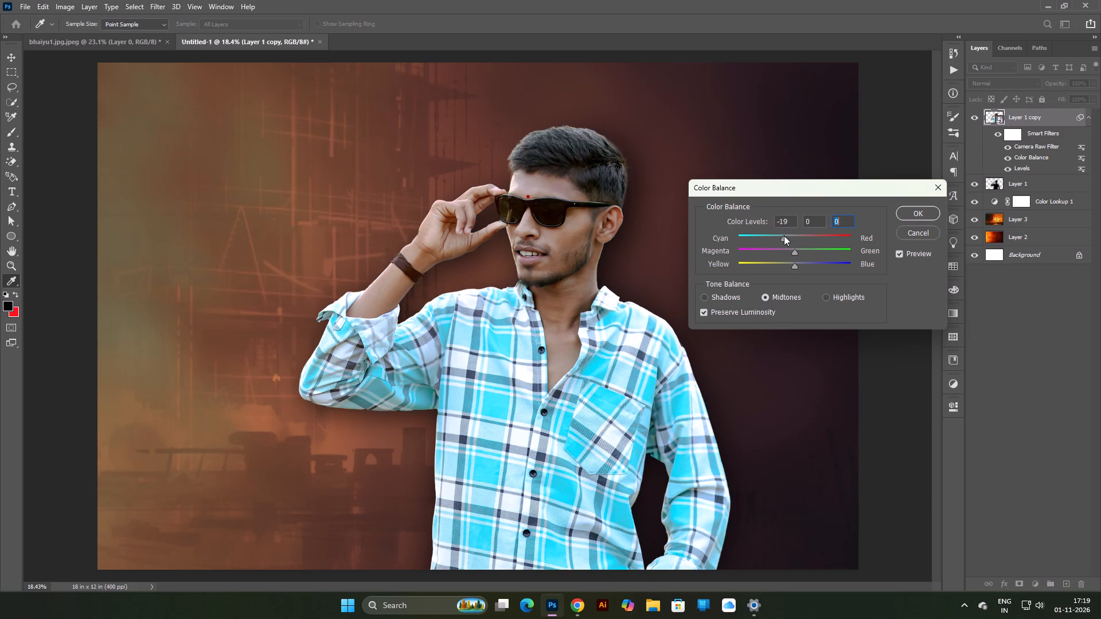
{"action": "left_click_drag", "start_coordinate": [784, 236], "coordinate": [784, 236]}
{"action": "left_click_drag", "start_coordinate": [796, 264], "coordinate": [802, 264]}
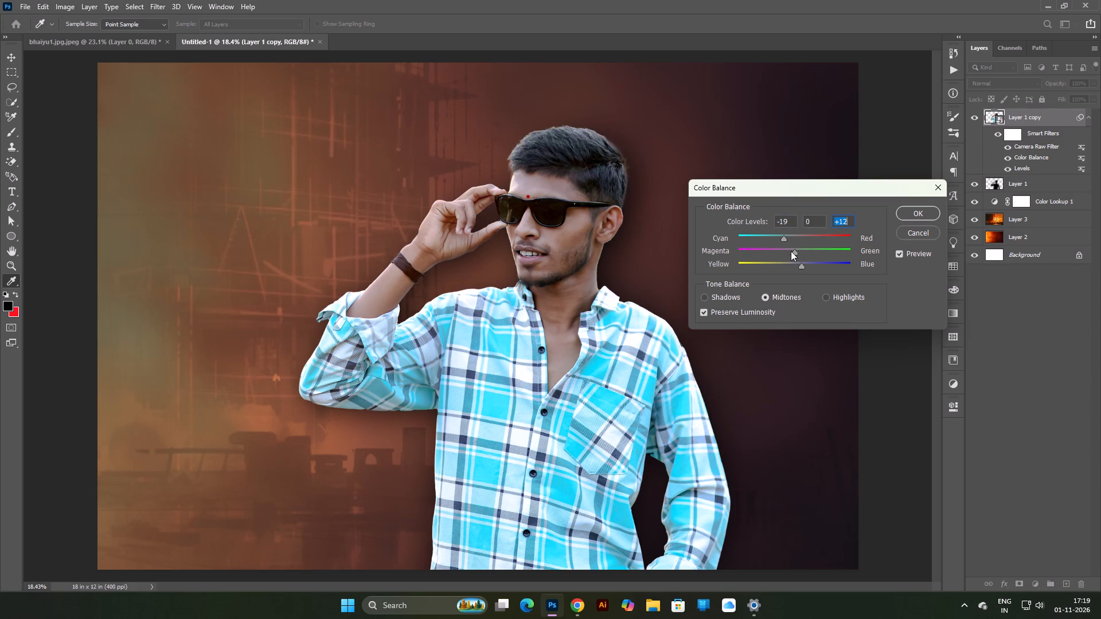
{"action": "left_click", "coordinate": [794, 251]}
Shift the Color Balance highlights toward red by about +27 and toward yellow to -15, and apply the filter.
{"action": "left_click", "coordinate": [828, 298]}
{"action": "left_click_drag", "start_coordinate": [794, 266], "coordinate": [787, 270]}
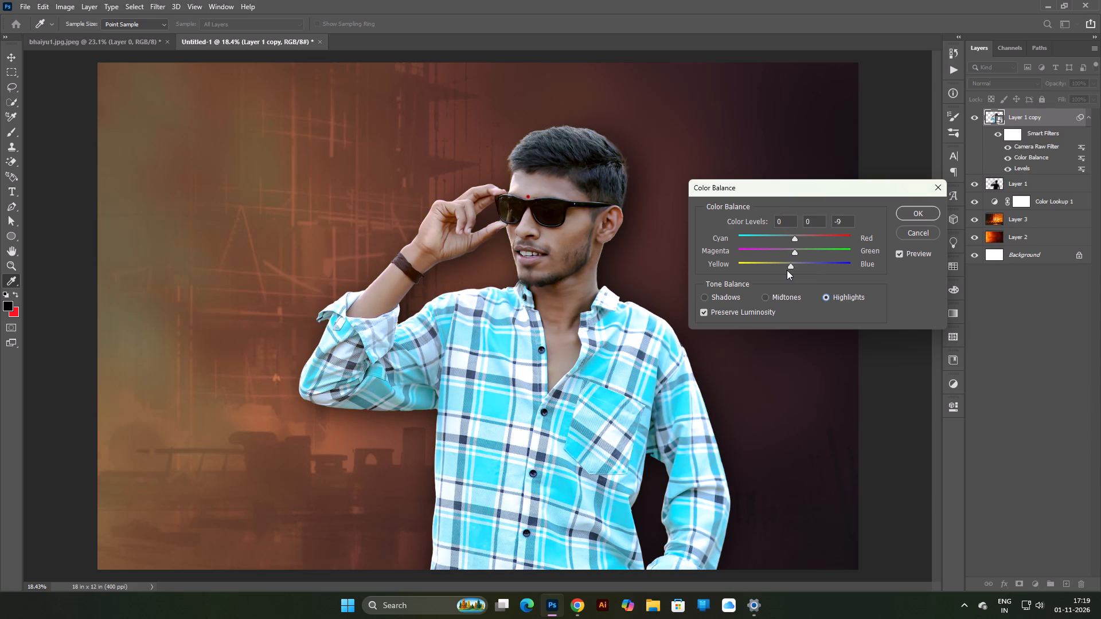
{"action": "left_click_drag", "start_coordinate": [787, 270], "coordinate": [786, 270]}
{"action": "left_click_drag", "start_coordinate": [790, 237], "coordinate": [801, 237]}
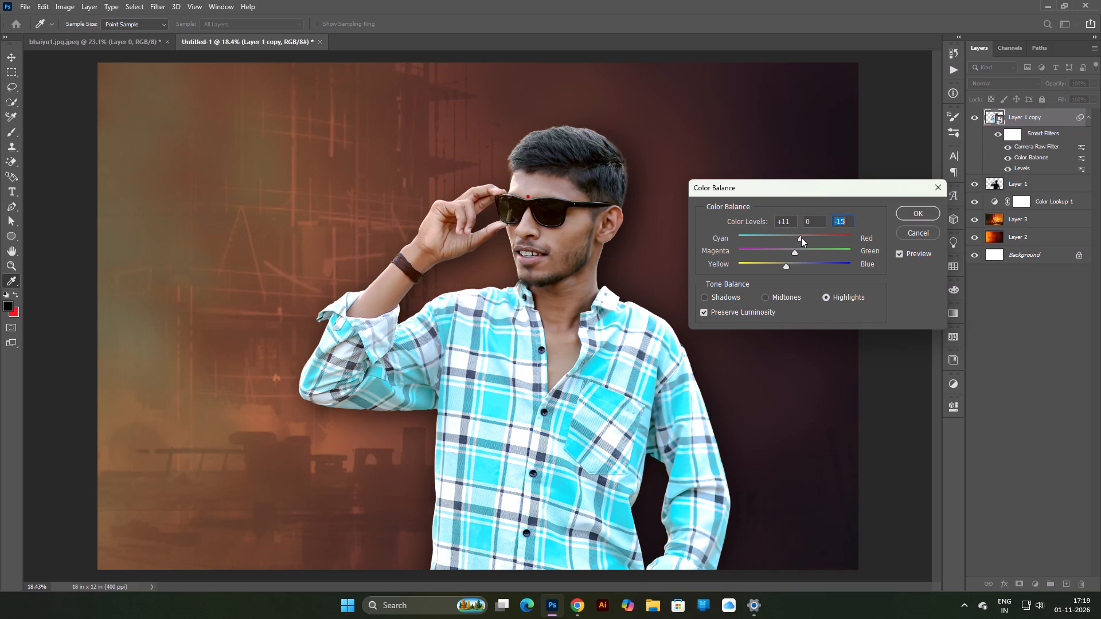
{"action": "left_click_drag", "start_coordinate": [801, 237], "coordinate": [812, 241]}
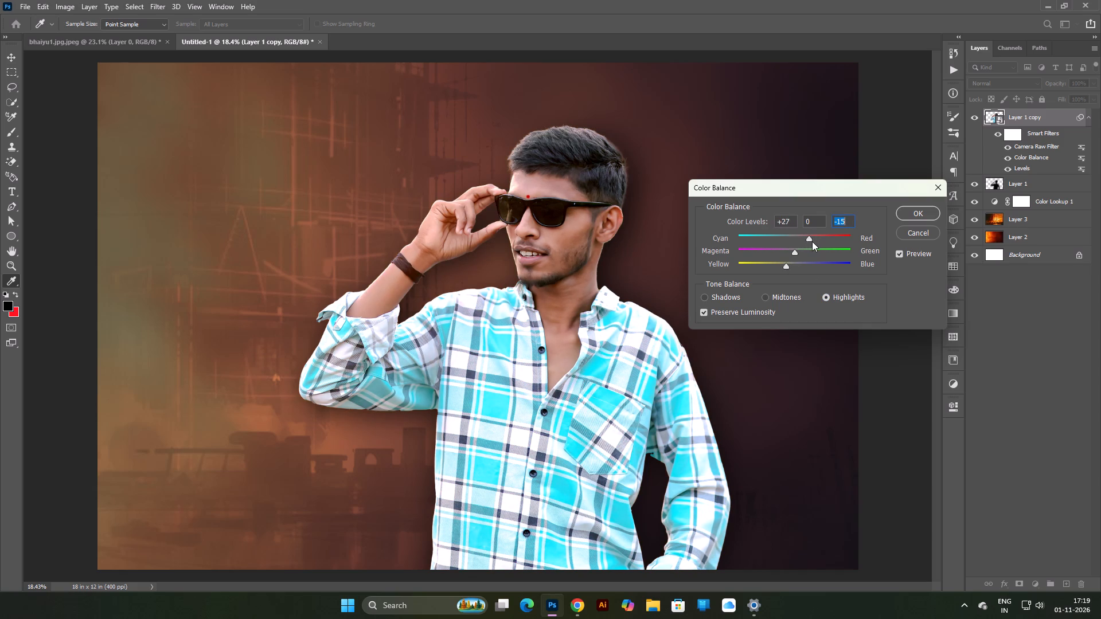
{"action": "left_click_drag", "start_coordinate": [812, 241], "coordinate": [814, 241]}
{"action": "left_click", "coordinate": [903, 211]}
{"action": "left_click", "coordinate": [809, 202]}
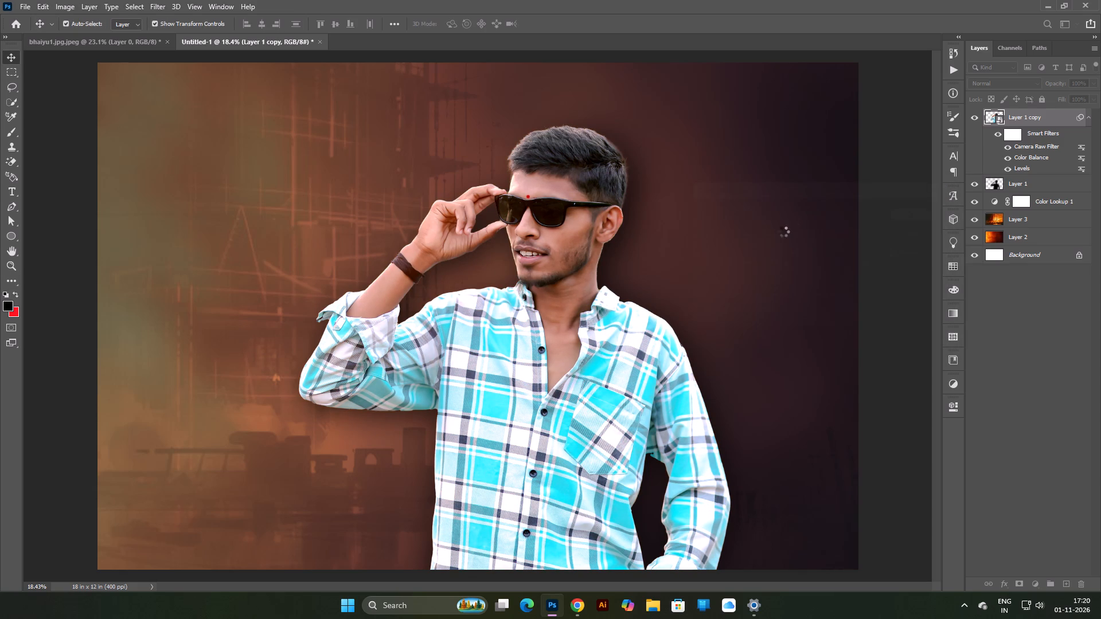
{"action": "scroll", "coordinate": [762, 236], "scroll_direction": "down", "scroll_amount": 6}
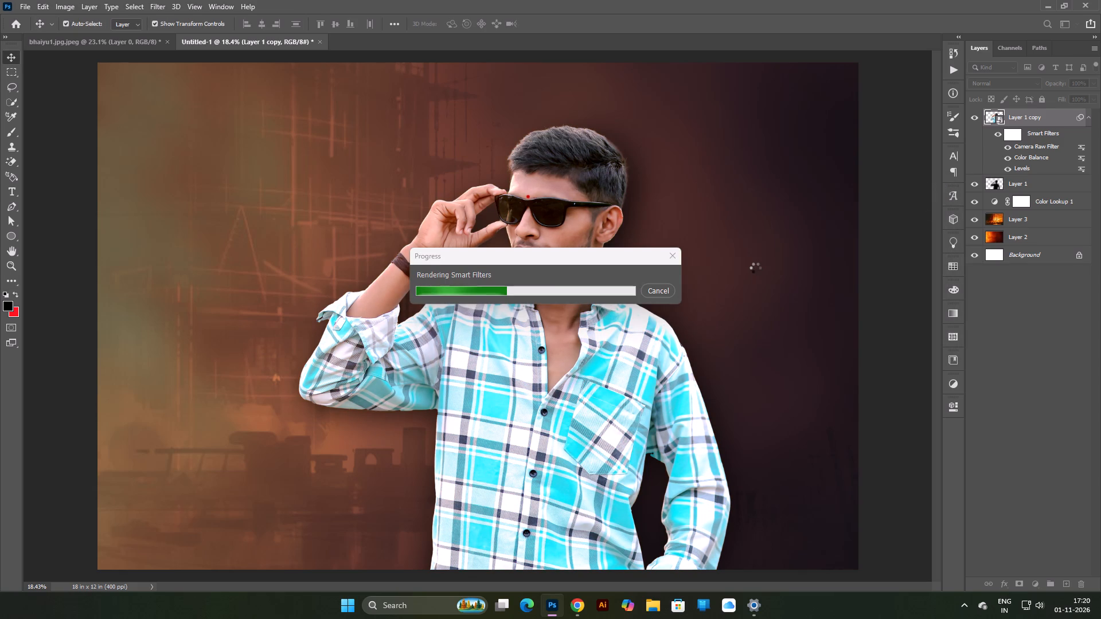
{"action": "left_click", "coordinate": [783, 260]}
{"action": "scroll", "coordinate": [739, 289], "scroll_direction": "up", "scroll_amount": 4}
Add a new layer directly above Layer 3 and fill it with 50% Gray in Normal mode at 100% opacity.
{"action": "left_click", "coordinate": [1038, 221]}
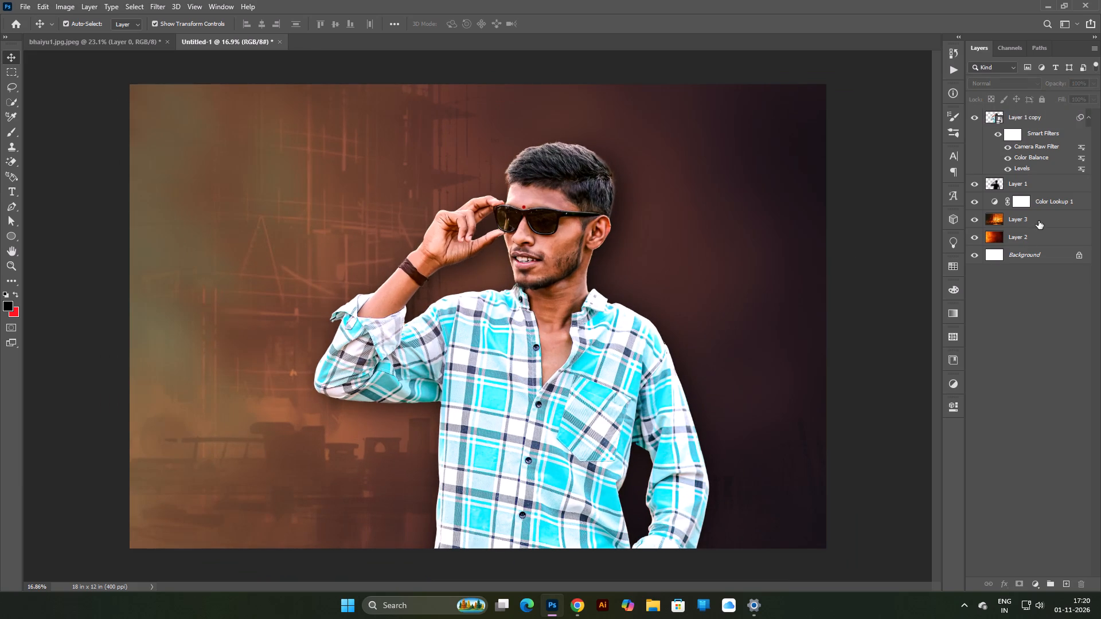
{"action": "left_click", "coordinate": [1063, 585]}
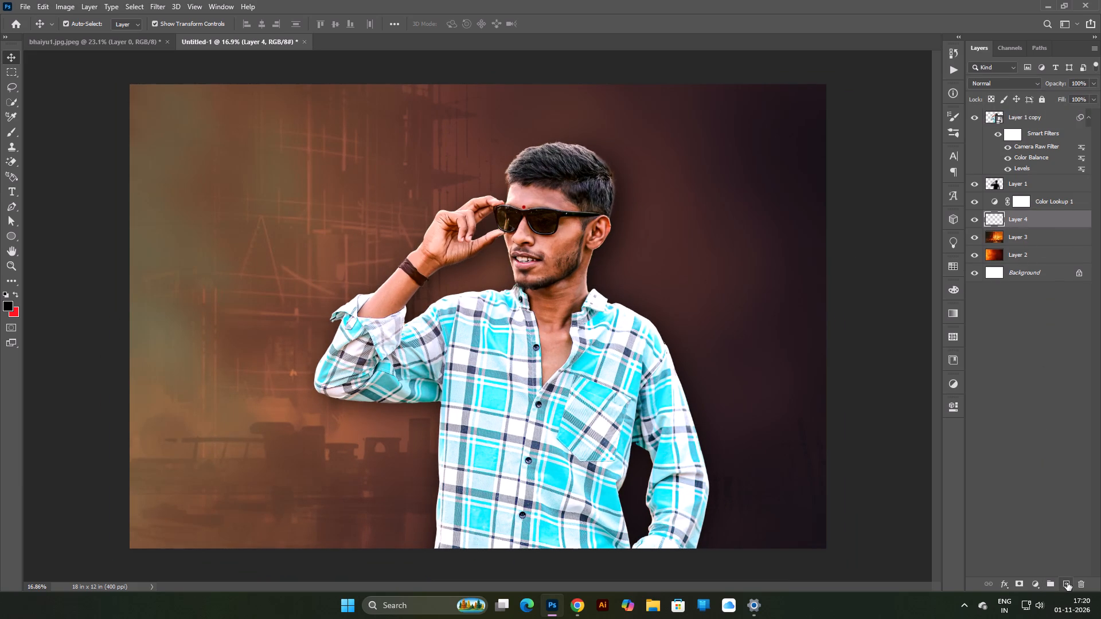
{"action": "key", "text": "shift+F5"}
{"action": "left_click", "coordinate": [618, 151]}
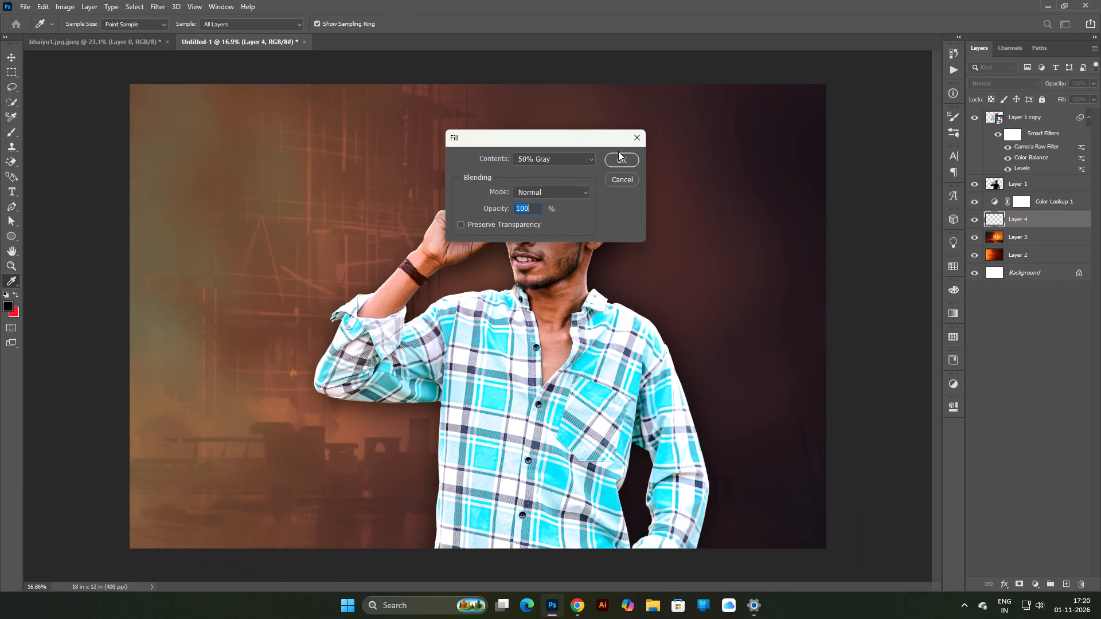
{"action": "left_click", "coordinate": [616, 160]}
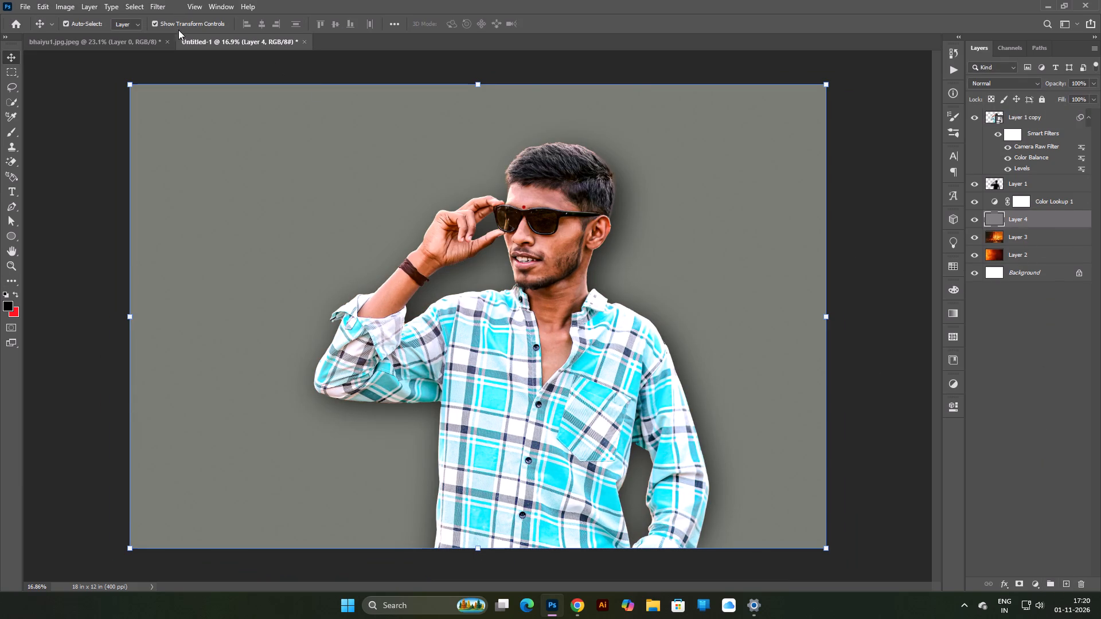
Apply the Texturizer filter with the Canvas texture at about 137% scaling to the gray layer.
{"action": "left_click", "coordinate": [162, 4]}
{"action": "left_click", "coordinate": [175, 51]}
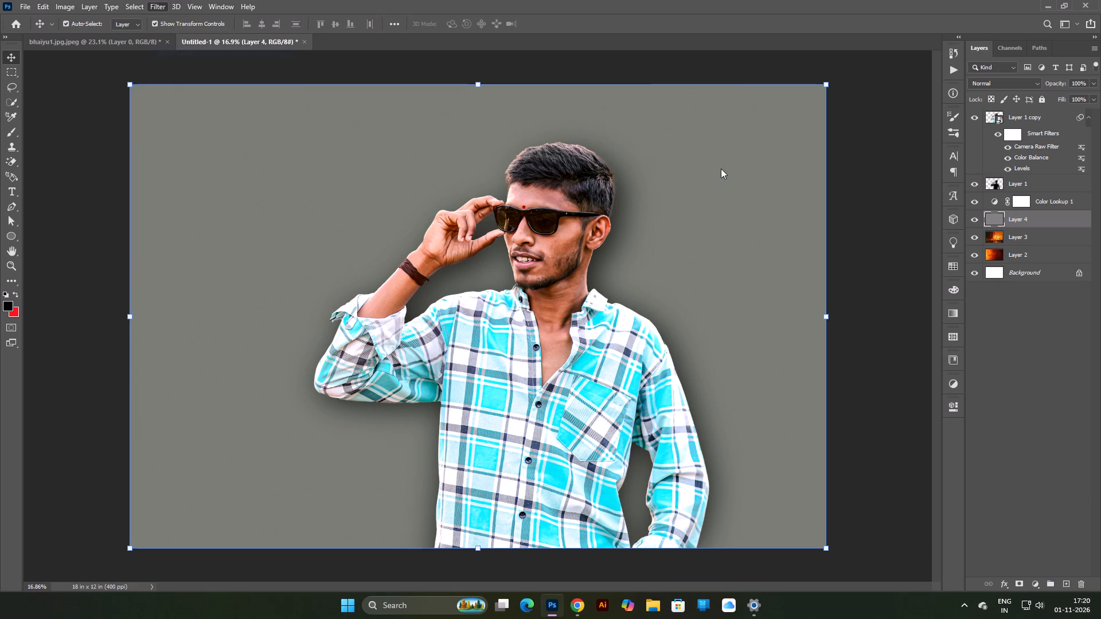
{"action": "left_click", "coordinate": [913, 160]}
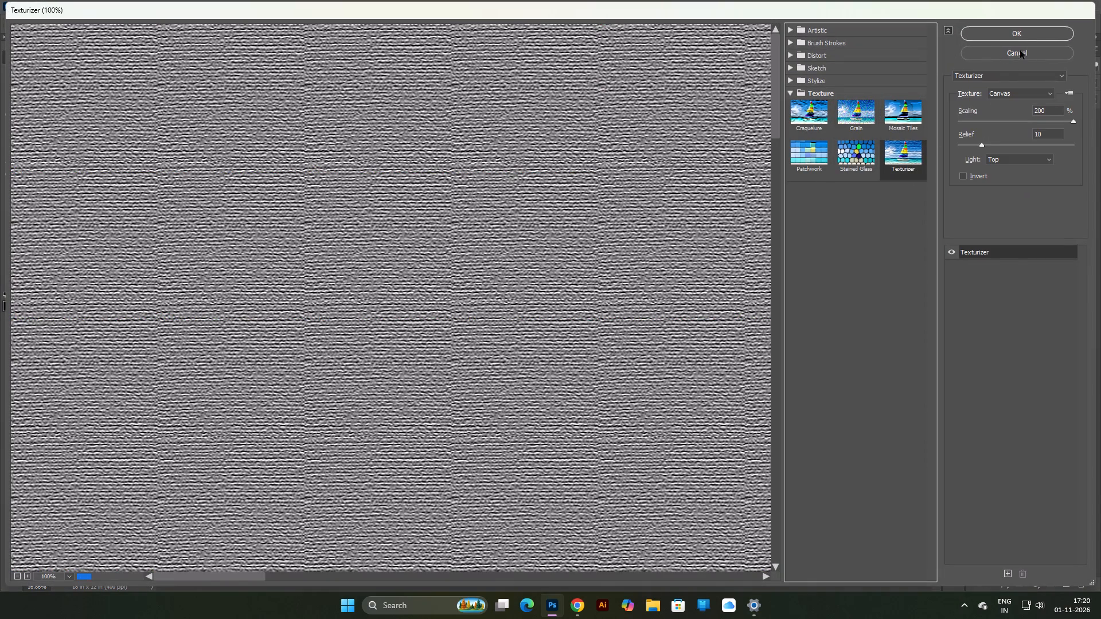
{"action": "left_click_drag", "start_coordinate": [1014, 126], "coordinate": [994, 123]}
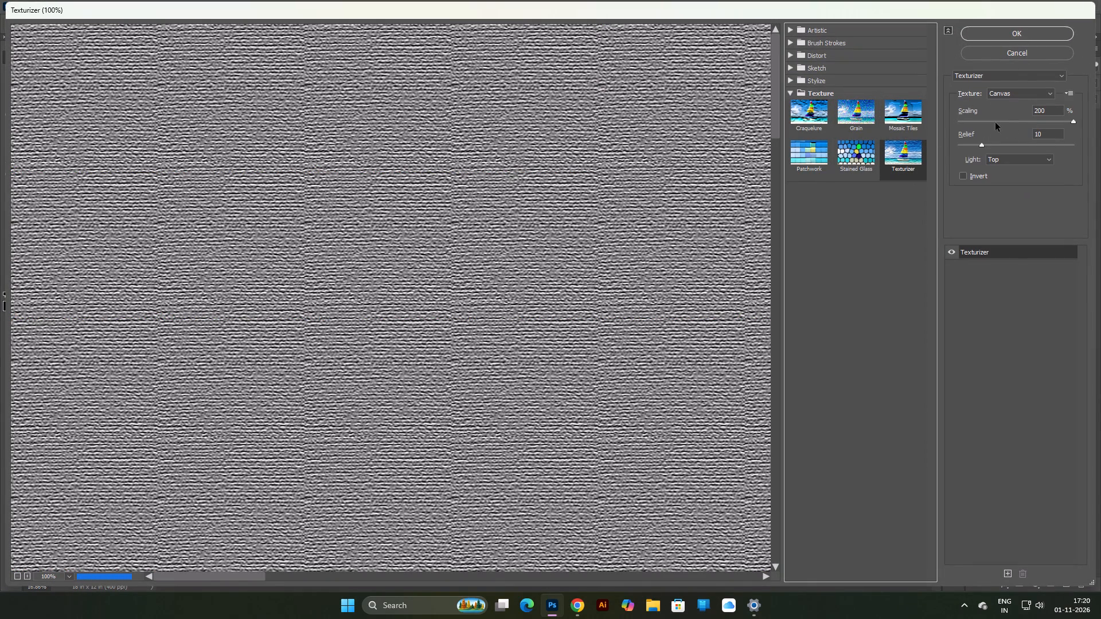
{"action": "left_click", "coordinate": [1004, 123]}
{"action": "left_click_drag", "start_coordinate": [1009, 122], "coordinate": [1038, 126]}
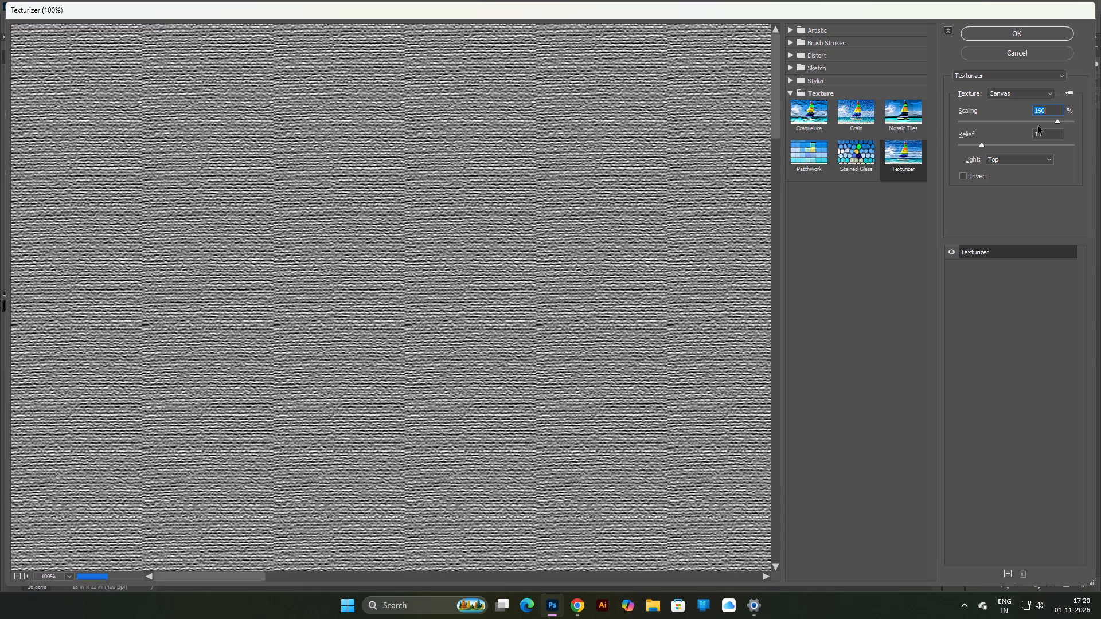
{"action": "left_click_drag", "start_coordinate": [1038, 126], "coordinate": [1025, 129]}
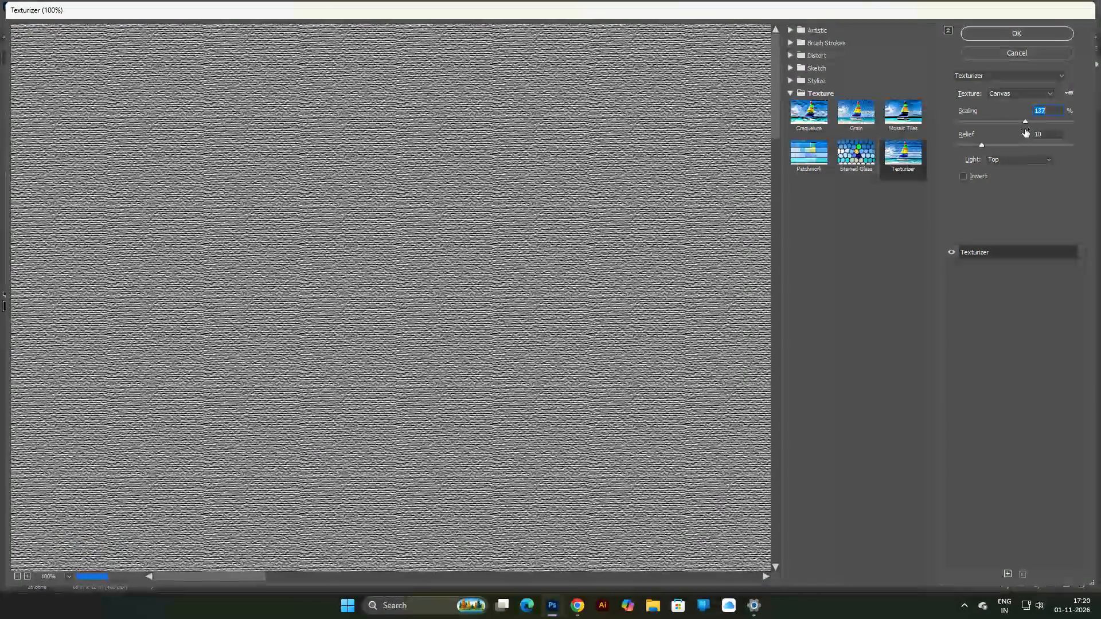
{"action": "left_click_drag", "start_coordinate": [1025, 129], "coordinate": [1025, 130]}
{"action": "left_click", "coordinate": [1018, 32]}
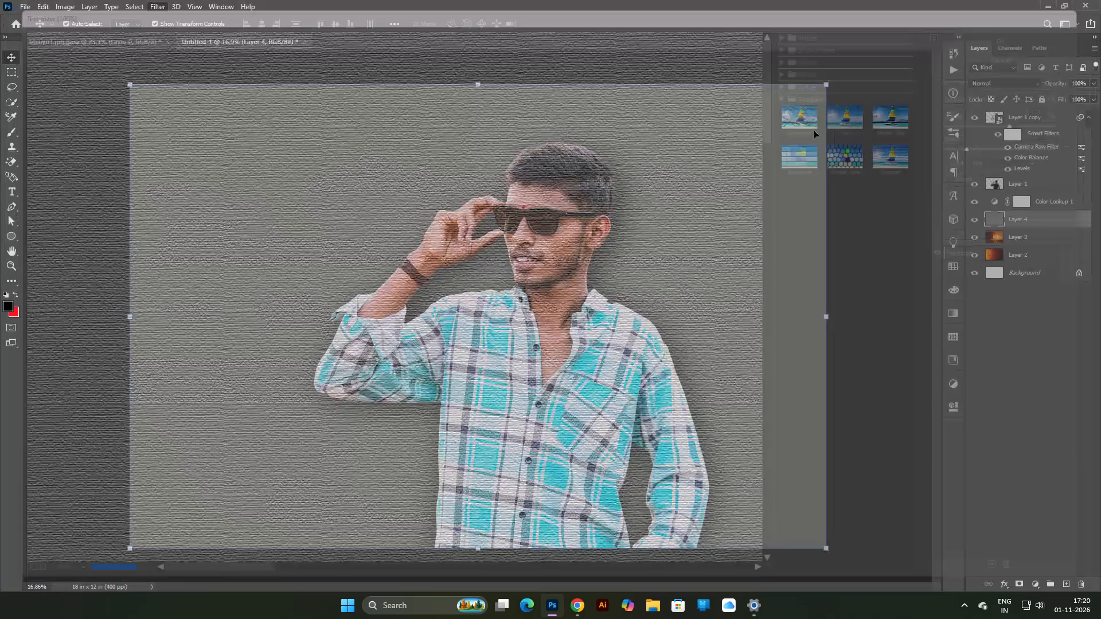
Blend the gray texture layer into the background using Overlay mode at 81% opacity.
{"action": "left_click", "coordinate": [1004, 80]}
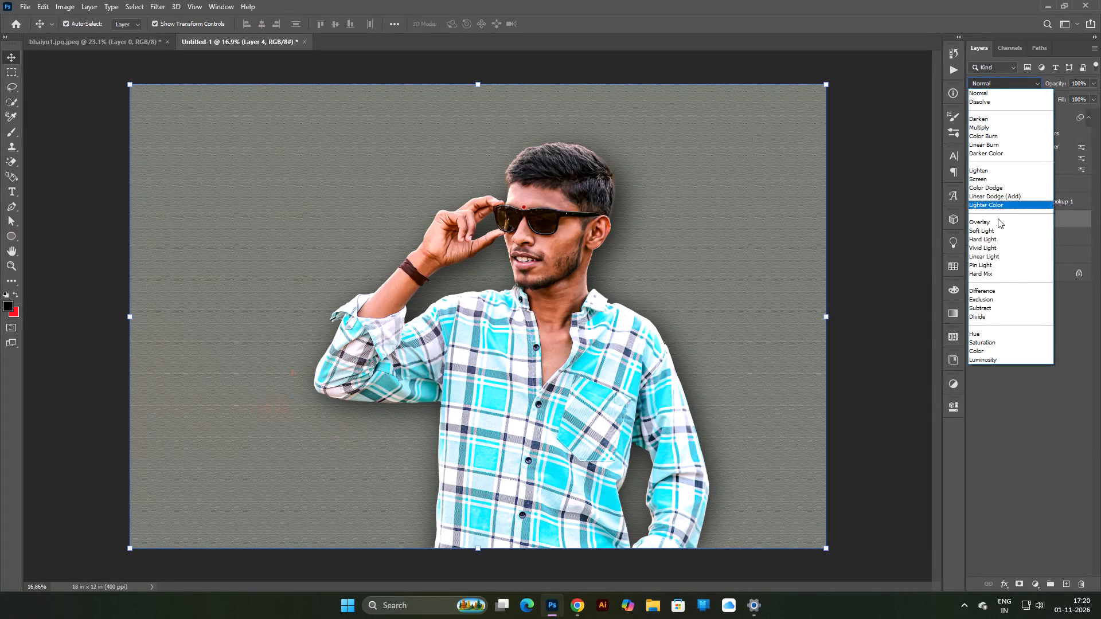
{"action": "left_click", "coordinate": [998, 219]}
{"action": "left_click", "coordinate": [885, 218]}
{"action": "scroll", "coordinate": [728, 233], "scroll_direction": "up", "scroll_amount": 7}
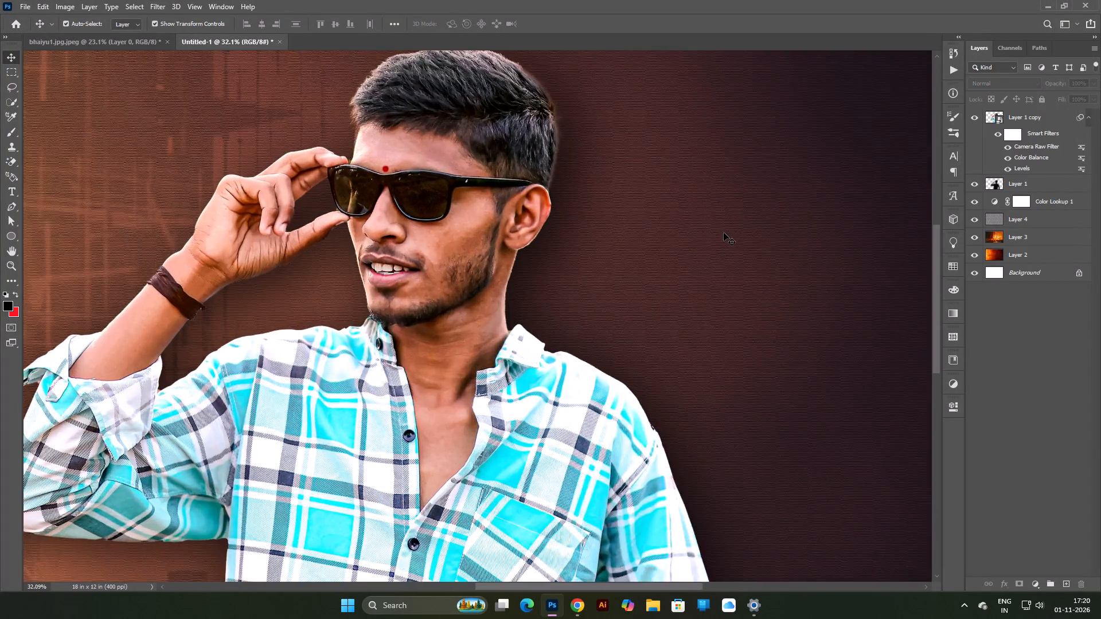
{"action": "scroll", "coordinate": [724, 233], "scroll_direction": "up", "scroll_amount": 6}
{"action": "scroll", "coordinate": [724, 233], "scroll_direction": "down", "scroll_amount": 19}
{"action": "scroll", "coordinate": [723, 232], "scroll_direction": "up", "scroll_amount": 5}
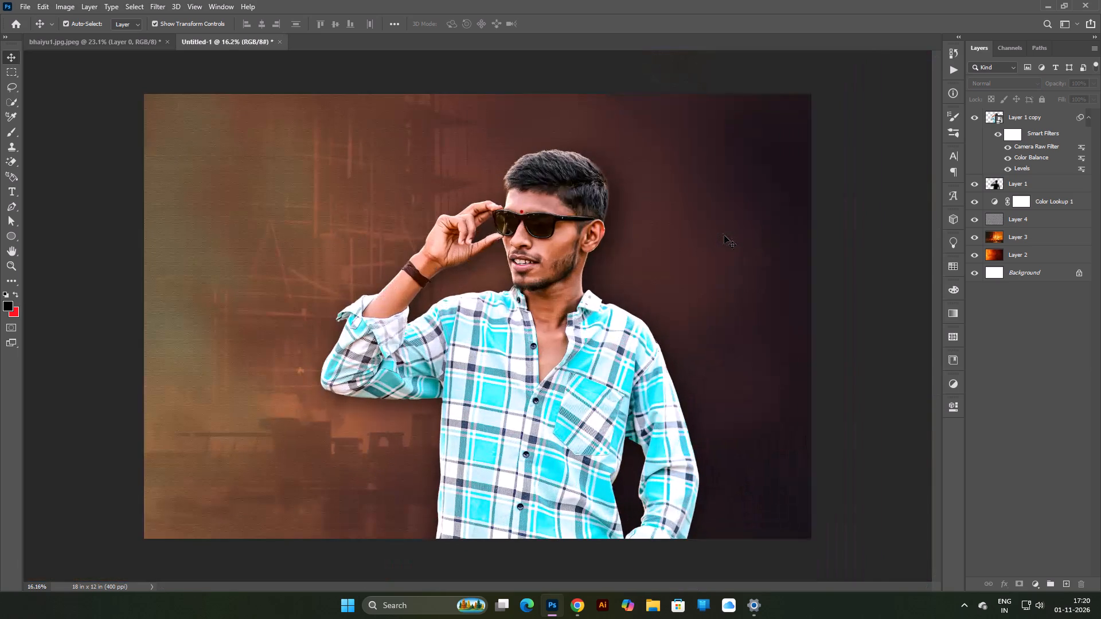
{"action": "left_click", "coordinate": [1063, 219]}
{"action": "left_click_drag", "start_coordinate": [1059, 85], "coordinate": [1048, 85]}
{"action": "left_click", "coordinate": [924, 144]}
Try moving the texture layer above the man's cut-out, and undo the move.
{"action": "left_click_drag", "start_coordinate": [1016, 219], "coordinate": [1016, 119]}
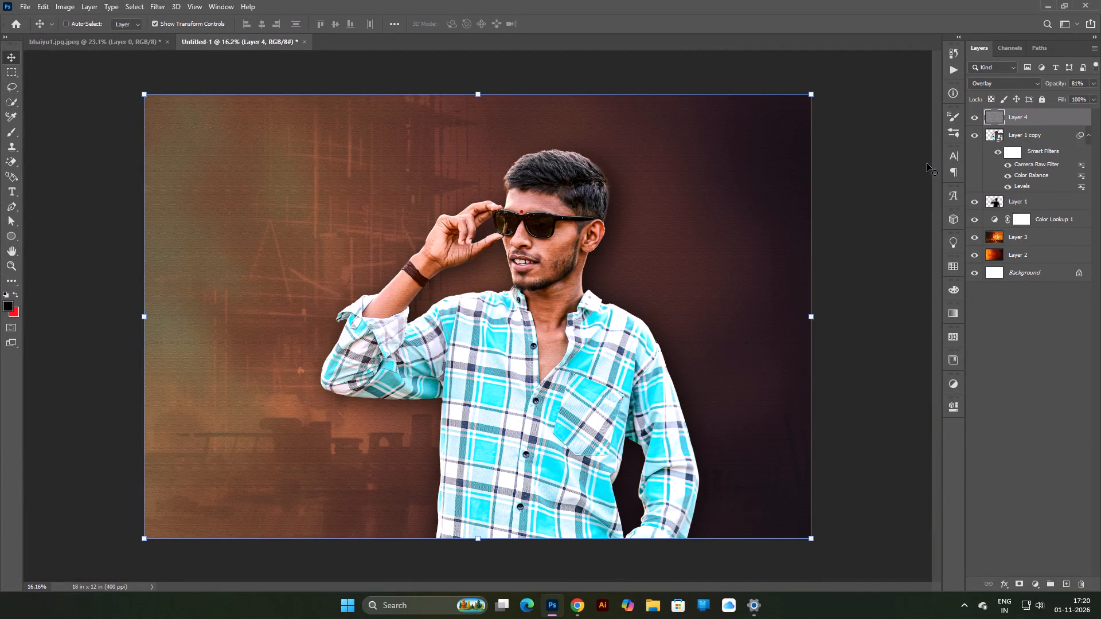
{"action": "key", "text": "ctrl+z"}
Add a new empty layer directly above the man's cut-out, Layer 1 copy.
{"action": "left_click", "coordinate": [881, 209]}
{"action": "scroll", "coordinate": [897, 187], "scroll_direction": "down", "scroll_amount": 5}
{"action": "scroll", "coordinate": [706, 188], "scroll_direction": "up", "scroll_amount": 6}
{"action": "key", "text": "ctrl+0"}
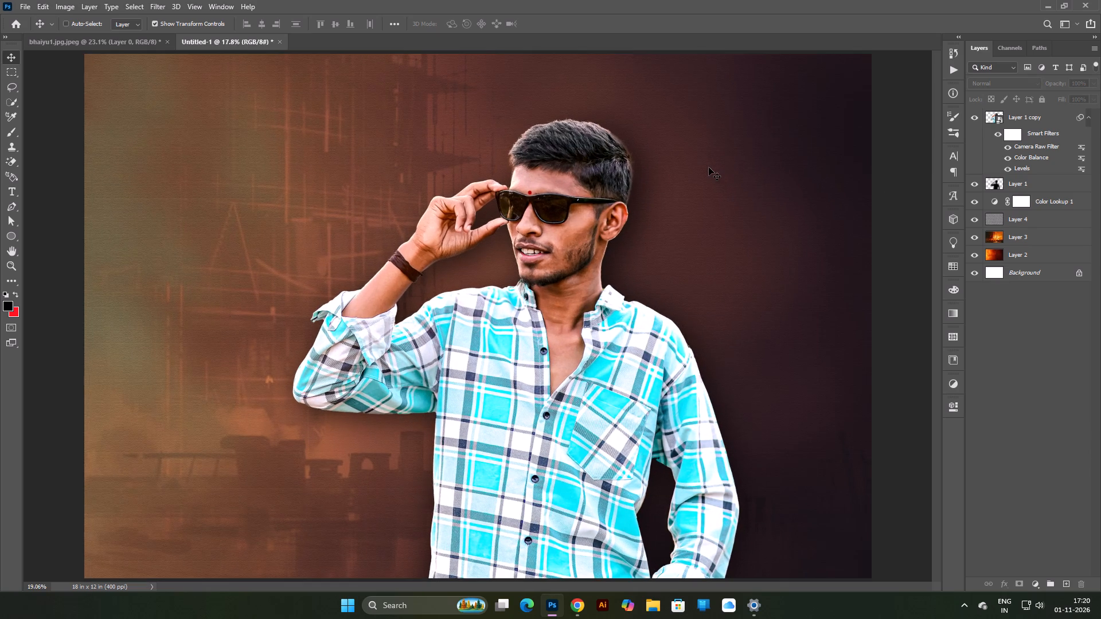
{"action": "scroll", "coordinate": [560, 207], "scroll_direction": "up", "scroll_amount": 5}
{"action": "scroll", "coordinate": [538, 213], "scroll_direction": "down", "scroll_amount": 9}
{"action": "left_click", "coordinate": [543, 208]}
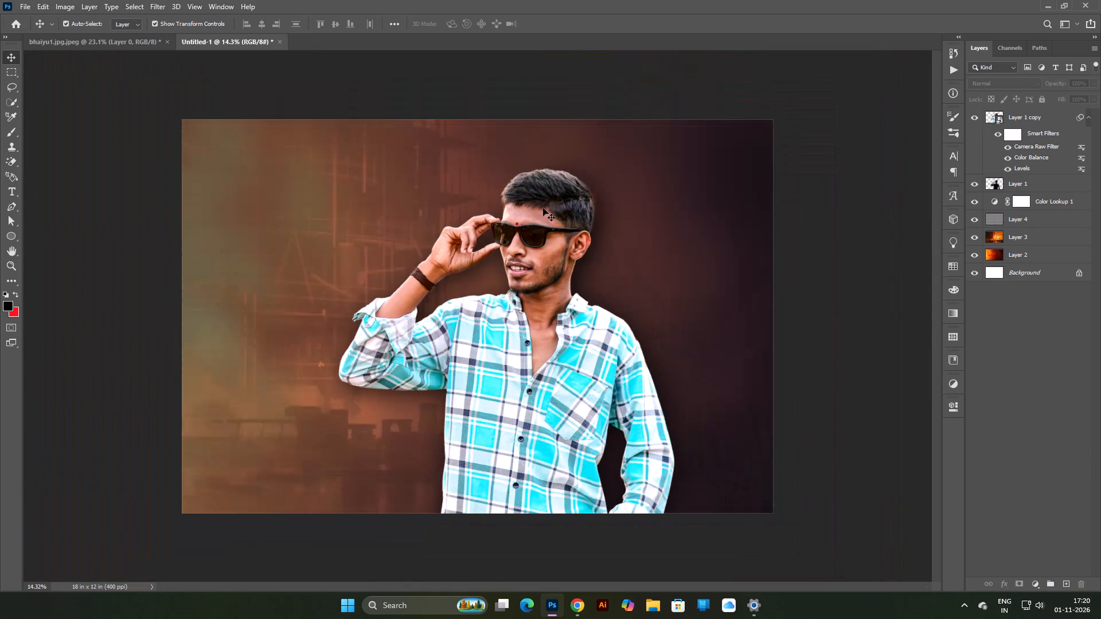
{"action": "scroll", "coordinate": [543, 208], "scroll_direction": "up", "scroll_amount": 3}
{"action": "scroll", "coordinate": [543, 208], "scroll_direction": "down", "scroll_amount": 3}
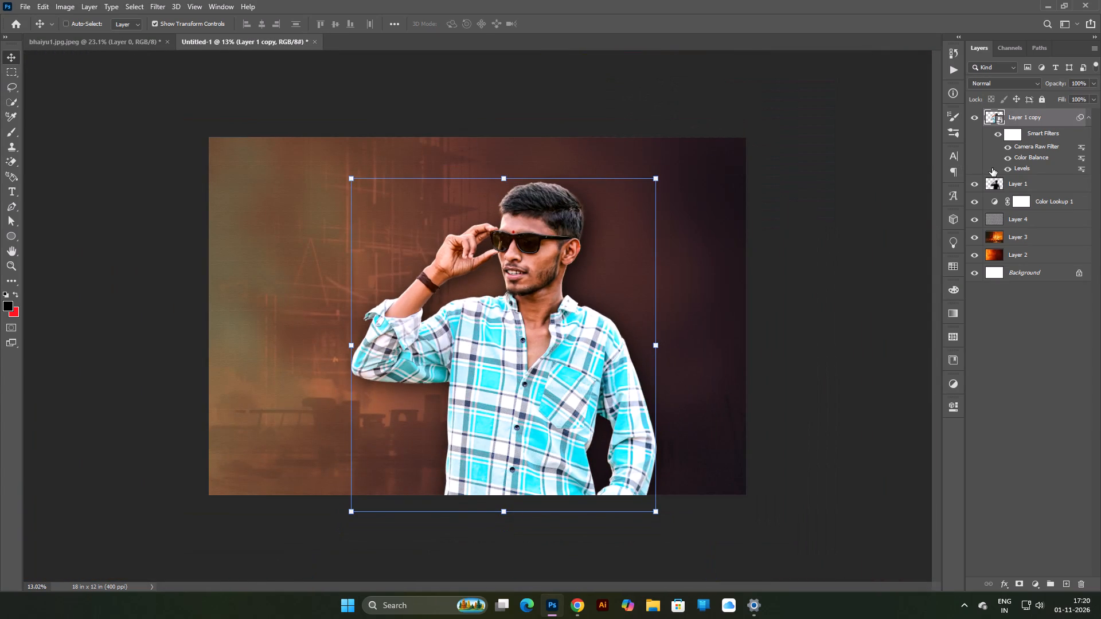
{"action": "left_click", "coordinate": [1064, 589]}
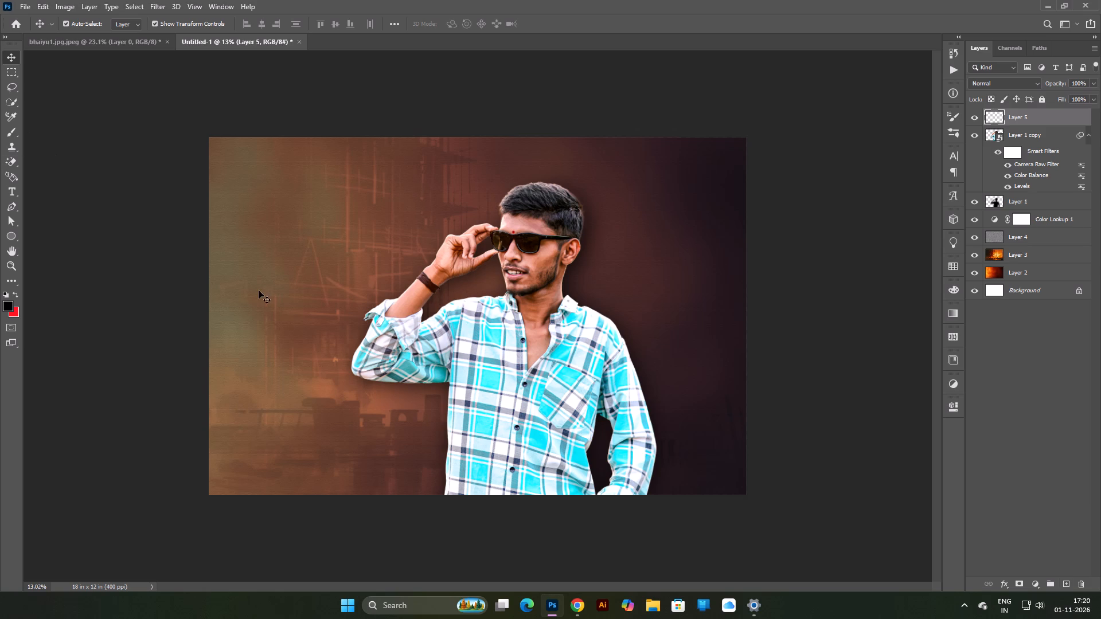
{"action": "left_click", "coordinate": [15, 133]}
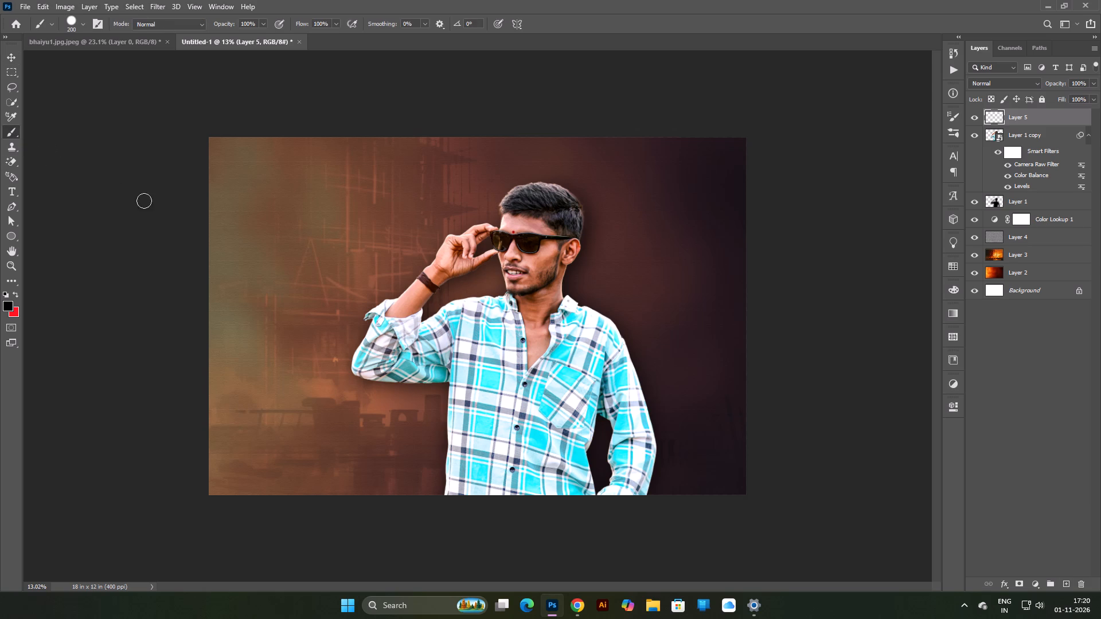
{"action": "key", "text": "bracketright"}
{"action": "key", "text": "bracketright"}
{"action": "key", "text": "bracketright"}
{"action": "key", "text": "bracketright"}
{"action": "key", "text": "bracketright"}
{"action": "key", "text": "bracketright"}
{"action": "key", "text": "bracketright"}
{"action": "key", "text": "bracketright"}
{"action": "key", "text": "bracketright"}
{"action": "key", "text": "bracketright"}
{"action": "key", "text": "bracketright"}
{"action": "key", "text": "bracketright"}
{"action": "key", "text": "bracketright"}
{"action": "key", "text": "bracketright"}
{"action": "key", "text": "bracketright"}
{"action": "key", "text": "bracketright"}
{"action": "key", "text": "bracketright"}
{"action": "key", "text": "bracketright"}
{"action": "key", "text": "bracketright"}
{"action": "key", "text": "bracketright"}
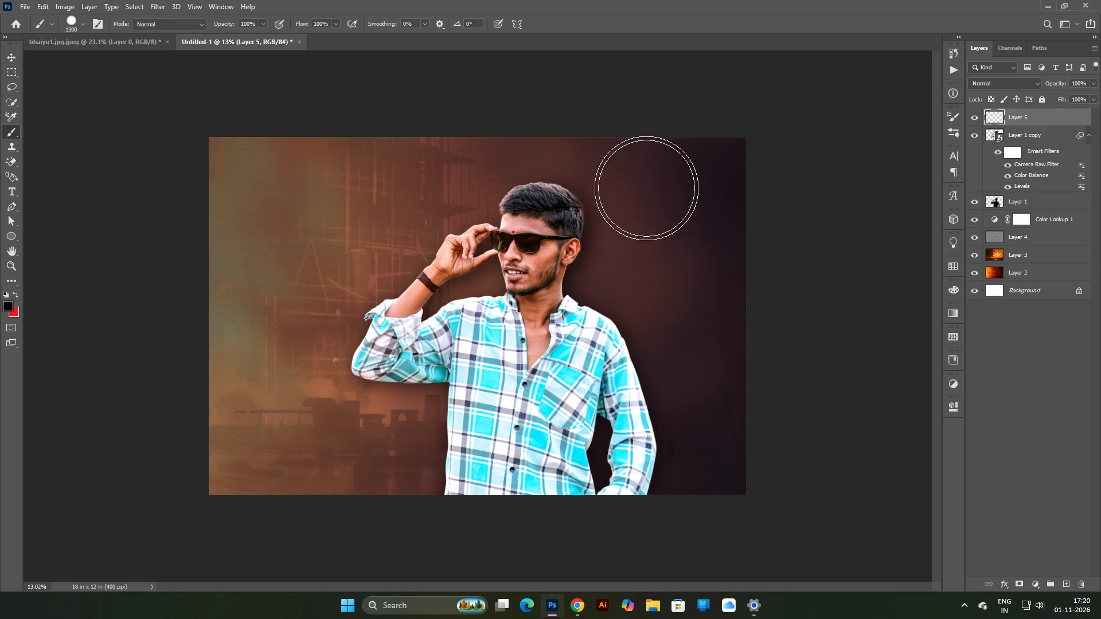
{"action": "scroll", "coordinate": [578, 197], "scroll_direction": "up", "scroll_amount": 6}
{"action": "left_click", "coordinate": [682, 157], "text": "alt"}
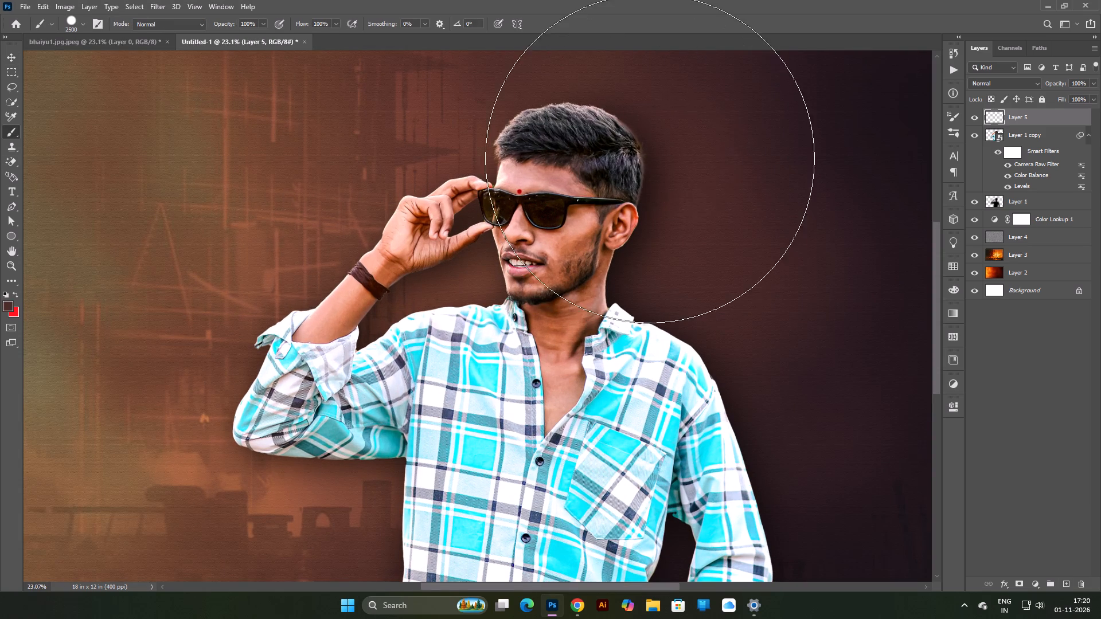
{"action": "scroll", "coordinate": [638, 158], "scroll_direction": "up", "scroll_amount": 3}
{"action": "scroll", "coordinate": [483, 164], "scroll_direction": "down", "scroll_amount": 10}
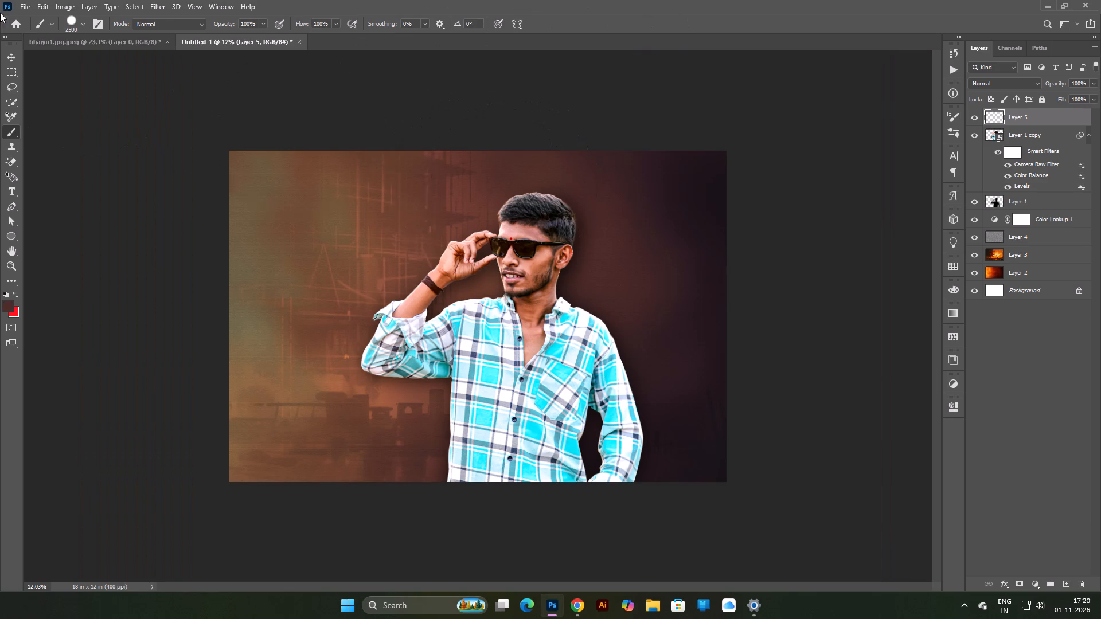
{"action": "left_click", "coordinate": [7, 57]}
Switch to Chrome and search Pinterest for "sun light png".
{"action": "left_click", "coordinate": [574, 604]}
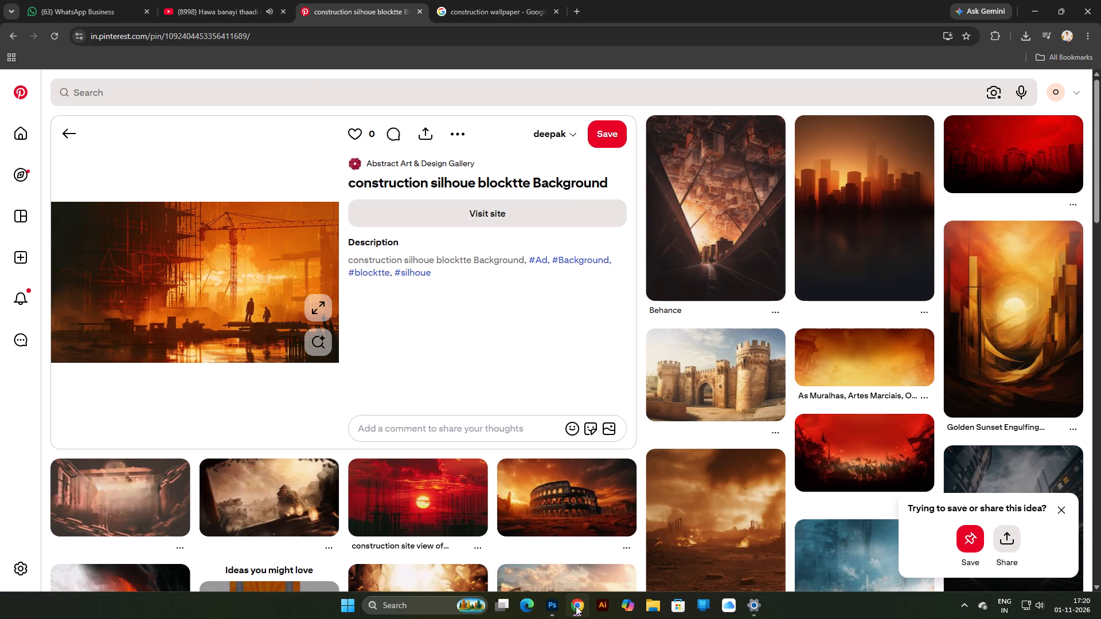
{"action": "left_click", "coordinate": [452, 86]}
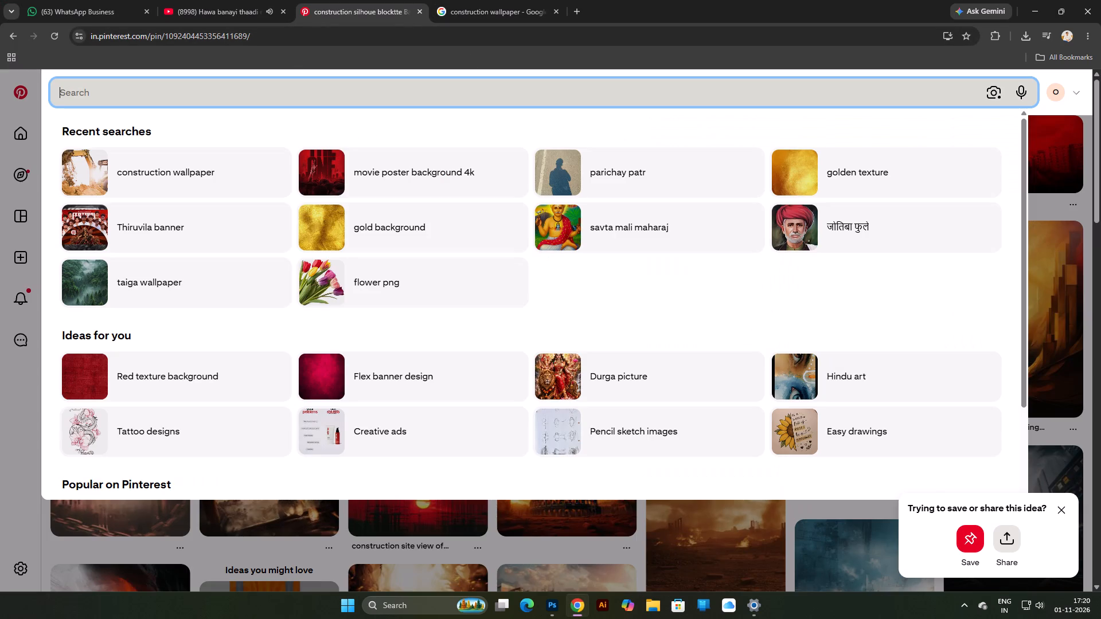
{"action": "scroll", "coordinate": [443, 176], "scroll_direction": "down", "scroll_amount": 4}
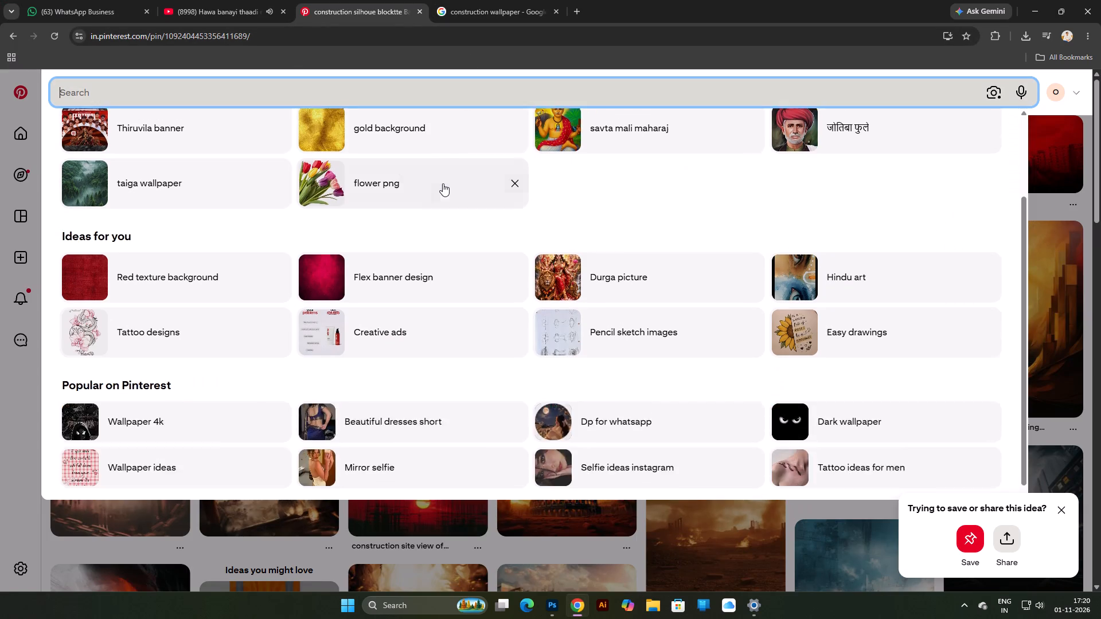
{"action": "scroll", "coordinate": [443, 183], "scroll_direction": "up", "scroll_amount": 5}
{"action": "type", "text": "sub"}
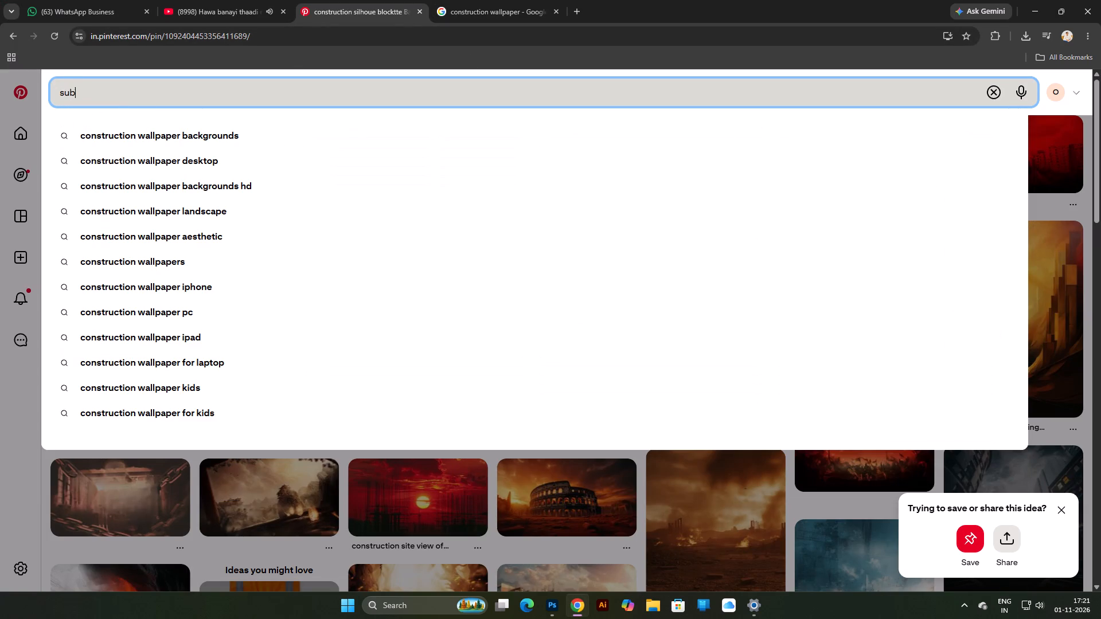
{"action": "key", "text": "BackSpace"}
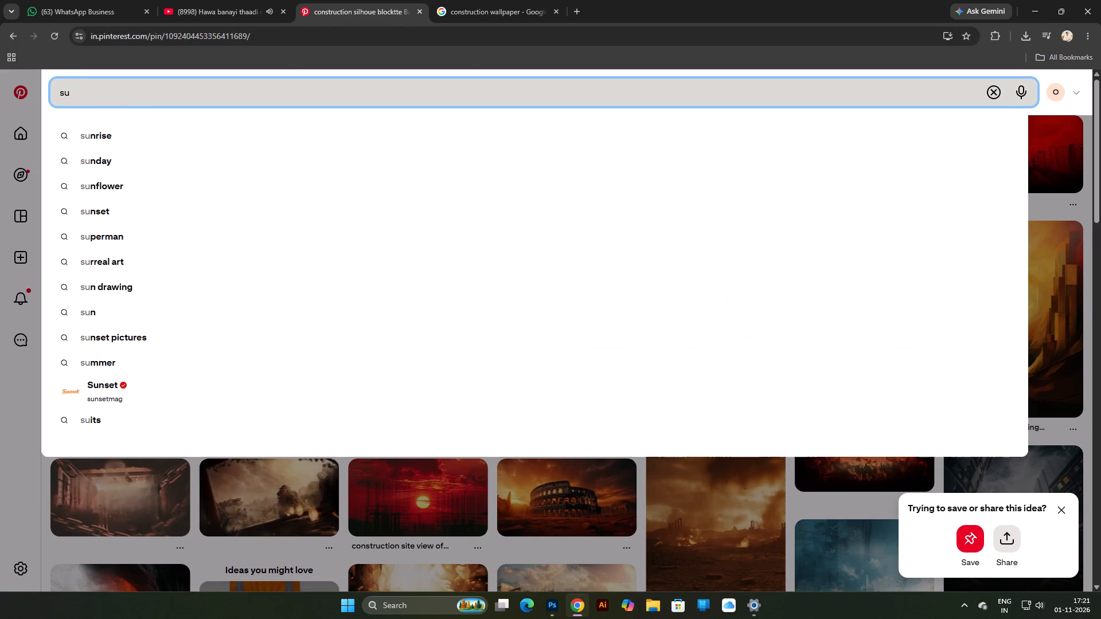
{"action": "key", "text": "n"}
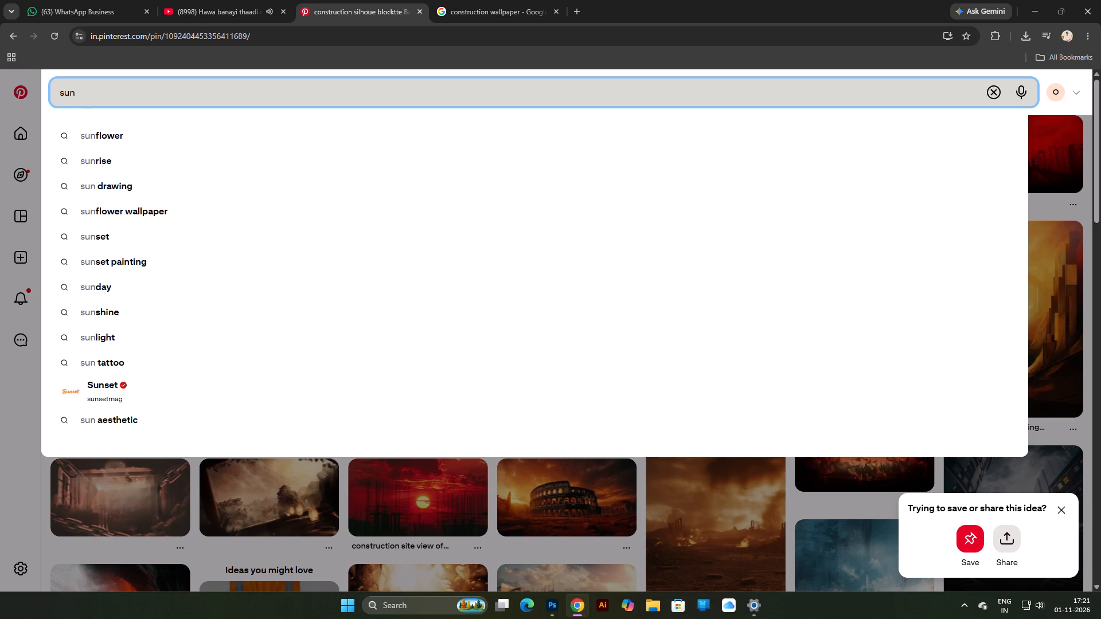
{"action": "key", "text": "space"}
{"action": "key", "text": "l"}
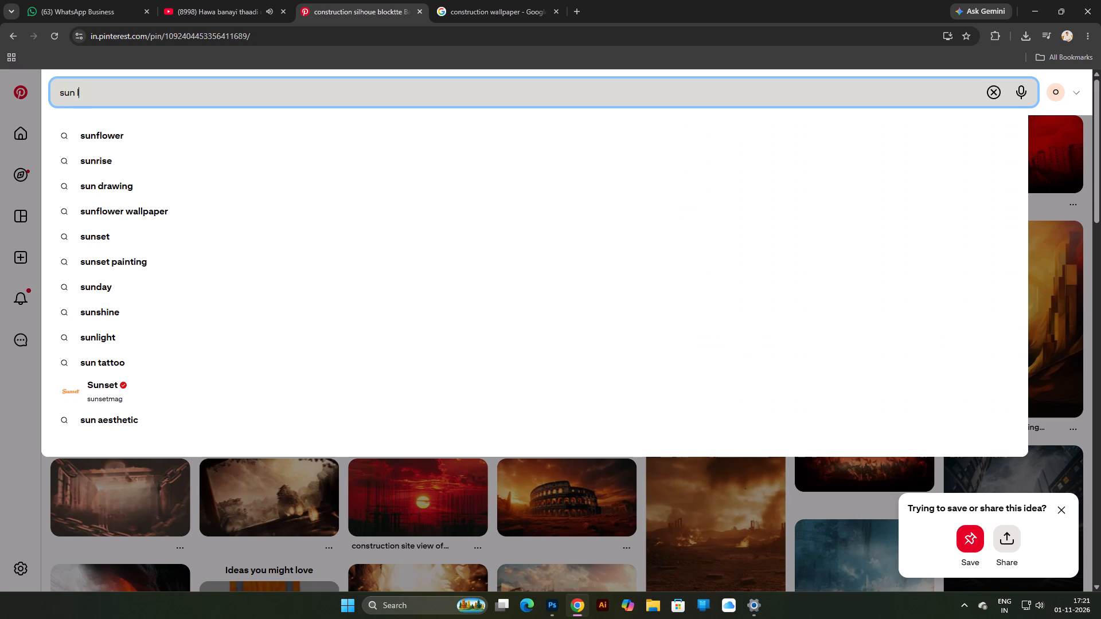
{"action": "key", "text": "Down"}
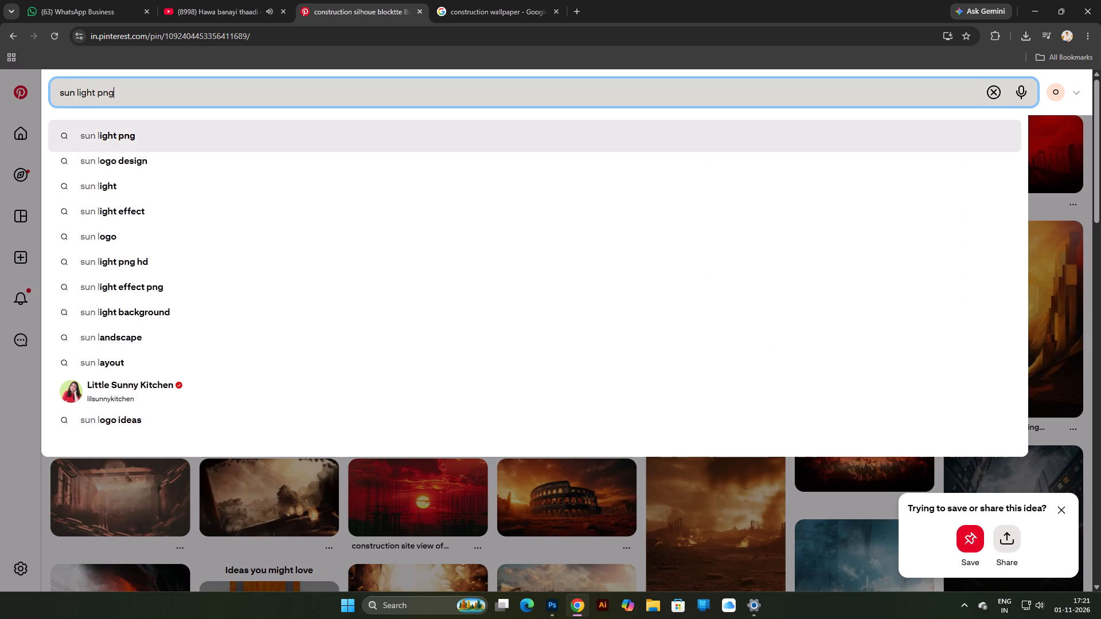
{"action": "key", "text": "Return"}
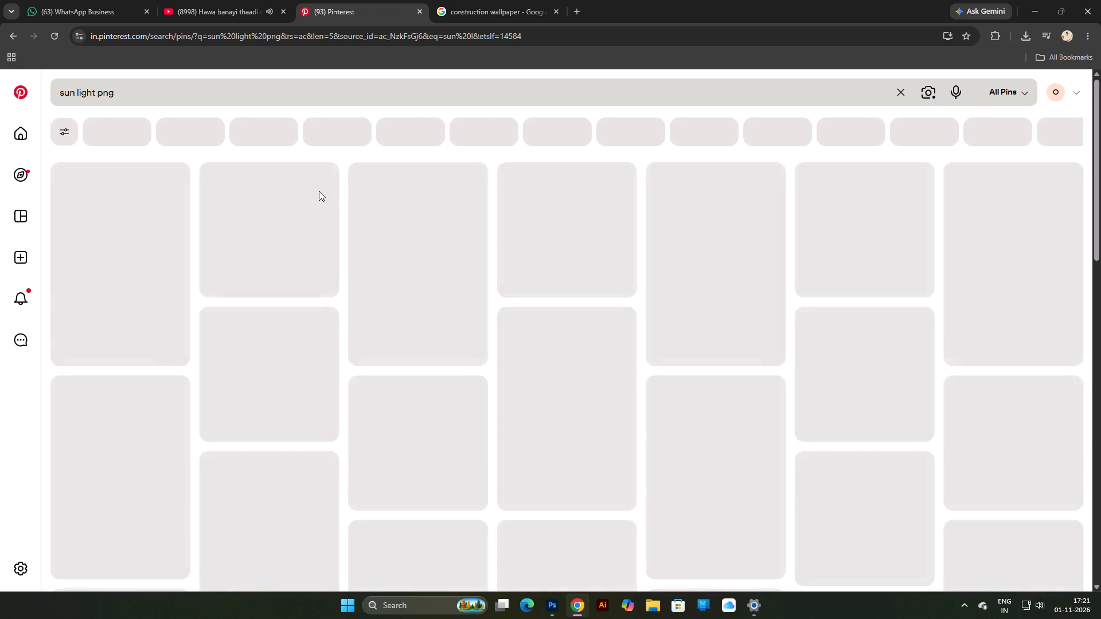
Copy the orange sun-glow image on black from the search results and paste it into the Photoshop composition.
{"action": "left_click", "coordinate": [124, 260]}
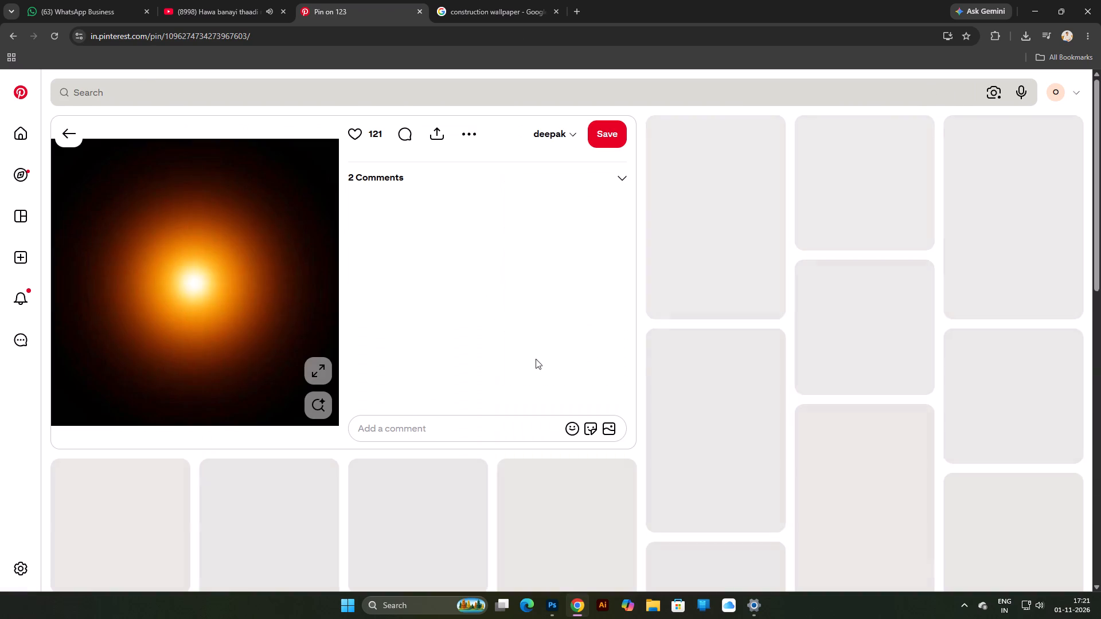
{"action": "right_click", "coordinate": [212, 308]}
{"action": "left_click", "coordinate": [274, 358]}
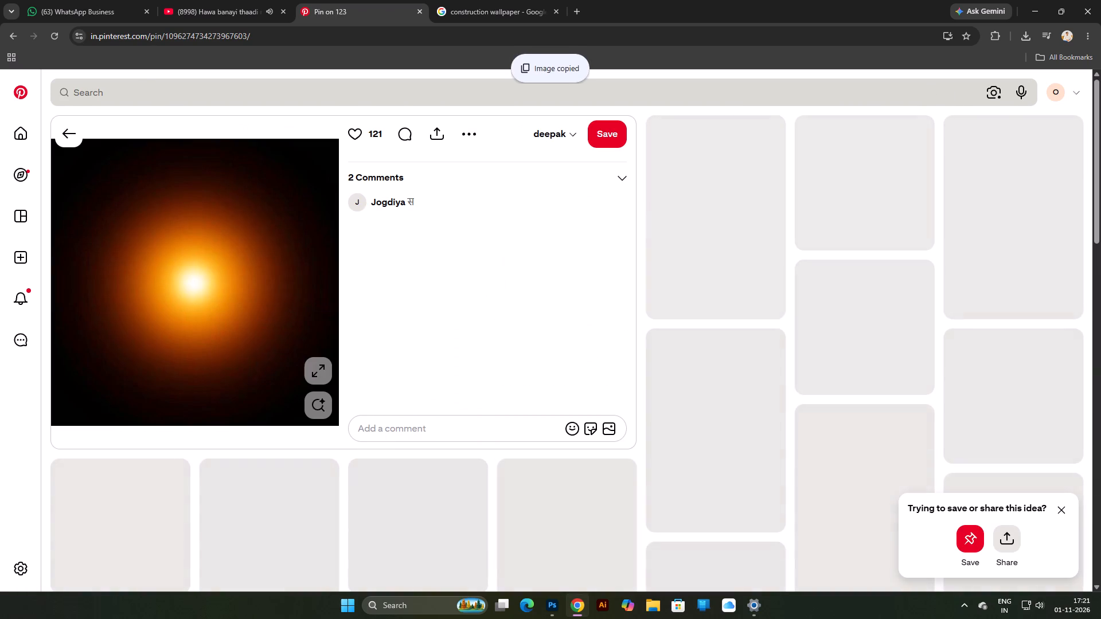
{"action": "left_click", "coordinate": [547, 608]}
{"action": "scroll", "coordinate": [364, 492], "scroll_direction": "down", "scroll_amount": 4}
{"action": "scroll", "coordinate": [363, 481], "scroll_direction": "up", "scroll_amount": 4}
{"action": "key", "text": "ctrl+v"}
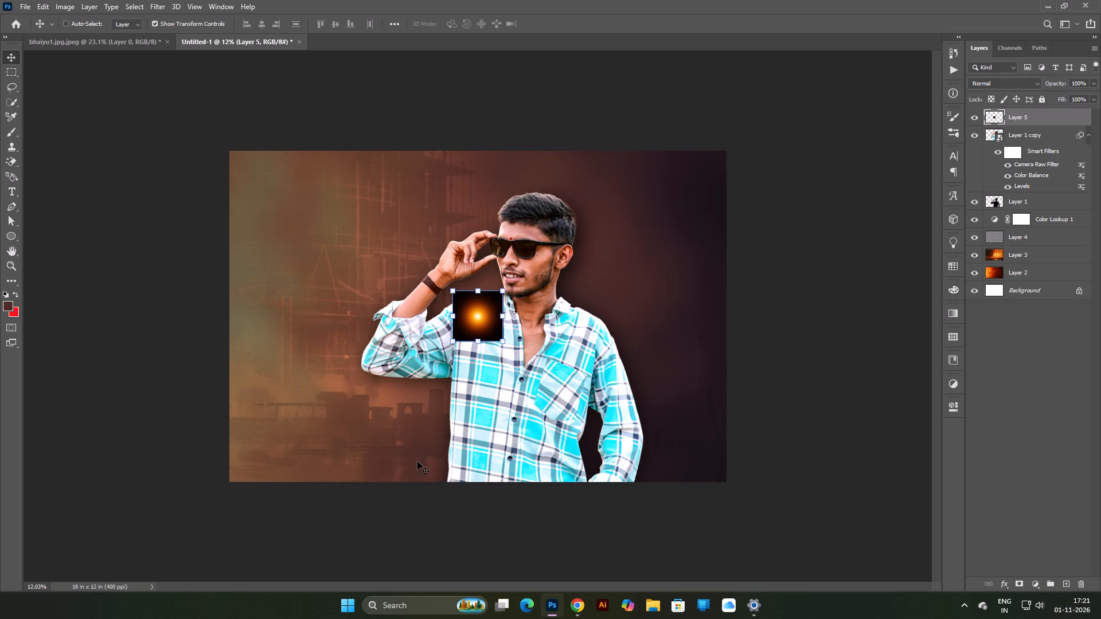
Clip the glow layer to the man's cut-out and enlarge it to about 906%, centred beyond his shoulder.
{"action": "left_click", "coordinate": [1048, 125], "text": "alt"}
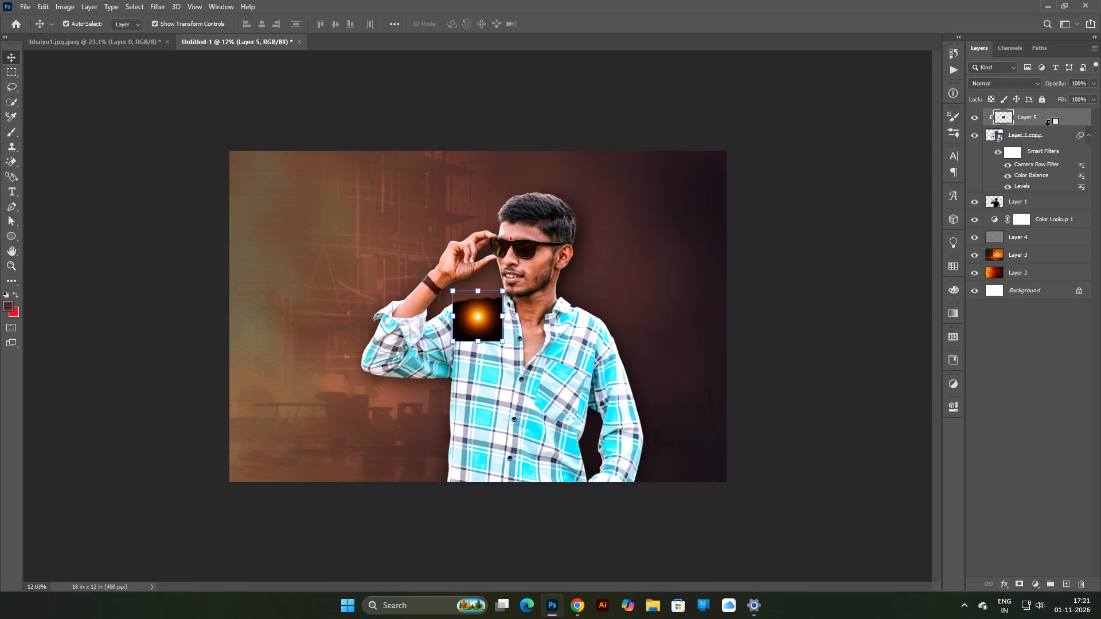
{"action": "key", "text": "ctrl+t"}
{"action": "left_click_drag", "start_coordinate": [490, 330], "coordinate": [625, 290]}
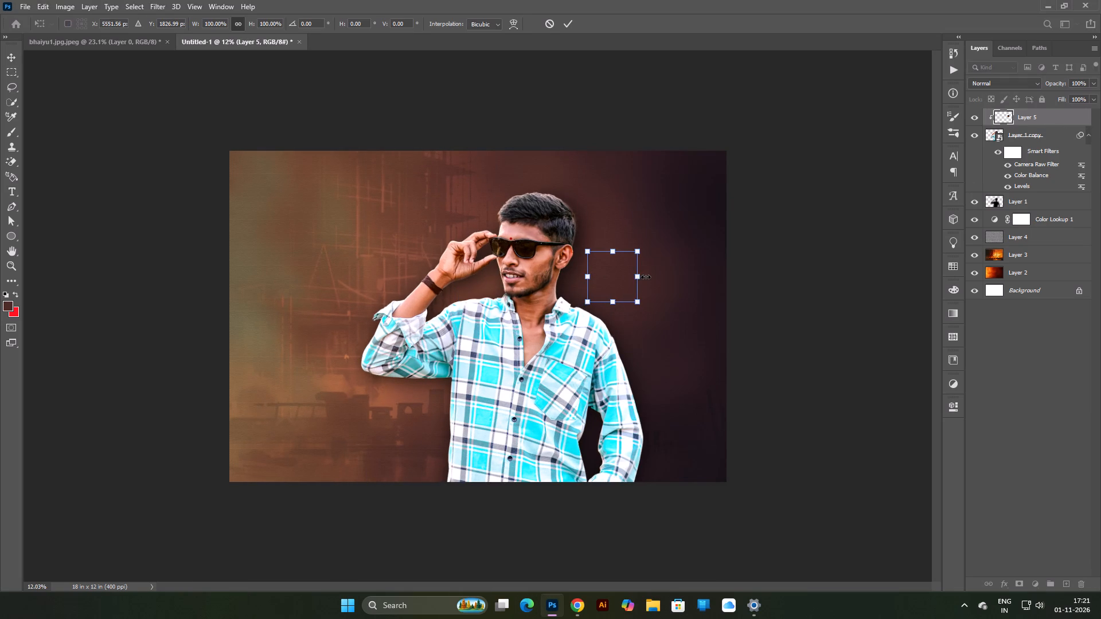
{"action": "left_click_drag", "start_coordinate": [639, 279], "coordinate": [844, 350], "text": "alt"}
{"action": "left_click_drag", "start_coordinate": [731, 341], "coordinate": [783, 314]}
{"action": "key", "text": "Return"}
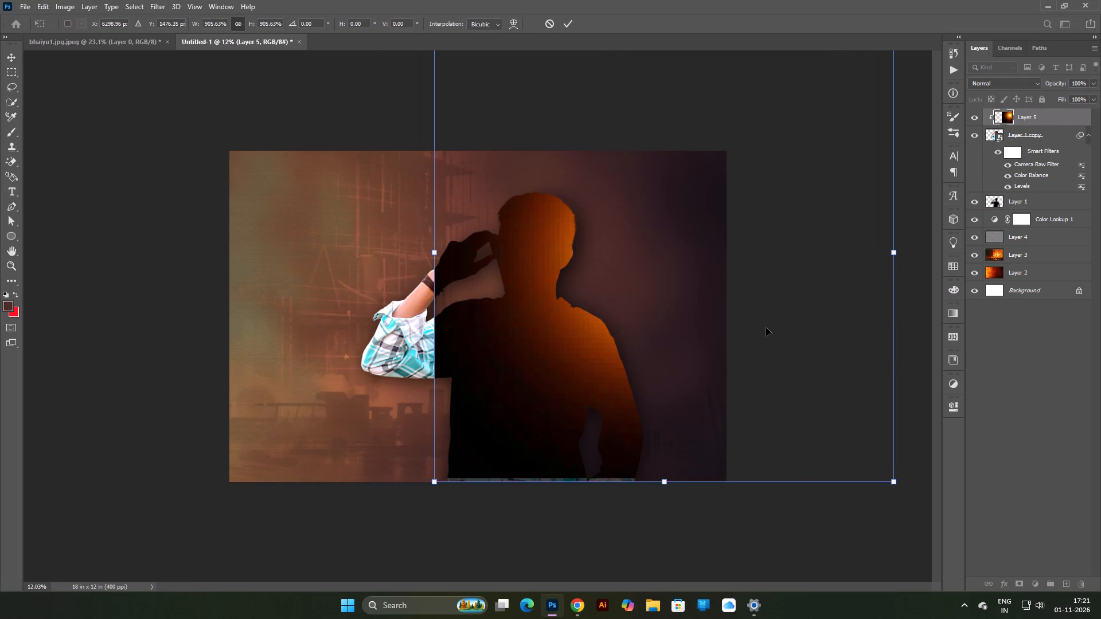
Set the clipped glow layer's blend mode to Screen.
{"action": "left_click", "coordinate": [1012, 80]}
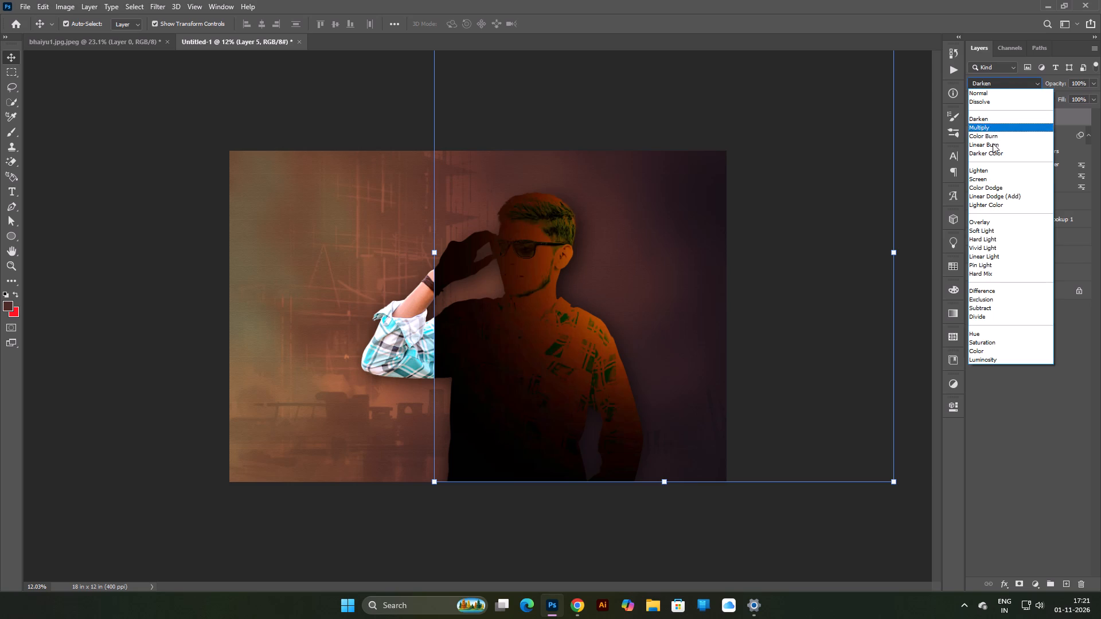
{"action": "left_click", "coordinate": [988, 176]}
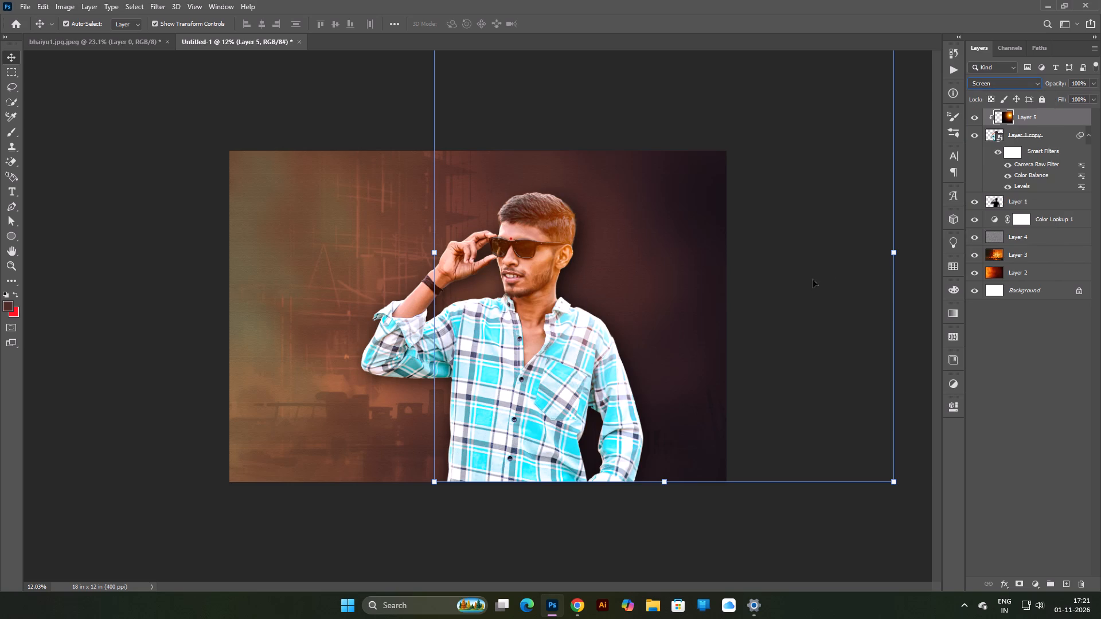
Shift the clipped glow layer slightly up and to the right, beside the man's head.
{"action": "left_click_drag", "start_coordinate": [744, 308], "coordinate": [753, 273]}
{"action": "key", "text": "ctrl+t"}
{"action": "left_click_drag", "start_coordinate": [670, 357], "coordinate": [678, 330]}
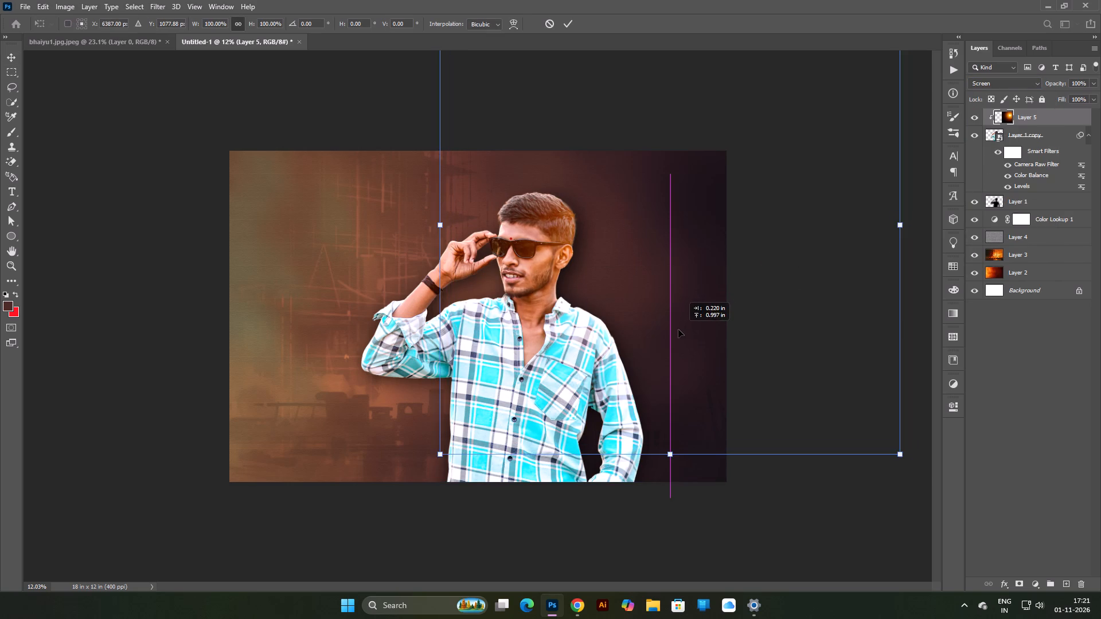
{"action": "left_click_drag", "start_coordinate": [678, 330], "coordinate": [684, 327]}
{"action": "key", "text": "Return"}
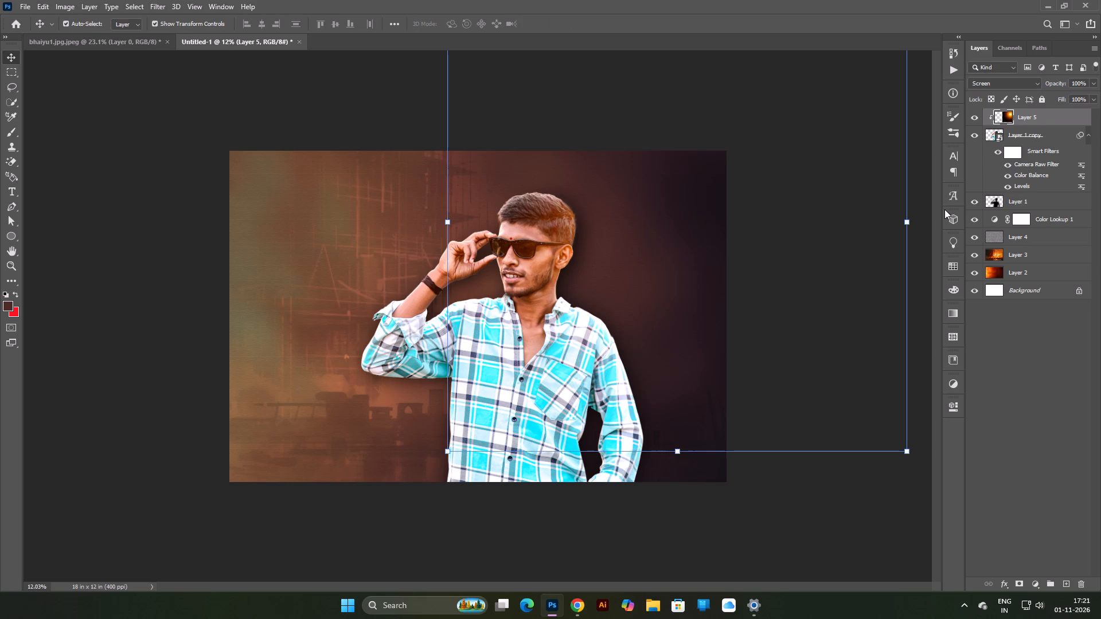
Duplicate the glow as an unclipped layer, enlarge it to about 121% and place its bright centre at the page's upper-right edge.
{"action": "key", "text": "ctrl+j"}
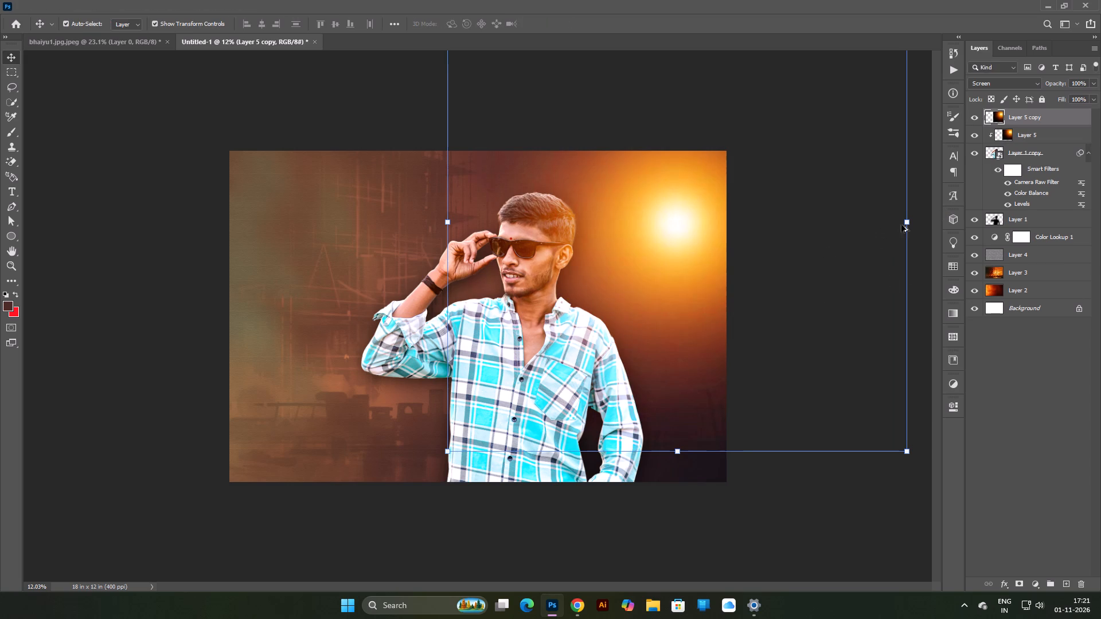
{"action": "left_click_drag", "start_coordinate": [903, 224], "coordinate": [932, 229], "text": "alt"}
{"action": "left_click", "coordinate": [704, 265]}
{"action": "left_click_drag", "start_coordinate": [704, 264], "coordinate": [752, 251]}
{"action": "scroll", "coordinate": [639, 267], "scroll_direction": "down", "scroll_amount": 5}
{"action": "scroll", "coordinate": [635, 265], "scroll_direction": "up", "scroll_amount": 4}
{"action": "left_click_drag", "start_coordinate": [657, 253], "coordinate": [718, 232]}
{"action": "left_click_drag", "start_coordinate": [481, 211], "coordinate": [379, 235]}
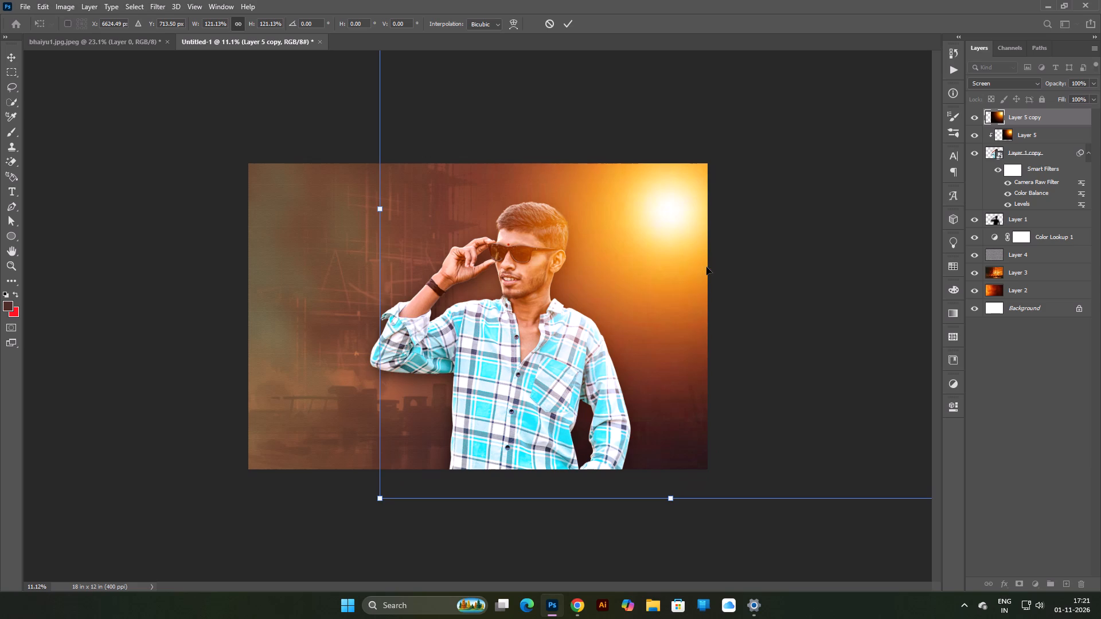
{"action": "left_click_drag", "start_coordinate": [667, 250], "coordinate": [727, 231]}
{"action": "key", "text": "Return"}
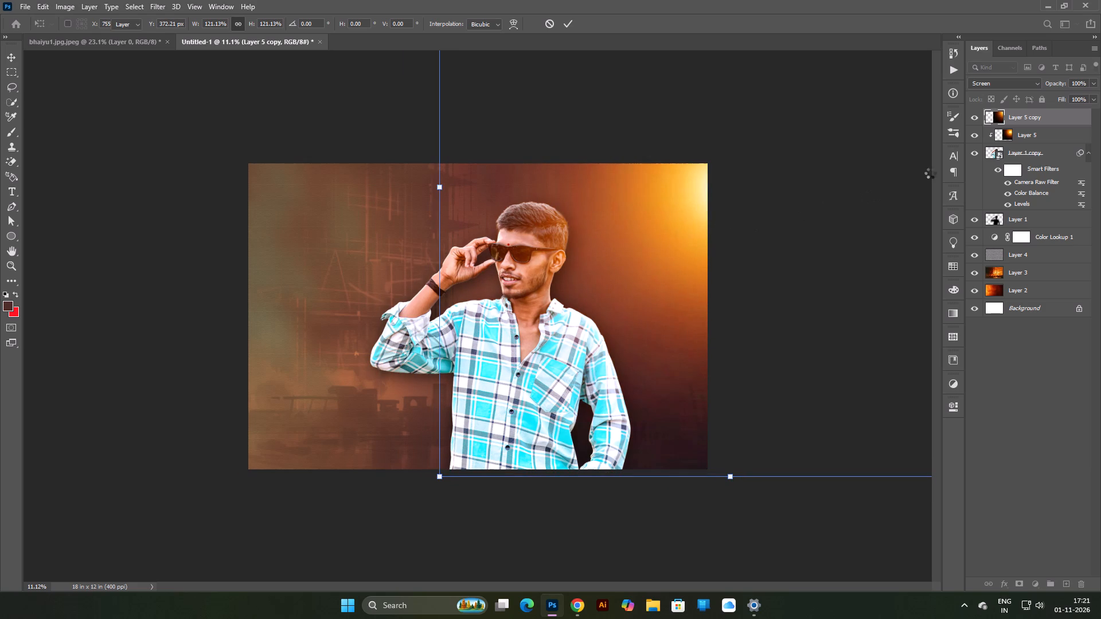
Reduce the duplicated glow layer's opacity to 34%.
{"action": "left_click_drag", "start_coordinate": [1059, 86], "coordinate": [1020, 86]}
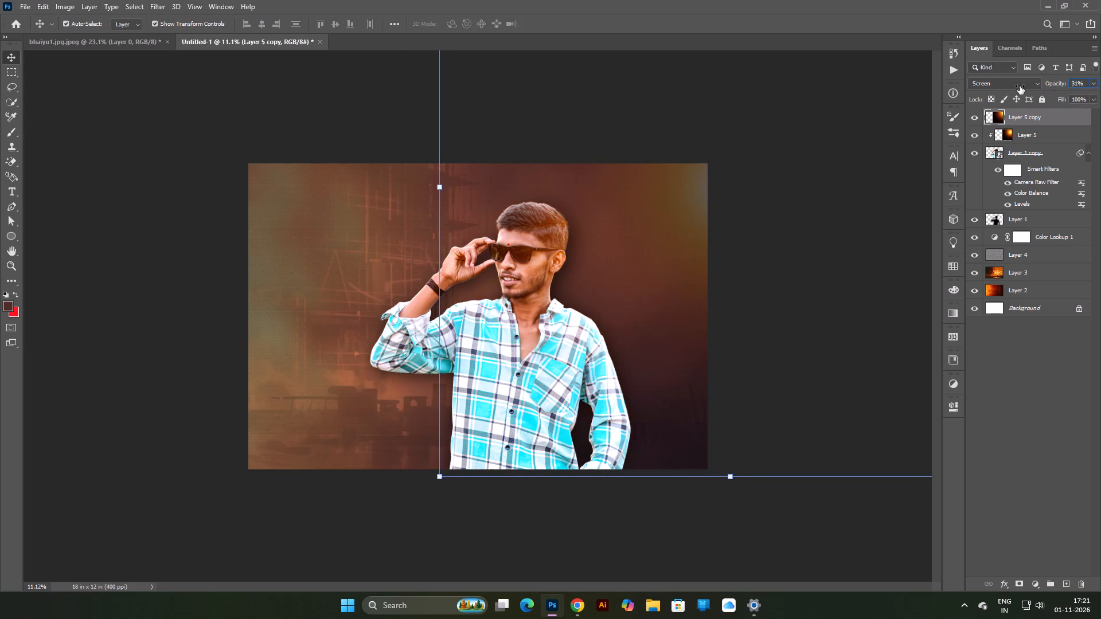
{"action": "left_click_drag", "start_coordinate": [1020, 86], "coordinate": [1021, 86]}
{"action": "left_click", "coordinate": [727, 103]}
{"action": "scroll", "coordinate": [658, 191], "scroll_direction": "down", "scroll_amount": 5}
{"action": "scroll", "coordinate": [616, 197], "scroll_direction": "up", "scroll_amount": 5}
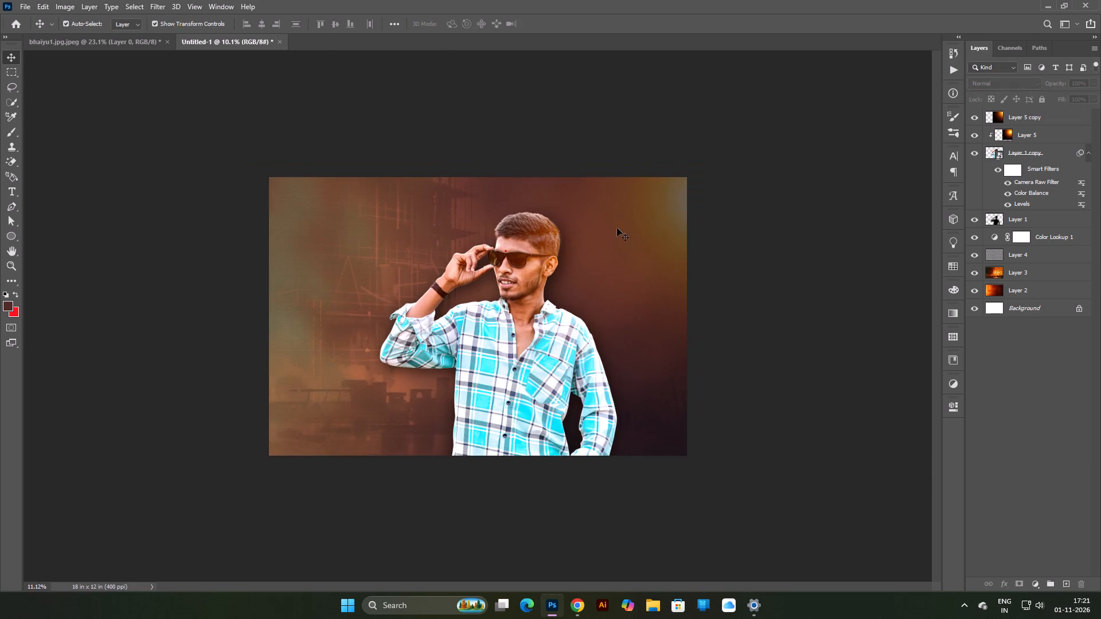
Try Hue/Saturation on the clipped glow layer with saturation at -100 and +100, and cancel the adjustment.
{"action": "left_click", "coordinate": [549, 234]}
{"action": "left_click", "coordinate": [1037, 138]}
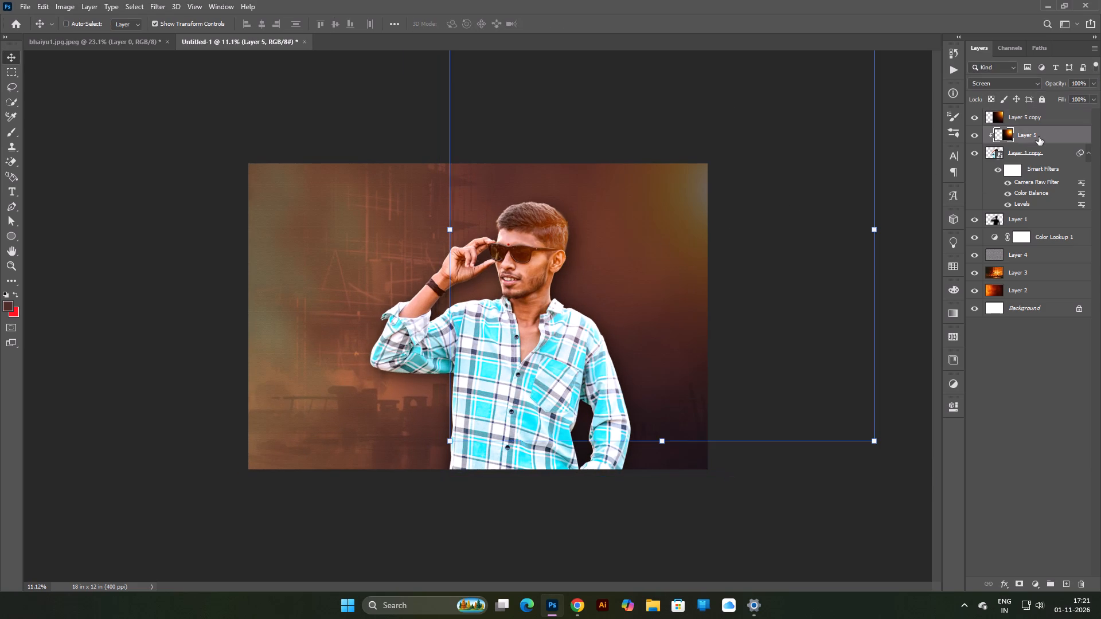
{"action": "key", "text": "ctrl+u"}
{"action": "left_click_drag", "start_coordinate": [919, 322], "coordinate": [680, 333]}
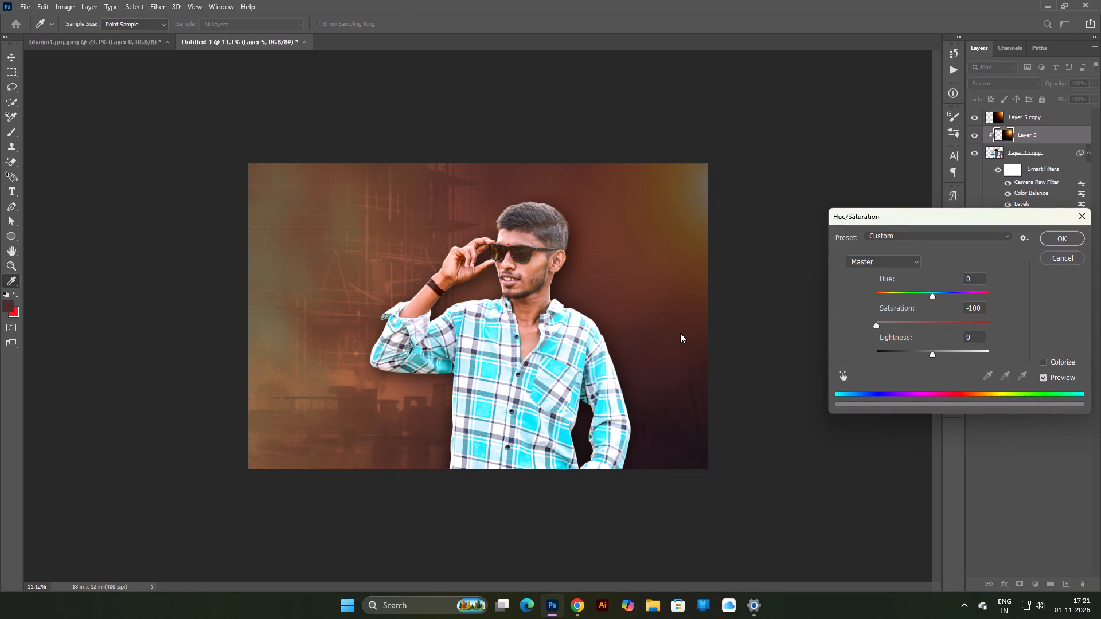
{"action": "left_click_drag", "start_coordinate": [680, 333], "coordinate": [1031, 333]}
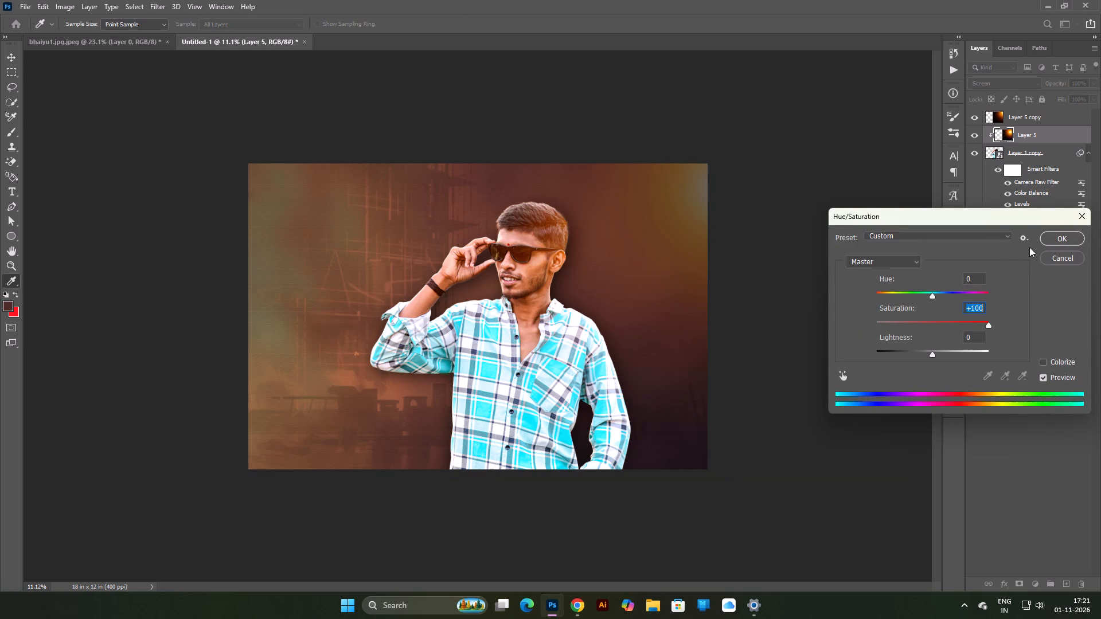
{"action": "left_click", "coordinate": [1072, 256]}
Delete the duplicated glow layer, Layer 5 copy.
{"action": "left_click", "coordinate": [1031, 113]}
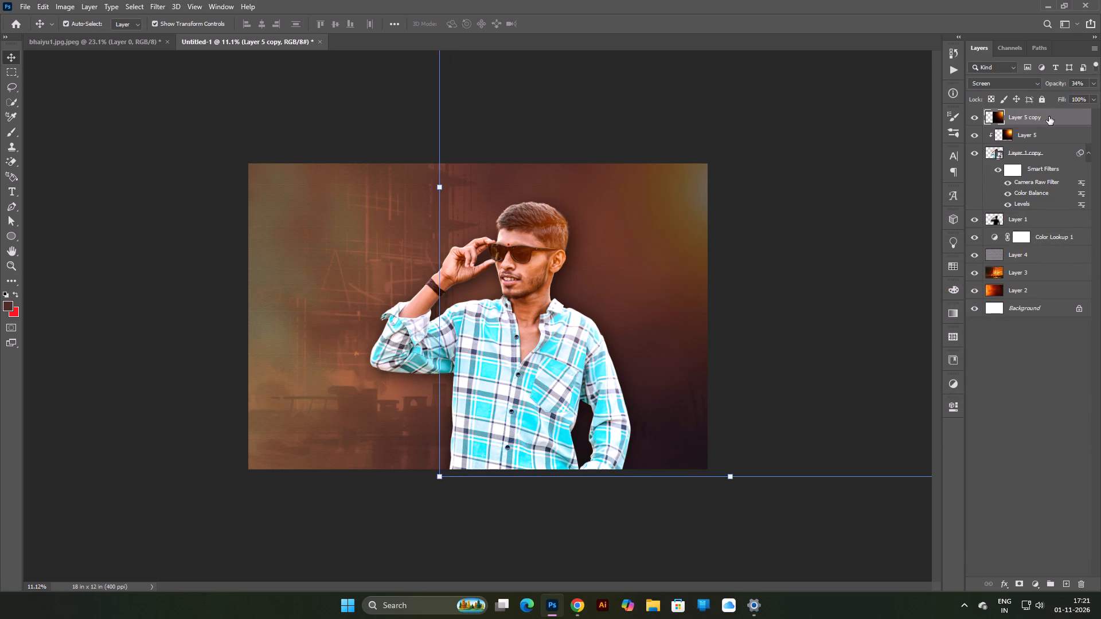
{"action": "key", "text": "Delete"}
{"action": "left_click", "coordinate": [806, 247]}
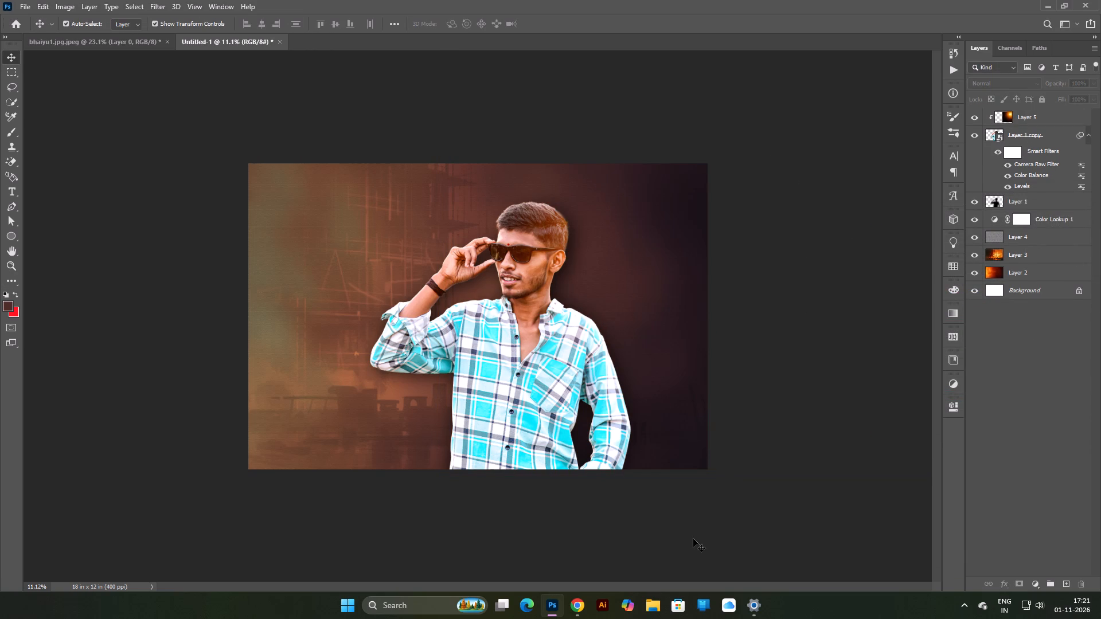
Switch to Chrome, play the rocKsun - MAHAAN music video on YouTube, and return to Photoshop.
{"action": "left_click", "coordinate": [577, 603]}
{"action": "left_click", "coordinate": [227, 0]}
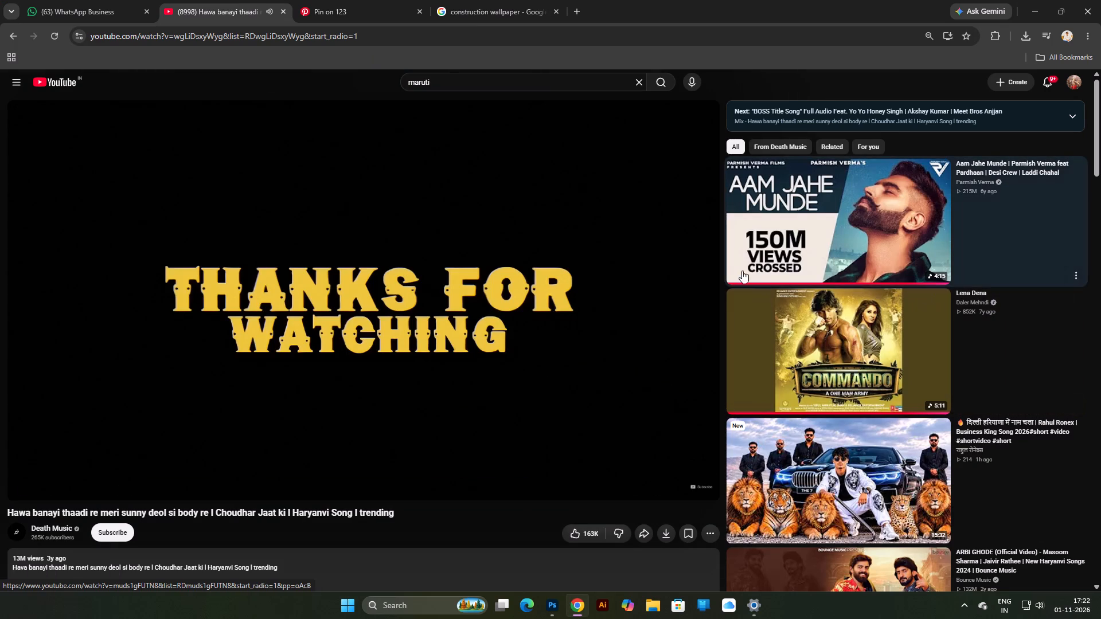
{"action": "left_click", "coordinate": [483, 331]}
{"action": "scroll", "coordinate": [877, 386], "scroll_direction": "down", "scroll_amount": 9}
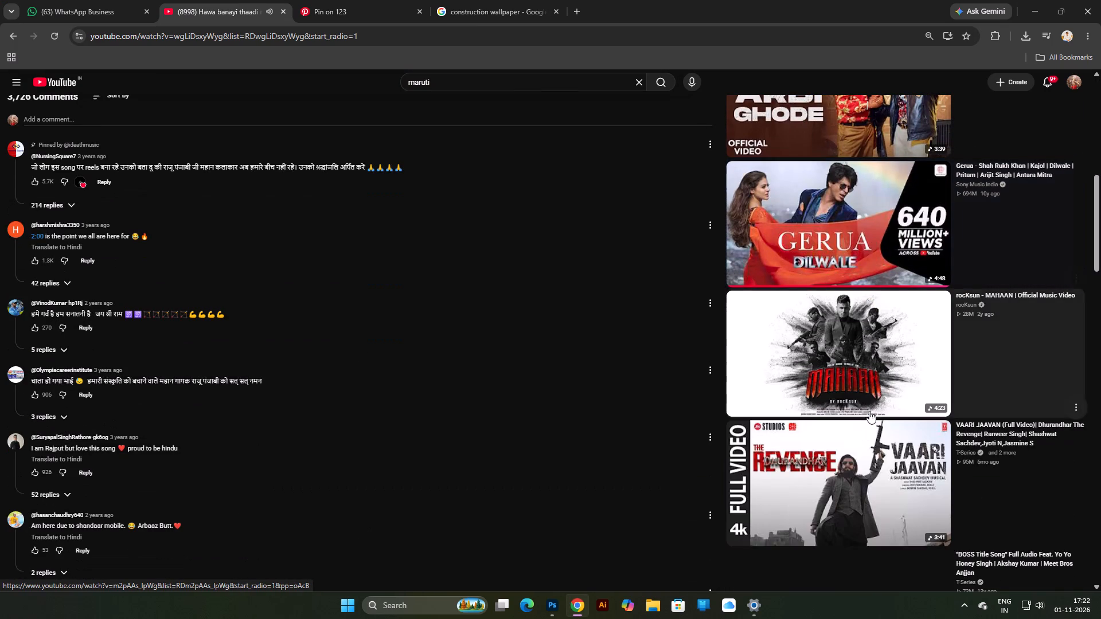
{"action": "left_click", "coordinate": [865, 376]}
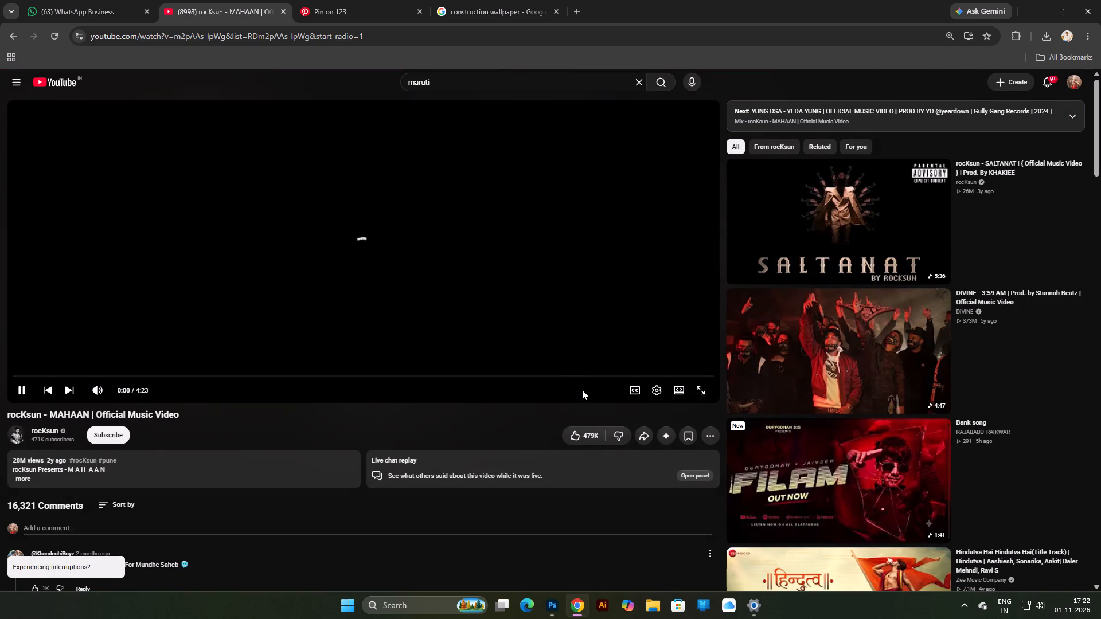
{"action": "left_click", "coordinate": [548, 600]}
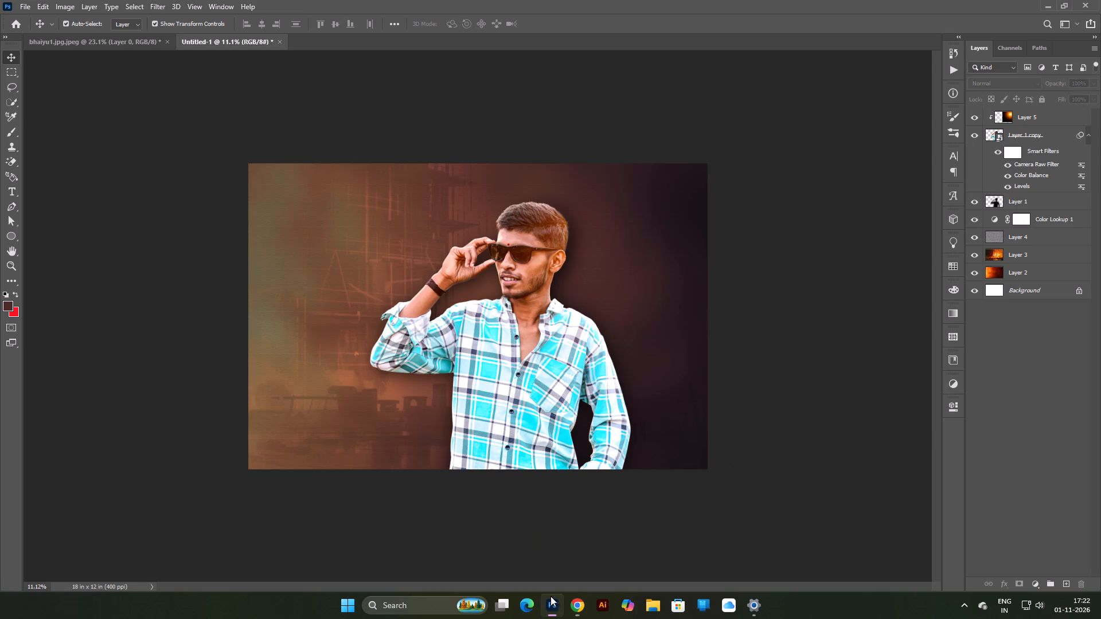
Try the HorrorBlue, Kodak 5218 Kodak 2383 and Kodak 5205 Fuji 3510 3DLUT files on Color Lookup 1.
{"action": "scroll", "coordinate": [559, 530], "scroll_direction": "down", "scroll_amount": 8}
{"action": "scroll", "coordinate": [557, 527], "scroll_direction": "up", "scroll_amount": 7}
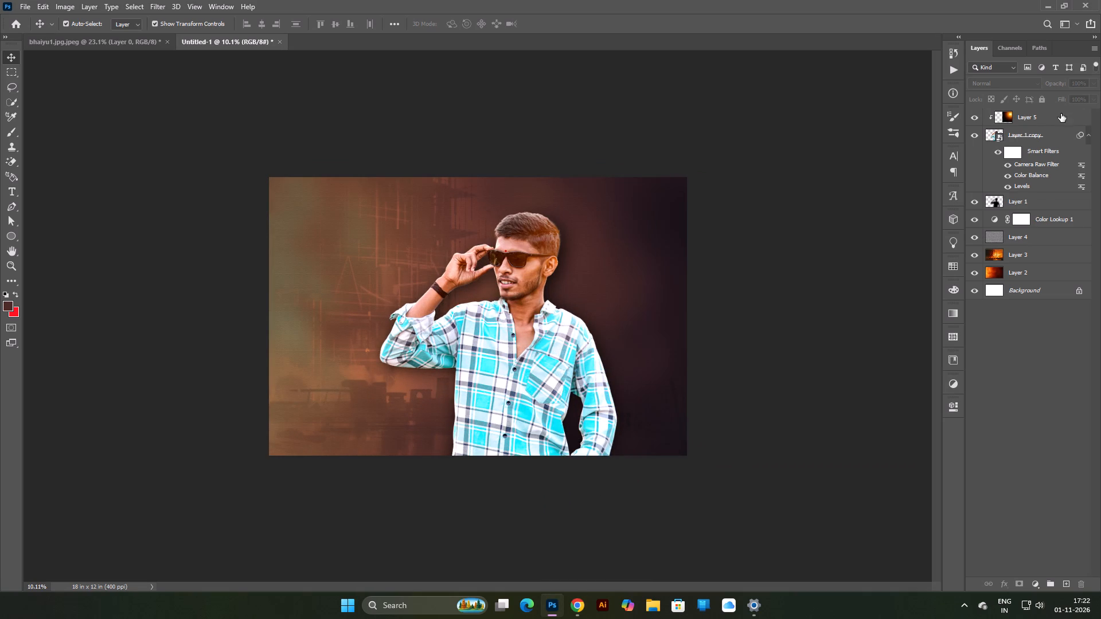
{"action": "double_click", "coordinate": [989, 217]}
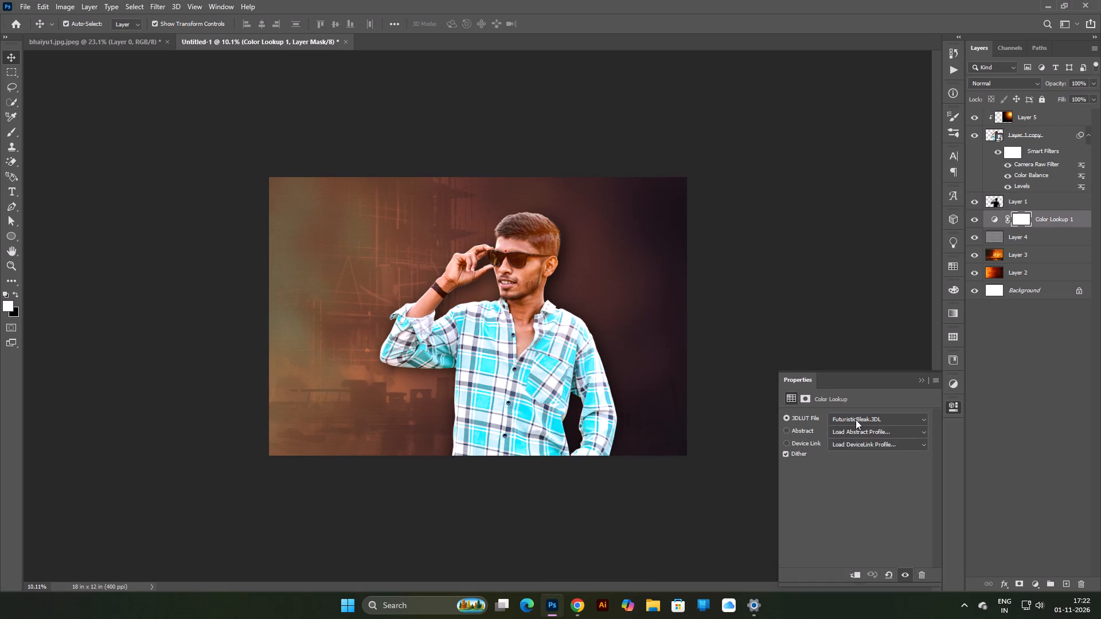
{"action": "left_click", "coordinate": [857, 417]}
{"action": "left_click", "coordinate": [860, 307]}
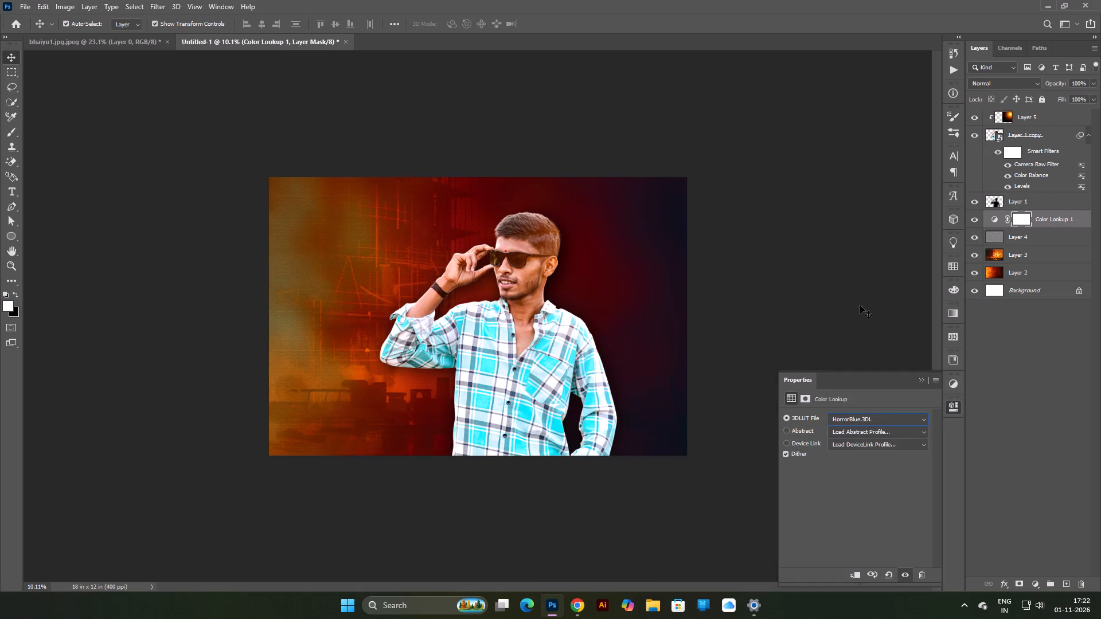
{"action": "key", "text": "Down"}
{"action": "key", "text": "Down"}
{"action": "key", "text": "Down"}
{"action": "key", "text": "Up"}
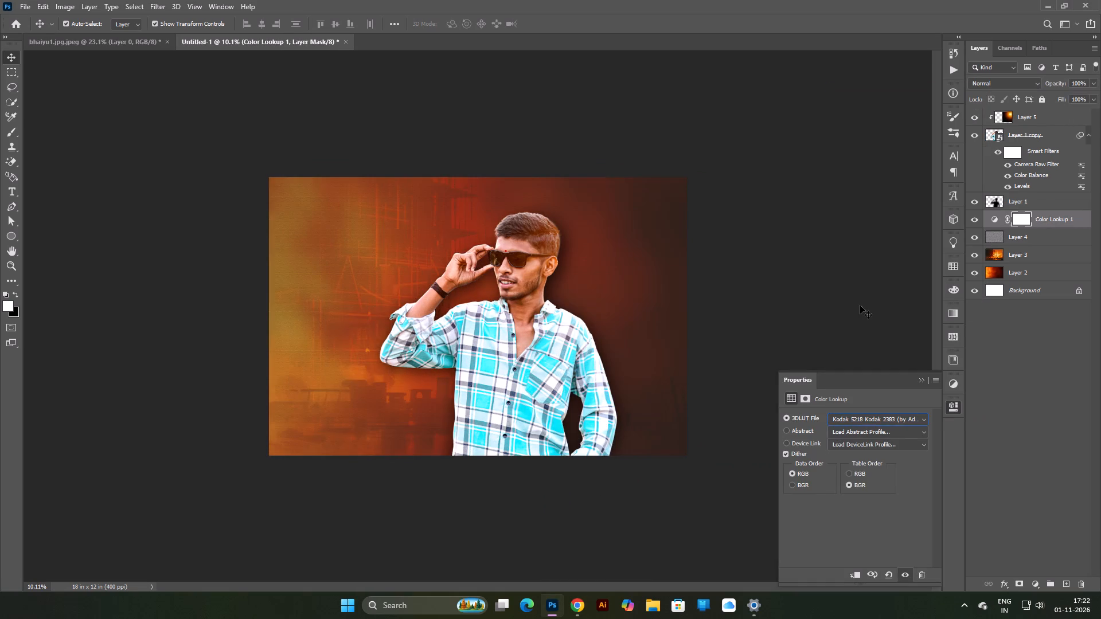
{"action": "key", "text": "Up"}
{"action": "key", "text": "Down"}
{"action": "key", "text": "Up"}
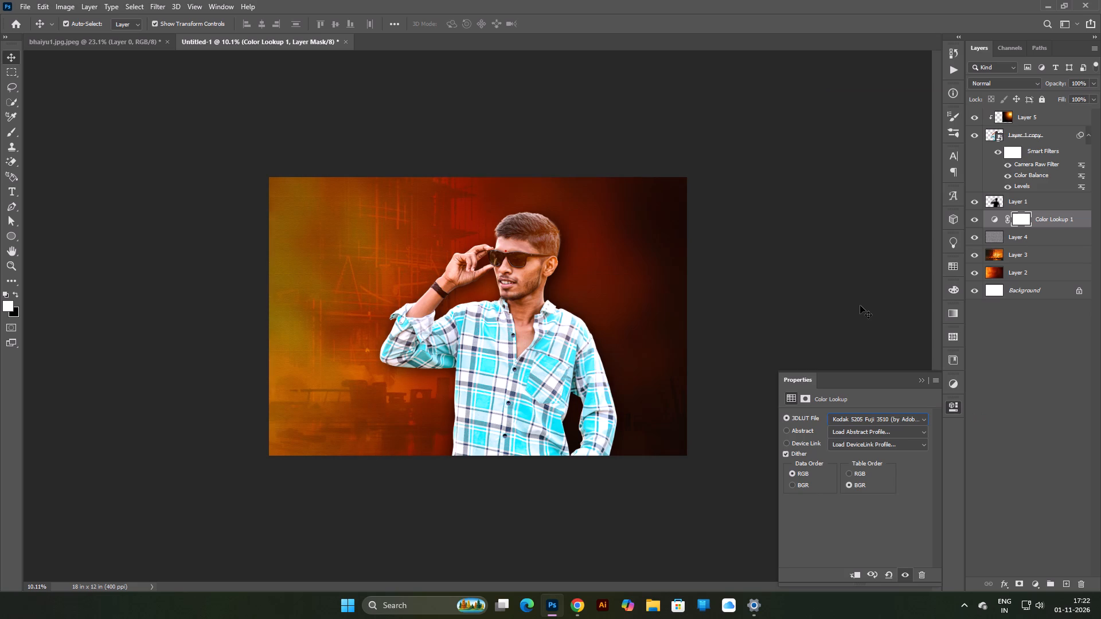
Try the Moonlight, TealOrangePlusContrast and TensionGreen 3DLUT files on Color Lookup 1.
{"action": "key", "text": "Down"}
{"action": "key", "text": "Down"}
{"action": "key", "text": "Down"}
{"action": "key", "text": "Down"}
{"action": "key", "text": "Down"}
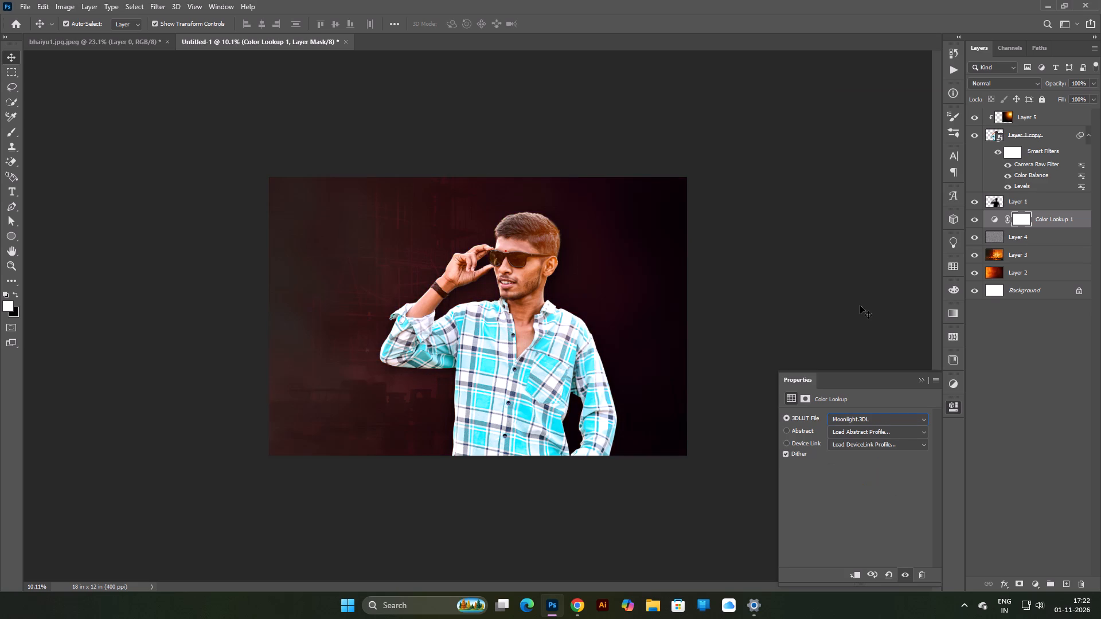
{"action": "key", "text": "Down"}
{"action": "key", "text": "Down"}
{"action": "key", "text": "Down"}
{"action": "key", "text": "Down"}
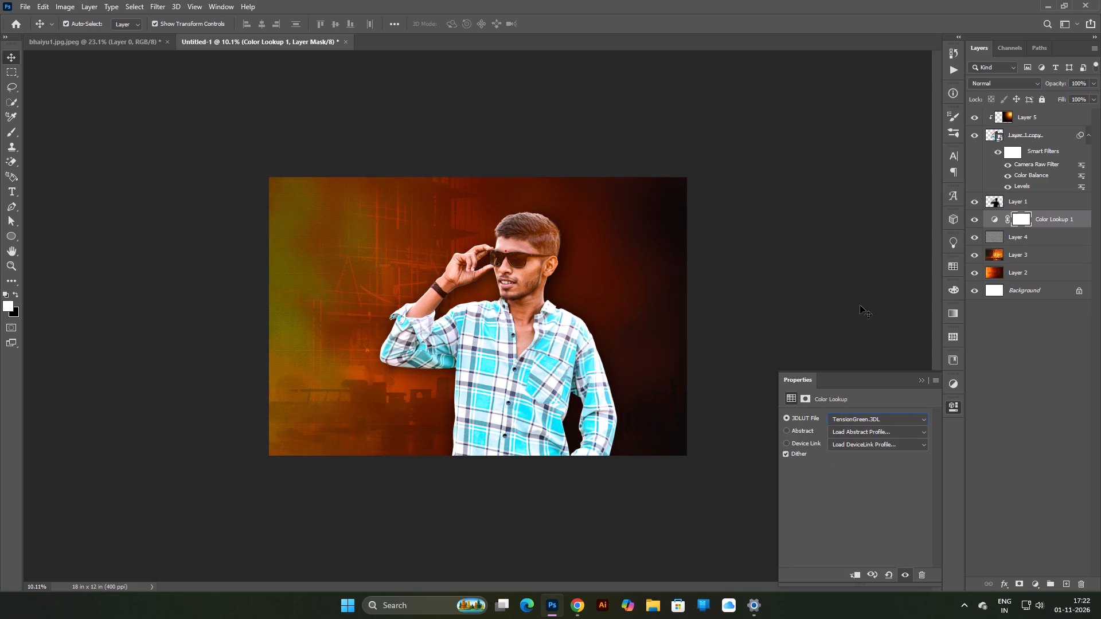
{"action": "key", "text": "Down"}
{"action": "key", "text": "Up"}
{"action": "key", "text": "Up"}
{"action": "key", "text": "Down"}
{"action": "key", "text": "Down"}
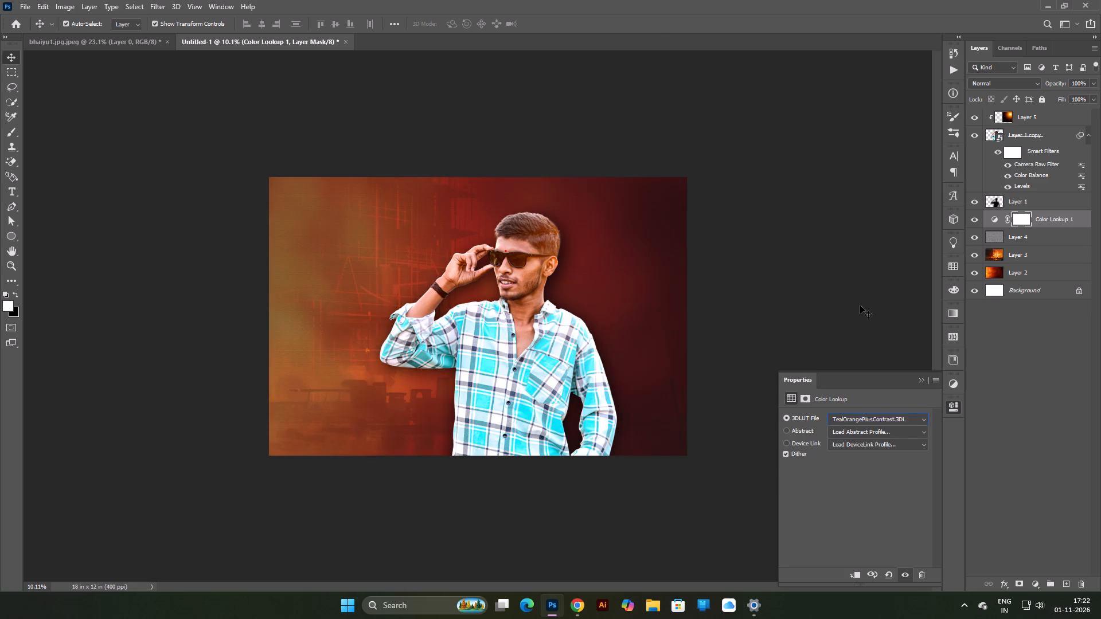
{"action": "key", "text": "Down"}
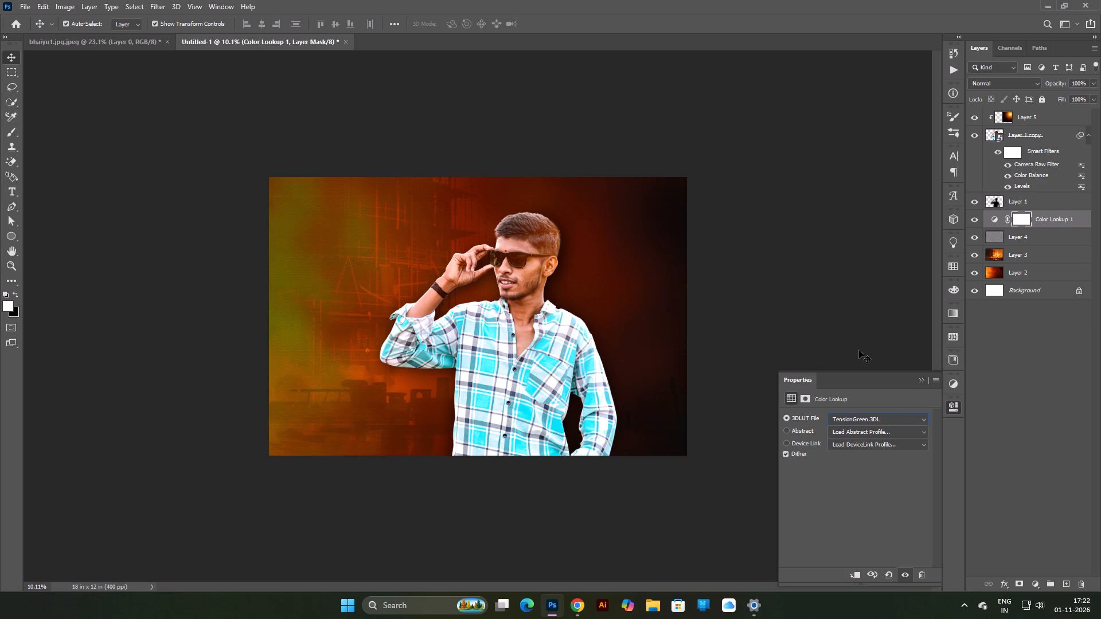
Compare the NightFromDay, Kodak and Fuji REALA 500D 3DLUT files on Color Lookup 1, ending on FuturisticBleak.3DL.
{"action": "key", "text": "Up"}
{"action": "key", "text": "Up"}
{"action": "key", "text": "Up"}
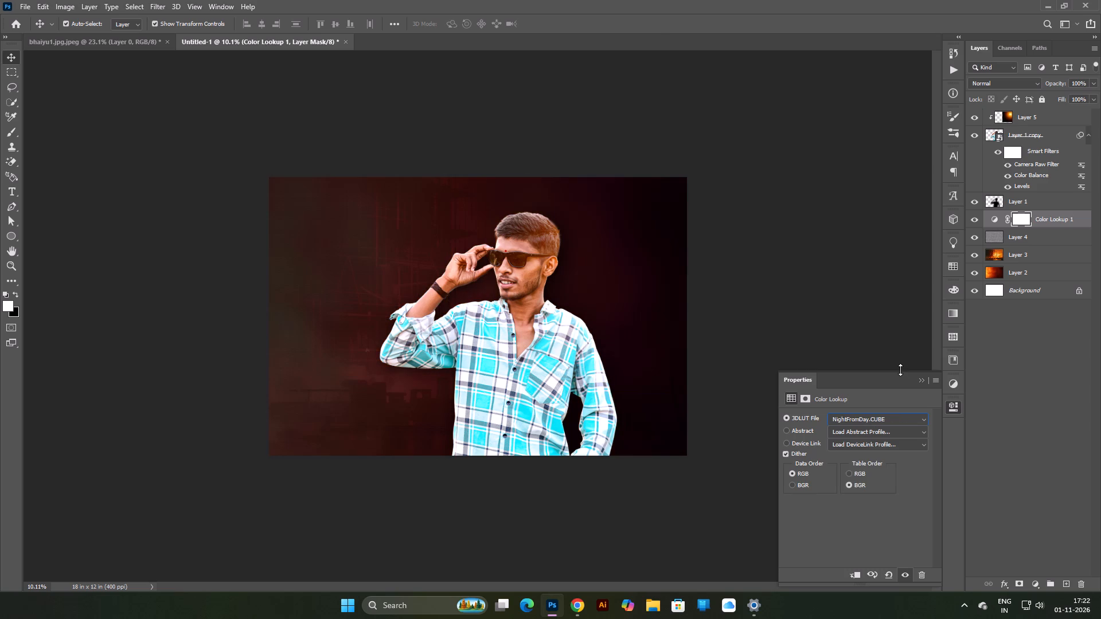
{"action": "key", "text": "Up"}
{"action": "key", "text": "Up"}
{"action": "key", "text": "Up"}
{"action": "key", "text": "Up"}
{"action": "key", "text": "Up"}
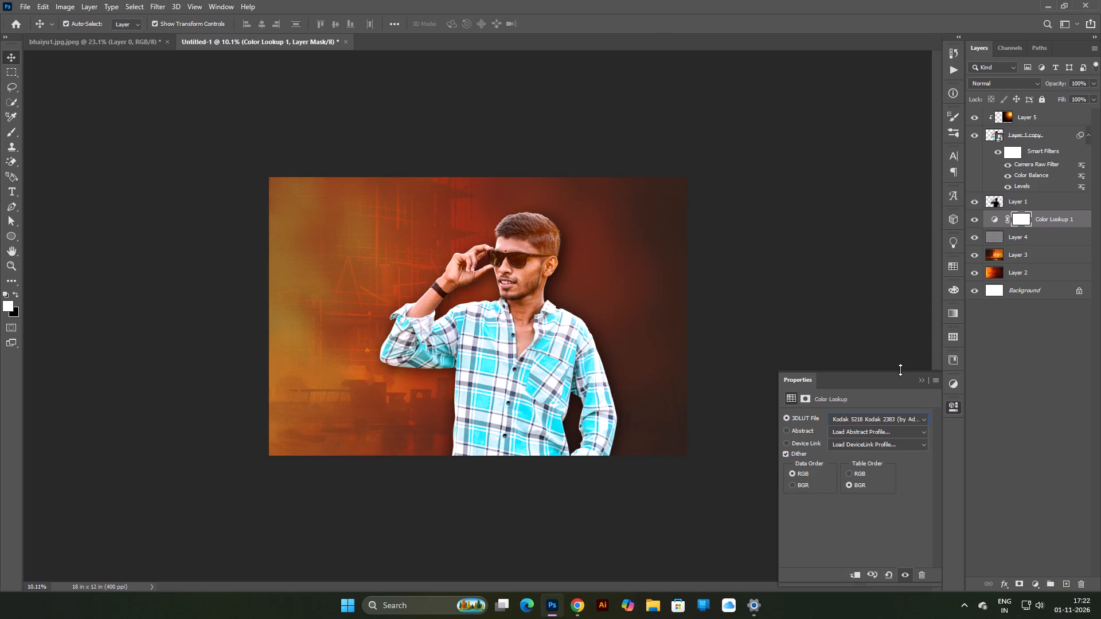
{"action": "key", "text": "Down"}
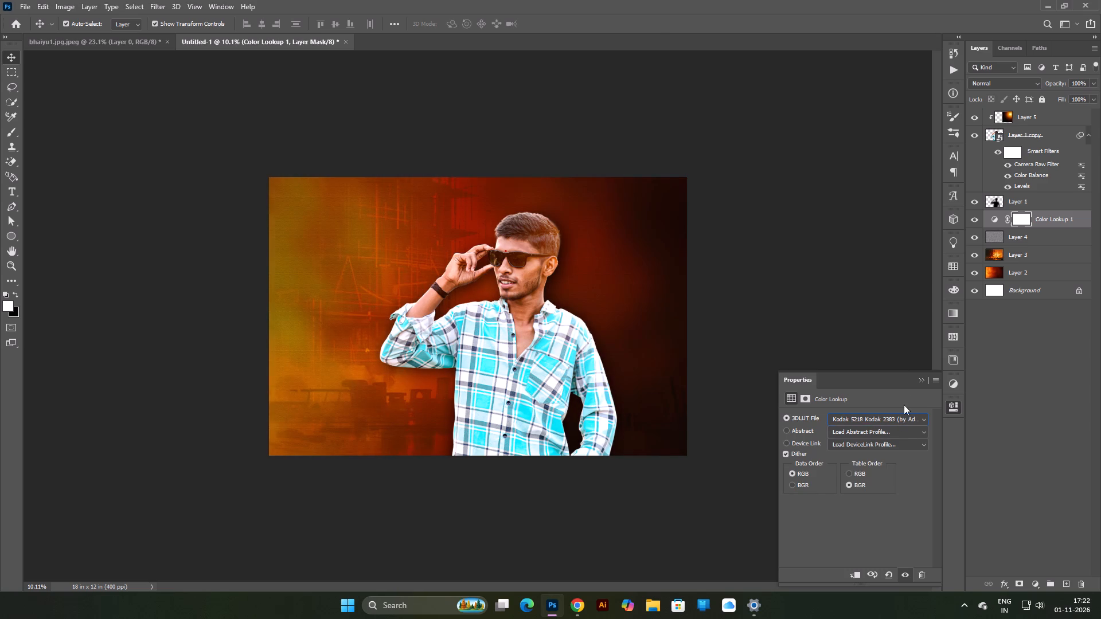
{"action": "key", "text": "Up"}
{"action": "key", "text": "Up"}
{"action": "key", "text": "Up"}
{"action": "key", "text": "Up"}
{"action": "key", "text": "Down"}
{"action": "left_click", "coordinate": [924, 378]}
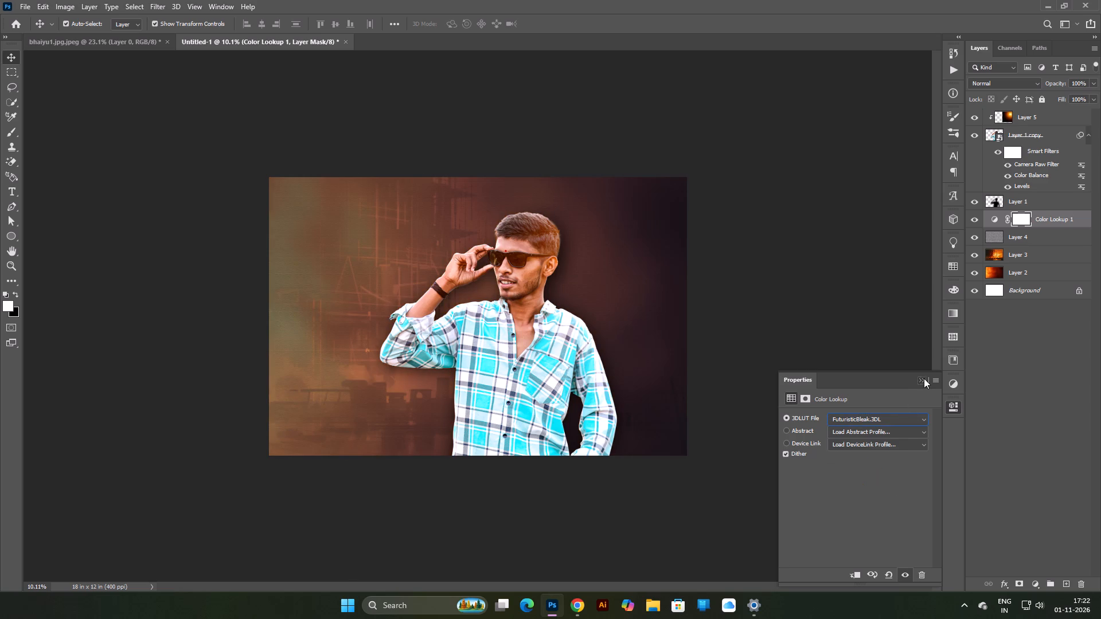
Add a Photo Filter adjustment clipped to the man's Layer 1 copy and raise its density to 50%.
{"action": "left_click", "coordinate": [790, 289]}
{"action": "scroll", "coordinate": [678, 294], "scroll_direction": "down", "scroll_amount": 4}
{"action": "scroll", "coordinate": [540, 299], "scroll_direction": "up", "scroll_amount": 5}
{"action": "left_click", "coordinate": [521, 375]}
{"action": "scroll", "coordinate": [628, 359], "scroll_direction": "down", "scroll_amount": 4}
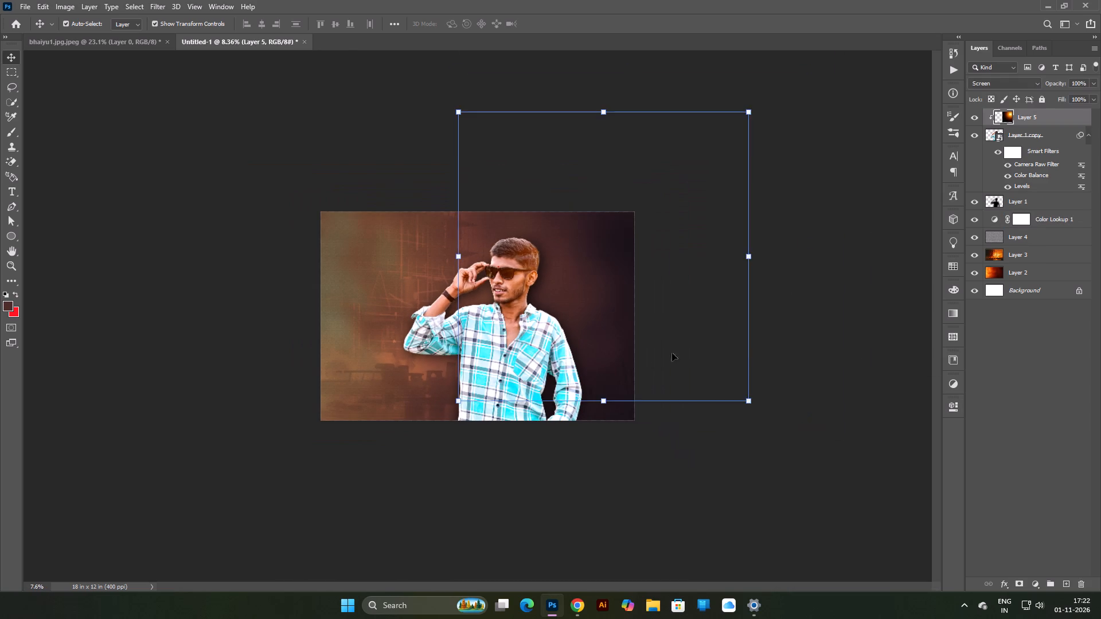
{"action": "left_click", "coordinate": [795, 358]}
{"action": "left_click", "coordinate": [487, 365]}
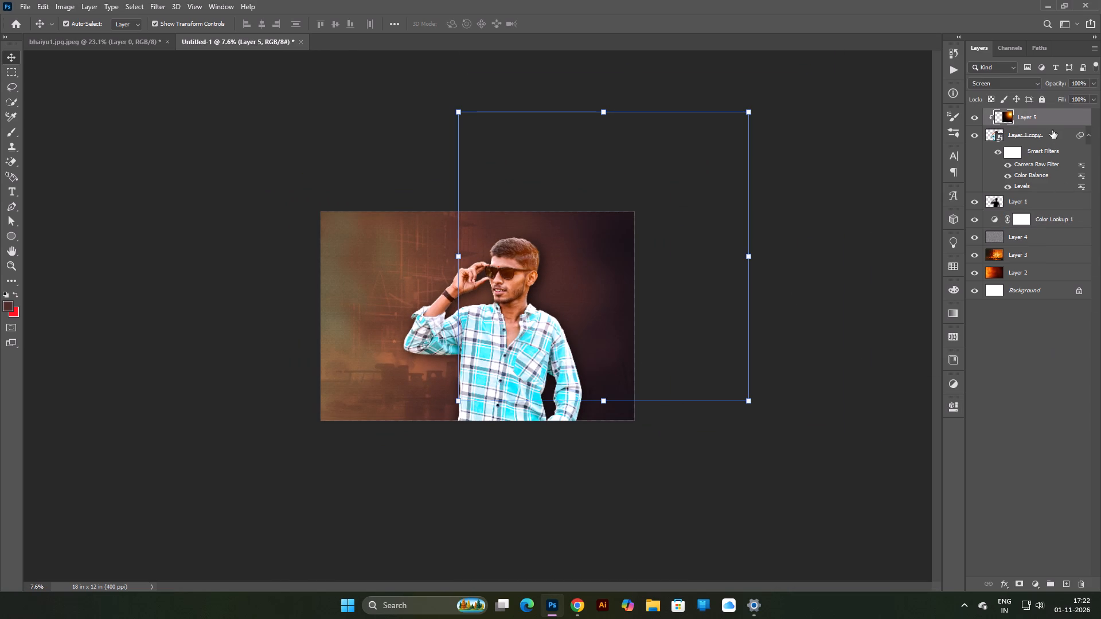
{"action": "left_click", "coordinate": [1052, 130]}
{"action": "left_click", "coordinate": [1037, 584]}
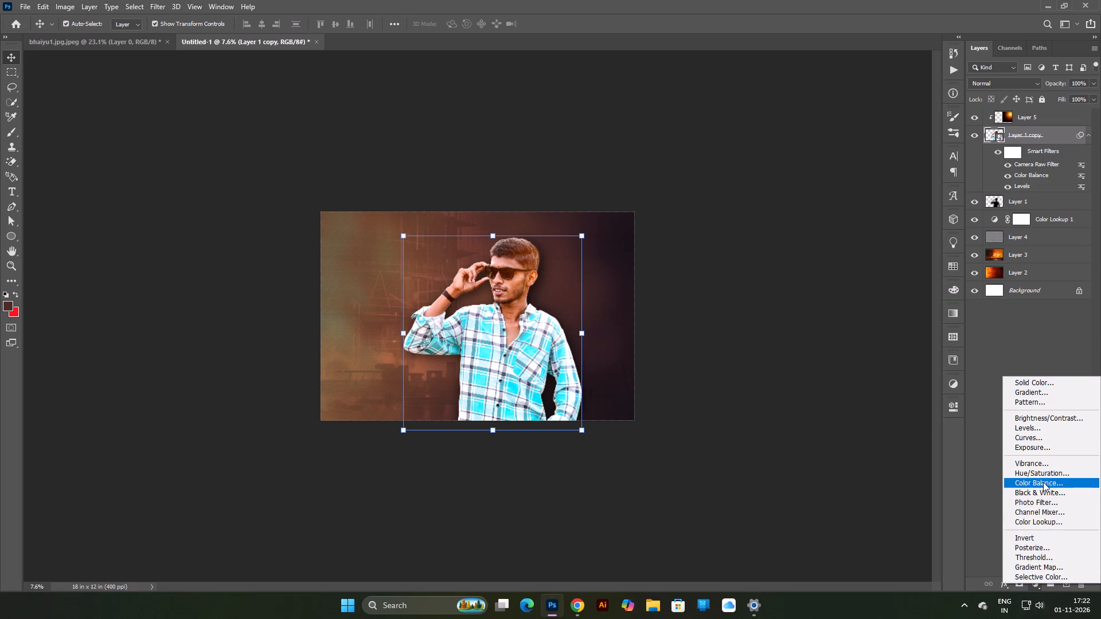
{"action": "left_click", "coordinate": [1039, 502]}
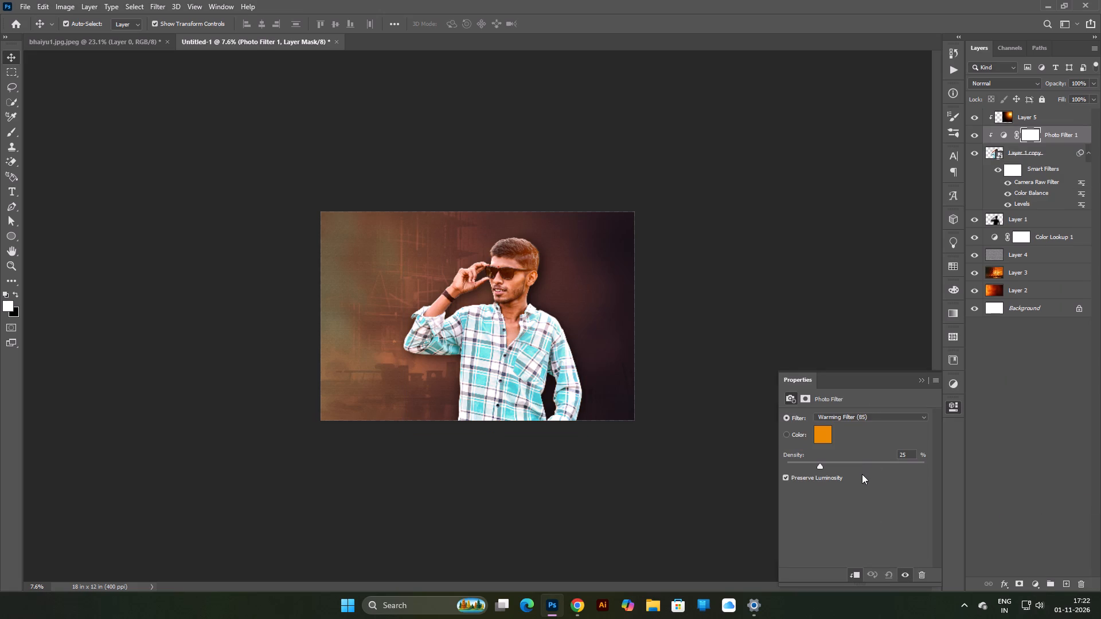
{"action": "left_click_drag", "start_coordinate": [854, 470], "coordinate": [847, 467]}
{"action": "left_click_drag", "start_coordinate": [827, 463], "coordinate": [854, 473]}
Set the Photo Filter colour to dark red #5a1212.
{"action": "left_click", "coordinate": [821, 433]}
{"action": "left_click", "coordinate": [588, 267]}
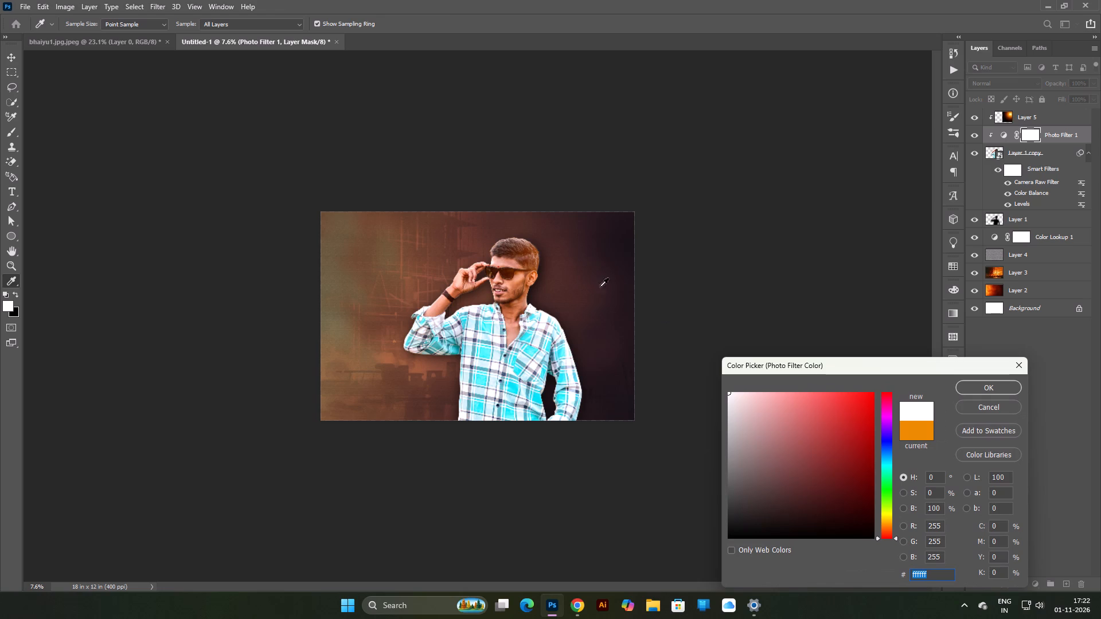
{"action": "left_click", "coordinate": [821, 472]}
{"action": "left_click", "coordinate": [843, 484]}
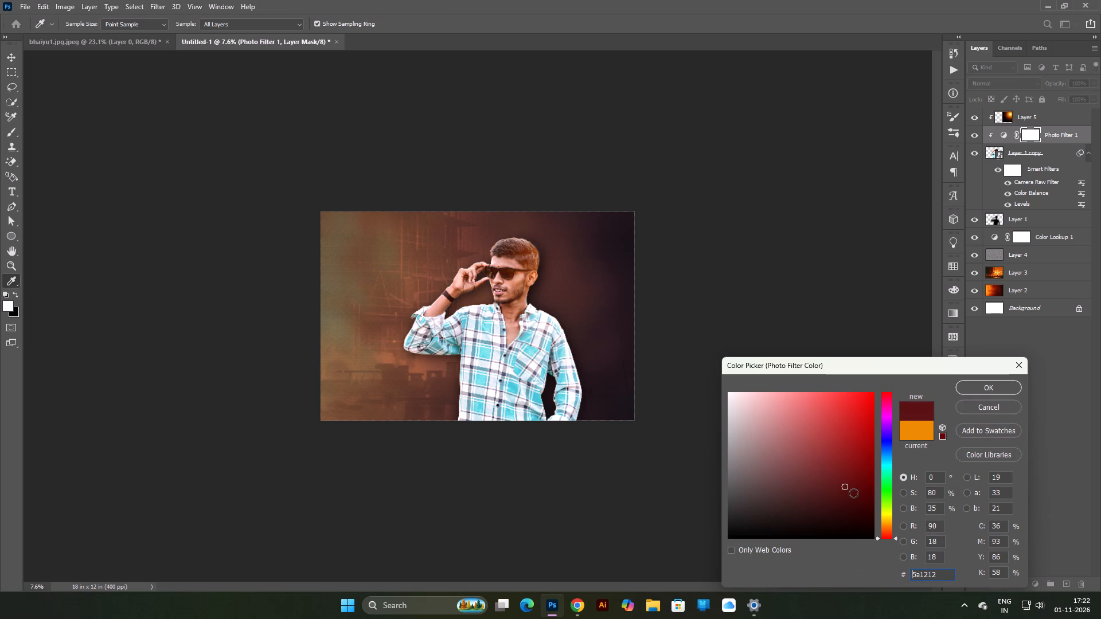
{"action": "left_click", "coordinate": [989, 390]}
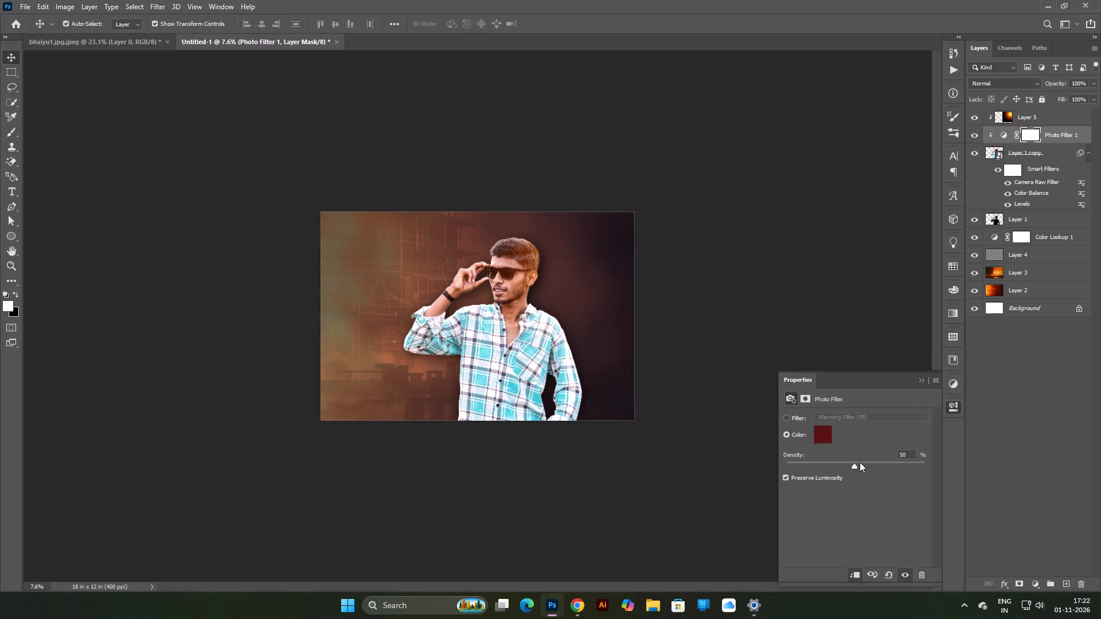
Raise the dark red Photo Filter's density to around 70%.
{"action": "left_click_drag", "start_coordinate": [861, 467], "coordinate": [882, 470]}
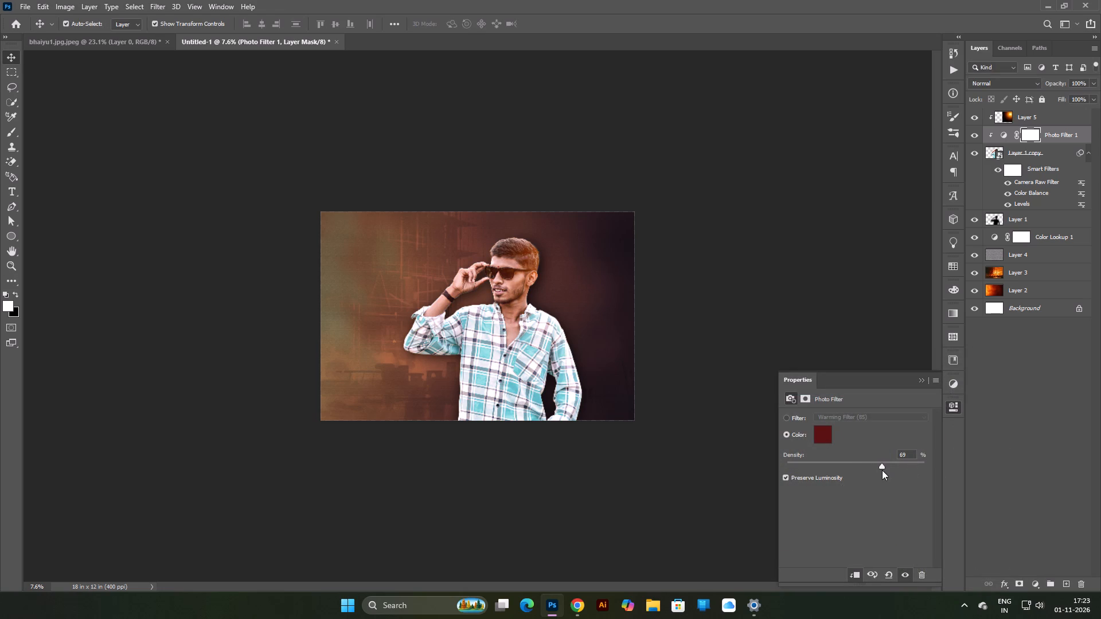
{"action": "left_click_drag", "start_coordinate": [882, 470], "coordinate": [888, 475]}
{"action": "left_click_drag", "start_coordinate": [888, 475], "coordinate": [880, 477]}
{"action": "left_click", "coordinate": [922, 381]}
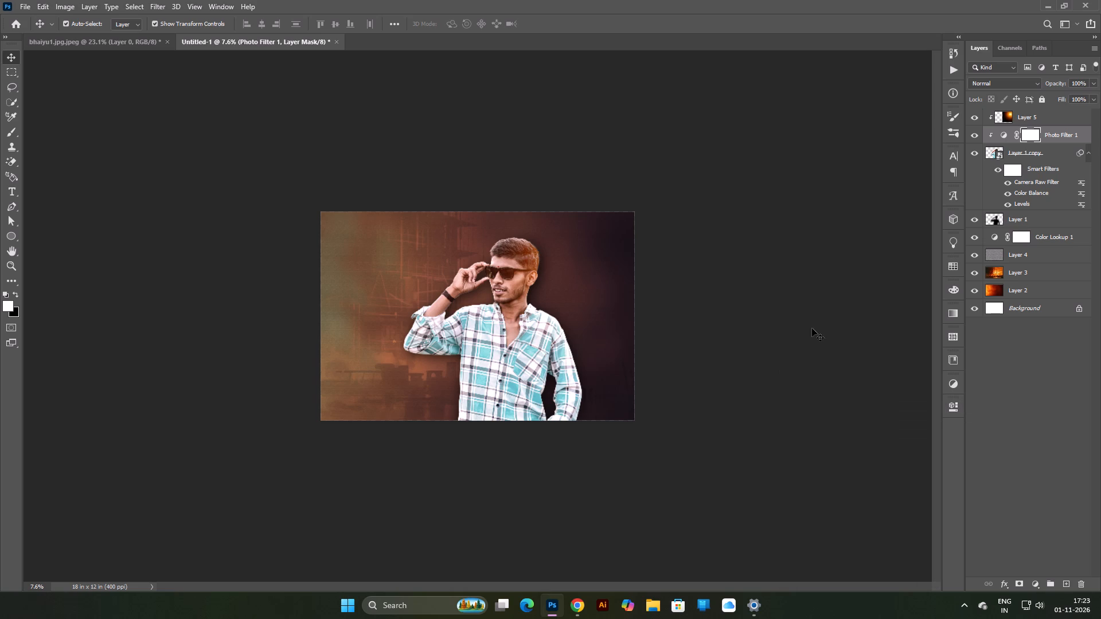
Examine the man's filtered skin and shirt colours against the background, both close up and at full-page view.
{"action": "left_click", "coordinate": [797, 316]}
{"action": "scroll", "coordinate": [451, 304], "scroll_direction": "up", "scroll_amount": 5}
{"action": "scroll", "coordinate": [455, 297], "scroll_direction": "down", "scroll_amount": 5}
{"action": "scroll", "coordinate": [520, 258], "scroll_direction": "up", "scroll_amount": 4}
{"action": "key", "text": "ctrl+0"}
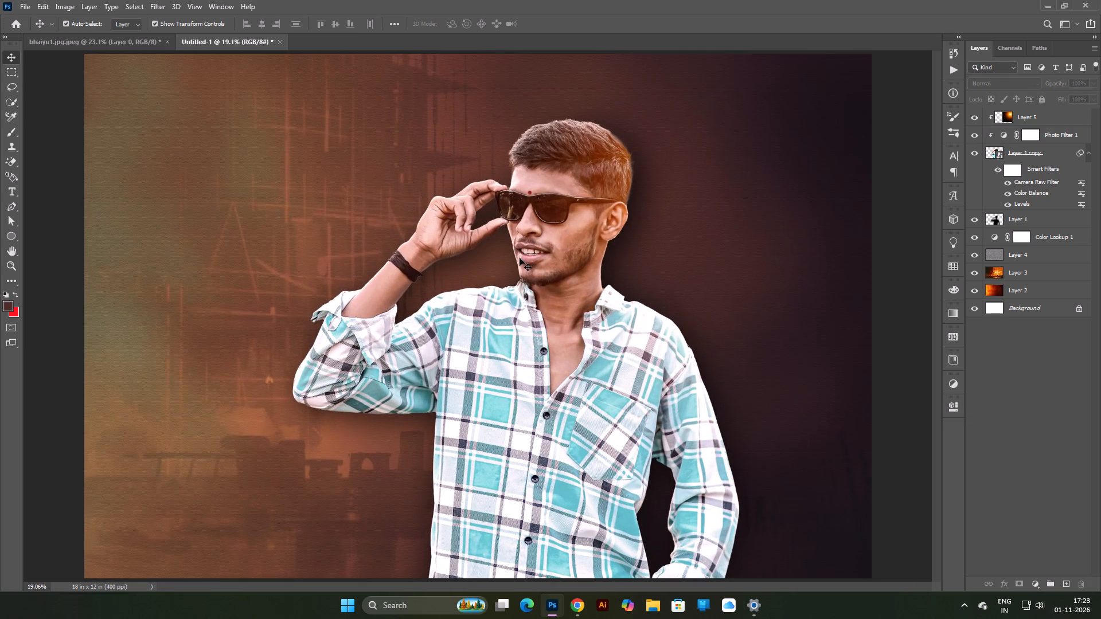
{"action": "scroll", "coordinate": [520, 258], "scroll_direction": "down", "scroll_amount": 4}
{"action": "scroll", "coordinate": [520, 258], "scroll_direction": "up", "scroll_amount": 4}
{"action": "scroll", "coordinate": [607, 173], "scroll_direction": "up", "scroll_amount": 5}
{"action": "scroll", "coordinate": [606, 169], "scroll_direction": "down", "scroll_amount": 10}
{"action": "scroll", "coordinate": [590, 178], "scroll_direction": "up", "scroll_amount": 2}
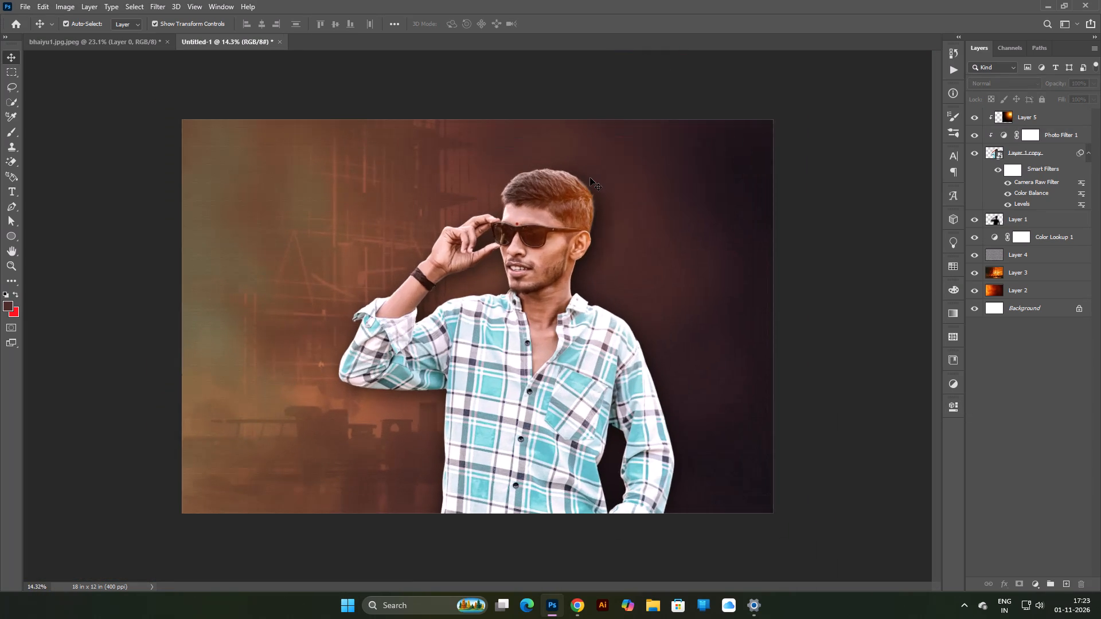
{"action": "scroll", "coordinate": [590, 179], "scroll_direction": "down", "scroll_amount": 4}
{"action": "scroll", "coordinate": [591, 190], "scroll_direction": "up", "scroll_amount": 4}
{"action": "scroll", "coordinate": [592, 190], "scroll_direction": "down", "scroll_amount": 4}
Select the man's layers from Layer 1 up to Layer 5 and move them left towards the middle of the page.
{"action": "left_click", "coordinate": [1083, 222]}
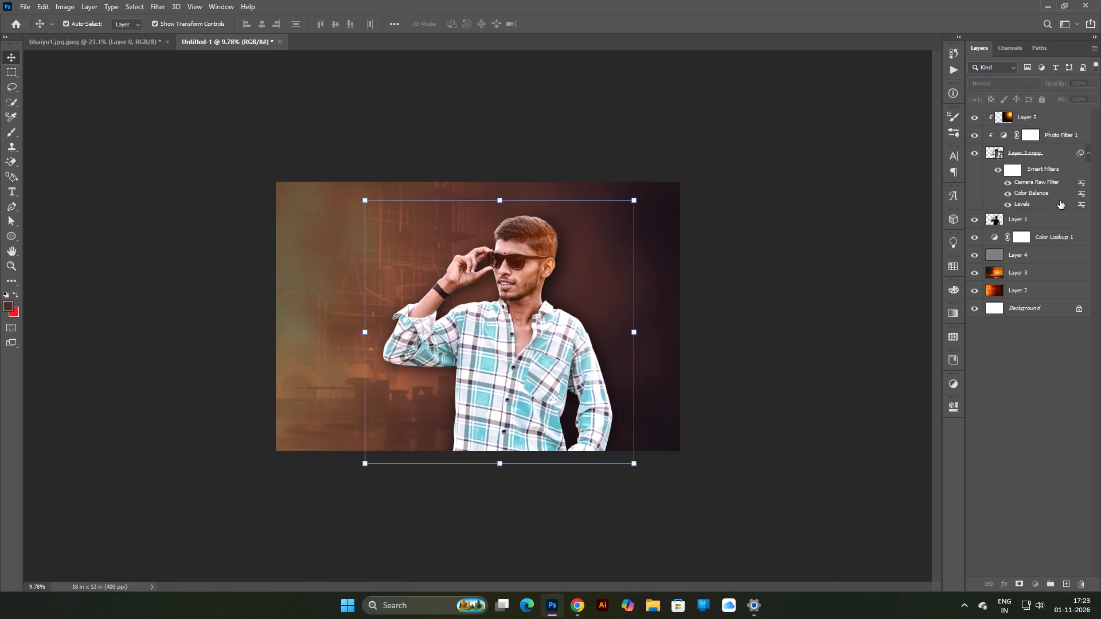
{"action": "left_click", "coordinate": [1067, 111], "text": "shift"}
{"action": "left_click_drag", "start_coordinate": [533, 311], "coordinate": [494, 311]}
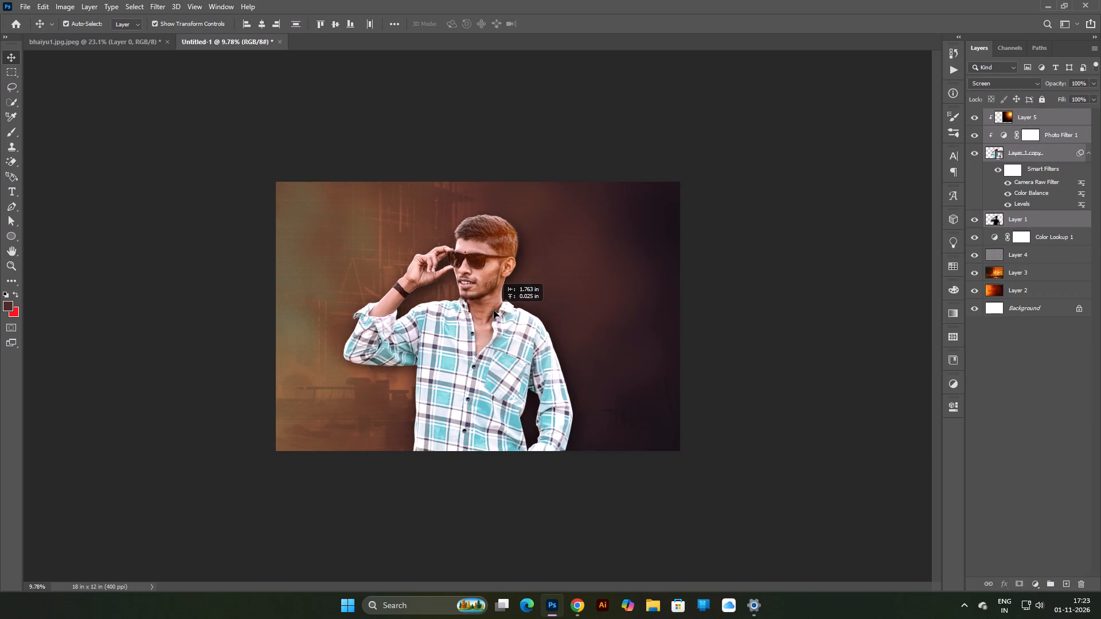
{"action": "left_click_drag", "start_coordinate": [494, 311], "coordinate": [502, 309]}
{"action": "left_click_drag", "start_coordinate": [500, 326], "coordinate": [499, 330]}
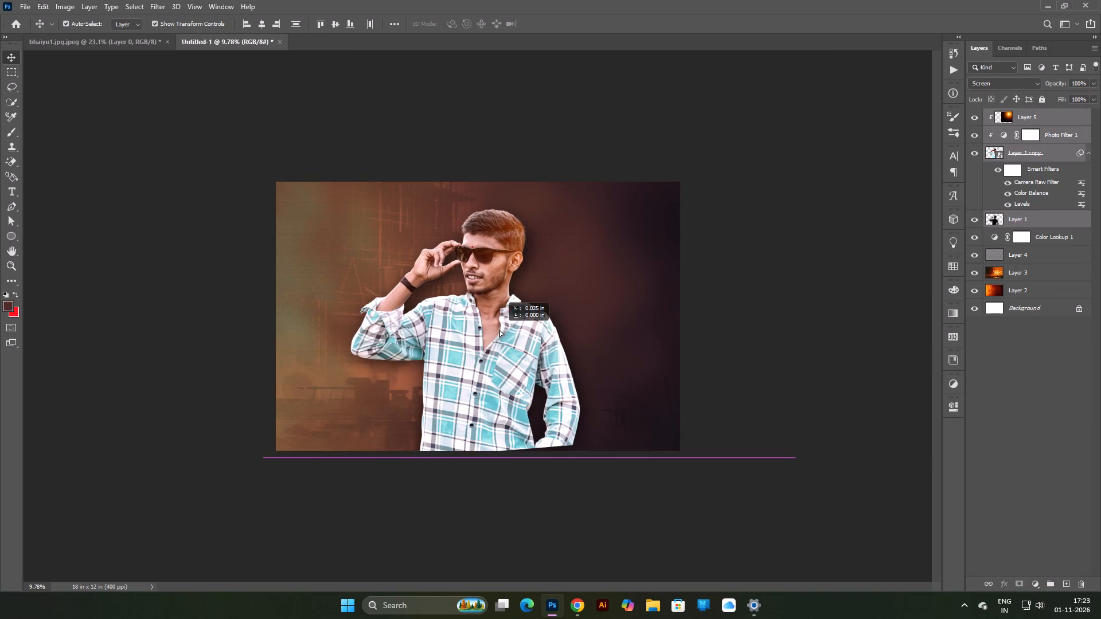
{"action": "left_click_drag", "start_coordinate": [499, 330], "coordinate": [497, 339]}
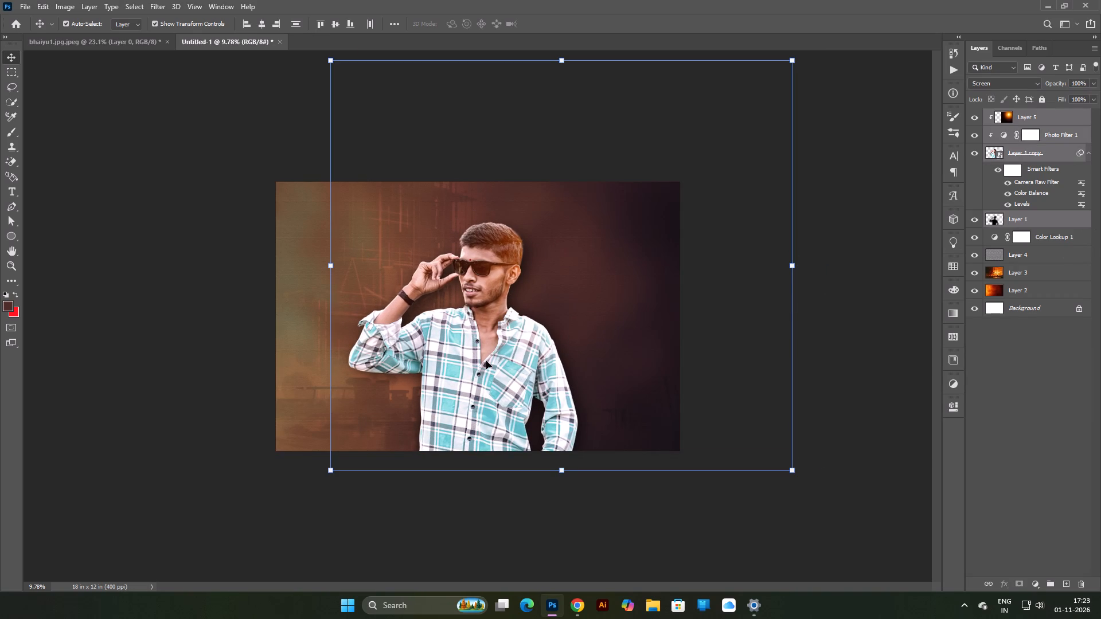
{"action": "left_click_drag", "start_coordinate": [490, 359], "coordinate": [489, 352]}
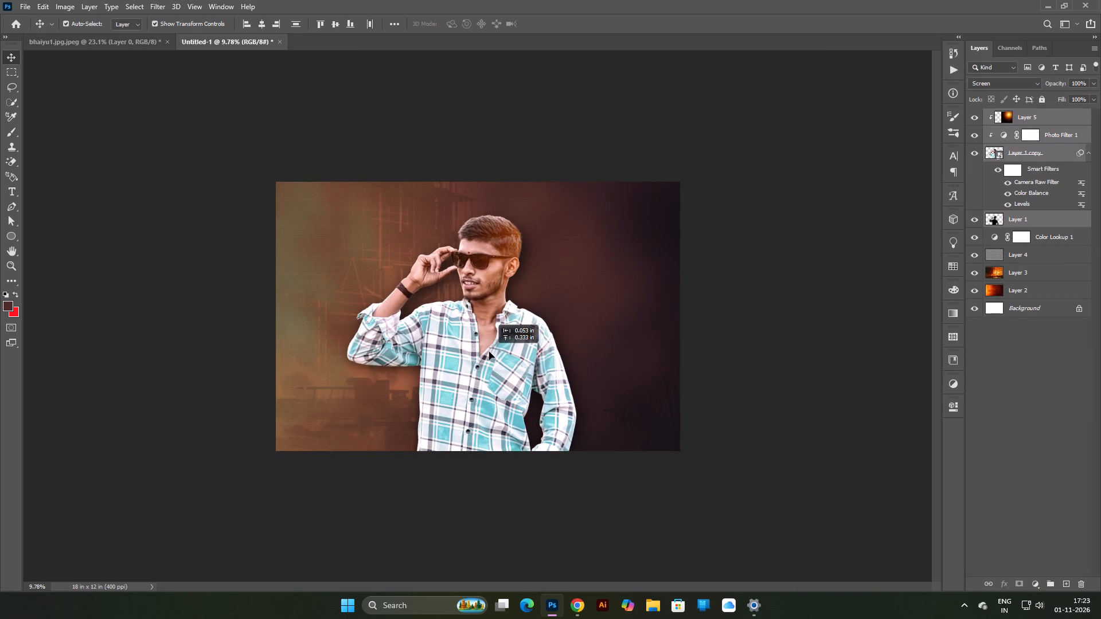
{"action": "left_click_drag", "start_coordinate": [489, 352], "coordinate": [490, 353]}
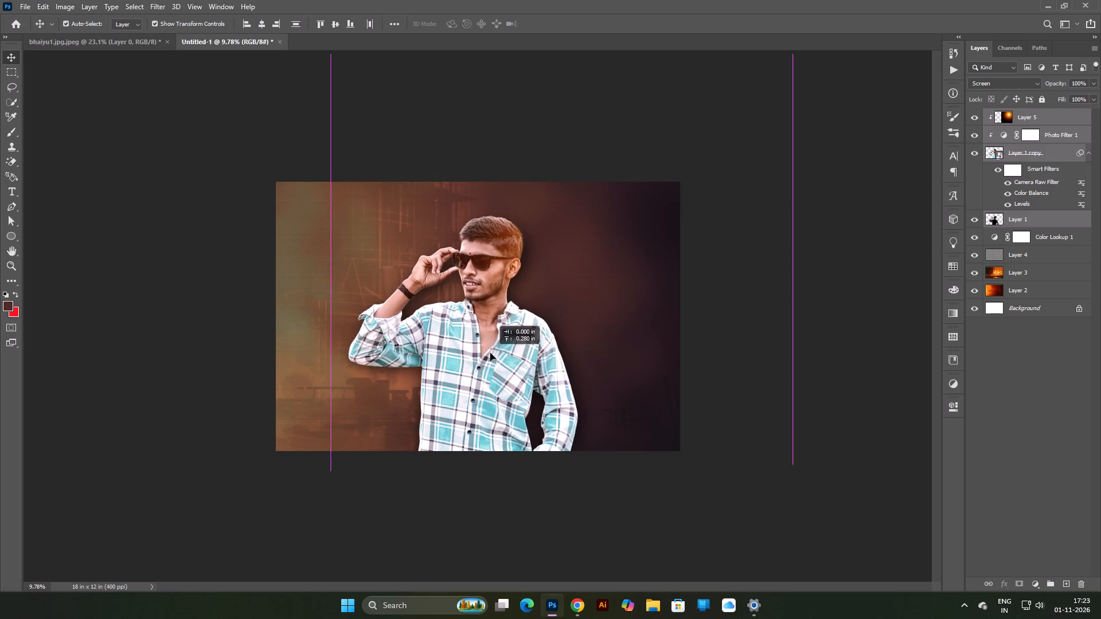
{"action": "left_click_drag", "start_coordinate": [490, 353], "coordinate": [487, 351]}
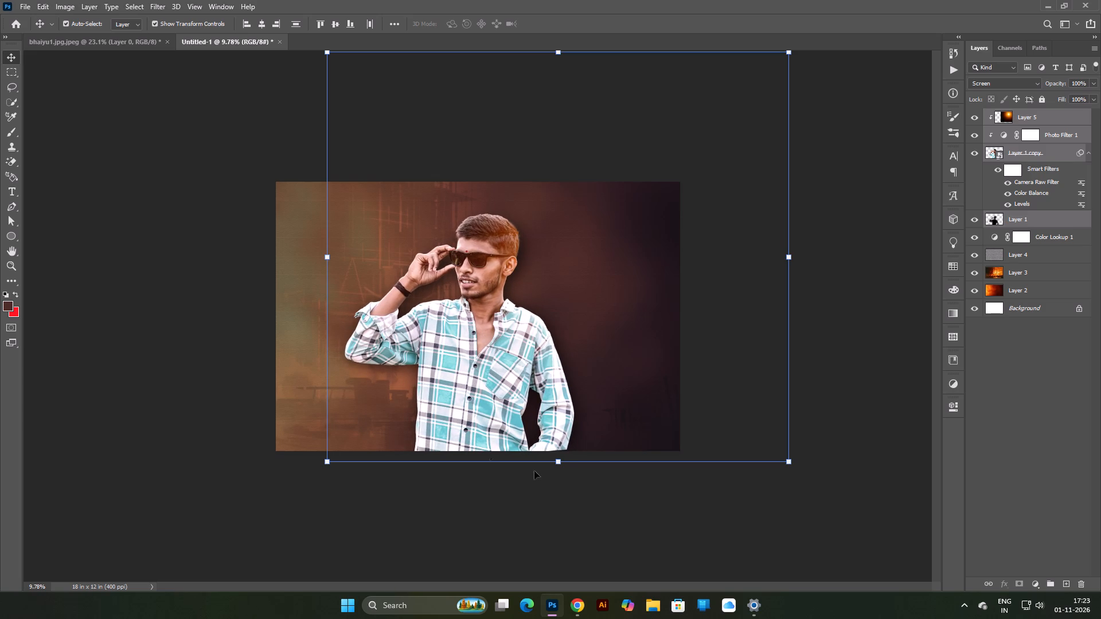
Scale the man's selected layers proportionally to about 96% and rest their lower edge on the page's bottom edge.
{"action": "left_click_drag", "start_coordinate": [559, 458], "coordinate": [560, 435]}
{"action": "left_click_drag", "start_coordinate": [505, 358], "coordinate": [499, 363]}
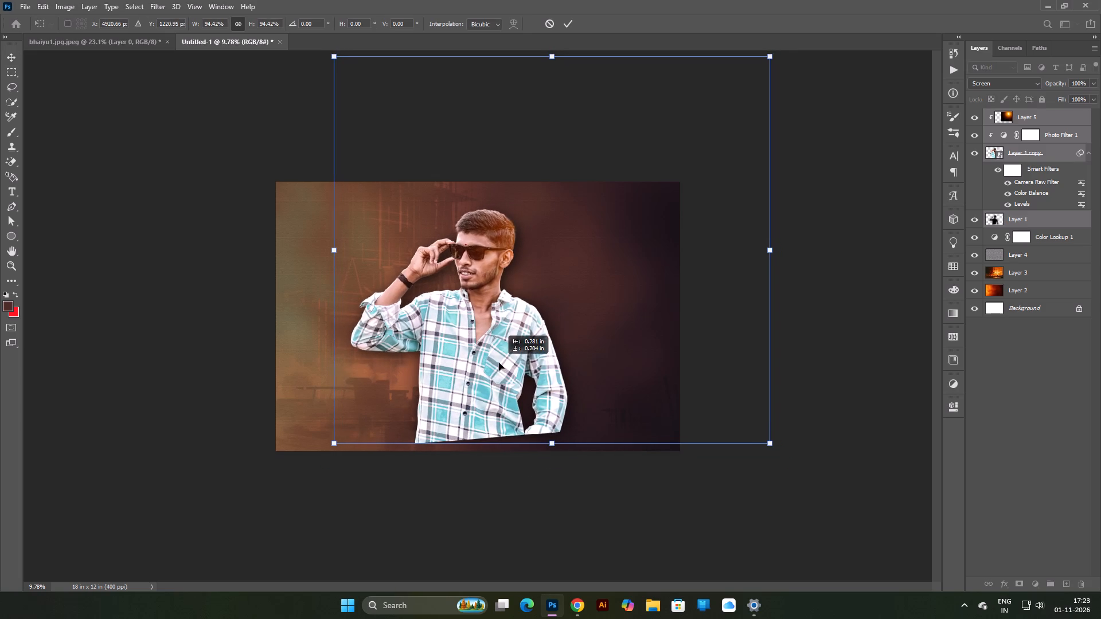
{"action": "left_click_drag", "start_coordinate": [499, 363], "coordinate": [497, 363]}
{"action": "left_click_drag", "start_coordinate": [551, 445], "coordinate": [552, 451]}
{"action": "left_click", "coordinate": [509, 391]}
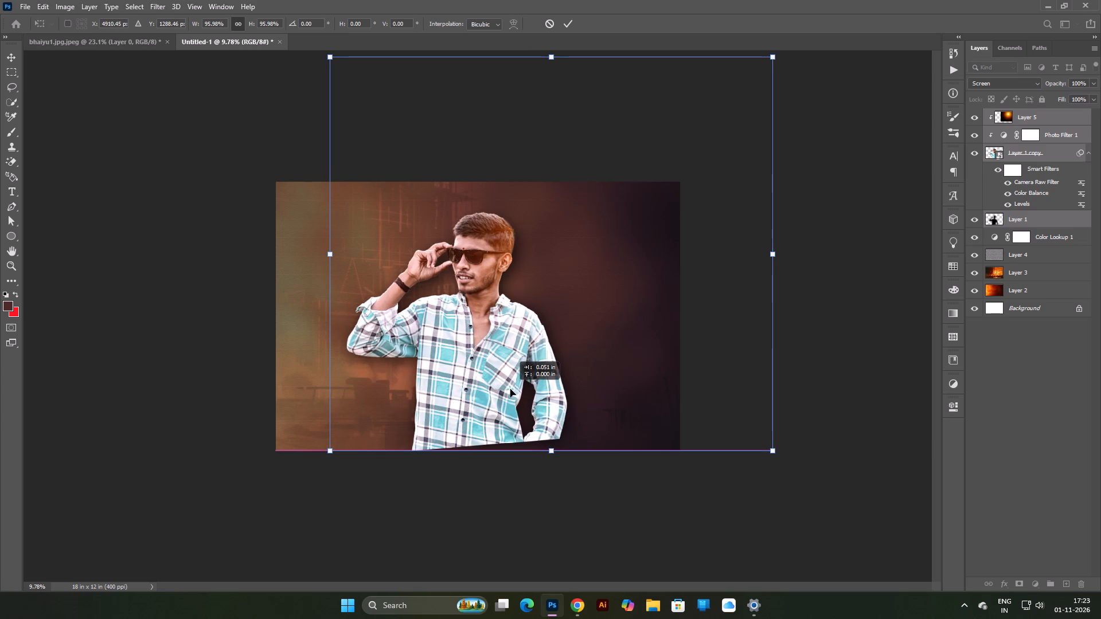
{"action": "key", "text": "Return"}
{"action": "scroll", "coordinate": [517, 361], "scroll_direction": "down", "scroll_amount": 5}
{"action": "scroll", "coordinate": [517, 361], "scroll_direction": "up", "scroll_amount": 5}
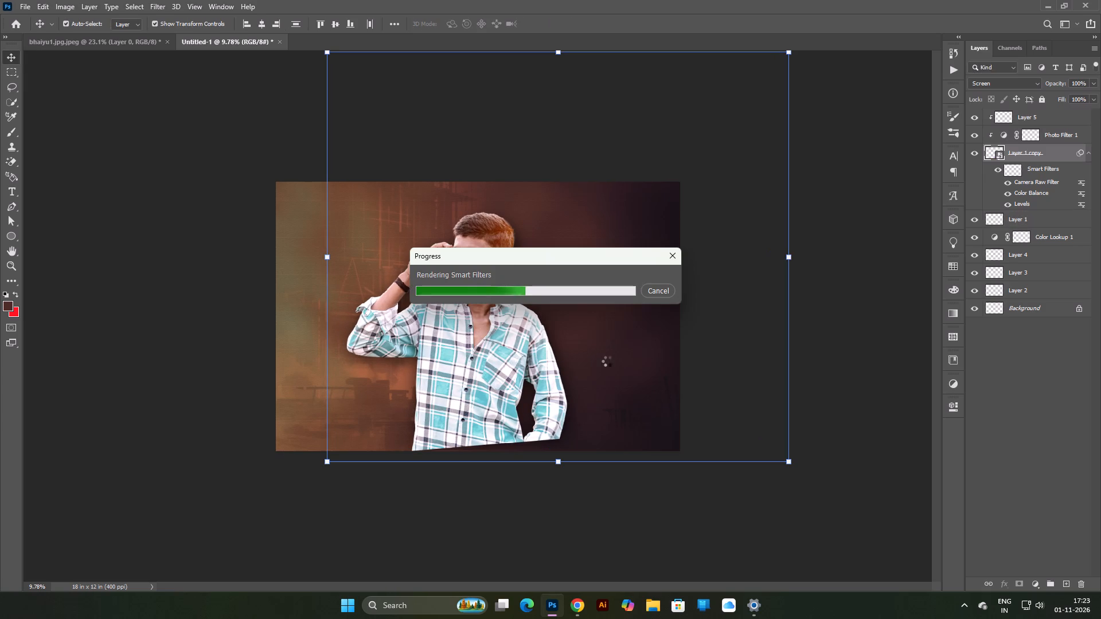
{"action": "left_click", "coordinate": [775, 461]}
{"action": "left_click", "coordinate": [454, 481]}
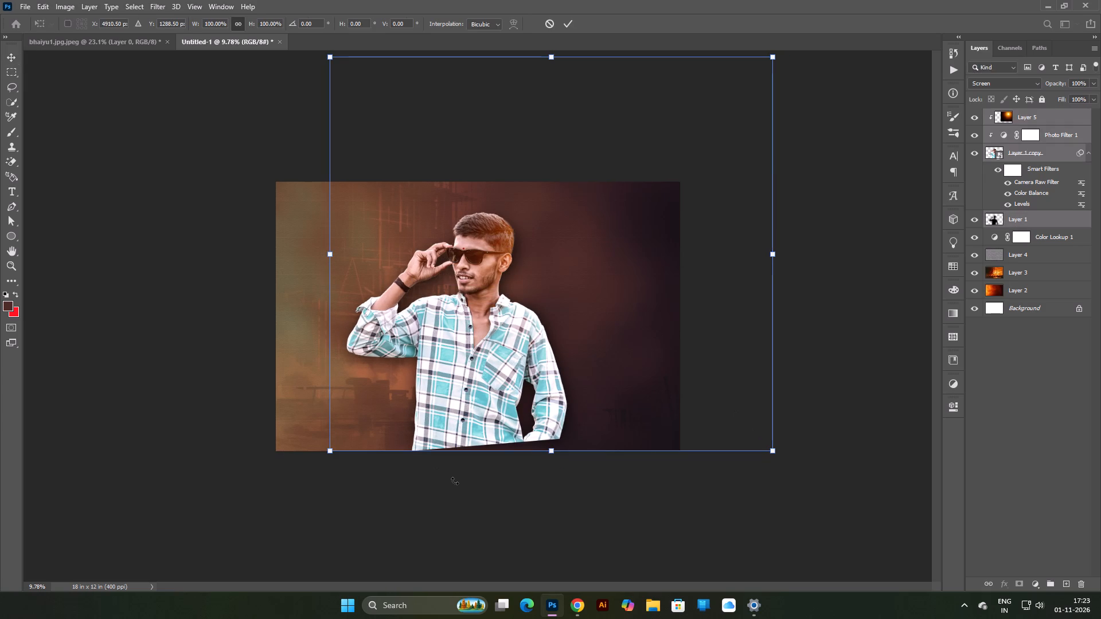
{"action": "key", "text": "Return"}
{"action": "left_click", "coordinate": [558, 499]}
Raise the opacity of the Darken-blended Layer 3 background to 93%.
{"action": "scroll", "coordinate": [481, 405], "scroll_direction": "up", "scroll_amount": 2}
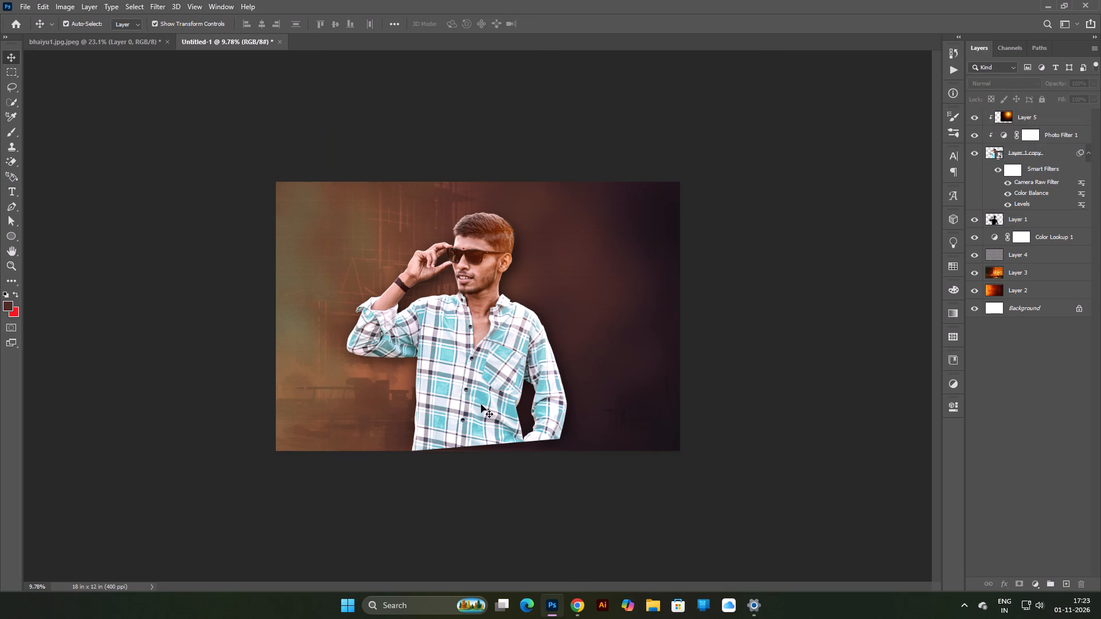
{"action": "scroll", "coordinate": [481, 405], "scroll_direction": "up", "scroll_amount": 2}
{"action": "scroll", "coordinate": [450, 366], "scroll_direction": "down", "scroll_amount": 5}
{"action": "scroll", "coordinate": [491, 316], "scroll_direction": "up", "scroll_amount": 1}
{"action": "left_click", "coordinate": [1047, 285]}
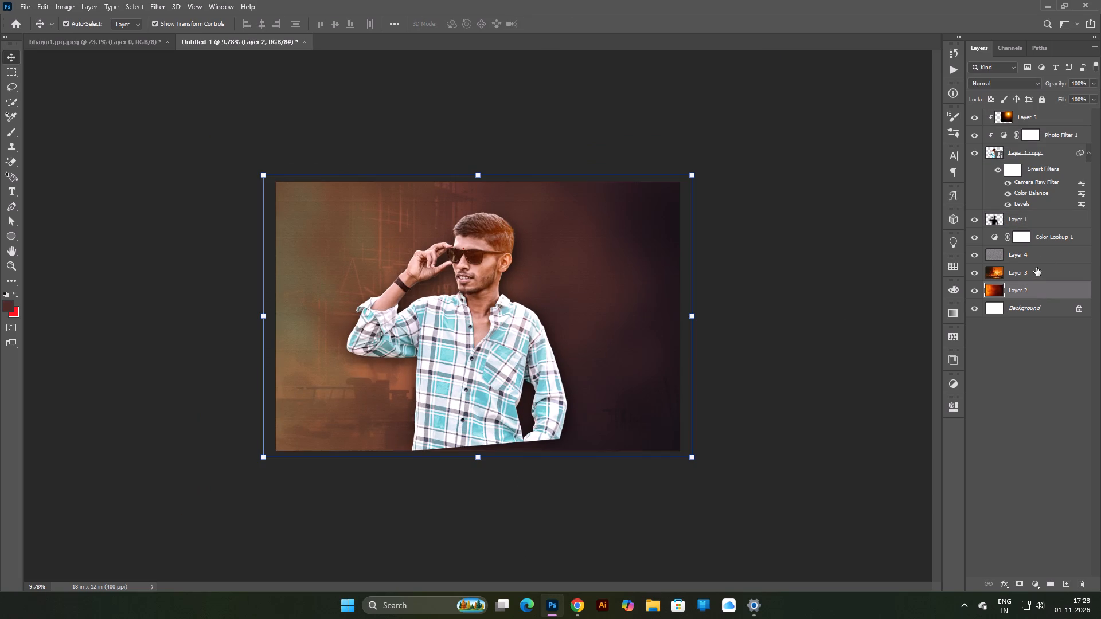
{"action": "left_click", "coordinate": [1036, 267]}
{"action": "left_click_drag", "start_coordinate": [1049, 84], "coordinate": [1059, 84]}
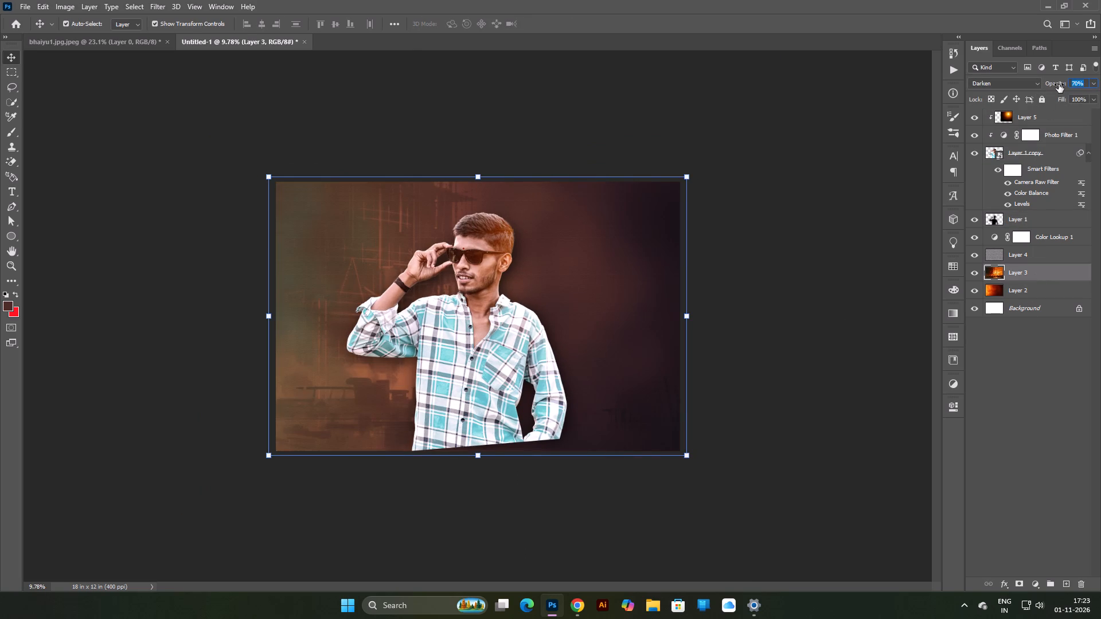
{"action": "left_click_drag", "start_coordinate": [1059, 84], "coordinate": [1069, 88]}
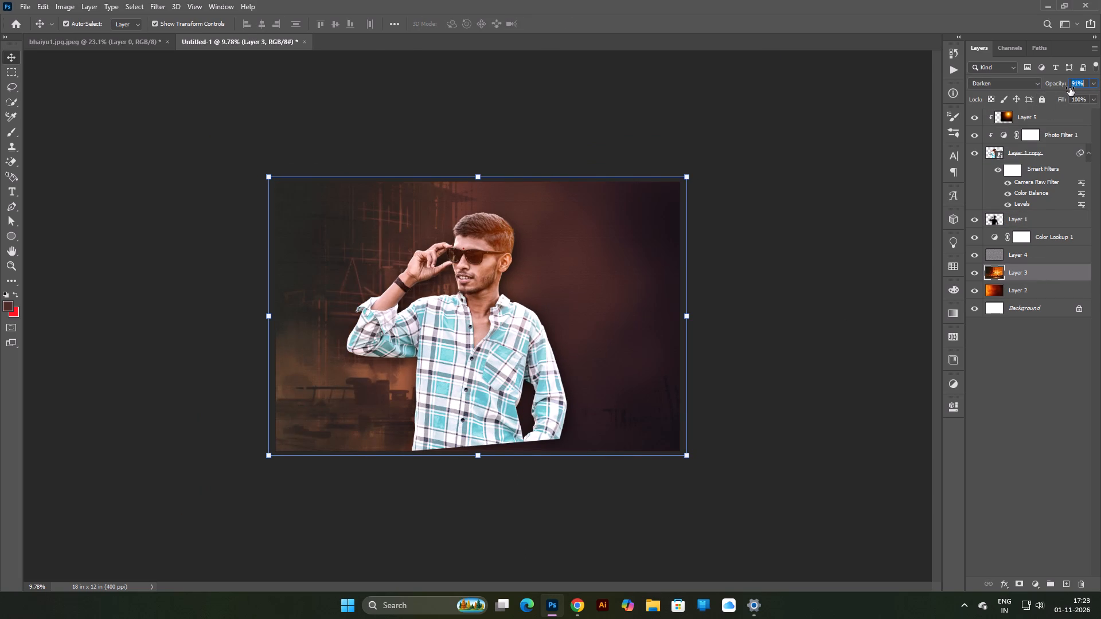
{"action": "left_click_drag", "start_coordinate": [1069, 88], "coordinate": [1072, 89]}
{"action": "left_click", "coordinate": [778, 86]}
{"action": "scroll", "coordinate": [629, 230], "scroll_direction": "down", "scroll_amount": 5}
{"action": "scroll", "coordinate": [579, 242], "scroll_direction": "up", "scroll_amount": 3}
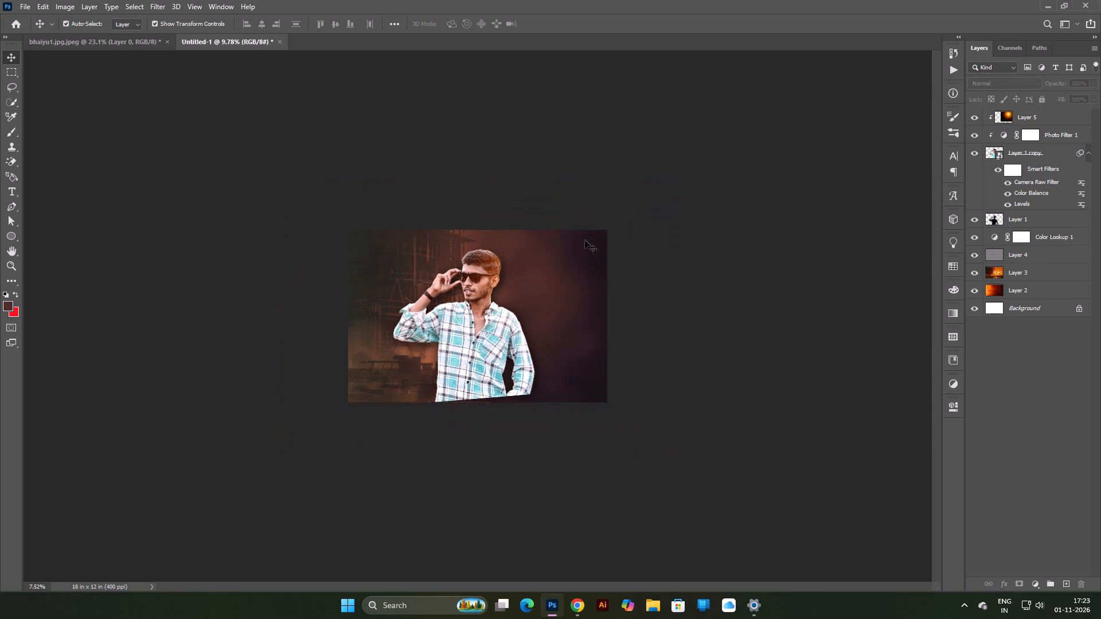
{"action": "scroll", "coordinate": [585, 240], "scroll_direction": "up", "scroll_amount": 1}
Switch to Chrome and browse the Pinterest glow pins and Google construction wallpaper results, including excavator photos, for another background image.
{"action": "left_click", "coordinate": [583, 609]}
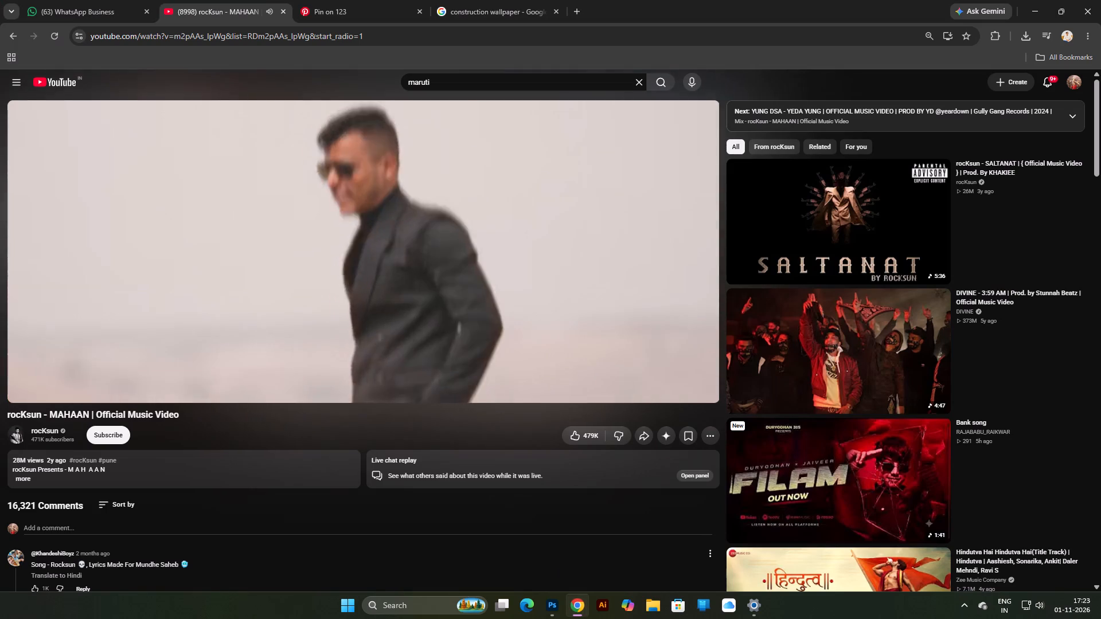
{"action": "left_click", "coordinate": [309, 0]}
{"action": "scroll", "coordinate": [600, 417], "scroll_direction": "down", "scroll_amount": 4}
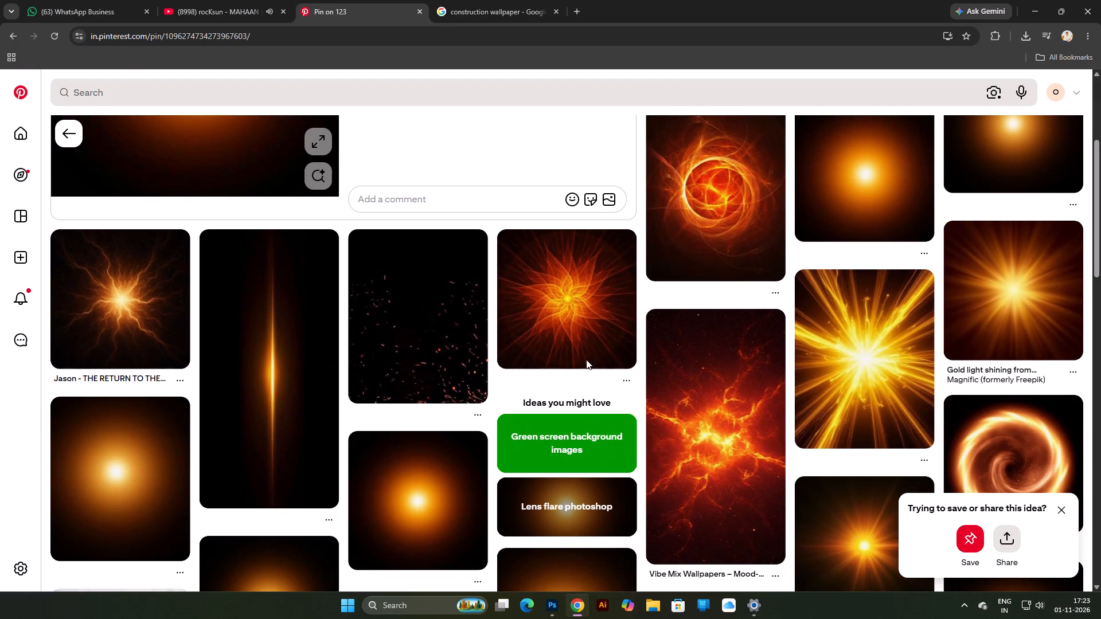
{"action": "scroll", "coordinate": [478, 327], "scroll_direction": "up", "scroll_amount": 5}
{"action": "scroll", "coordinate": [478, 327], "scroll_direction": "down", "scroll_amount": 7}
{"action": "scroll", "coordinate": [478, 321], "scroll_direction": "up", "scroll_amount": 4}
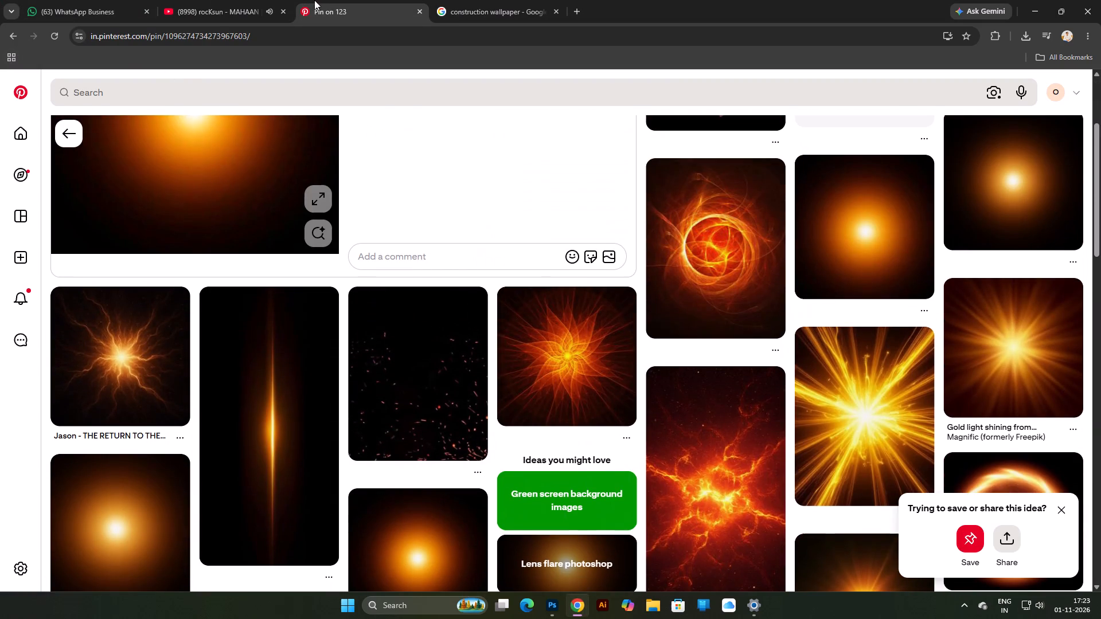
{"action": "left_click", "coordinate": [455, 0]}
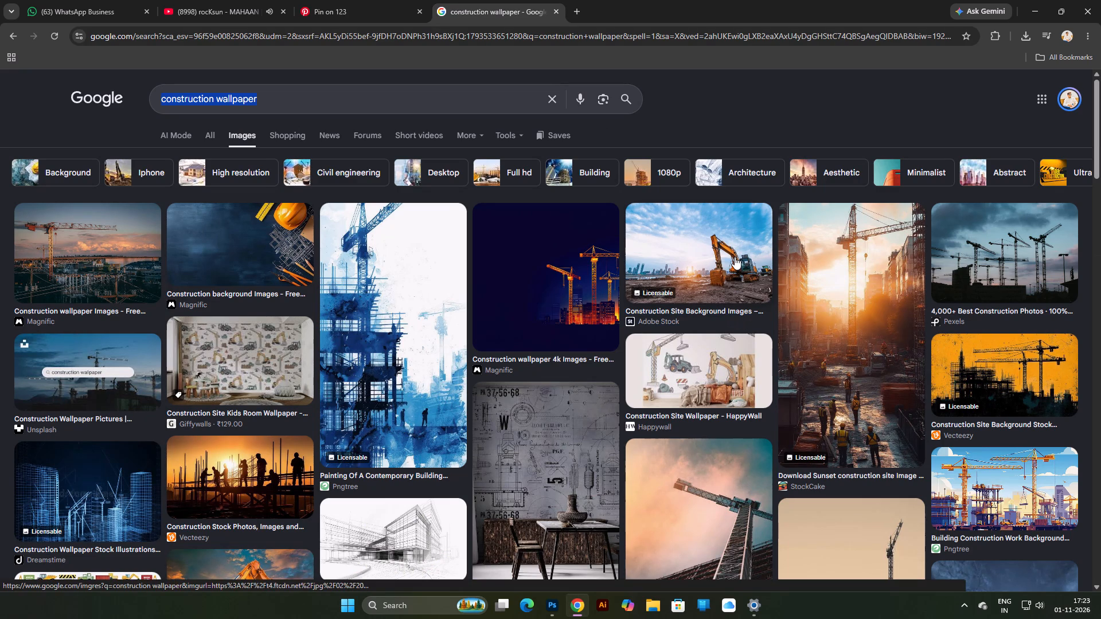
{"action": "scroll", "coordinate": [776, 319], "scroll_direction": "down", "scroll_amount": 6}
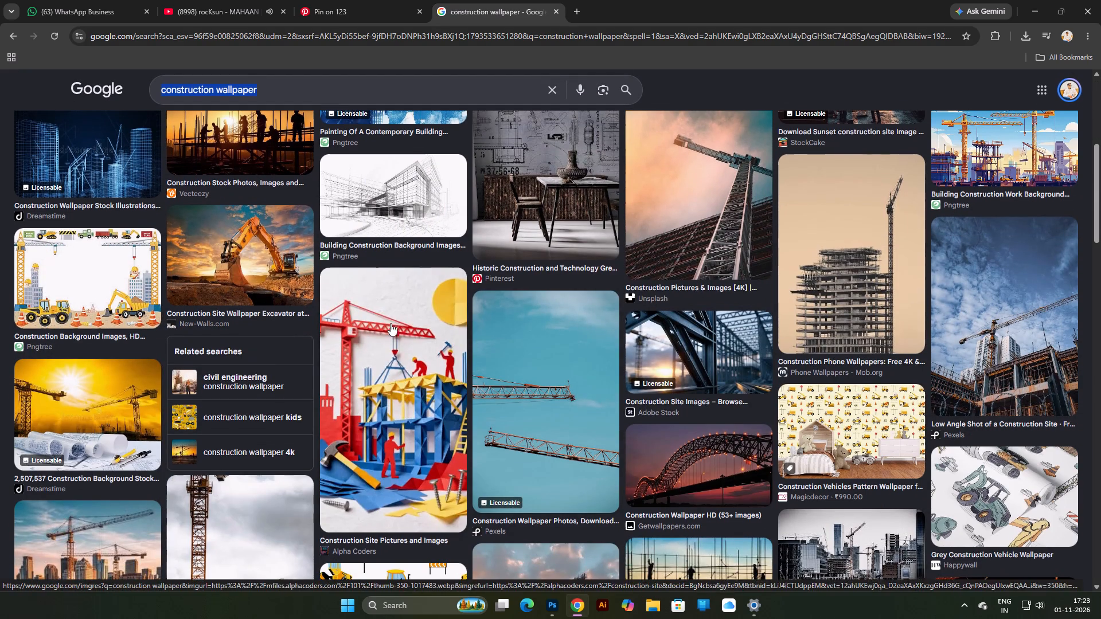
{"action": "left_click", "coordinate": [279, 299]}
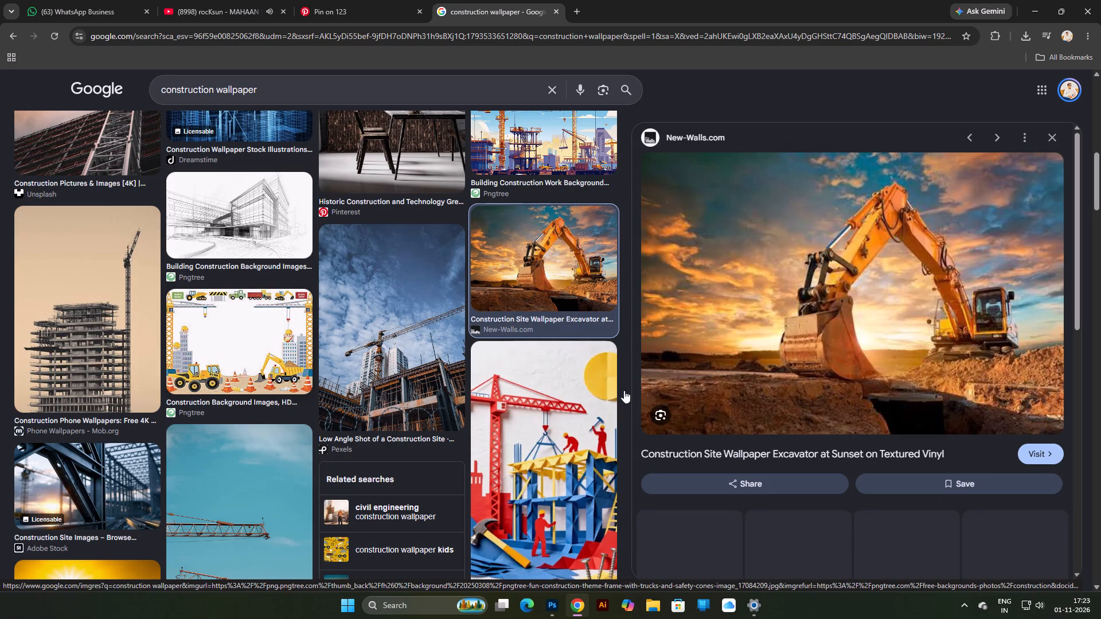
{"action": "scroll", "coordinate": [861, 327], "scroll_direction": "down", "scroll_amount": 6}
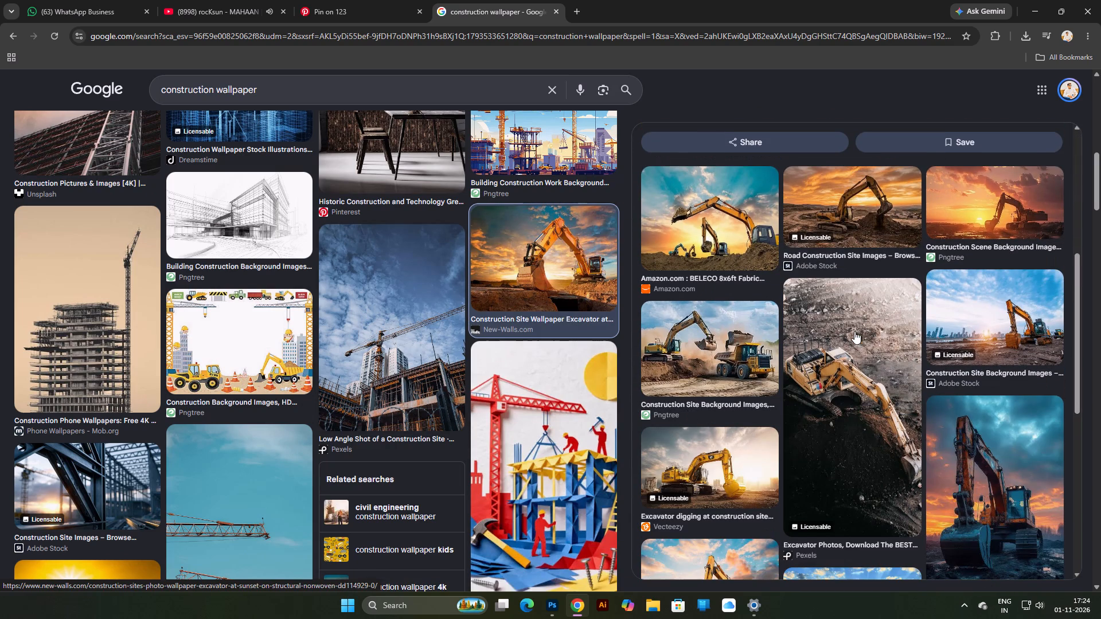
{"action": "scroll", "coordinate": [779, 430], "scroll_direction": "down", "scroll_amount": 6}
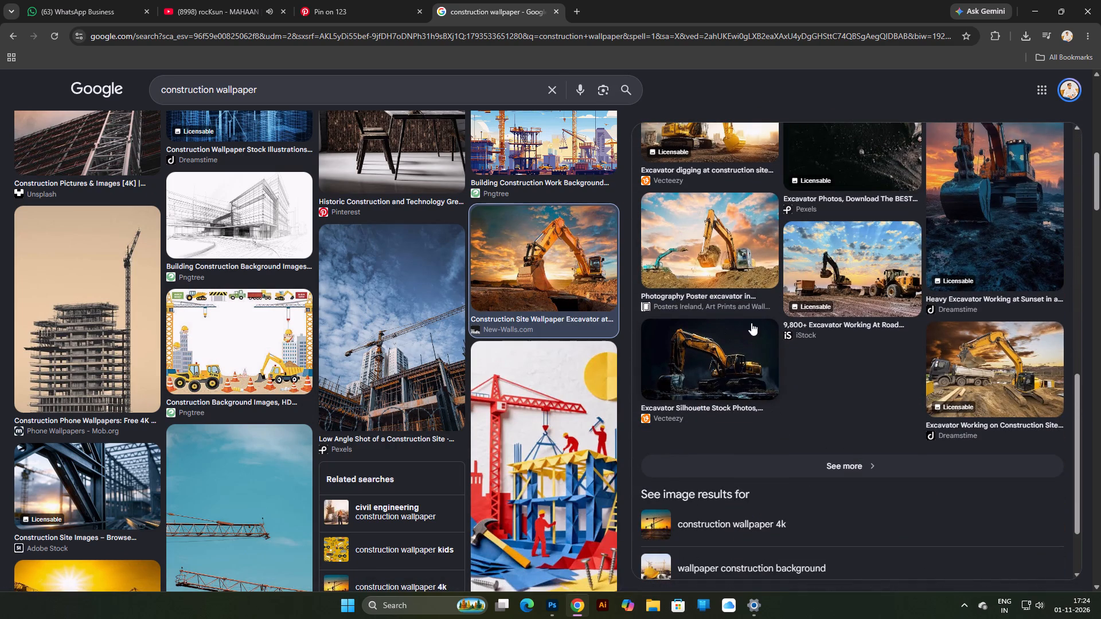
{"action": "left_click", "coordinate": [995, 215]}
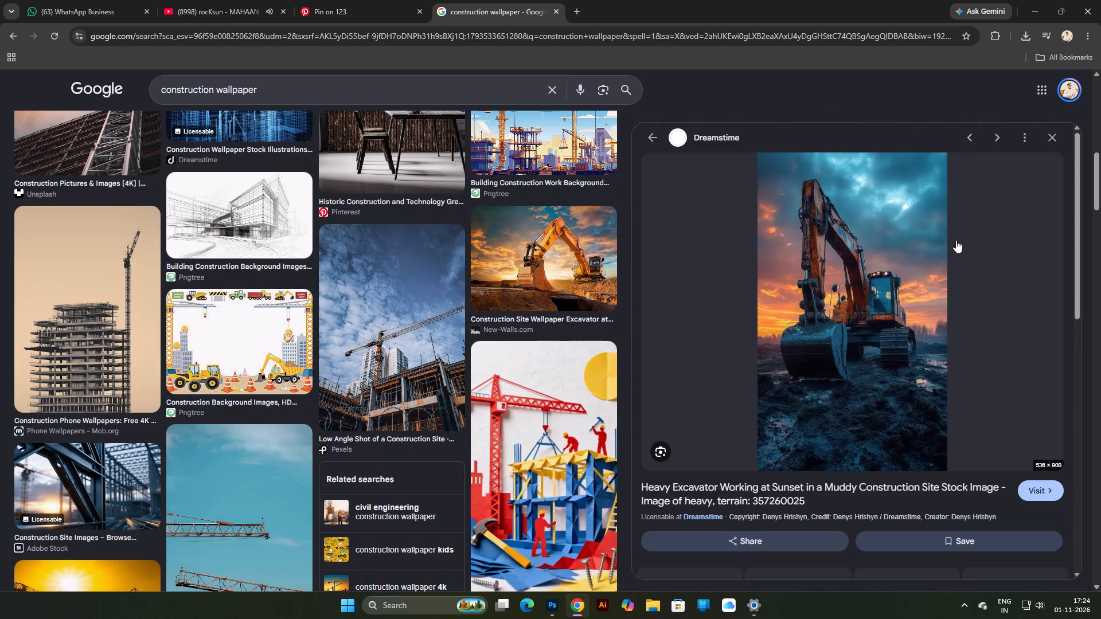
{"action": "scroll", "coordinate": [868, 311], "scroll_direction": "down", "scroll_amount": 5}
{"action": "scroll", "coordinate": [768, 412], "scroll_direction": "down", "scroll_amount": 3}
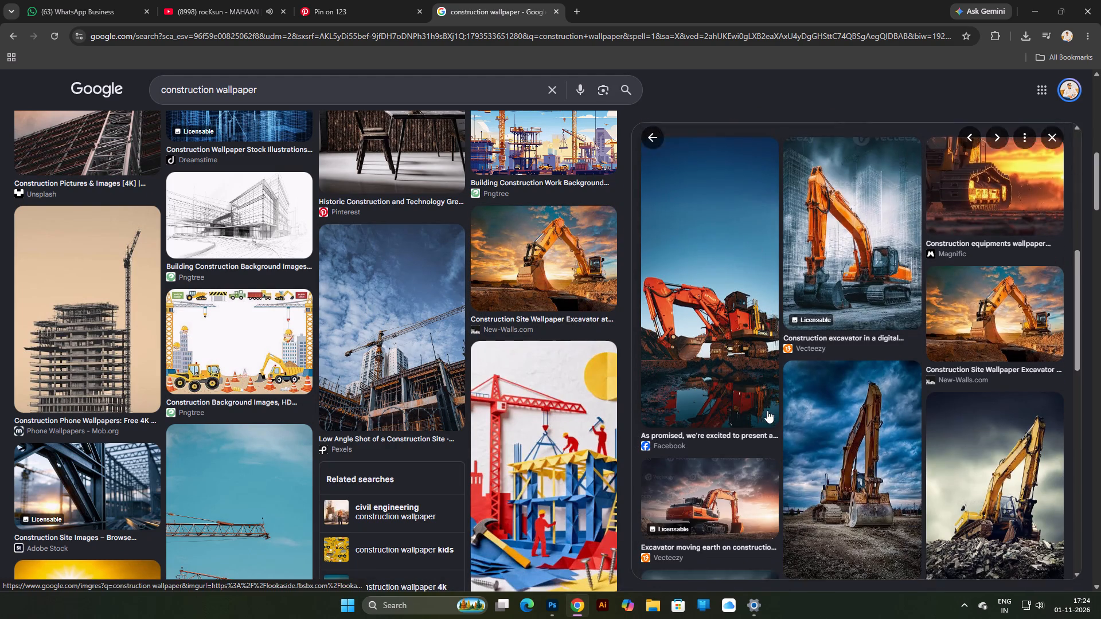
{"action": "left_click", "coordinate": [849, 249]}
{"action": "right_click", "coordinate": [826, 319]}
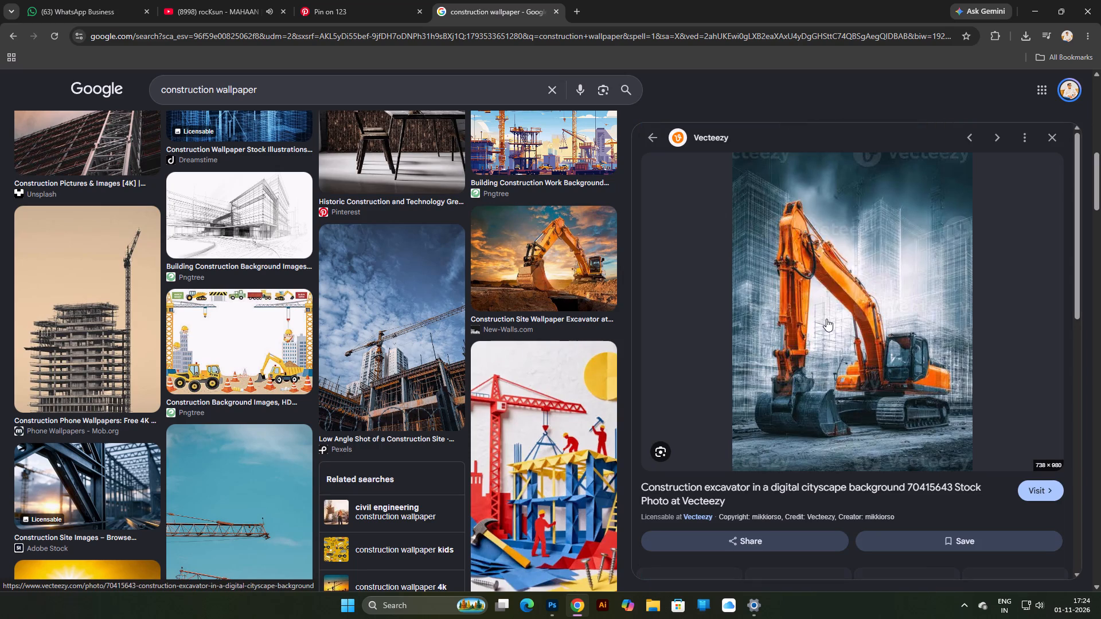
{"action": "scroll", "coordinate": [919, 401], "scroll_direction": "down", "scroll_amount": 6}
{"action": "scroll", "coordinate": [480, 400], "scroll_direction": "down", "scroll_amount": 5}
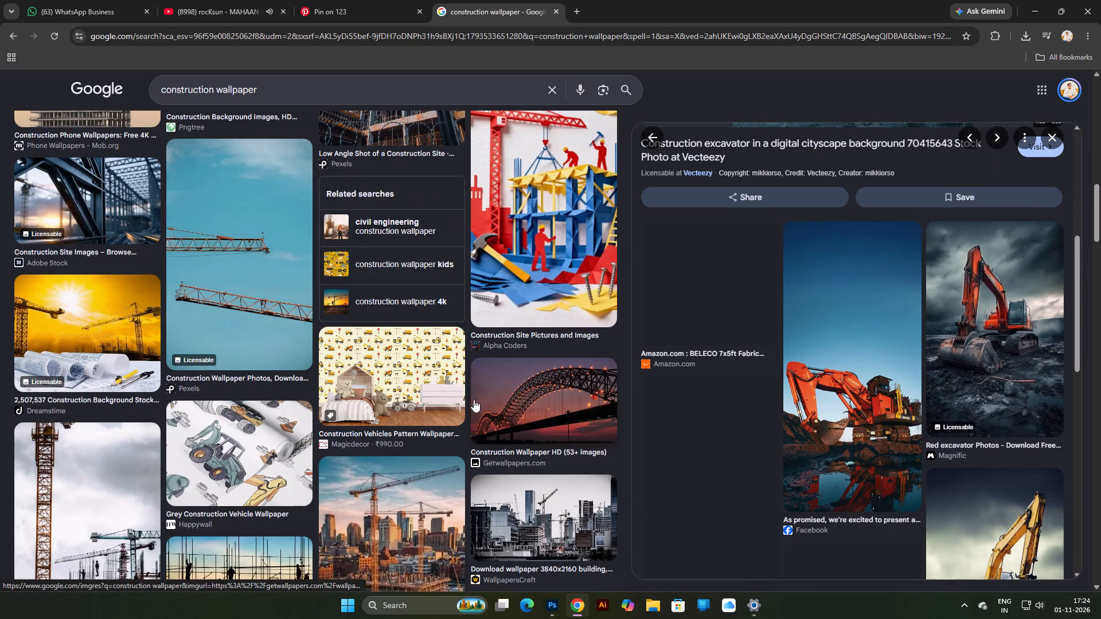
Find the Pexels photo of an unfinished concrete building with tower cranes in the construction wallpaper results and copy the image.
{"action": "scroll", "coordinate": [425, 354], "scroll_direction": "down", "scroll_amount": 5}
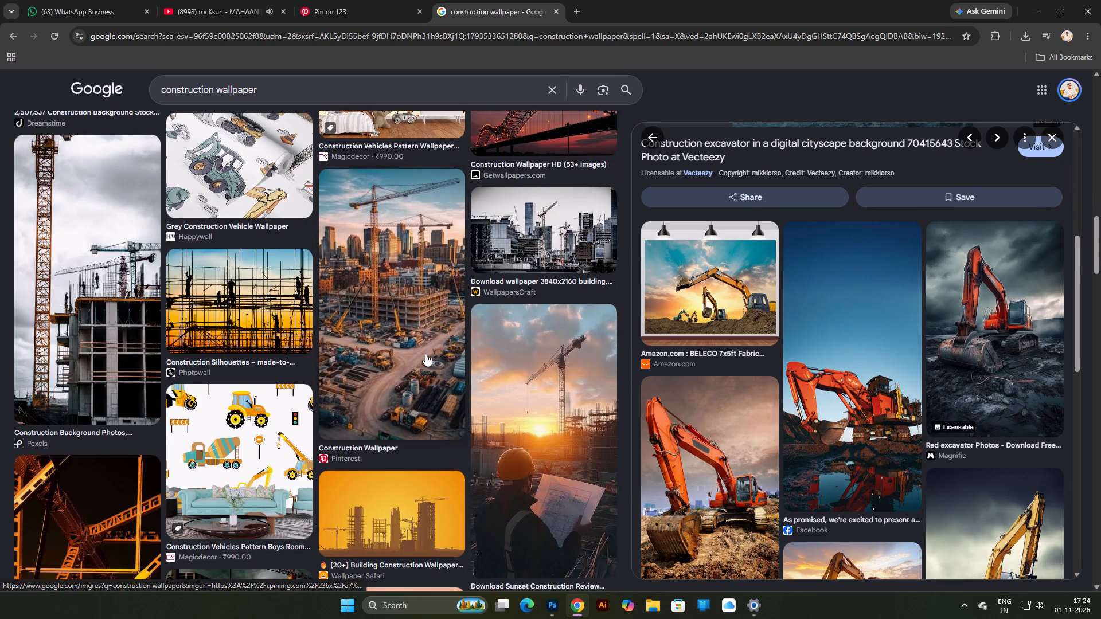
{"action": "scroll", "coordinate": [425, 354], "scroll_direction": "down", "scroll_amount": 2}
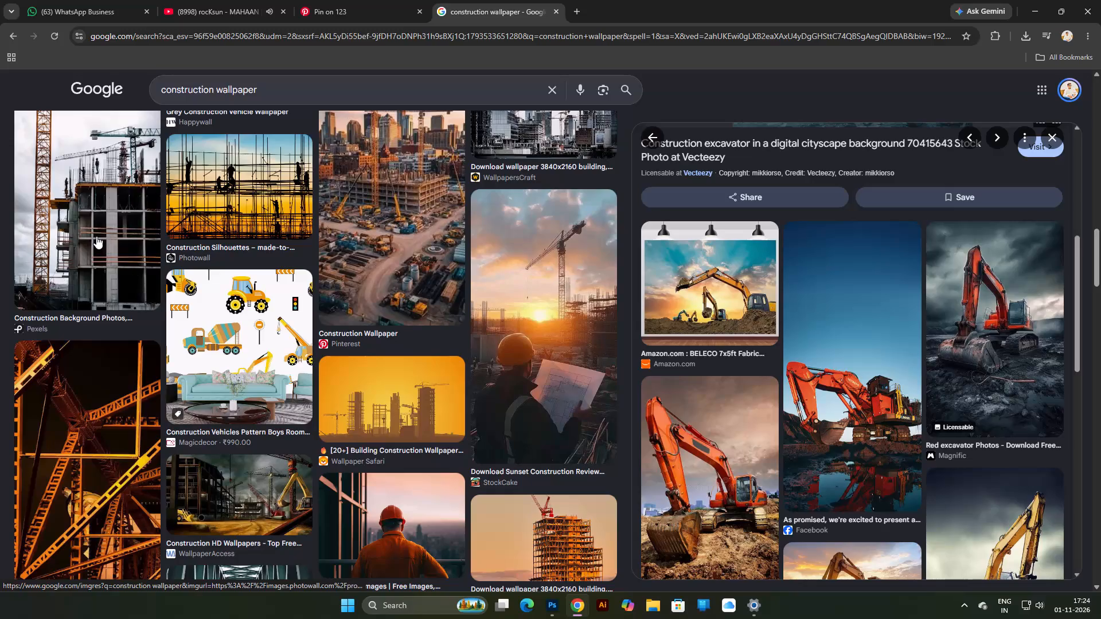
{"action": "left_click", "coordinate": [96, 236]}
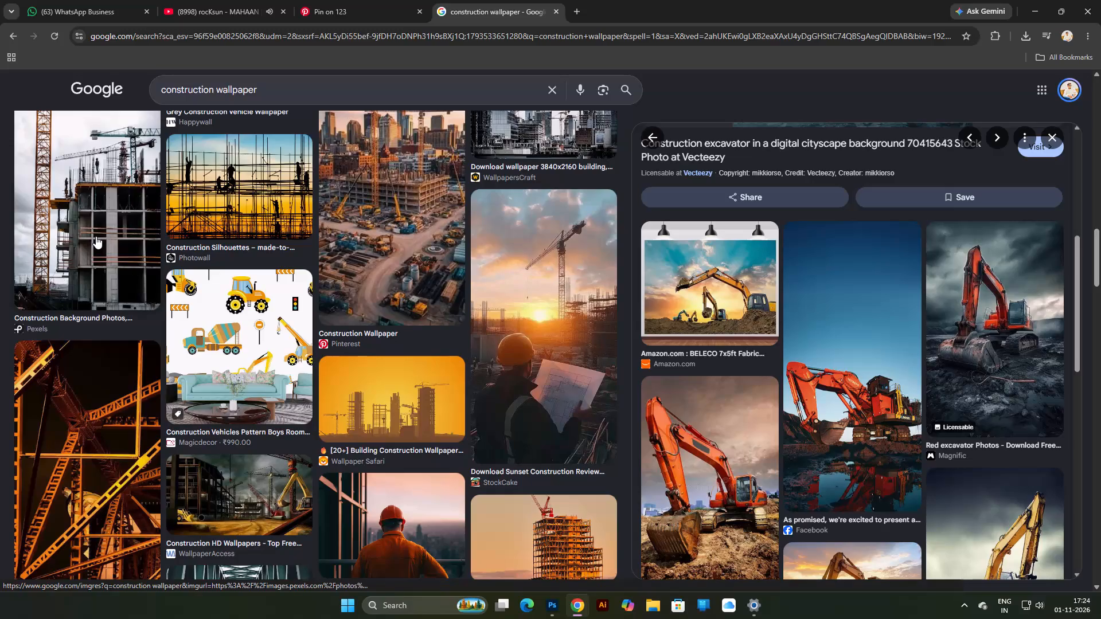
{"action": "right_click", "coordinate": [832, 348]}
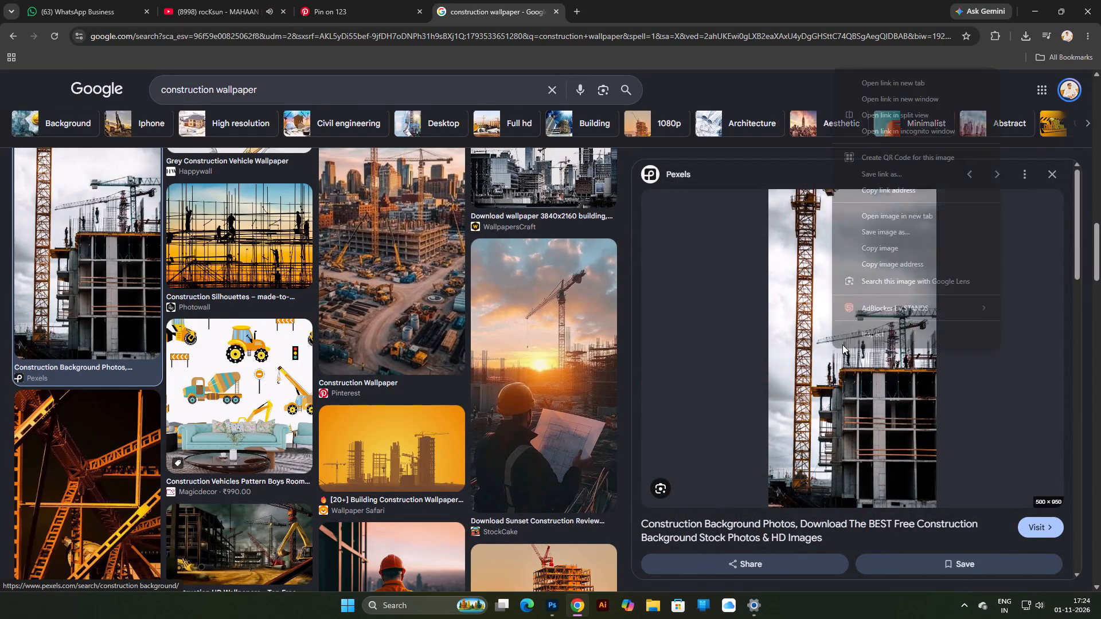
{"action": "left_click", "coordinate": [886, 252]}
Switch to Photoshop, paste the copied concrete building photo above Layer 3, and scale it proportionally to about 634% over the page's right side.
{"action": "left_click", "coordinate": [556, 612]}
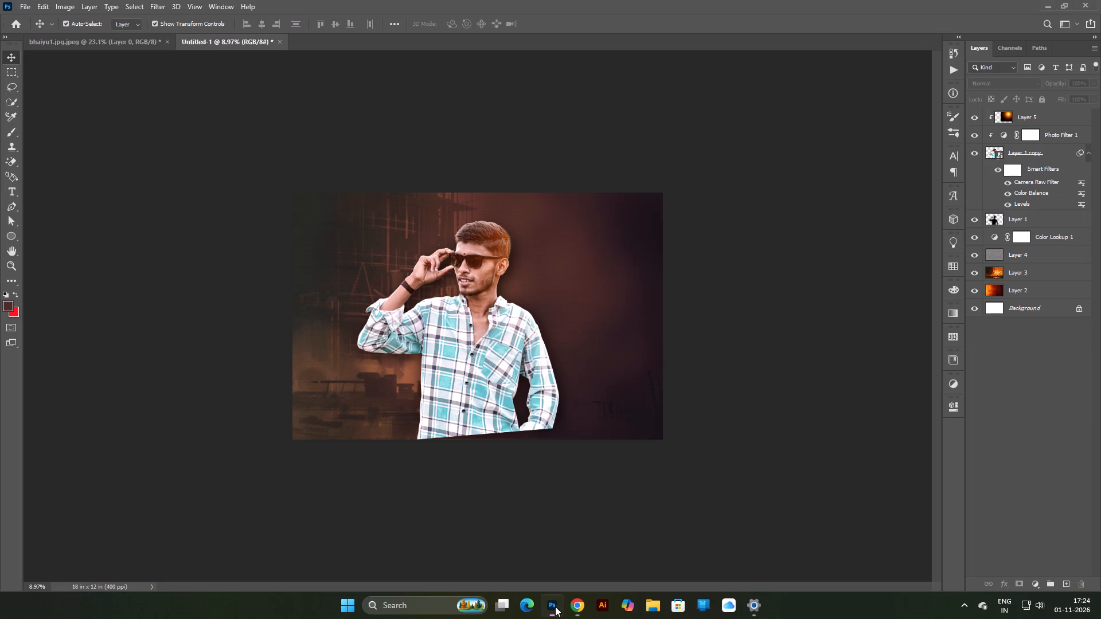
{"action": "left_click", "coordinate": [1049, 269]}
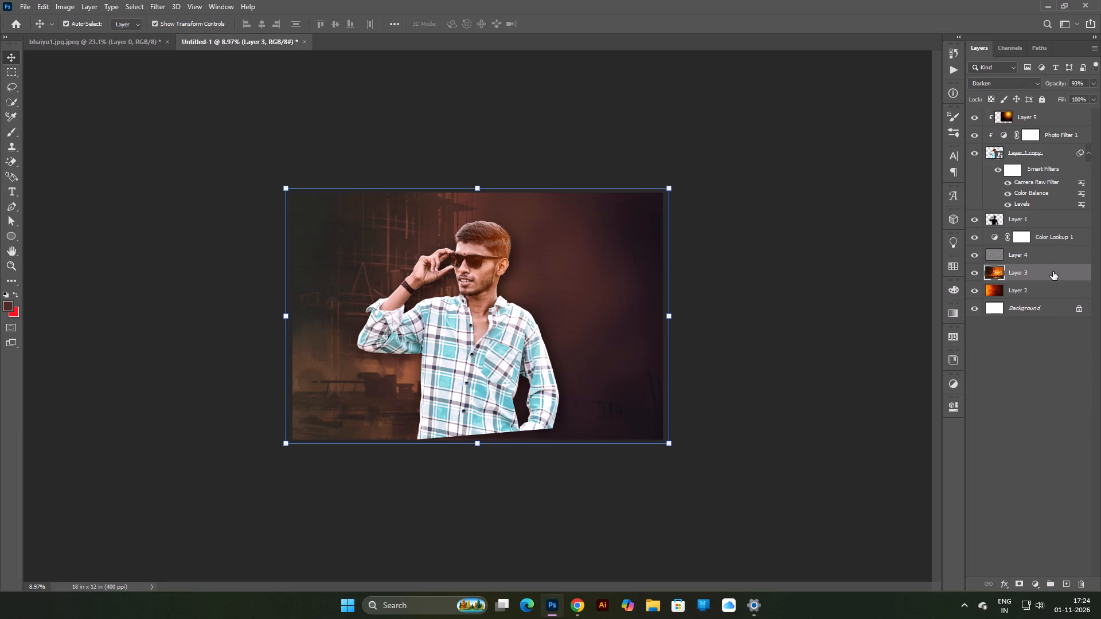
{"action": "key", "text": "ctrl+v"}
{"action": "key", "text": "ctrl+t"}
{"action": "left_click_drag", "start_coordinate": [494, 318], "coordinate": [498, 320], "text": "alt"}
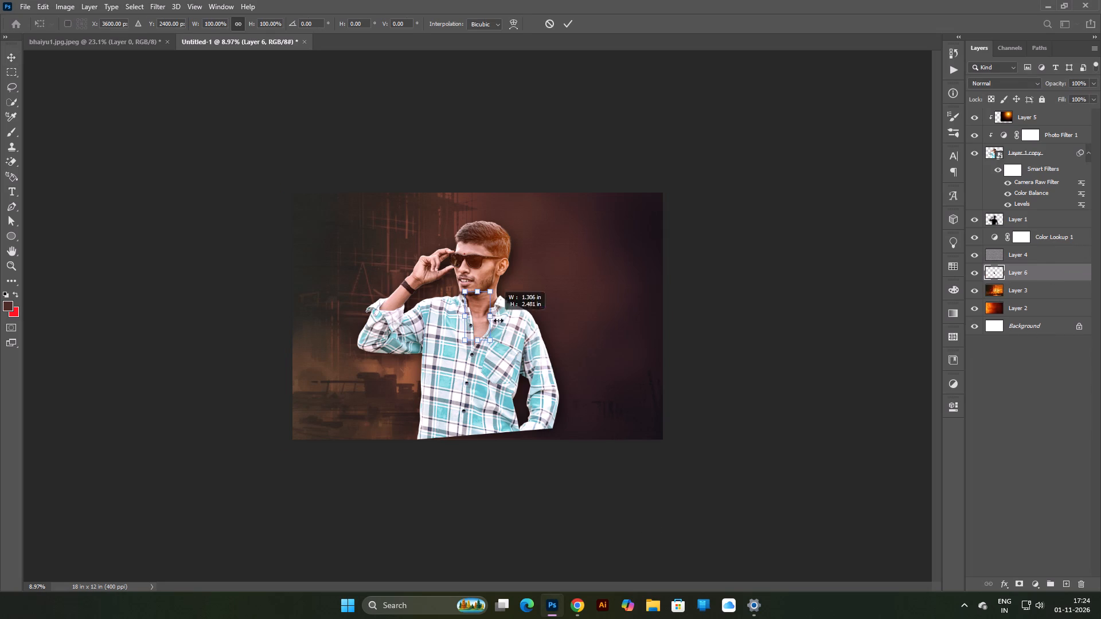
{"action": "left_click_drag", "start_coordinate": [498, 320], "coordinate": [567, 350], "text": "alt"}
{"action": "left_click_drag", "start_coordinate": [524, 362], "coordinate": [622, 362]}
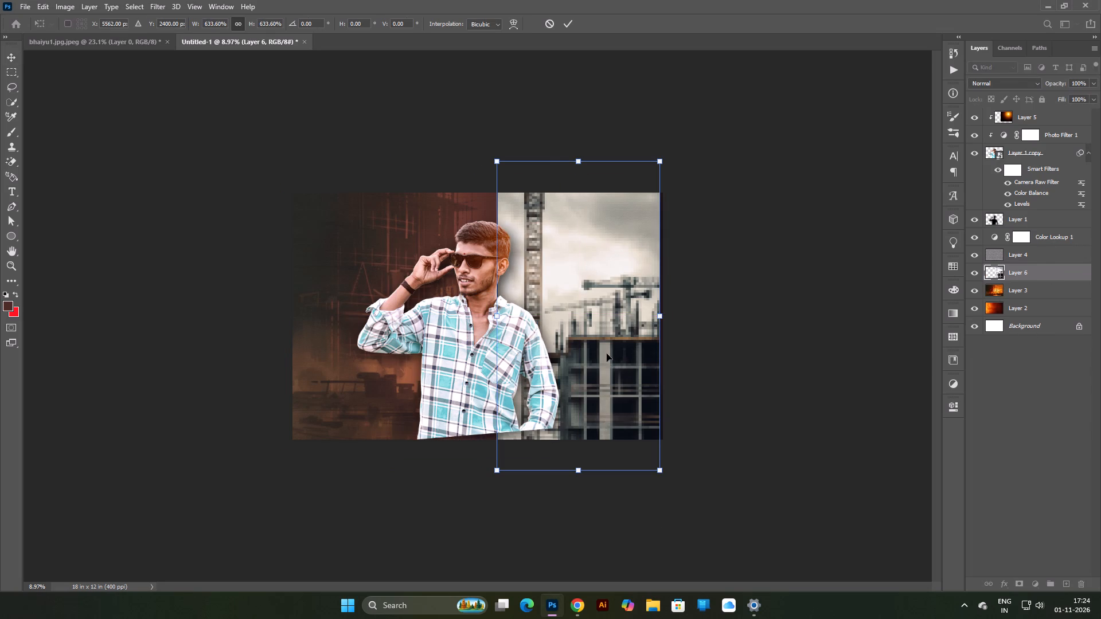
{"action": "key", "text": "Return"}
Reposition the pasted building photo upward so its right edge meets the page's right edge and its base sits just past the bottom.
{"action": "left_click_drag", "start_coordinate": [538, 271], "coordinate": [529, 273]}
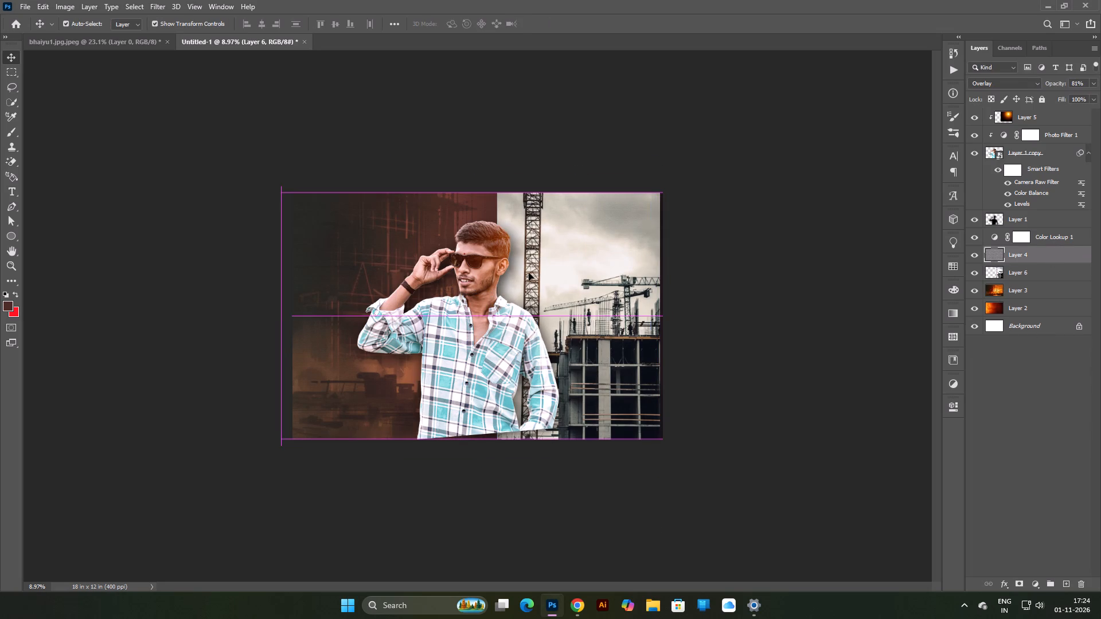
{"action": "key", "text": "ctrl+z"}
{"action": "left_click", "coordinate": [1053, 283]}
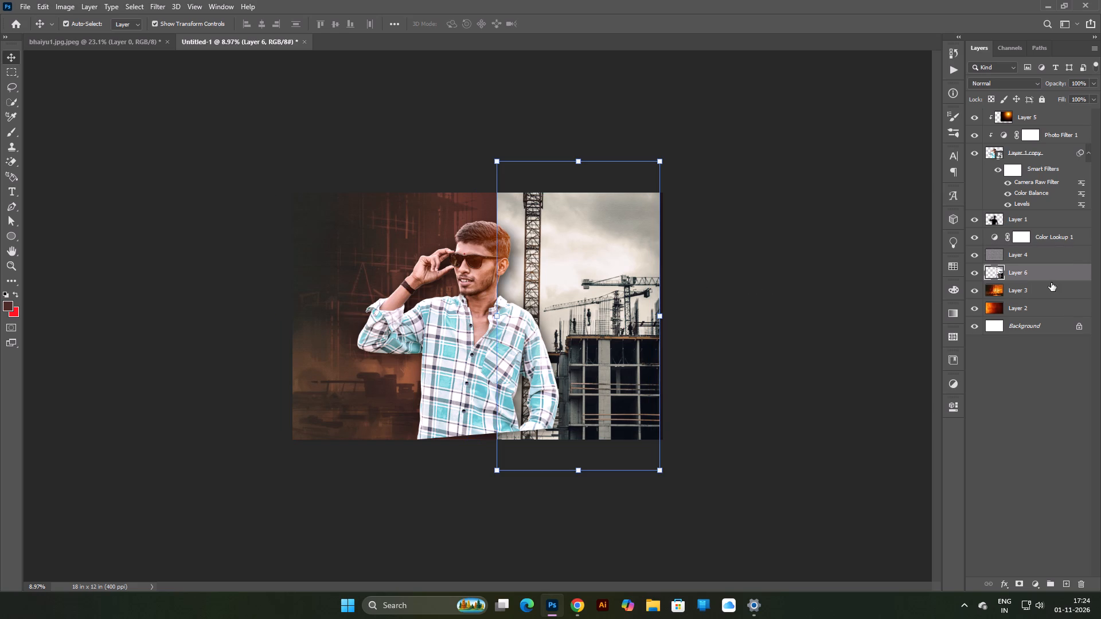
{"action": "key", "text": "ctrl+t"}
{"action": "left_click_drag", "start_coordinate": [567, 285], "coordinate": [568, 277]}
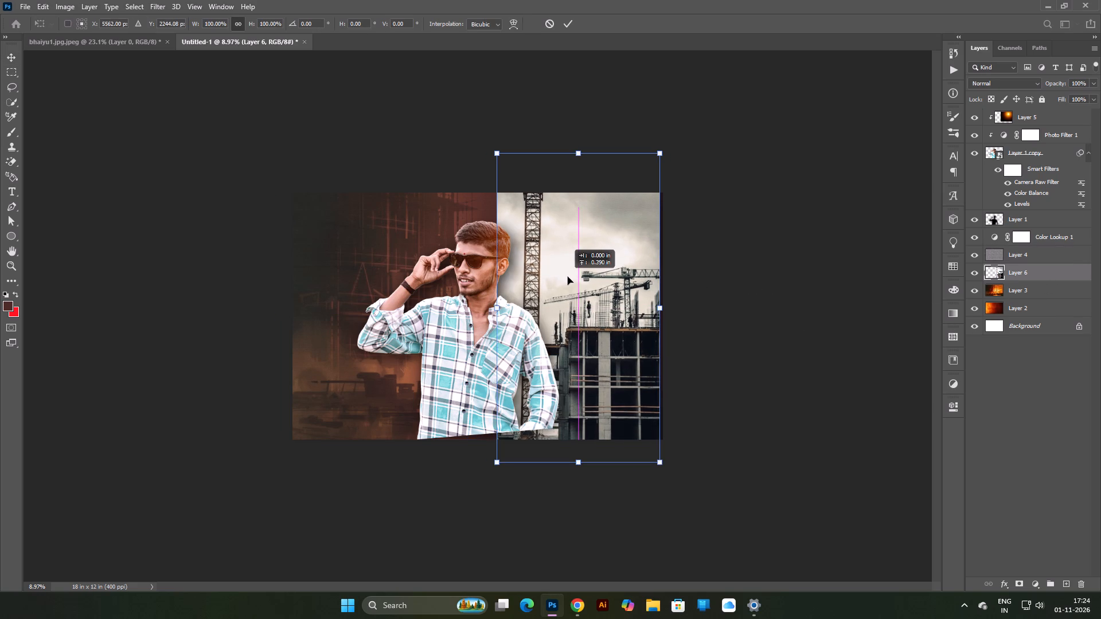
{"action": "left_click_drag", "start_coordinate": [568, 277], "coordinate": [569, 257]}
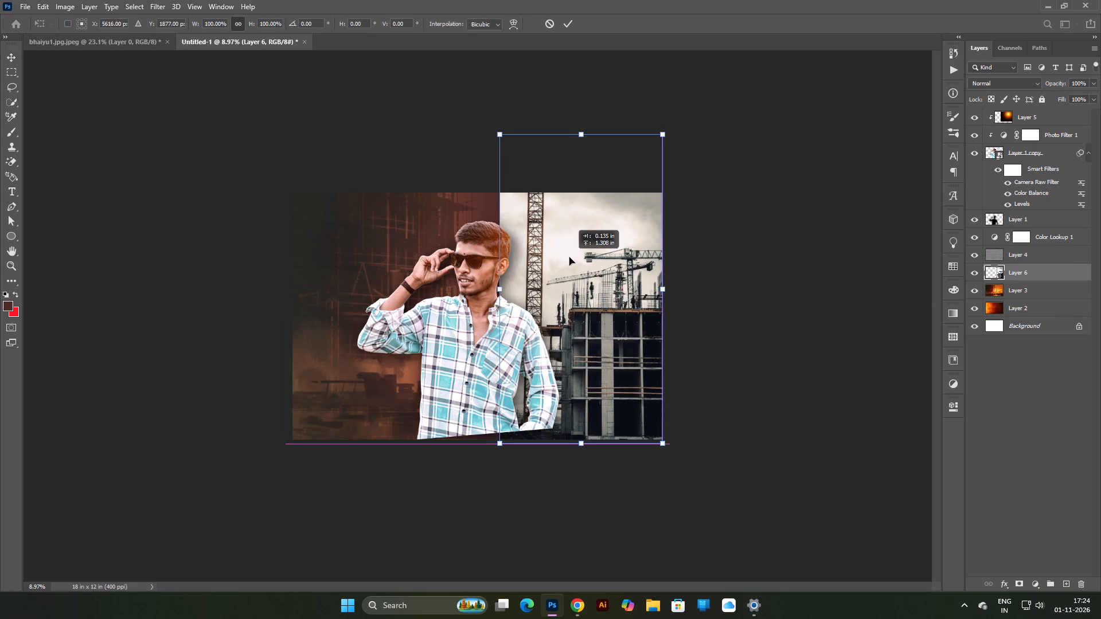
{"action": "left_click_drag", "start_coordinate": [569, 257], "coordinate": [569, 261]}
{"action": "key", "text": "Return"}
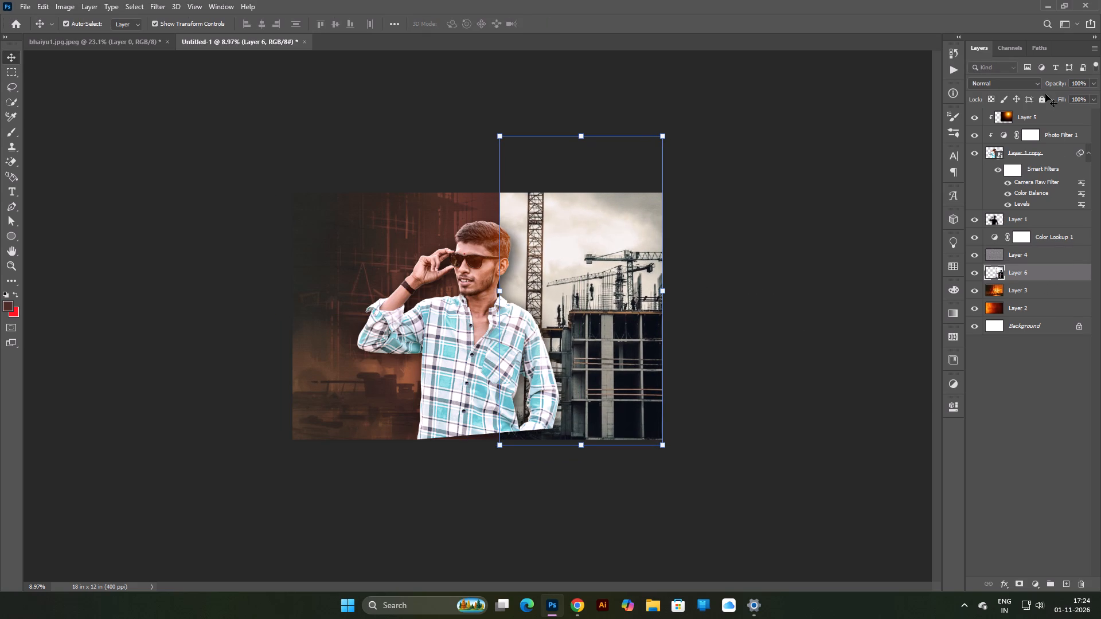
Compare the darkening blend modes on the pasted building layer and set it to Multiply.
{"action": "left_click", "coordinate": [994, 83]}
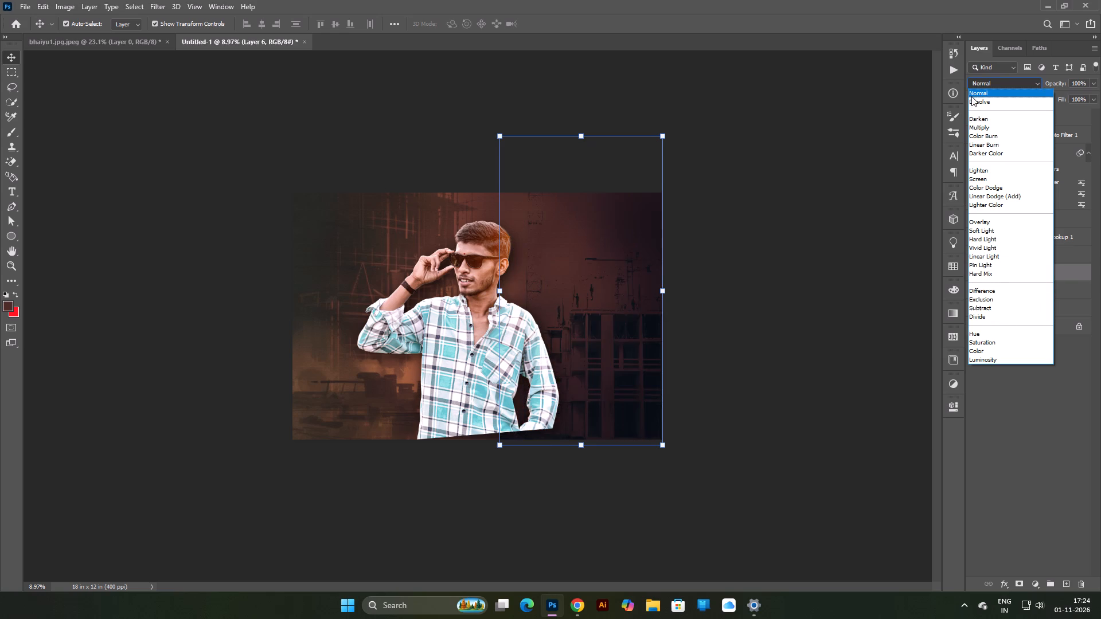
{"action": "key", "text": "Down"}
{"action": "key", "text": "Down"}
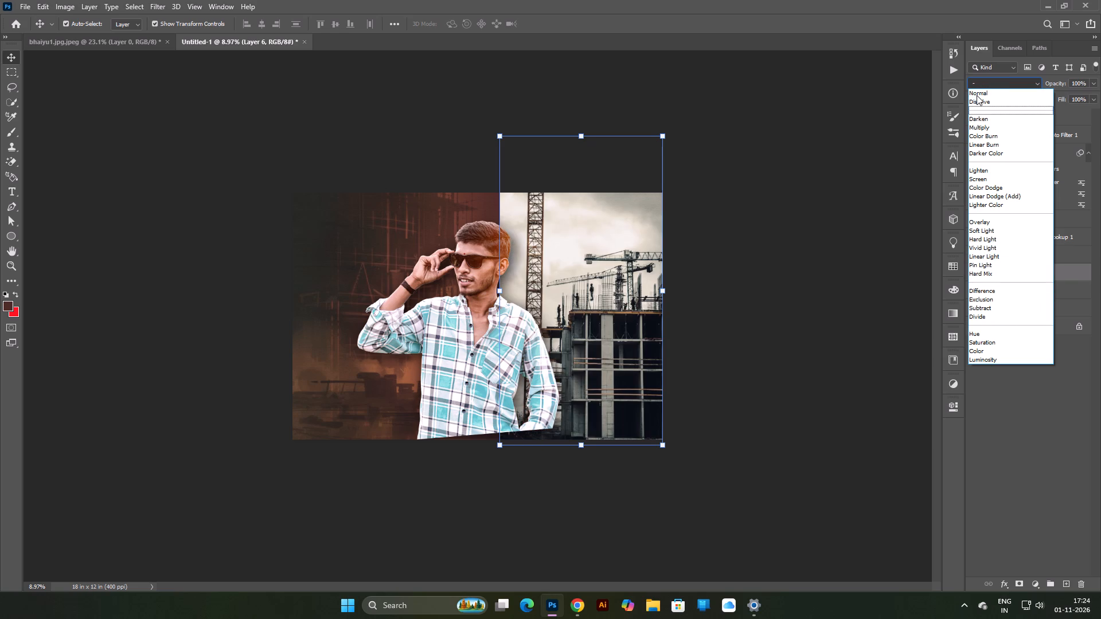
{"action": "key", "text": "Down"}
{"action": "key", "text": "Down"}
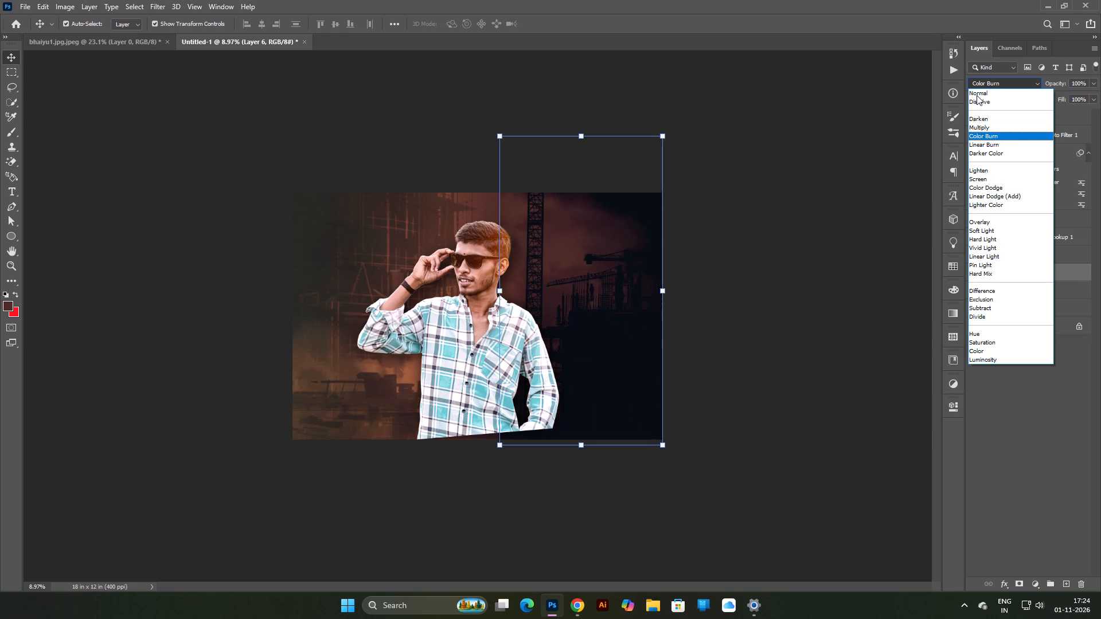
{"action": "key", "text": "Up"}
{"action": "key", "text": "Down"}
{"action": "key", "text": "Down"}
{"action": "key", "text": "Down"}
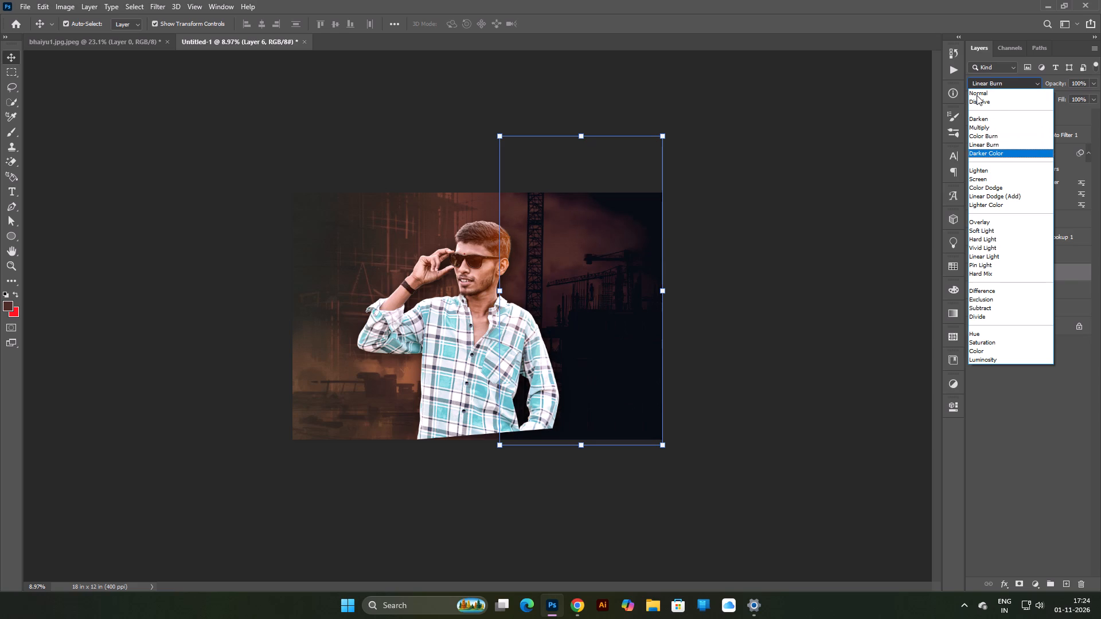
{"action": "key", "text": "Down"}
{"action": "key", "text": "Up"}
{"action": "key", "text": "Up"}
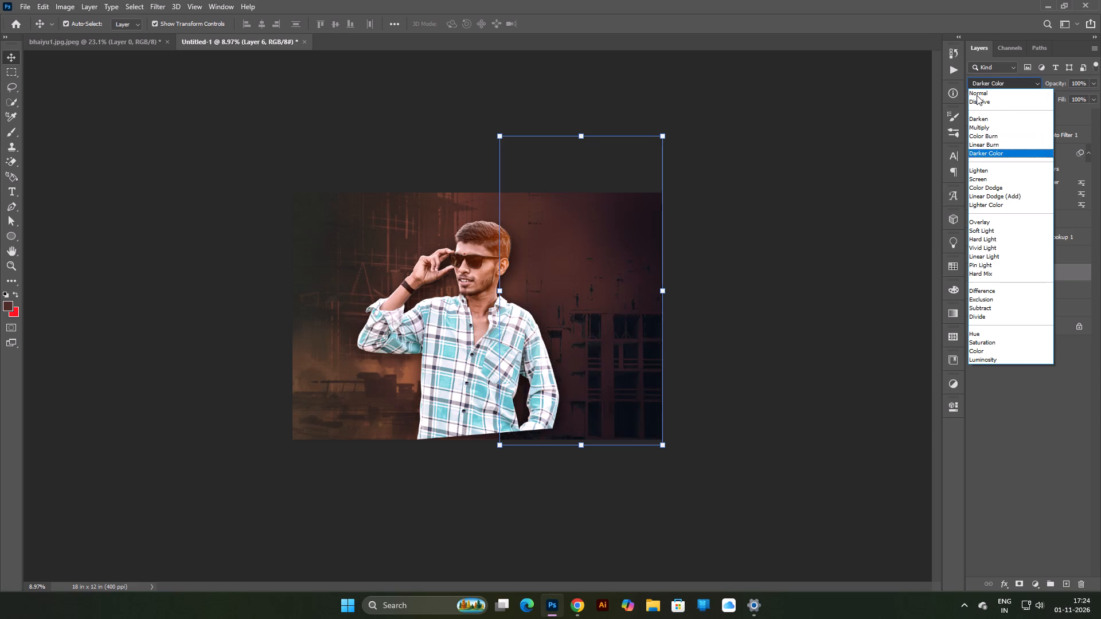
{"action": "key", "text": "Up"}
{"action": "key", "text": "Up"}
{"action": "key", "text": "Down"}
{"action": "key", "text": "Down"}
{"action": "key", "text": "Down"}
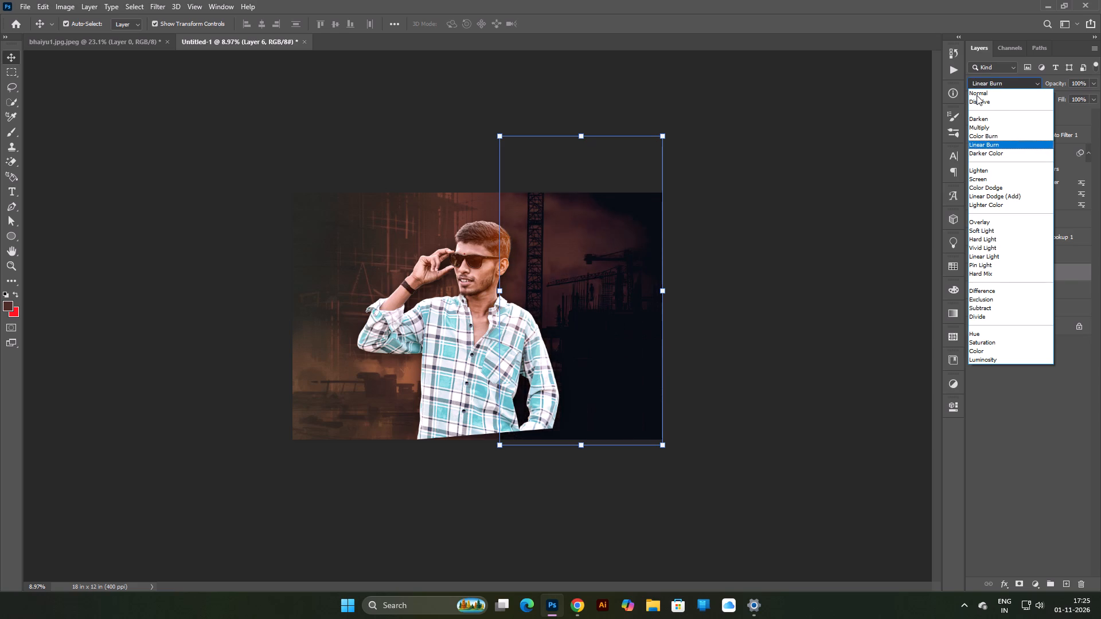
{"action": "key", "text": "Down"}
{"action": "key", "text": "Down"}
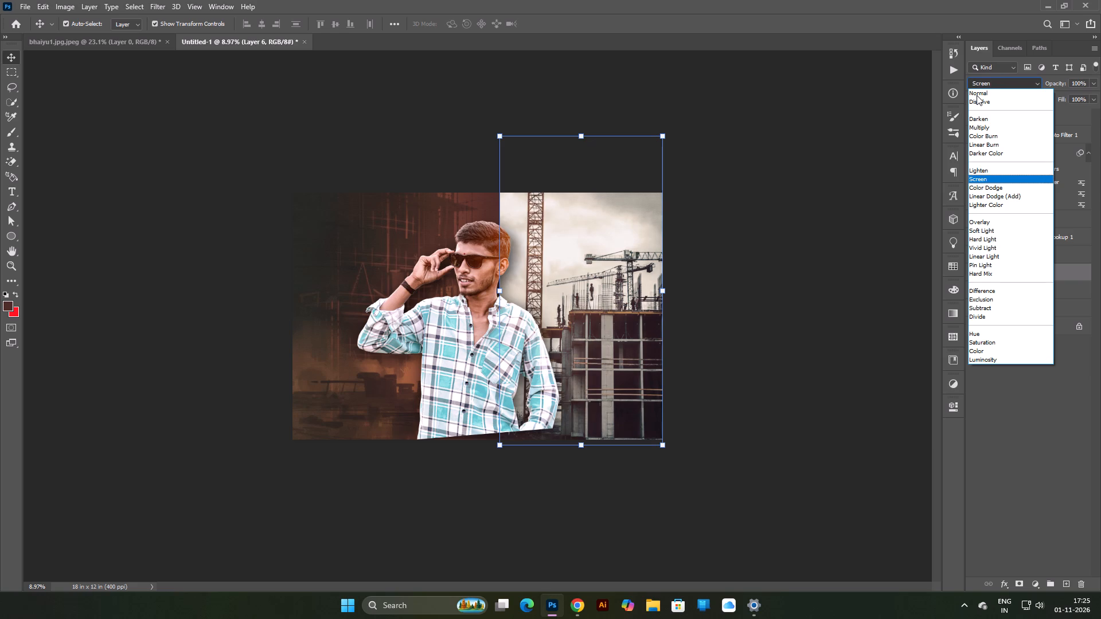
{"action": "key", "text": "Up"}
{"action": "key", "text": "Up"}
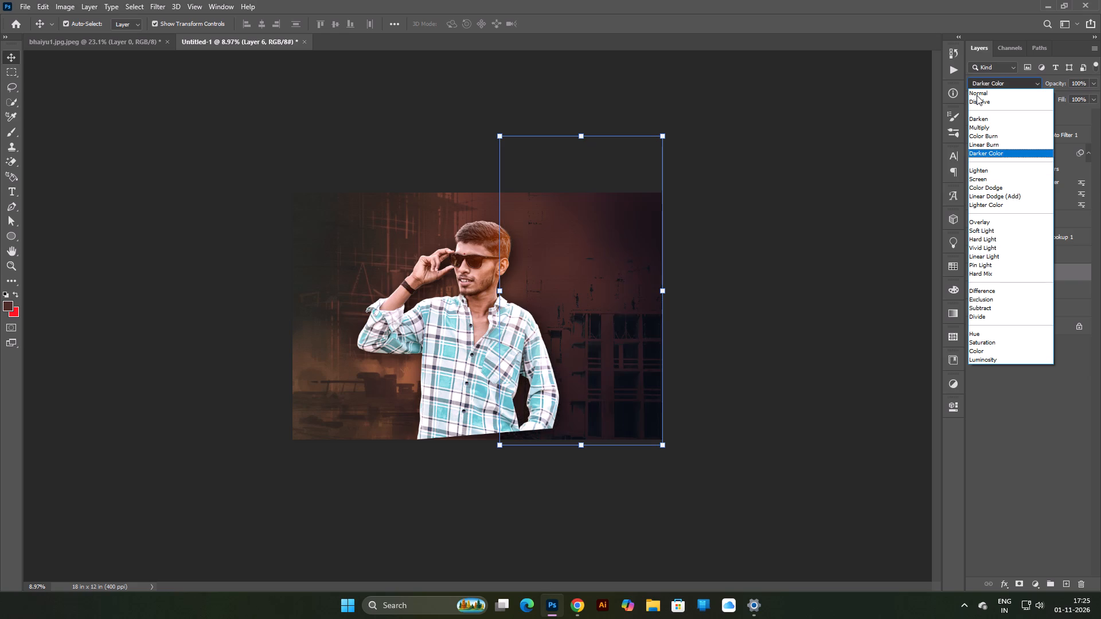
{"action": "key", "text": "Up"}
{"action": "key", "text": "Up"}
{"action": "key", "text": "Up"}
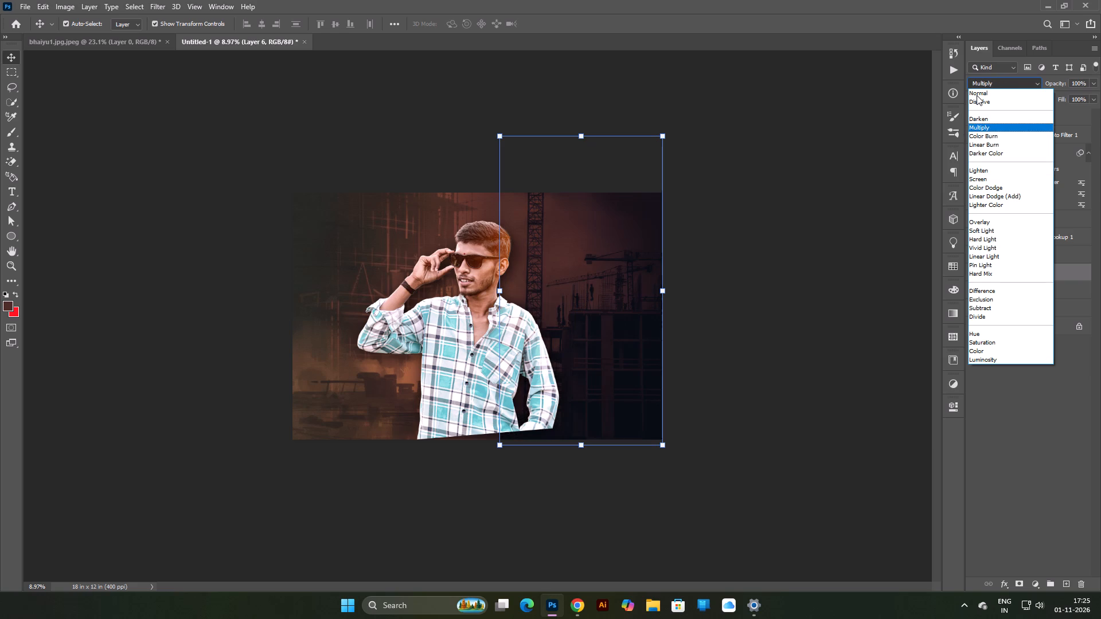
{"action": "key", "text": "Return"}
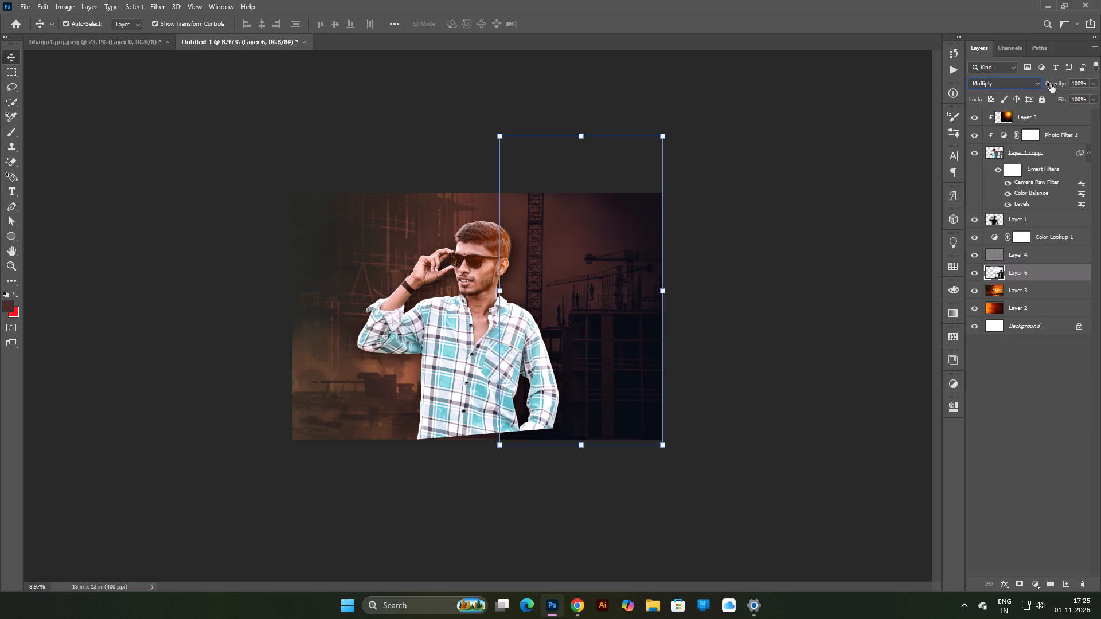
Lower the opacity of the Multiply-blended building layer to 29%.
{"action": "left_click_drag", "start_coordinate": [1051, 87], "coordinate": [1022, 95]}
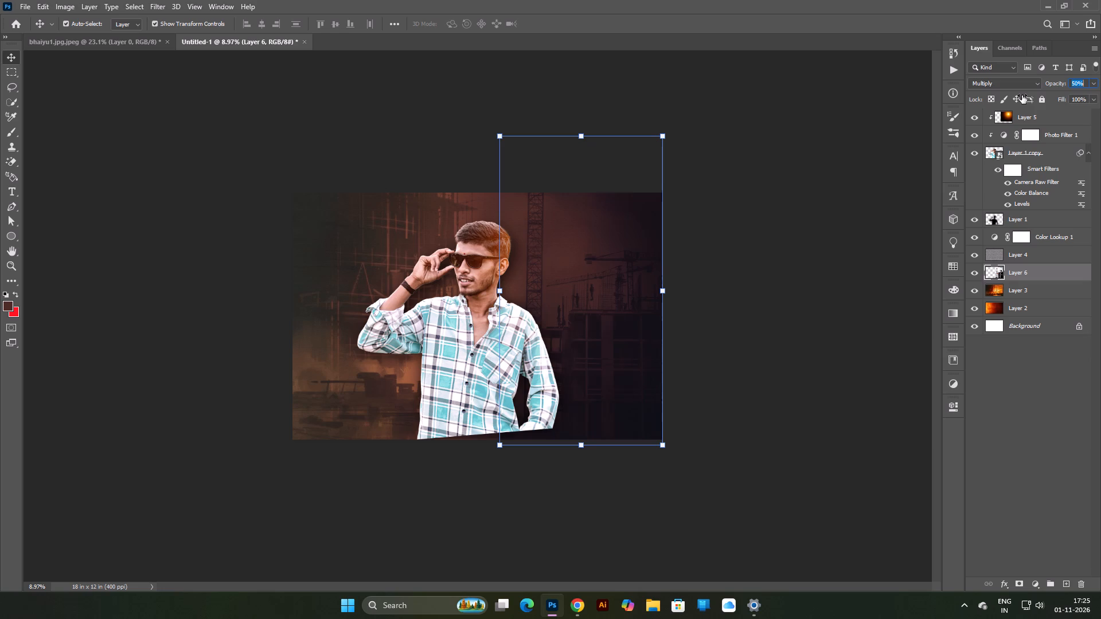
{"action": "left_click_drag", "start_coordinate": [1022, 95], "coordinate": [1010, 97]}
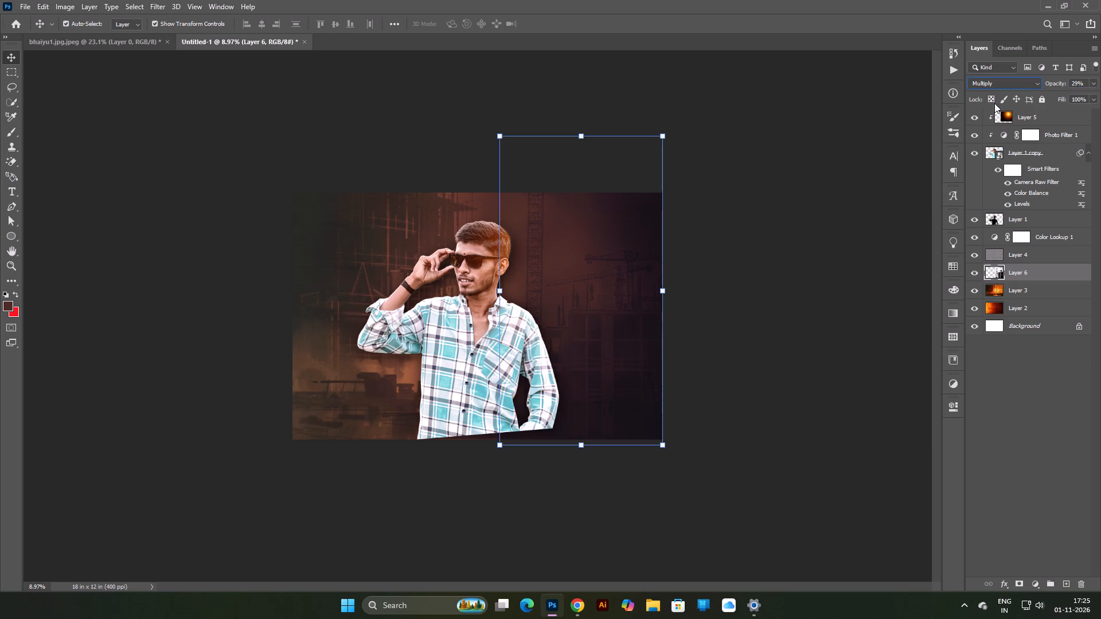
{"action": "scroll", "coordinate": [712, 287], "scroll_direction": "down", "scroll_amount": 3}
{"action": "scroll", "coordinate": [712, 287], "scroll_direction": "up", "scroll_amount": 4}
{"action": "key", "text": "Return"}
{"action": "left_click", "coordinate": [779, 289]}
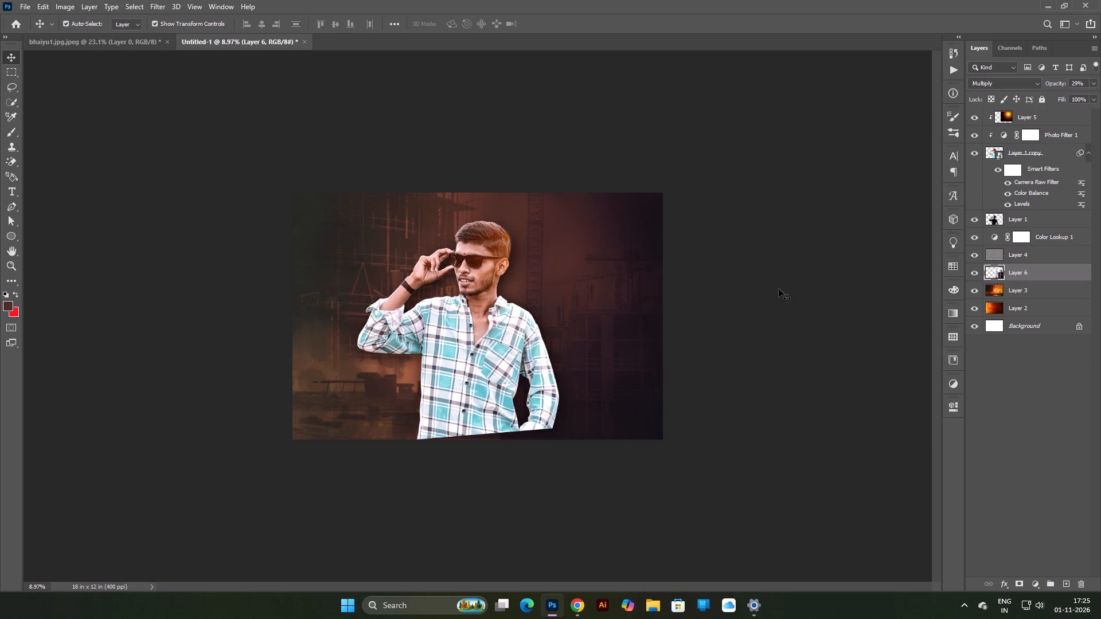
{"action": "scroll", "coordinate": [573, 301], "scroll_direction": "up", "scroll_amount": 5}
{"action": "scroll", "coordinate": [573, 301], "scroll_direction": "down", "scroll_amount": 5}
Add a new empty layer directly above Layer 1 copy, clipped to the man's cut-out.
{"action": "left_click", "coordinate": [1063, 129]}
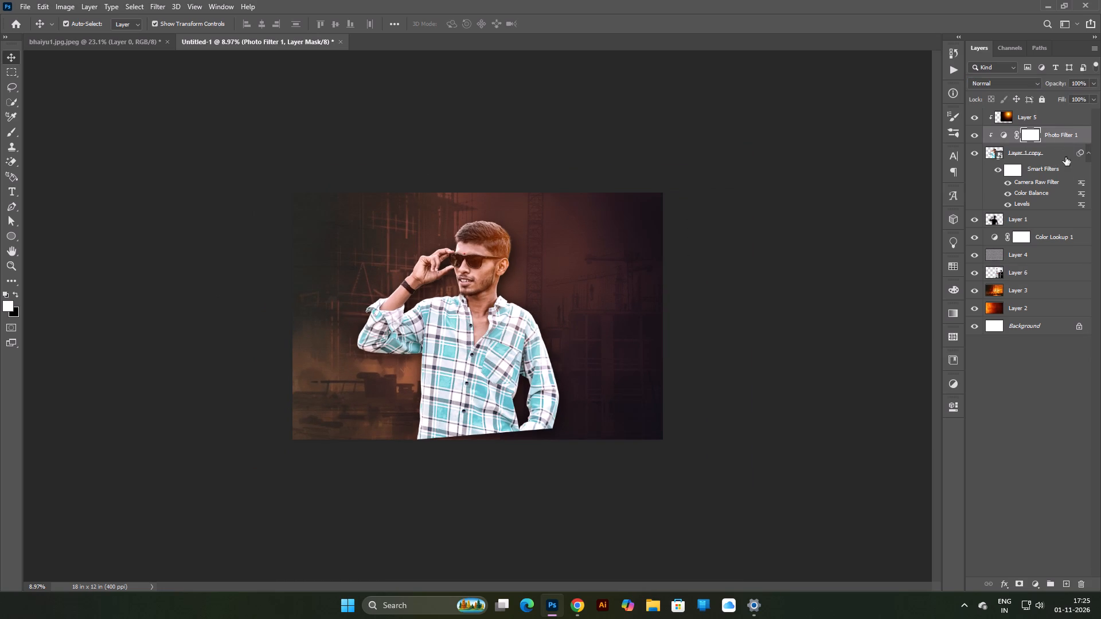
{"action": "left_click", "coordinate": [1064, 115]}
{"action": "left_click", "coordinate": [1073, 138]}
{"action": "left_click", "coordinate": [1064, 155]}
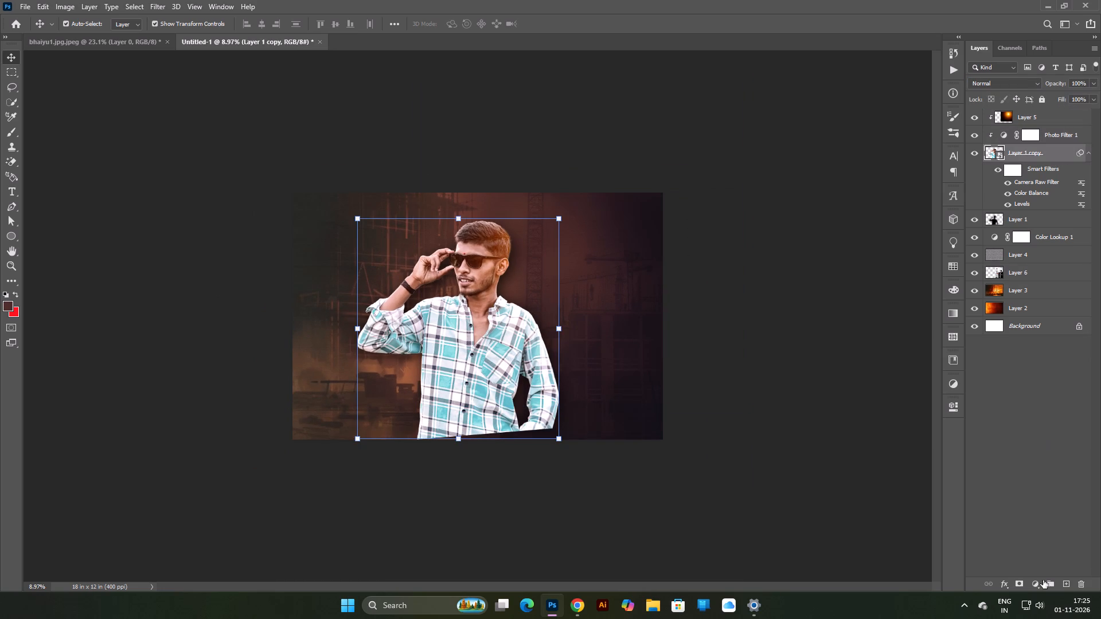
{"action": "left_click", "coordinate": [1067, 585]}
Set up the Brush tool with a soft round tip of 0% hardness at 200 px for painting on the man.
{"action": "left_click", "coordinate": [10, 127]}
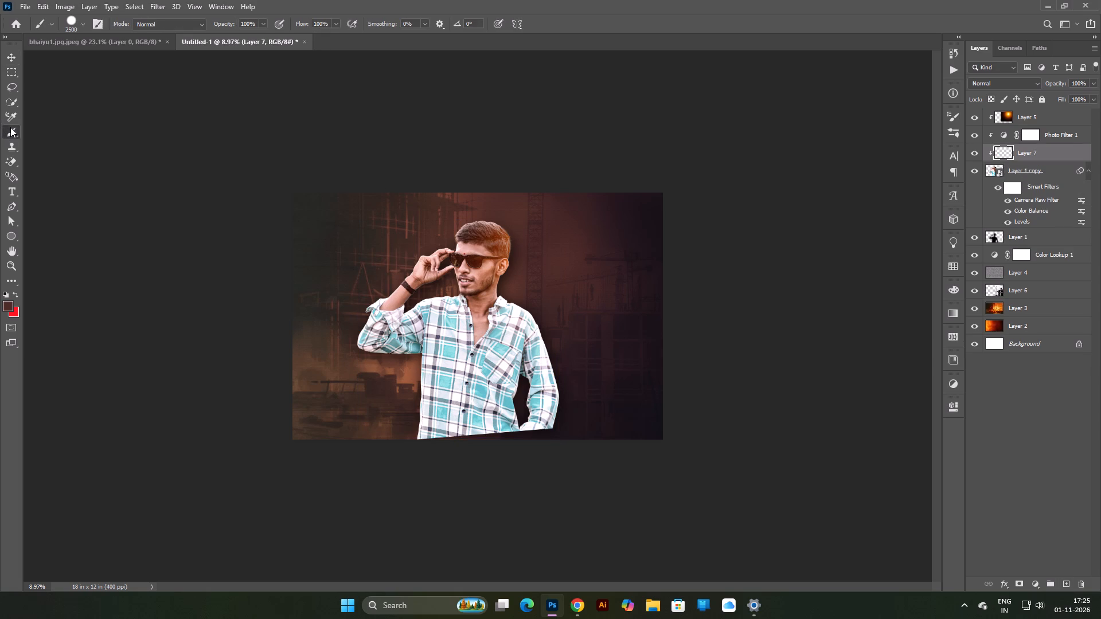
{"action": "left_click", "coordinate": [80, 23]}
{"action": "left_click", "coordinate": [153, 155]}
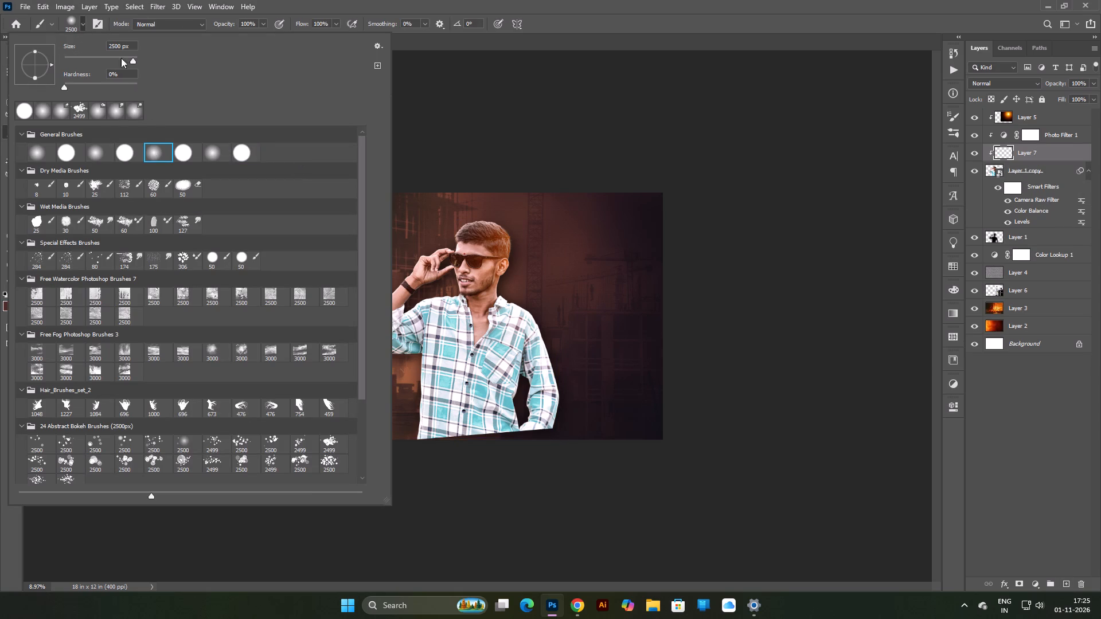
{"action": "left_click", "coordinate": [69, 18]}
{"action": "scroll", "coordinate": [525, 245], "scroll_direction": "up", "scroll_amount": 11}
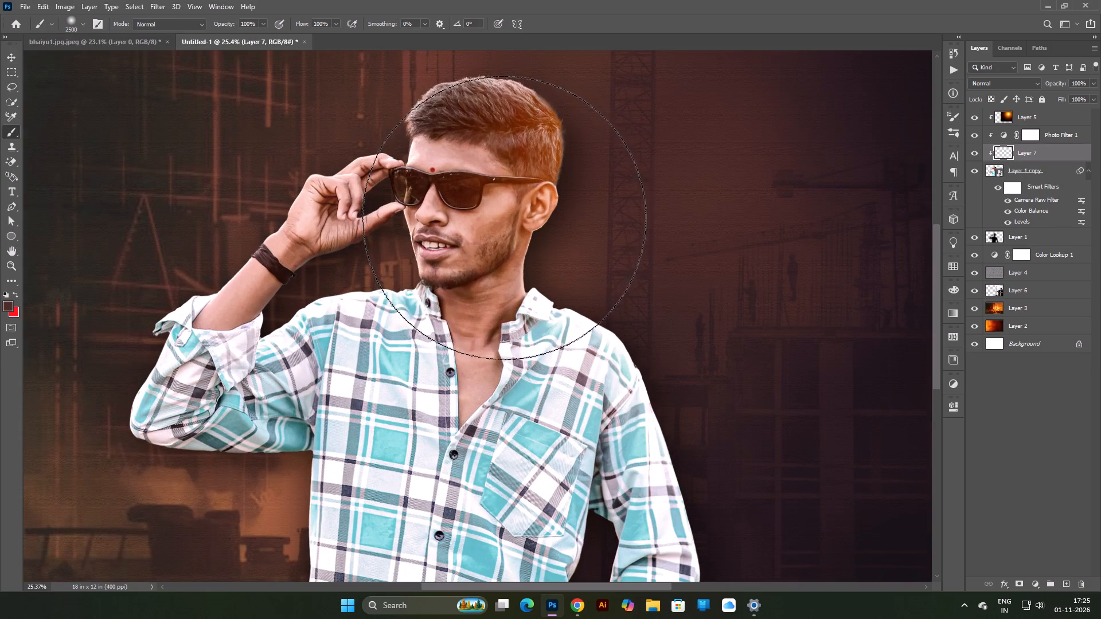
{"action": "key", "text": "bracketleft"}
{"action": "key", "text": "bracketleft"}
{"action": "key", "text": "bracketleft"}
{"action": "key", "text": "bracketleft"}
{"action": "key", "text": "bracketleft"}
{"action": "key", "text": "bracketleft"}
{"action": "key", "text": "bracketleft"}
{"action": "key", "text": "bracketleft"}
{"action": "key", "text": "bracketleft"}
{"action": "key", "text": "bracketleft"}
{"action": "key", "text": "bracketleft"}
{"action": "key", "text": "bracketleft"}
{"action": "key", "text": "bracketleft"}
{"action": "key", "text": "bracketleft"}
{"action": "key", "text": "bracketleft"}
{"action": "key", "text": "bracketleft"}
{"action": "key", "text": "bracketleft"}
{"action": "key", "text": "bracketleft"}
{"action": "key", "text": "bracketleft"}
{"action": "key", "text": "bracketleft"}
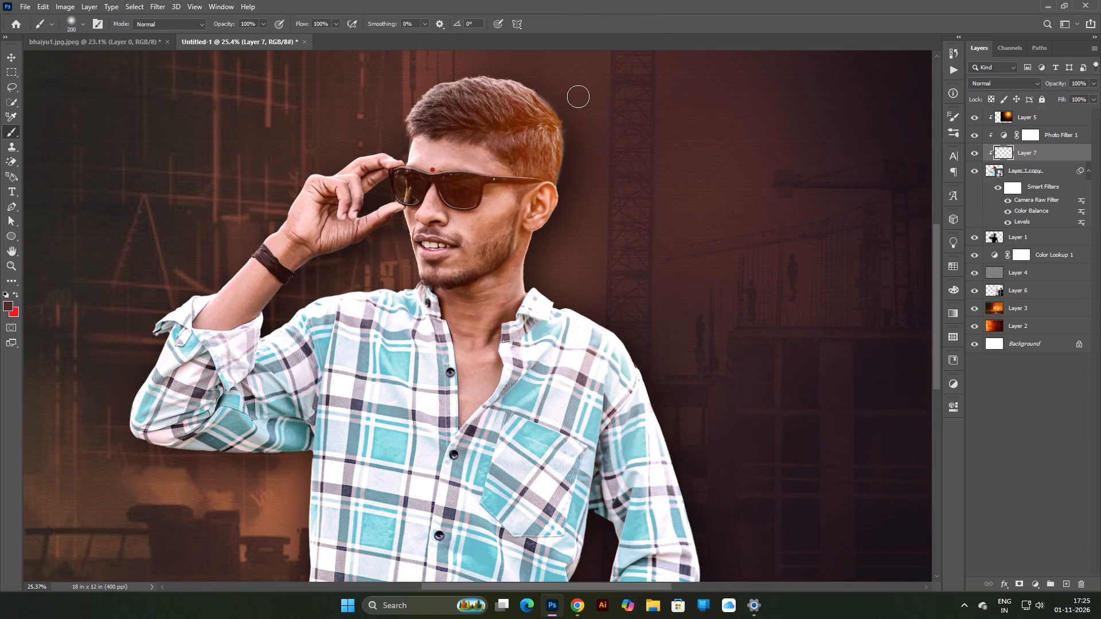
Sample the orange-brown tone from the lit side of the man's hair as the foreground colour.
{"action": "left_click", "coordinate": [551, 148], "text": "alt"}
Check the blend mode of the Layer 5 glow layer.
{"action": "left_click", "coordinate": [1045, 119]}
{"action": "left_click", "coordinate": [1000, 88]}
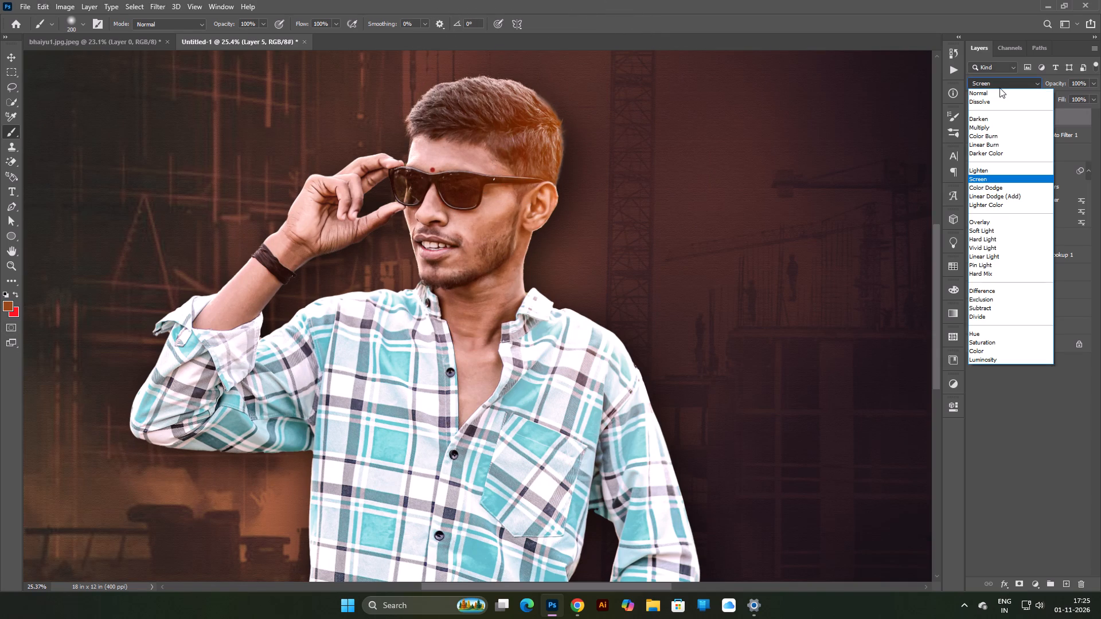
{"action": "left_click", "coordinate": [1001, 87]}
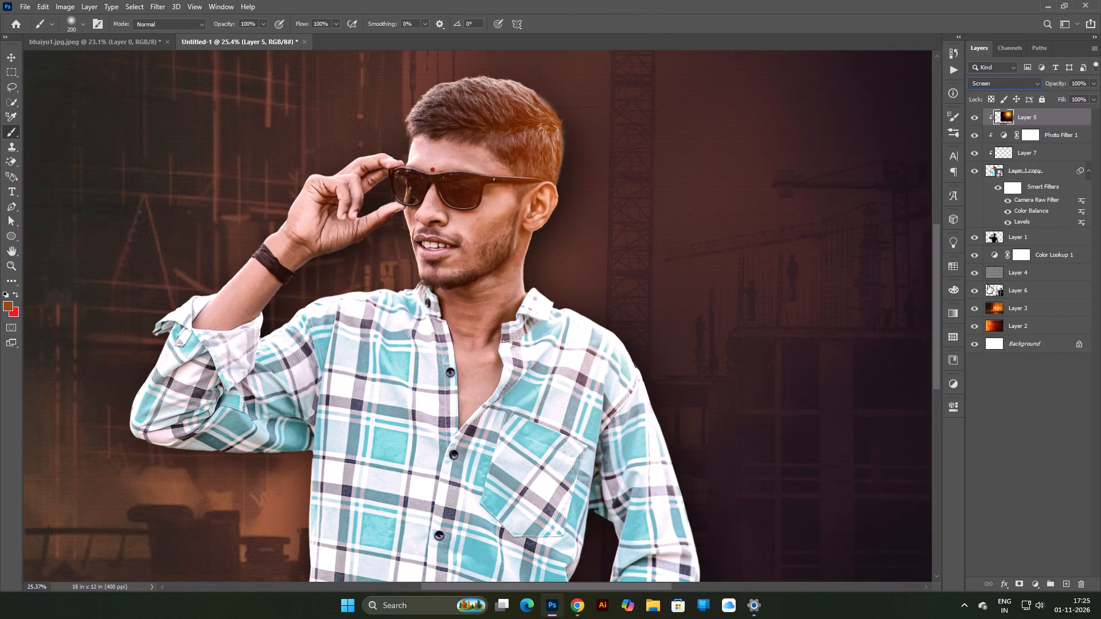
Set the foreground colour to bright orange ff7519, based on a tone sampled from the edge of the man's hair.
{"action": "left_click", "coordinate": [5, 304]}
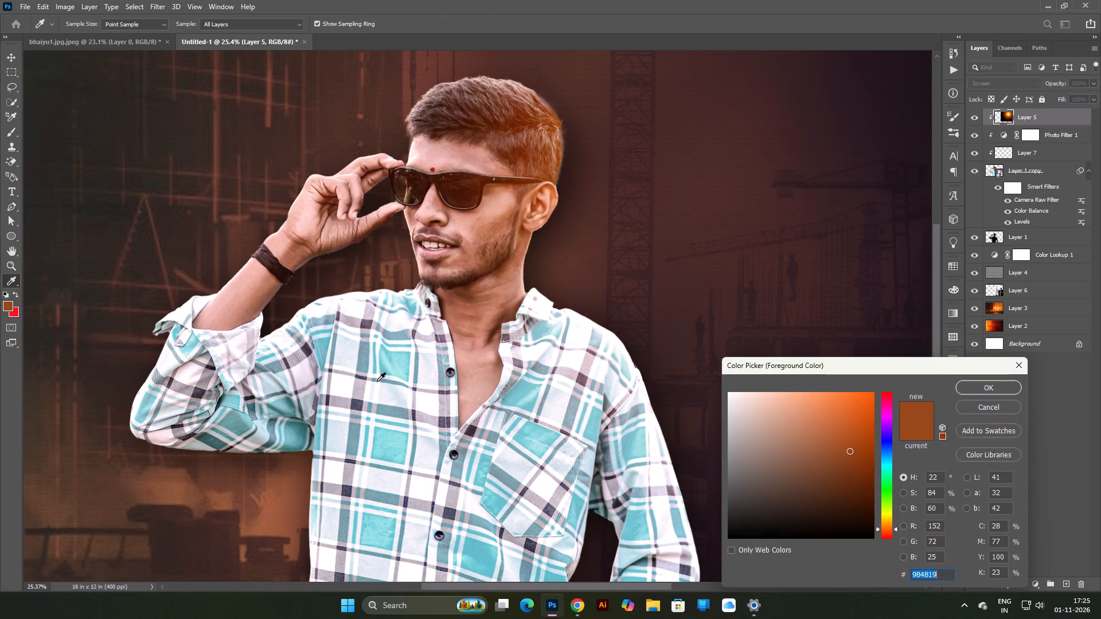
{"action": "left_click", "coordinate": [888, 521]}
{"action": "left_click_drag", "start_coordinate": [837, 471], "coordinate": [934, 338]}
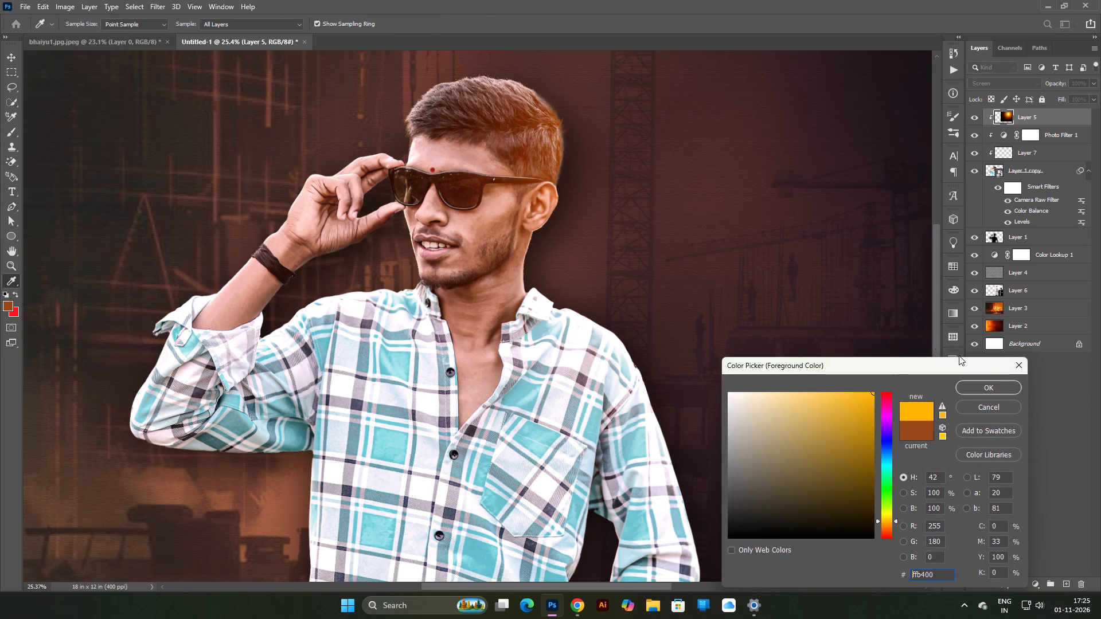
{"action": "left_click", "coordinate": [558, 135], "text": "alt"}
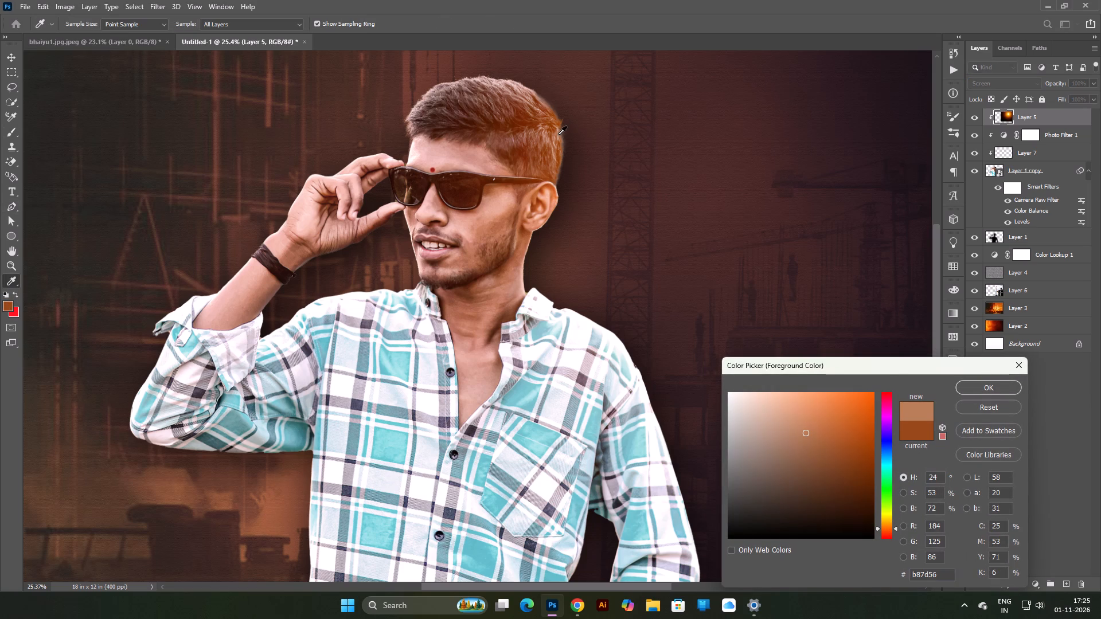
{"action": "left_click_drag", "start_coordinate": [821, 438], "coordinate": [860, 375]}
{"action": "left_click", "coordinate": [1002, 383]}
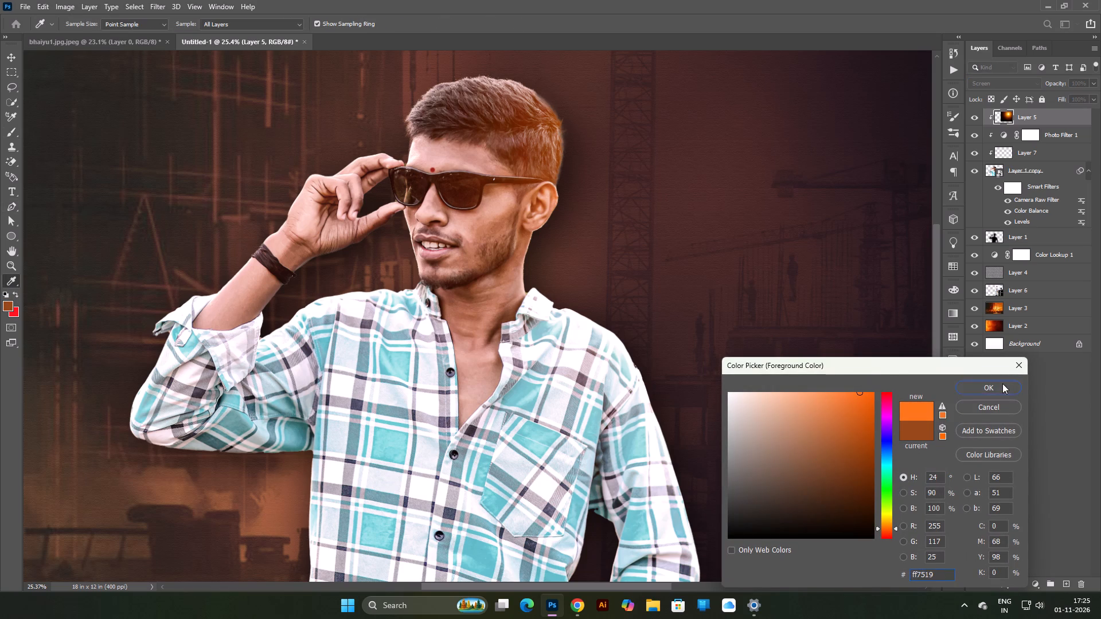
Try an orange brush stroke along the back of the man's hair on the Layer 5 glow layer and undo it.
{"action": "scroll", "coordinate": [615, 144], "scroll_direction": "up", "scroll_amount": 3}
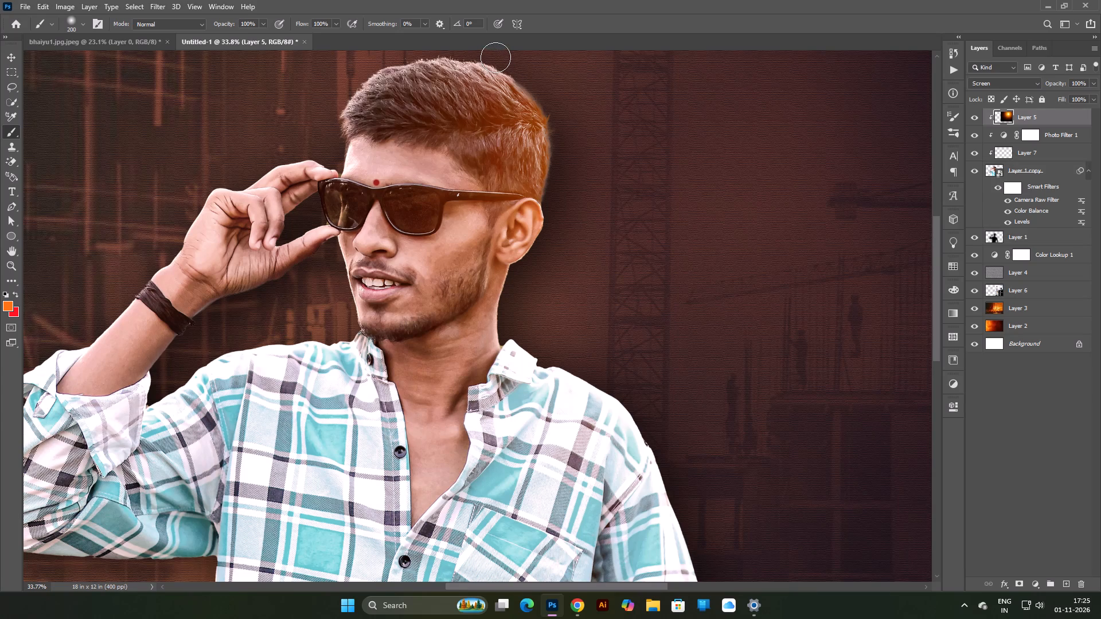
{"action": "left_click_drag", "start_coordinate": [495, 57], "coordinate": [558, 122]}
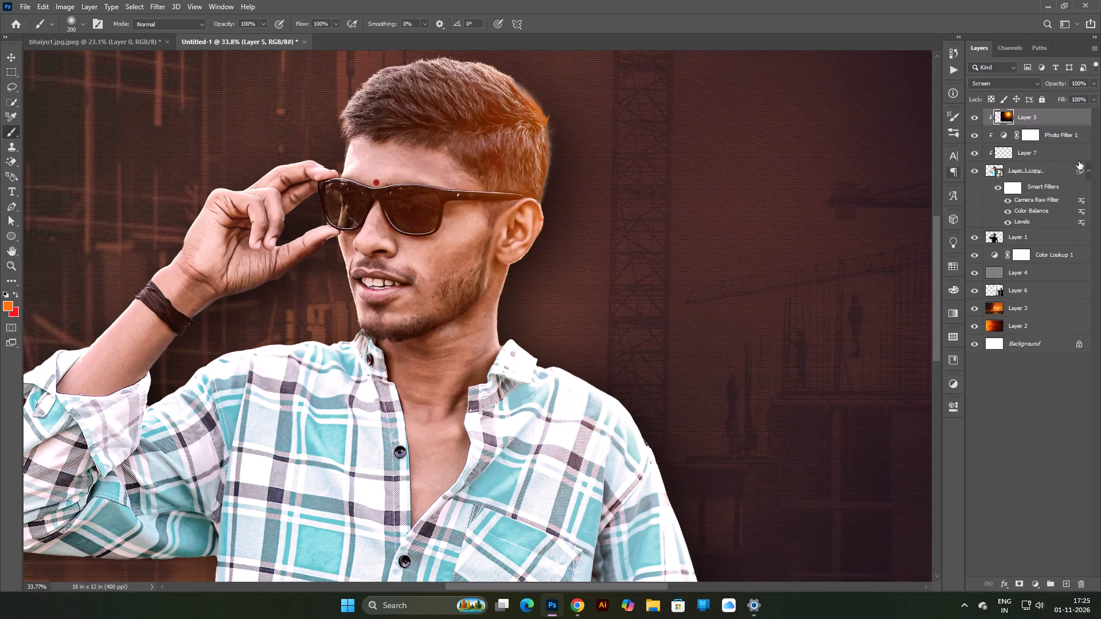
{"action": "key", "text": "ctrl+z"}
On Layer 7, paint an orange rim light with the soft brush along the back and top edge of the man's hair.
{"action": "left_click", "coordinate": [1043, 152]}
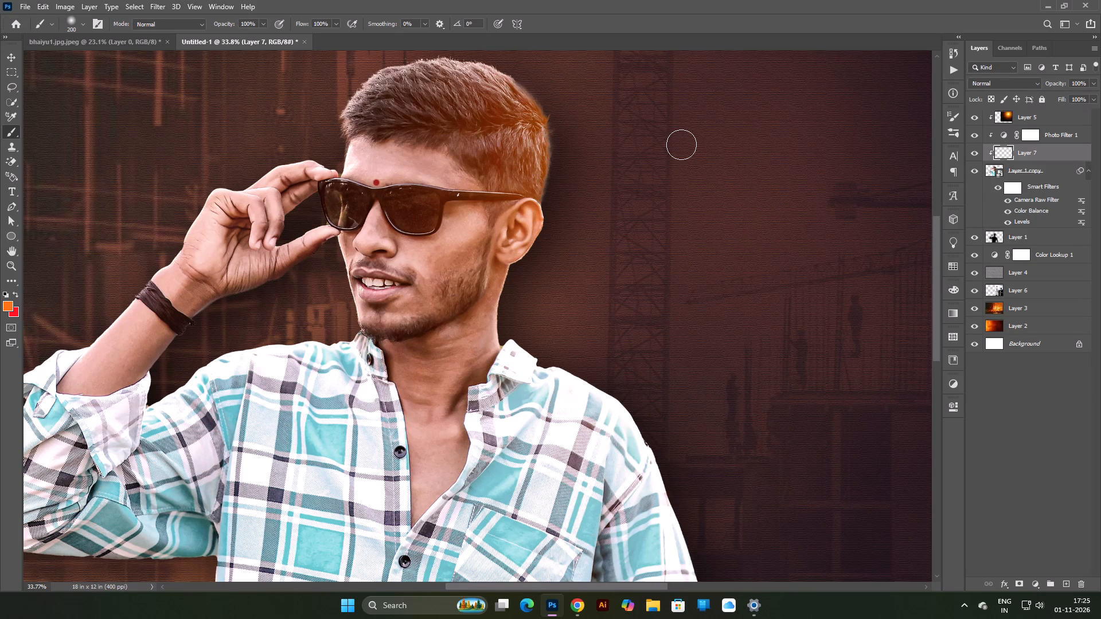
{"action": "scroll", "coordinate": [649, 144], "scroll_direction": "down", "scroll_amount": 5}
{"action": "scroll", "coordinate": [575, 131], "scroll_direction": "up", "scroll_amount": 5}
{"action": "key", "text": "space"}
{"action": "key", "text": "space"}
{"action": "key", "text": "space"}
{"action": "key", "text": "space"}
{"action": "key", "text": "space"}
{"action": "key", "text": "space"}
{"action": "key", "text": "space"}
{"action": "key", "text": "space"}
{"action": "key", "text": "space"}
{"action": "key", "text": "space"}
{"action": "key", "text": "space"}
{"action": "scroll", "coordinate": [623, 115], "scroll_direction": "up", "scroll_amount": 2}
{"action": "left_click_drag", "start_coordinate": [588, 93], "coordinate": [611, 154]}
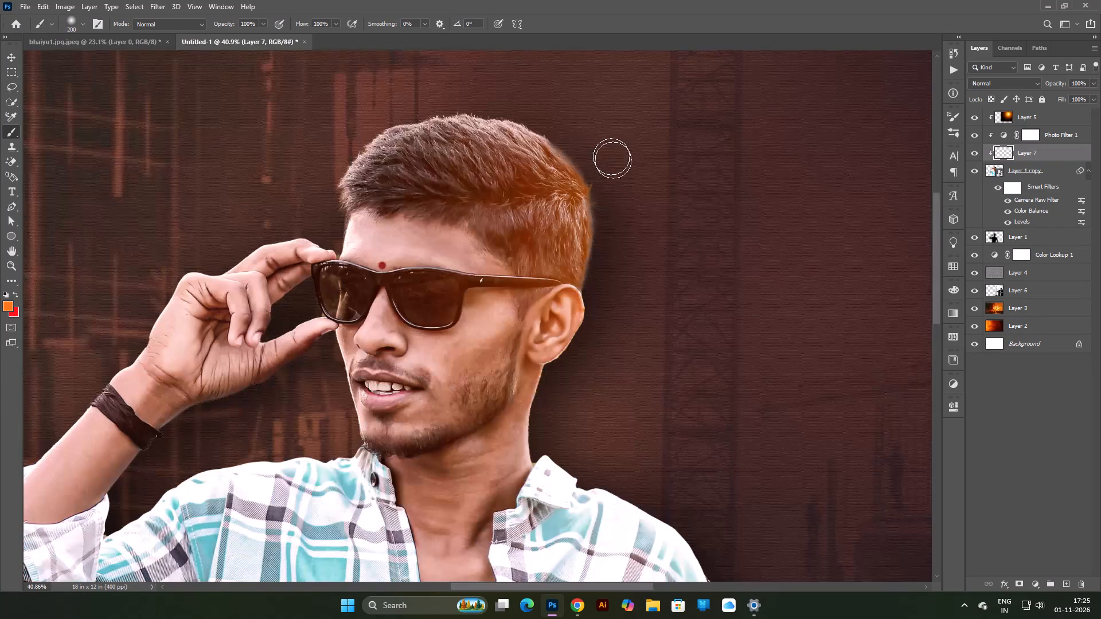
{"action": "left_click_drag", "start_coordinate": [542, 118], "coordinate": [546, 122]}
{"action": "left_click_drag", "start_coordinate": [546, 122], "coordinate": [606, 233]}
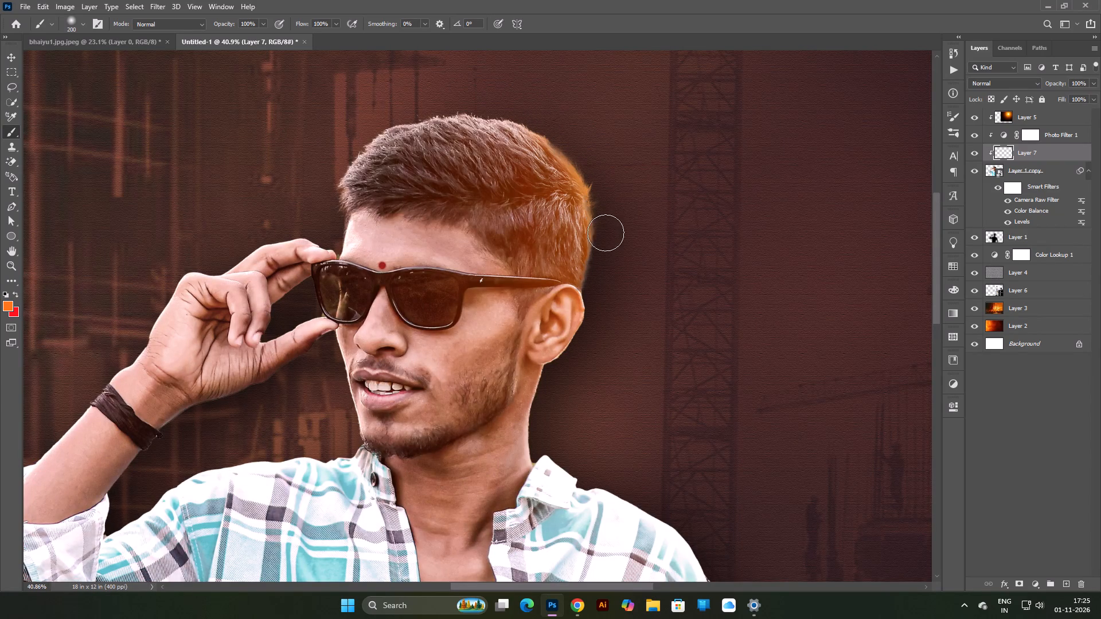
{"action": "left_click_drag", "start_coordinate": [606, 233], "coordinate": [602, 332]}
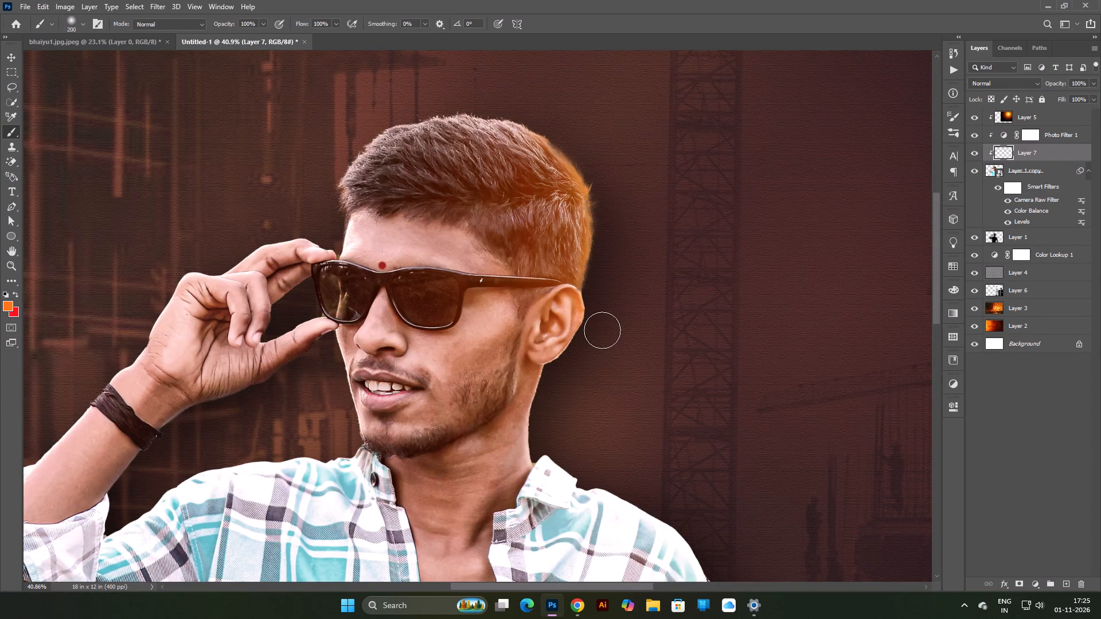
{"action": "scroll", "coordinate": [597, 134], "scroll_direction": "down", "scroll_amount": 4}
{"action": "scroll", "coordinate": [571, 132], "scroll_direction": "up", "scroll_amount": 4}
{"action": "key", "text": "space"}
{"action": "key", "text": "space"}
{"action": "key", "text": "space"}
{"action": "key", "text": "space"}
{"action": "left_click_drag", "start_coordinate": [556, 126], "coordinate": [567, 155]}
{"action": "left_click_drag", "start_coordinate": [492, 129], "coordinate": [438, 117]}
{"action": "scroll", "coordinate": [700, 173], "scroll_direction": "down", "scroll_amount": 5}
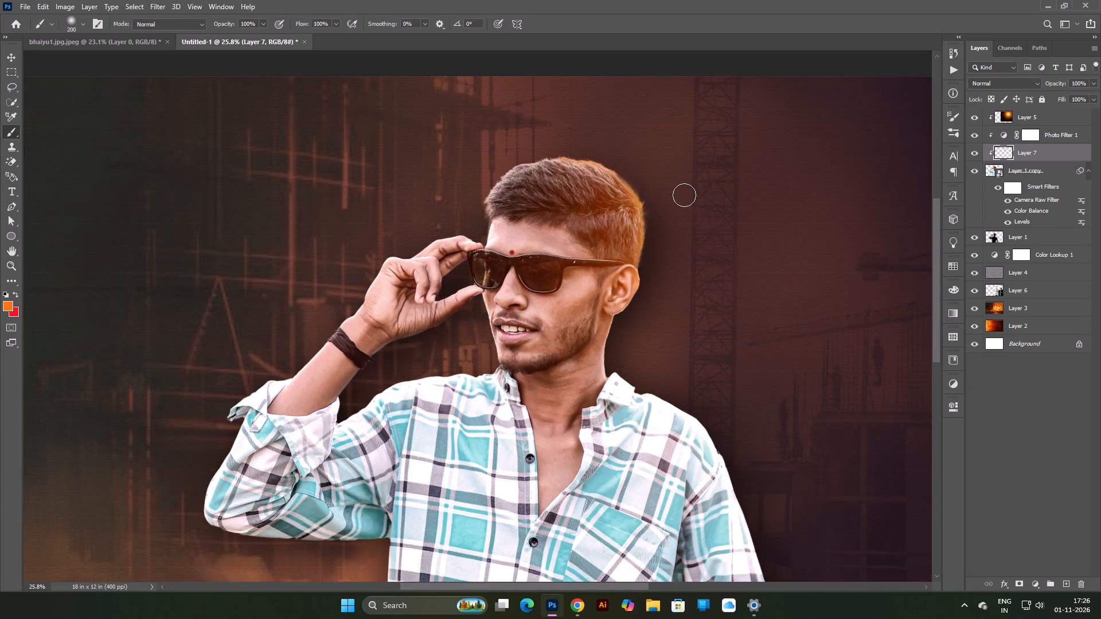
Continue the orange rim light on Layer 7 down the edge of the man's ear, jaw and neck.
{"action": "scroll", "coordinate": [657, 351], "scroll_direction": "up", "scroll_amount": 4}
{"action": "key", "text": "space"}
{"action": "left_click_drag", "start_coordinate": [649, 318], "coordinate": [628, 276]}
{"action": "left_click_drag", "start_coordinate": [628, 219], "coordinate": [610, 249]}
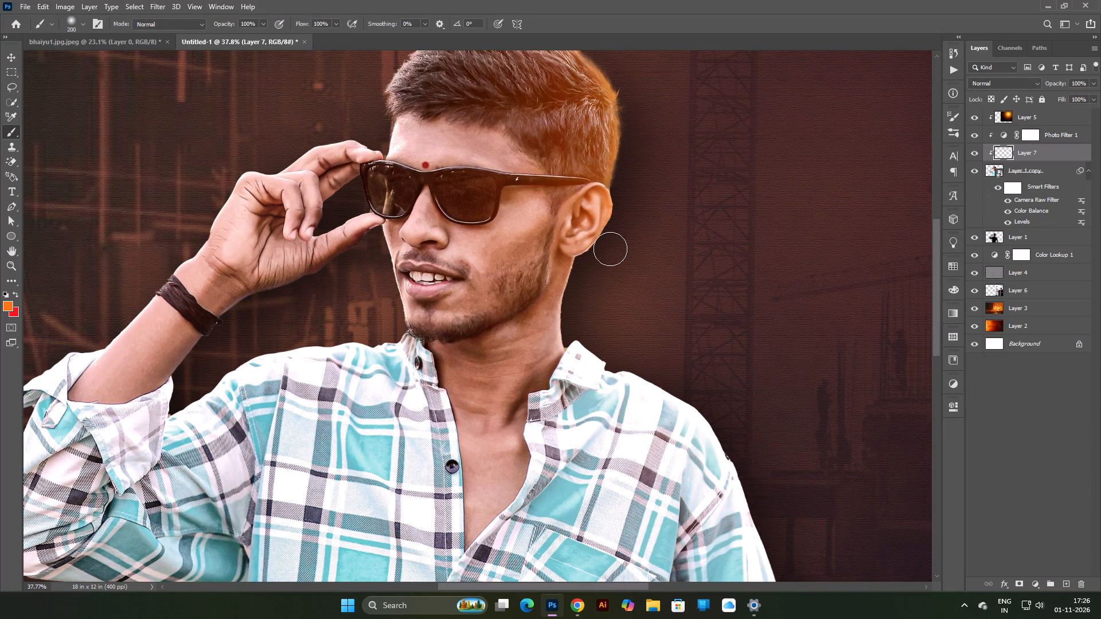
{"action": "left_click_drag", "start_coordinate": [610, 249], "coordinate": [575, 328]}
{"action": "left_click_drag", "start_coordinate": [575, 328], "coordinate": [595, 305]}
{"action": "scroll", "coordinate": [604, 308], "scroll_direction": "up", "scroll_amount": 3}
{"action": "key", "text": "space"}
{"action": "left_click_drag", "start_coordinate": [570, 322], "coordinate": [569, 298]}
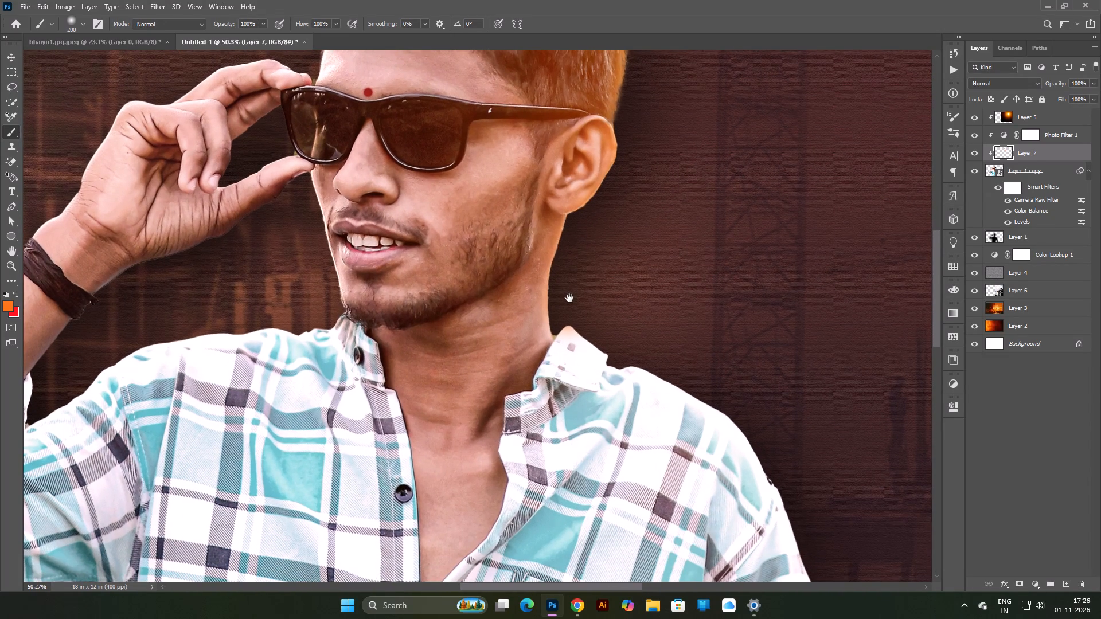
{"action": "left_click_drag", "start_coordinate": [569, 298], "coordinate": [569, 296]}
{"action": "left_click_drag", "start_coordinate": [575, 226], "coordinate": [636, 140]}
Paint the orange rim light on Layer 7 along the shirt collar, shoulder and upper sleeve on the lit side.
{"action": "key", "text": "space"}
{"action": "left_click_drag", "start_coordinate": [604, 326], "coordinate": [598, 313]}
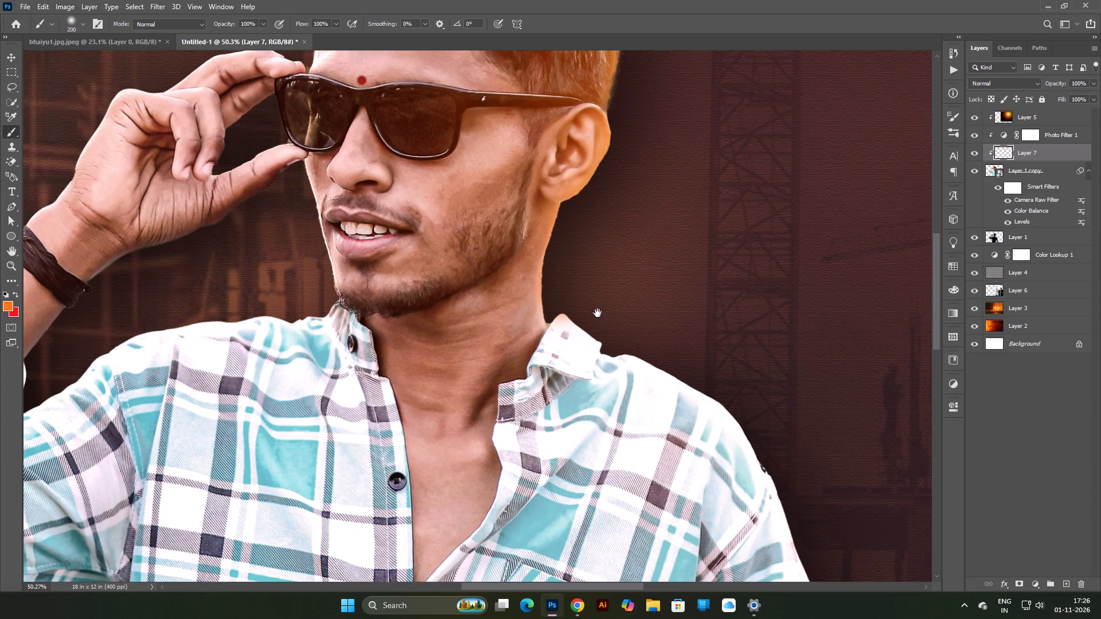
{"action": "left_click_drag", "start_coordinate": [598, 313], "coordinate": [596, 307]}
{"action": "left_click_drag", "start_coordinate": [579, 295], "coordinate": [798, 437]}
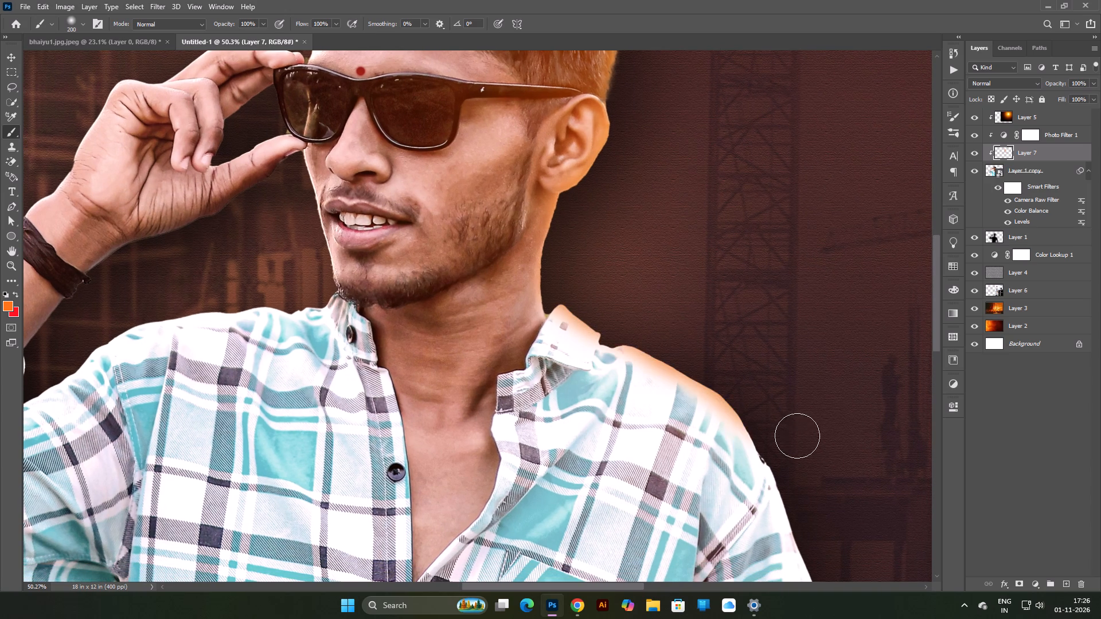
{"action": "scroll", "coordinate": [690, 348], "scroll_direction": "down", "scroll_amount": 10}
{"action": "key", "text": "space"}
{"action": "key", "text": "space"}
{"action": "key", "text": "space"}
{"action": "key", "text": "space"}
{"action": "key", "text": "space"}
{"action": "key", "text": "space"}
{"action": "key", "text": "space"}
{"action": "left_click_drag", "start_coordinate": [677, 376], "coordinate": [563, 236]}
{"action": "scroll", "coordinate": [573, 206], "scroll_direction": "up", "scroll_amount": 3}
{"action": "left_click_drag", "start_coordinate": [595, 226], "coordinate": [600, 231]}
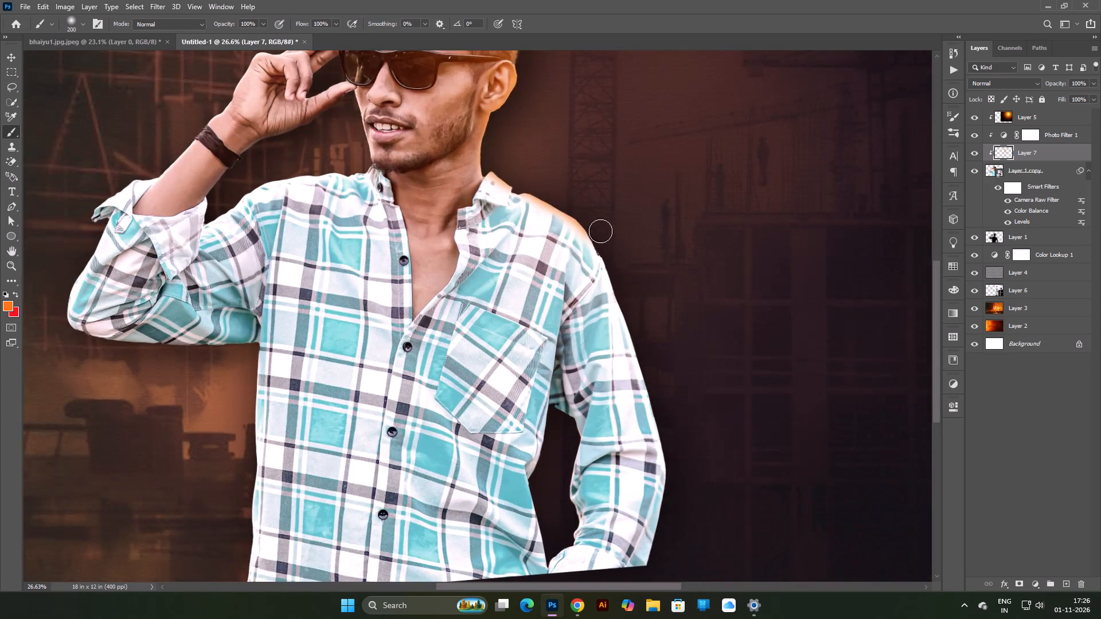
{"action": "left_click_drag", "start_coordinate": [600, 231], "coordinate": [639, 289]}
Set the Layer 7 rim light to Color Dodge blending with 64% opacity, and deselect the layer.
{"action": "scroll", "coordinate": [640, 239], "scroll_direction": "down", "scroll_amount": 11}
{"action": "scroll", "coordinate": [525, 220], "scroll_direction": "up", "scroll_amount": 5}
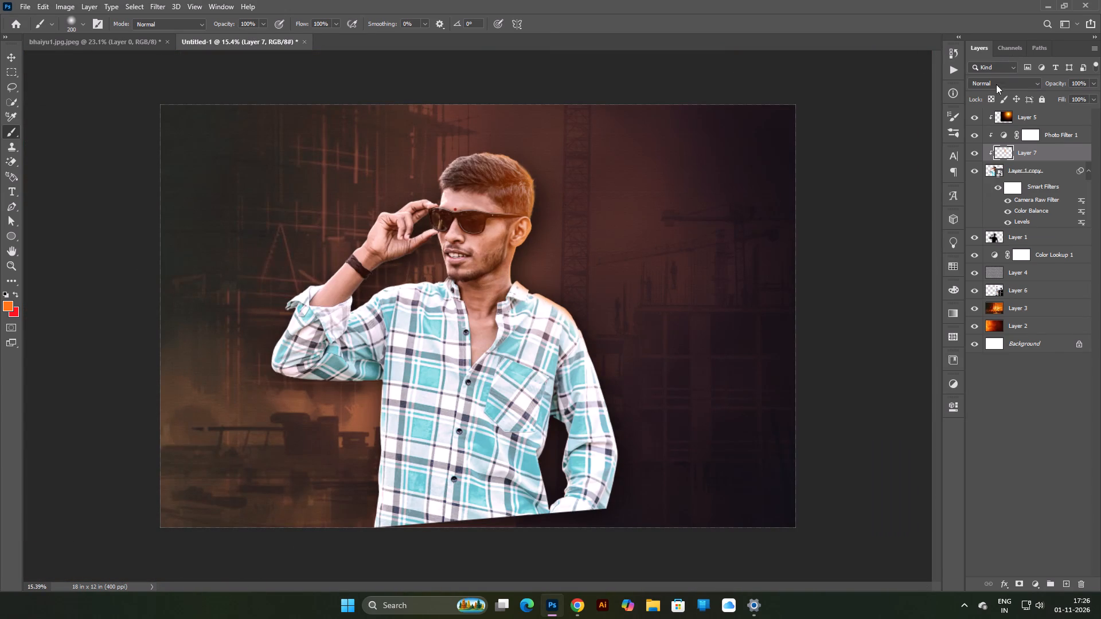
{"action": "left_click", "coordinate": [996, 83]}
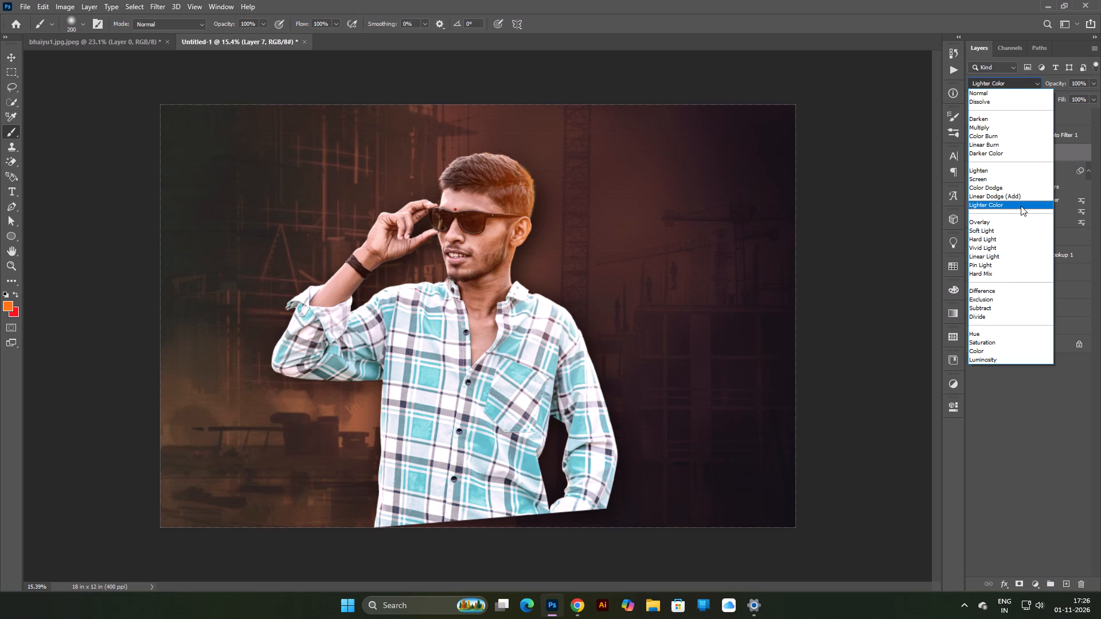
{"action": "left_click", "coordinate": [1023, 183]}
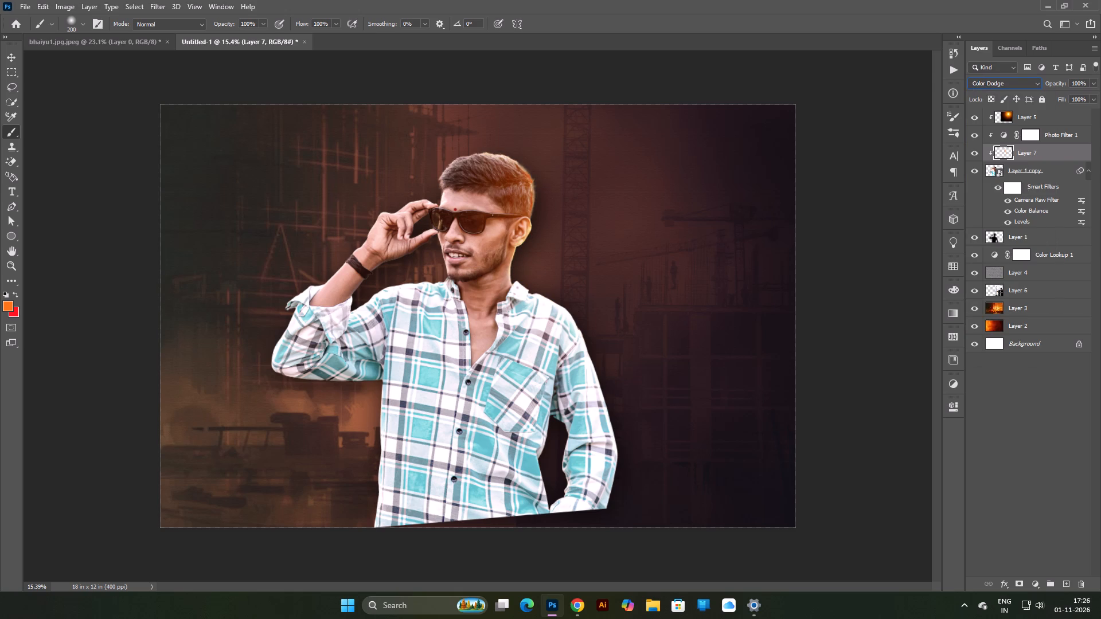
{"action": "left_click_drag", "start_coordinate": [1057, 83], "coordinate": [1035, 85]}
{"action": "left_click_drag", "start_coordinate": [1035, 85], "coordinate": [1036, 85]}
{"action": "left_click", "coordinate": [4, 52]}
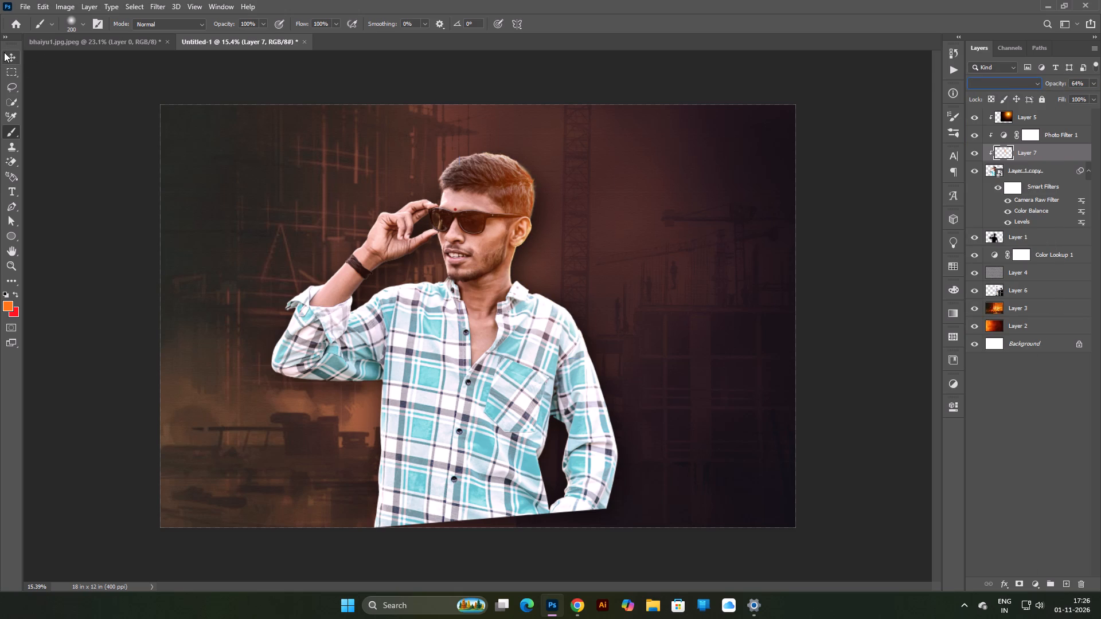
{"action": "left_click", "coordinate": [118, 72]}
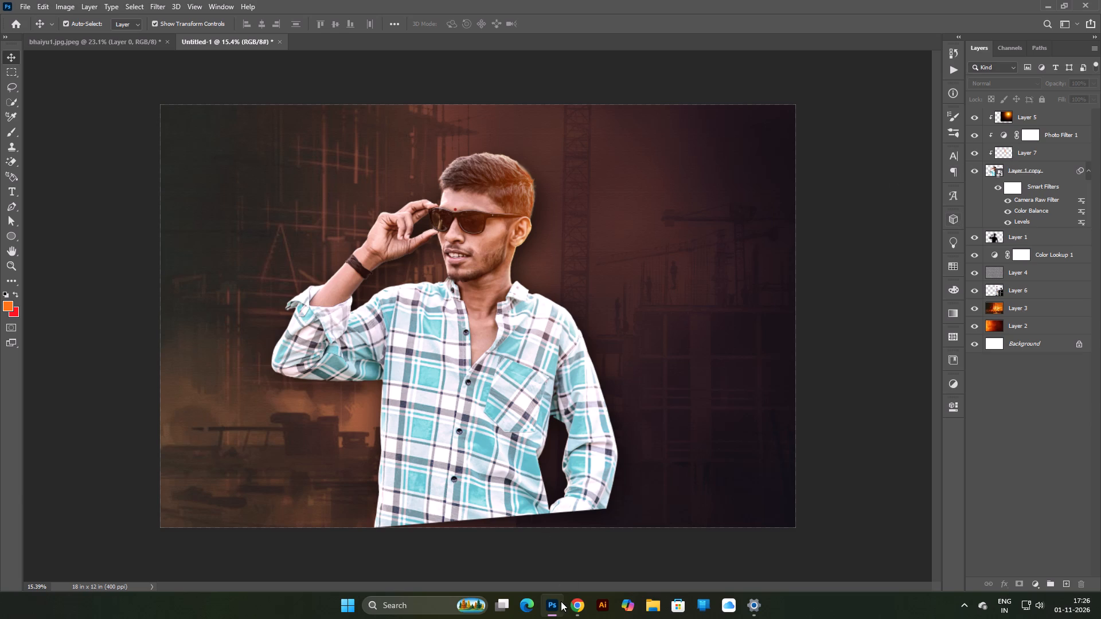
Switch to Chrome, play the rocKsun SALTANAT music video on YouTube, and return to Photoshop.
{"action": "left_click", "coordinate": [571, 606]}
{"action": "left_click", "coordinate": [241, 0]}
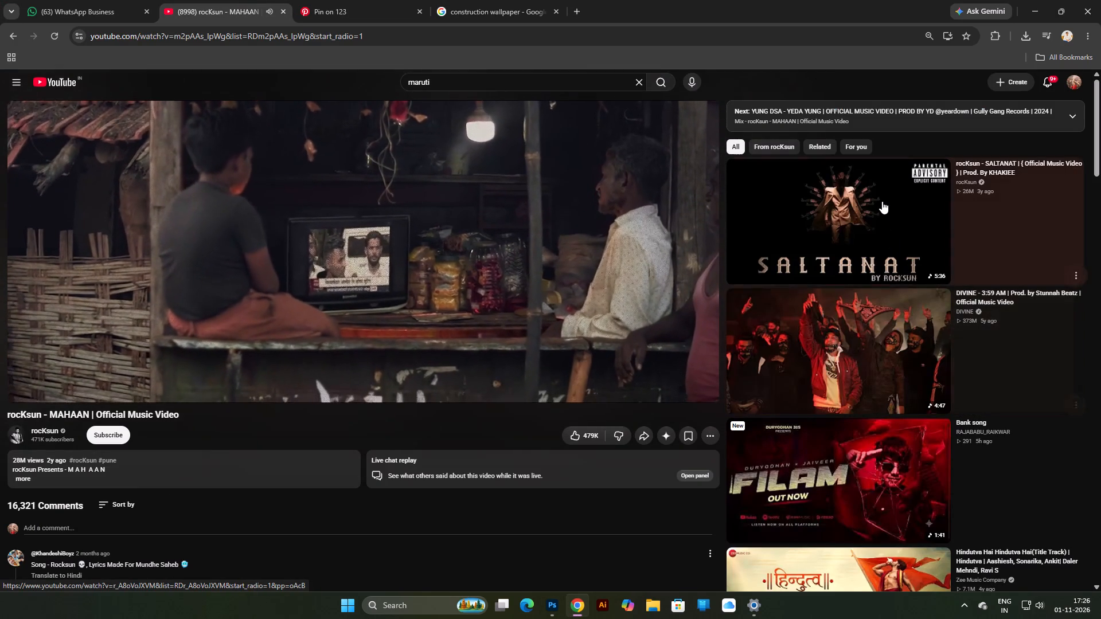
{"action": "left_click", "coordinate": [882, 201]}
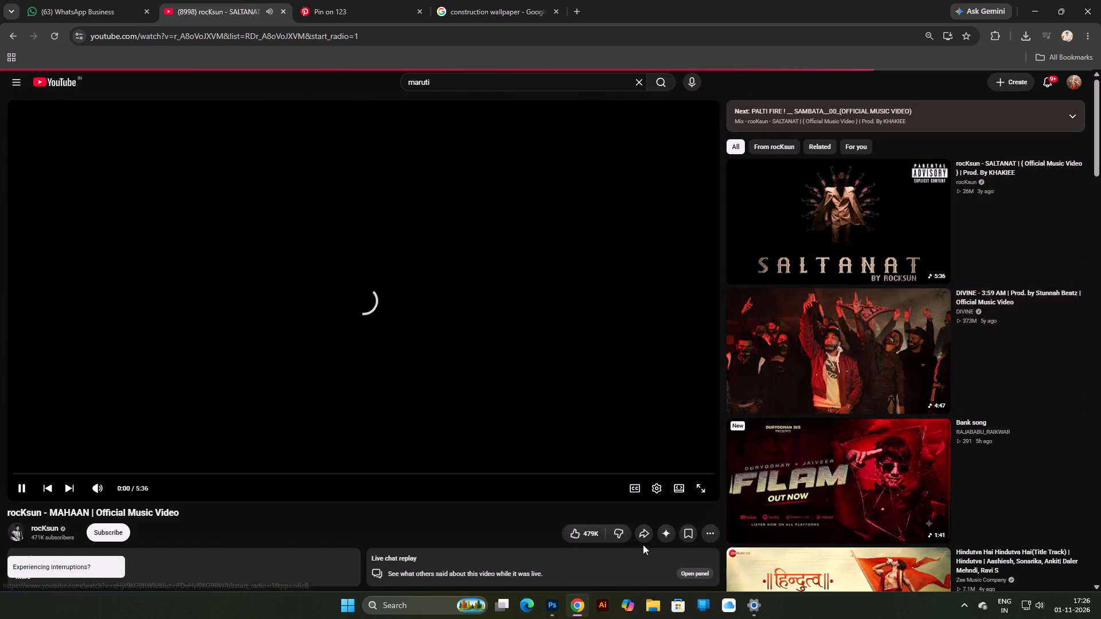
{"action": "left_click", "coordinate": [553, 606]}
Add a new empty layer above Layer 5 at the top of the layer stack.
{"action": "left_click", "coordinate": [1057, 110]}
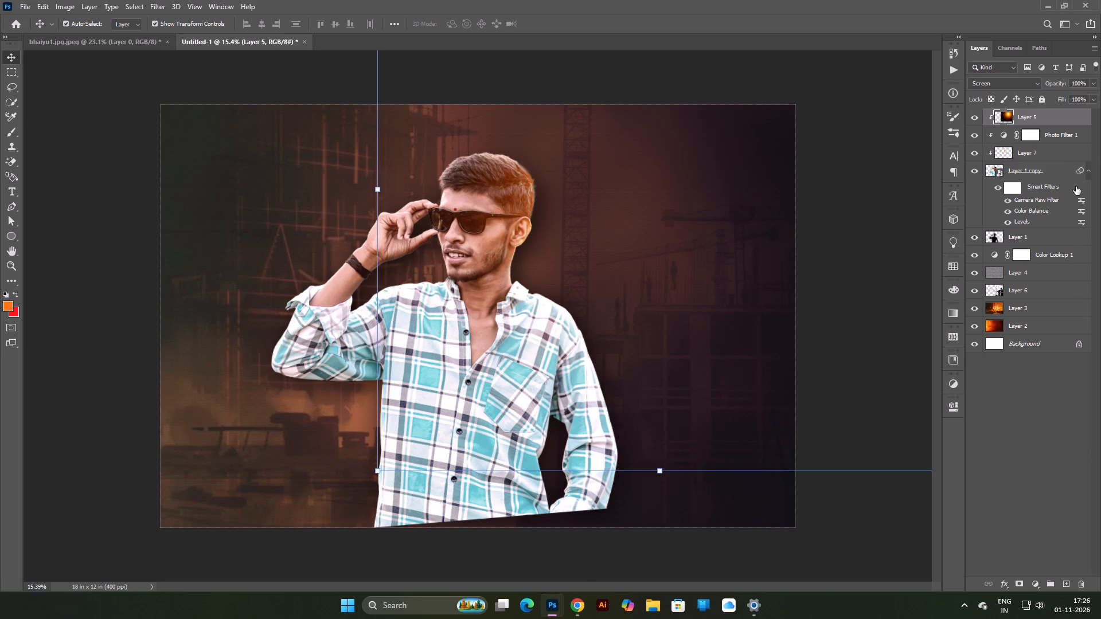
{"action": "left_click", "coordinate": [1065, 586]}
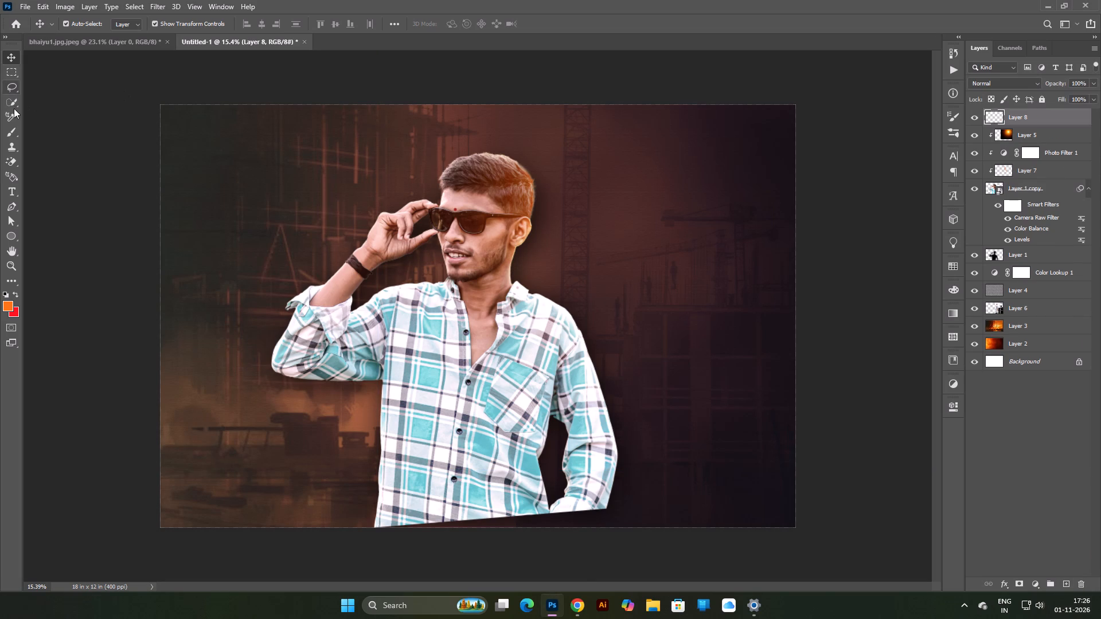
Set the Brush tool to the second 3000 px tip of the Free Fog Photoshop Brushes 3 set.
{"action": "left_click", "coordinate": [13, 127]}
{"action": "left_click", "coordinate": [81, 25]}
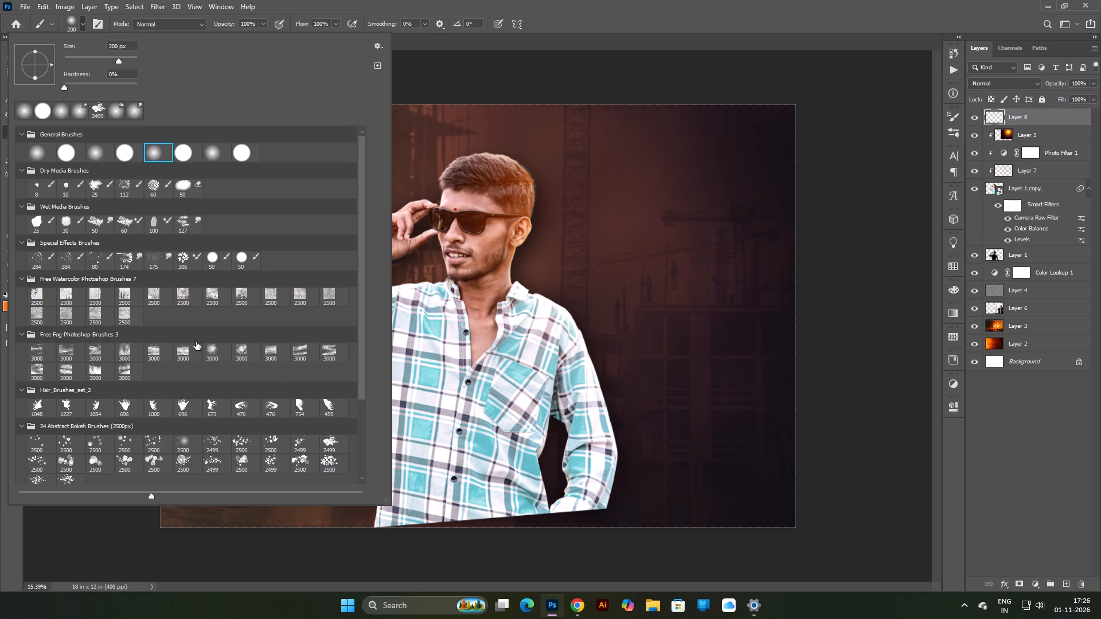
{"action": "left_click", "coordinate": [67, 350]}
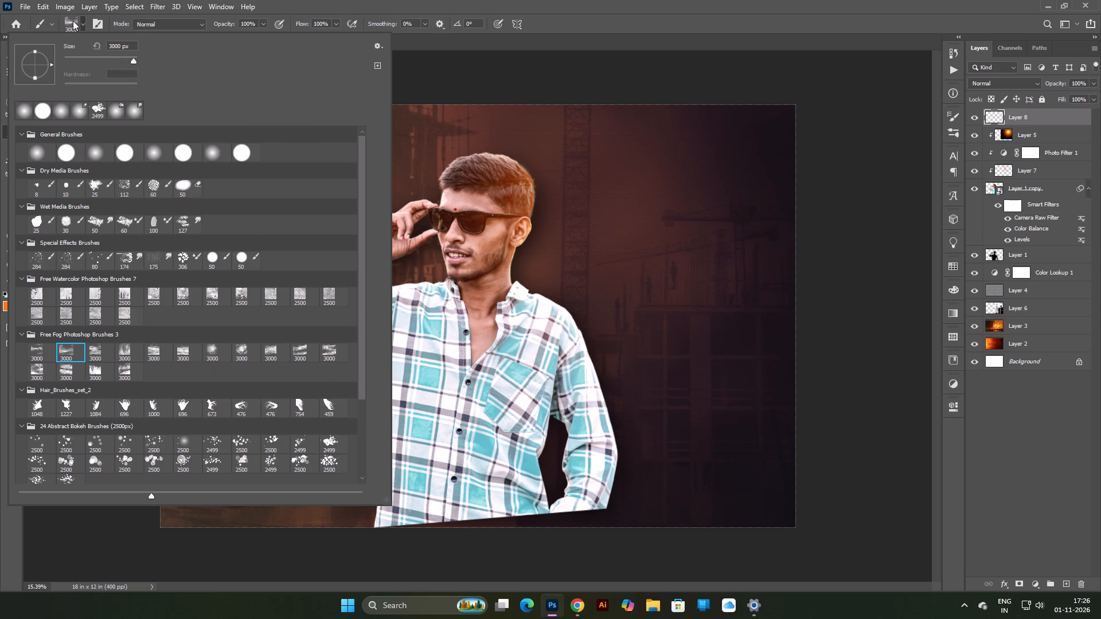
{"action": "left_click", "coordinate": [73, 21]}
{"action": "left_click", "coordinate": [73, 22]}
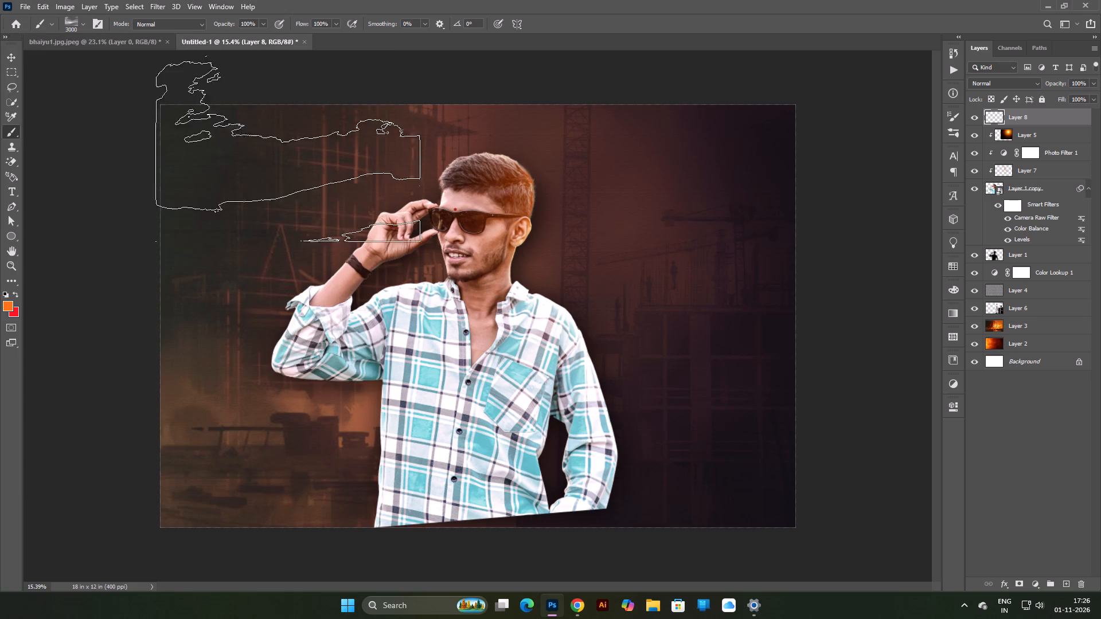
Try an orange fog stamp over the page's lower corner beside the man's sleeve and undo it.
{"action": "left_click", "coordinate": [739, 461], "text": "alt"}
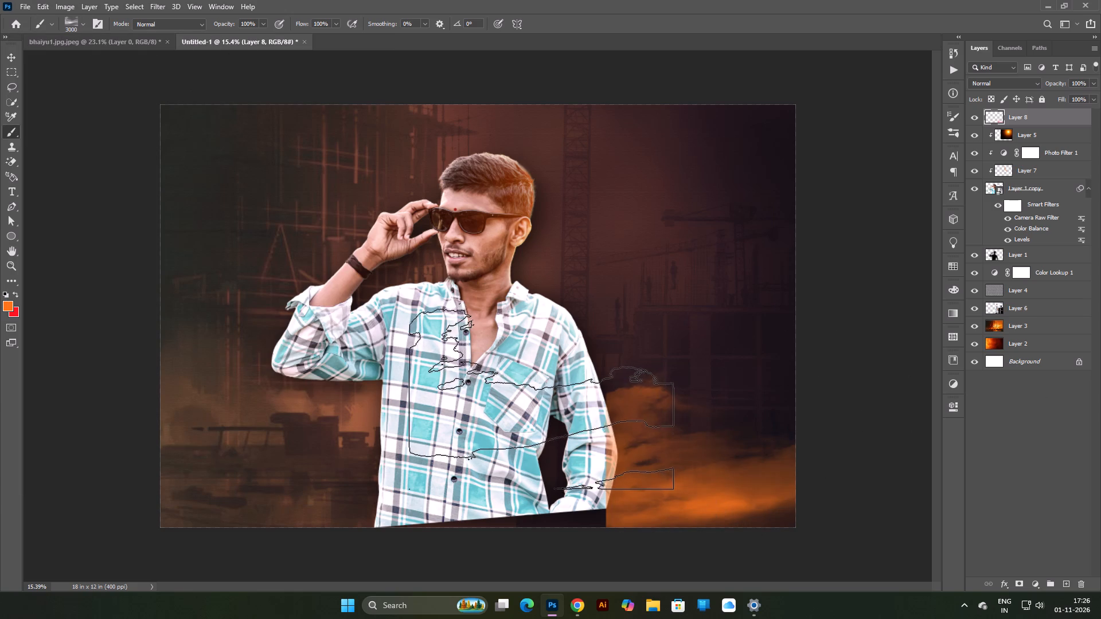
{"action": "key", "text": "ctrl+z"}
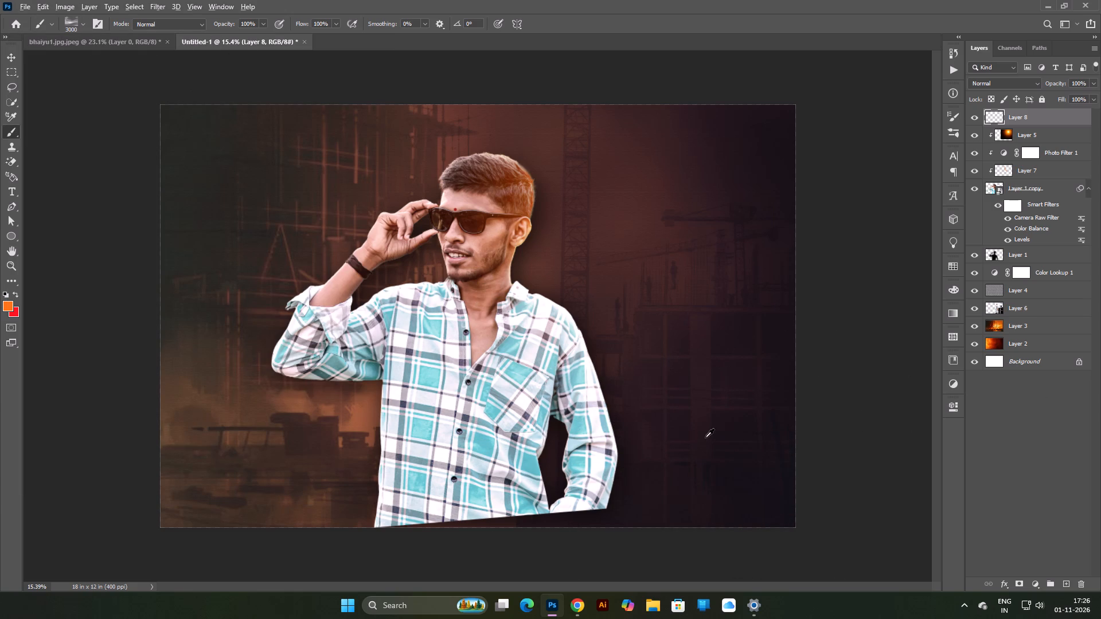
Sample the dark maroon background tone beside the man's sleeve and stamp the fog brush once over his shirt.
{"action": "left_click", "coordinate": [611, 374], "text": "alt"}
{"action": "left_click", "coordinate": [487, 393]}
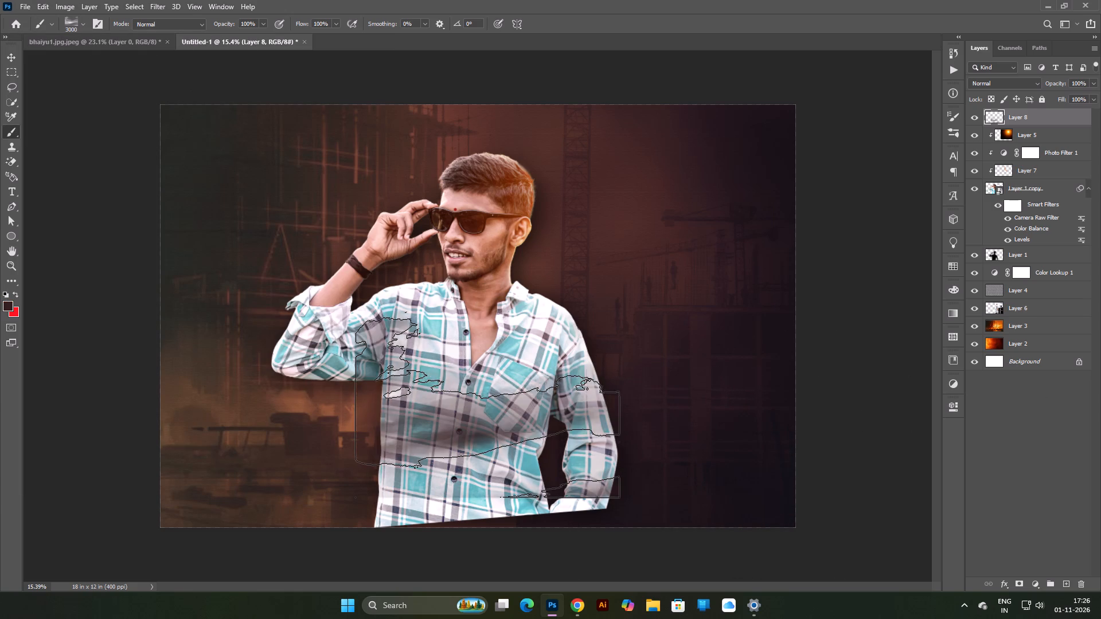
Stretch the fog stamp on Layer 8 past both sides of the page, to about 263% width and 143% height.
{"action": "key", "text": "ctrl+t"}
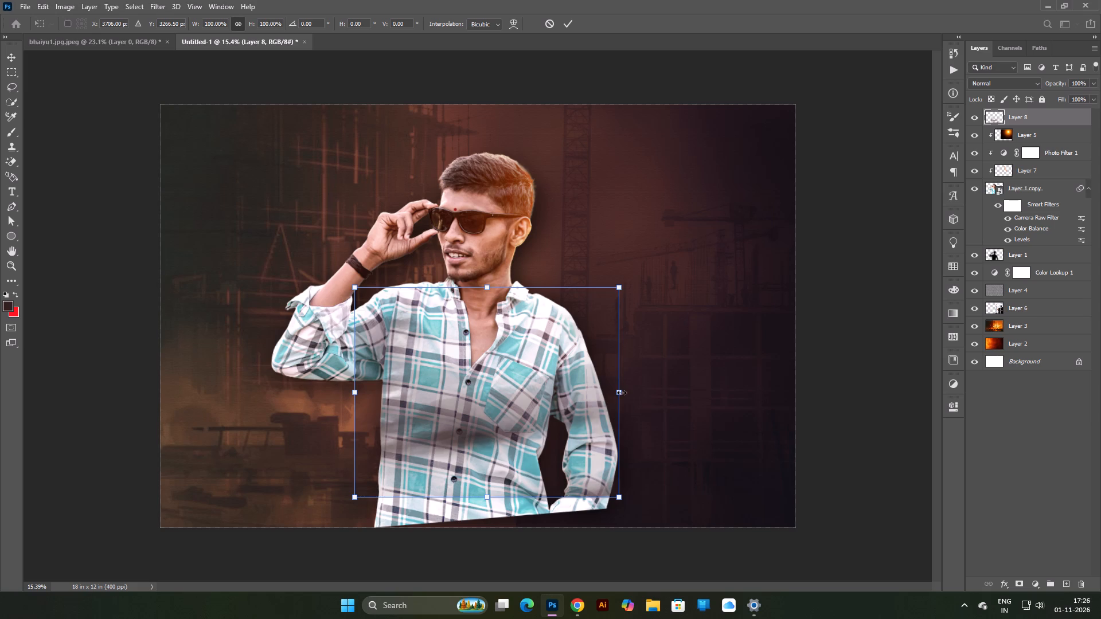
{"action": "left_click_drag", "start_coordinate": [622, 393], "coordinate": [665, 413], "text": "alt"}
{"action": "left_click_drag", "start_coordinate": [315, 394], "coordinate": [158, 414], "text": "shift"}
{"action": "left_click_drag", "start_coordinate": [662, 393], "coordinate": [801, 419], "text": "shift"}
{"action": "left_click", "coordinate": [665, 408]}
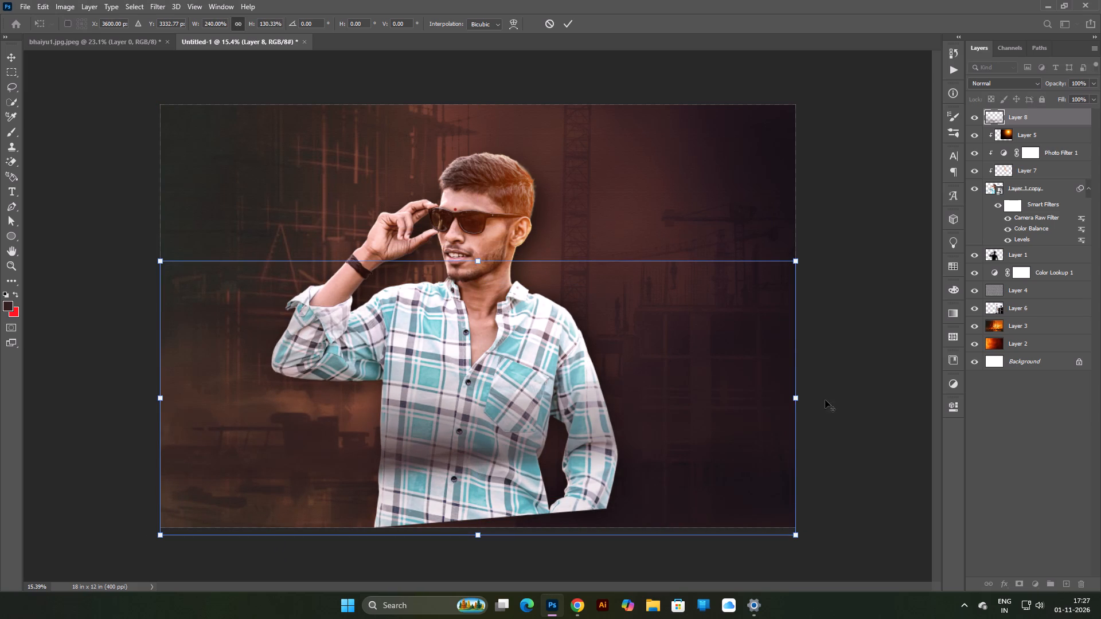
{"action": "left_click_drag", "start_coordinate": [797, 399], "coordinate": [827, 412], "text": "alt"}
{"action": "left_click", "coordinate": [794, 405]}
{"action": "key", "text": "Return"}
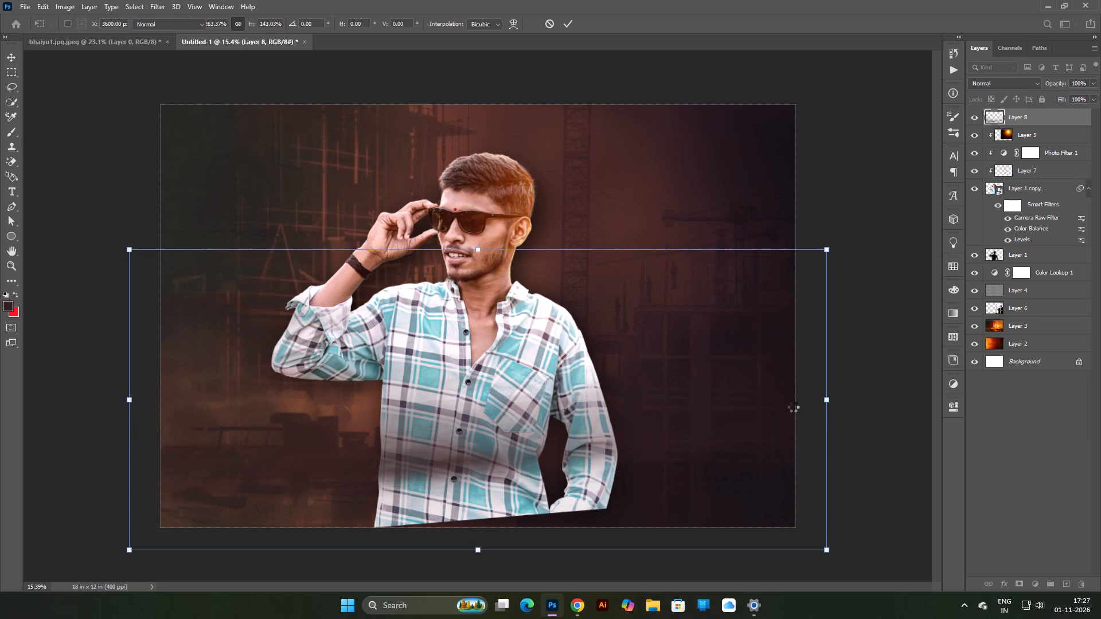
Duplicate the stretched fog layer, Layer 8.
{"action": "key", "text": "ctrl+j"}
{"action": "scroll", "coordinate": [681, 395], "scroll_direction": "down", "scroll_amount": 4}
{"action": "scroll", "coordinate": [679, 394], "scroll_direction": "up", "scroll_amount": 3}
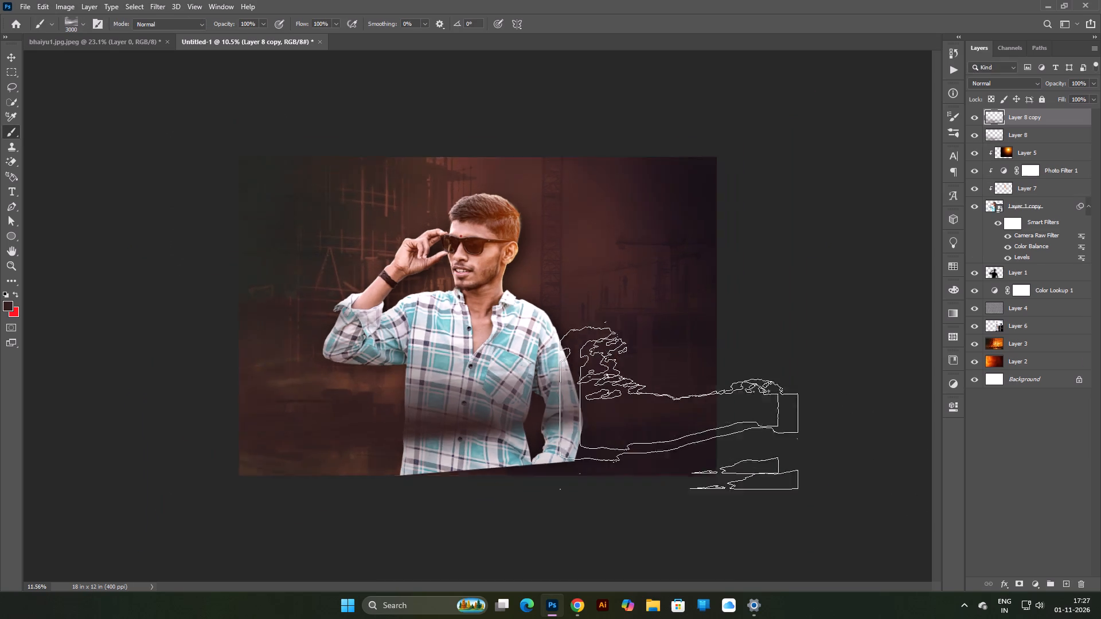
{"action": "scroll", "coordinate": [679, 394], "scroll_direction": "up", "scroll_amount": 1}
{"action": "key", "text": "ctrl+0"}
{"action": "scroll", "coordinate": [656, 382], "scroll_direction": "down", "scroll_amount": 4}
{"action": "scroll", "coordinate": [654, 382], "scroll_direction": "up", "scroll_amount": 2}
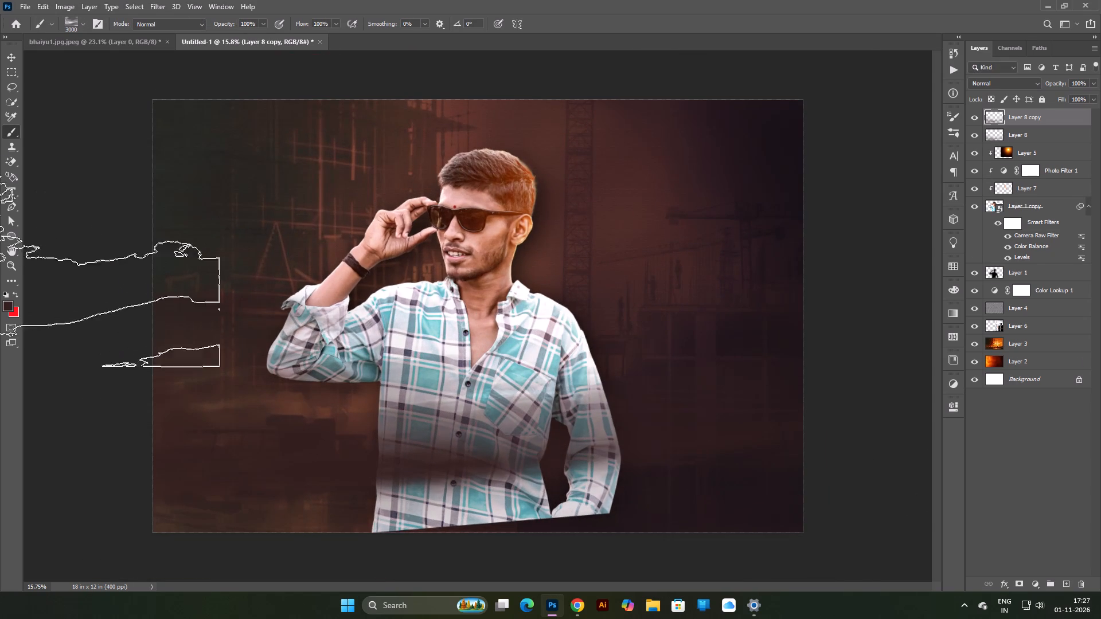
Sample the reddish-brown background tone just above the man's head as the brush colour.
{"action": "left_click", "coordinate": [439, 126], "text": "alt"}
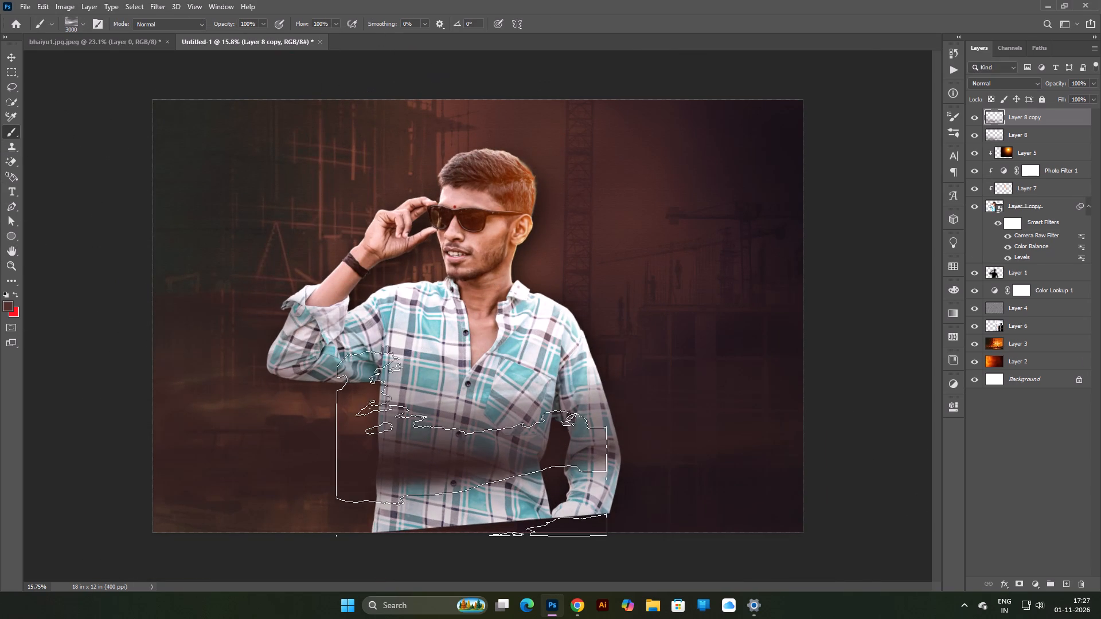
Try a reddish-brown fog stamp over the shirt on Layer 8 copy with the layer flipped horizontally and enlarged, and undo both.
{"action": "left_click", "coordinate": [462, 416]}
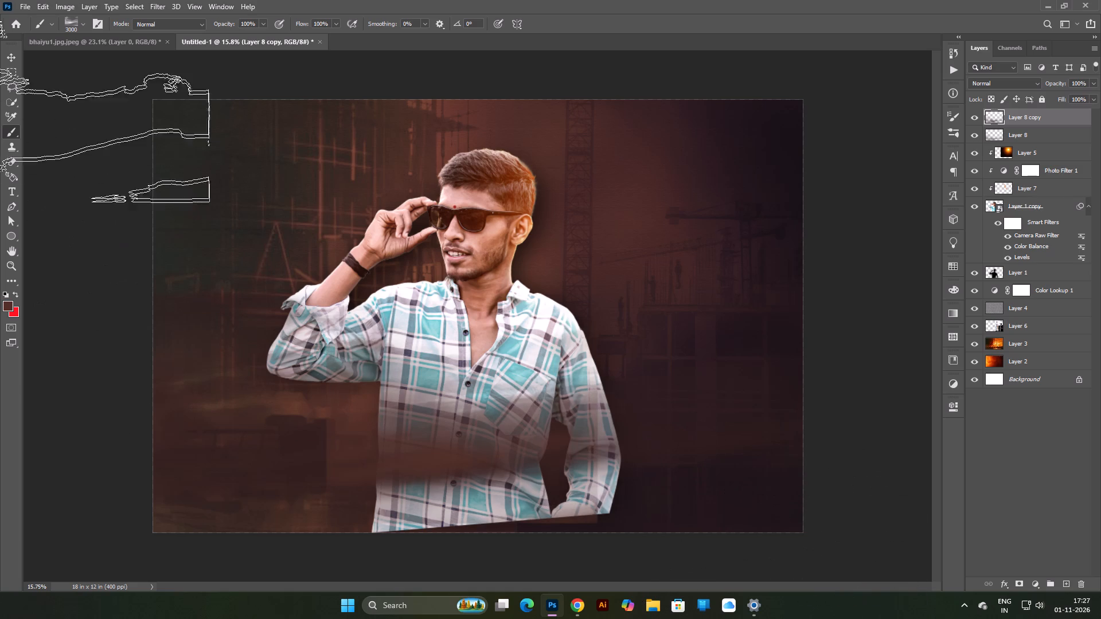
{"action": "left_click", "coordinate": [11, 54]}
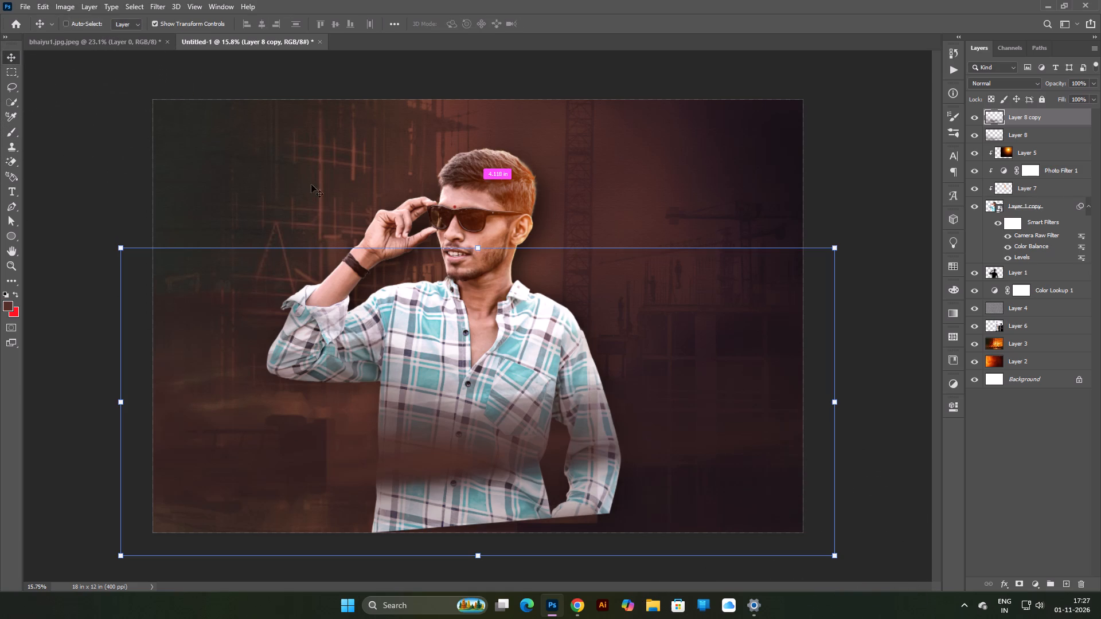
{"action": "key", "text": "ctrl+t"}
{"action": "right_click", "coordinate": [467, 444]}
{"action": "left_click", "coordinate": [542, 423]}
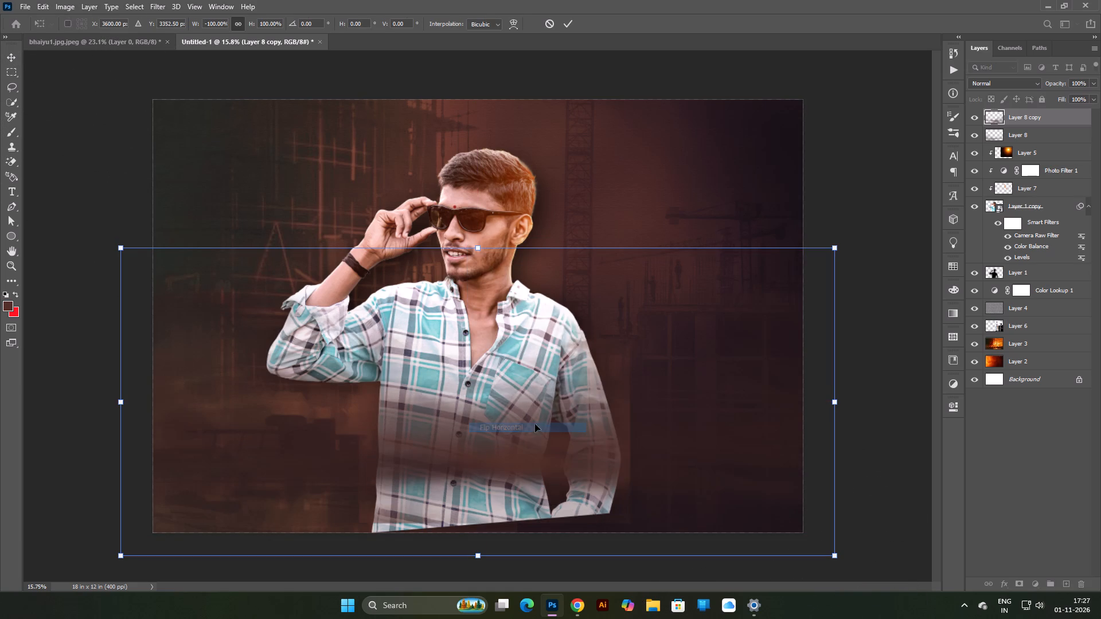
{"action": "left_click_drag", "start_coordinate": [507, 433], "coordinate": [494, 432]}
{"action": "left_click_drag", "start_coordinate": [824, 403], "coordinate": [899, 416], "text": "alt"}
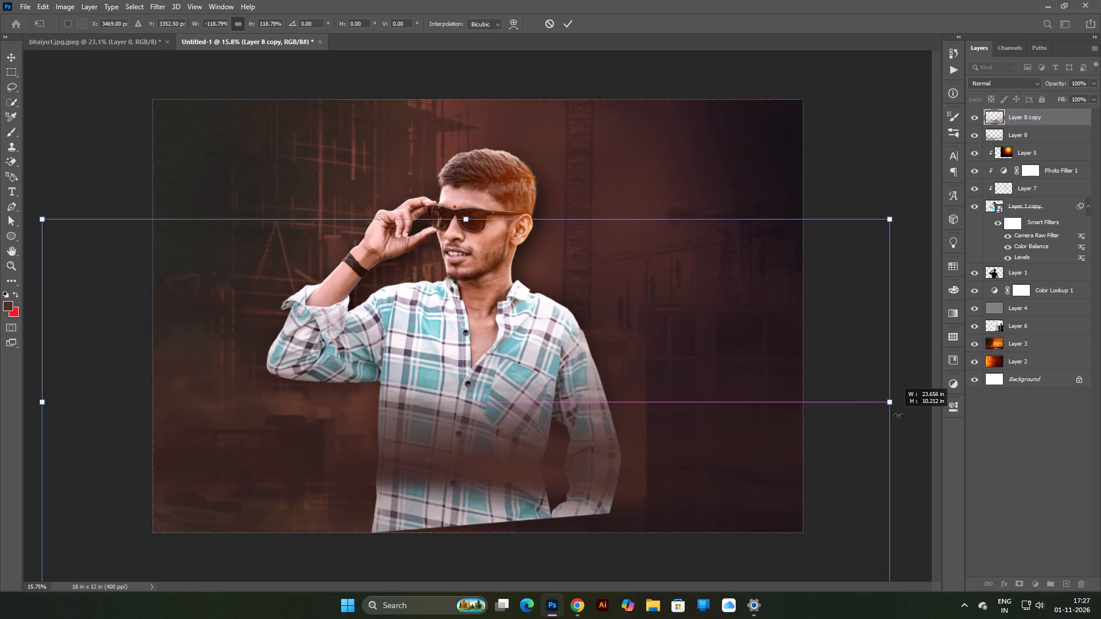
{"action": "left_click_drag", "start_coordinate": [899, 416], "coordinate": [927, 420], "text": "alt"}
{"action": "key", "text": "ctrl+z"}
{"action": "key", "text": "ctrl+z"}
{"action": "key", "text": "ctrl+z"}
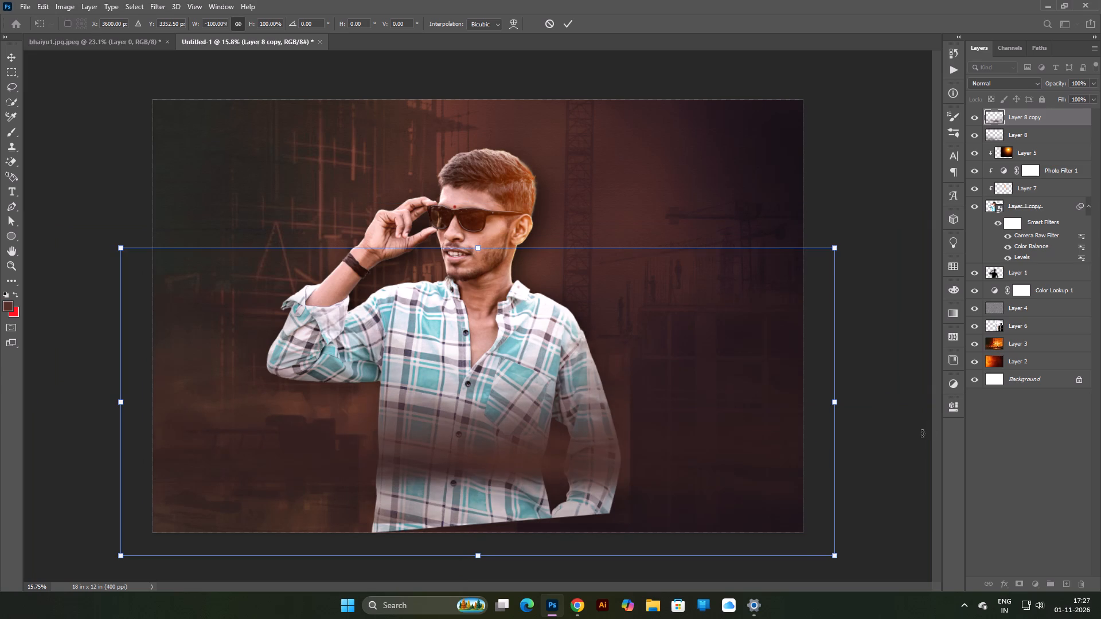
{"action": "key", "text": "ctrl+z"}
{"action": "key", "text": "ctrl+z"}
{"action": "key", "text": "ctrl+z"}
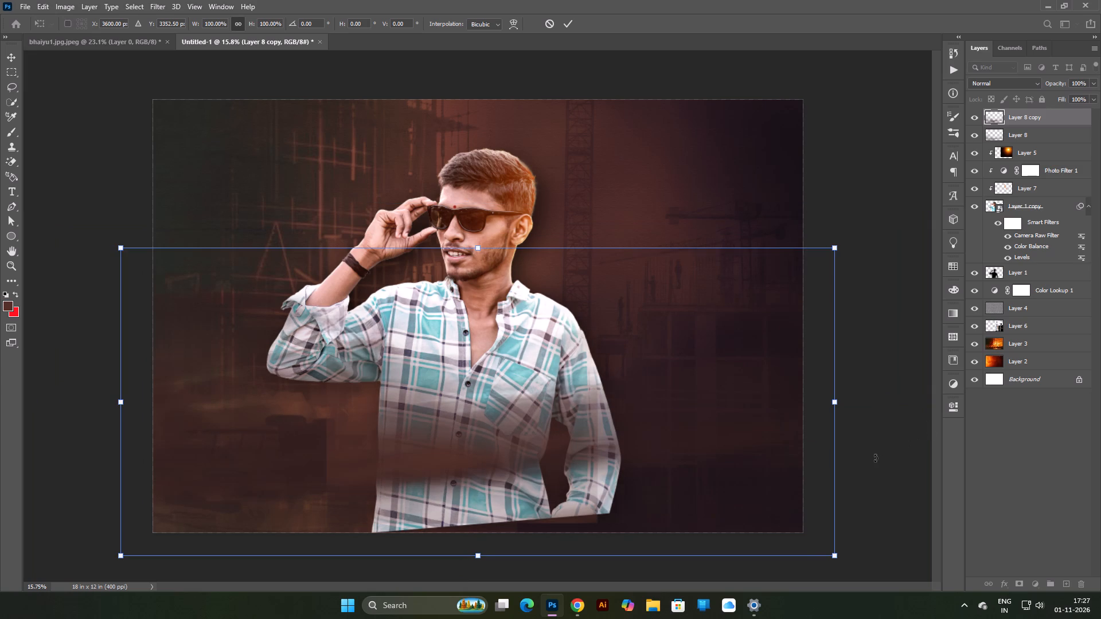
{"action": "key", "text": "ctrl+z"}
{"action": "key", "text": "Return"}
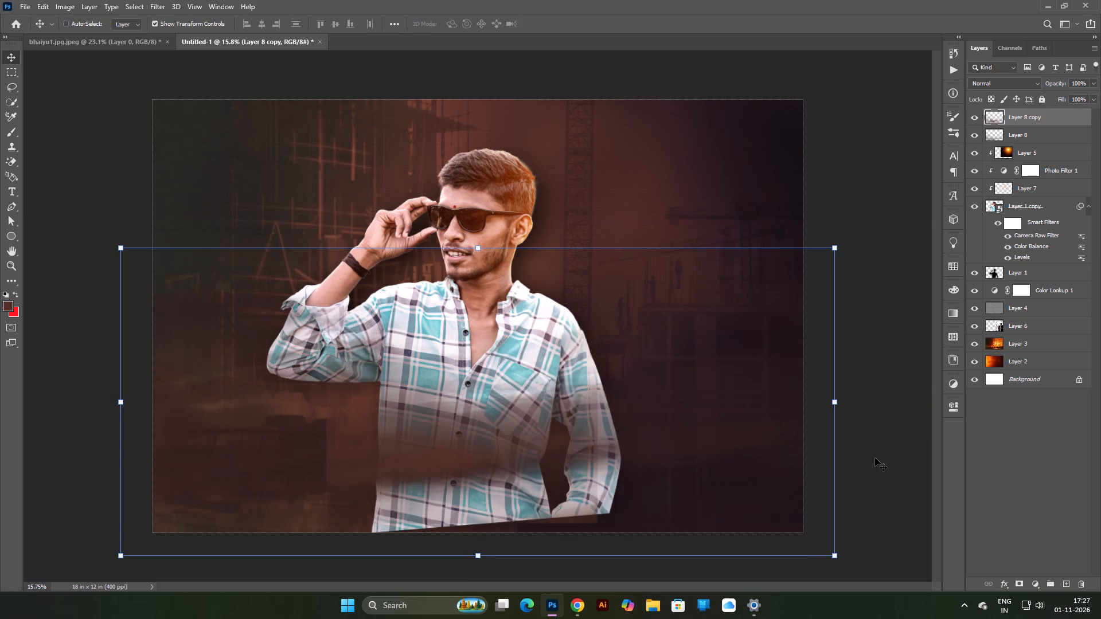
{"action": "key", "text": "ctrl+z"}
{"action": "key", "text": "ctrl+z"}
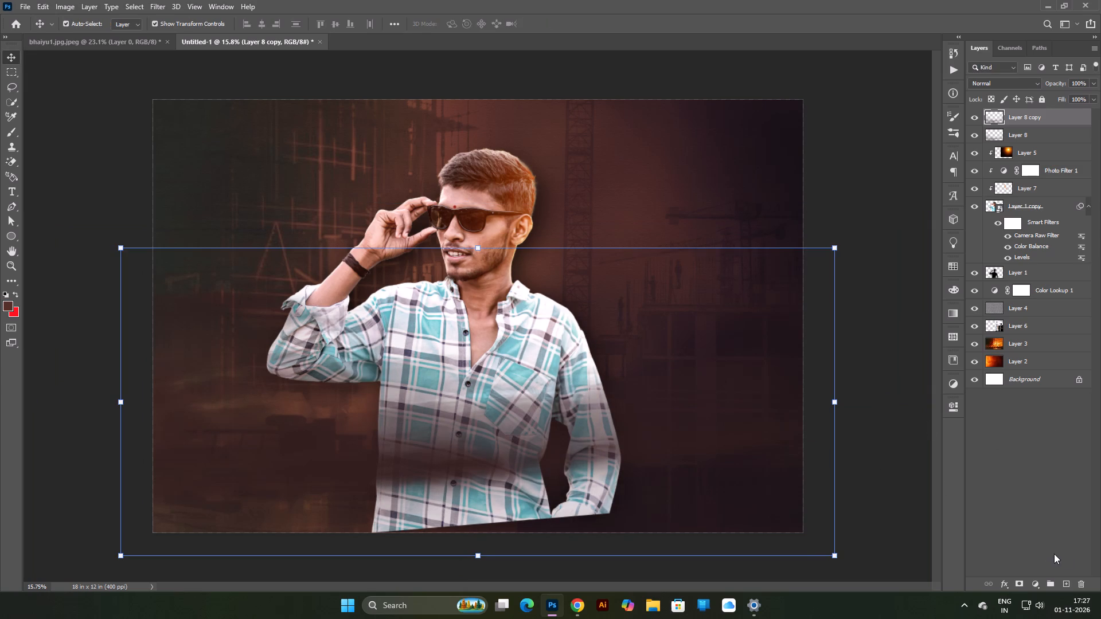
Add a new empty layer above Layer 8 copy and stamp the reddish-brown fog brush once over the man's shirt.
{"action": "left_click", "coordinate": [1068, 582]}
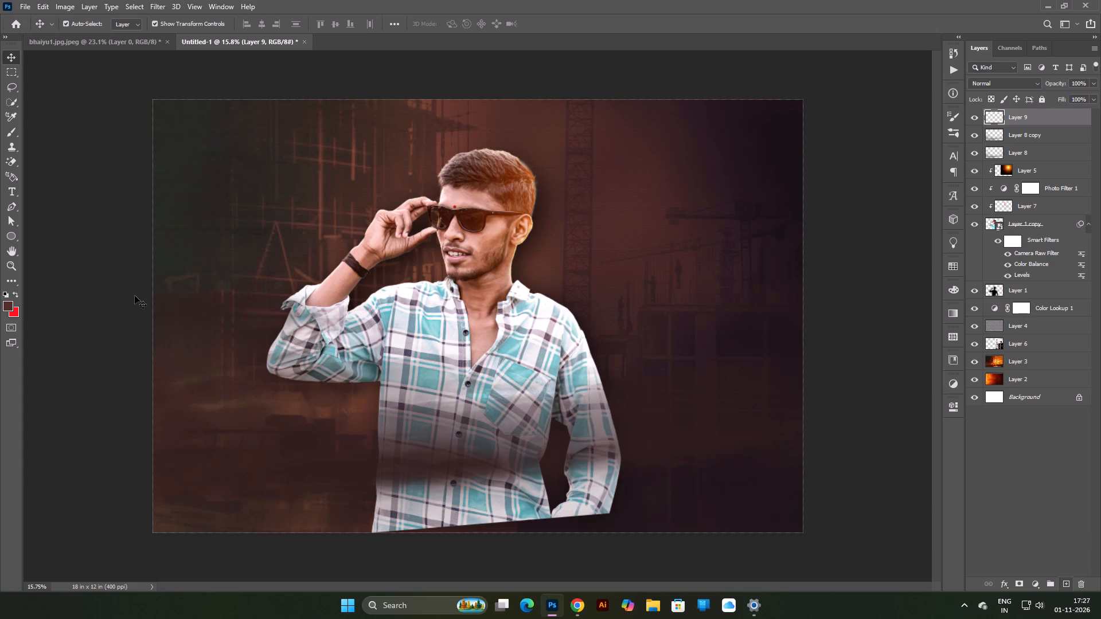
{"action": "left_click", "coordinate": [14, 132]}
{"action": "left_click", "coordinate": [470, 412]}
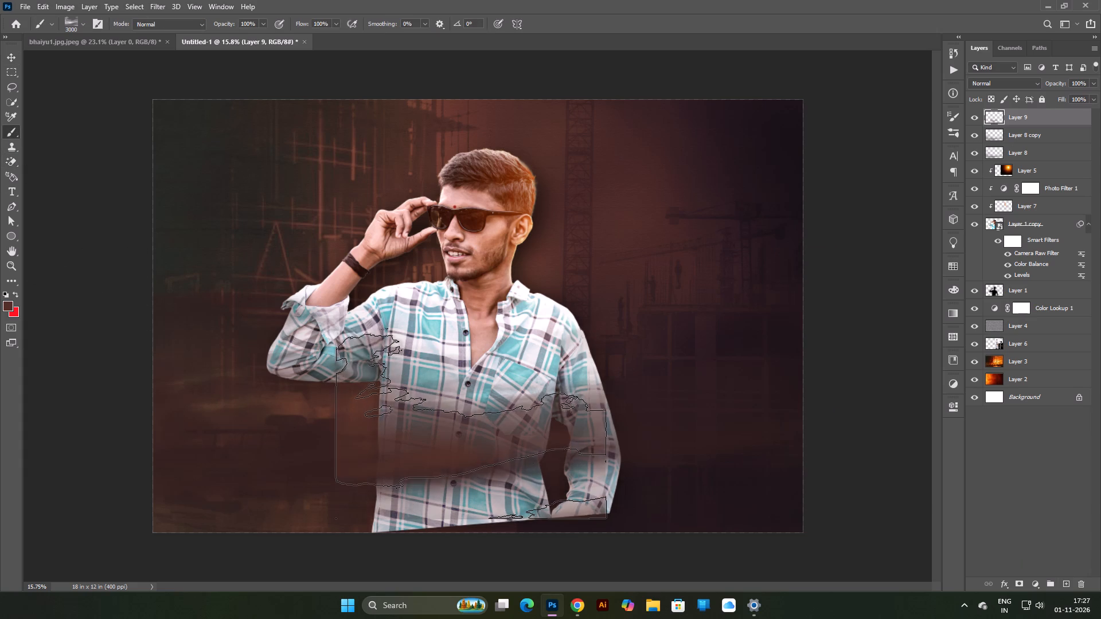
Flip the Layer 9 fog stamp horizontally, enlarge it to about 246%, and shift it slightly down over the page's lower part.
{"action": "key", "text": "ctrl+t"}
{"action": "right_click", "coordinate": [422, 461]}
{"action": "right_click", "coordinate": [422, 461]}
{"action": "right_click", "coordinate": [462, 417]}
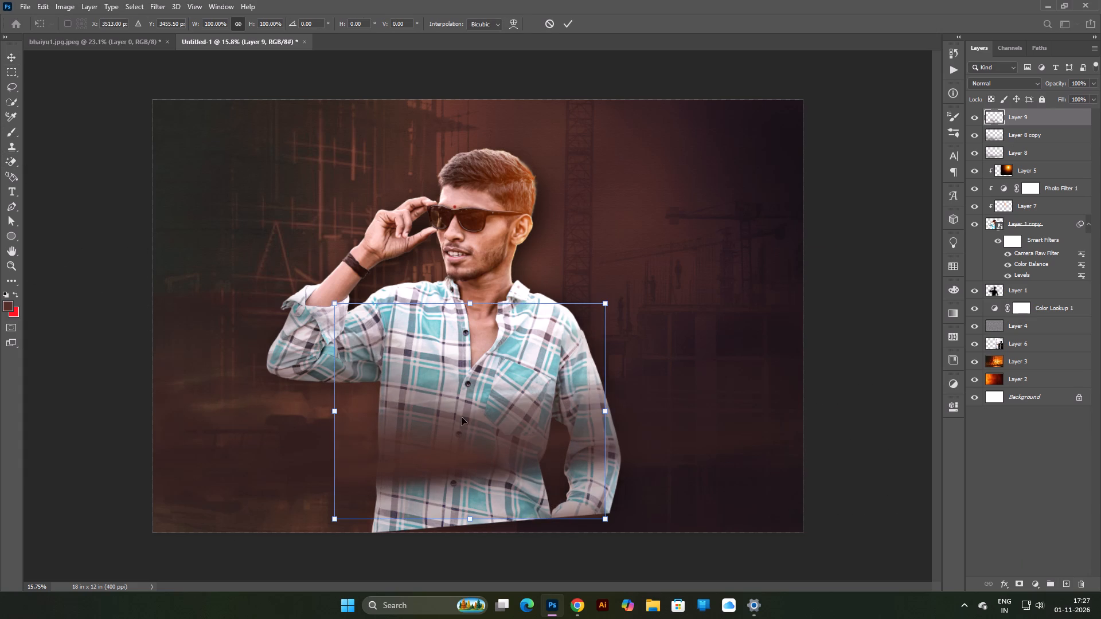
{"action": "left_click", "coordinate": [517, 401]}
{"action": "left_click_drag", "start_coordinate": [611, 413], "coordinate": [633, 414], "text": "alt"}
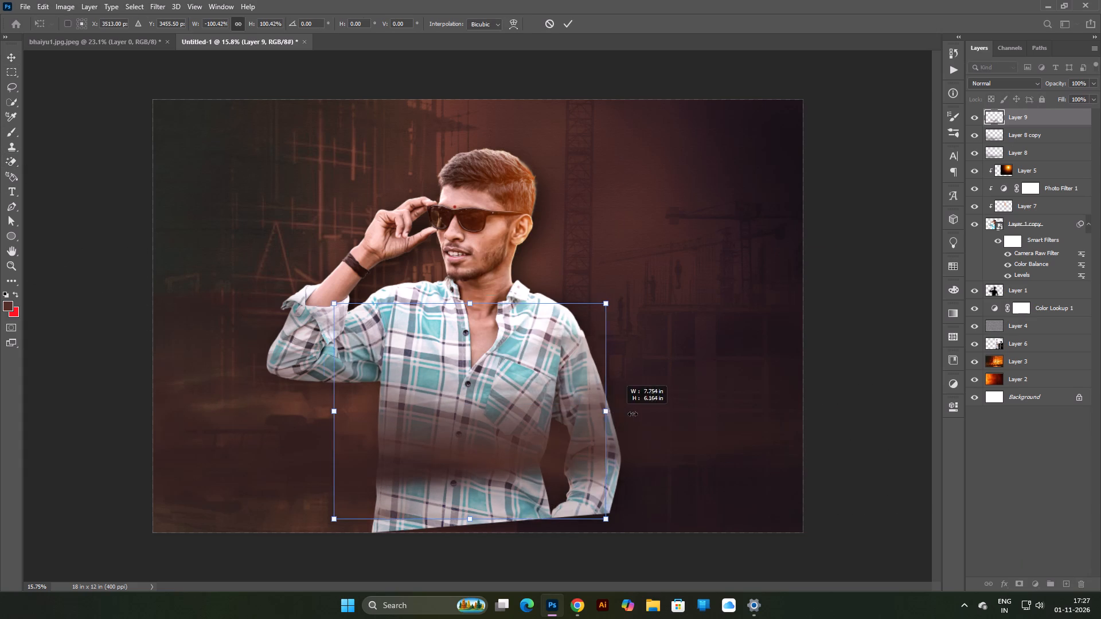
{"action": "left_click_drag", "start_coordinate": [633, 414], "coordinate": [809, 449], "text": "alt"}
{"action": "left_click_drag", "start_coordinate": [689, 422], "coordinate": [689, 432]}
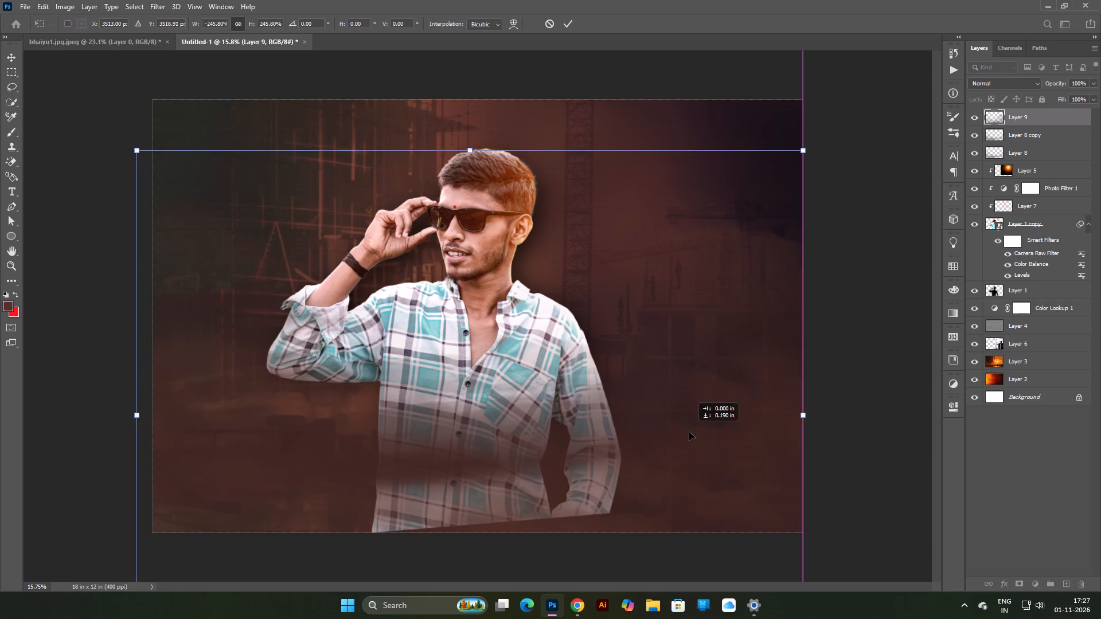
{"action": "left_click_drag", "start_coordinate": [689, 432], "coordinate": [690, 433]}
{"action": "key", "text": "Return"}
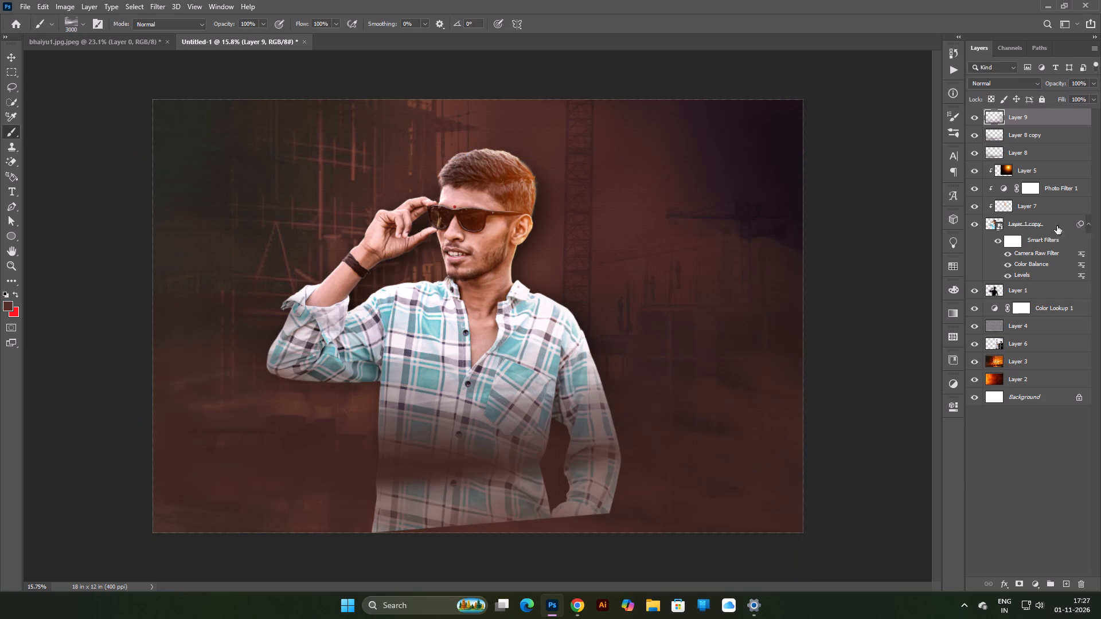
Add a layer mask to the man's cut-out layer, Layer 1 copy.
{"action": "left_click", "coordinate": [1060, 233]}
{"action": "left_click", "coordinate": [1019, 583]}
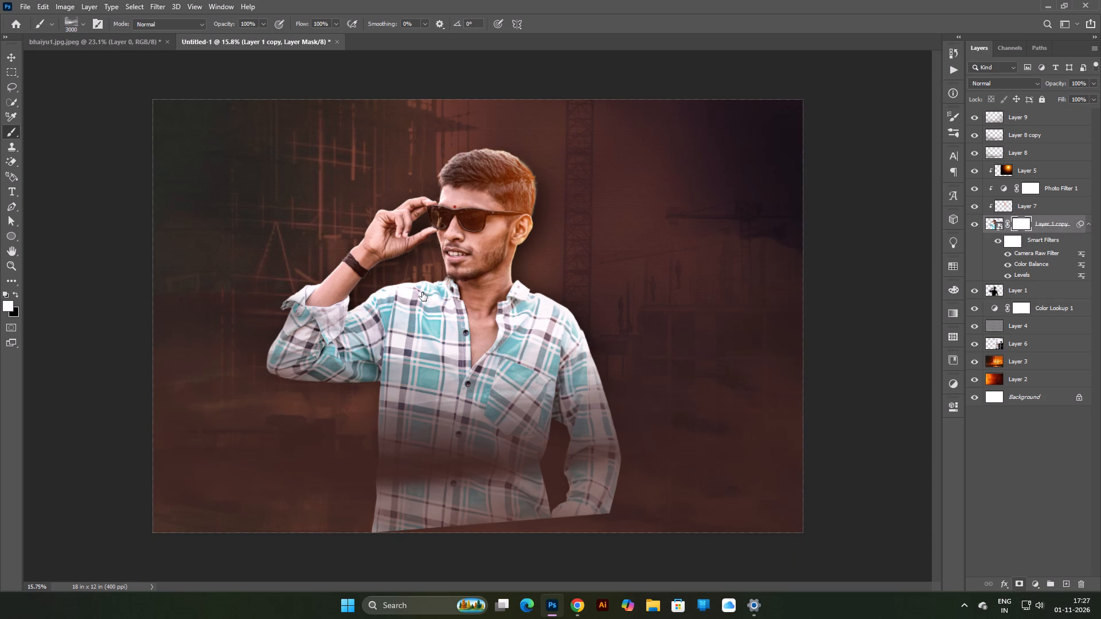
Fade the man's shirt hem, lower sleeve and raised elbow into the fog on the mask with the soft 3300 px Eraser.
{"action": "left_click", "coordinate": [11, 158]}
{"action": "left_click", "coordinate": [73, 160]}
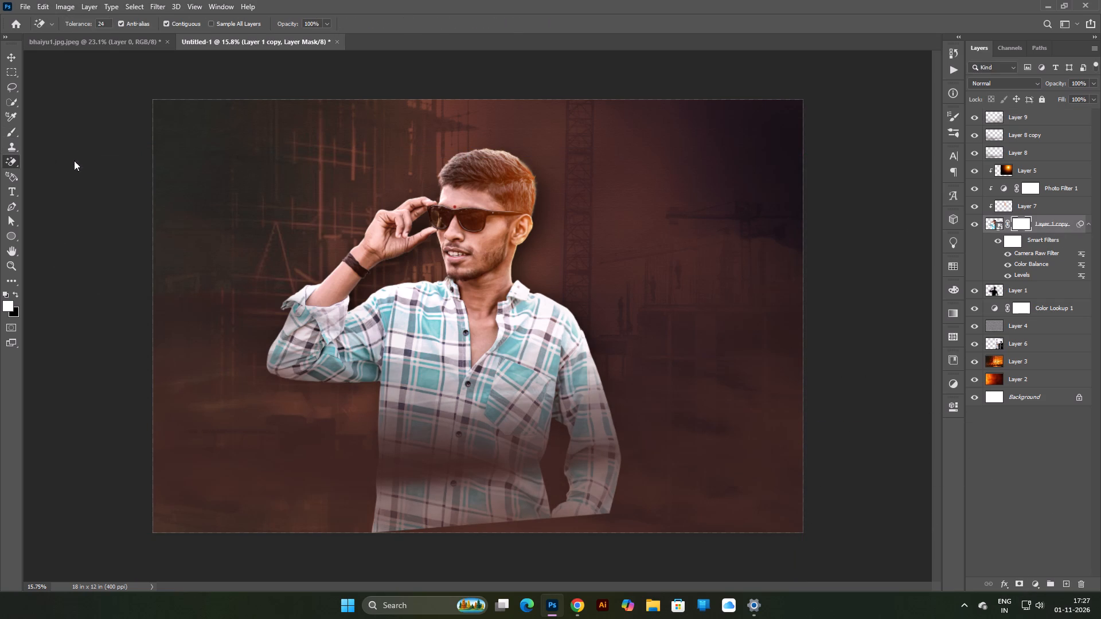
{"action": "scroll", "coordinate": [391, 260], "scroll_direction": "down", "scroll_amount": 6}
{"action": "left_click_drag", "start_coordinate": [377, 493], "coordinate": [452, 517]}
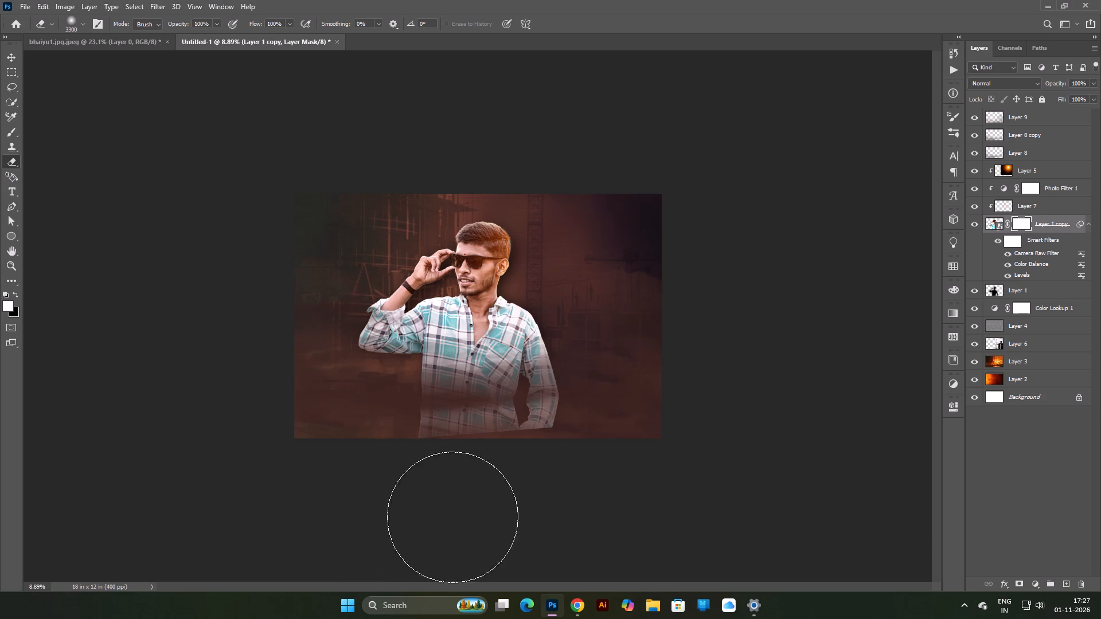
{"action": "left_click_drag", "start_coordinate": [452, 517], "coordinate": [611, 465]}
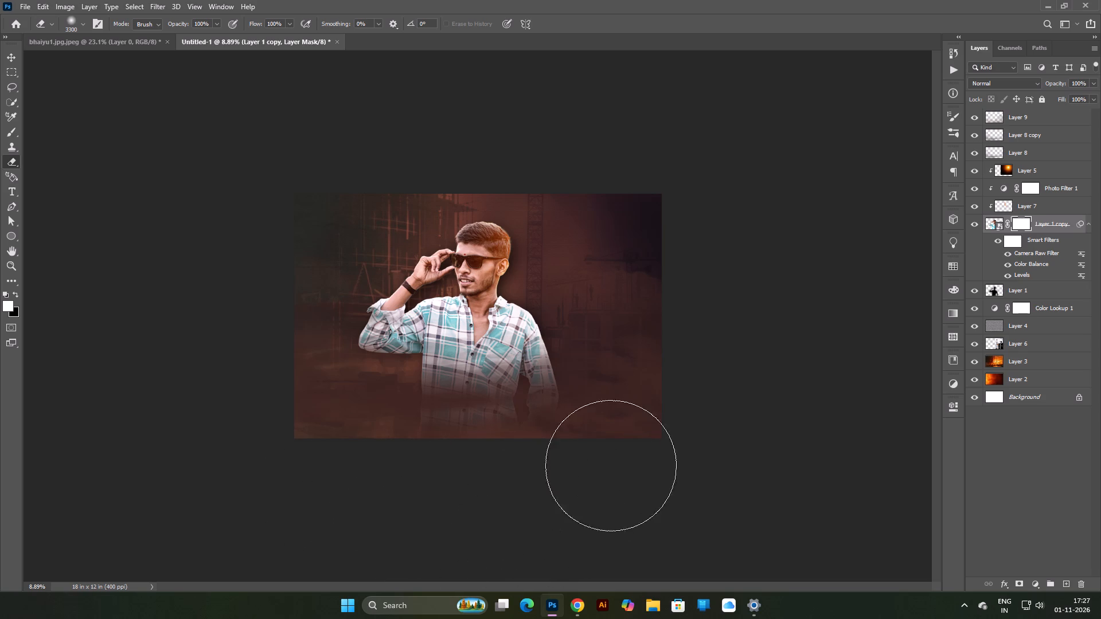
{"action": "left_click_drag", "start_coordinate": [611, 465], "coordinate": [423, 516]}
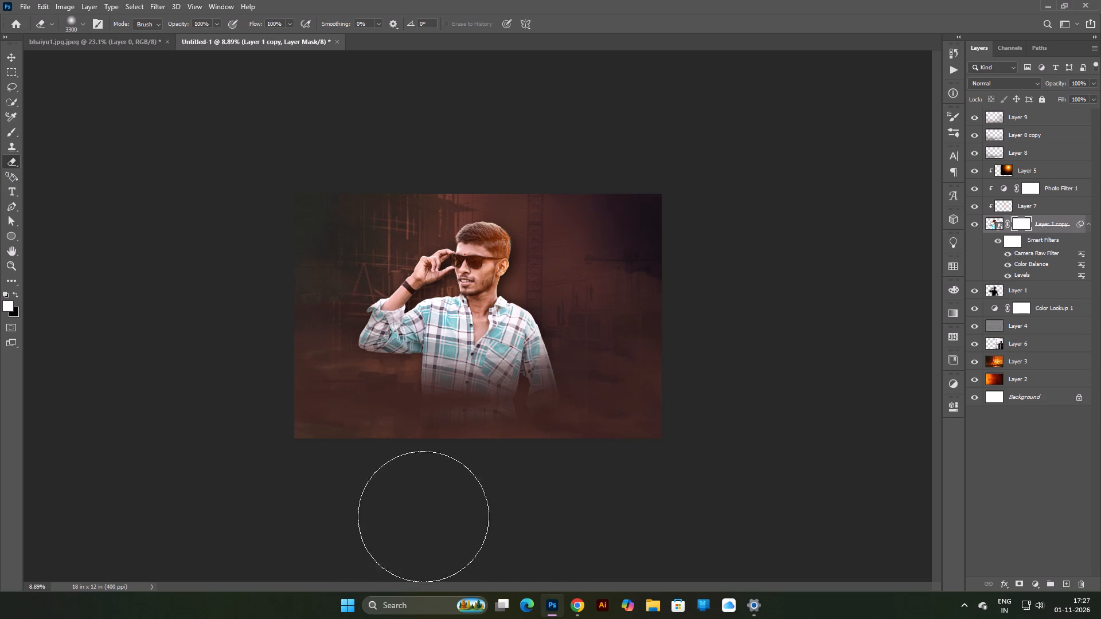
{"action": "left_click_drag", "start_coordinate": [423, 516], "coordinate": [423, 516]}
{"action": "left_click_drag", "start_coordinate": [370, 449], "coordinate": [182, 275]}
{"action": "left_click_drag", "start_coordinate": [304, 361], "coordinate": [383, 490]}
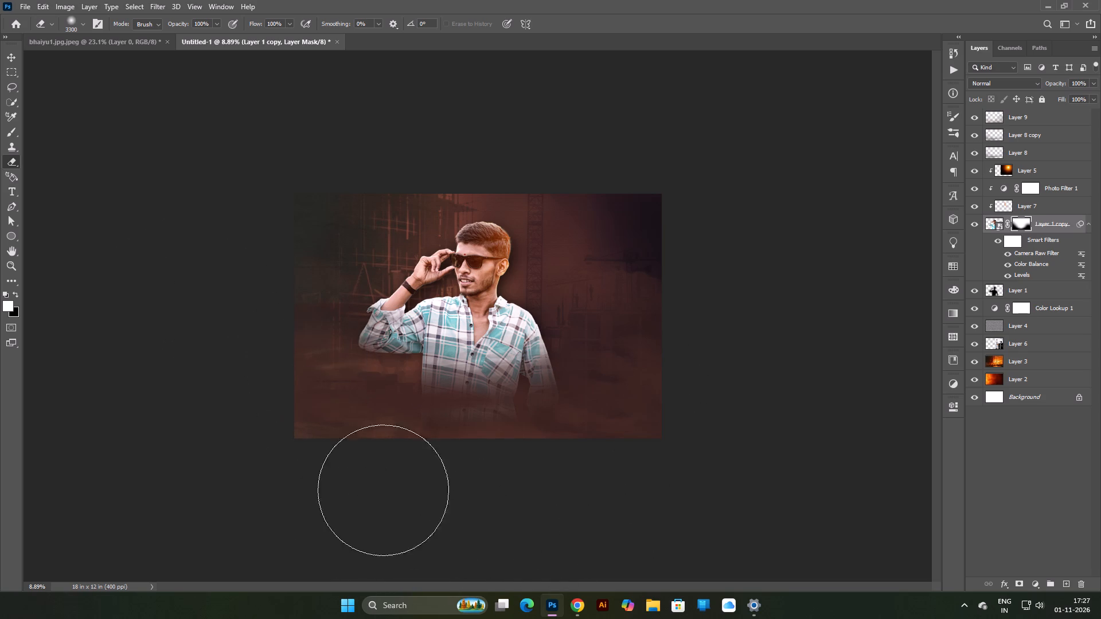
{"action": "left_click_drag", "start_coordinate": [383, 490], "coordinate": [399, 497]}
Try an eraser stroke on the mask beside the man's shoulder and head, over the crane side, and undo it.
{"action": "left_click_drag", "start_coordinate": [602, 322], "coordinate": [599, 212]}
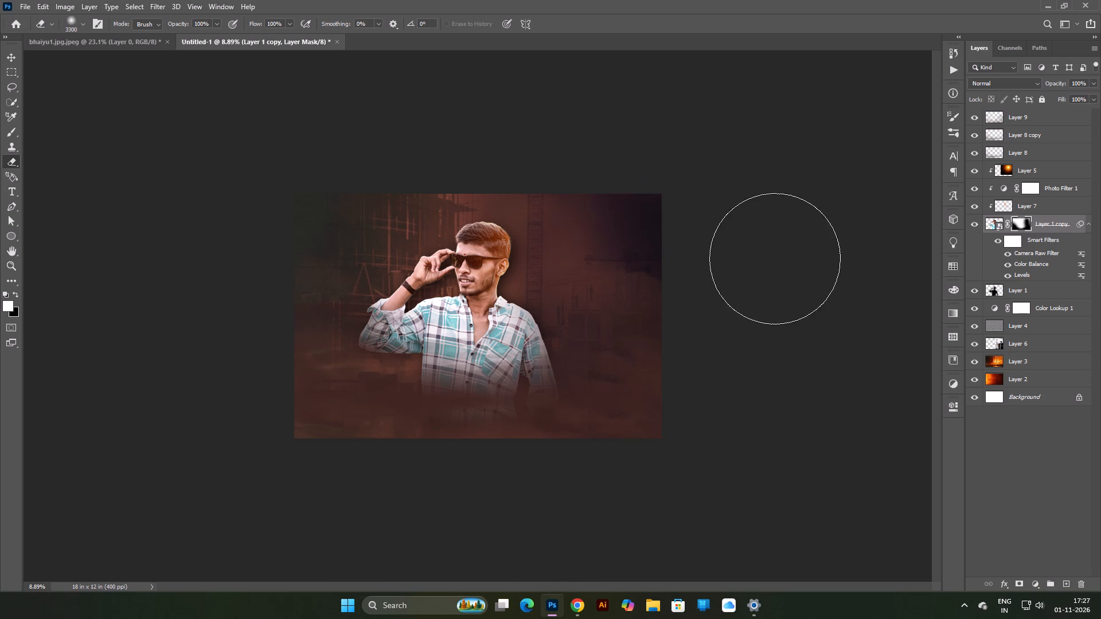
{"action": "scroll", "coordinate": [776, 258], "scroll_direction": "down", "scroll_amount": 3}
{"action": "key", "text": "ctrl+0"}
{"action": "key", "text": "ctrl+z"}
Merge the three fog layers, Layer 8, Layer 8 copy and Layer 9, into one layer.
{"action": "scroll", "coordinate": [712, 252], "scroll_direction": "down", "scroll_amount": 5}
{"action": "scroll", "coordinate": [667, 301], "scroll_direction": "up", "scroll_amount": 5}
{"action": "left_click_drag", "start_coordinate": [746, 403], "coordinate": [801, 297]}
{"action": "key", "text": "ctrl+0"}
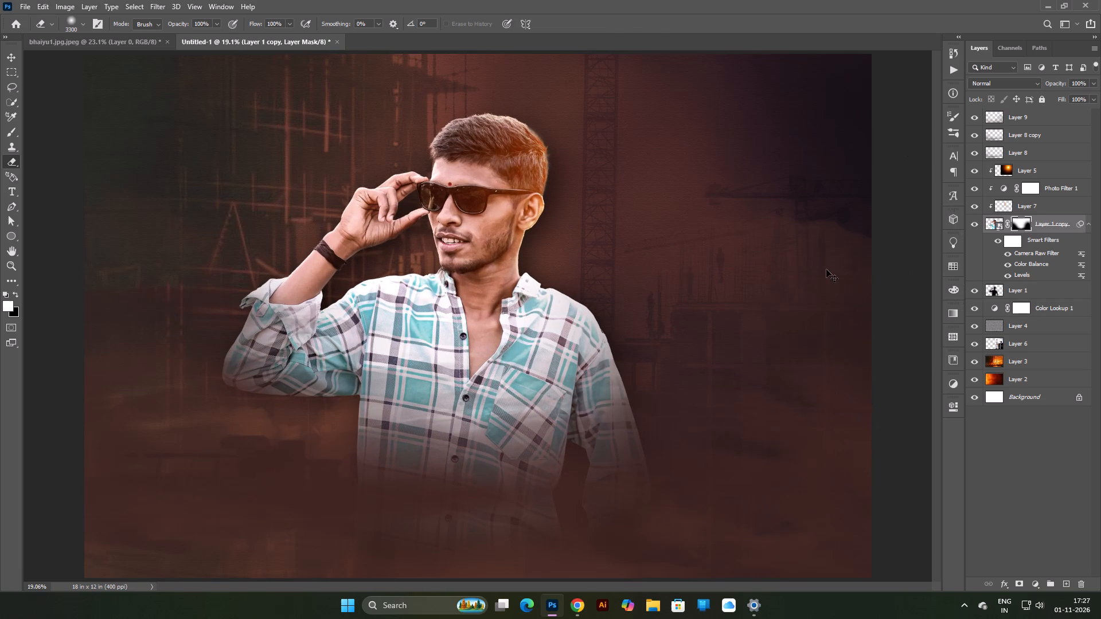
{"action": "scroll", "coordinate": [819, 270], "scroll_direction": "down", "scroll_amount": 5}
{"action": "scroll", "coordinate": [477, 331], "scroll_direction": "up", "scroll_amount": 5}
{"action": "scroll", "coordinate": [463, 331], "scroll_direction": "down", "scroll_amount": 5}
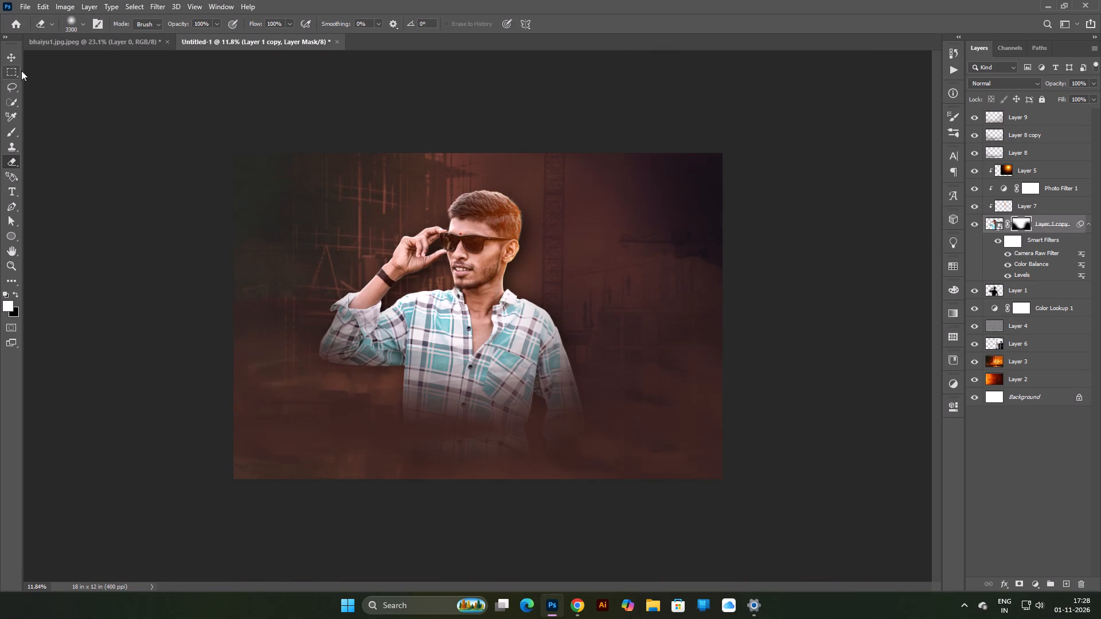
{"action": "left_click", "coordinate": [19, 53]}
{"action": "left_click_drag", "start_coordinate": [1060, 154], "coordinate": [1060, 147], "text": "shift"}
{"action": "left_click", "coordinate": [1060, 113], "text": "shift"}
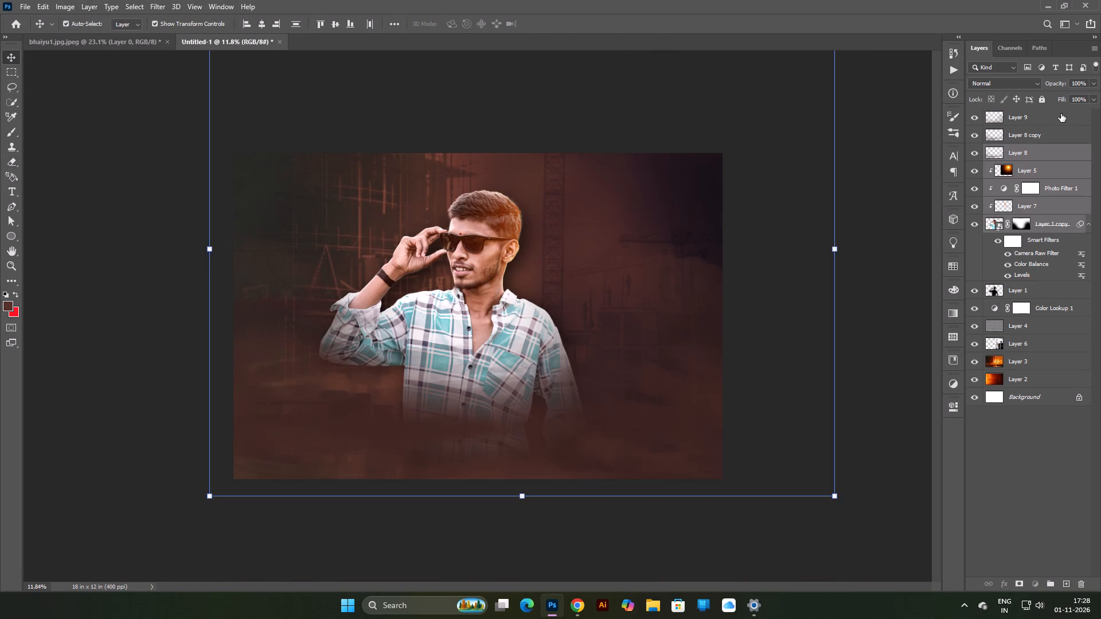
{"action": "left_click", "coordinate": [1044, 161]}
{"action": "left_click", "coordinate": [1049, 122], "text": "shift"}
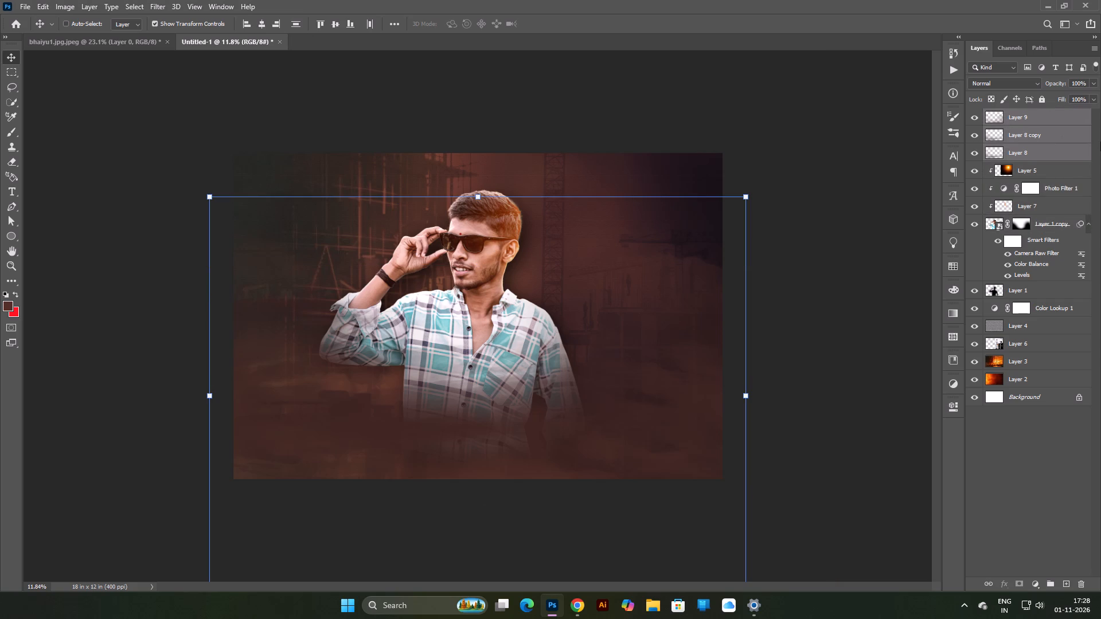
{"action": "key", "text": "ctrl+e"}
Erase the merged fog over the scaffolding beside the man's raised arm with the soft 3300 px Eraser.
{"action": "left_click", "coordinate": [9, 156]}
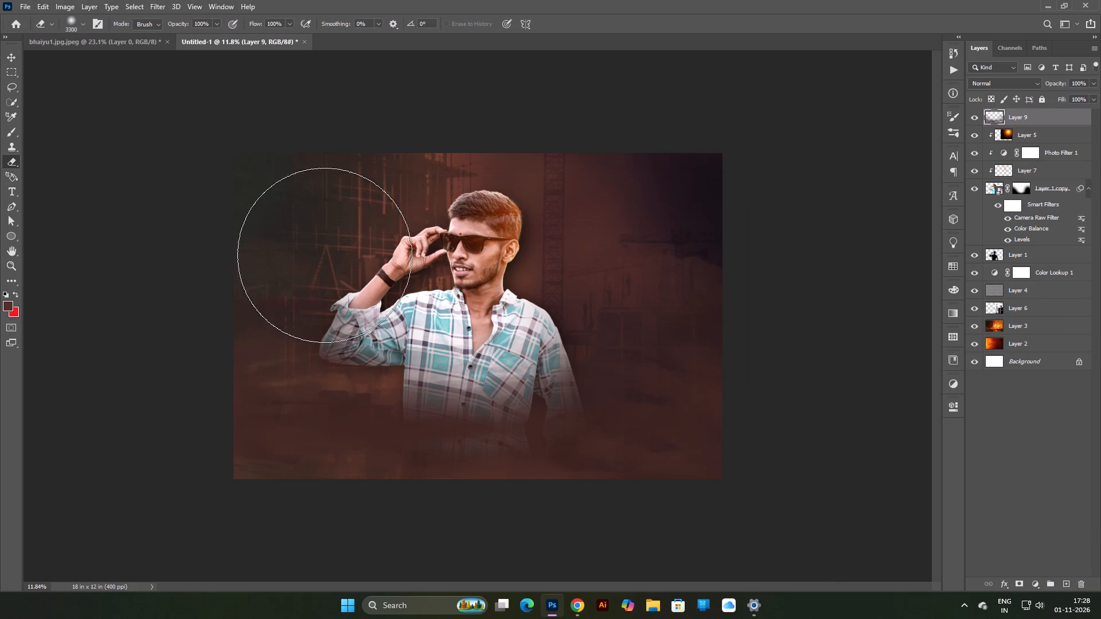
{"action": "left_click", "coordinate": [250, 228]}
{"action": "left_click_drag", "start_coordinate": [252, 234], "coordinate": [283, 238]}
{"action": "left_click", "coordinate": [301, 244]}
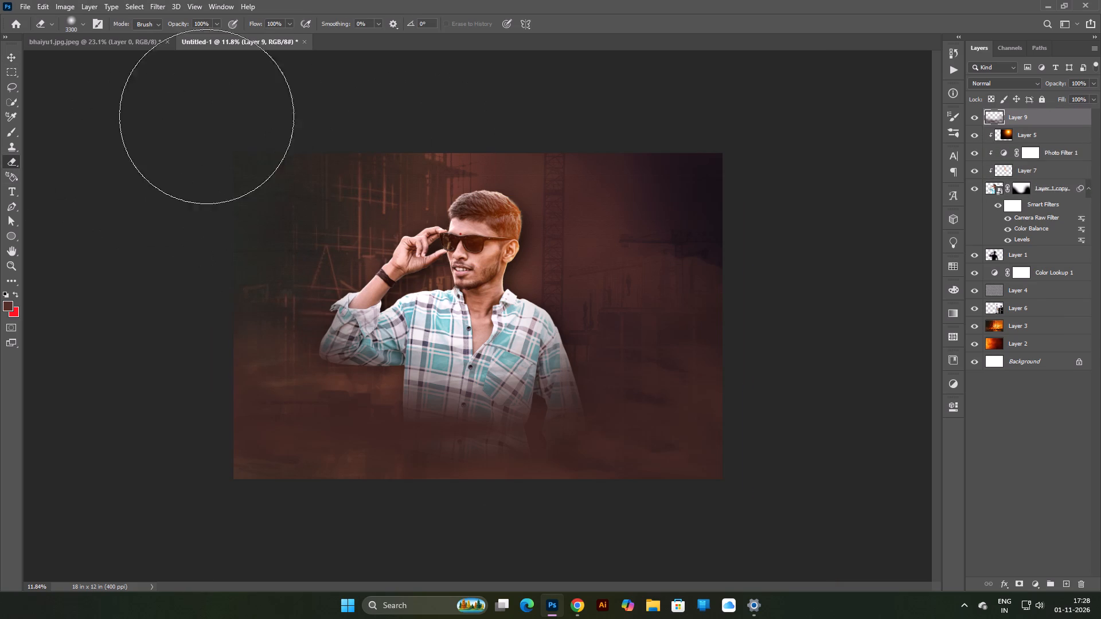
{"action": "key", "text": "ctrl+0"}
{"action": "scroll", "coordinate": [99, 75], "scroll_direction": "down", "scroll_amount": 5}
{"action": "scroll", "coordinate": [66, 64], "scroll_direction": "up", "scroll_amount": 1}
{"action": "scroll", "coordinate": [48, 84], "scroll_direction": "down", "scroll_amount": 3}
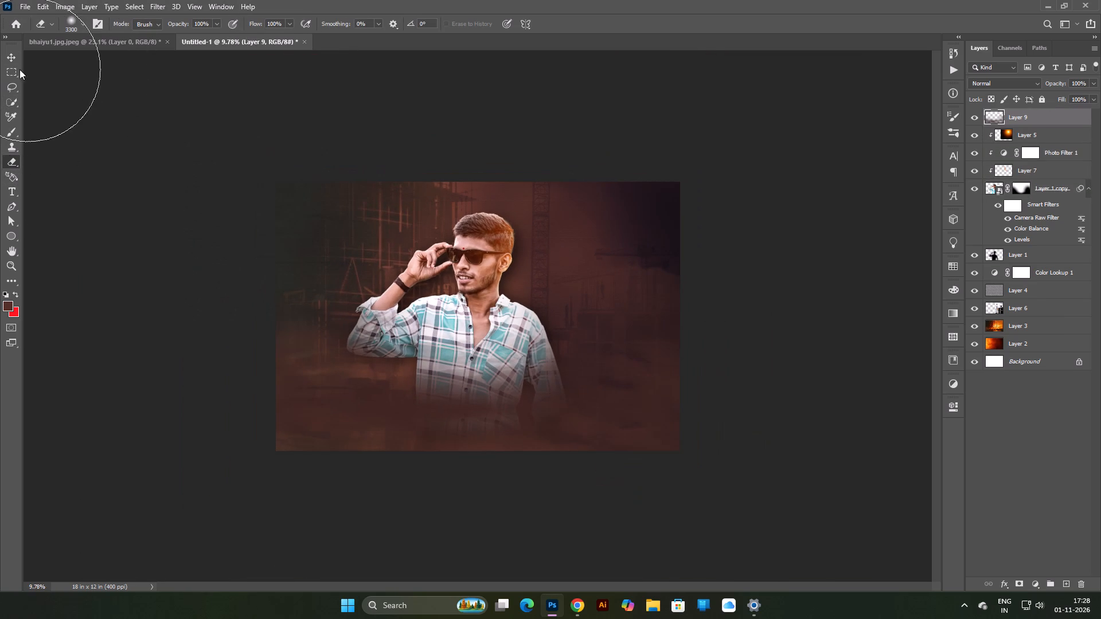
Switch to the Move tool and deselect all layers.
{"action": "left_click", "coordinate": [3, 55]}
{"action": "left_click", "coordinate": [111, 83]}
{"action": "scroll", "coordinate": [198, 134], "scroll_direction": "down", "scroll_amount": 5}
{"action": "scroll", "coordinate": [0, 79], "scroll_direction": "up", "scroll_amount": 5}
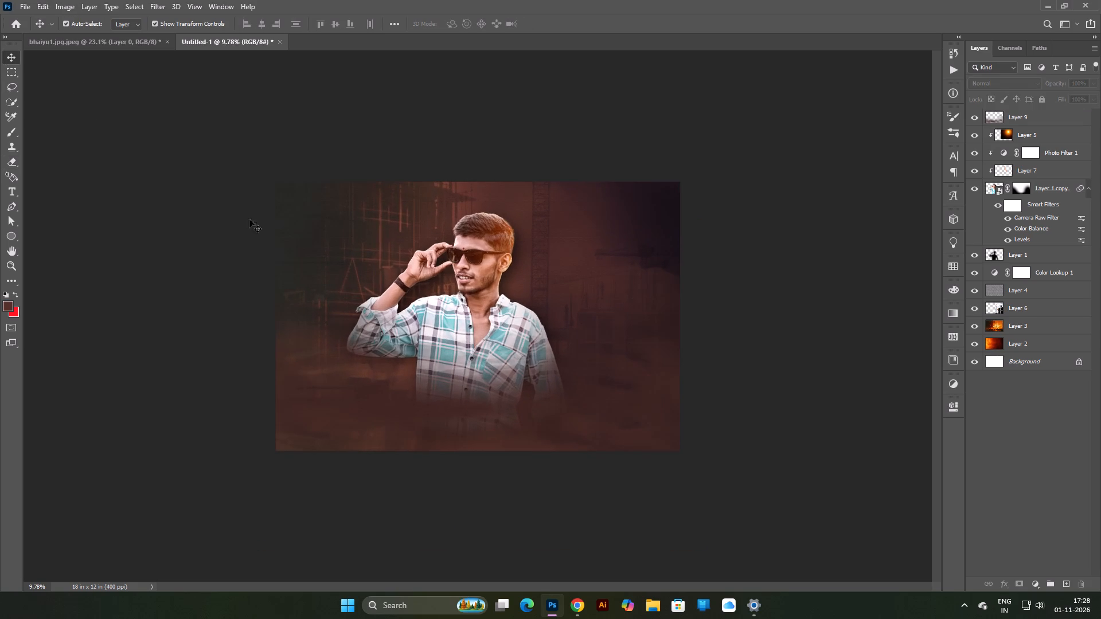
Stamp all visible layers into a new layer above Layer 9 and convert it to a smart object.
{"action": "scroll", "coordinate": [388, 277], "scroll_direction": "down", "scroll_amount": 4}
{"action": "scroll", "coordinate": [399, 257], "scroll_direction": "up", "scroll_amount": 4}
{"action": "left_click", "coordinate": [1055, 119]}
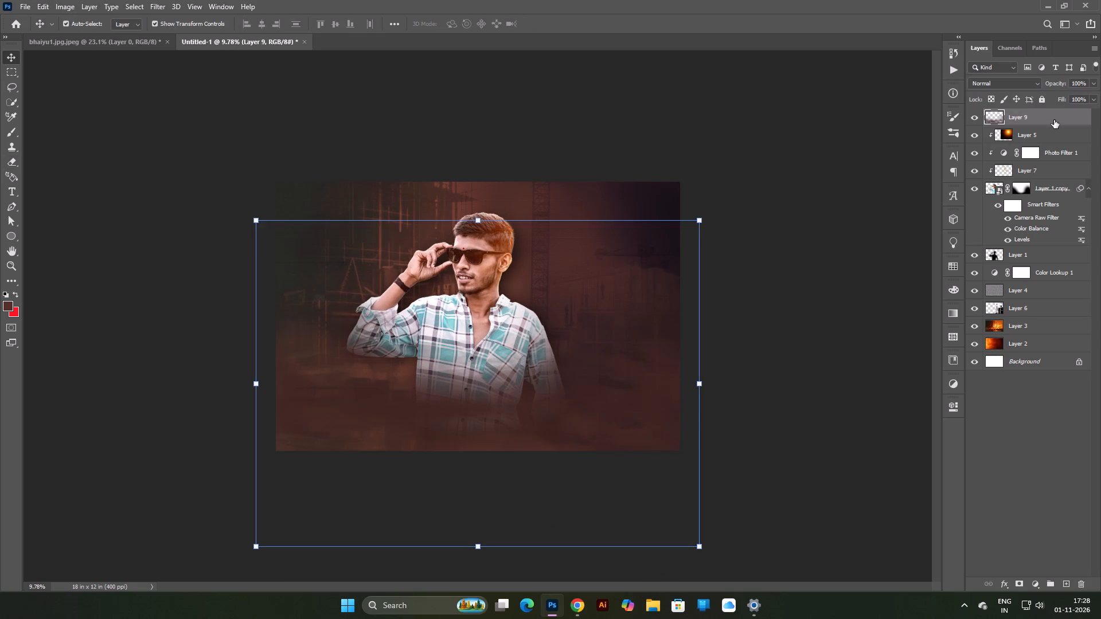
{"action": "key", "text": "ctrl+alt+shift+e"}
{"action": "right_click", "coordinate": [1026, 115]}
{"action": "right_click", "coordinate": [1026, 115]}
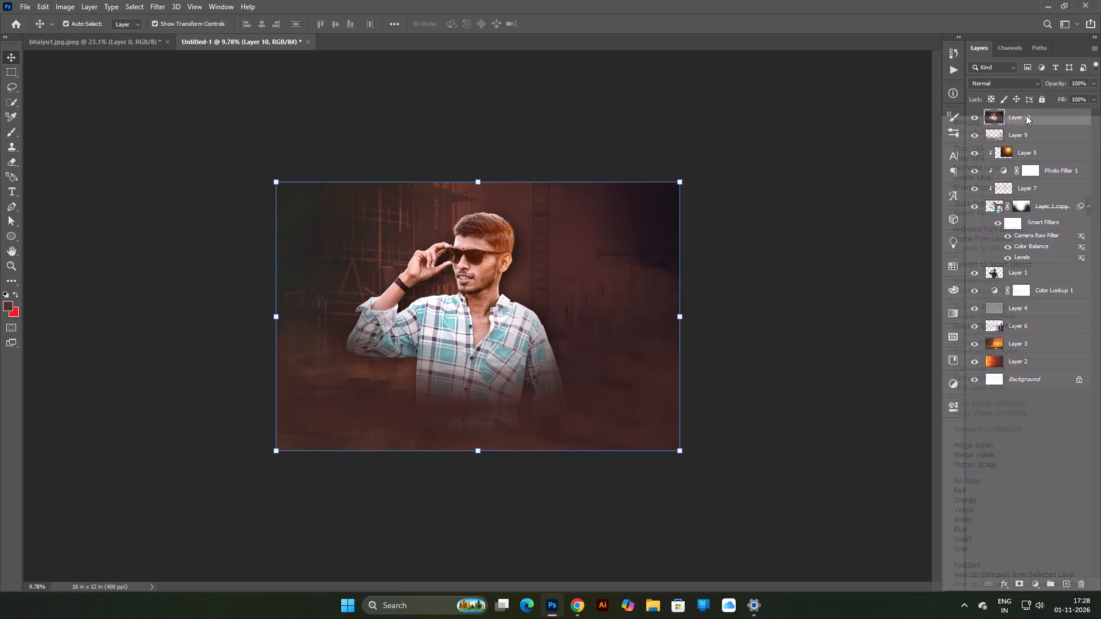
{"action": "right_click", "coordinate": [1025, 115]}
{"action": "left_click", "coordinate": [989, 261]}
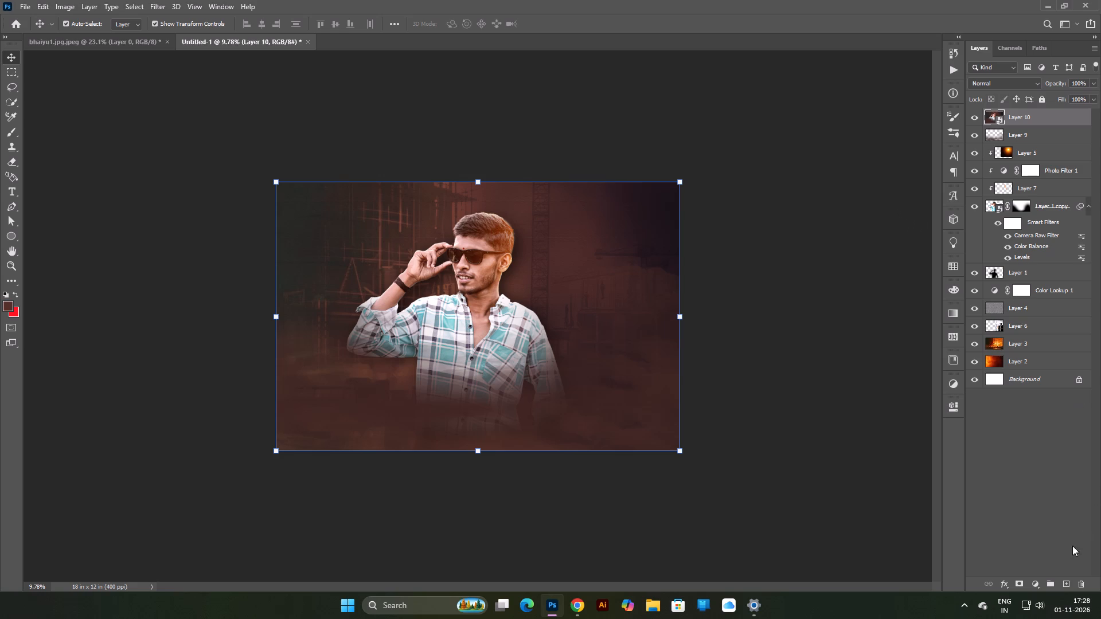
Add a Color Lookup adjustment above Layer 10, compare the 3D LUT presets and choose EdgyAmber.3DL.
{"action": "left_click", "coordinate": [1038, 584]}
{"action": "left_click", "coordinate": [1045, 520]}
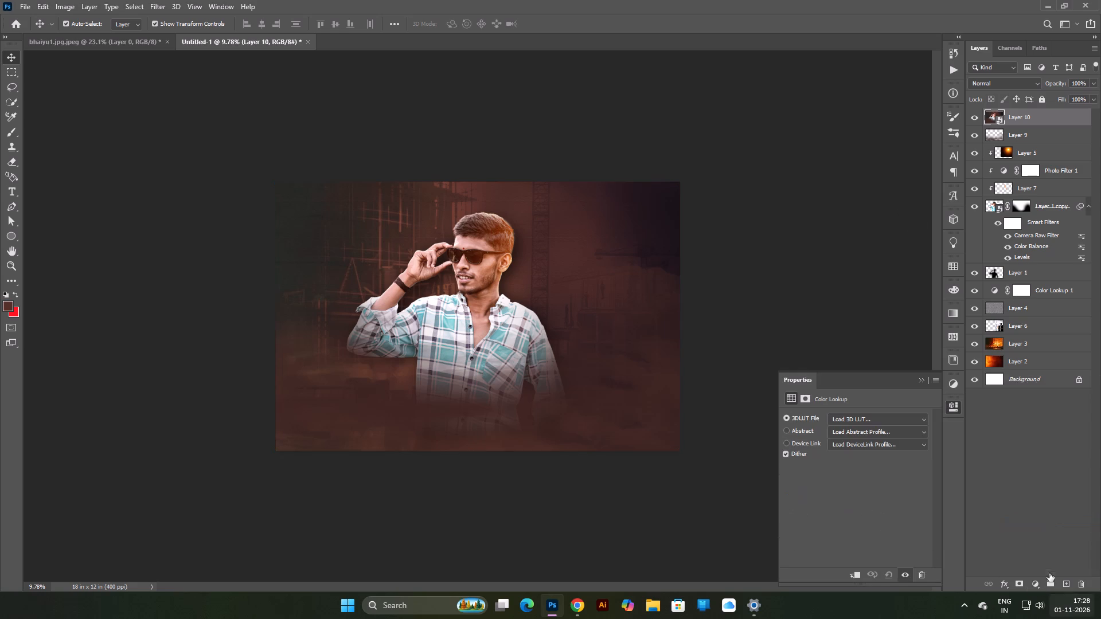
{"action": "left_click", "coordinate": [863, 418]}
{"action": "left_click", "coordinate": [866, 119]}
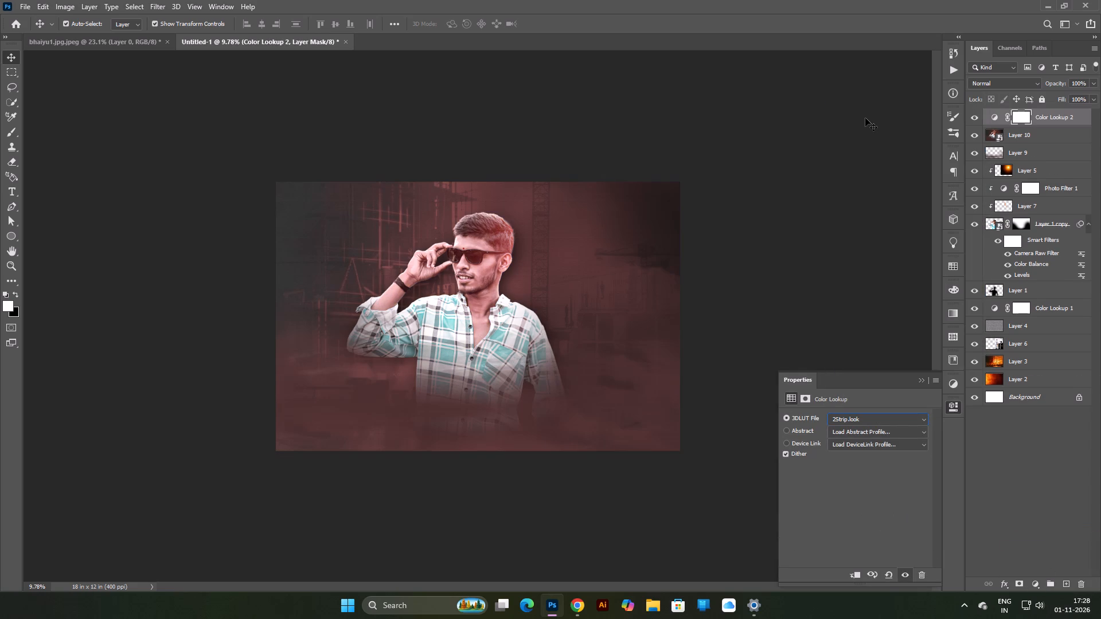
{"action": "key", "text": "Down"}
{"action": "key", "text": "Down"}
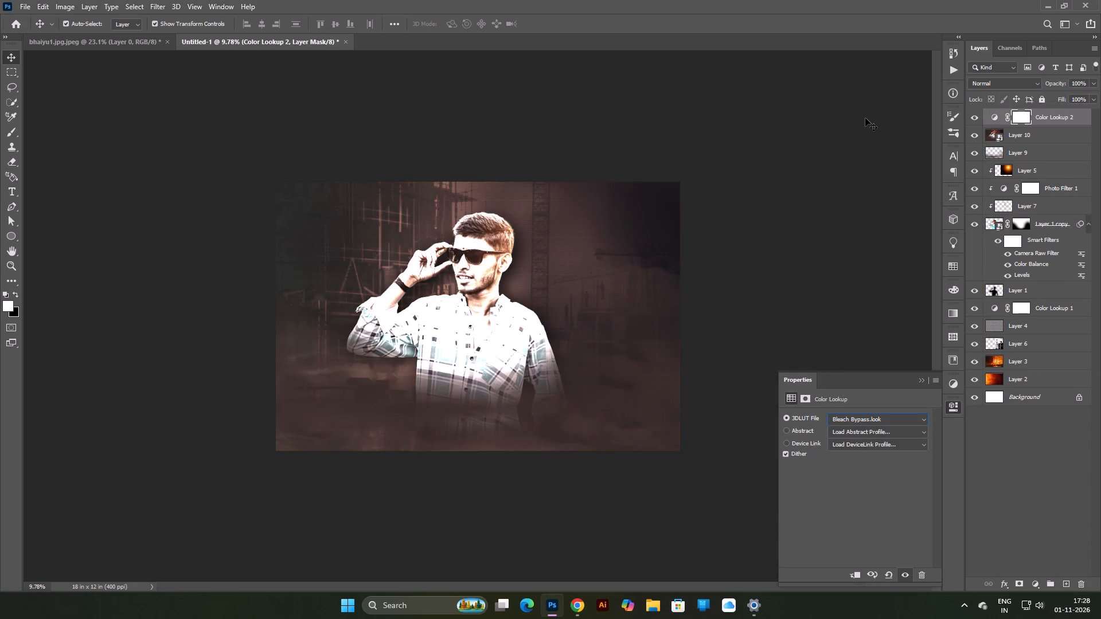
{"action": "key", "text": "Down"}
{"action": "key", "text": "Up"}
{"action": "key", "text": "Down"}
{"action": "key", "text": "Down"}
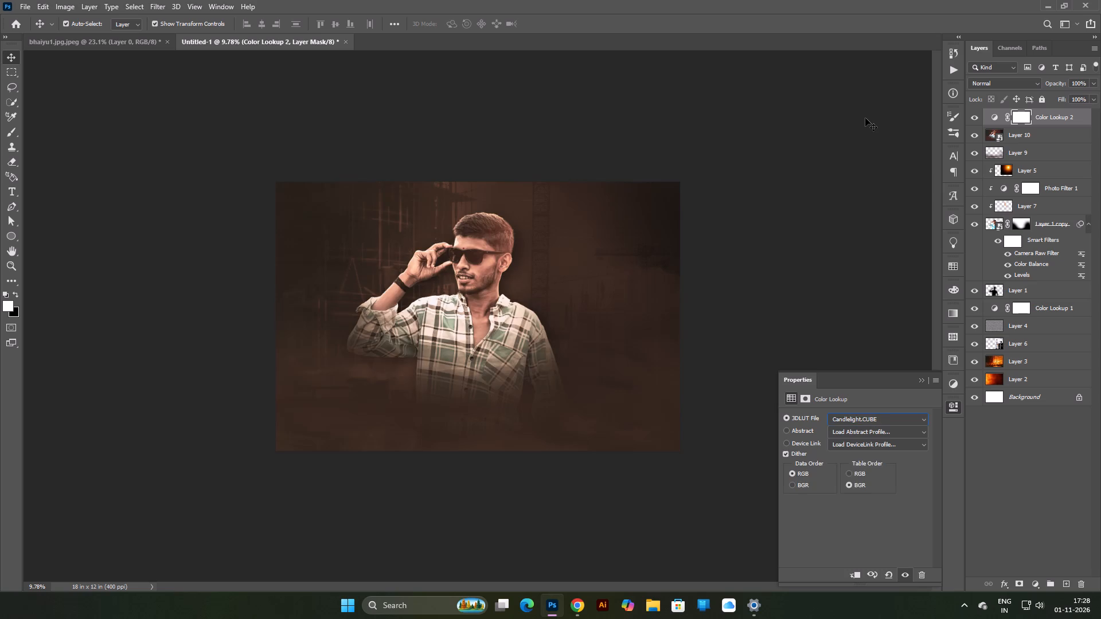
{"action": "key", "text": "Down"}
{"action": "key", "text": "Up"}
{"action": "key", "text": "Down"}
{"action": "key", "text": "Down"}
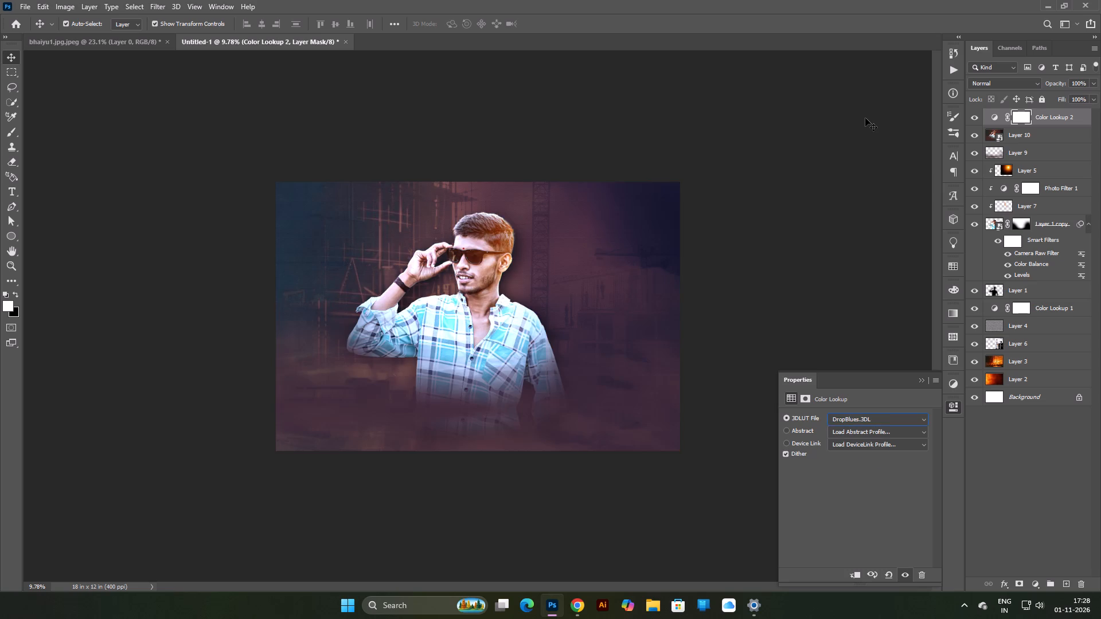
{"action": "key", "text": "Down"}
{"action": "key", "text": "Up"}
{"action": "key", "text": "Down"}
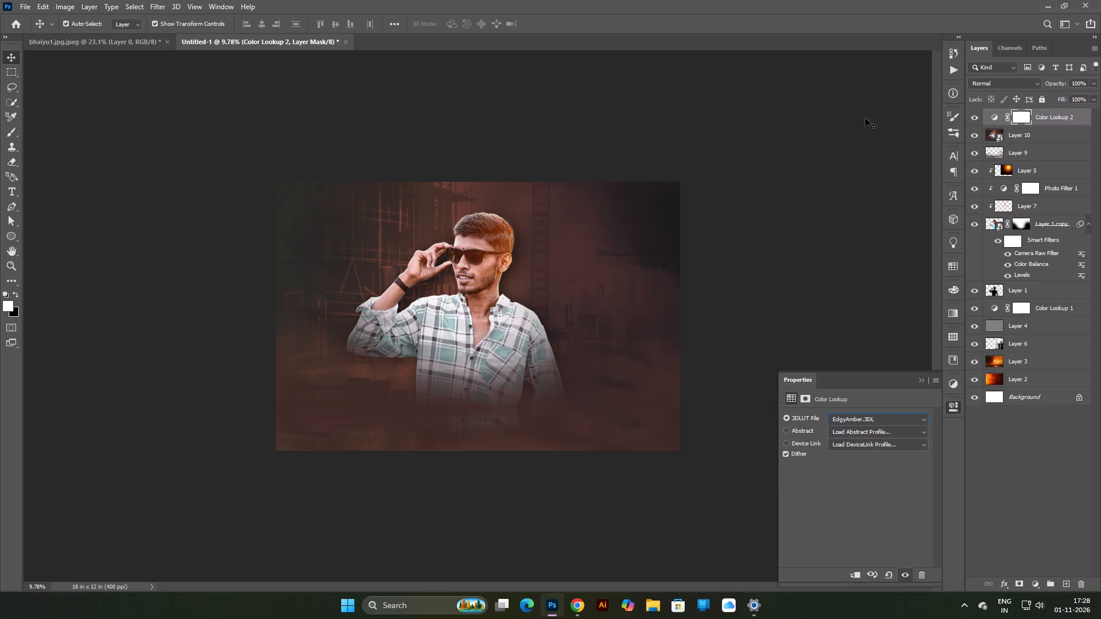
{"action": "key", "text": "Up"}
{"action": "key", "text": "Down"}
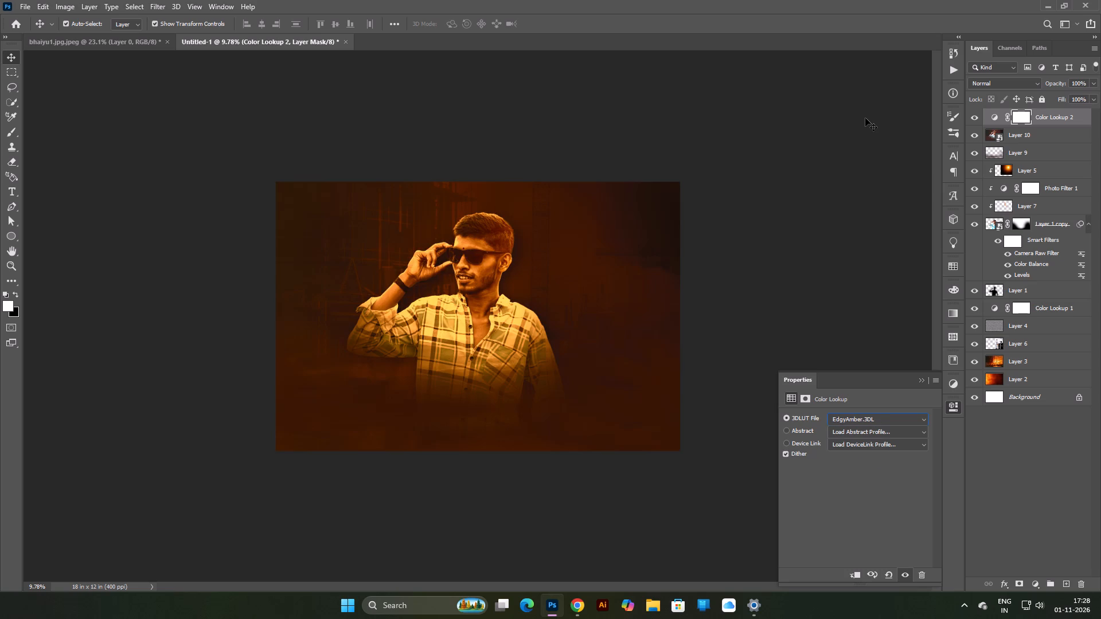
{"action": "left_click", "coordinate": [920, 380]}
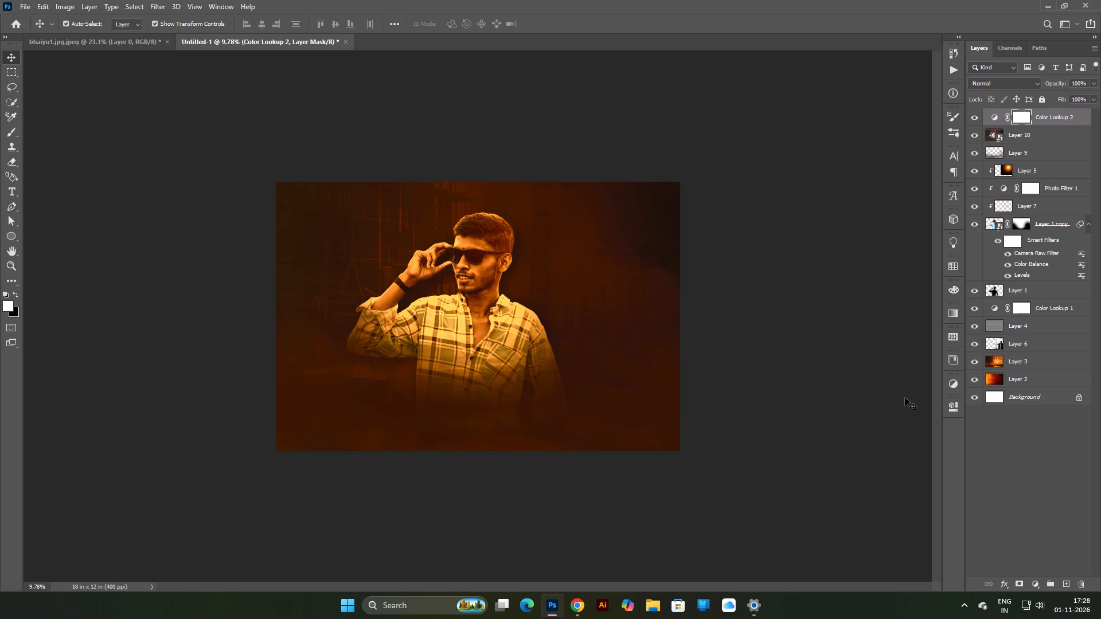
Lower the Color Lookup 2 layer's opacity to 21% and deselect all layers.
{"action": "left_click_drag", "start_coordinate": [1056, 83], "coordinate": [1016, 83]}
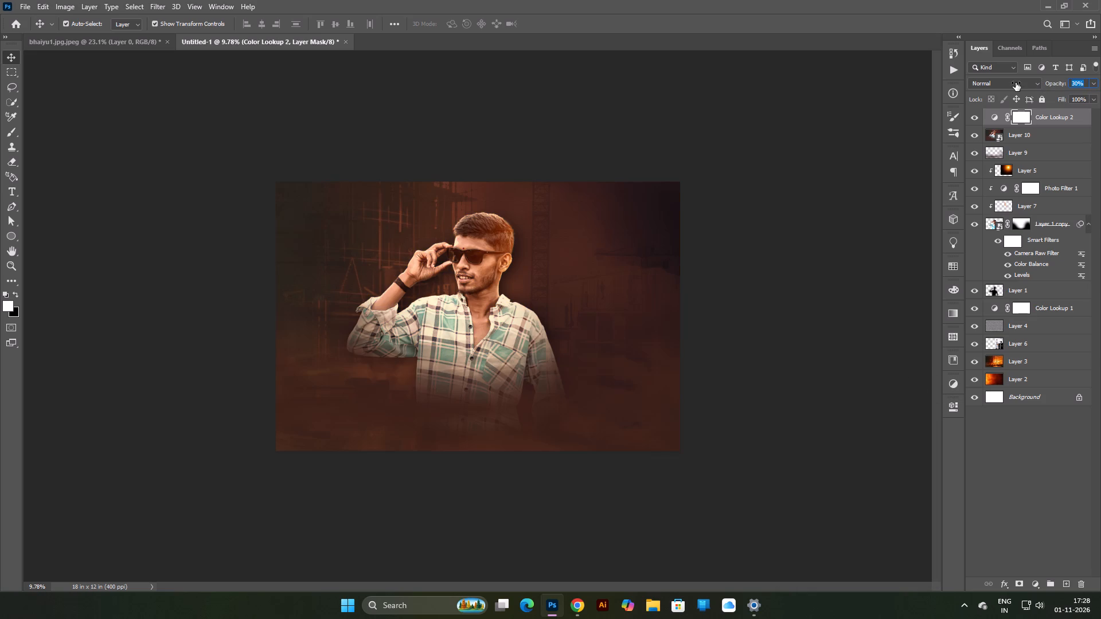
{"action": "left_click_drag", "start_coordinate": [1016, 83], "coordinate": [1014, 90]}
{"action": "left_click_drag", "start_coordinate": [1014, 90], "coordinate": [1010, 92]}
{"action": "left_click", "coordinate": [846, 245]}
Examine the graded composite as a whole at several view sizes.
{"action": "scroll", "coordinate": [681, 289], "scroll_direction": "down", "scroll_amount": 5}
{"action": "scroll", "coordinate": [645, 296], "scroll_direction": "up", "scroll_amount": 6}
{"action": "scroll", "coordinate": [644, 294], "scroll_direction": "down", "scroll_amount": 6}
{"action": "scroll", "coordinate": [612, 282], "scroll_direction": "up", "scroll_amount": 6}
{"action": "scroll", "coordinate": [618, 314], "scroll_direction": "down", "scroll_amount": 4}
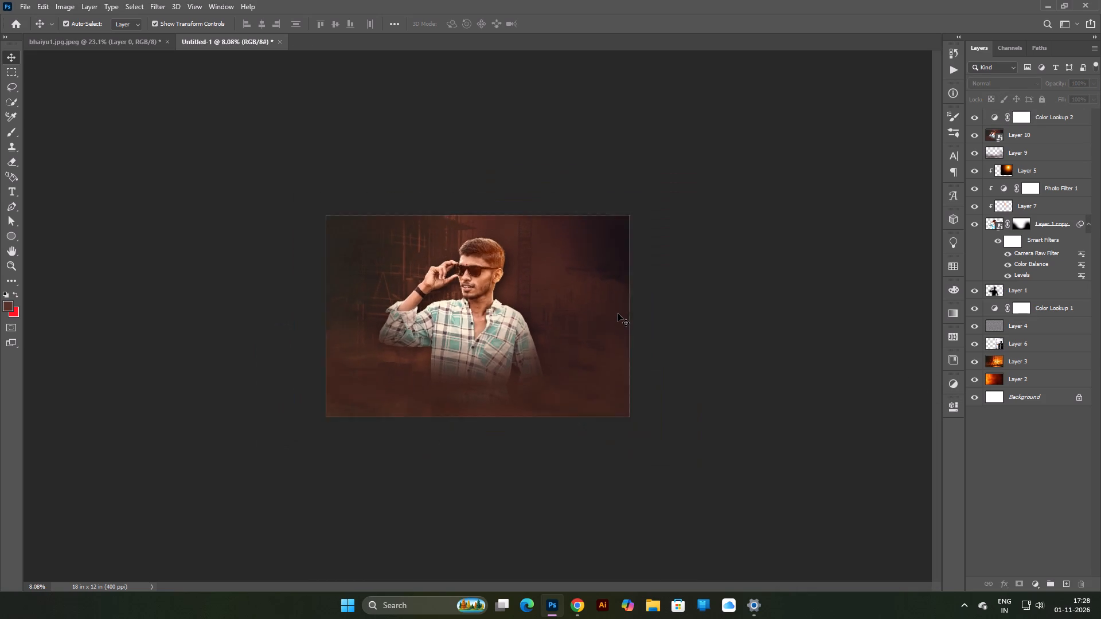
{"action": "scroll", "coordinate": [618, 314], "scroll_direction": "down", "scroll_amount": 1}
{"action": "scroll", "coordinate": [618, 314], "scroll_direction": "up", "scroll_amount": 3}
{"action": "scroll", "coordinate": [618, 314], "scroll_direction": "down", "scroll_amount": 4}
{"action": "scroll", "coordinate": [618, 314], "scroll_direction": "up", "scroll_amount": 5}
{"action": "scroll", "coordinate": [616, 316], "scroll_direction": "down", "scroll_amount": 4}
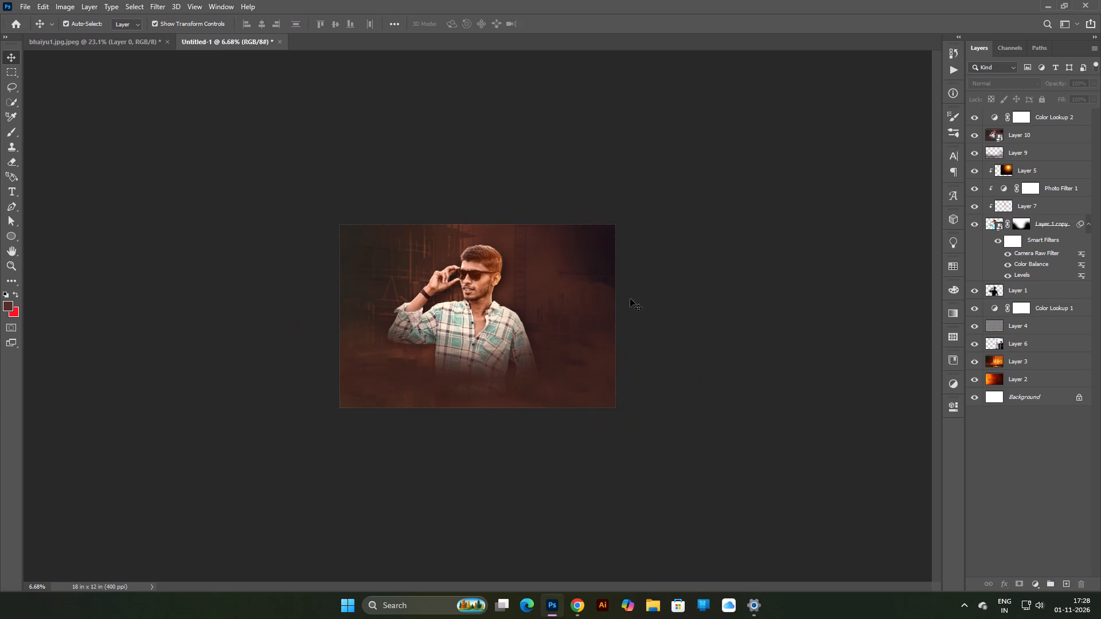
{"action": "scroll", "coordinate": [630, 302], "scroll_direction": "up", "scroll_amount": 3}
Switch to Chrome, write "Chaudhary GFX" in a new tab's search box and copy the text.
{"action": "left_click", "coordinate": [585, 614]}
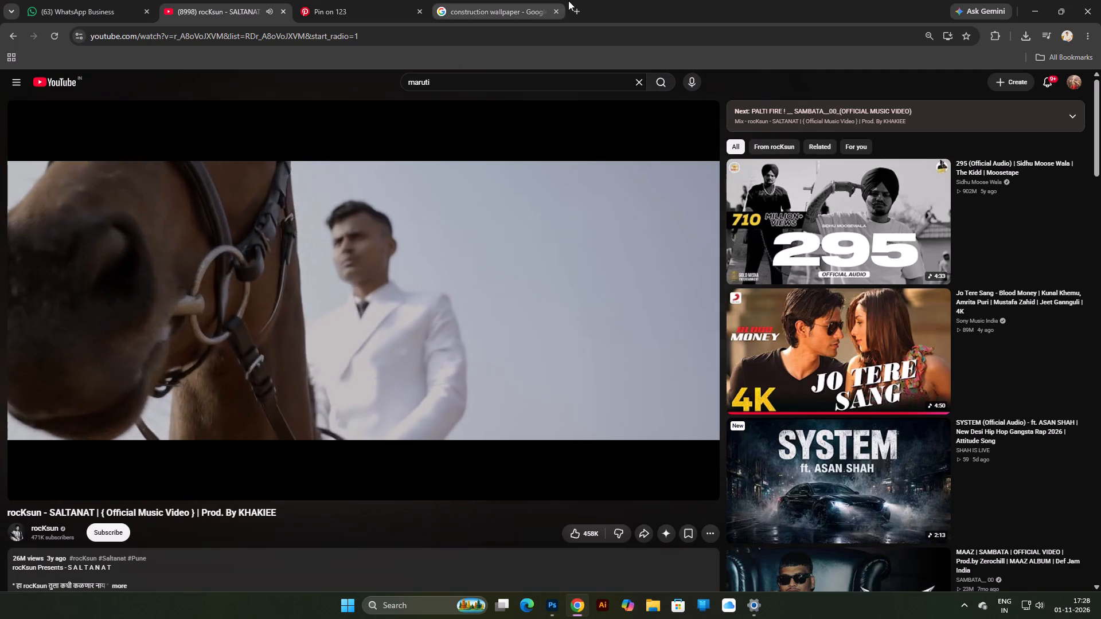
{"action": "left_click", "coordinate": [573, 6]}
{"action": "left_click", "coordinate": [535, 237]}
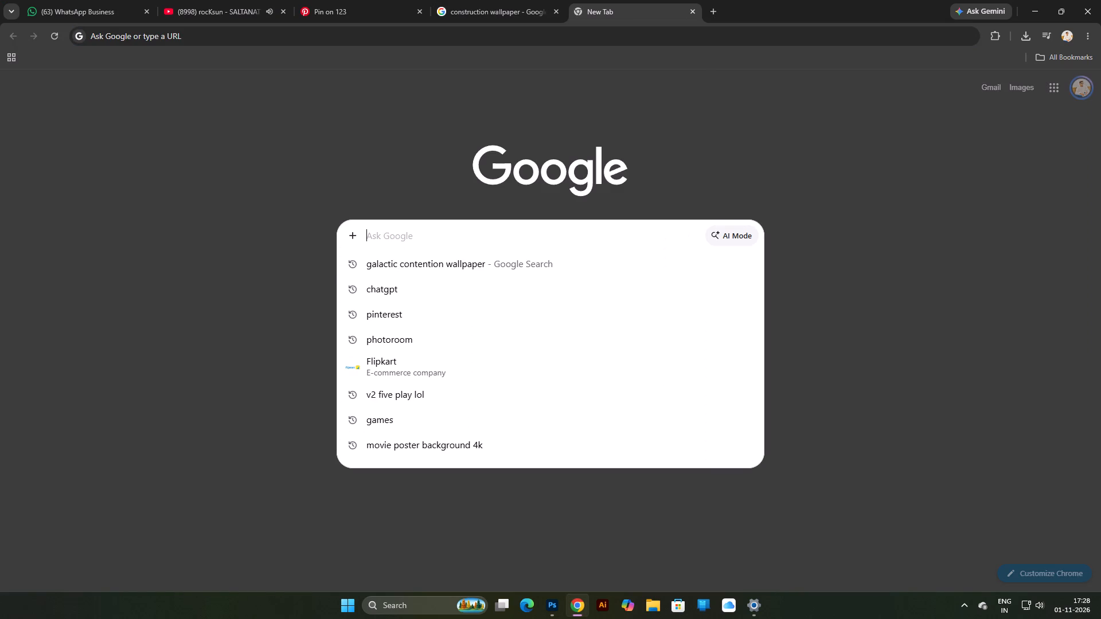
{"action": "type", "text": "caudhar"}
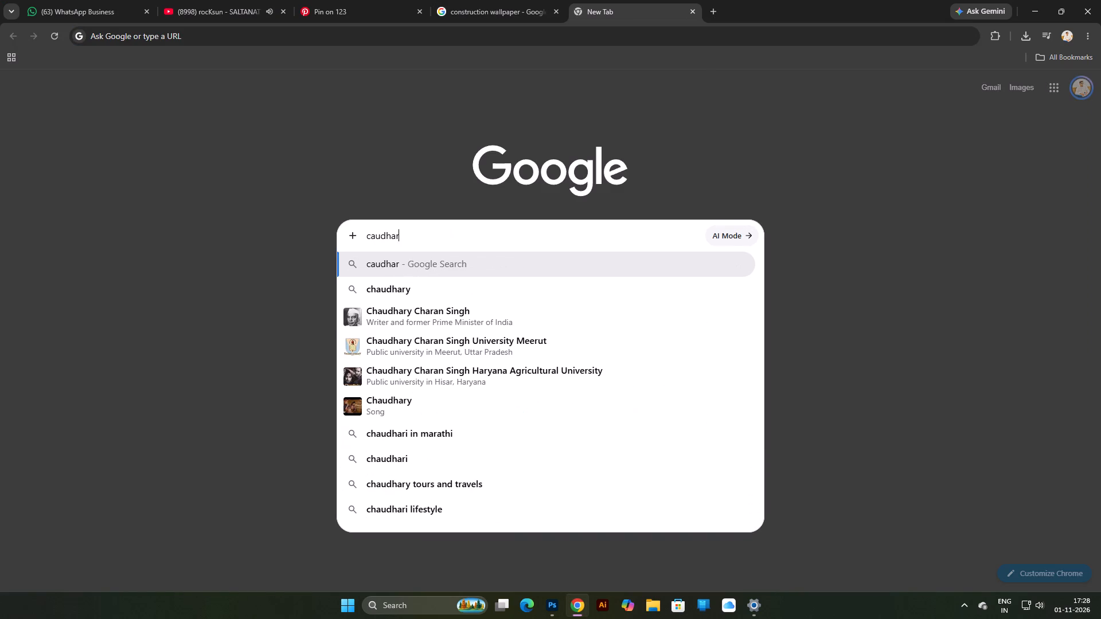
{"action": "key", "text": "Down"}
{"action": "key", "text": "space"}
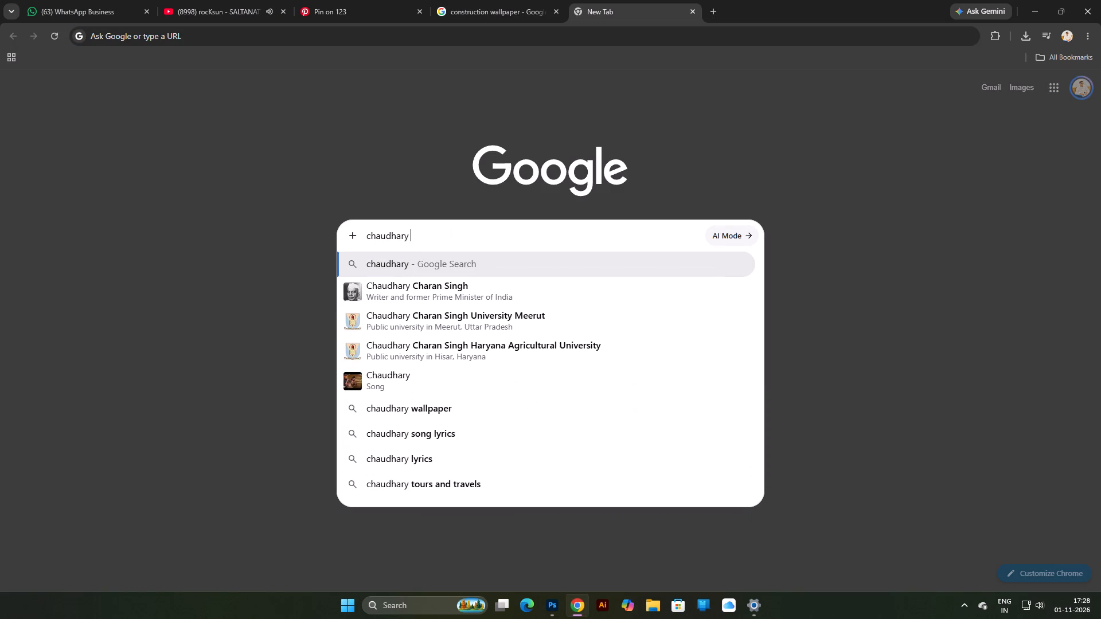
{"action": "type", "text": "GFX"}
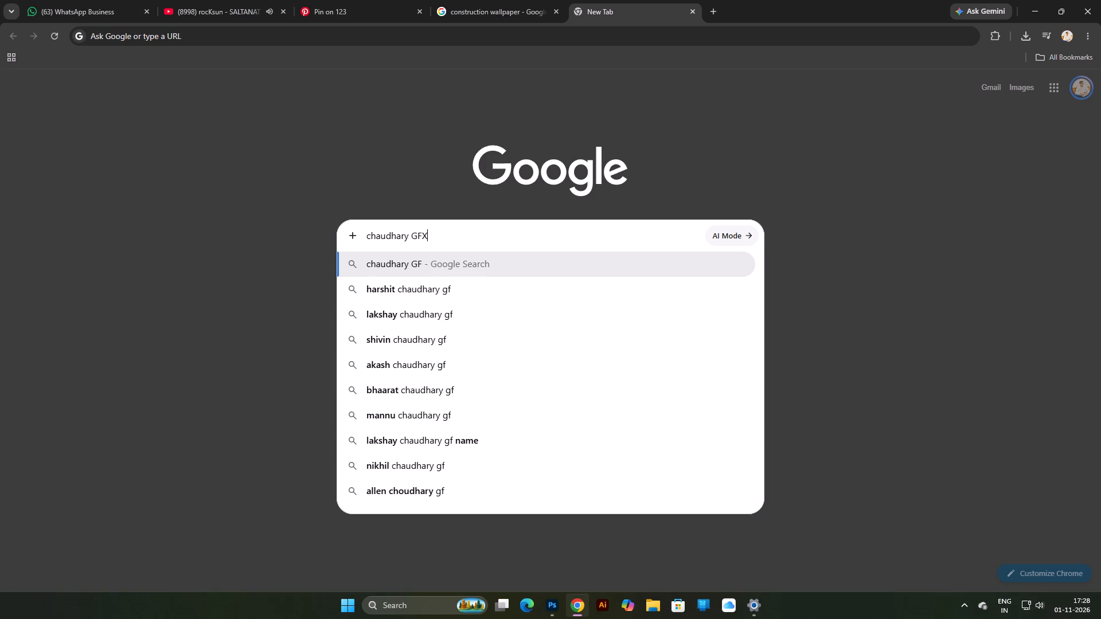
{"action": "left_click", "coordinate": [370, 233]}
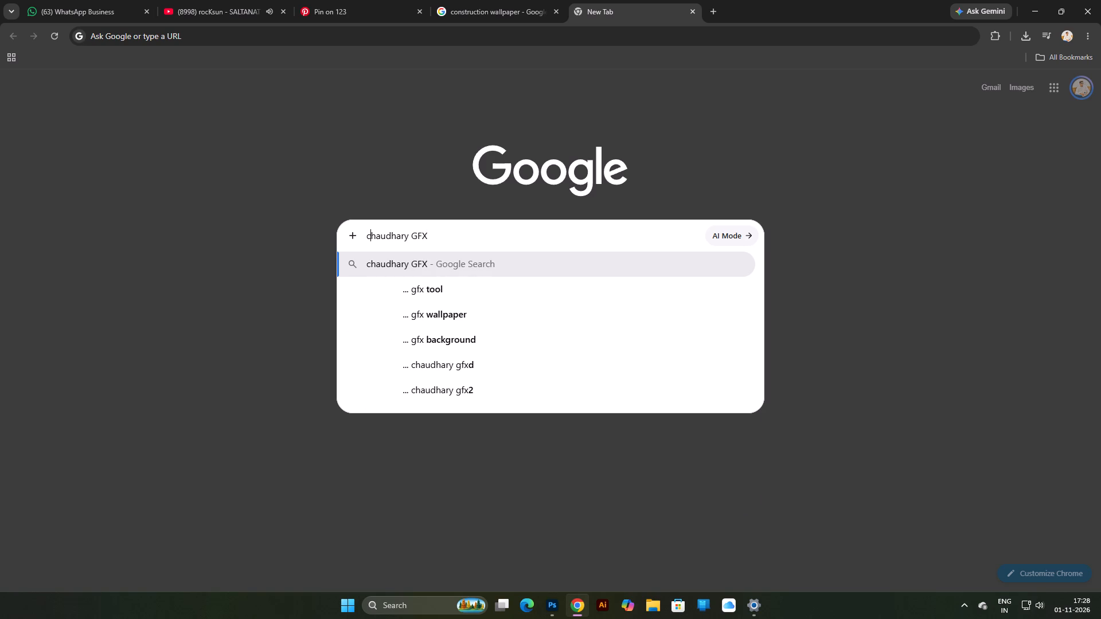
{"action": "key", "text": "BackSpace"}
{"action": "key", "text": "shift+c"}
{"action": "left_click_drag", "start_coordinate": [460, 233], "coordinate": [214, 236]}
{"action": "key", "text": "ctrl+c"}
Switch to Photoshop, paste the copied name as a new text layer over the man's faded lower body and centre it.
{"action": "left_click", "coordinate": [555, 608]}
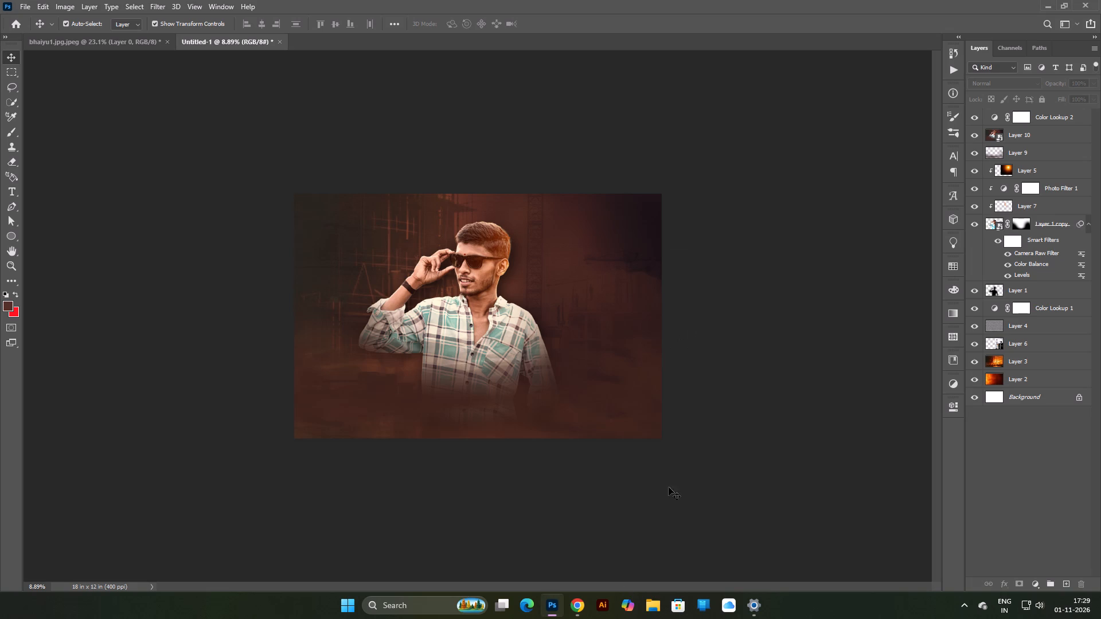
{"action": "left_click", "coordinate": [13, 191]}
{"action": "left_click", "coordinate": [445, 390]}
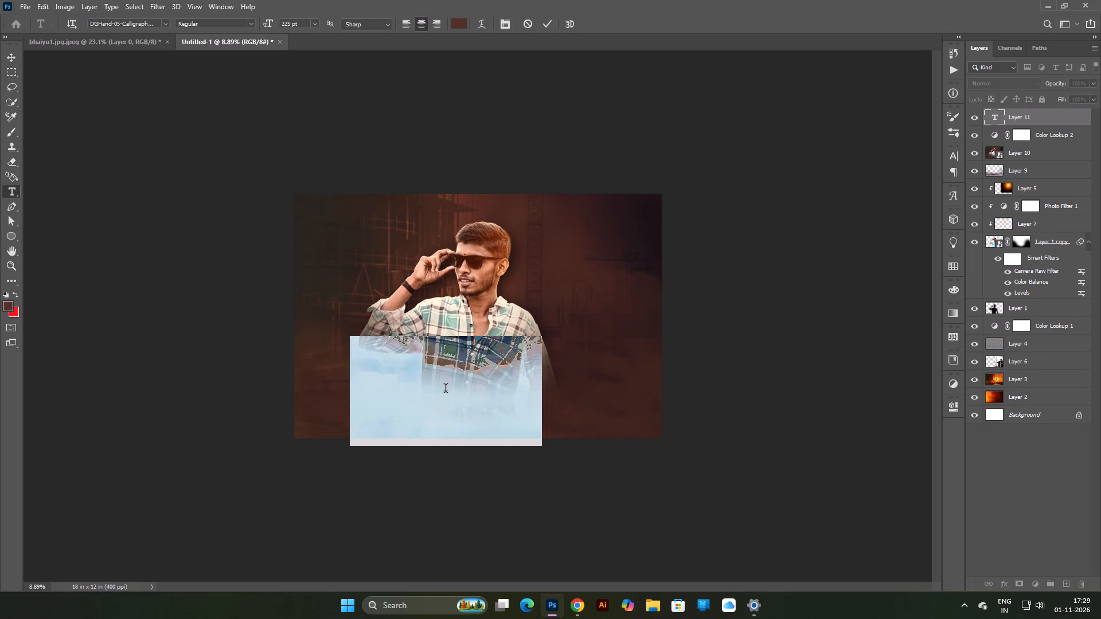
{"action": "key", "text": "ctrl+v"}
{"action": "triple_click", "coordinate": [451, 375]}
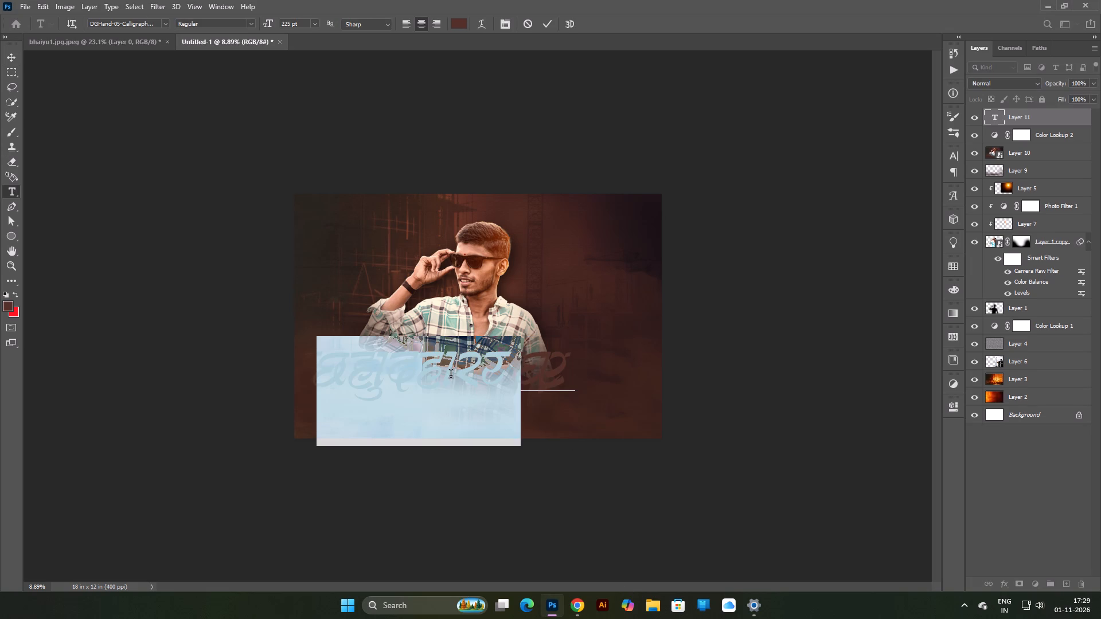
{"action": "left_click", "coordinate": [451, 375]}
{"action": "left_click_drag", "start_coordinate": [491, 460], "coordinate": [523, 460]}
Set the name text's colour to white, ffffff.
{"action": "left_click", "coordinate": [463, 20]}
{"action": "left_click_drag", "start_coordinate": [795, 483], "coordinate": [523, 265]}
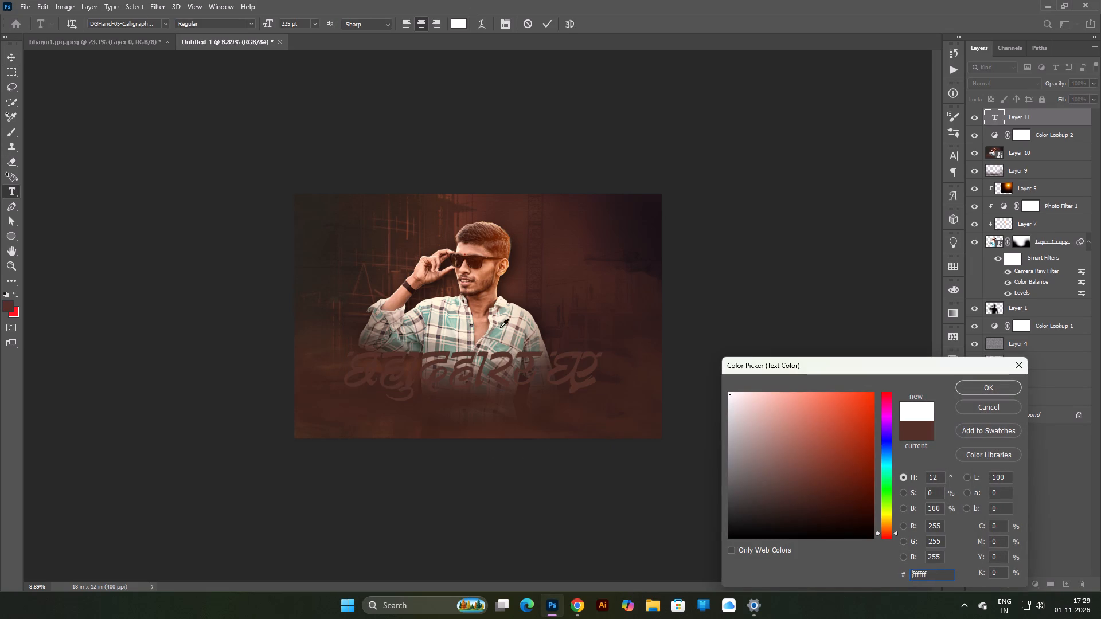
{"action": "left_click", "coordinate": [1005, 378]}
{"action": "left_click", "coordinate": [1005, 384]}
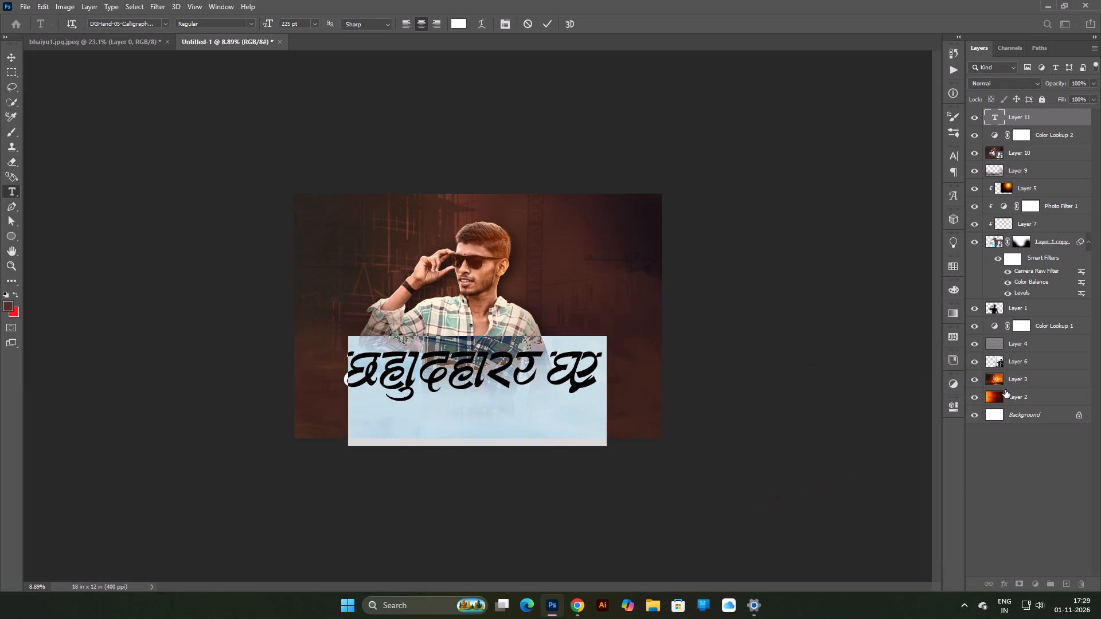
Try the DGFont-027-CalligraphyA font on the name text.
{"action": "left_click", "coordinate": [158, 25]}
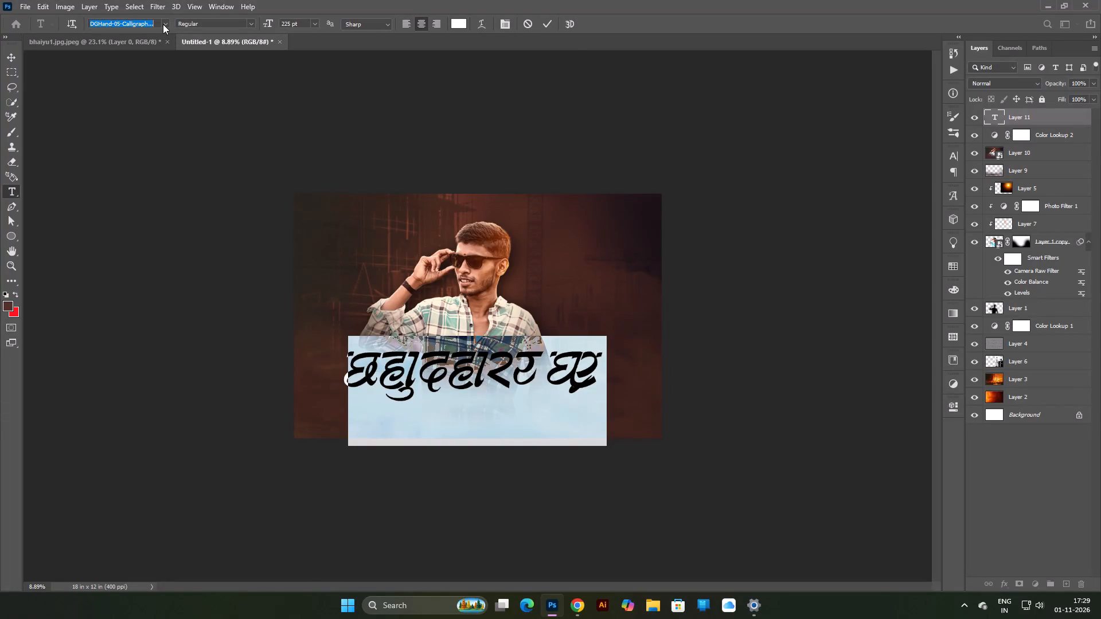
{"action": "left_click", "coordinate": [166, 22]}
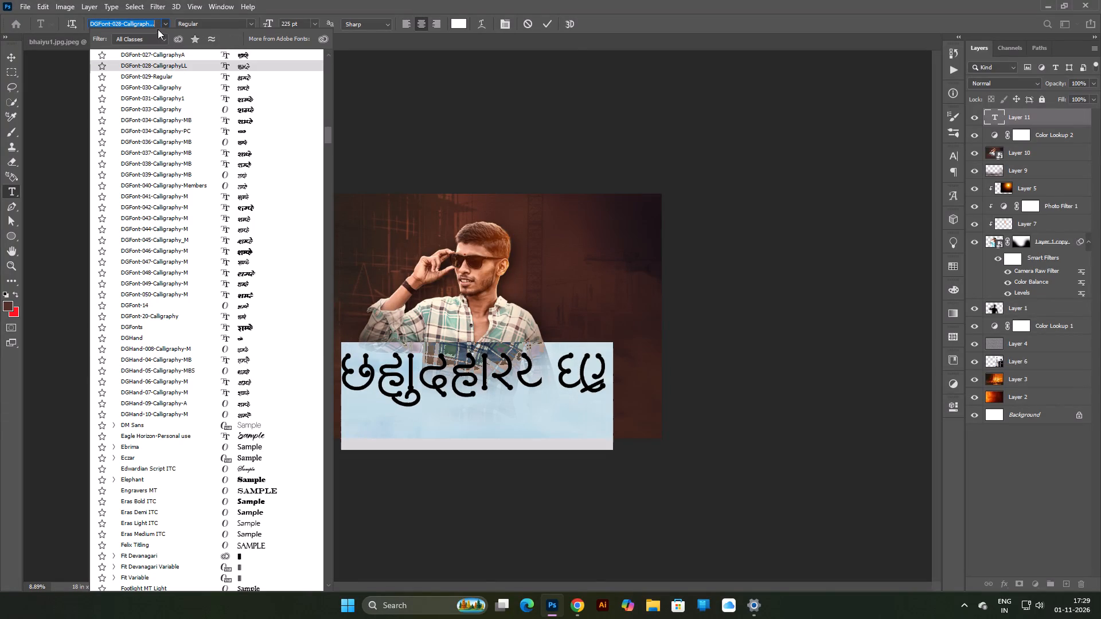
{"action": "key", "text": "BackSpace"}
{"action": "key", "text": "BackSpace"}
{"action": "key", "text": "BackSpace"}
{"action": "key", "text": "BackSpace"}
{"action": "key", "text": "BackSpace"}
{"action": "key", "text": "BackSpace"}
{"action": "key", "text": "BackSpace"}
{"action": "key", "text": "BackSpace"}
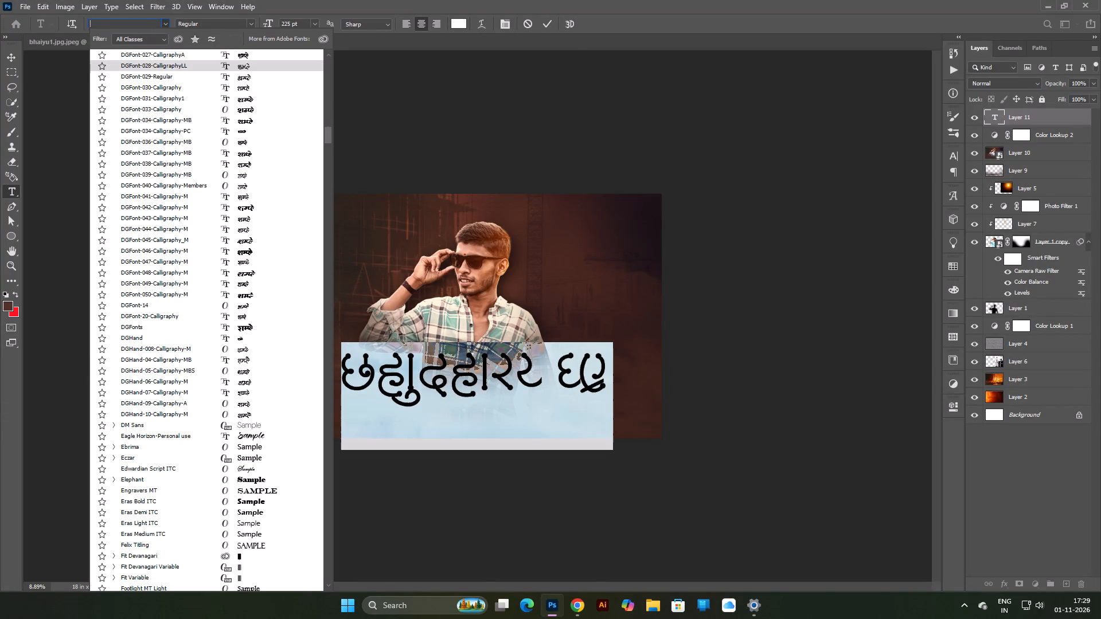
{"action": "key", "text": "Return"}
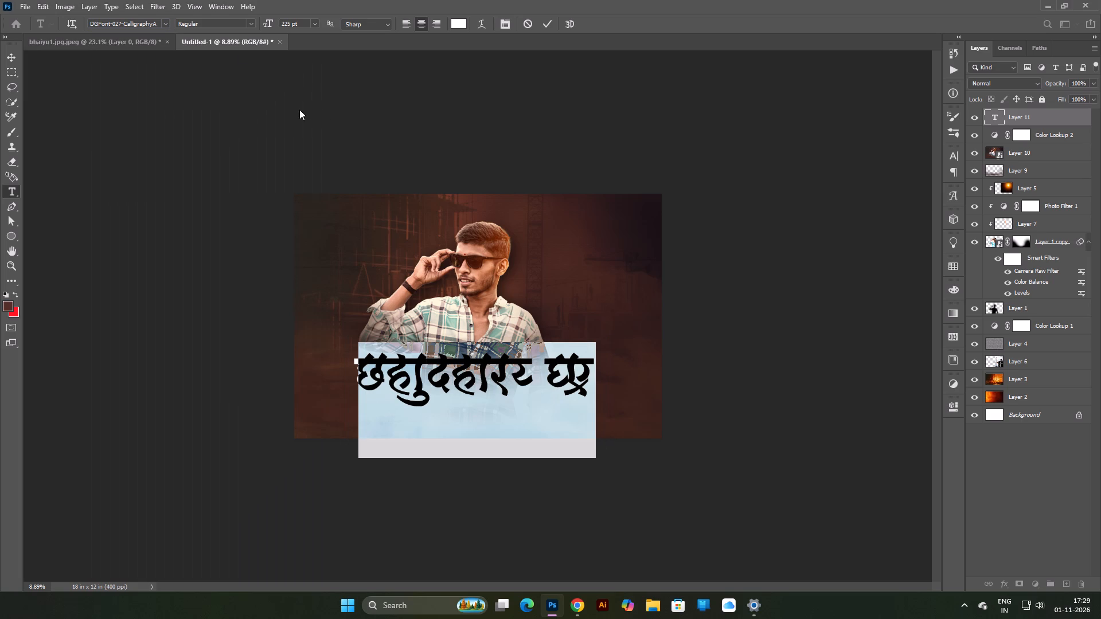
Set the name text's font to Jaini Regular.
{"action": "left_click", "coordinate": [160, 25]}
{"action": "type", "text": "ai"}
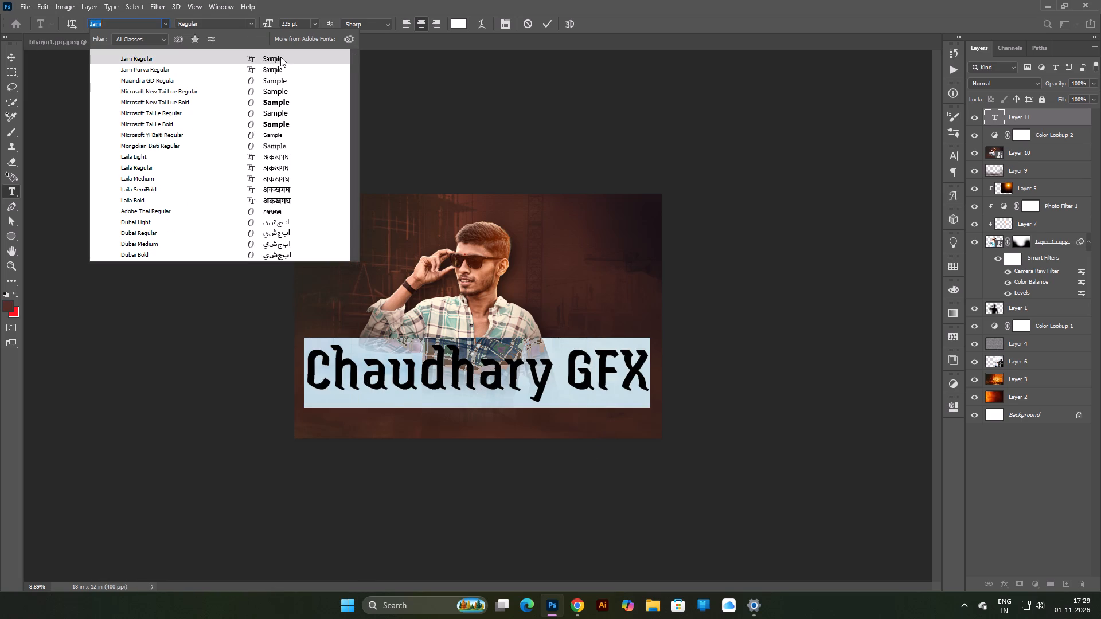
{"action": "left_click", "coordinate": [280, 55]}
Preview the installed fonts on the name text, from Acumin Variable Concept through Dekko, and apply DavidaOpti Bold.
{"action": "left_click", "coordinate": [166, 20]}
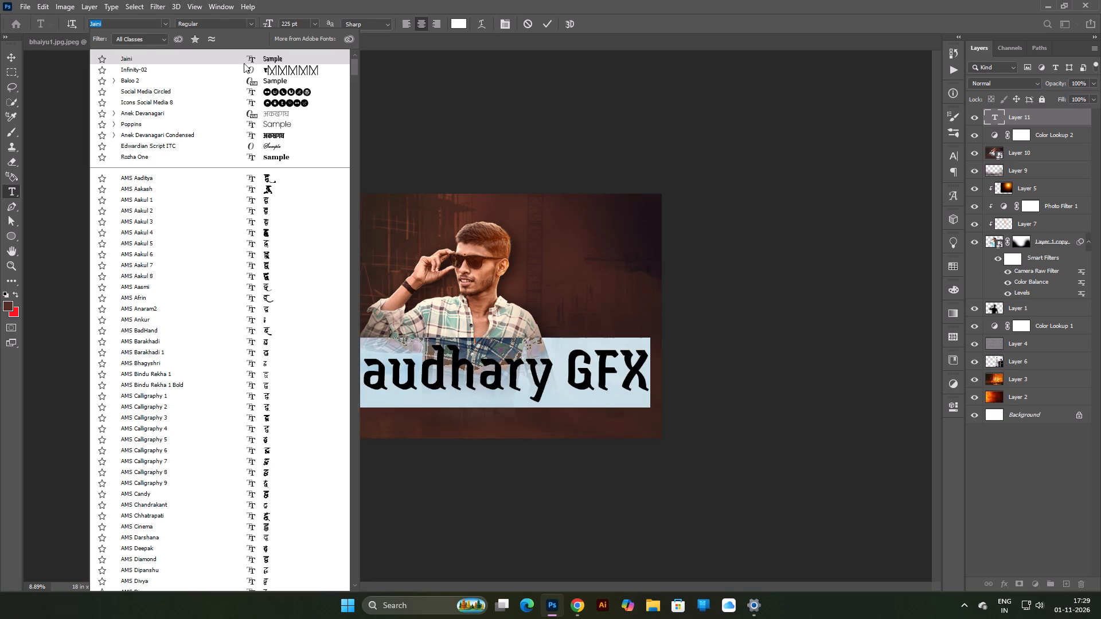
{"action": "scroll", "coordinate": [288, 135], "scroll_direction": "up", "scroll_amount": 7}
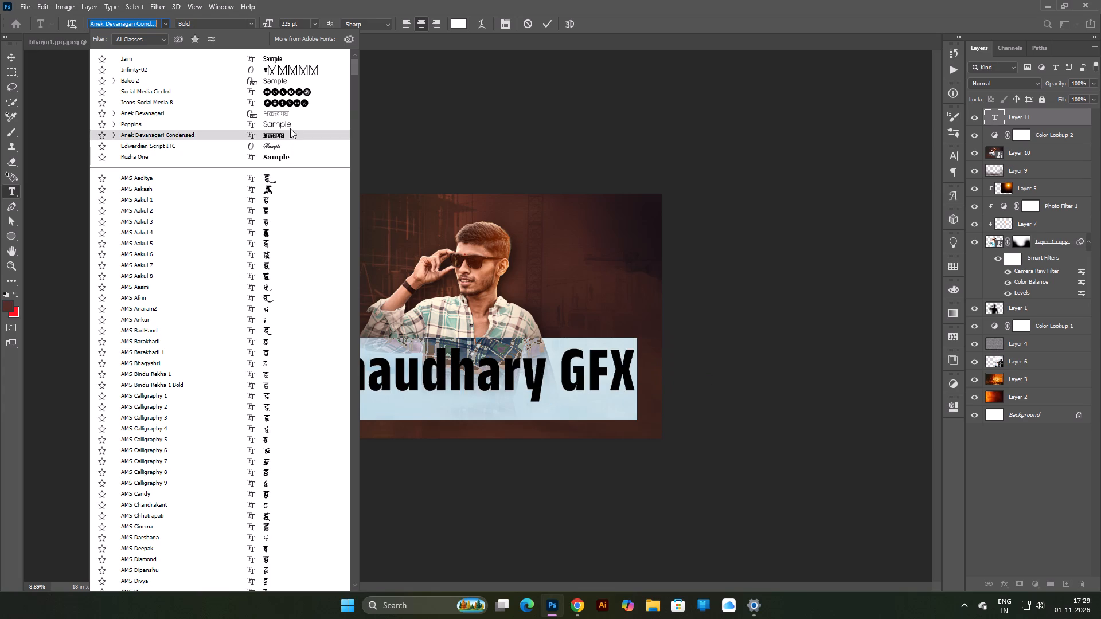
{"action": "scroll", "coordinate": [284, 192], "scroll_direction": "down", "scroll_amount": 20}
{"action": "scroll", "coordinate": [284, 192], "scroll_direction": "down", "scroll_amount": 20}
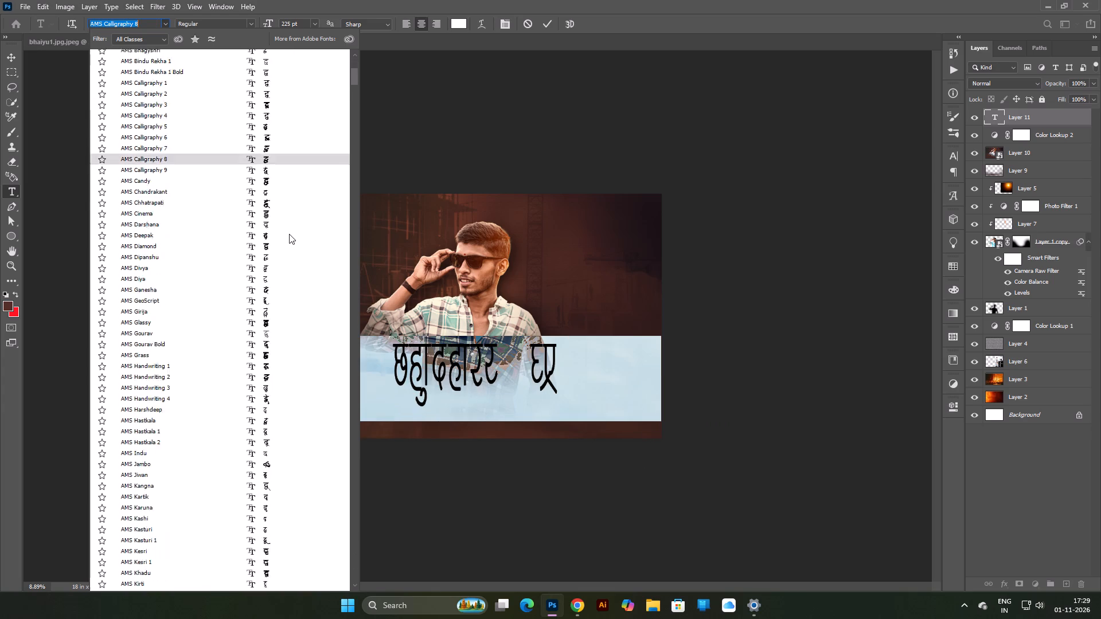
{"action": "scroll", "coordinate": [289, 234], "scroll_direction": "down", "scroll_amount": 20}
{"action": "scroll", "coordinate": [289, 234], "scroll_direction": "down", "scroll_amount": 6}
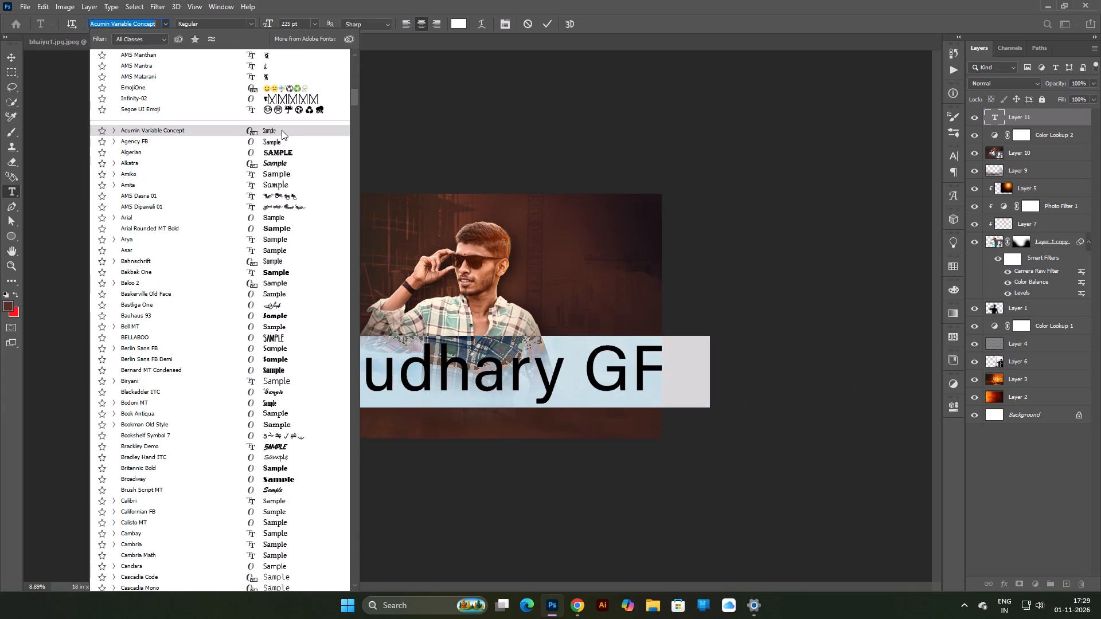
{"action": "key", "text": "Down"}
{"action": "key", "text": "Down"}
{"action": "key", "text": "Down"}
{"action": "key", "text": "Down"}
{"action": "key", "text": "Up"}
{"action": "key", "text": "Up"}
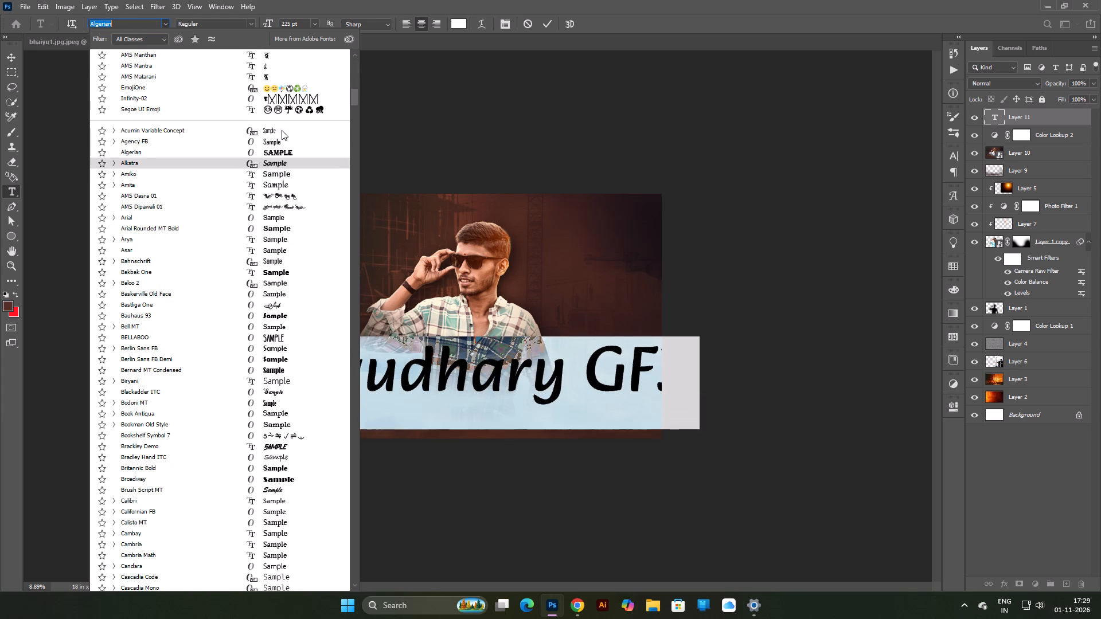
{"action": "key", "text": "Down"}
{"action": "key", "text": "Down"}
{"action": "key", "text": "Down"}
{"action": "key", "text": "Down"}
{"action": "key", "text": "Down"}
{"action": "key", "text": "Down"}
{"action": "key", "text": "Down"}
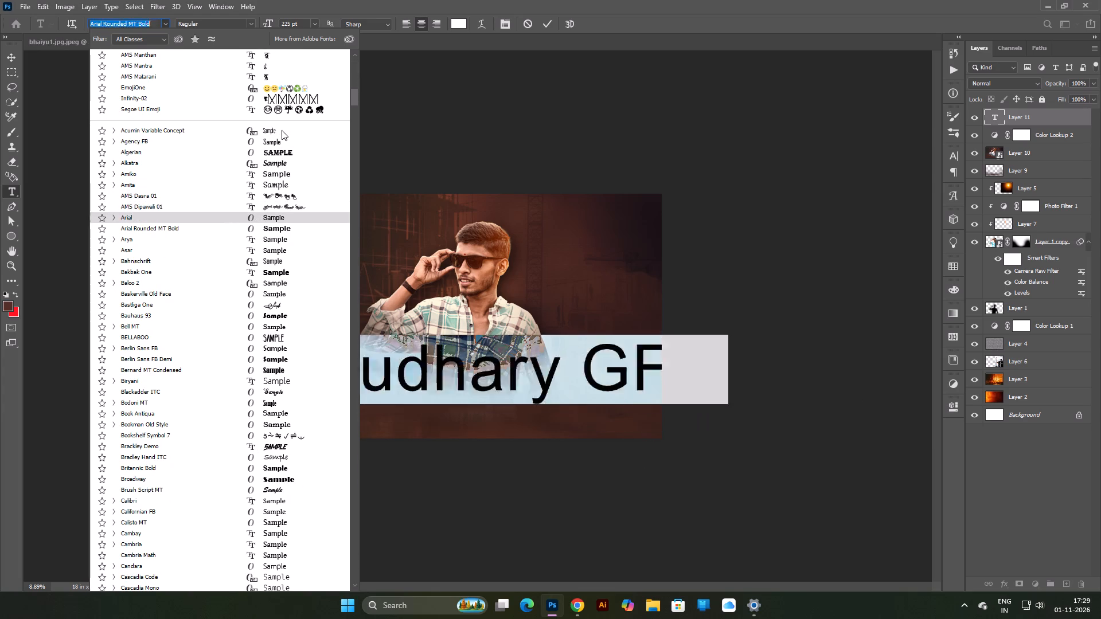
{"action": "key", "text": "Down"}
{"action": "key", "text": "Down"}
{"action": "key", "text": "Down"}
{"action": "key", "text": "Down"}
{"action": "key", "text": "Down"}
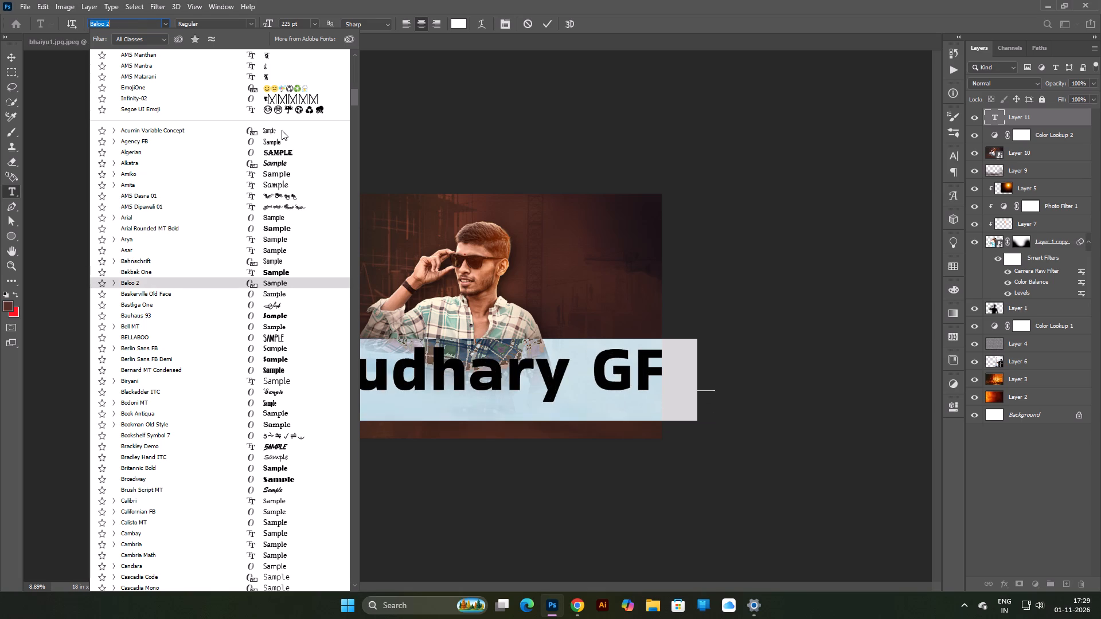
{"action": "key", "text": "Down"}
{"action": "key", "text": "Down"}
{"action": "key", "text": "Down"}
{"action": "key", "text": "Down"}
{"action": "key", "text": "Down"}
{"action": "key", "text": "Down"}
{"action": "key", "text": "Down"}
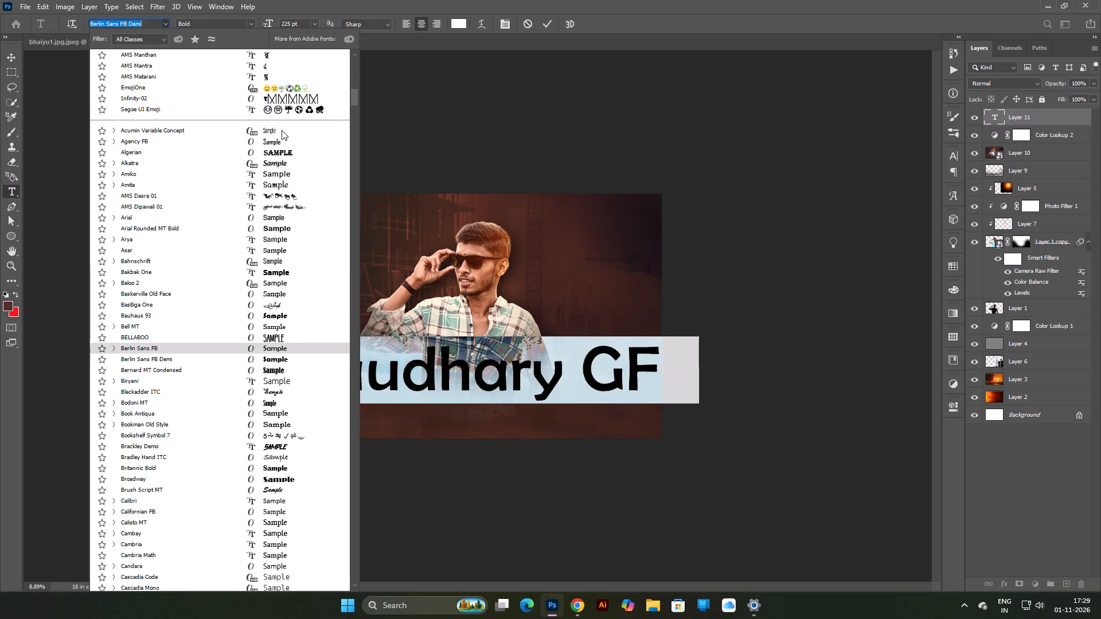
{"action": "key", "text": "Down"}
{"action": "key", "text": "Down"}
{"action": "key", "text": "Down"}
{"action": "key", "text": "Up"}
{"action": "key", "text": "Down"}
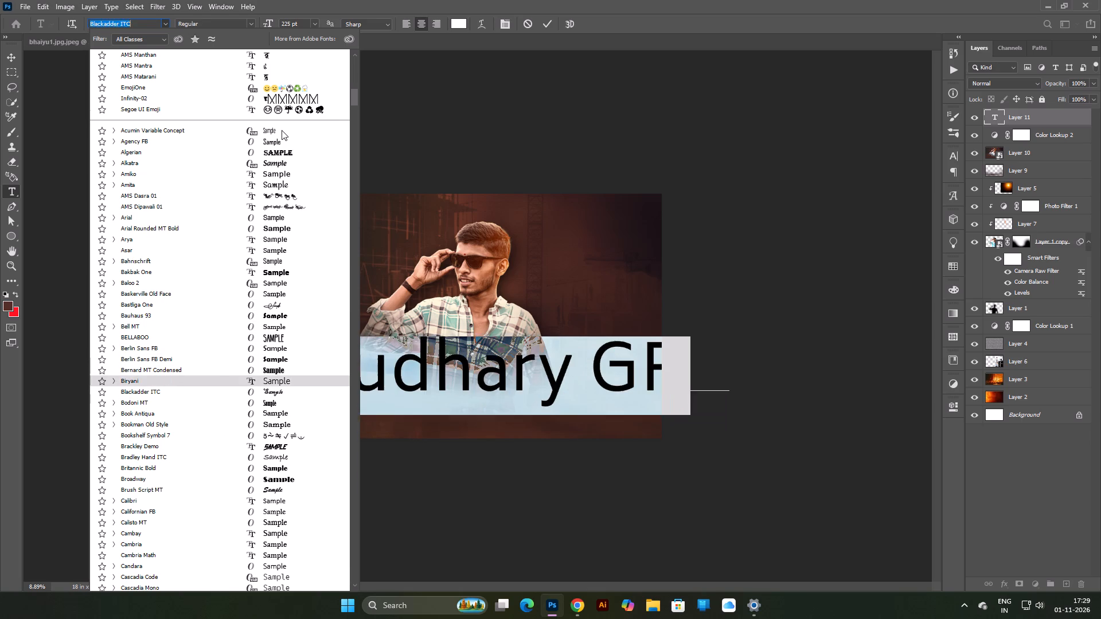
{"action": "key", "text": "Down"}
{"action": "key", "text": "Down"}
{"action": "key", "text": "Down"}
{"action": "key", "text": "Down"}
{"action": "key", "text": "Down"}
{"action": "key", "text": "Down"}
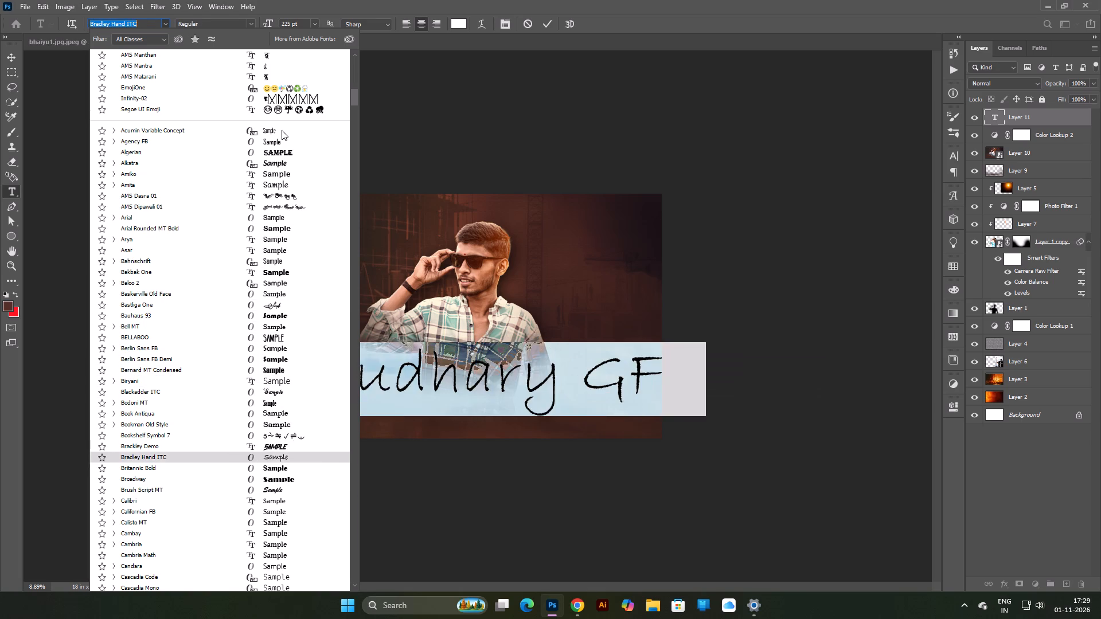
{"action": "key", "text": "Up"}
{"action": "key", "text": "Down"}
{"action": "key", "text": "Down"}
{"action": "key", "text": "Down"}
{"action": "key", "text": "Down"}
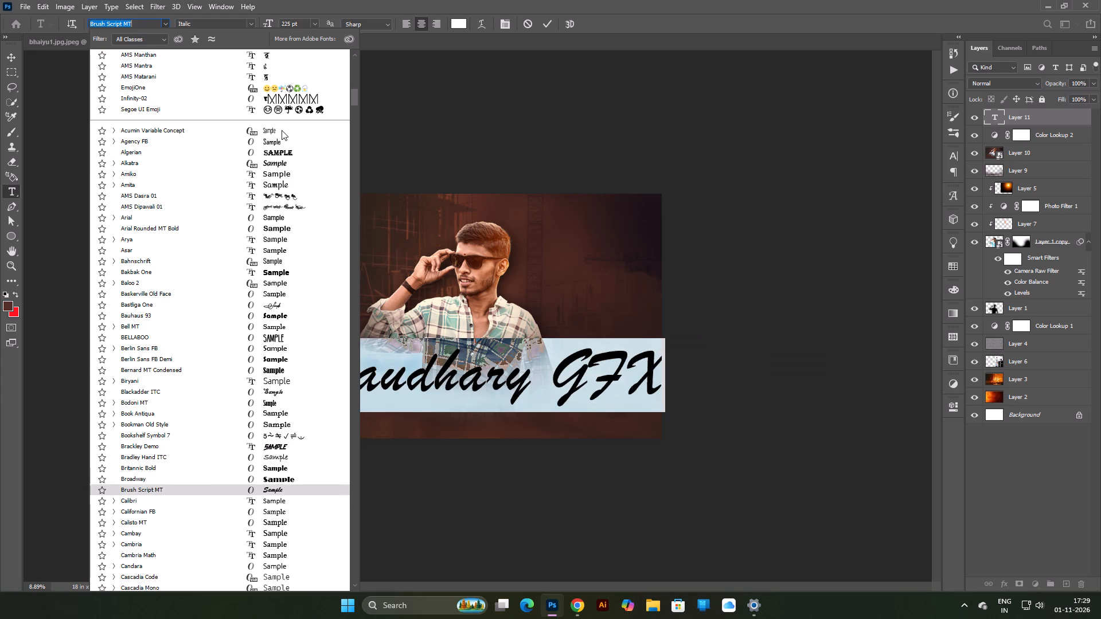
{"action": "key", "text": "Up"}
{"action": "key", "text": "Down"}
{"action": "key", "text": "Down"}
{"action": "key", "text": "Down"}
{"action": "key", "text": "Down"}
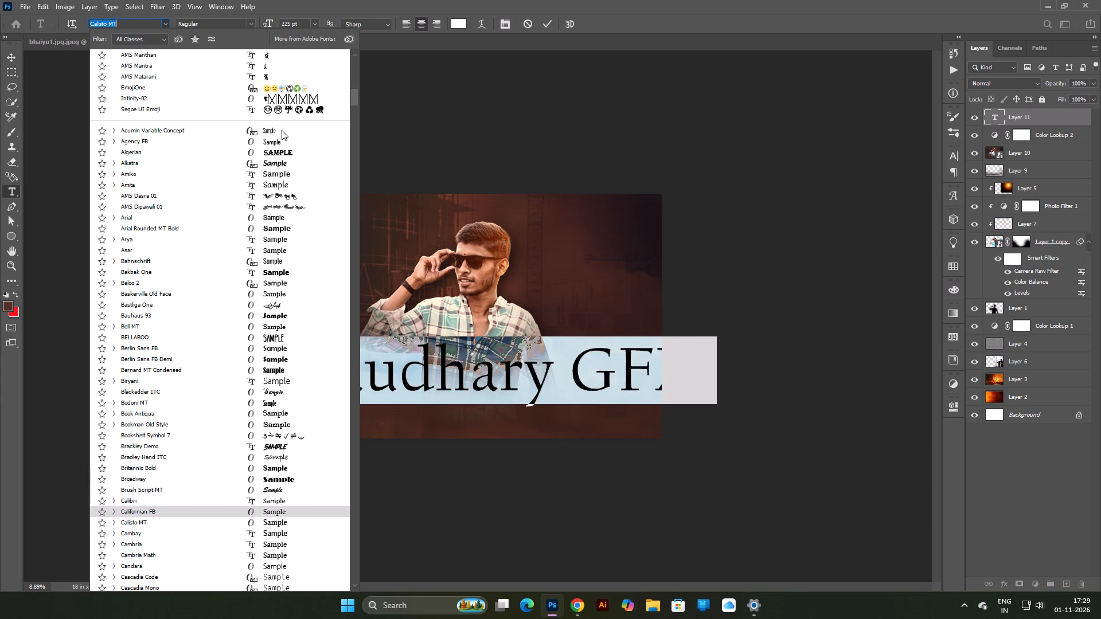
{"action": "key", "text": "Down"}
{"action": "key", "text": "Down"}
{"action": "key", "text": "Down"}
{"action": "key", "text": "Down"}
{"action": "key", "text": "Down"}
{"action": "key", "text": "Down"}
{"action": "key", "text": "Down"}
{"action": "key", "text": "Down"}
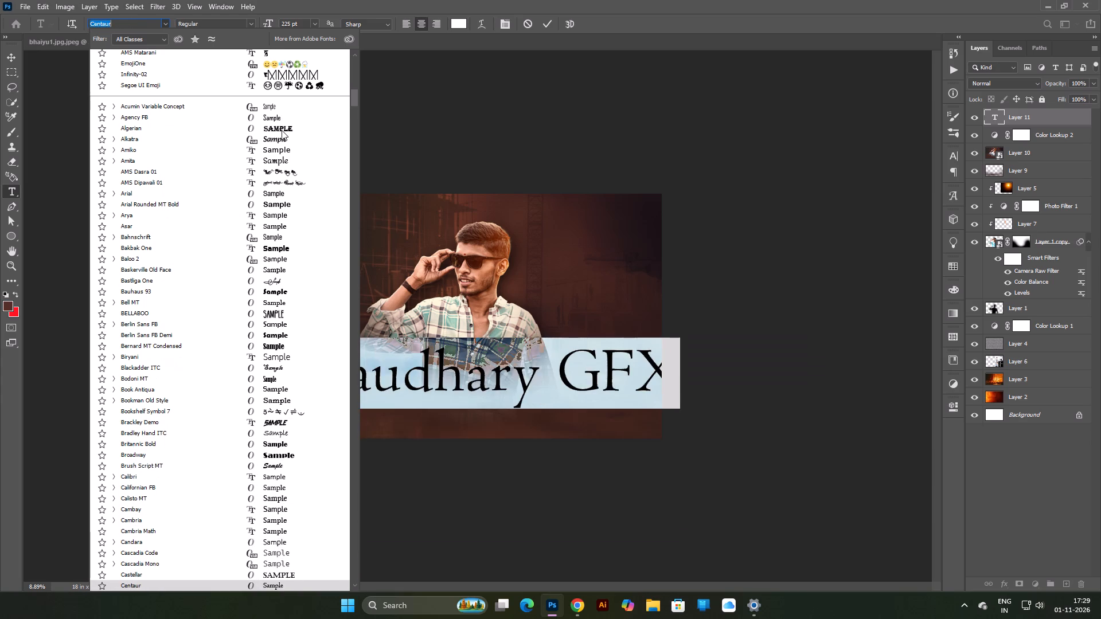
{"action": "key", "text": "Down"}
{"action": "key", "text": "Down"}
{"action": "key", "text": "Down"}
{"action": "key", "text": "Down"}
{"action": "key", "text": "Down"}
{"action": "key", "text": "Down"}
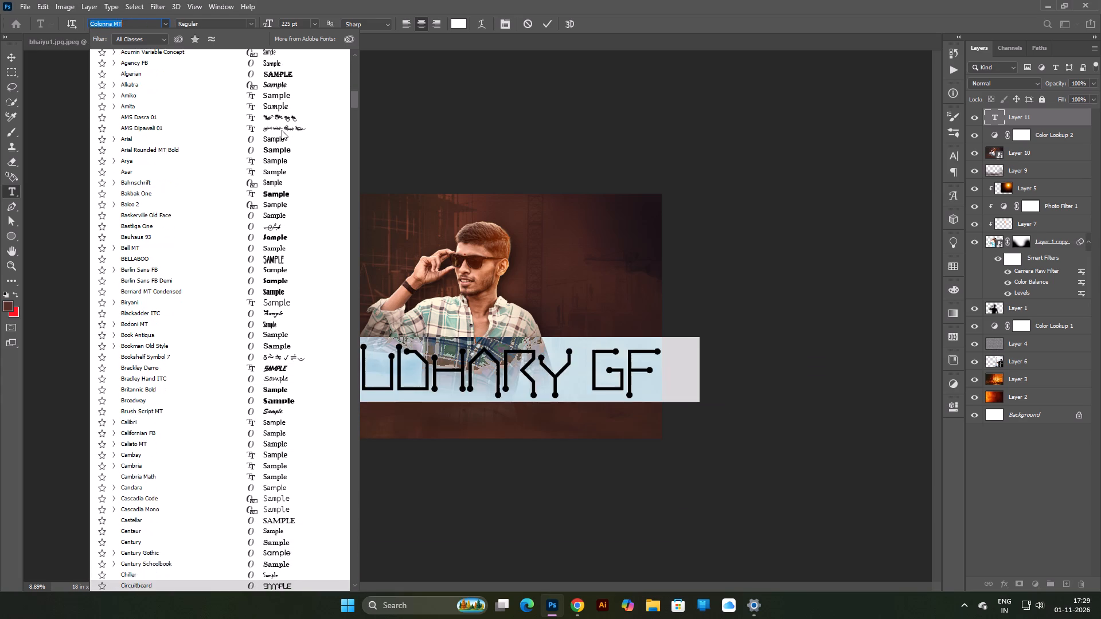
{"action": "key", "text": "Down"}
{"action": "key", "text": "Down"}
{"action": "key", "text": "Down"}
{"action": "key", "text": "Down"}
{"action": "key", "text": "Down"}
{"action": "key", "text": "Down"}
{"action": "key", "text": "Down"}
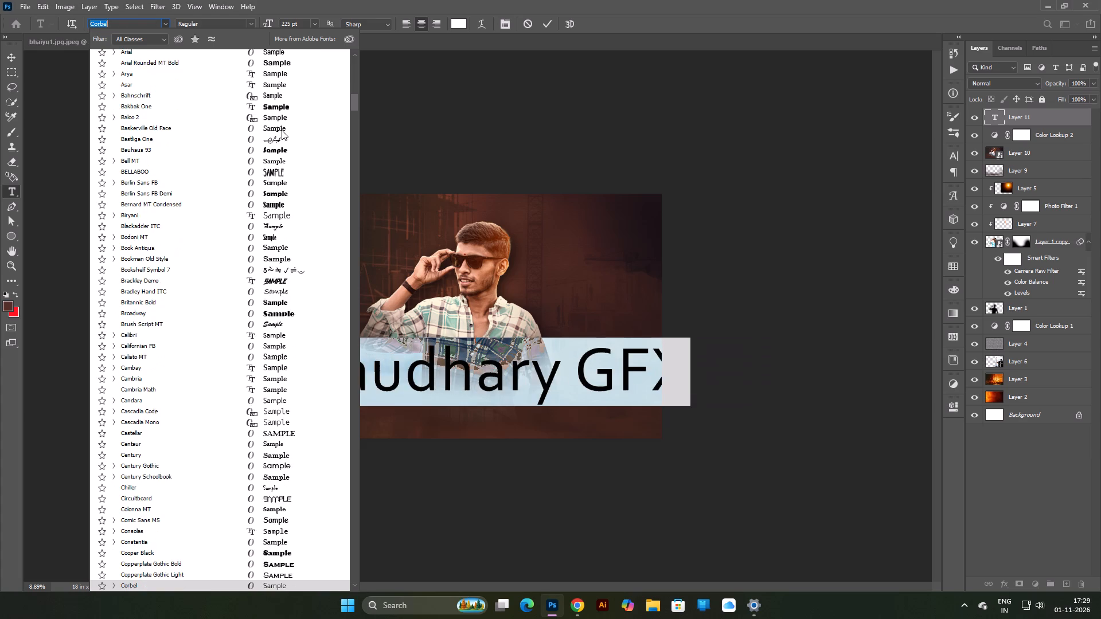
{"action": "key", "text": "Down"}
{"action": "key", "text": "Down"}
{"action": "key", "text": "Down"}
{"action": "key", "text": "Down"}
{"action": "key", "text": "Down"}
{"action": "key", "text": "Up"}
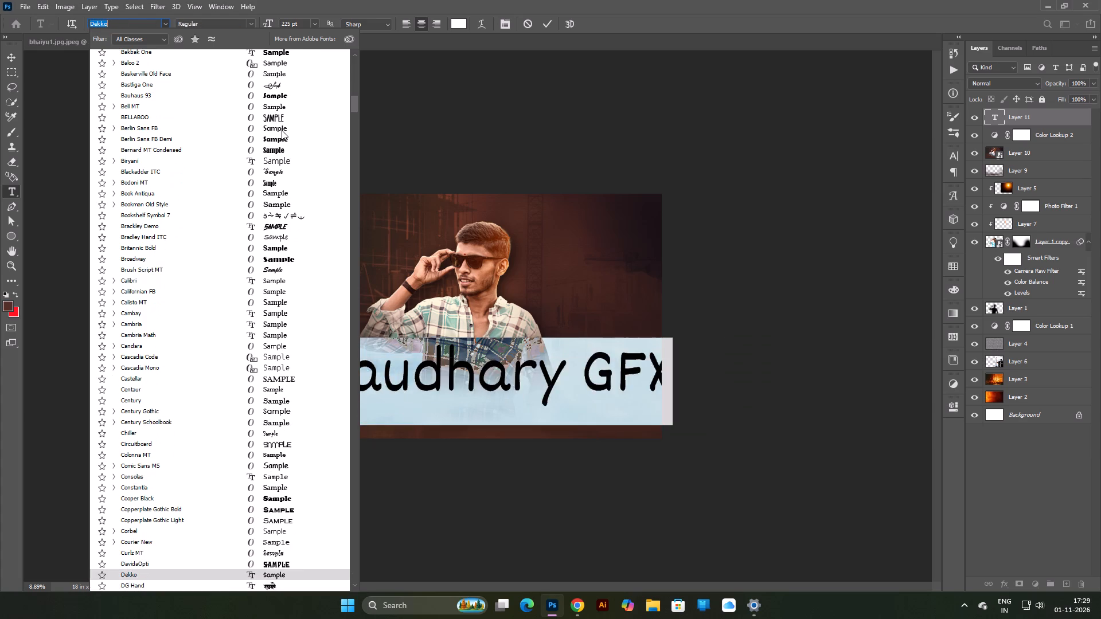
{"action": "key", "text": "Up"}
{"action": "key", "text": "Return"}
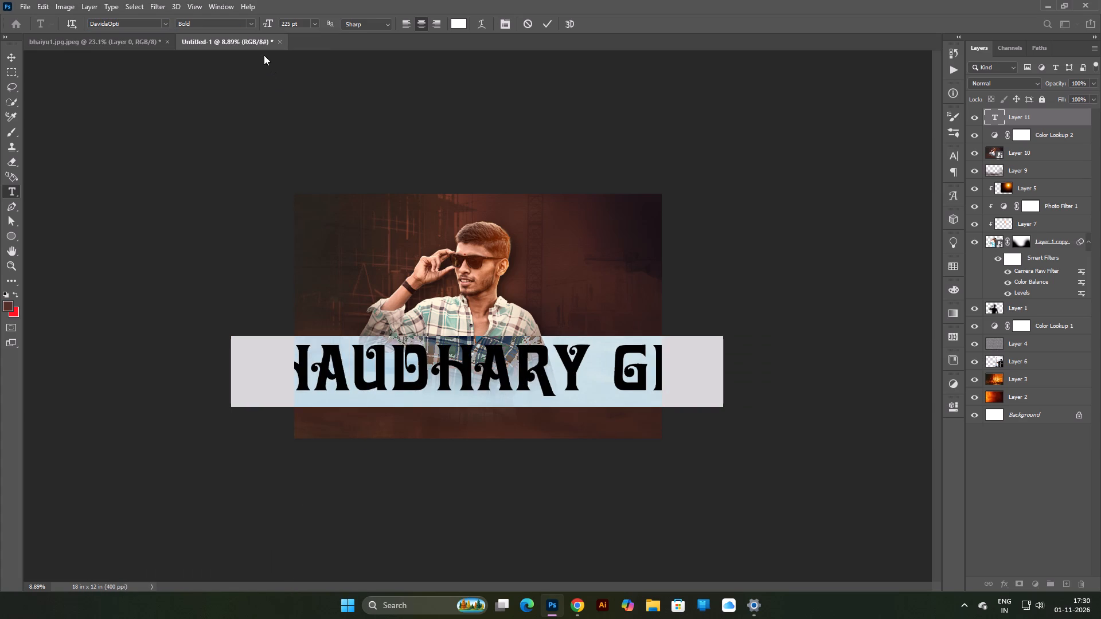
Set the name text's font size to 122 pt.
{"action": "left_click_drag", "start_coordinate": [270, 24], "coordinate": [209, 47]}
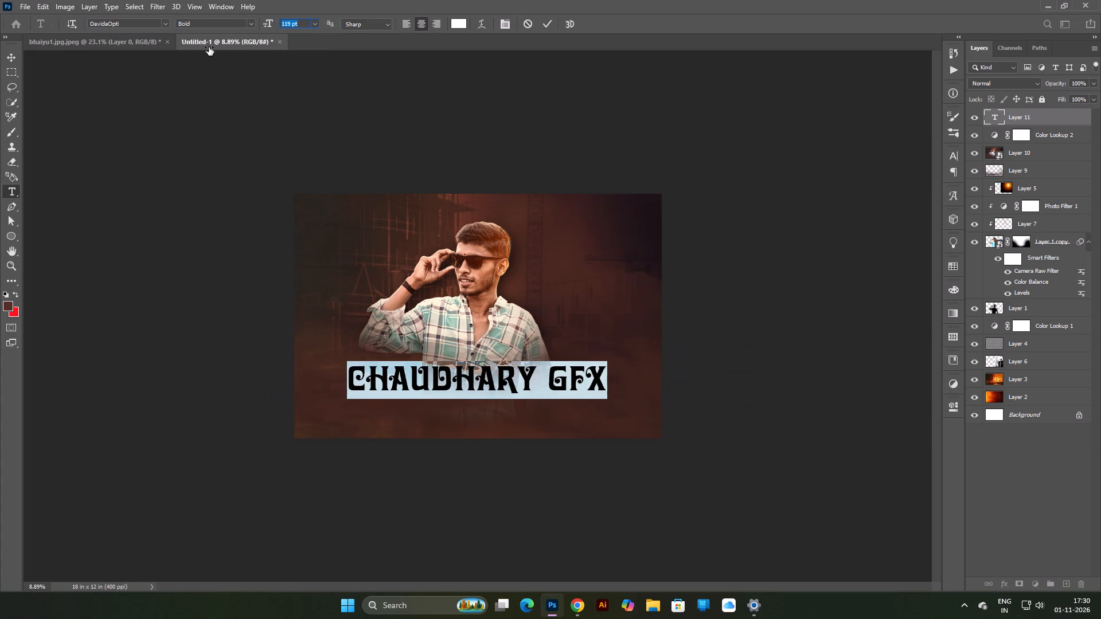
{"action": "left_click_drag", "start_coordinate": [209, 47], "coordinate": [210, 48]}
Set the name text's font to Anek Devanagari Condensed ExtraBold and commit the text.
{"action": "left_click", "coordinate": [128, 20]}
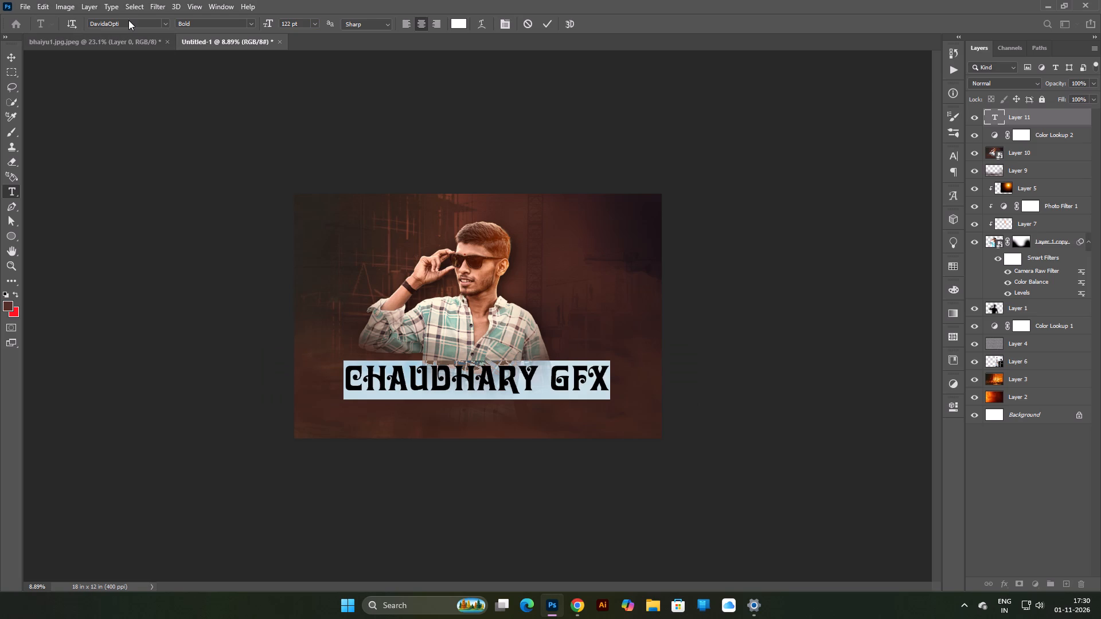
{"action": "type", "text": "anek"}
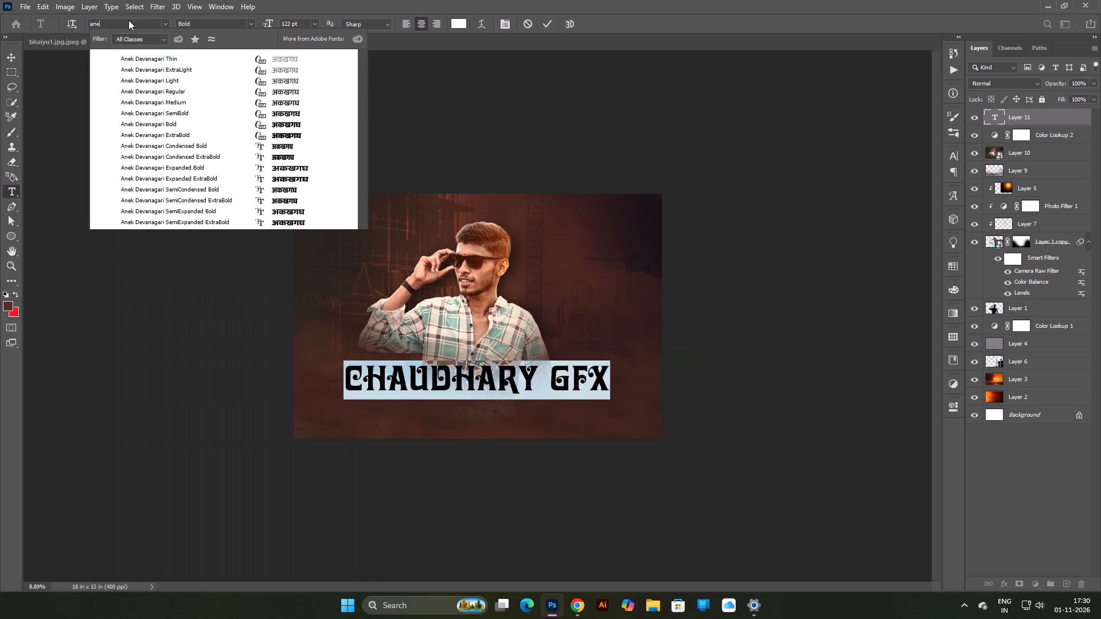
{"action": "left_click", "coordinate": [295, 153]}
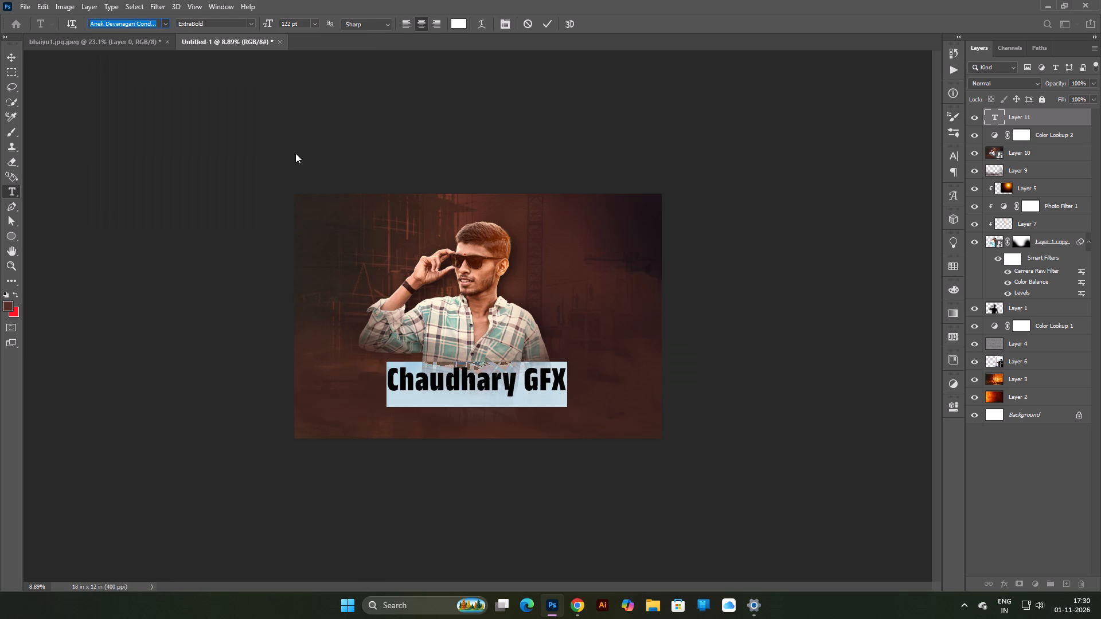
{"action": "left_click", "coordinate": [12, 54]}
Scale the name text up about its centre to about 142%.
{"action": "left_click", "coordinate": [101, 95]}
{"action": "scroll", "coordinate": [331, 213], "scroll_direction": "down", "scroll_amount": 5}
{"action": "scroll", "coordinate": [542, 361], "scroll_direction": "up", "scroll_amount": 5}
{"action": "left_click", "coordinate": [715, 367]}
{"action": "scroll", "coordinate": [600, 375], "scroll_direction": "down", "scroll_amount": 5}
{"action": "scroll", "coordinate": [584, 375], "scroll_direction": "up", "scroll_amount": 6}
{"action": "left_click", "coordinate": [518, 382]}
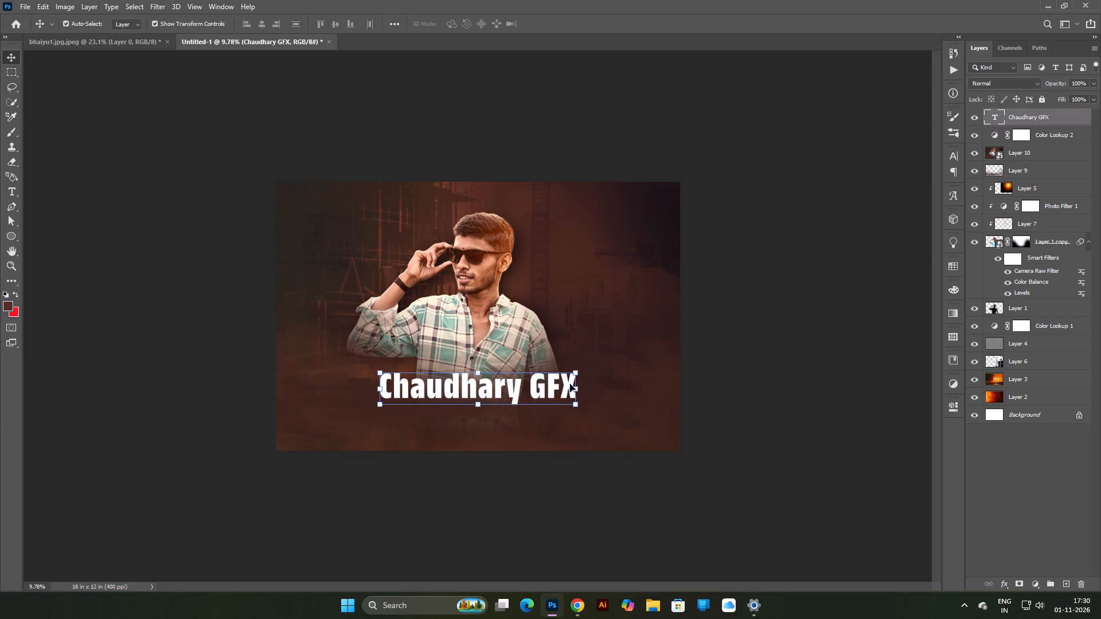
{"action": "left_click_drag", "start_coordinate": [575, 389], "coordinate": [637, 399], "text": "alt"}
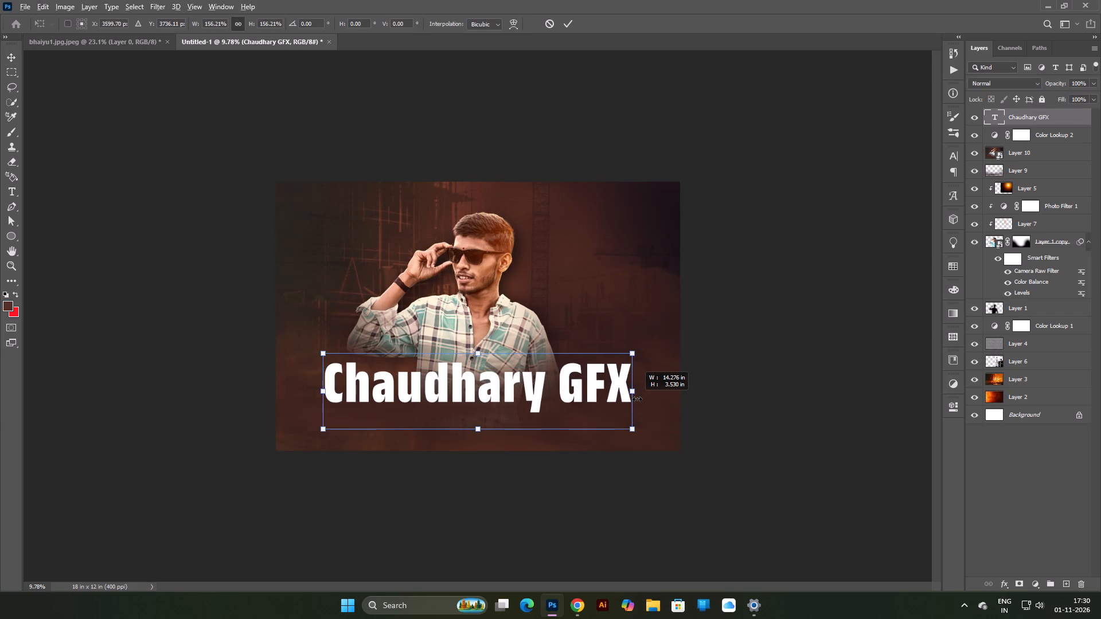
{"action": "left_click_drag", "start_coordinate": [637, 399], "coordinate": [616, 400], "text": "alt"}
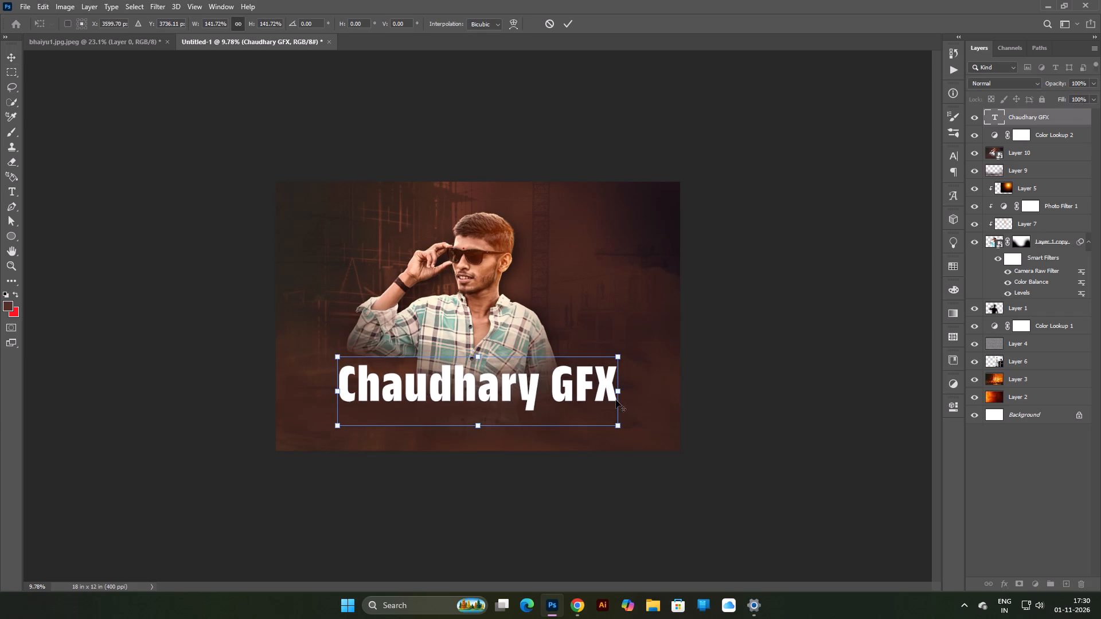
{"action": "scroll", "coordinate": [581, 401], "scroll_direction": "down", "scroll_amount": 5}
{"action": "scroll", "coordinate": [440, 370], "scroll_direction": "up", "scroll_amount": 4}
{"action": "key", "text": "Return"}
{"action": "left_click", "coordinate": [722, 354]}
{"action": "scroll", "coordinate": [577, 399], "scroll_direction": "up", "scroll_amount": 5}
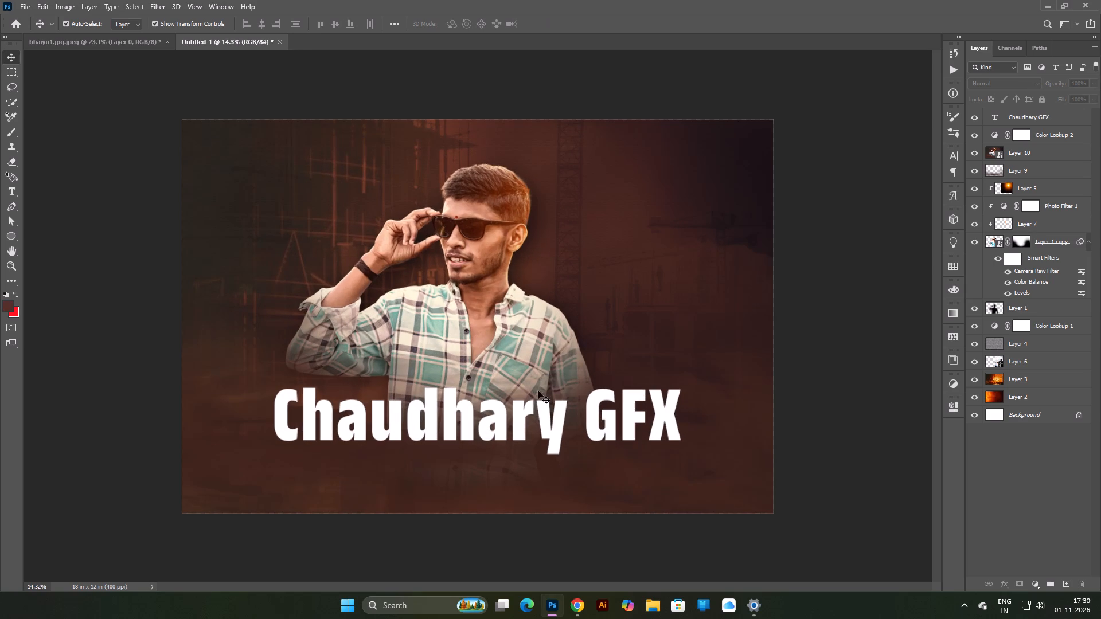
Move the name text down about 0.2 in, keeping it horizontally centred on the page.
{"action": "left_click", "coordinate": [533, 406]}
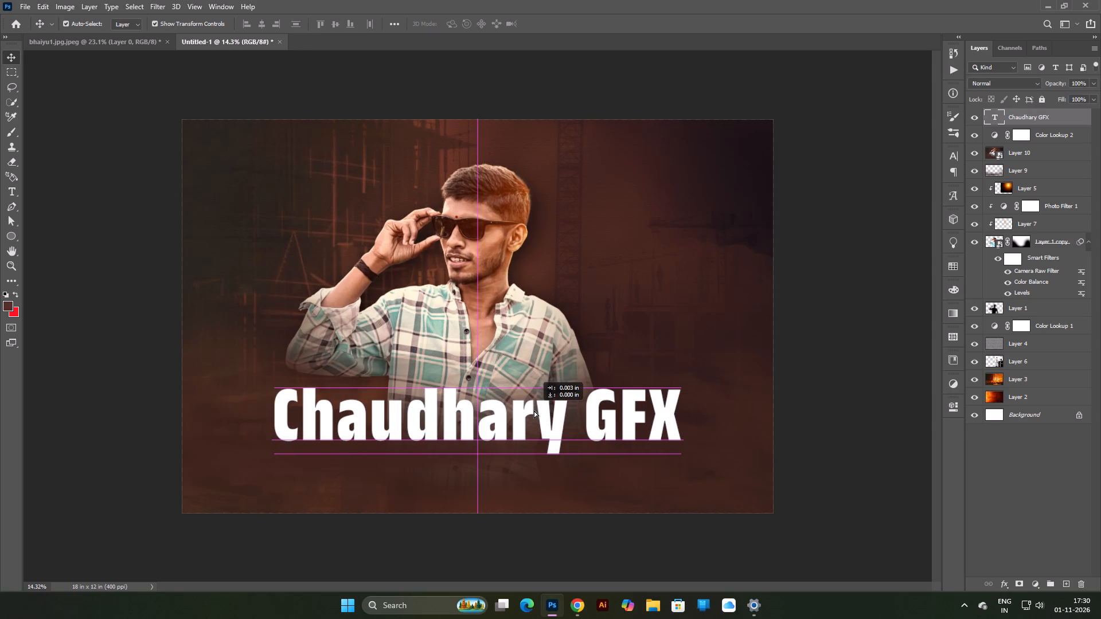
{"action": "scroll", "coordinate": [530, 408], "scroll_direction": "down", "scroll_amount": 6}
{"action": "scroll", "coordinate": [530, 408], "scroll_direction": "up", "scroll_amount": 2}
{"action": "left_click", "coordinate": [806, 401]}
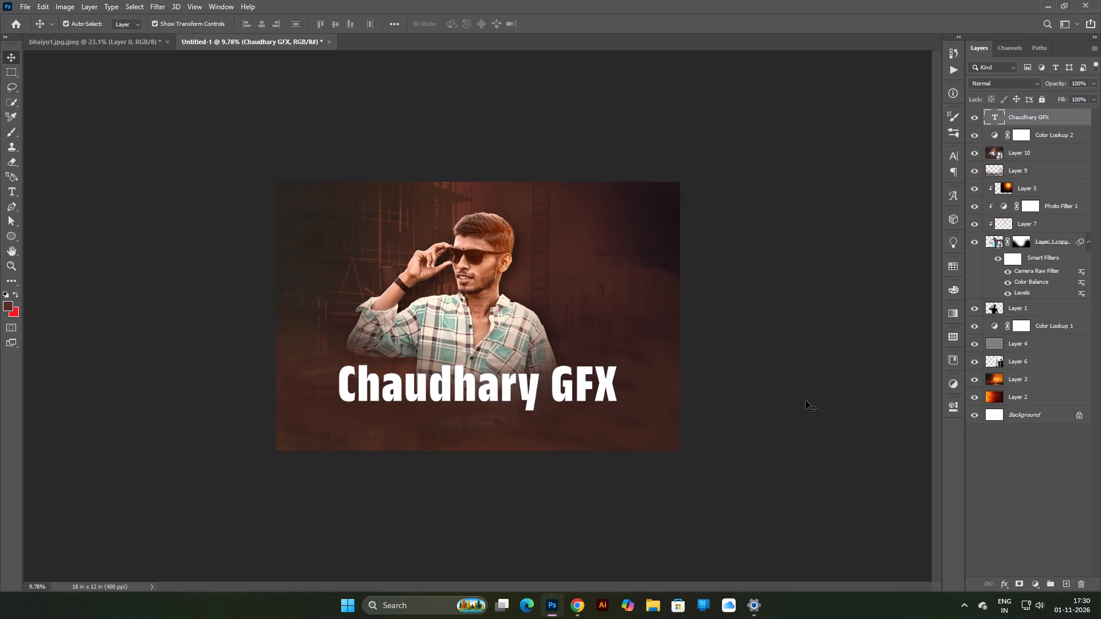
{"action": "scroll", "coordinate": [501, 397], "scroll_direction": "up", "scroll_amount": 6}
{"action": "left_click_drag", "start_coordinate": [504, 438], "coordinate": [503, 449]}
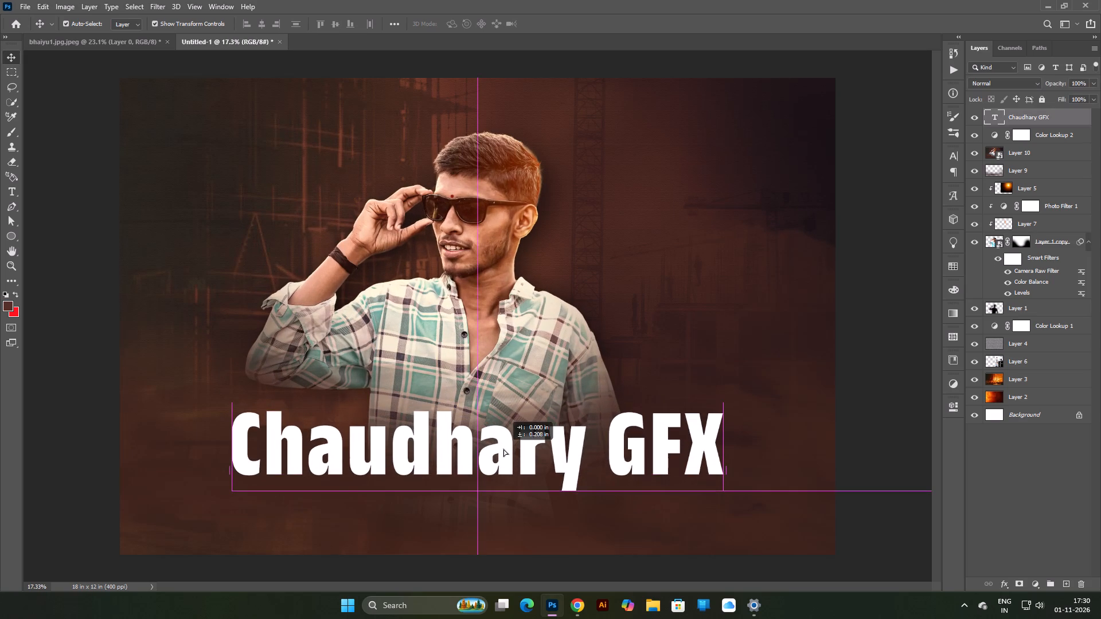
{"action": "left_click_drag", "start_coordinate": [503, 449], "coordinate": [503, 449]}
{"action": "scroll", "coordinate": [502, 449], "scroll_direction": "down", "scroll_amount": 4}
{"action": "left_click", "coordinate": [504, 416]}
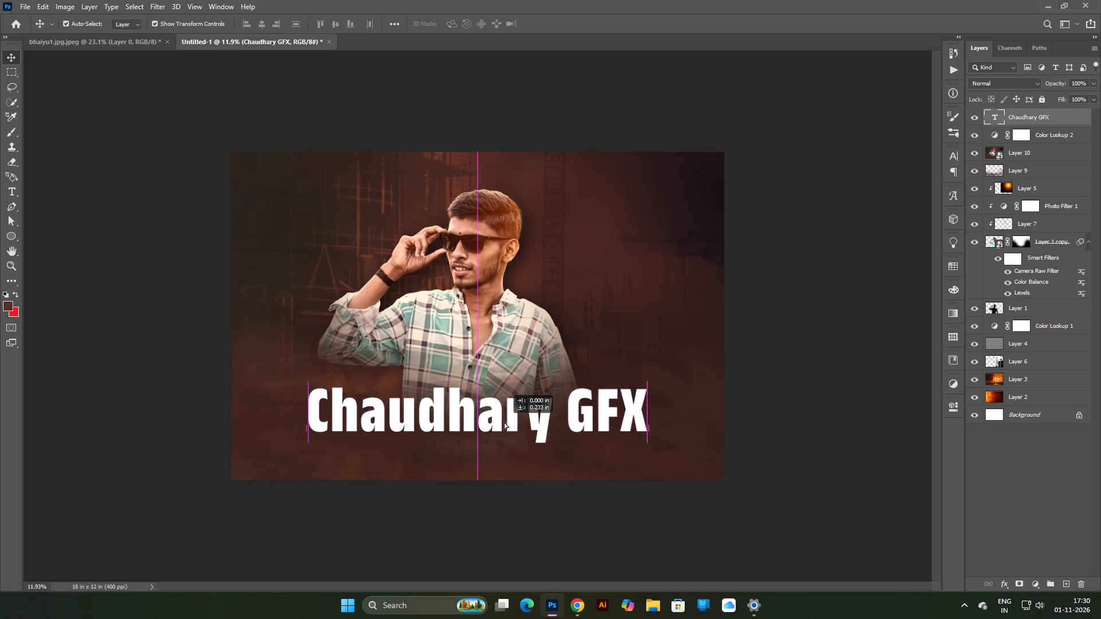
{"action": "left_click", "coordinate": [868, 402]}
{"action": "scroll", "coordinate": [548, 441], "scroll_direction": "down", "scroll_amount": 6}
{"action": "scroll", "coordinate": [520, 428], "scroll_direction": "up", "scroll_amount": 3}
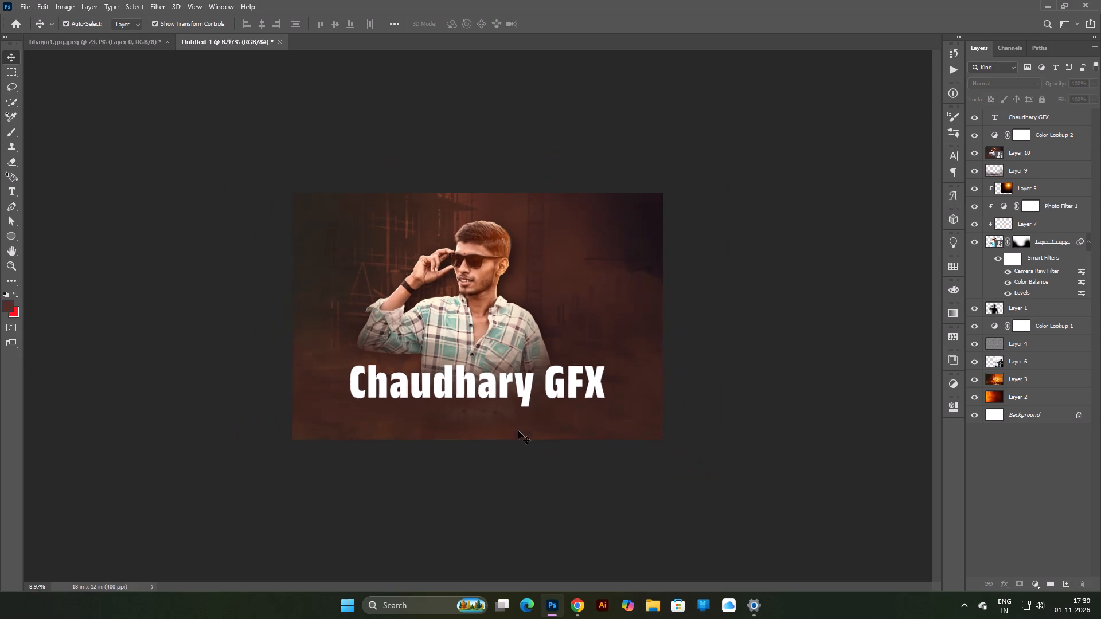
{"action": "scroll", "coordinate": [518, 431], "scroll_direction": "up", "scroll_amount": 2}
Switch to Chrome and search Pinterest for golden texture.
{"action": "left_click", "coordinate": [577, 606]}
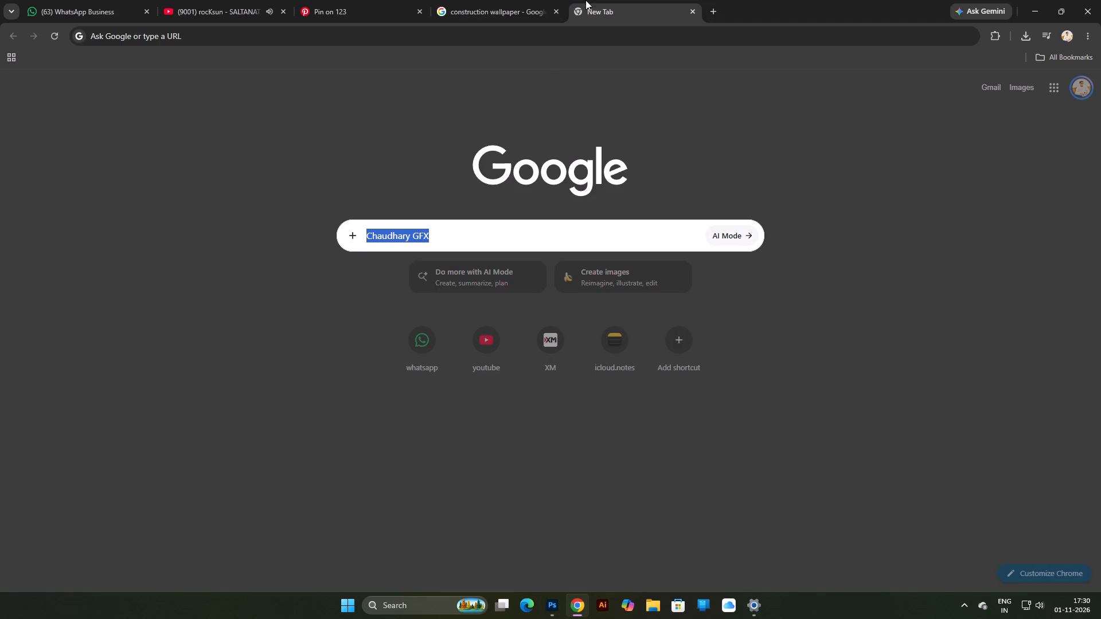
{"action": "left_click", "coordinate": [399, 2]}
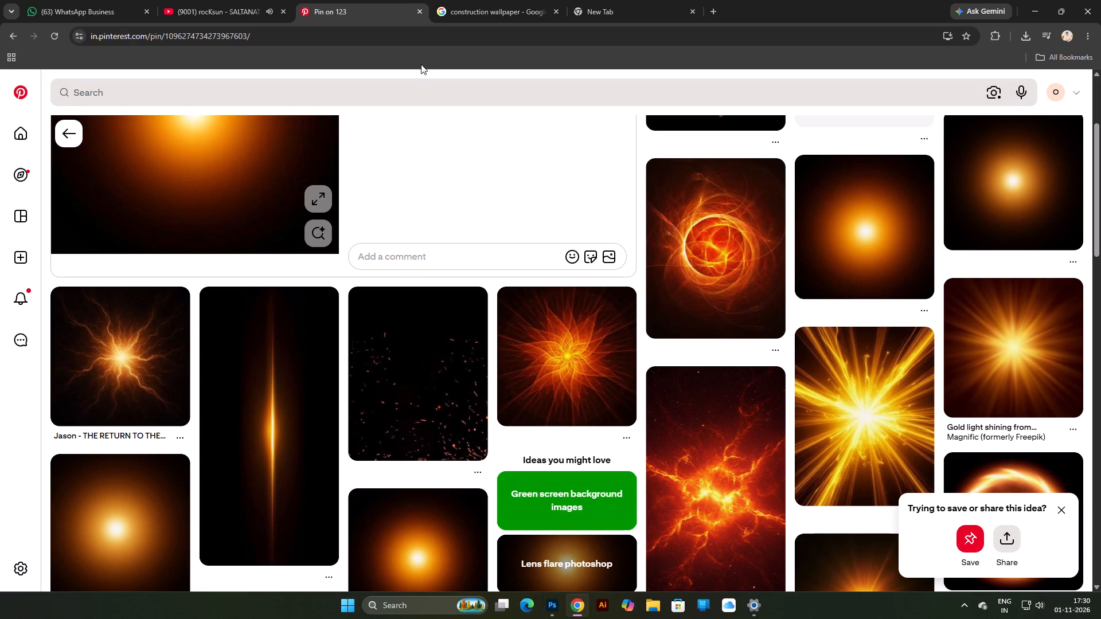
{"action": "left_click", "coordinate": [416, 94]}
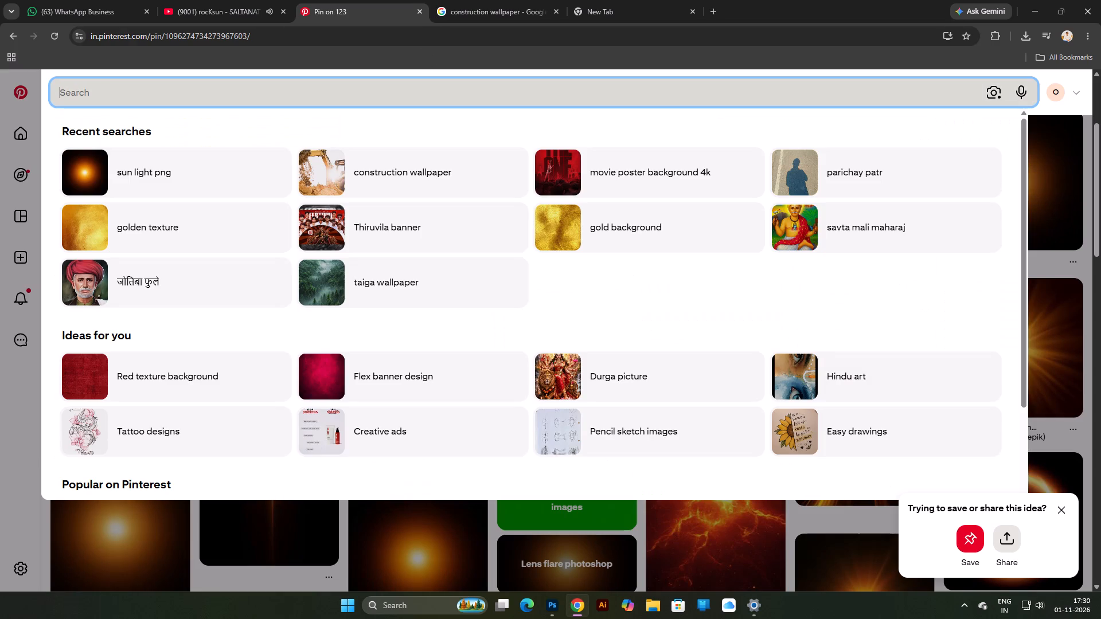
{"action": "left_click", "coordinate": [166, 225]}
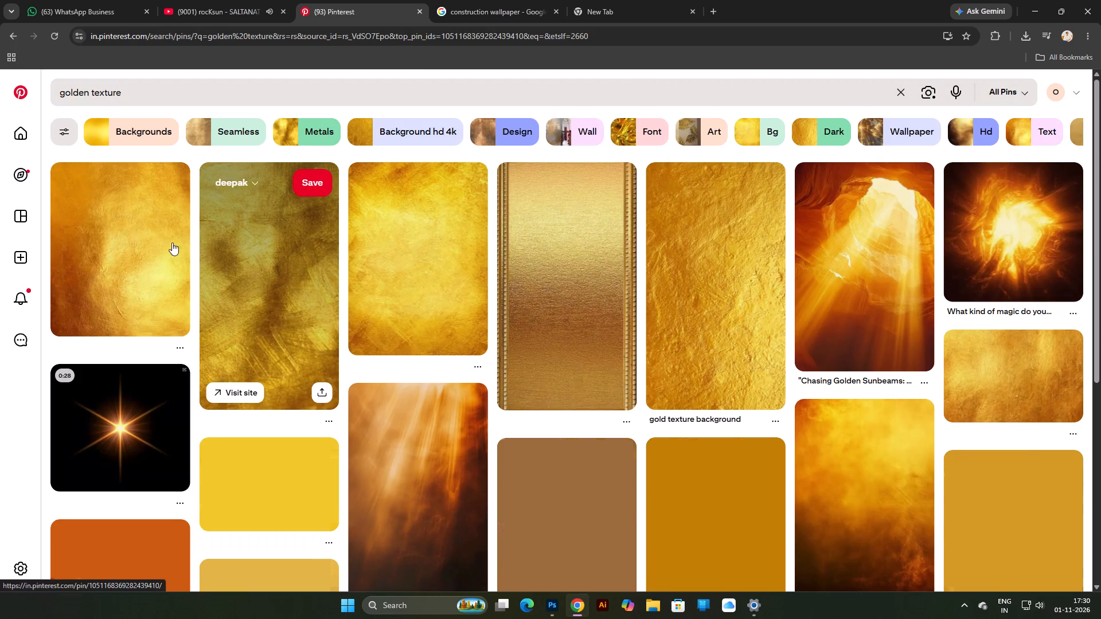
Copy the crumpled gold texture image from Pinterest and paste it into the Photoshop page directly above the Chaudhary GFX text layer.
{"action": "left_click", "coordinate": [255, 270]}
{"action": "right_click", "coordinate": [239, 281]}
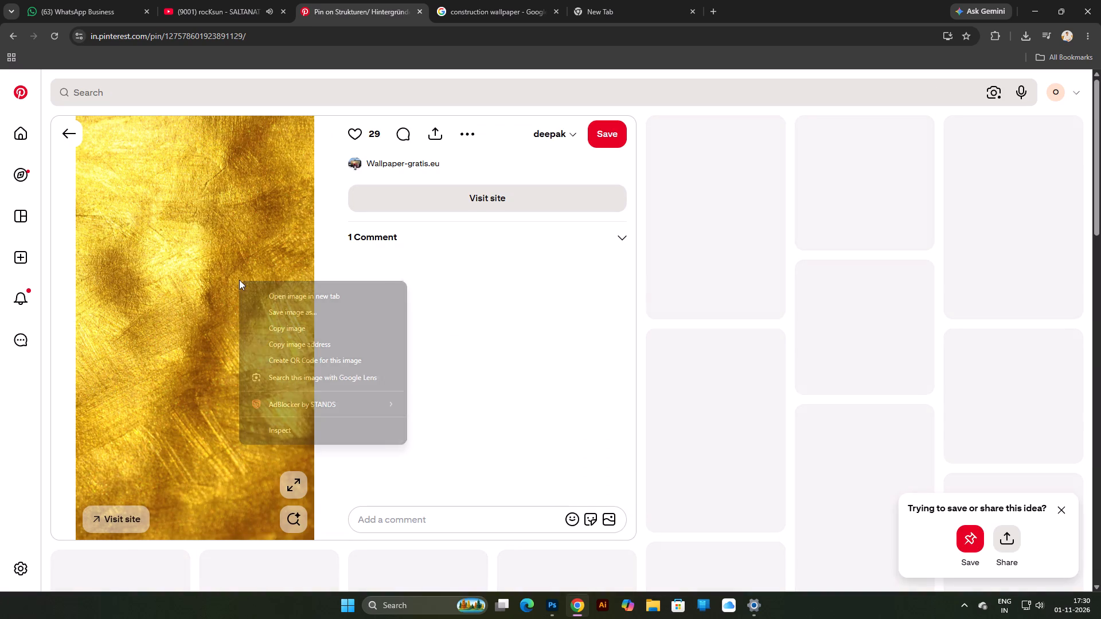
{"action": "left_click", "coordinate": [292, 326]}
{"action": "left_click", "coordinate": [550, 610]}
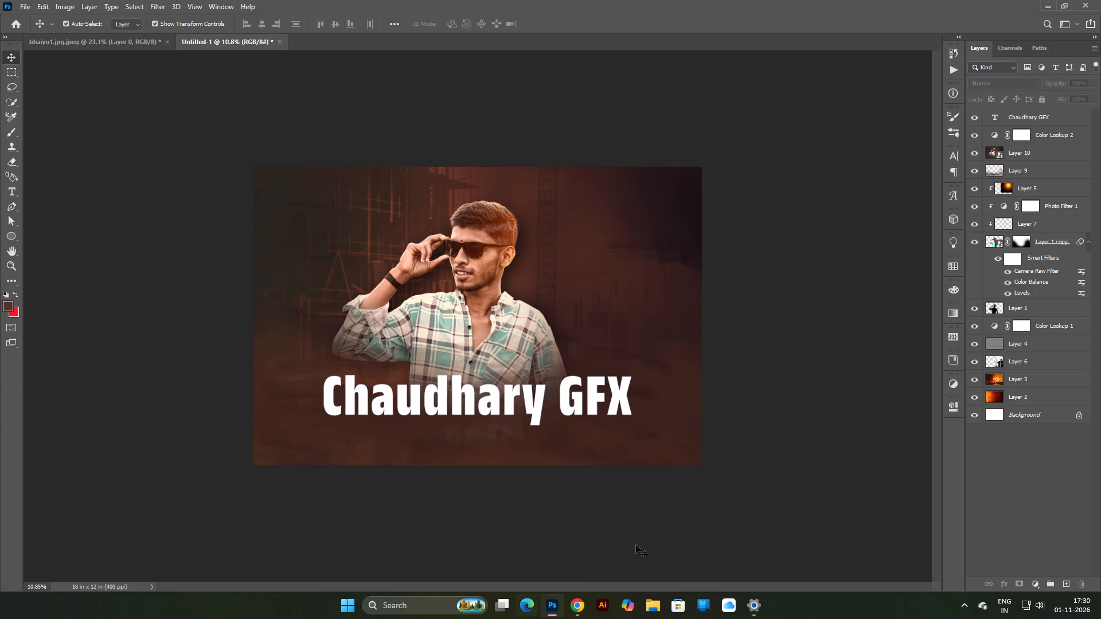
{"action": "left_click", "coordinate": [1044, 118]}
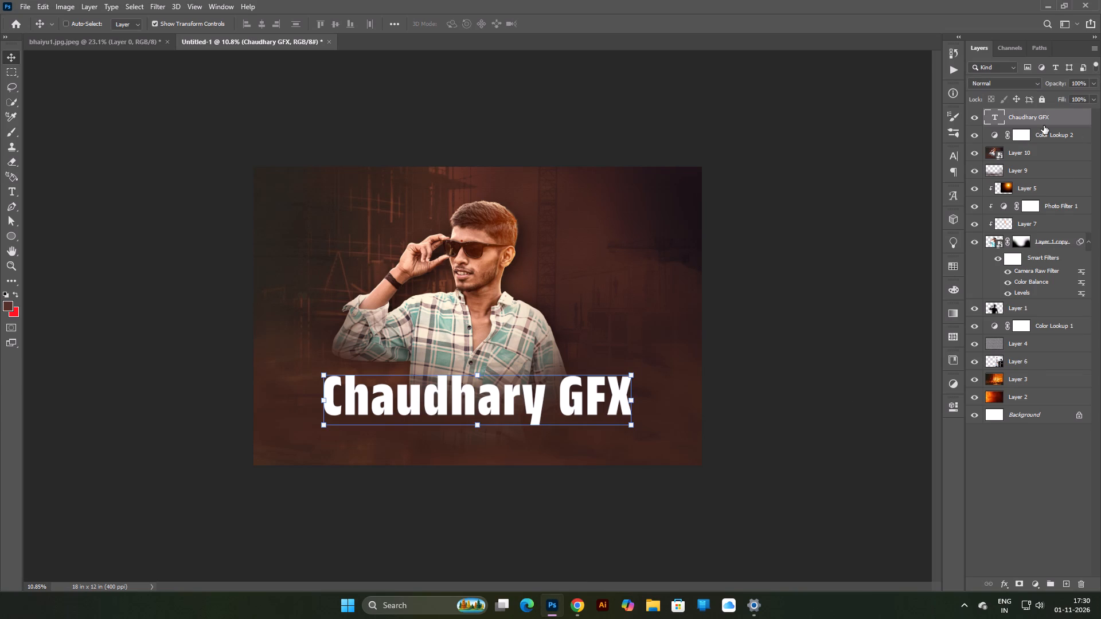
{"action": "key", "text": "ctrl+v"}
Rotate the pasted gold texture 90° clockwise and clip it to the Chaudhary GFX text layer.
{"action": "key", "text": "ctrl+t"}
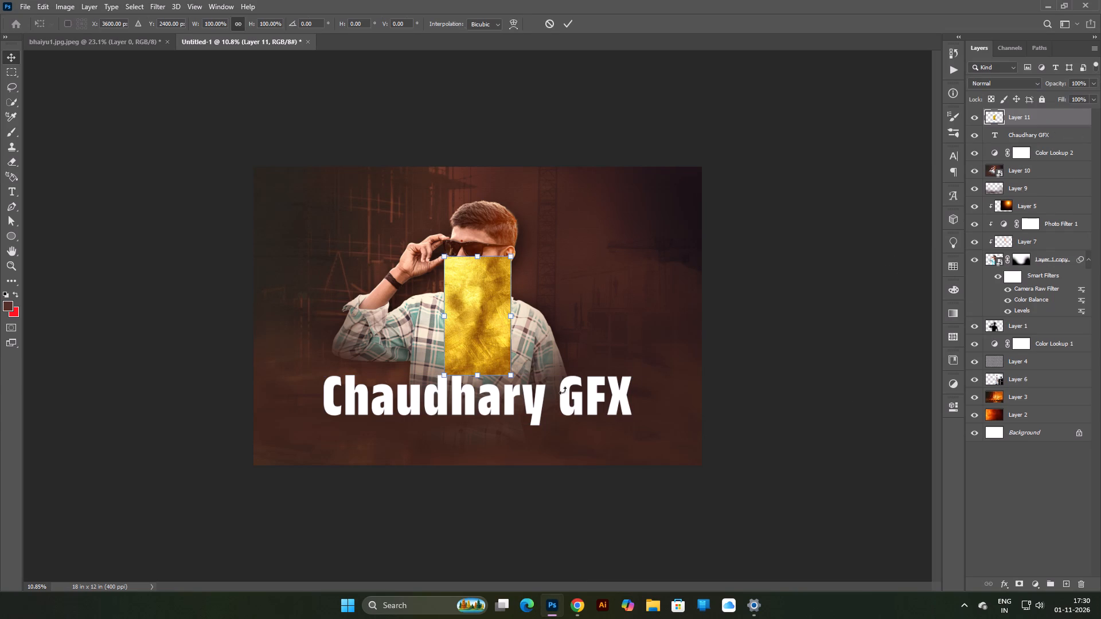
{"action": "right_click", "coordinate": [477, 312]}
{"action": "left_click", "coordinate": [537, 480]}
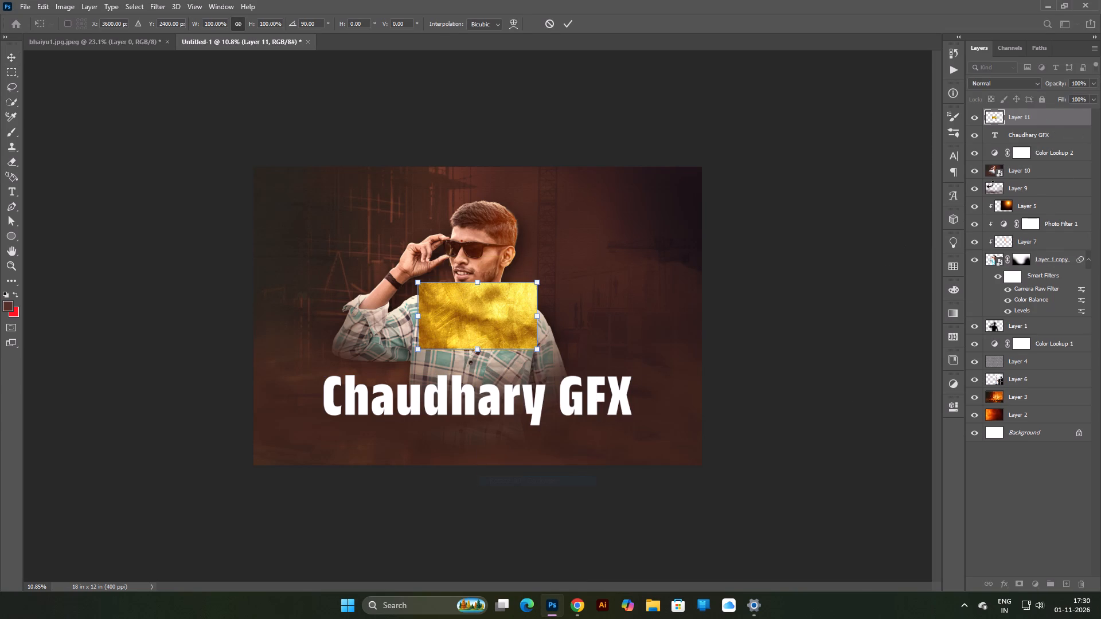
{"action": "left_click", "coordinate": [1054, 128], "text": "alt"}
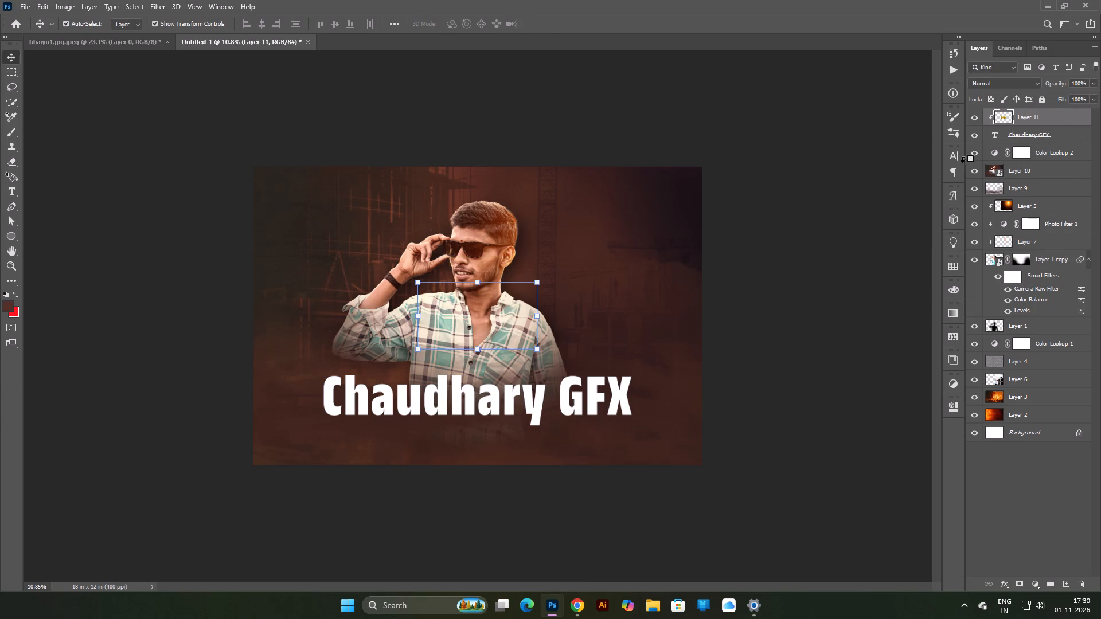
Move the gold texture over the name text and scale it to about 272% wide and 181% high, covering all the letters.
{"action": "key", "text": "ctrl+t"}
{"action": "left_click_drag", "start_coordinate": [495, 326], "coordinate": [495, 411]}
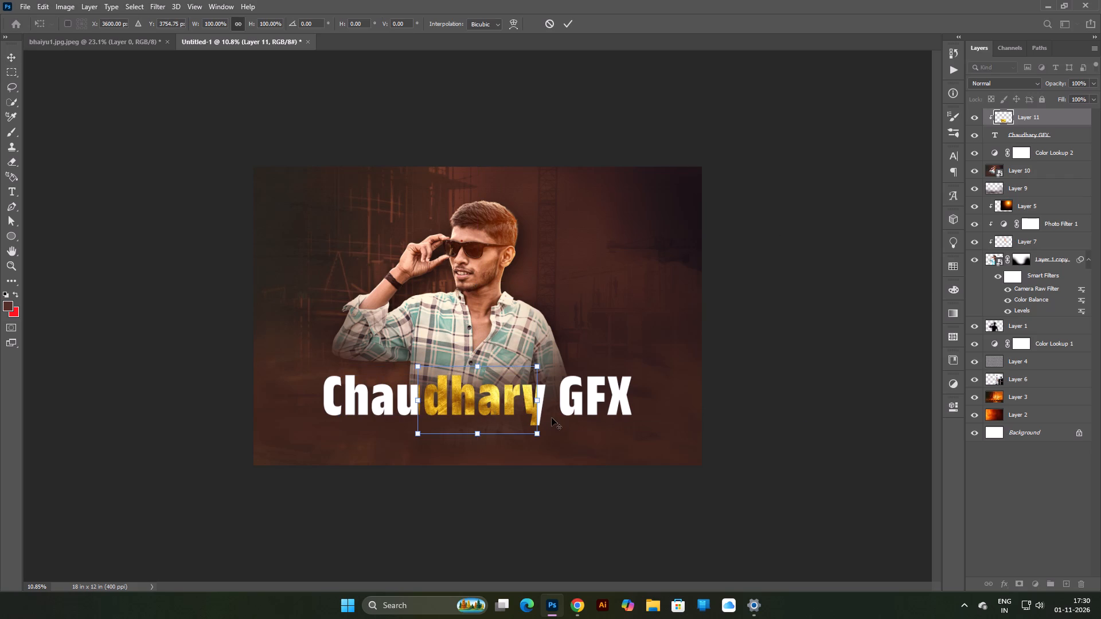
{"action": "left_click_drag", "start_coordinate": [536, 397], "coordinate": [604, 410], "text": "alt"}
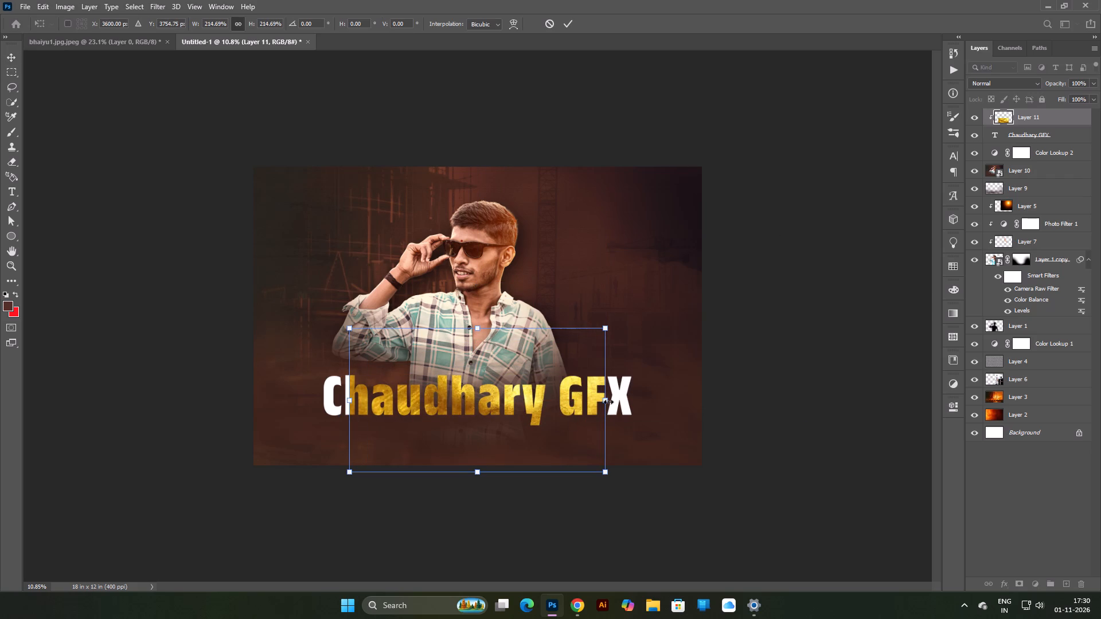
{"action": "left_click_drag", "start_coordinate": [608, 402], "coordinate": [671, 413], "text": "alt"}
{"action": "left_click_drag", "start_coordinate": [649, 425], "coordinate": [647, 412]}
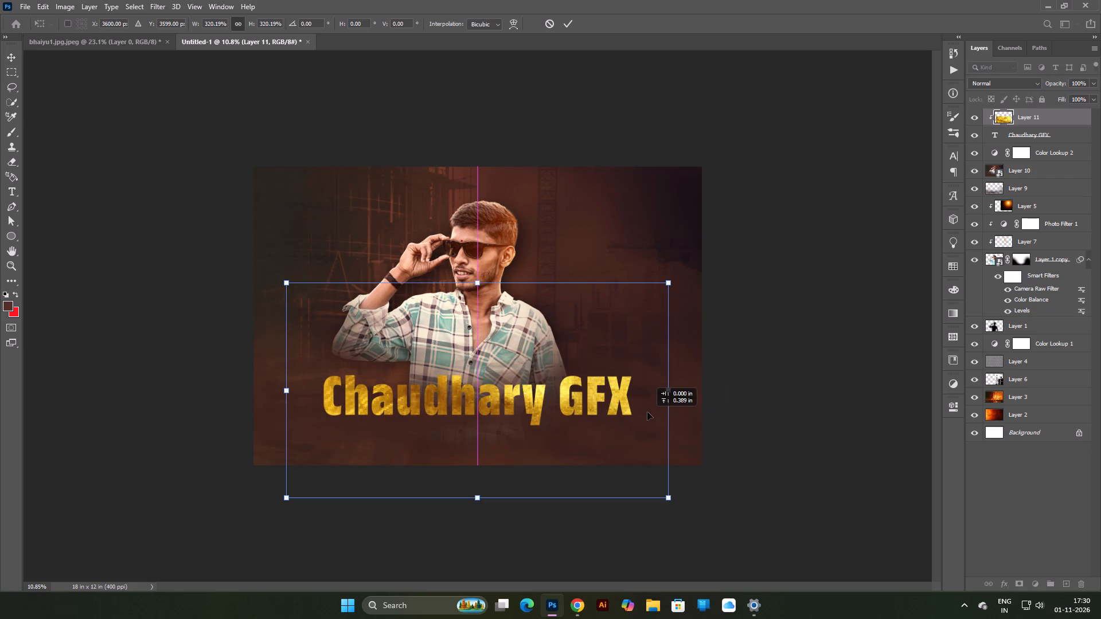
{"action": "left_click_drag", "start_coordinate": [647, 412], "coordinate": [647, 414]}
{"action": "left_click_drag", "start_coordinate": [669, 390], "coordinate": [637, 401], "text": "alt"}
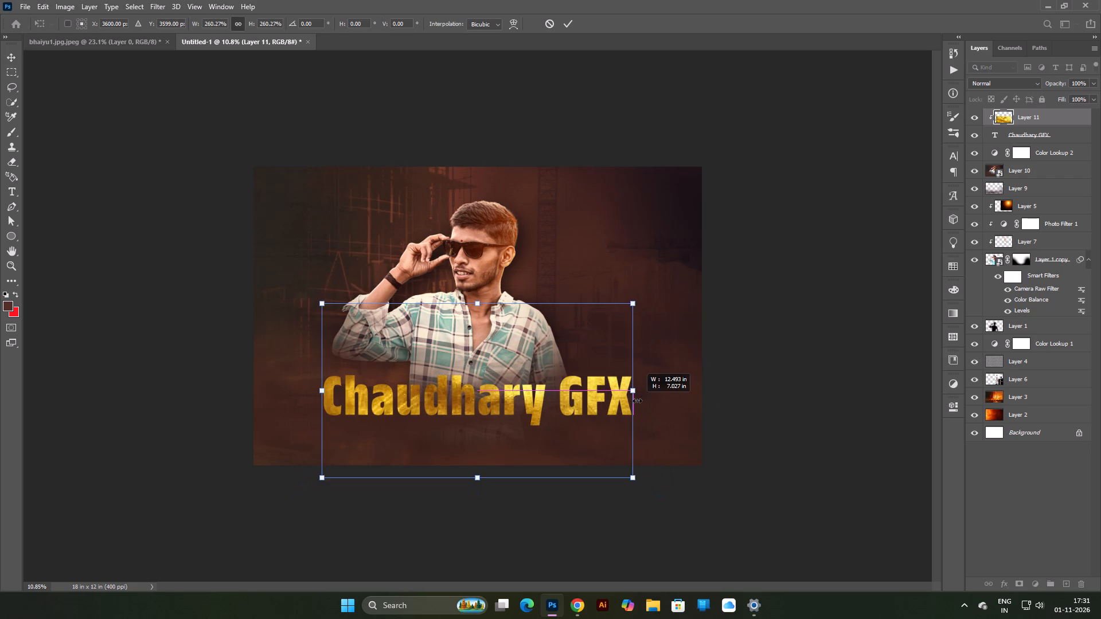
{"action": "left_click_drag", "start_coordinate": [637, 401], "coordinate": [641, 403], "text": "alt"}
{"action": "left_click_drag", "start_coordinate": [478, 482], "coordinate": [483, 456], "text": "shift"}
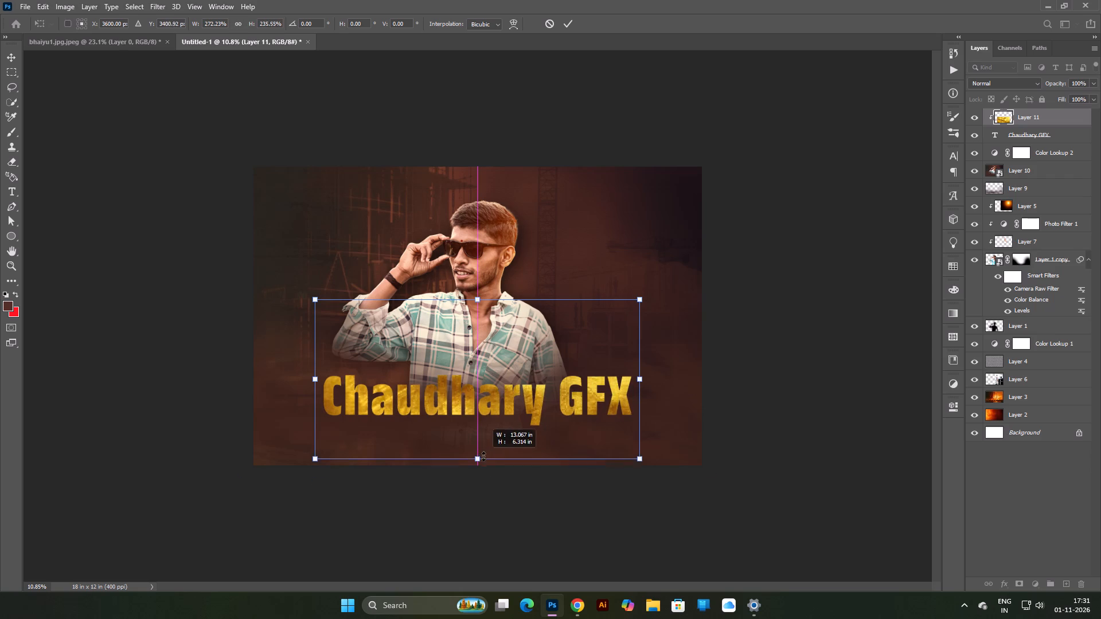
{"action": "left_click_drag", "start_coordinate": [483, 456], "coordinate": [484, 453], "text": "shift"}
{"action": "left_click_drag", "start_coordinate": [477, 297], "coordinate": [477, 333], "text": "shift"}
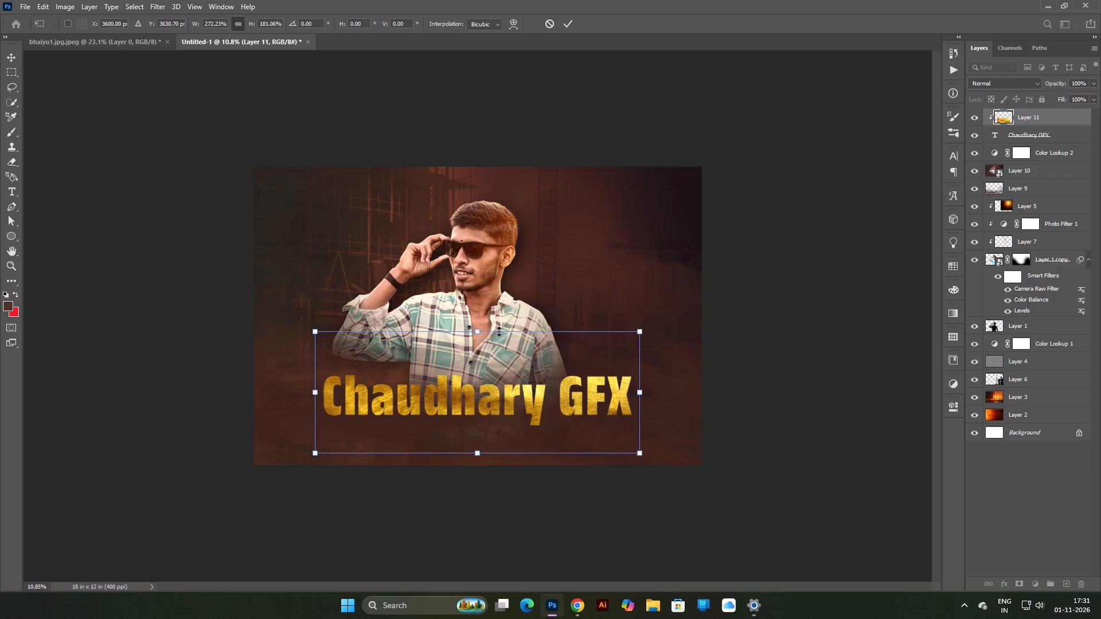
{"action": "key", "text": "Return"}
Apply Levels to the gold texture with input black 22, midtone 1.97 and white about 196.
{"action": "key", "text": "ctrl+l"}
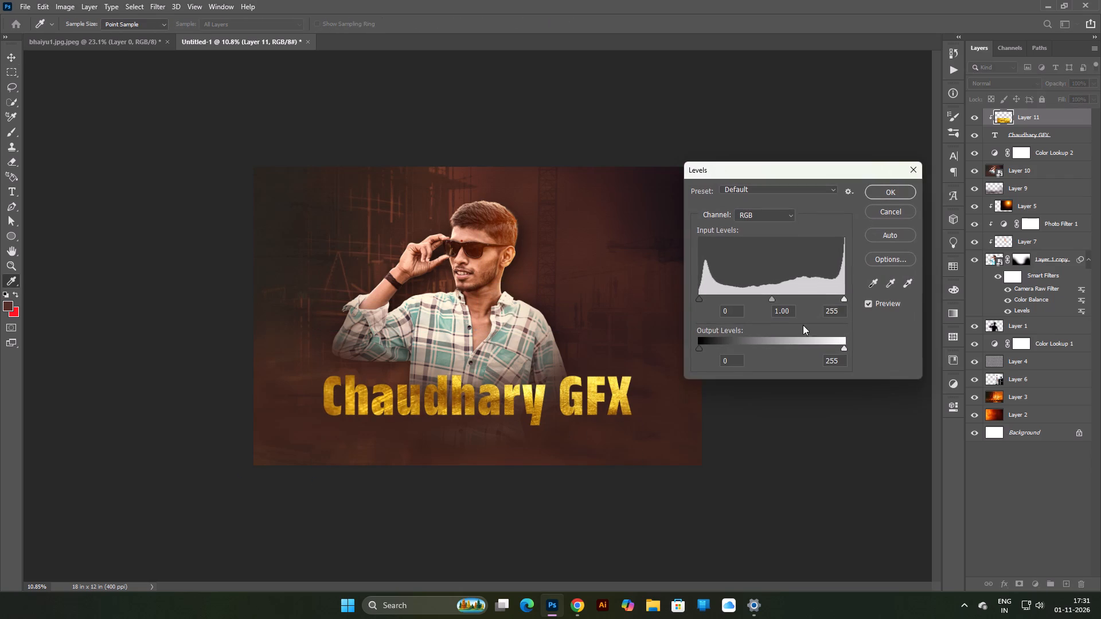
{"action": "left_click", "coordinate": [822, 299]}
{"action": "left_click_drag", "start_coordinate": [819, 299], "coordinate": [797, 303]}
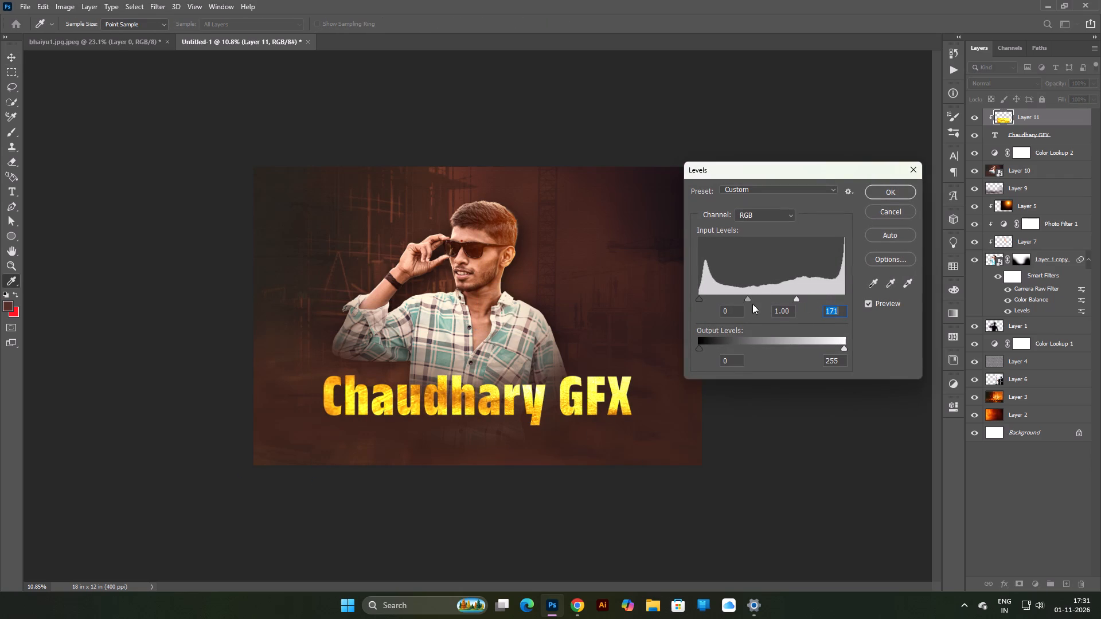
{"action": "left_click_drag", "start_coordinate": [741, 298], "coordinate": [724, 300]}
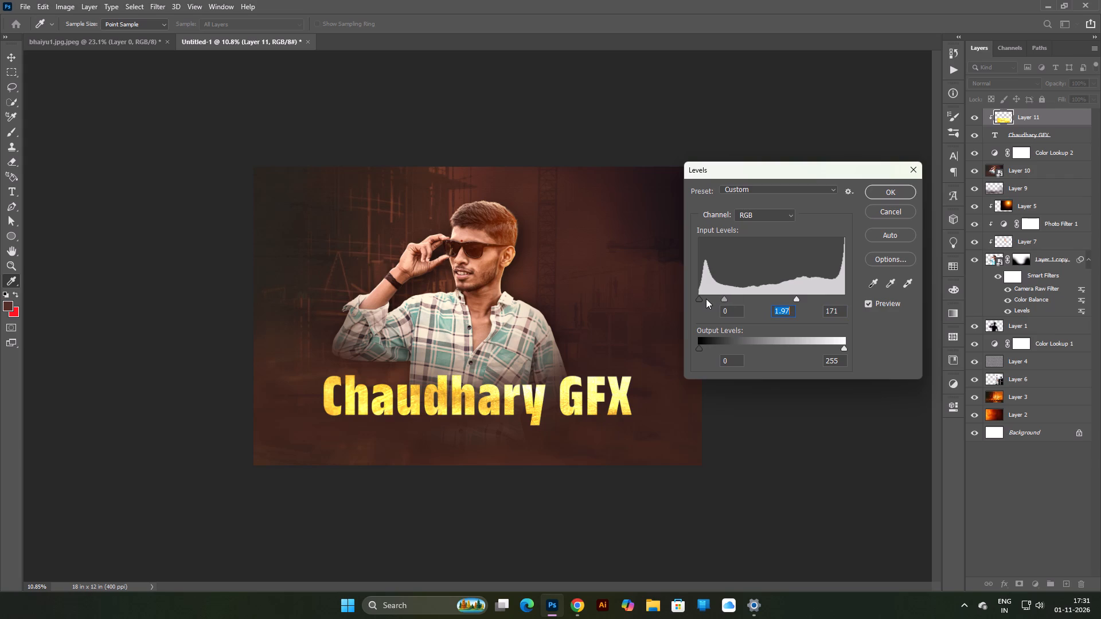
{"action": "left_click_drag", "start_coordinate": [706, 299], "coordinate": [712, 299]}
{"action": "left_click", "coordinate": [792, 299]}
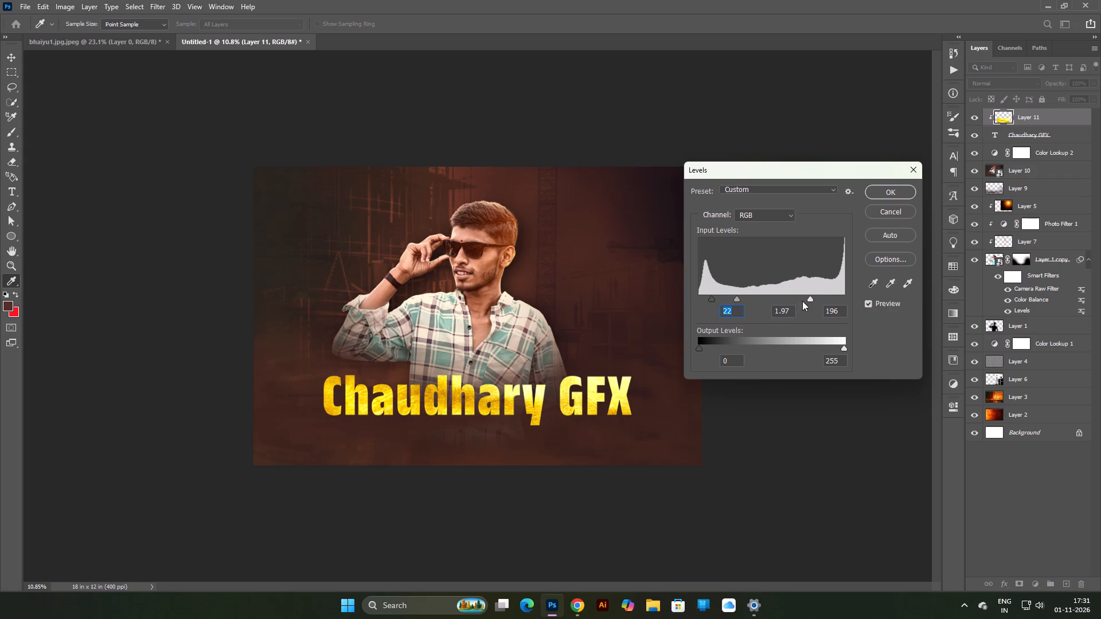
{"action": "left_click", "coordinate": [895, 187]}
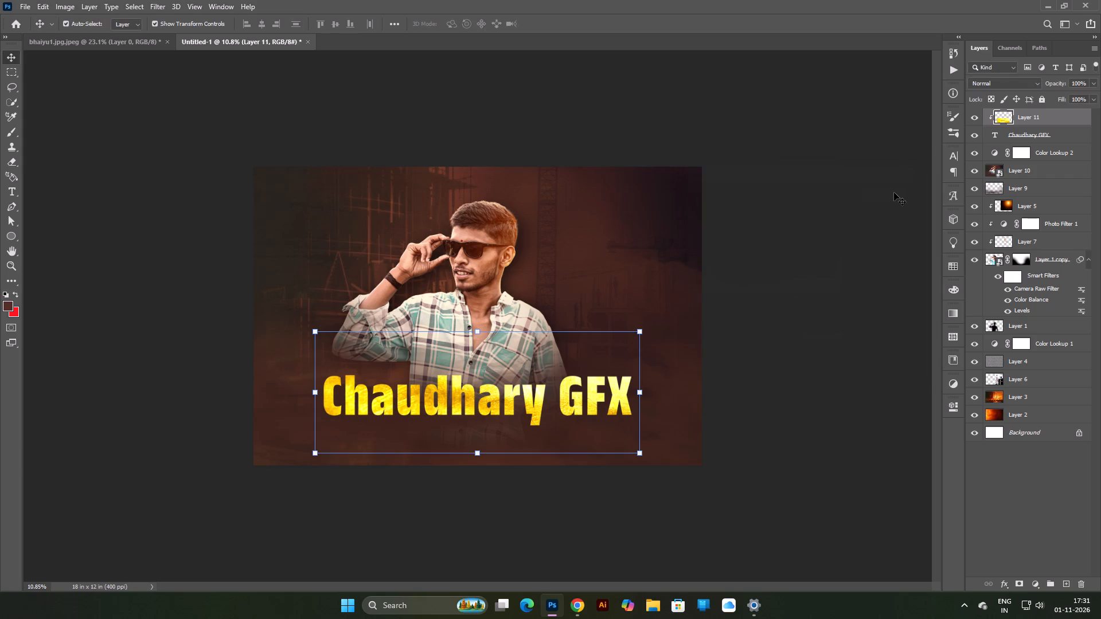
Apply Hue/Saturation to the gold texture with saturation +100.
{"action": "key", "text": "ctrl+u"}
{"action": "left_click_drag", "start_coordinate": [903, 326], "coordinate": [833, 324]}
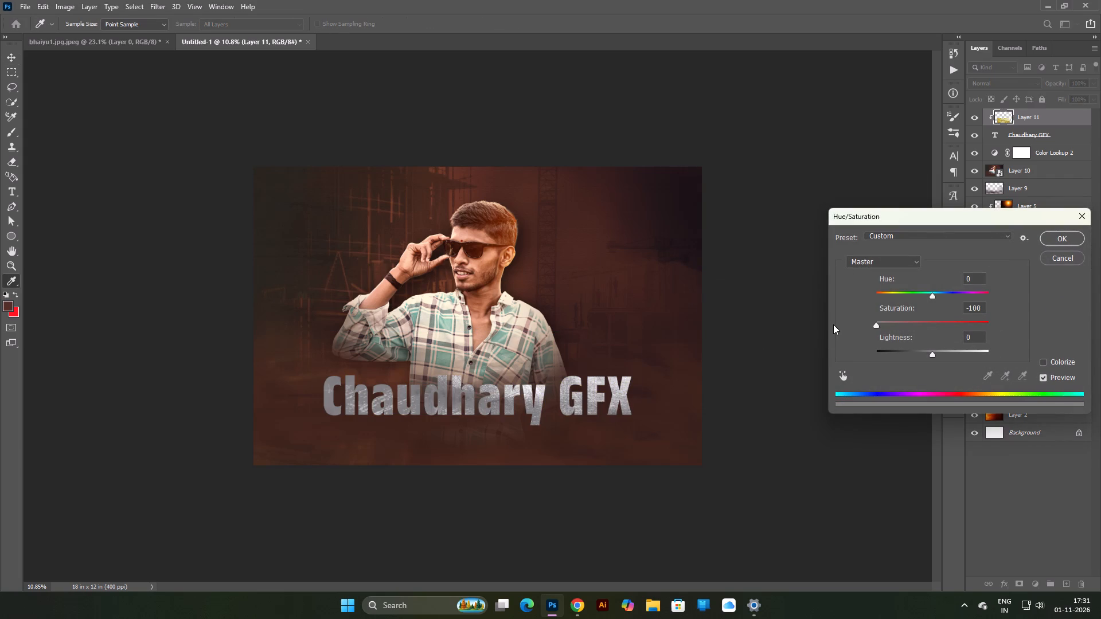
{"action": "left_click_drag", "start_coordinate": [833, 324], "coordinate": [1030, 325]}
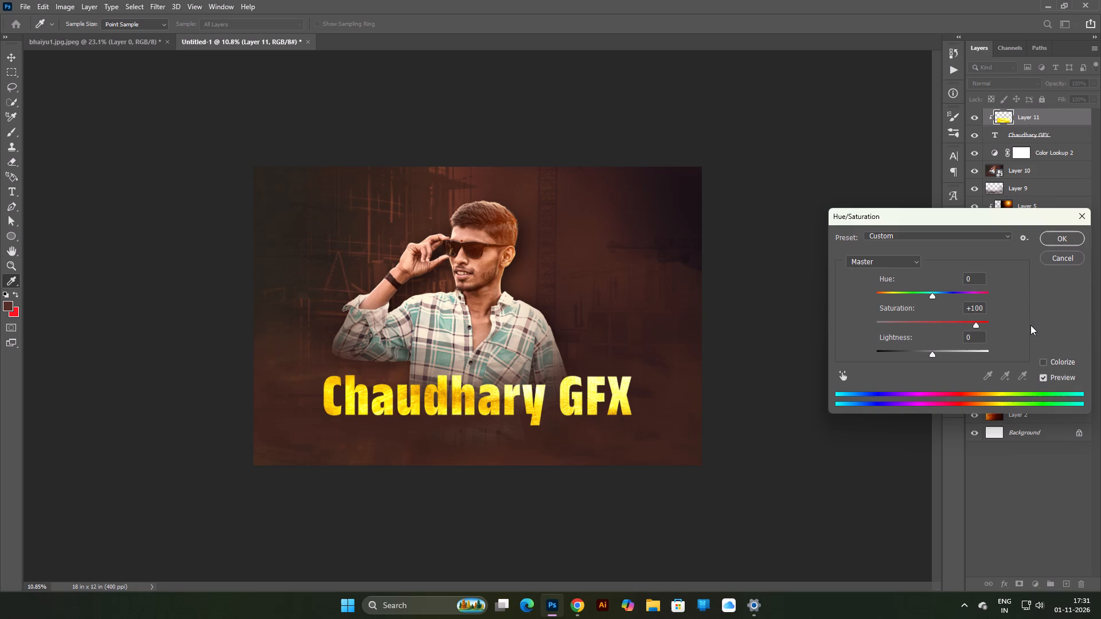
{"action": "left_click_drag", "start_coordinate": [1030, 325], "coordinate": [1073, 348]}
{"action": "left_click", "coordinate": [1048, 235]}
Move the Chaudhary GFX text layer down until its transform box meets the page's bottom edge.
{"action": "left_click", "coordinate": [757, 284]}
{"action": "scroll", "coordinate": [512, 383], "scroll_direction": "down", "scroll_amount": 5}
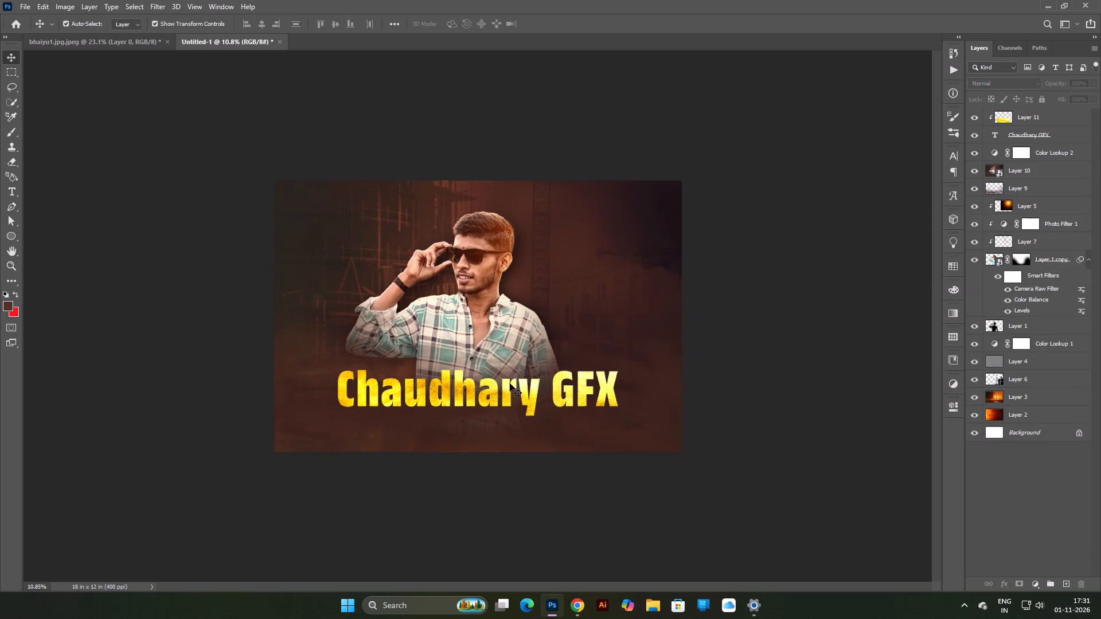
{"action": "scroll", "coordinate": [510, 383], "scroll_direction": "up", "scroll_amount": 6}
{"action": "left_click", "coordinate": [485, 411]}
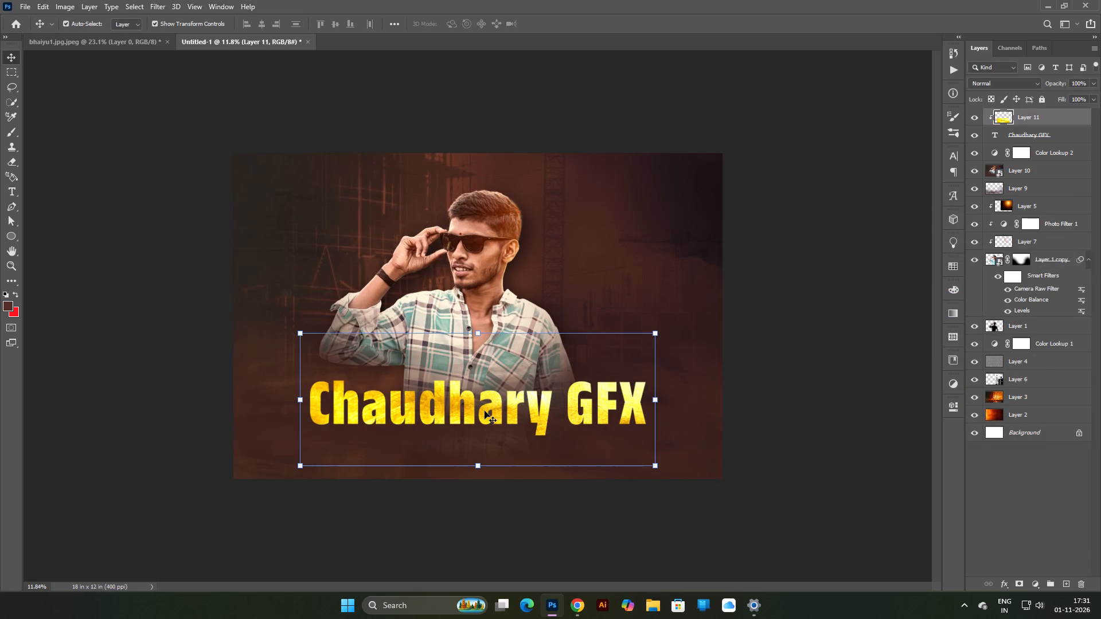
{"action": "left_click", "coordinate": [1041, 134]}
{"action": "left_click_drag", "start_coordinate": [481, 439], "coordinate": [478, 463], "text": "shift"}
{"action": "left_click", "coordinate": [477, 395], "text": "shift"}
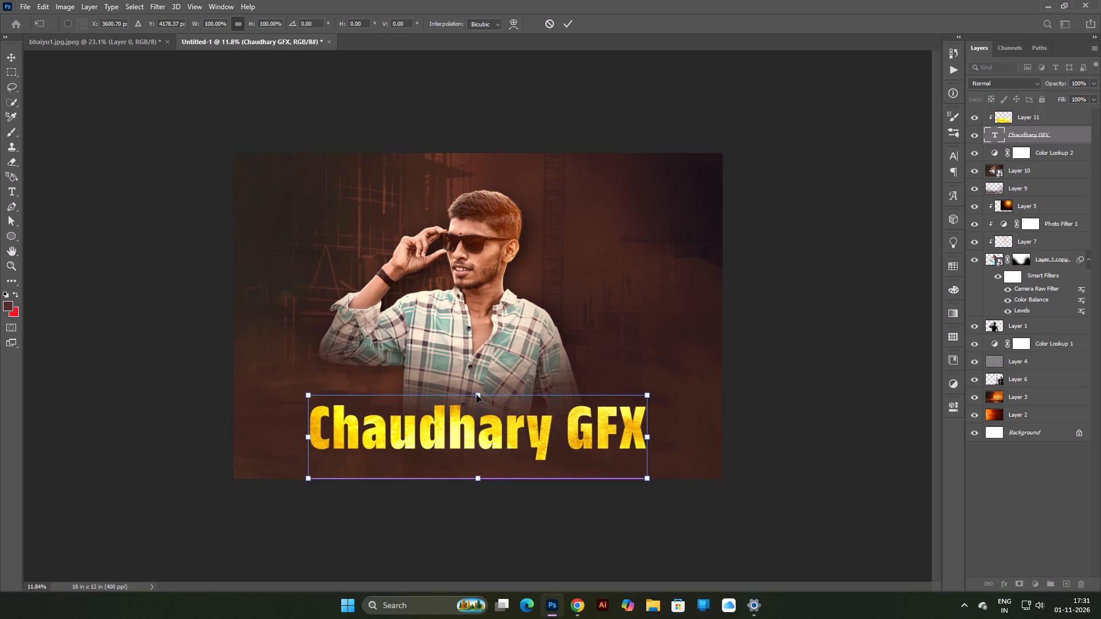
Stretch the name text upward to about 130% of its height, keeping its width and bottom edge, and commit the transform.
{"action": "left_click_drag", "start_coordinate": [481, 393], "coordinate": [482, 367], "text": "shift"}
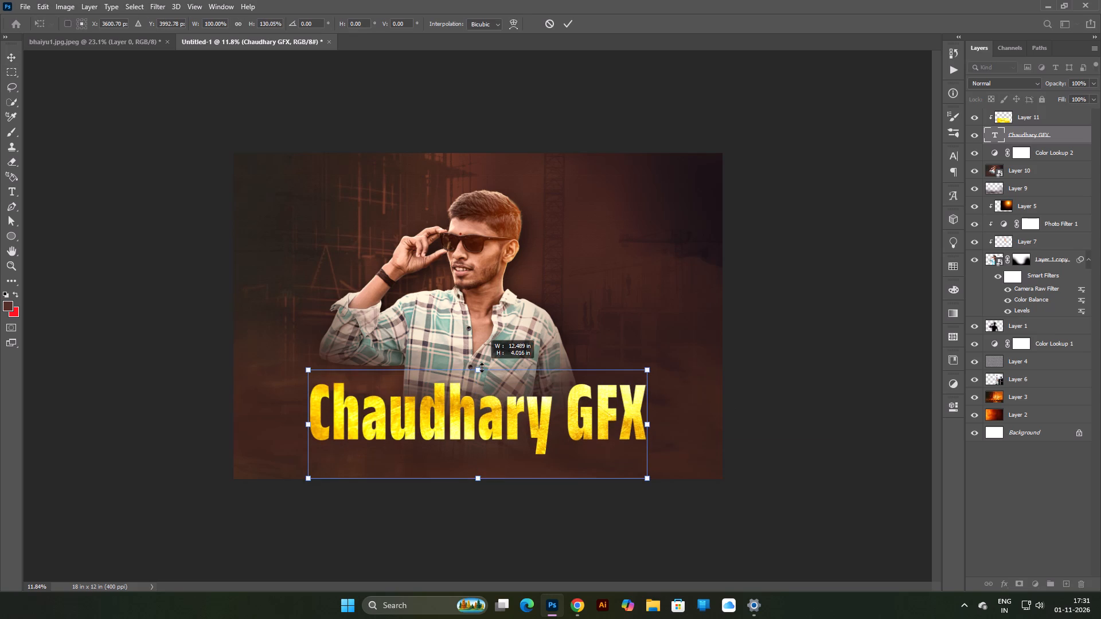
{"action": "left_click_drag", "start_coordinate": [482, 367], "coordinate": [482, 367], "text": "shift"}
{"action": "scroll", "coordinate": [482, 367], "scroll_direction": "down", "scroll_amount": 6}
{"action": "scroll", "coordinate": [480, 375], "scroll_direction": "up", "scroll_amount": 5}
{"action": "left_click", "coordinate": [800, 389]}
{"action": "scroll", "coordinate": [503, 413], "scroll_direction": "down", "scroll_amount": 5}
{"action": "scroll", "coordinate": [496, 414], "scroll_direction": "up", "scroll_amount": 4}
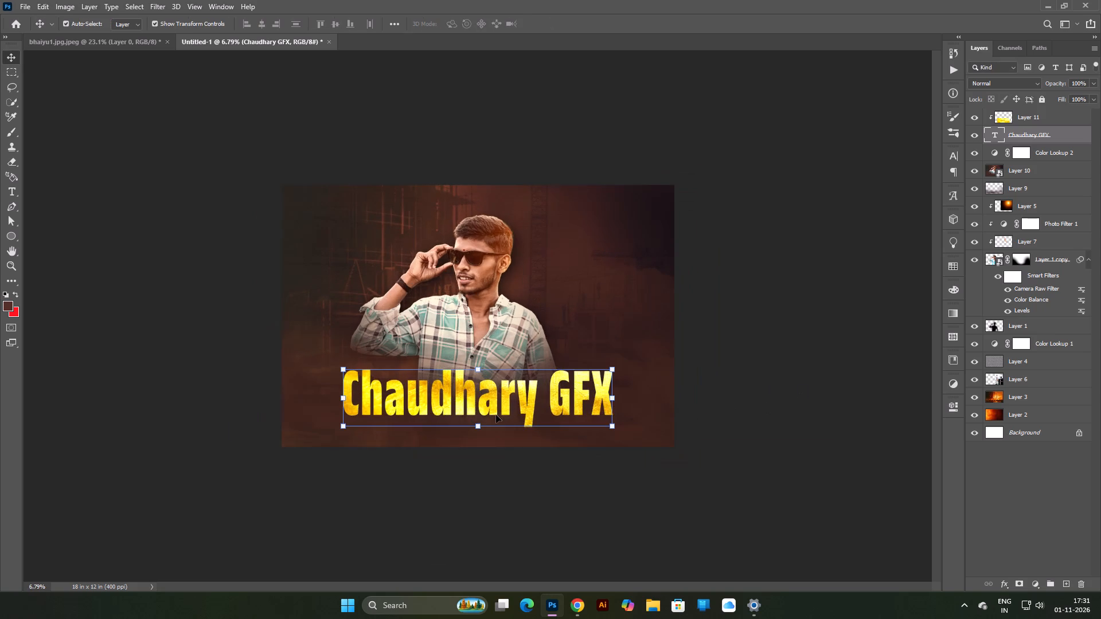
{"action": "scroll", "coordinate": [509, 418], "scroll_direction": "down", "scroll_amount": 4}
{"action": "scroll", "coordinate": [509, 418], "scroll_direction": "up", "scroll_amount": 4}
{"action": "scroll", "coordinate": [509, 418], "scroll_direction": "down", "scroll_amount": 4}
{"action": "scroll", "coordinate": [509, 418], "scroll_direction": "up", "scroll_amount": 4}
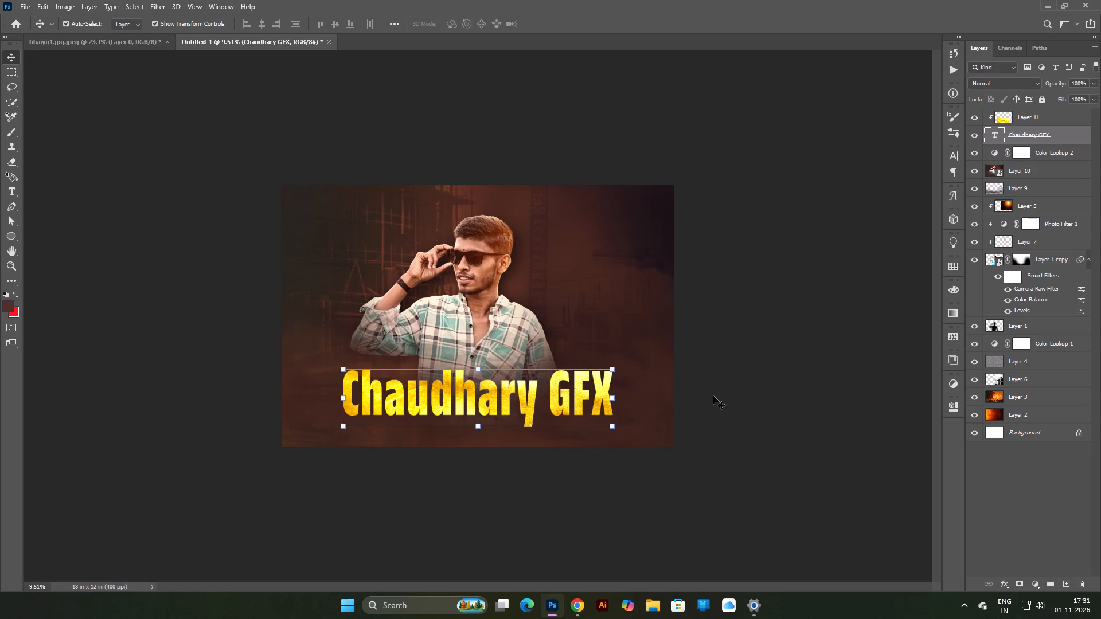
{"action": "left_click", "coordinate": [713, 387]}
Hide the gold-textured Chaudhary GFX text layer.
{"action": "left_click", "coordinate": [971, 136]}
{"action": "left_click", "coordinate": [973, 115]}
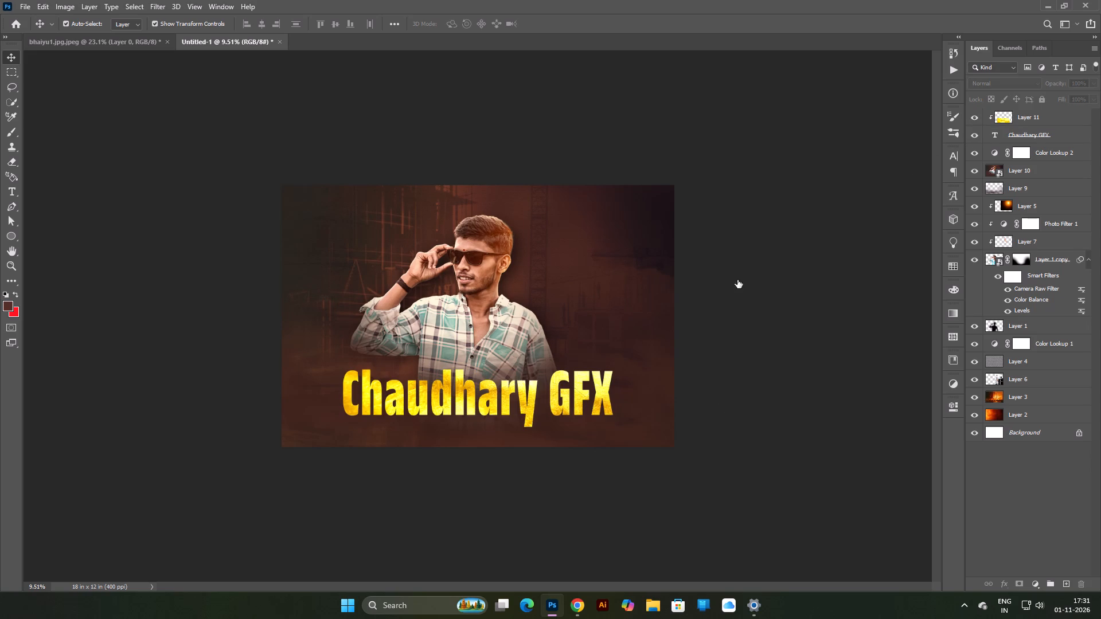
{"action": "left_click", "coordinate": [973, 137]}
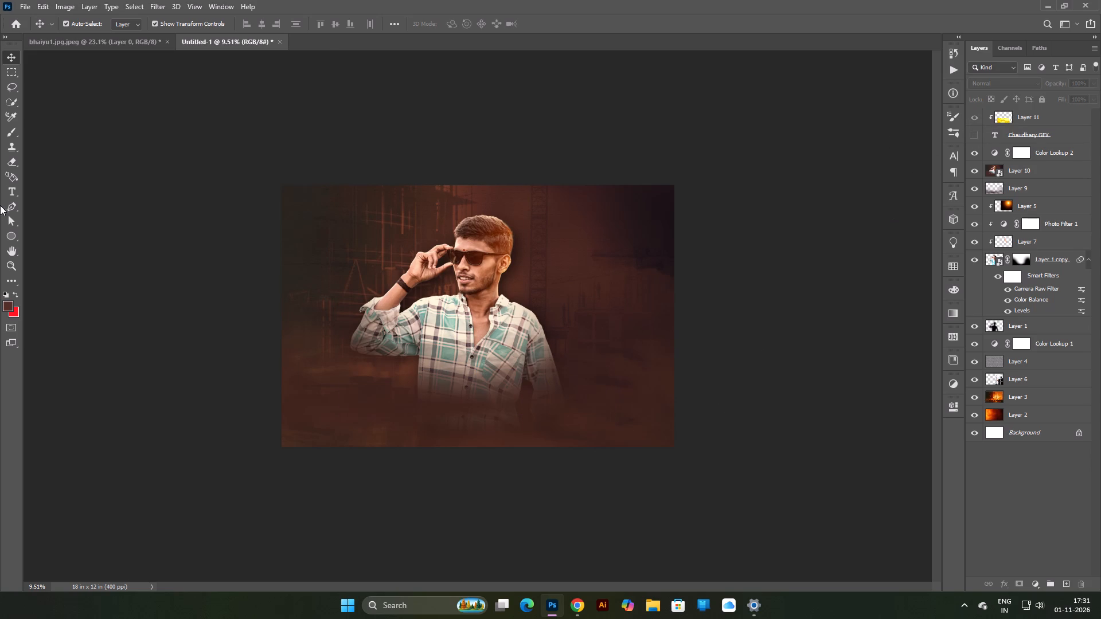
Start a new text object over the man's lower shirt and set its font to DGHand-10-Calligraphy-M Regular.
{"action": "left_click", "coordinate": [14, 191]}
{"action": "left_click", "coordinate": [445, 404]}
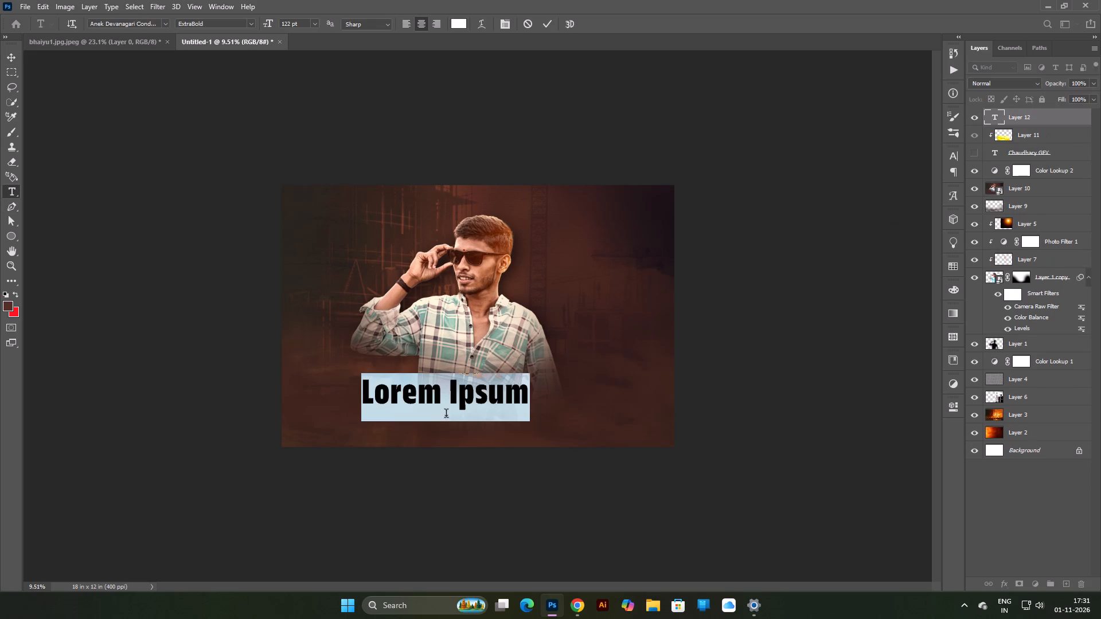
{"action": "left_click", "coordinate": [156, 25]}
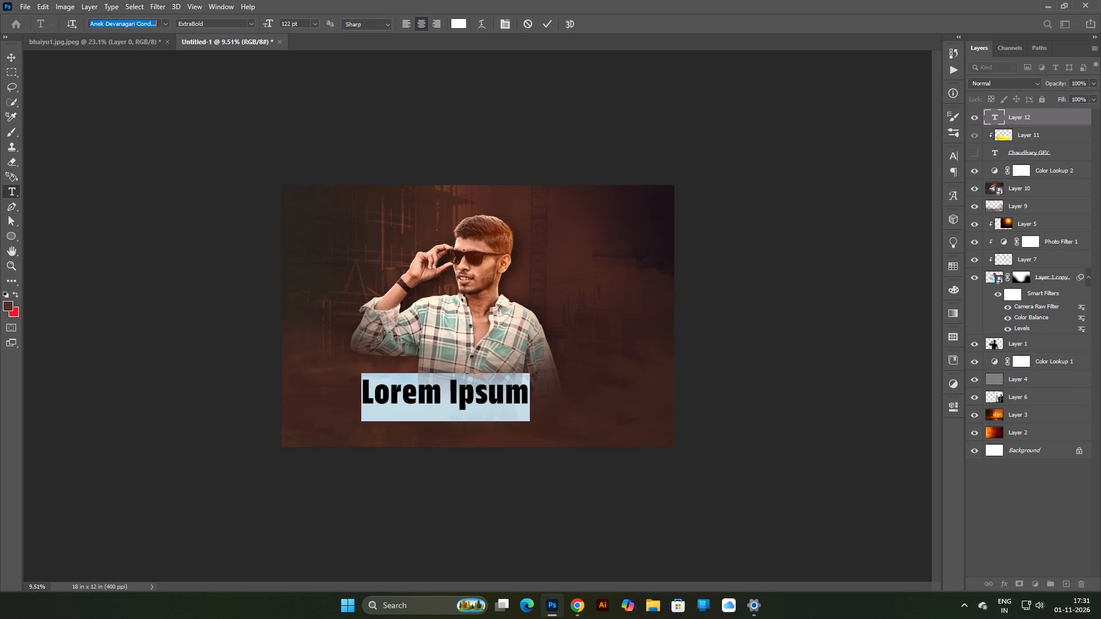
{"action": "key", "text": "s"}
{"action": "key", "text": "BackSpace"}
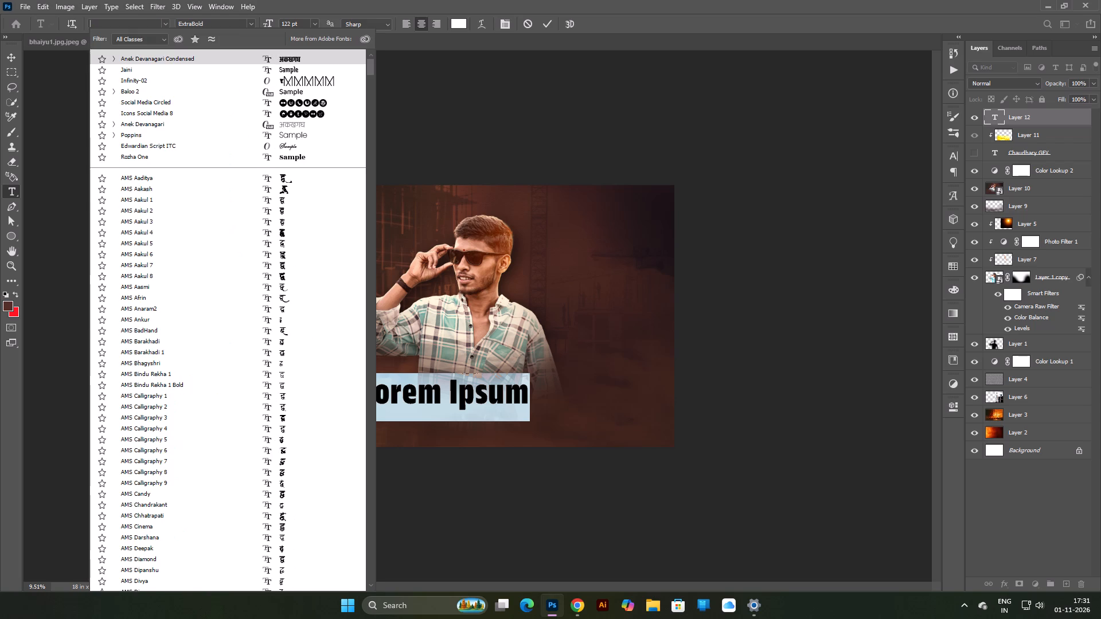
{"action": "type", "text": "dg"}
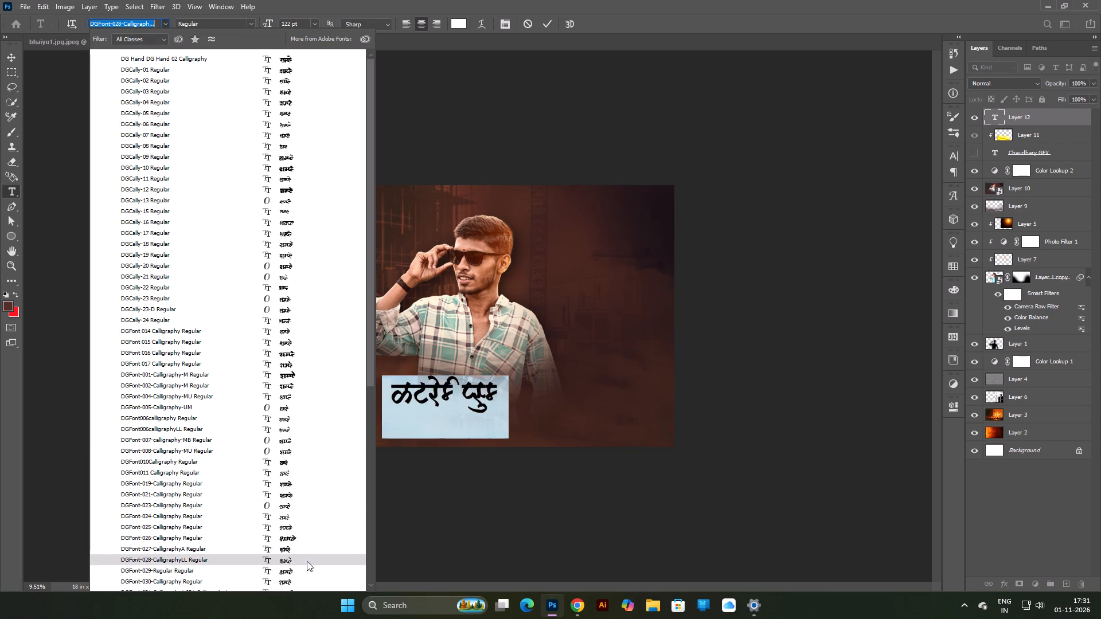
{"action": "scroll", "coordinate": [291, 570], "scroll_direction": "down", "scroll_amount": 17}
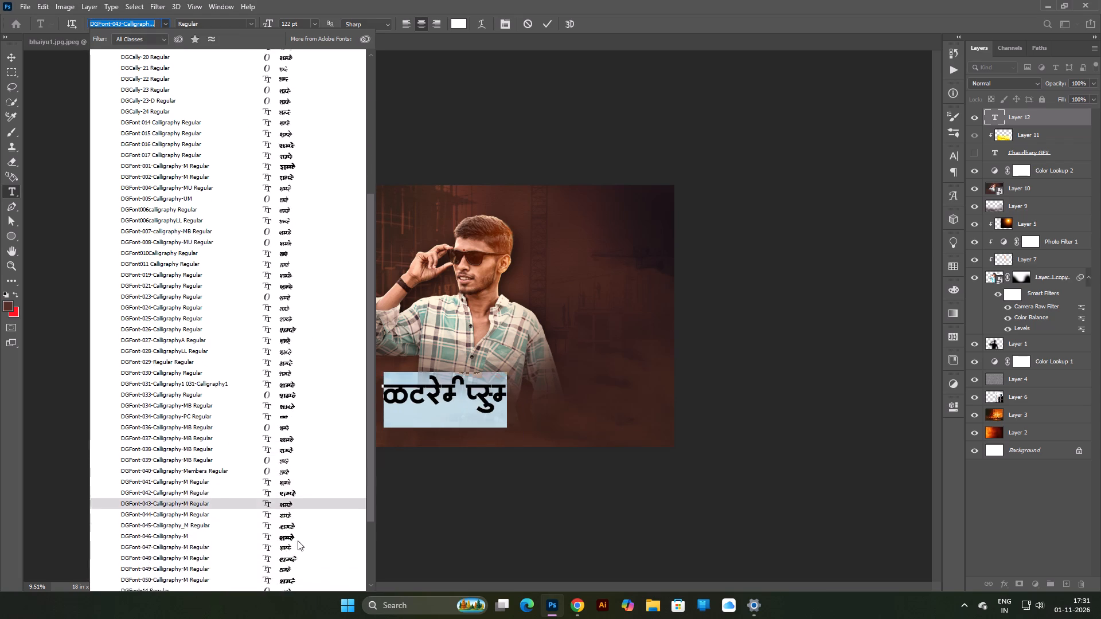
{"action": "scroll", "coordinate": [288, 515], "scroll_direction": "down", "scroll_amount": 5}
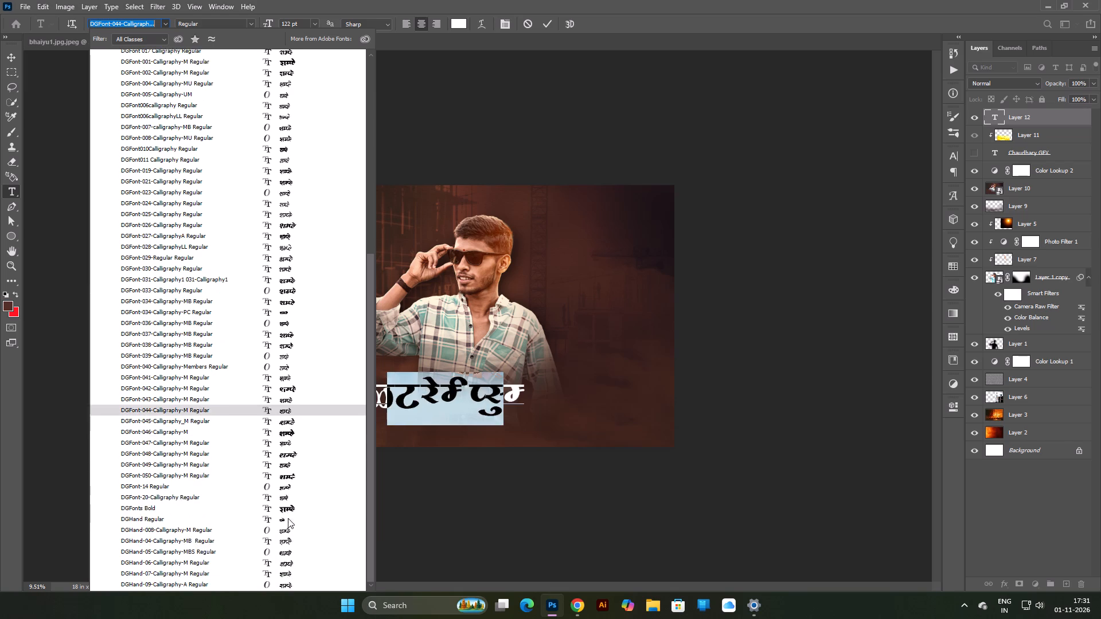
{"action": "scroll", "coordinate": [283, 518], "scroll_direction": "down", "scroll_amount": 10}
{"action": "scroll", "coordinate": [284, 551], "scroll_direction": "up", "scroll_amount": 1}
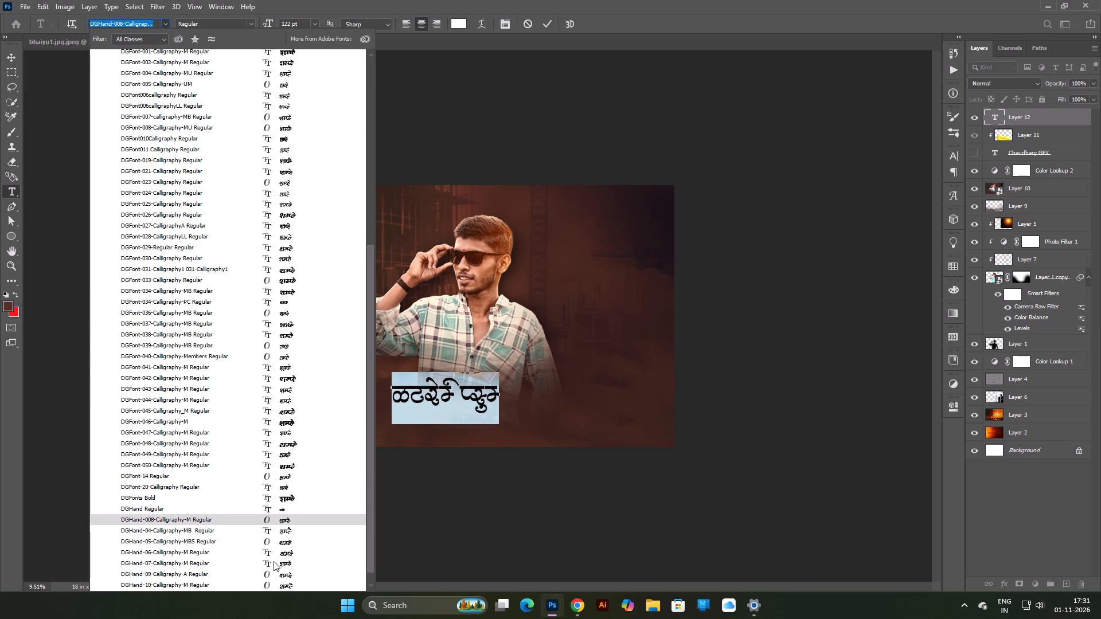
{"action": "scroll", "coordinate": [288, 575], "scroll_direction": "down", "scroll_amount": 6}
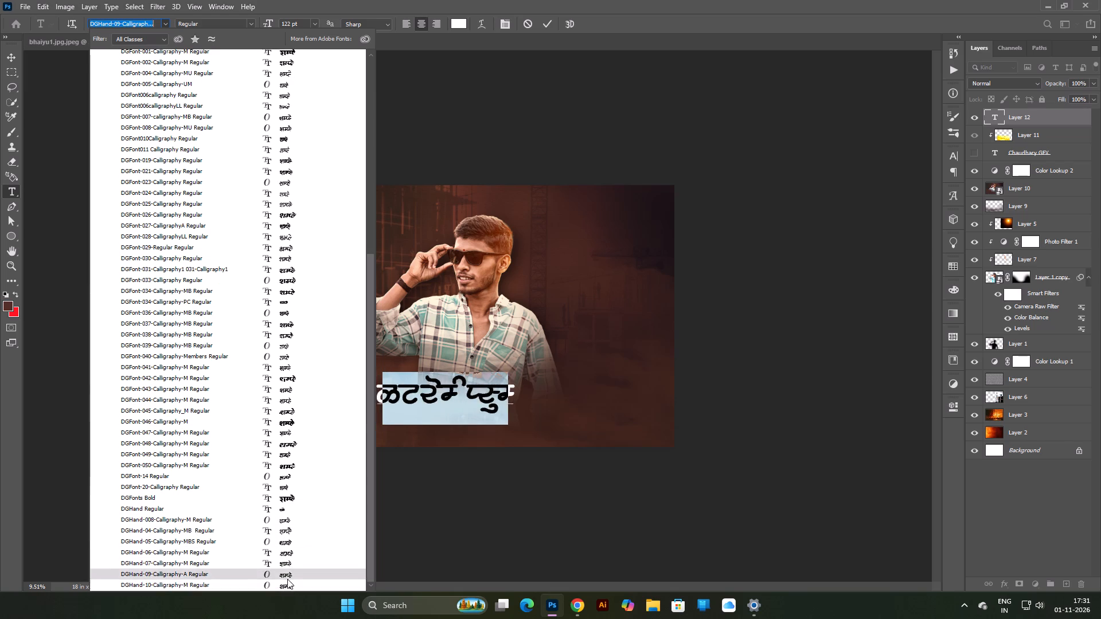
{"action": "left_click", "coordinate": [288, 582]}
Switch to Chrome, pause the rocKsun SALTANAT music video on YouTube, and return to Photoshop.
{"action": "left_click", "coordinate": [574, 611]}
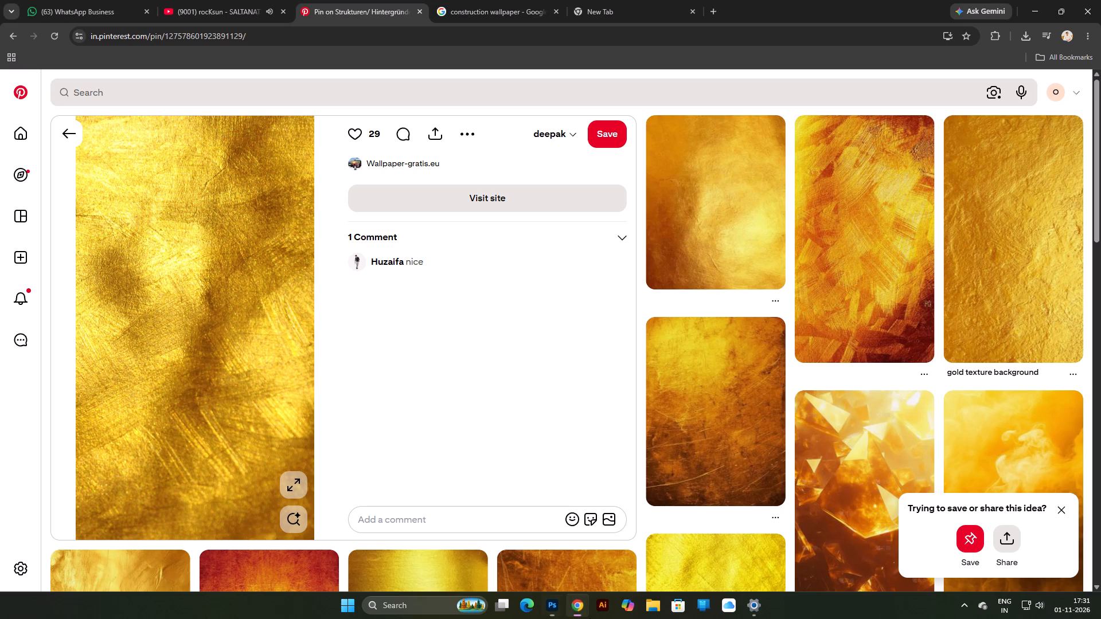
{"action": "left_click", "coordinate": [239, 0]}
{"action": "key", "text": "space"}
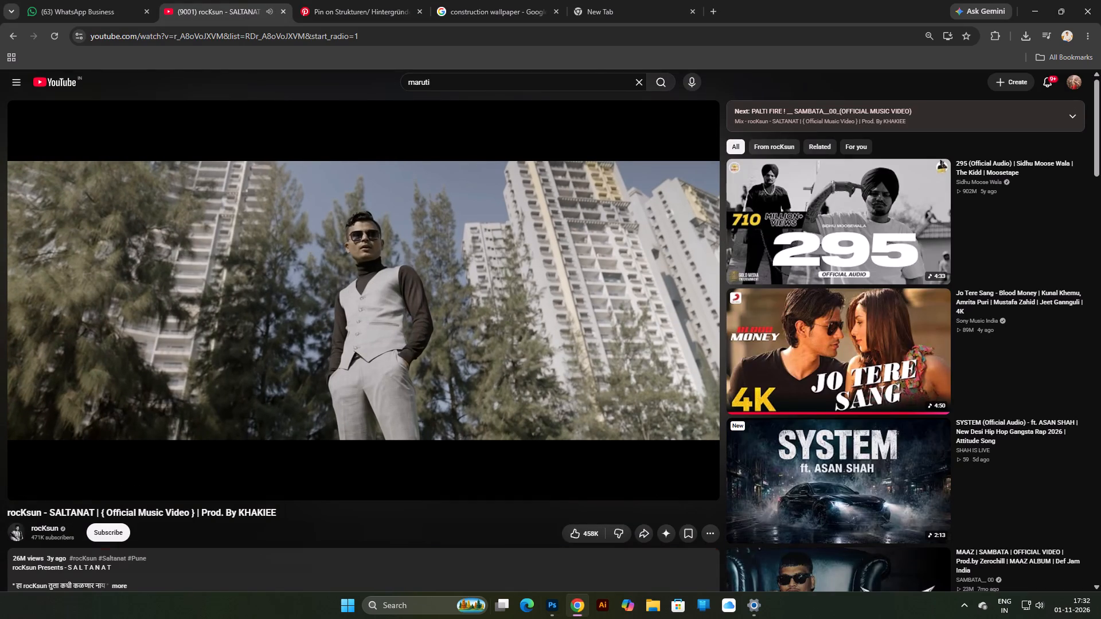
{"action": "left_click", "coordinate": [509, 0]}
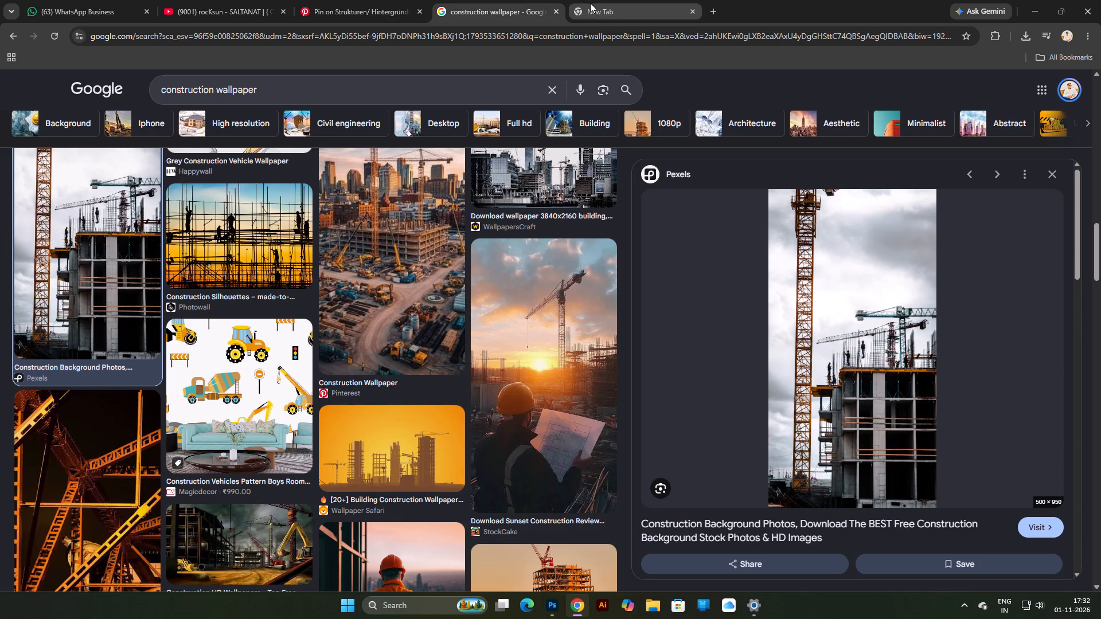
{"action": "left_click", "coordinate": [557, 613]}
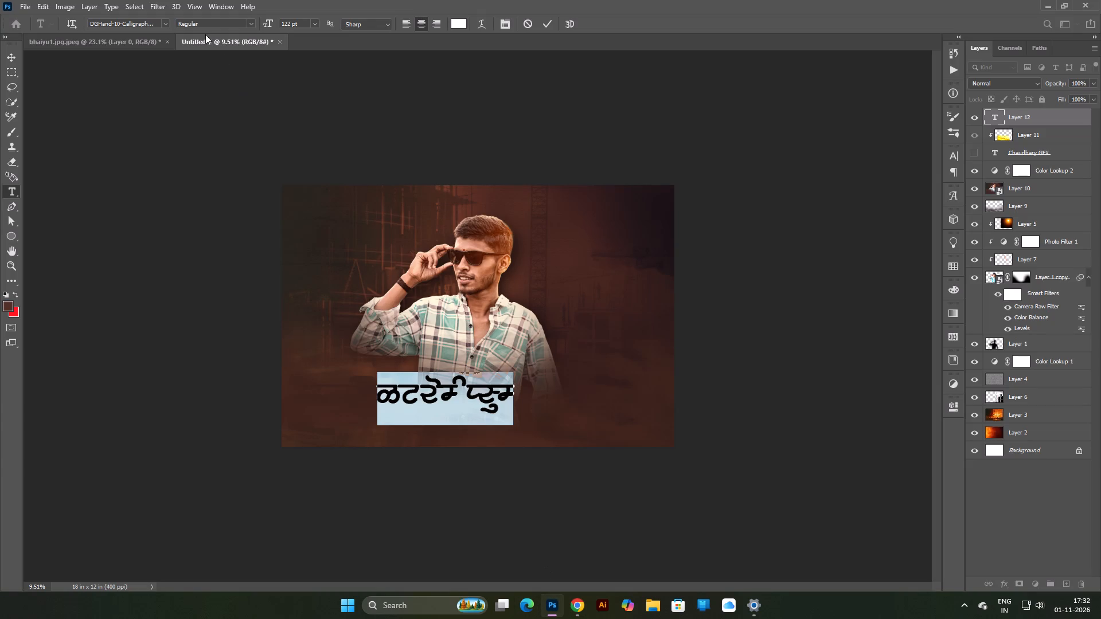
Compare the DG calligraphy fonts on the placeholder text and set its font to DGHand-05-Calligraphy-MBS Regular.
{"action": "left_click", "coordinate": [157, 21]}
{"action": "type", "text": "dg"}
{"action": "scroll", "coordinate": [236, 483], "scroll_direction": "down", "scroll_amount": 20}
{"action": "scroll", "coordinate": [236, 483], "scroll_direction": "down", "scroll_amount": 2}
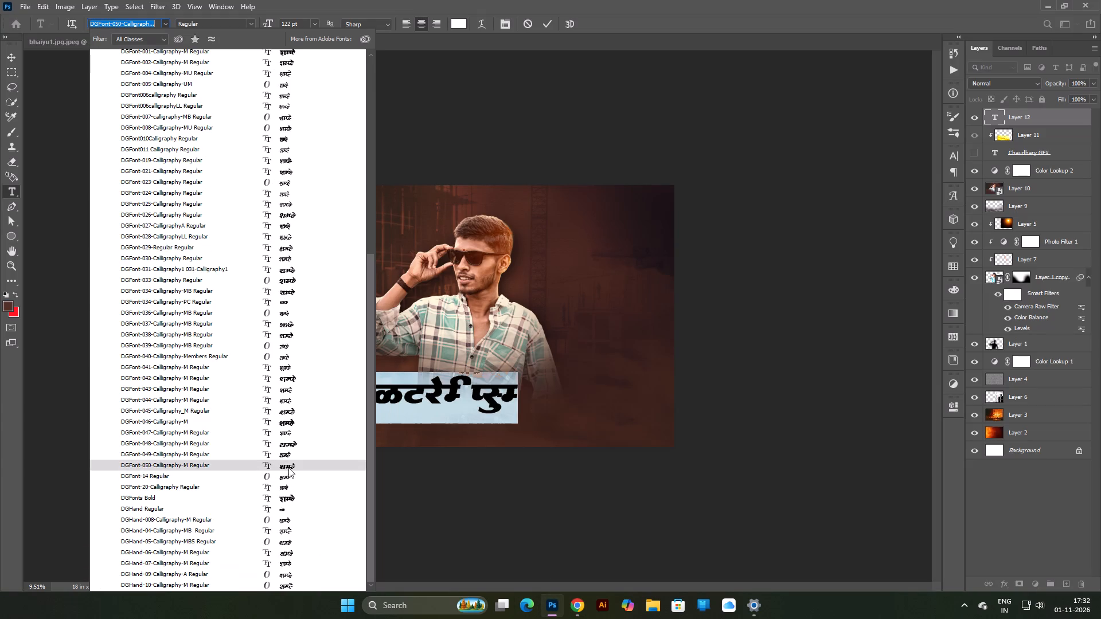
{"action": "scroll", "coordinate": [283, 467], "scroll_direction": "down", "scroll_amount": 8}
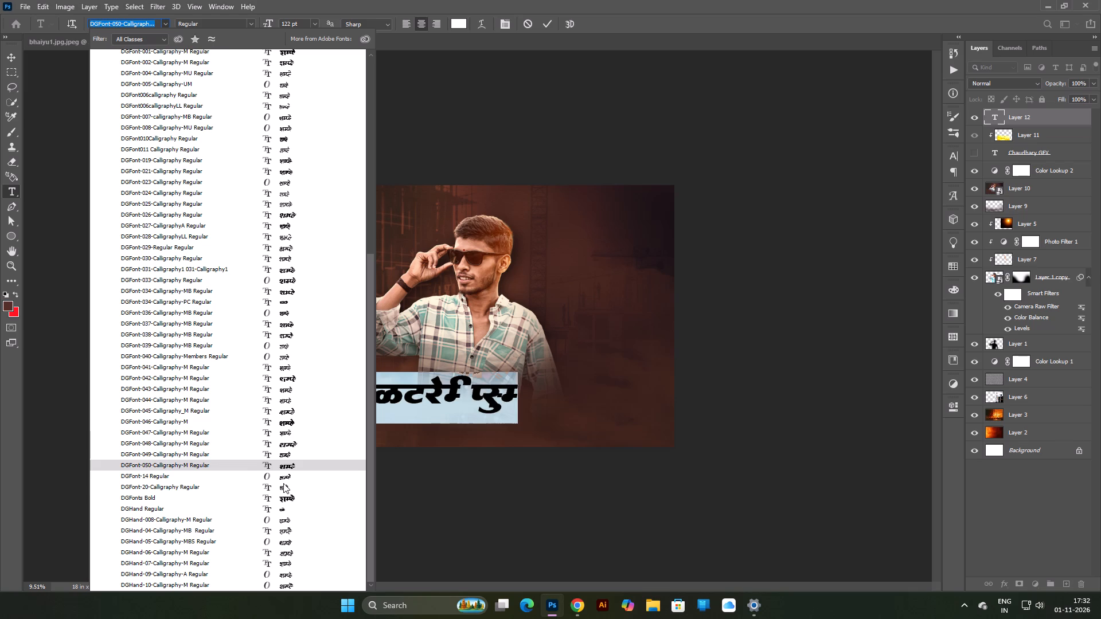
{"action": "scroll", "coordinate": [325, 569], "scroll_direction": "down", "scroll_amount": 7}
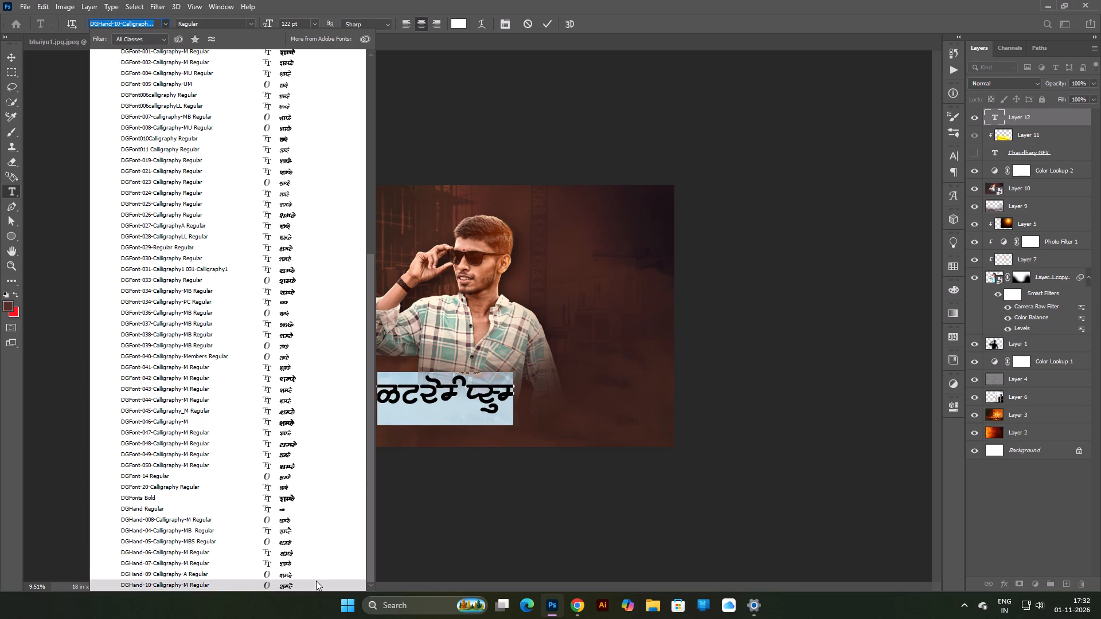
{"action": "key", "text": "Up"}
{"action": "key", "text": "Up"}
{"action": "key", "text": "Up"}
{"action": "key", "text": "Up"}
{"action": "key", "text": "Up"}
{"action": "key", "text": "Up"}
{"action": "key", "text": "Up"}
{"action": "key", "text": "Down"}
{"action": "key", "text": "Down"}
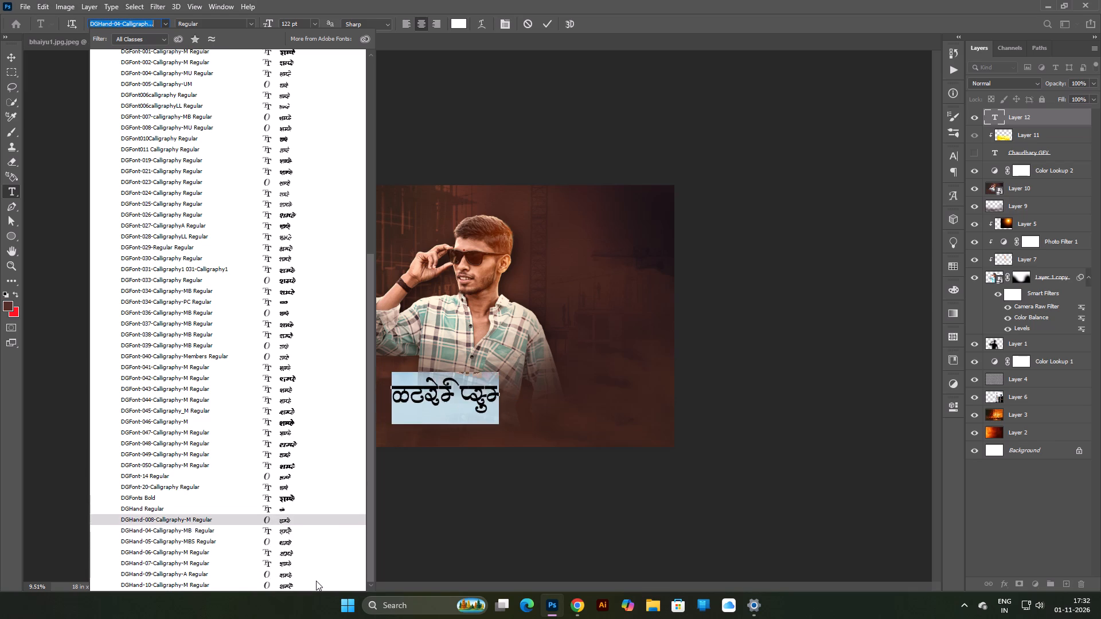
{"action": "key", "text": "Down"}
{"action": "key", "text": "Down"}
{"action": "key", "text": "Up"}
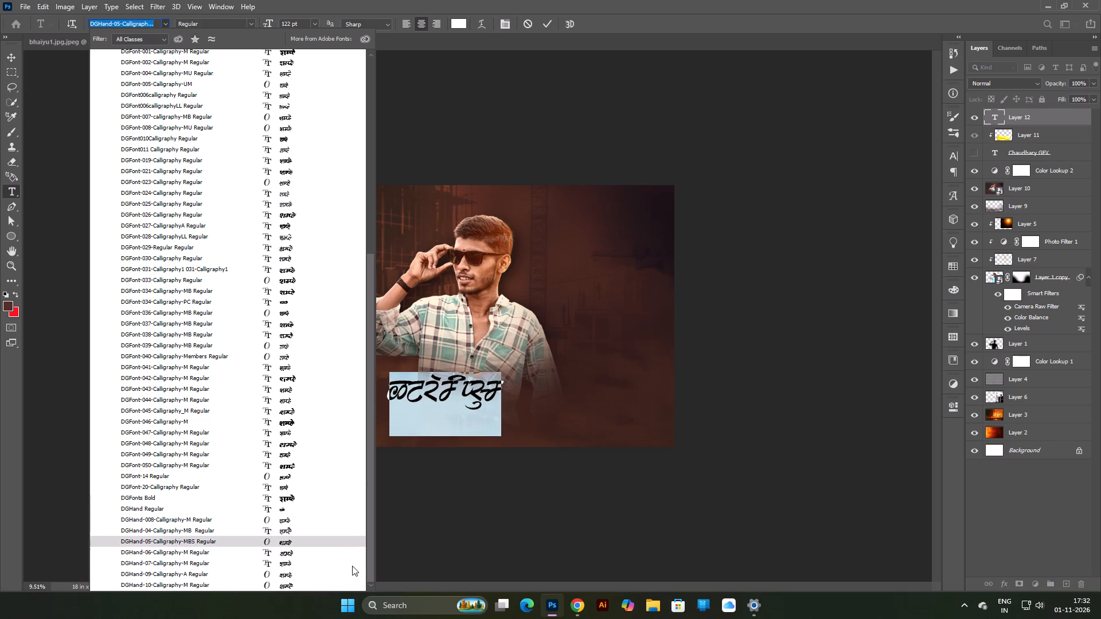
{"action": "key", "text": "Return"}
{"action": "left_click", "coordinate": [162, 25]}
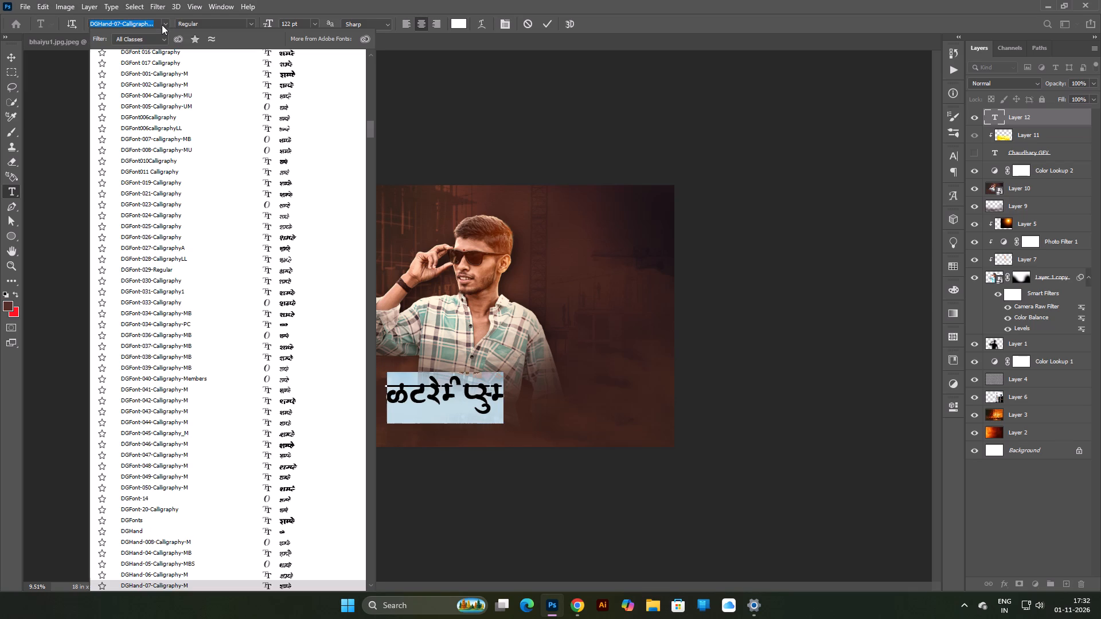
{"action": "left_click", "coordinate": [305, 565]}
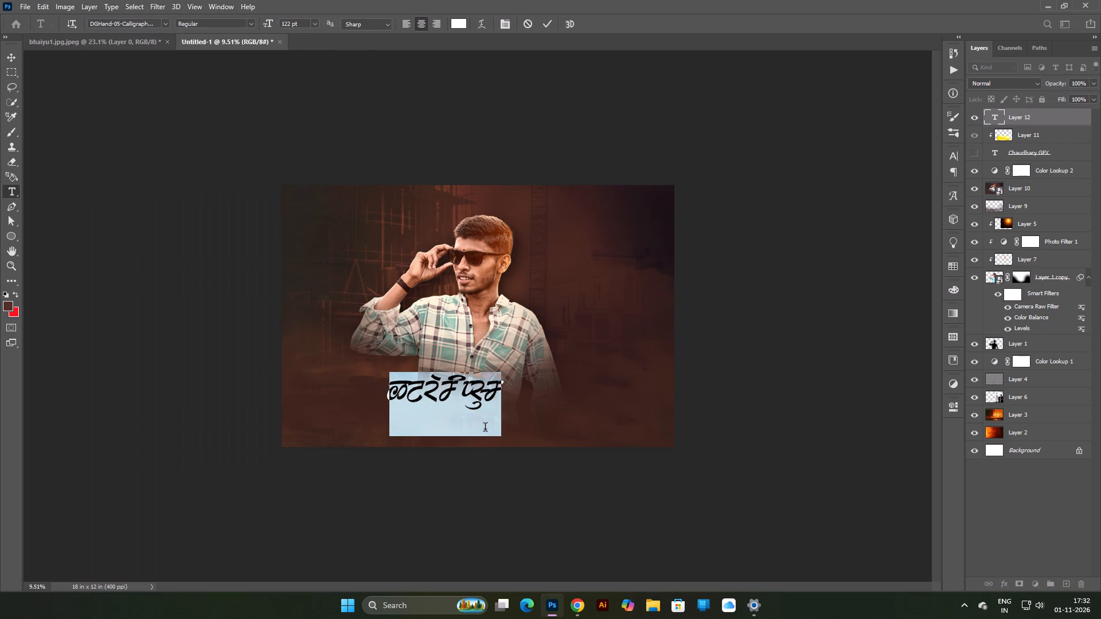
Replace the placeholder text with "caaE", forming the opening Devanagari syllable चौ of the name.
{"action": "key", "text": "c"}
{"action": "type", "text": "aa"}
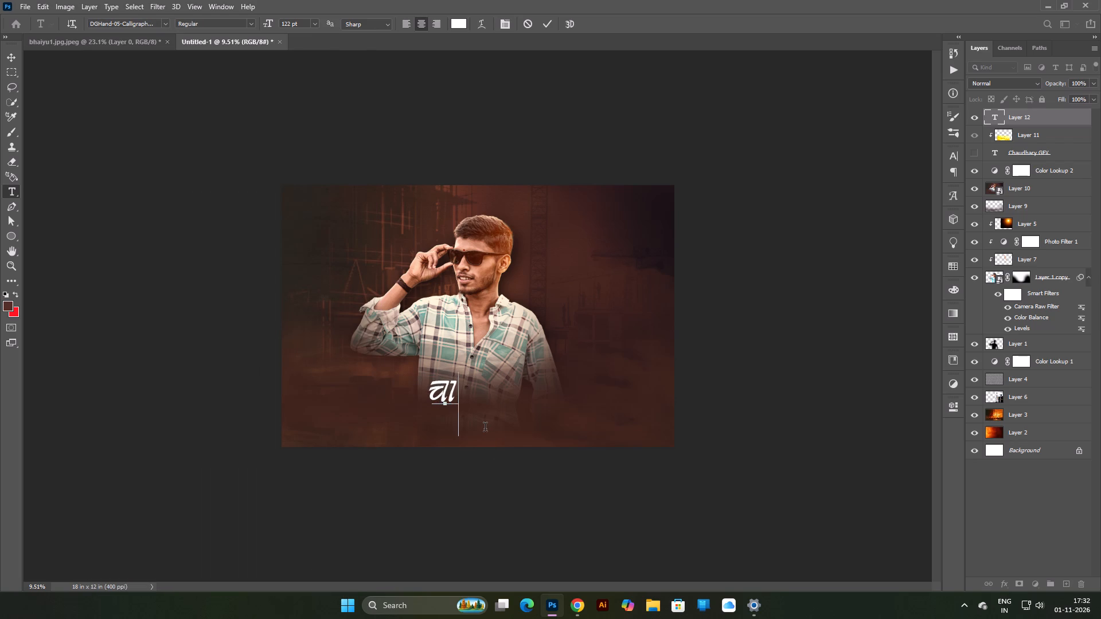
{"action": "key", "text": "shift+e"}
{"action": "key", "text": "shift+d"}
{"action": "key", "text": "BackSpace"}
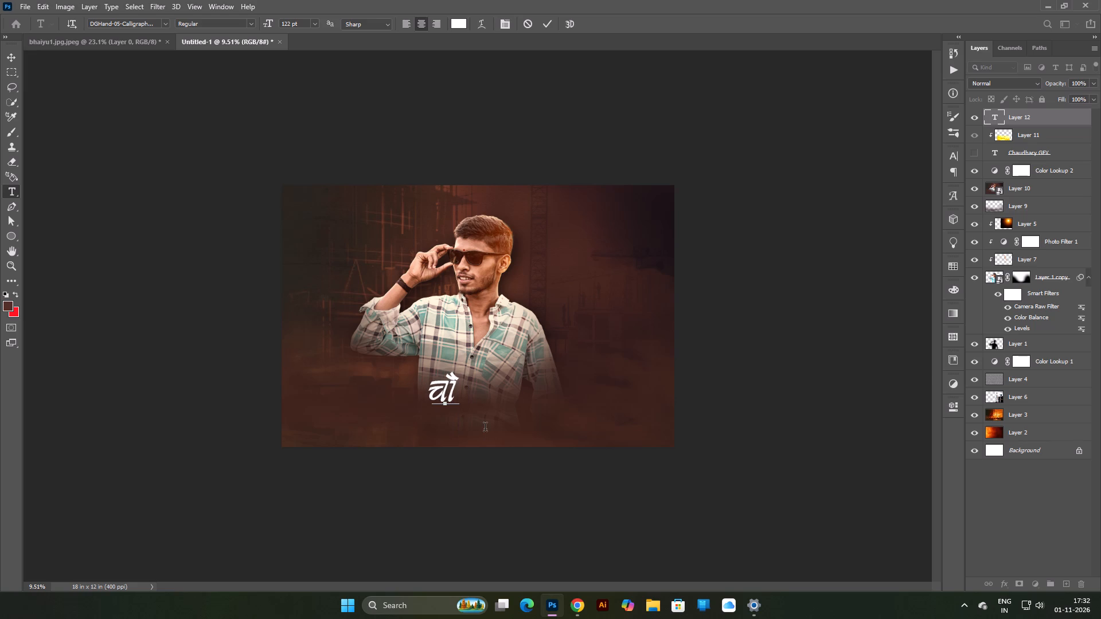
Find the ध glyph in the font's glyph set, insert it after चौ, and complete the name चौधरी by adding "a" and "raI".
{"action": "left_click", "coordinate": [952, 197]}
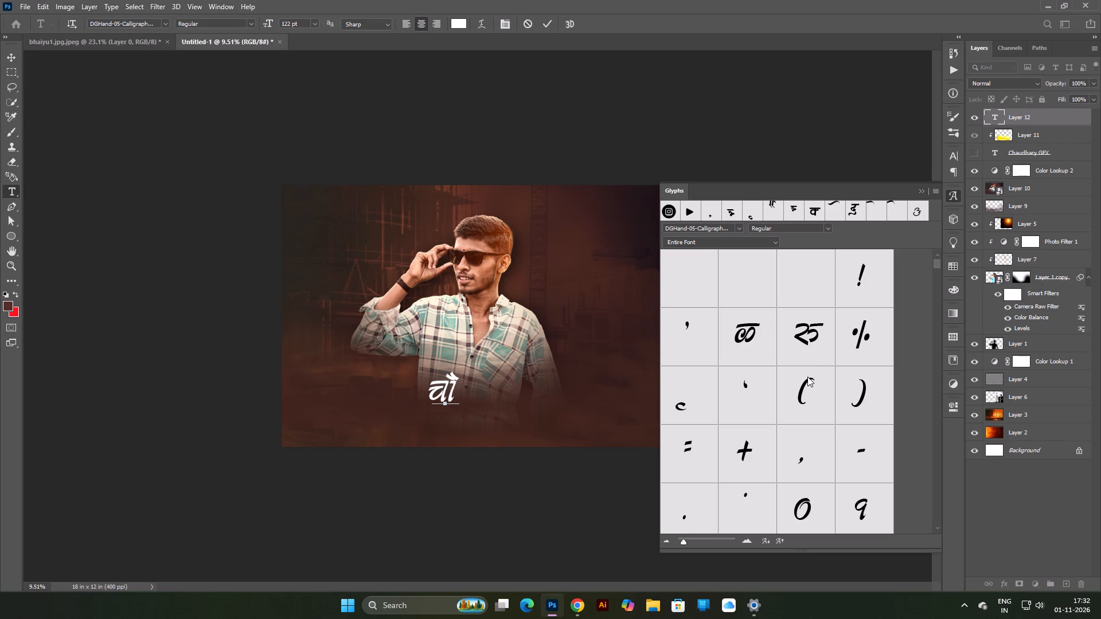
{"action": "scroll", "coordinate": [807, 377], "scroll_direction": "down", "scroll_amount": 3}
{"action": "scroll", "coordinate": [807, 377], "scroll_direction": "up", "scroll_amount": 2}
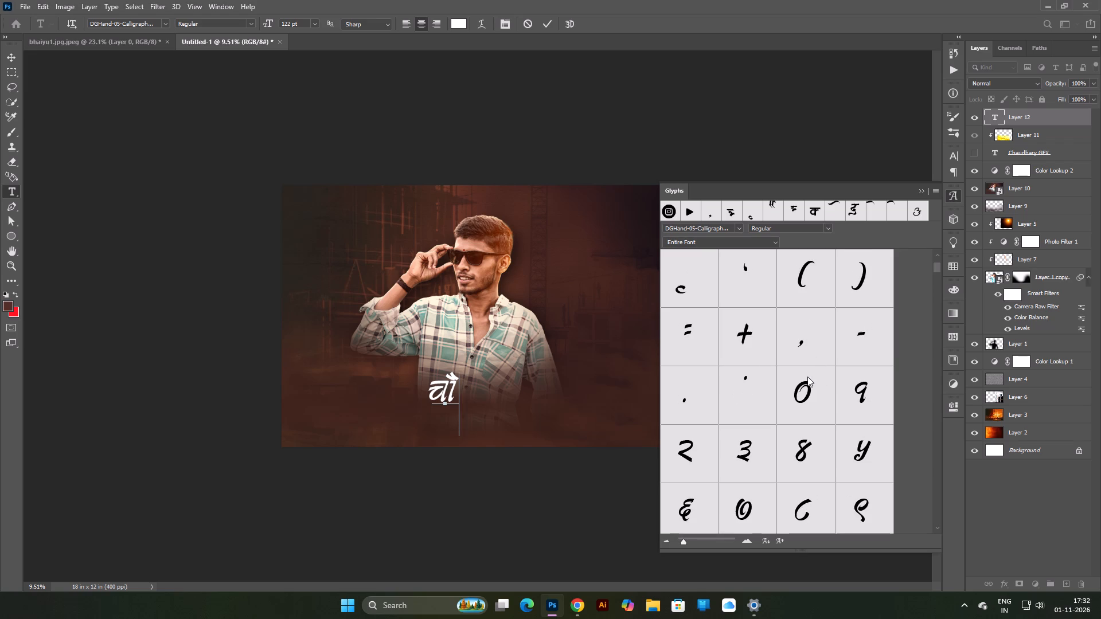
{"action": "scroll", "coordinate": [804, 397], "scroll_direction": "down", "scroll_amount": 5}
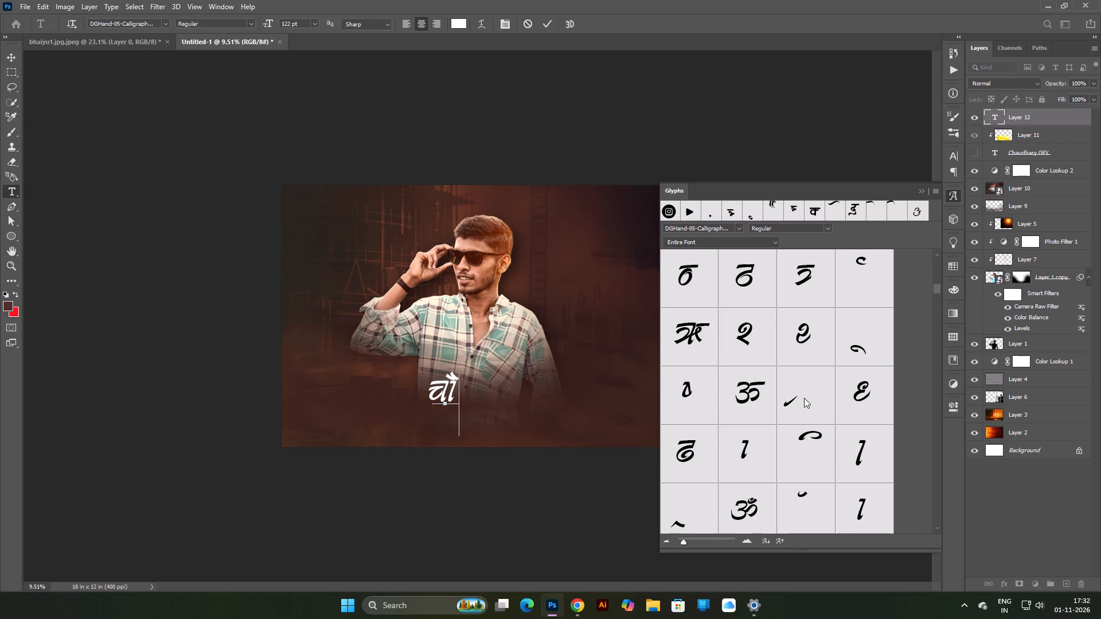
{"action": "scroll", "coordinate": [804, 398], "scroll_direction": "down", "scroll_amount": 4}
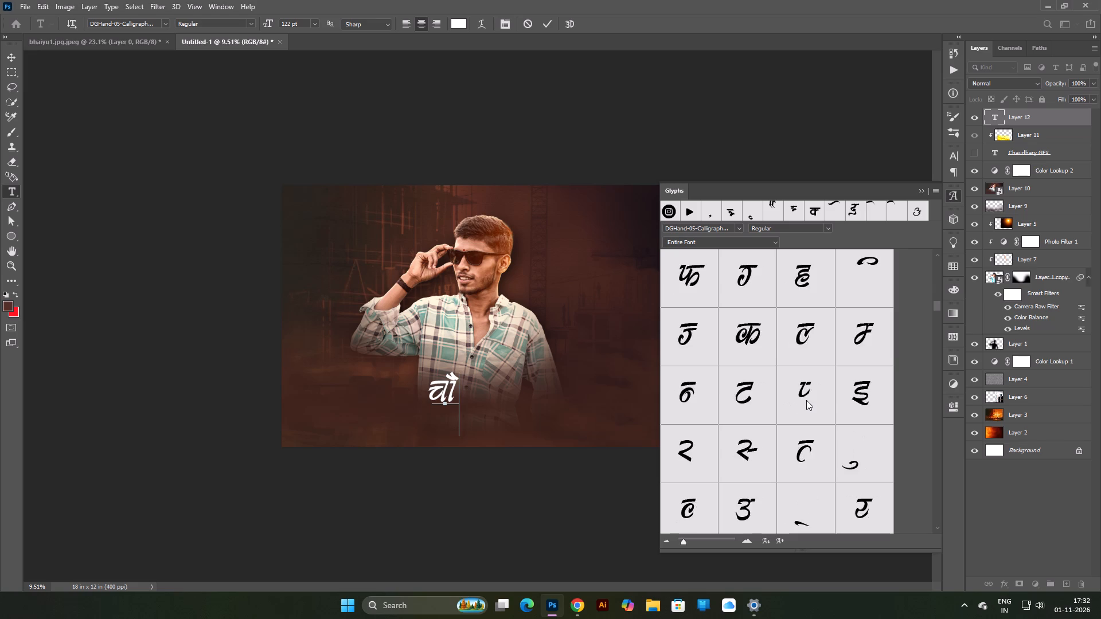
{"action": "scroll", "coordinate": [806, 400], "scroll_direction": "down", "scroll_amount": 1}
{"action": "scroll", "coordinate": [810, 405], "scroll_direction": "up", "scroll_amount": 2}
{"action": "scroll", "coordinate": [810, 405], "scroll_direction": "down", "scroll_amount": 2}
{"action": "scroll", "coordinate": [810, 406], "scroll_direction": "up", "scroll_amount": 5}
{"action": "scroll", "coordinate": [795, 418], "scroll_direction": "down", "scroll_amount": 5}
{"action": "scroll", "coordinate": [760, 409], "scroll_direction": "up", "scroll_amount": 4}
{"action": "scroll", "coordinate": [760, 409], "scroll_direction": "down", "scroll_amount": 4}
{"action": "scroll", "coordinate": [760, 401], "scroll_direction": "up", "scroll_amount": 3}
{"action": "scroll", "coordinate": [760, 401], "scroll_direction": "down", "scroll_amount": 4}
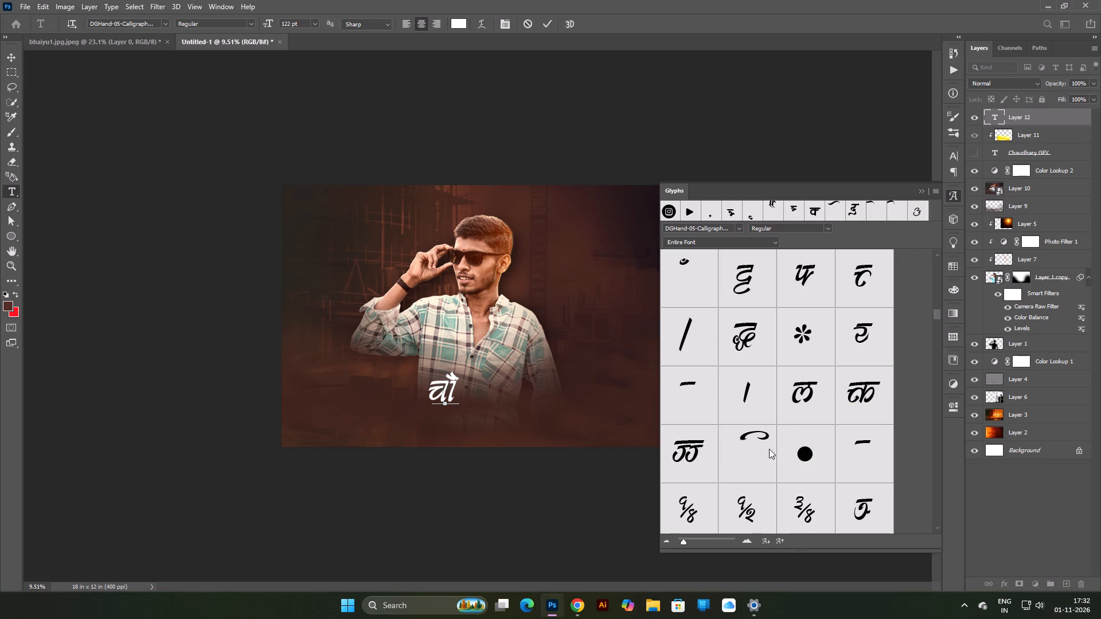
{"action": "scroll", "coordinate": [799, 417], "scroll_direction": "up", "scroll_amount": 4}
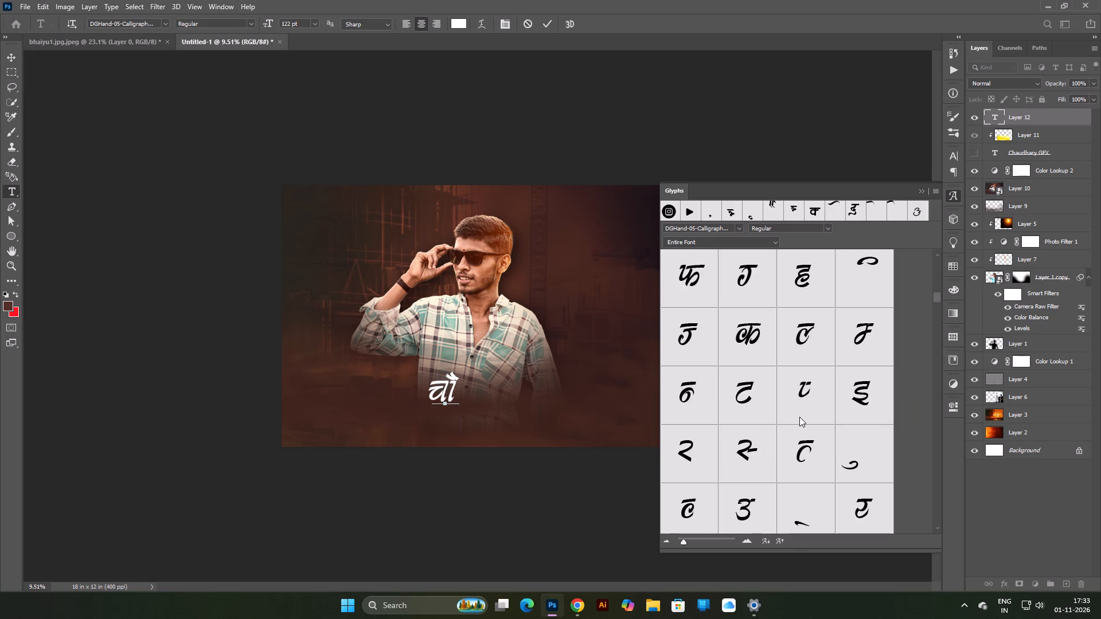
{"action": "scroll", "coordinate": [799, 417], "scroll_direction": "up", "scroll_amount": 3}
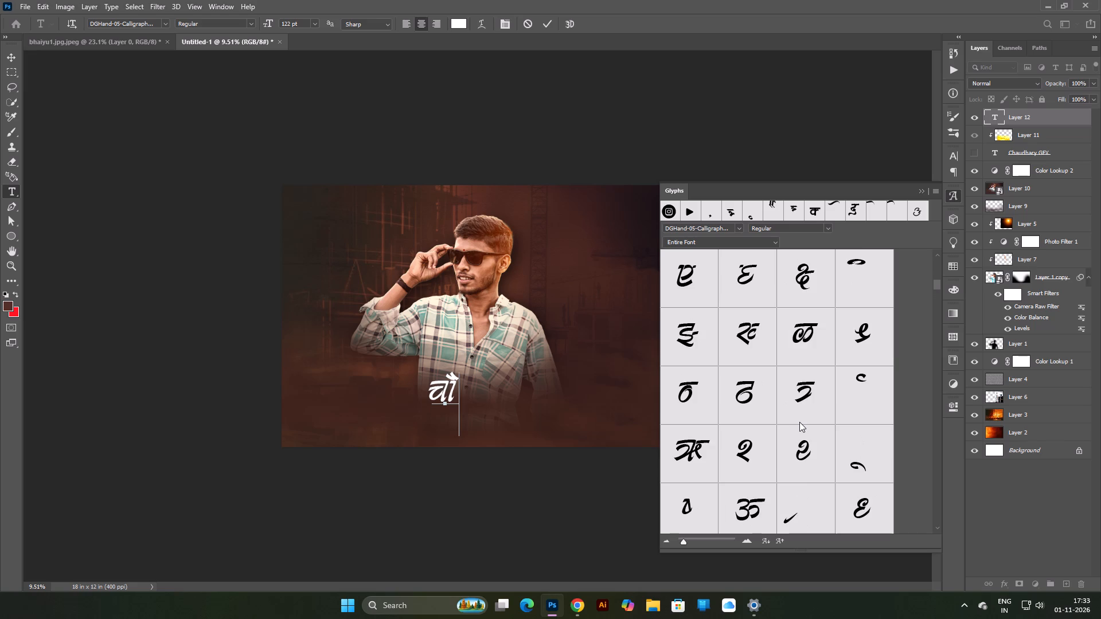
{"action": "scroll", "coordinate": [799, 422], "scroll_direction": "up", "scroll_amount": 2}
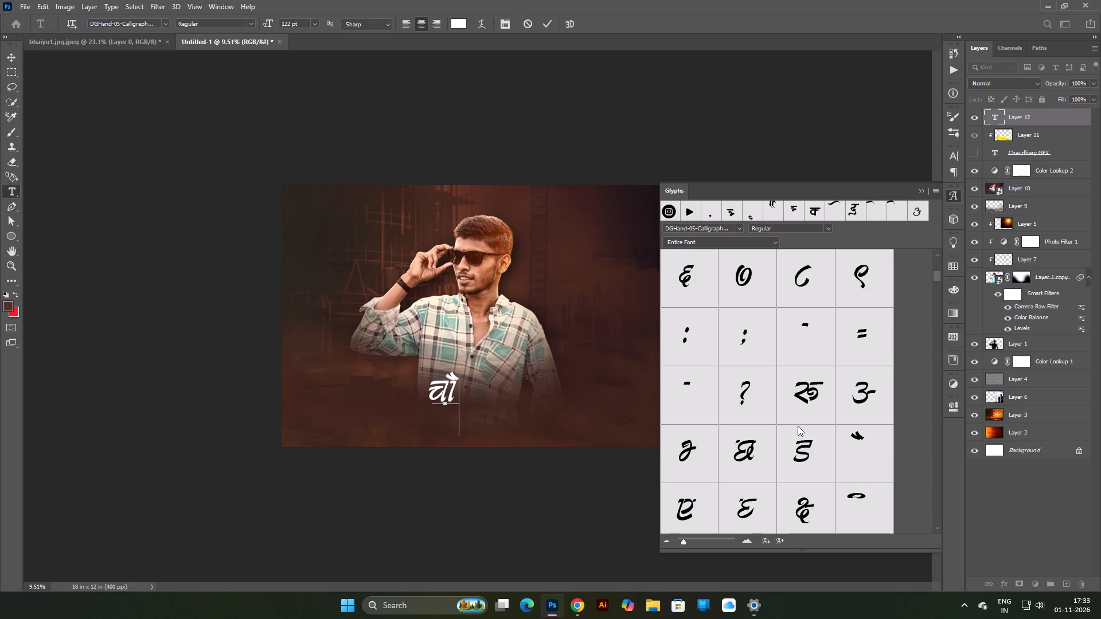
{"action": "scroll", "coordinate": [798, 426], "scroll_direction": "down", "scroll_amount": 1}
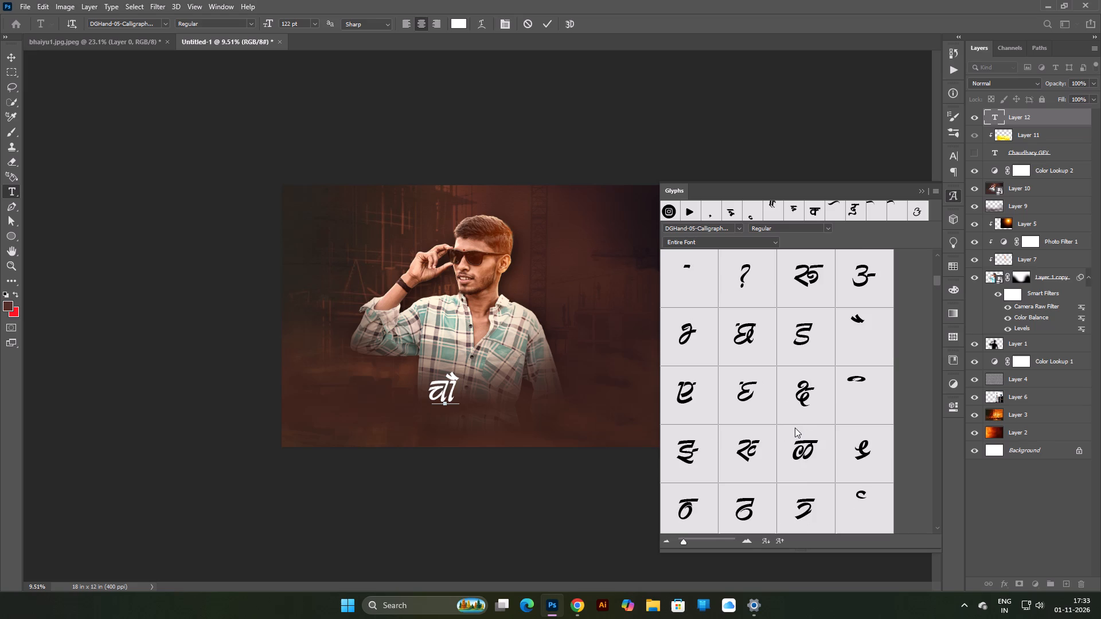
{"action": "scroll", "coordinate": [812, 437], "scroll_direction": "up", "scroll_amount": 1}
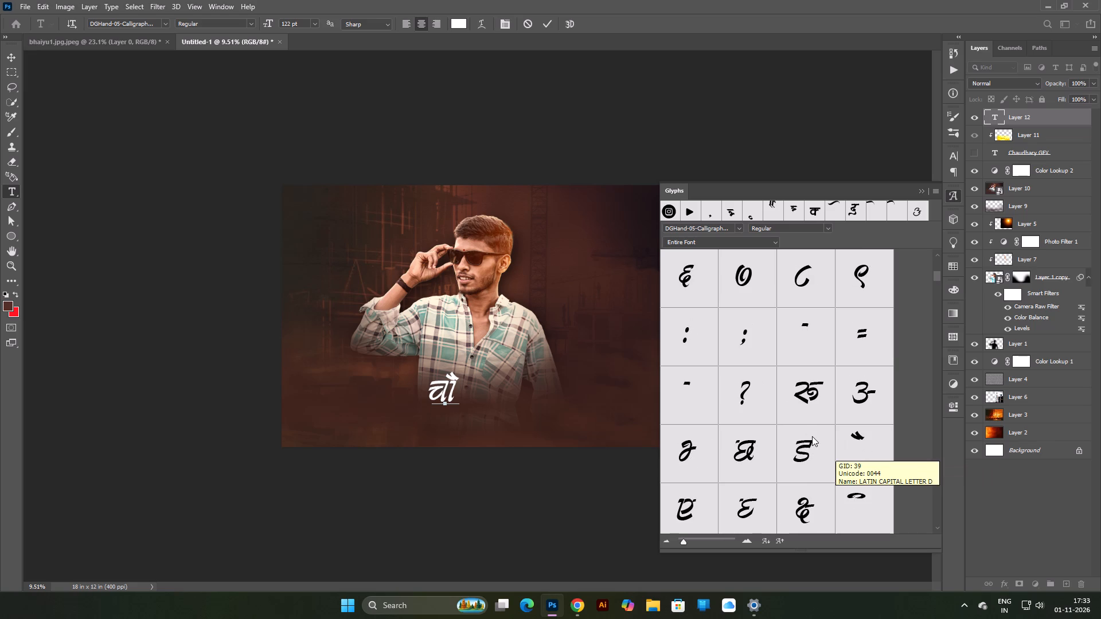
{"action": "scroll", "coordinate": [812, 436], "scroll_direction": "up", "scroll_amount": 1}
{"action": "scroll", "coordinate": [812, 436], "scroll_direction": "down", "scroll_amount": 2}
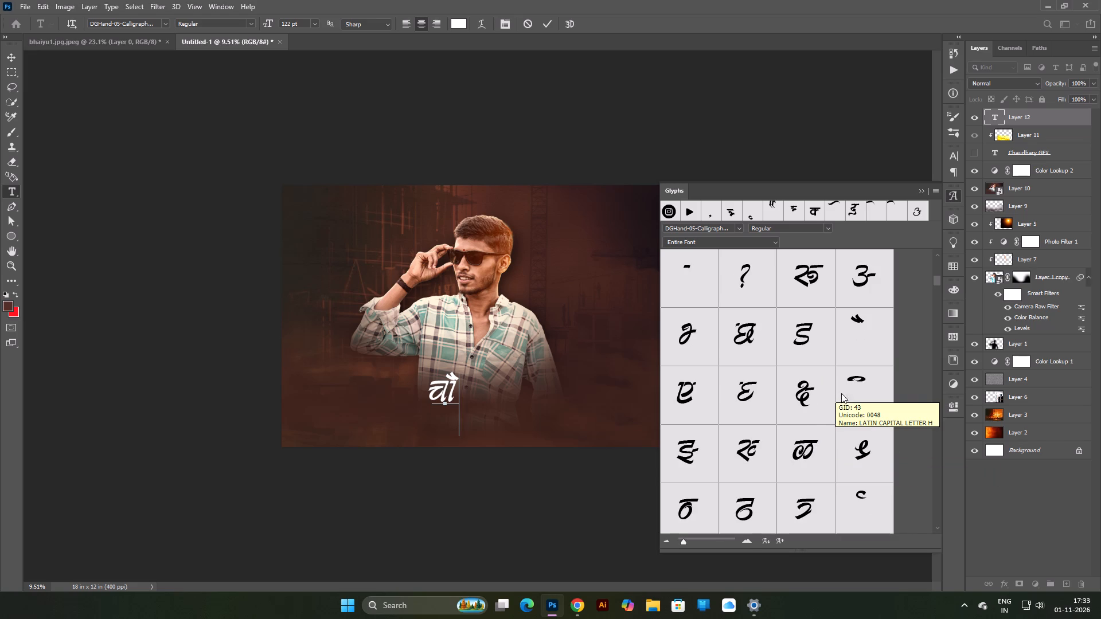
{"action": "scroll", "coordinate": [813, 421], "scroll_direction": "down", "scroll_amount": 1}
{"action": "double_click", "coordinate": [869, 499]}
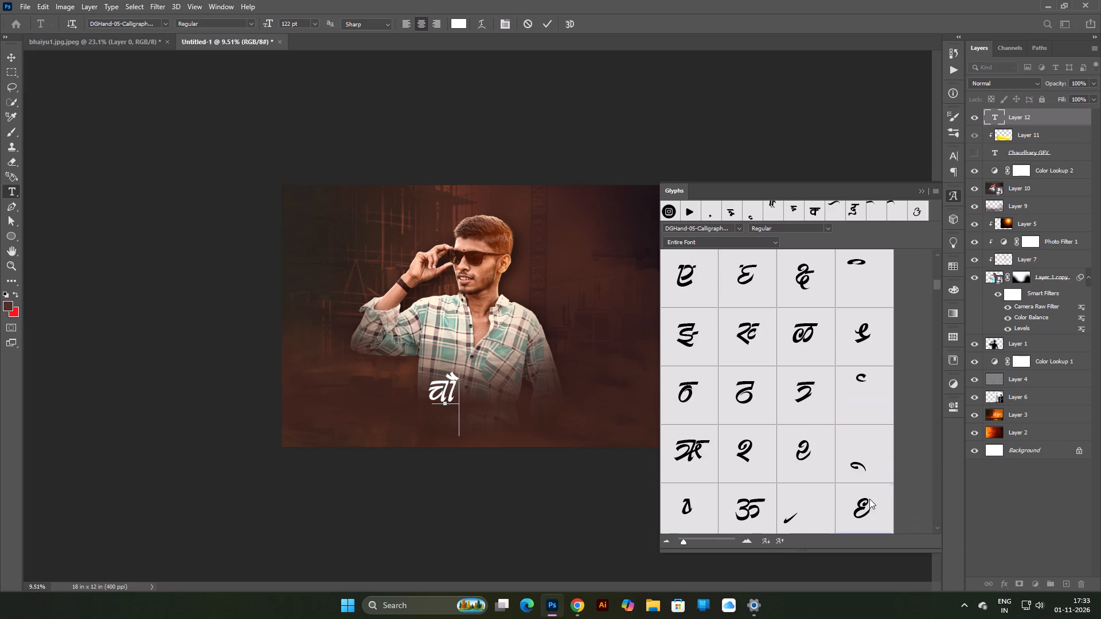
{"action": "key", "text": "a"}
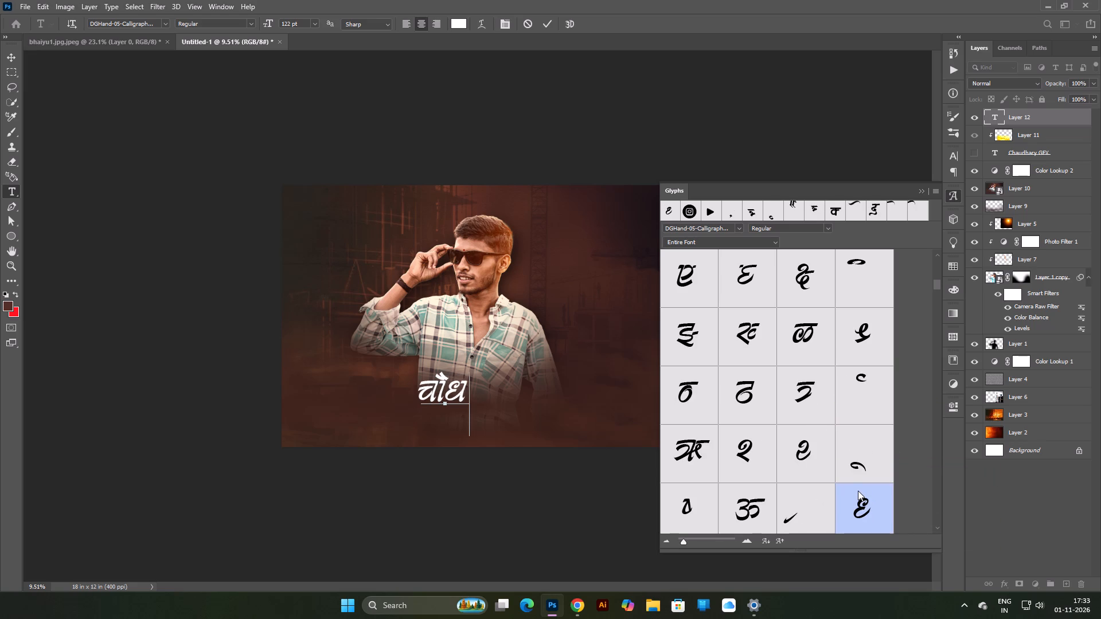
{"action": "type", "text": "ra"}
{"action": "key", "text": "shift+i"}
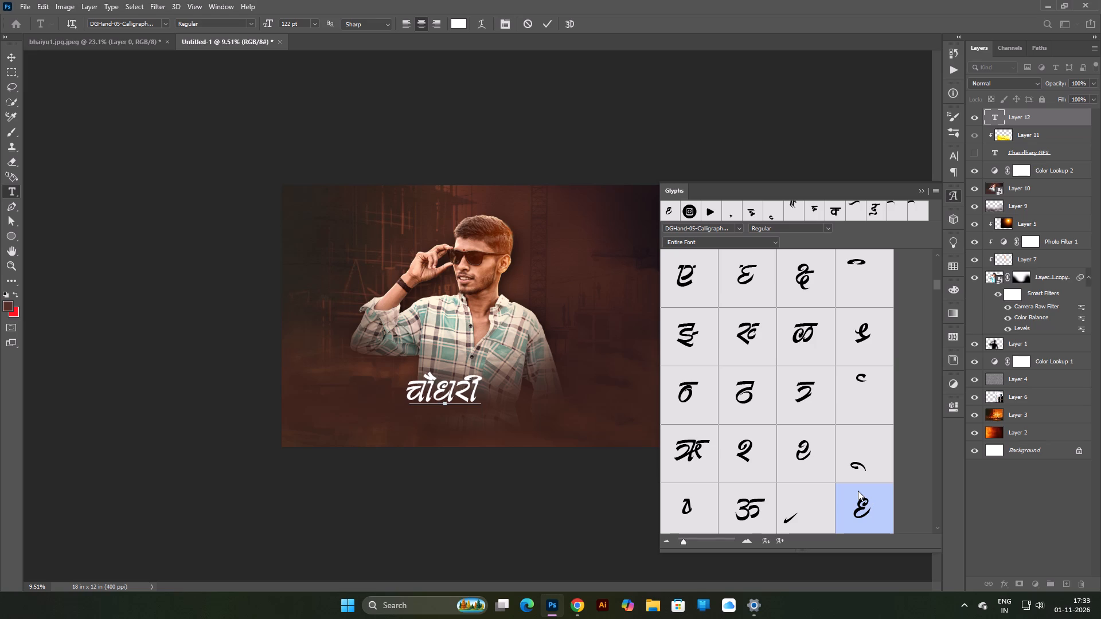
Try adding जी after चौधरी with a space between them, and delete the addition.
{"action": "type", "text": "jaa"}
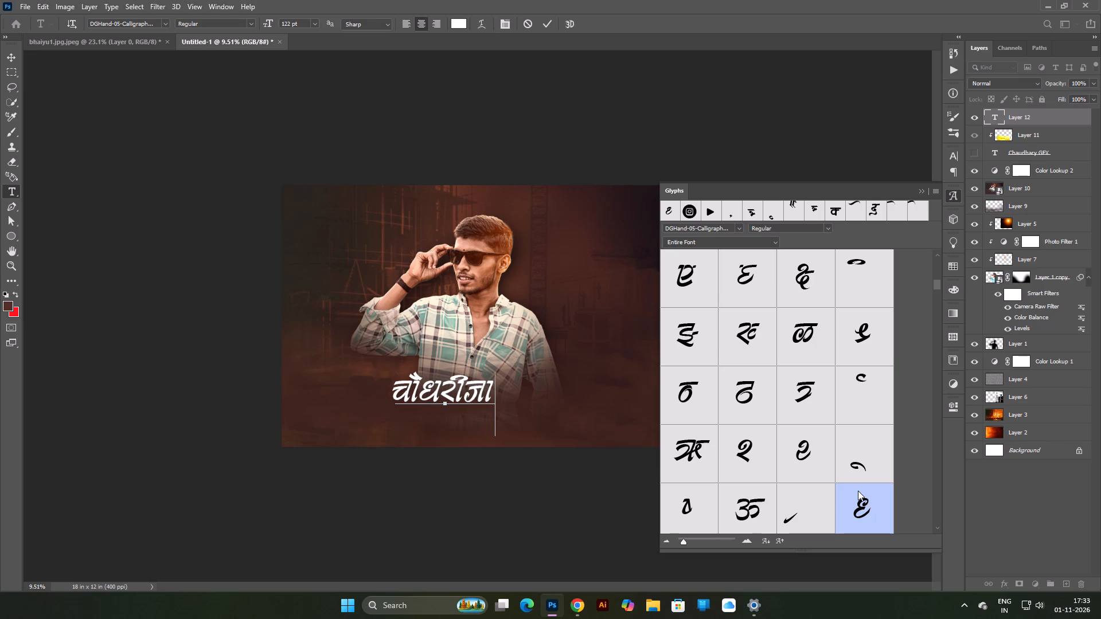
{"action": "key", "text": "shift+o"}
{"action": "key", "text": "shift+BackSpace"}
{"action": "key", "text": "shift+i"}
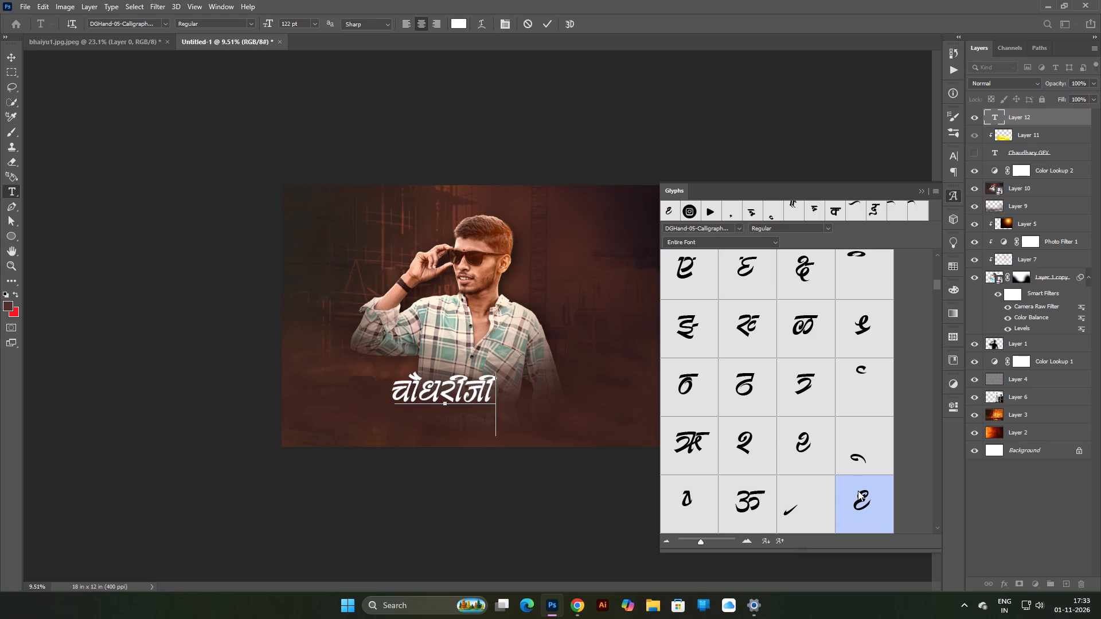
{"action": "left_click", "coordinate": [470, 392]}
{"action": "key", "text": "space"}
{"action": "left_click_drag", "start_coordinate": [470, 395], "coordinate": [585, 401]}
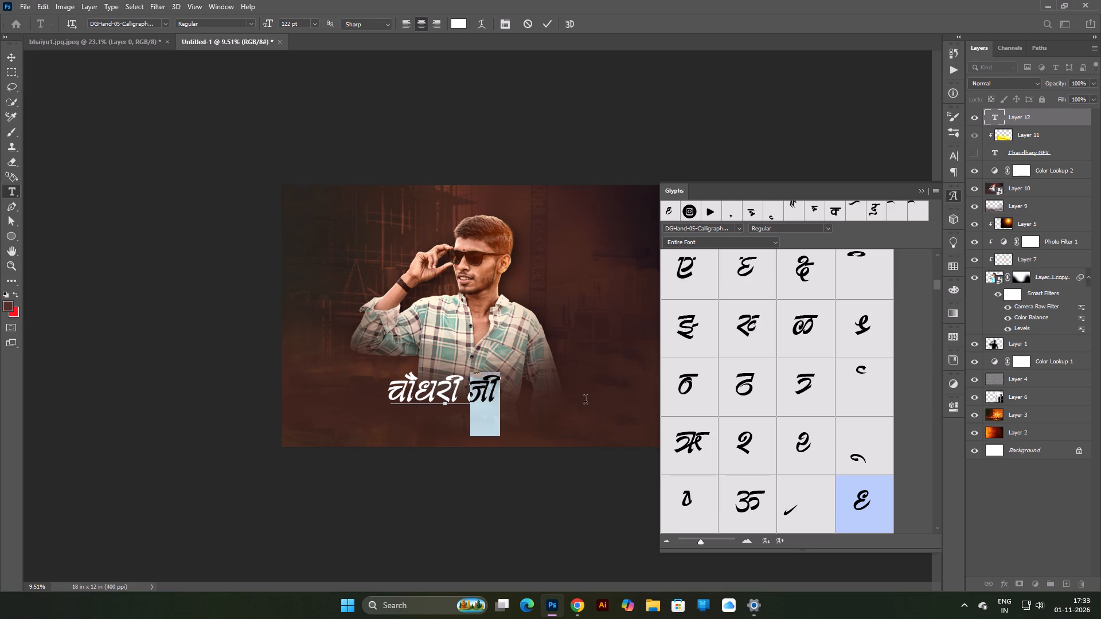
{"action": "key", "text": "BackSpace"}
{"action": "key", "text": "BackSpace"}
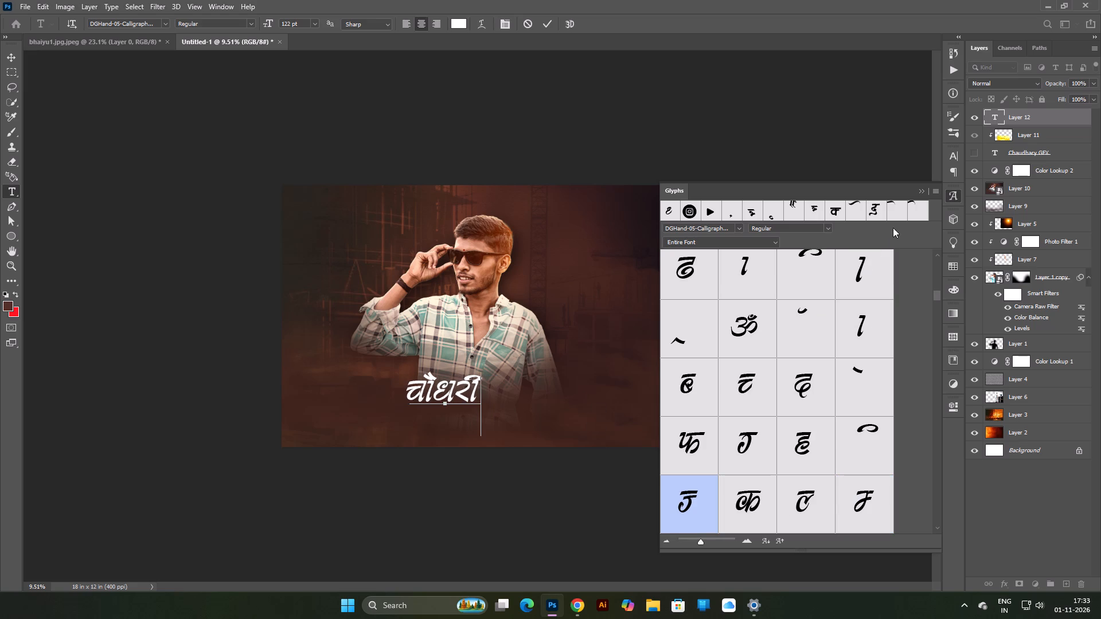
Close the glyph set and enlarge the font size of the whole चौधरी title, committing the text.
{"action": "left_click", "coordinate": [921, 193]}
{"action": "triple_click", "coordinate": [451, 398]}
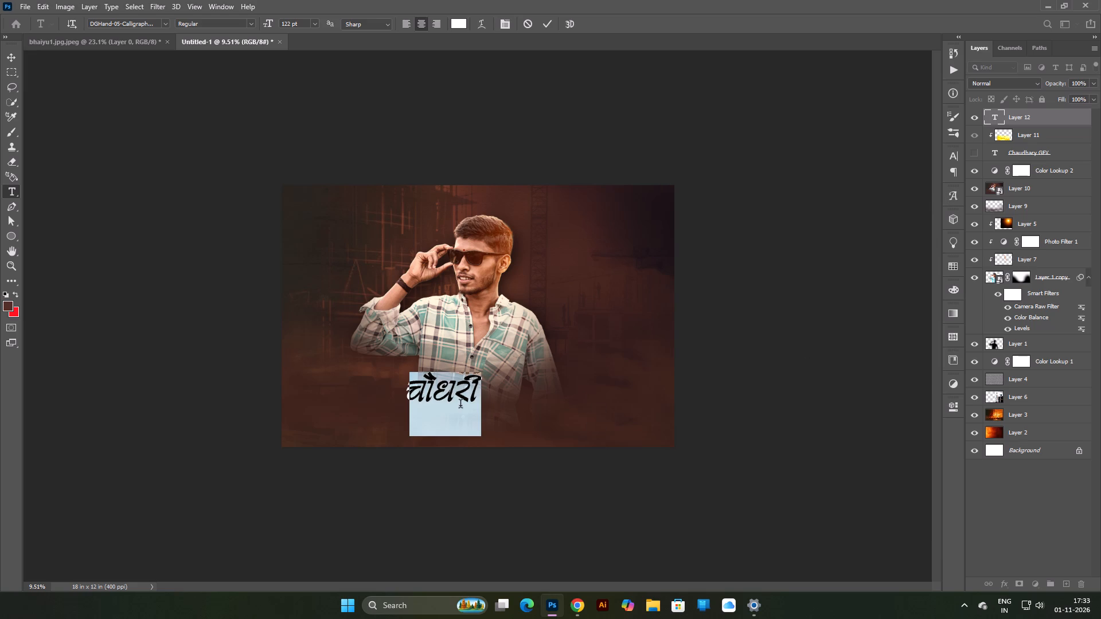
{"action": "left_click_drag", "start_coordinate": [271, 28], "coordinate": [313, 40]}
{"action": "left_click", "coordinate": [14, 53]}
{"action": "left_click", "coordinate": [42, 70]}
{"action": "scroll", "coordinate": [493, 413], "scroll_direction": "down", "scroll_amount": 5}
{"action": "scroll", "coordinate": [488, 405], "scroll_direction": "up", "scroll_amount": 3}
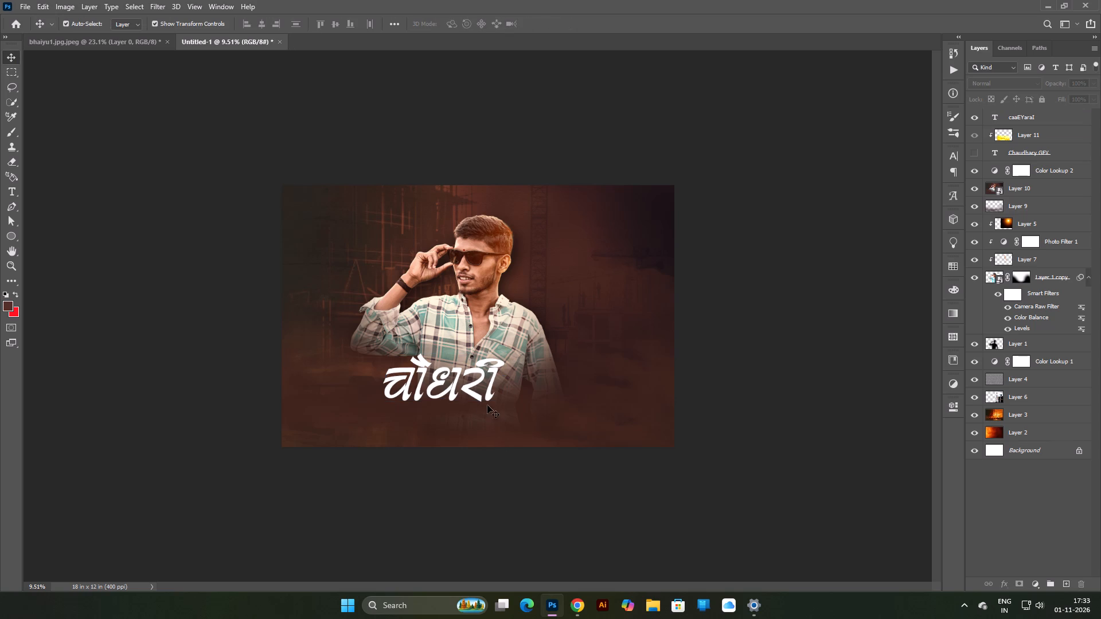
{"action": "scroll", "coordinate": [487, 405], "scroll_direction": "up", "scroll_amount": 2}
Centre the चौधरी title horizontally over the man's lower shirt and scale it proportionally to 142.84%.
{"action": "left_click_drag", "start_coordinate": [474, 384], "coordinate": [498, 392]}
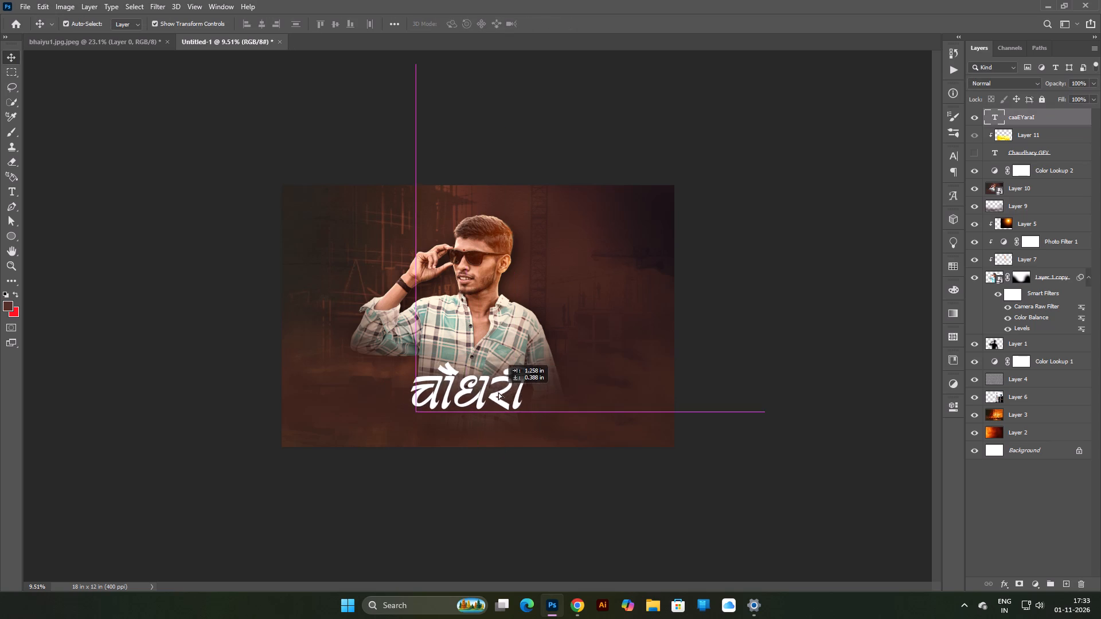
{"action": "left_click_drag", "start_coordinate": [498, 392], "coordinate": [507, 391]}
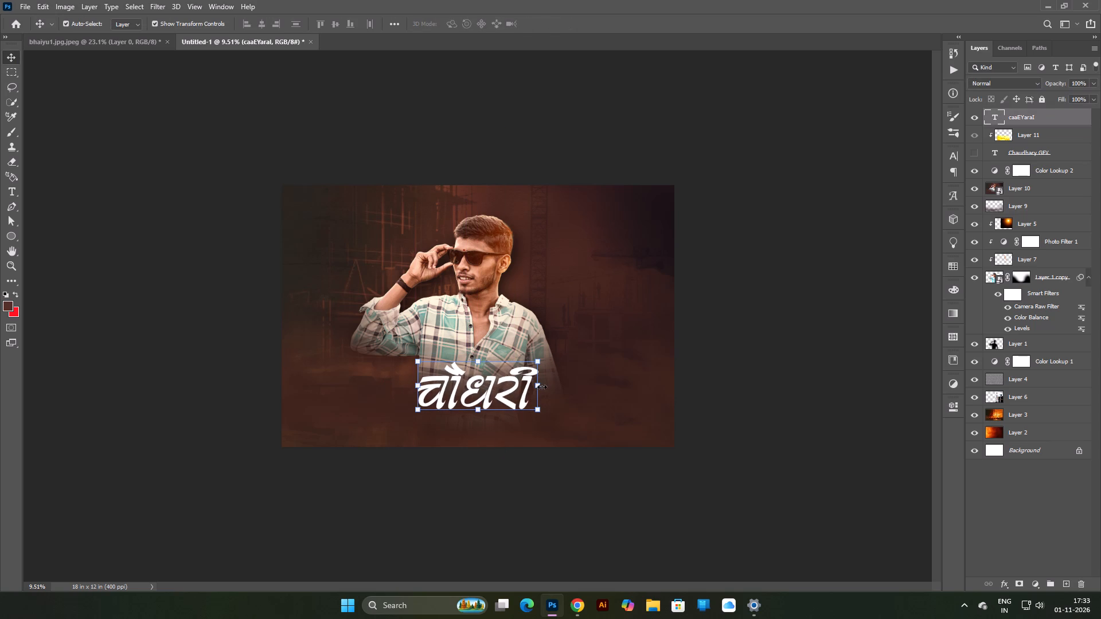
{"action": "left_click_drag", "start_coordinate": [541, 386], "coordinate": [570, 386], "text": "alt"}
{"action": "left_click_drag", "start_coordinate": [495, 369], "coordinate": [494, 376]}
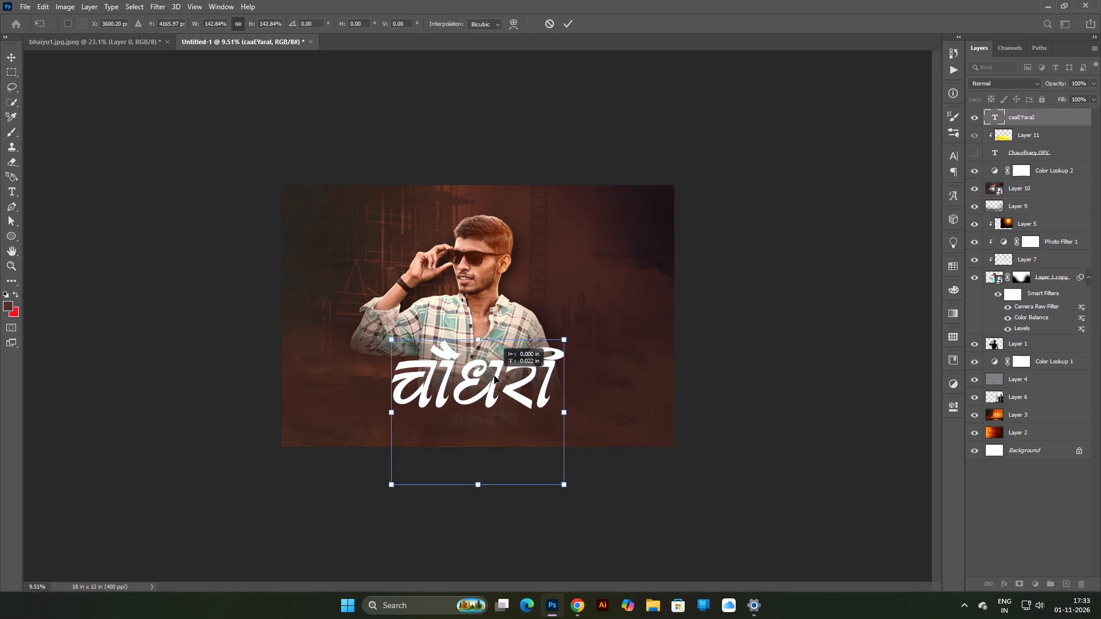
{"action": "left_click_drag", "start_coordinate": [494, 376], "coordinate": [494, 379]}
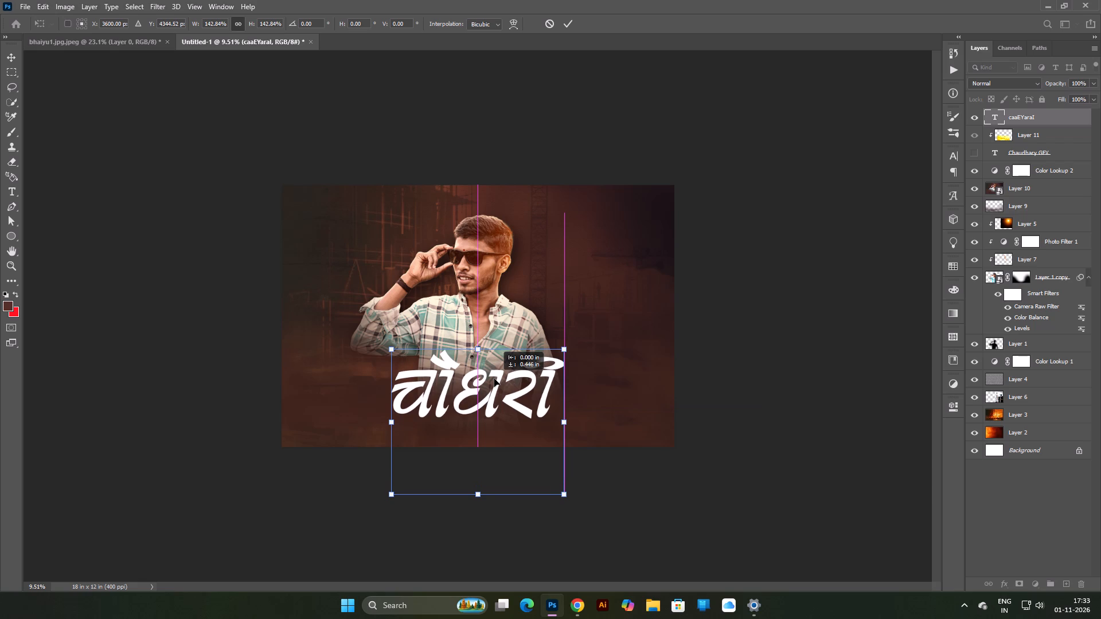
{"action": "left_click_drag", "start_coordinate": [494, 379], "coordinate": [494, 379]}
{"action": "scroll", "coordinate": [566, 388], "scroll_direction": "down", "scroll_amount": 5}
{"action": "scroll", "coordinate": [594, 389], "scroll_direction": "up", "scroll_amount": 3}
{"action": "key", "text": "Return"}
{"action": "left_click", "coordinate": [719, 382]}
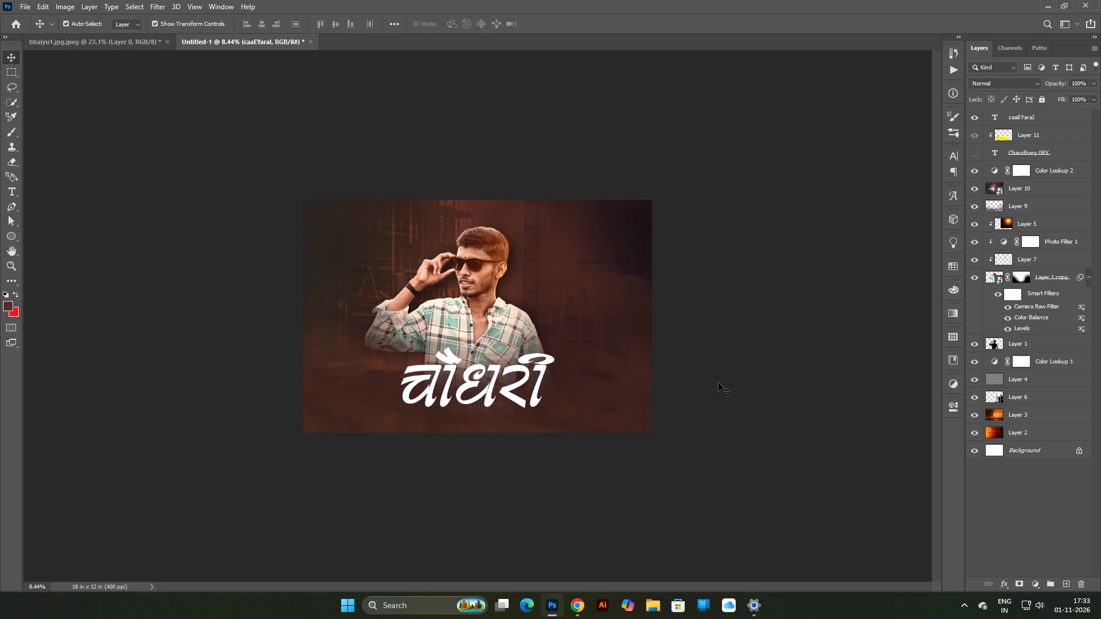
Fine-tune the vertical position of the चौधरी title over the lower shirt, keeping it horizontally centred on the page.
{"action": "scroll", "coordinate": [516, 414], "scroll_direction": "down", "scroll_amount": 4}
{"action": "scroll", "coordinate": [515, 414], "scroll_direction": "up", "scroll_amount": 10}
{"action": "left_click", "coordinate": [504, 407]}
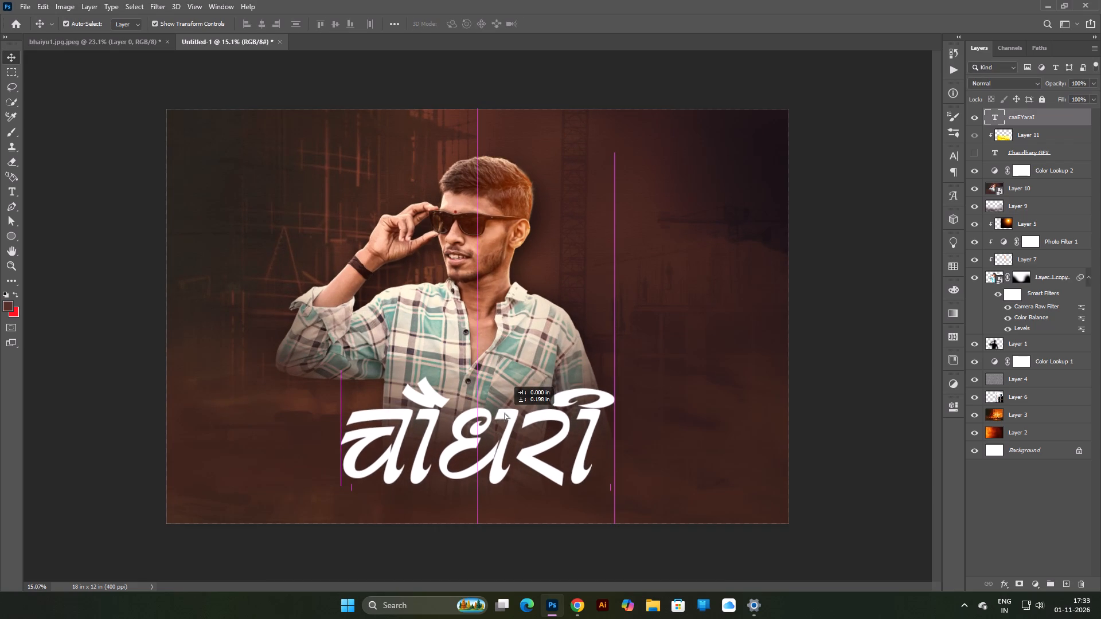
{"action": "left_click", "coordinate": [832, 401]}
{"action": "scroll", "coordinate": [415, 425], "scroll_direction": "up", "scroll_amount": 11}
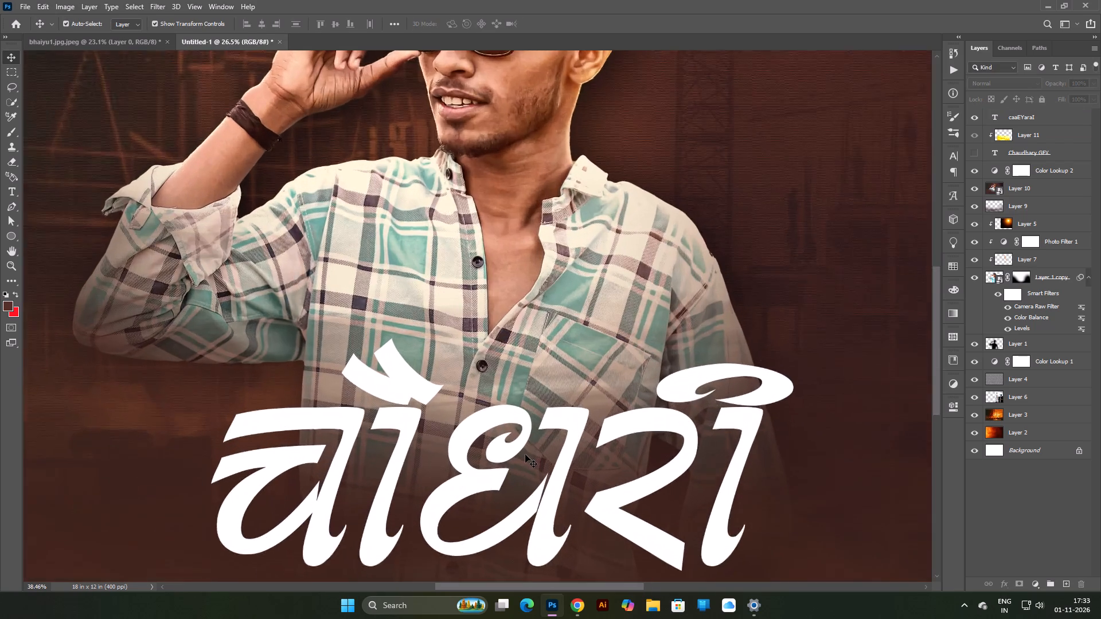
{"action": "scroll", "coordinate": [525, 453], "scroll_direction": "down", "scroll_amount": 6}
{"action": "left_click", "coordinate": [558, 445]}
{"action": "scroll", "coordinate": [557, 441], "scroll_direction": "down", "scroll_amount": 4}
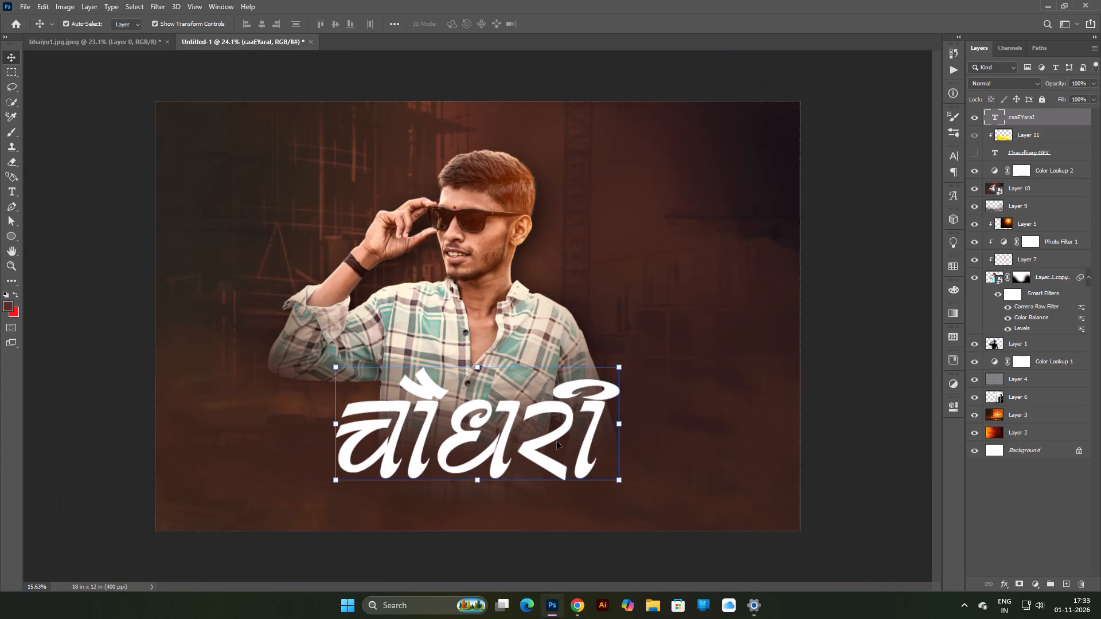
{"action": "scroll", "coordinate": [557, 441], "scroll_direction": "down", "scroll_amount": 5}
{"action": "scroll", "coordinate": [556, 441], "scroll_direction": "up", "scroll_amount": 2}
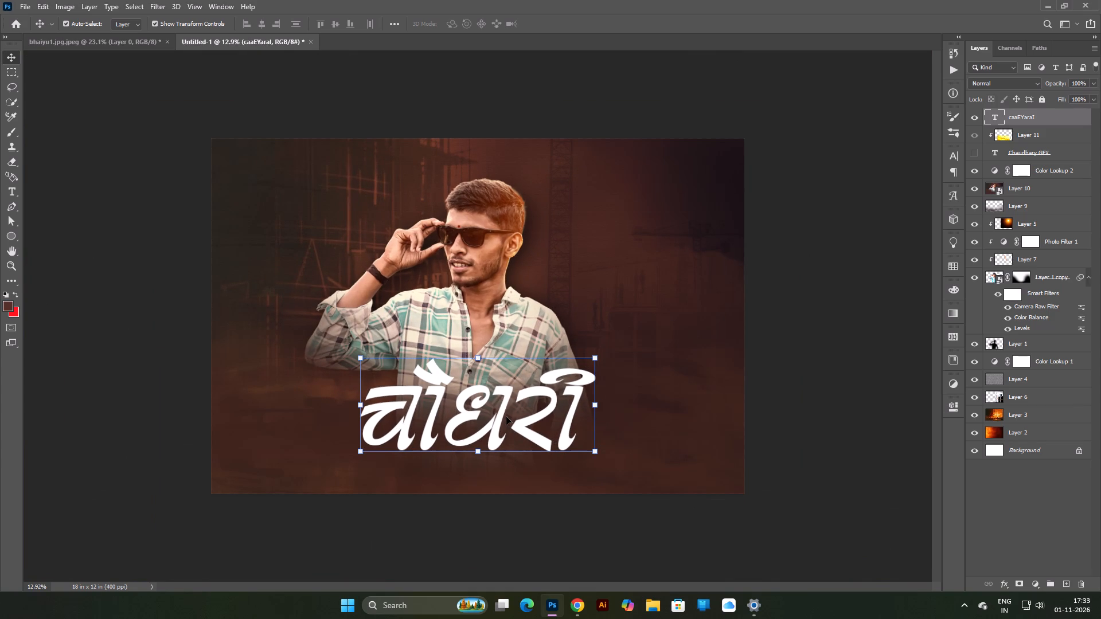
Append जी to the end of the चौधरी title, separated by a space.
{"action": "double_click", "coordinate": [506, 416]}
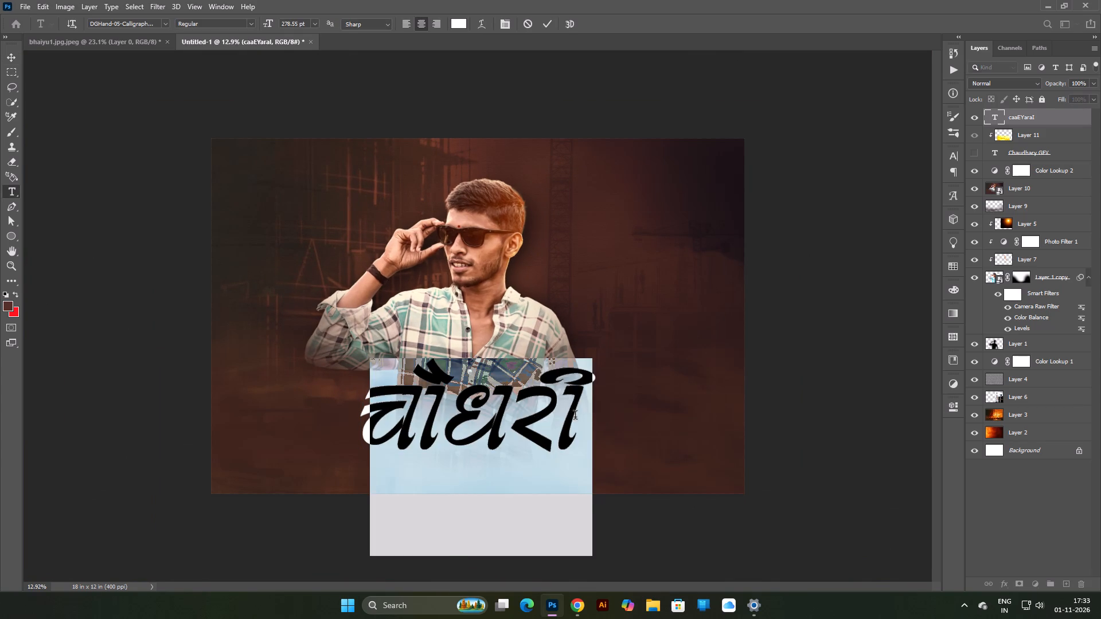
{"action": "left_click", "coordinate": [575, 417]}
{"action": "key", "text": "Right"}
{"action": "key", "text": "Right"}
{"action": "key", "text": "space"}
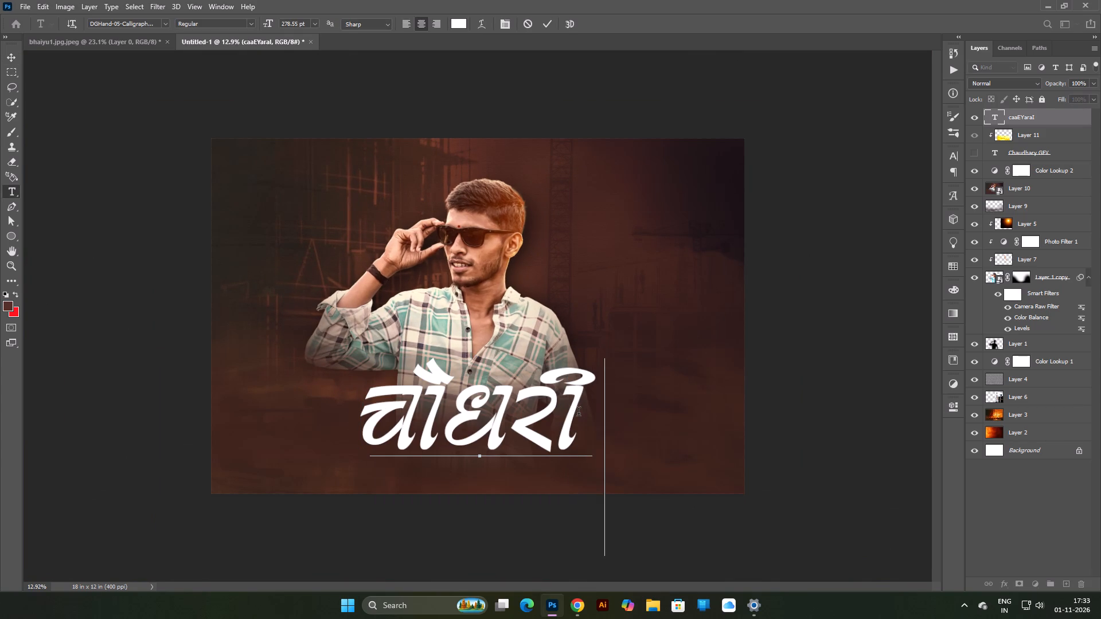
{"action": "type", "text": "jaa"}
{"action": "key", "text": "shift+i"}
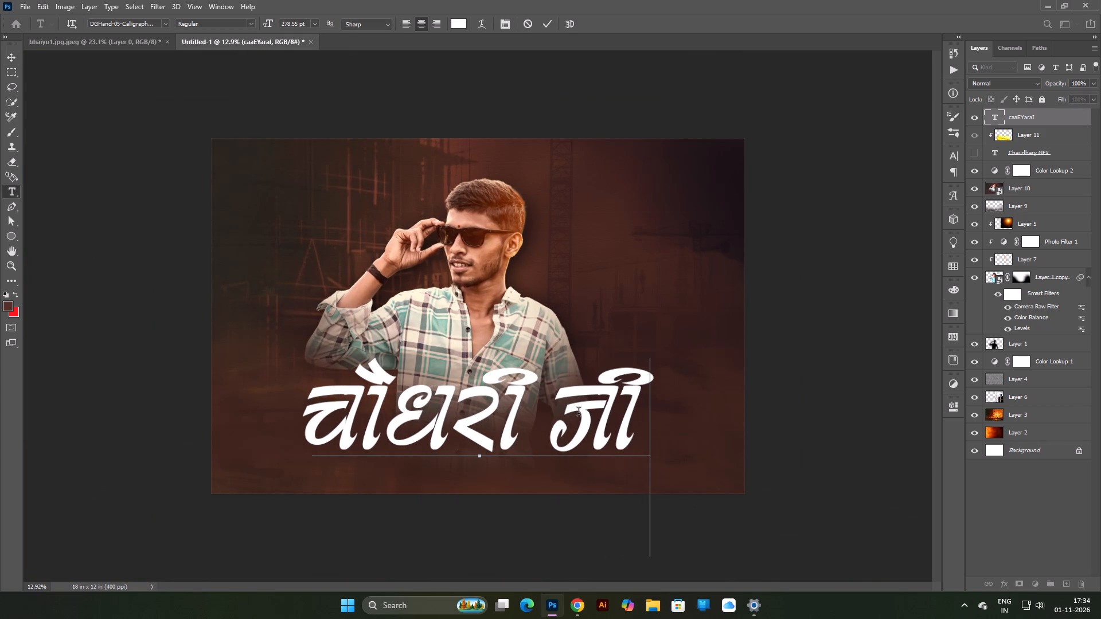
Replace the space before जी with a small kerned gap, clear the stray box glyph, and commit the text.
{"action": "left_click", "coordinate": [570, 438]}
{"action": "key", "text": "BackSpace"}
{"action": "key", "text": "alt+Right"}
{"action": "key", "text": "alt+Right"}
{"action": "key", "text": "alt+Right"}
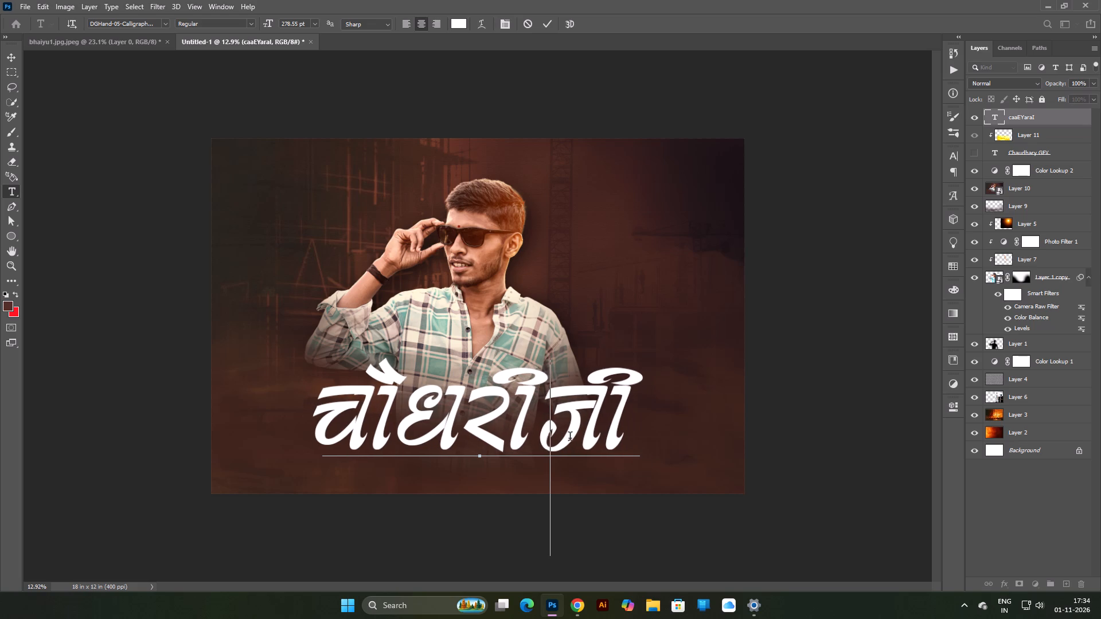
{"action": "key", "text": "alt+Right"}
{"action": "key", "text": "Return"}
{"action": "scroll", "coordinate": [570, 438], "scroll_direction": "up", "scroll_amount": 2}
{"action": "double_click", "coordinate": [570, 438]}
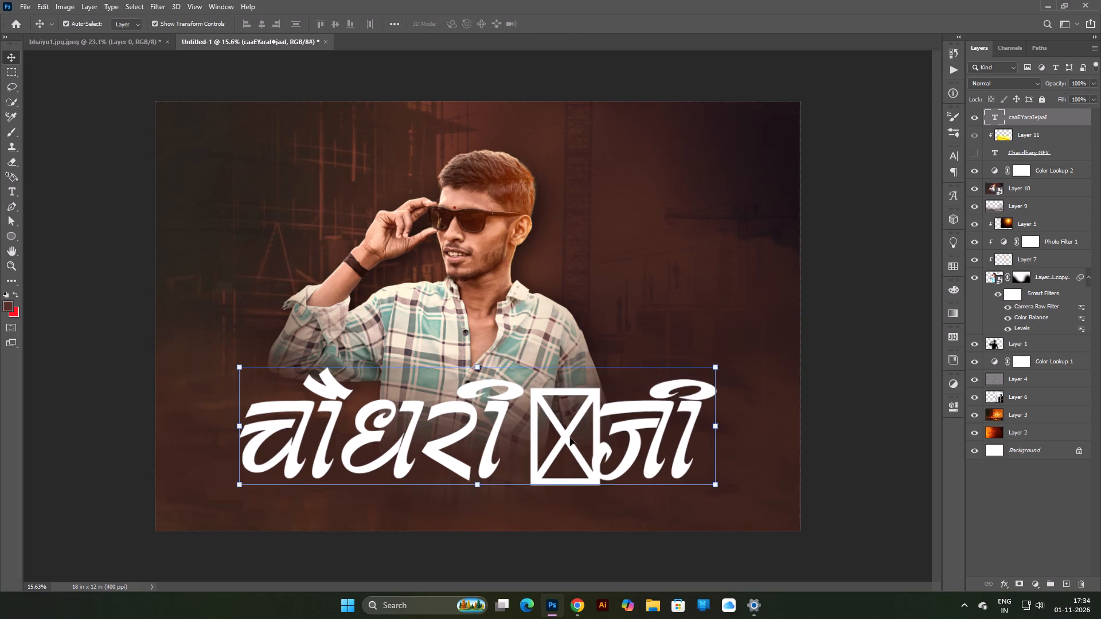
{"action": "left_click", "coordinate": [593, 436]}
{"action": "key", "text": "BackSpace"}
{"action": "key", "text": "Return"}
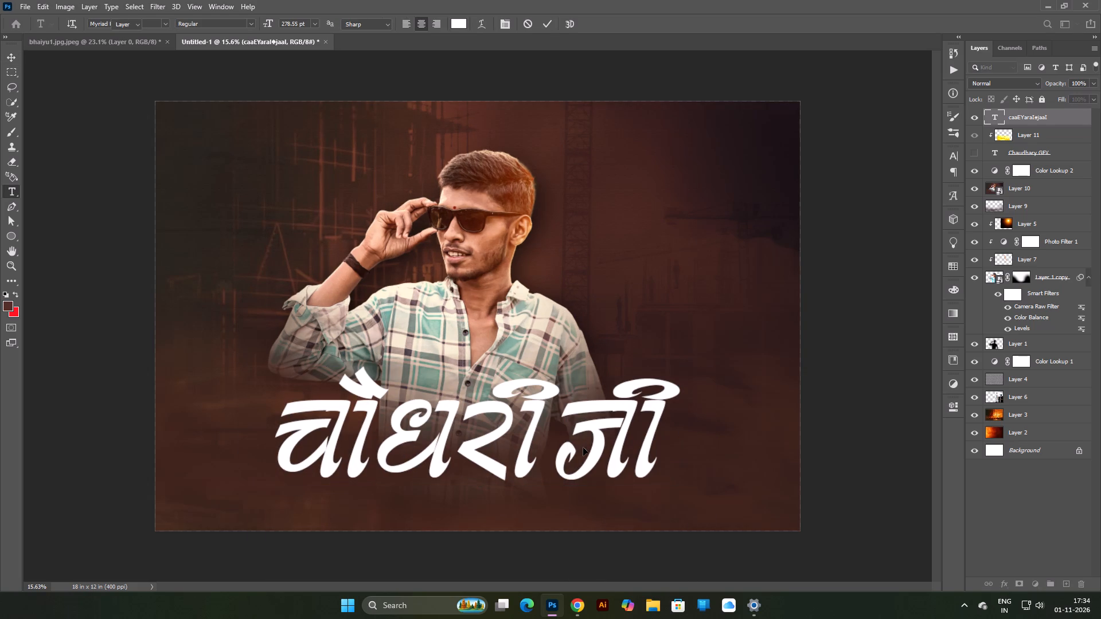
{"action": "scroll", "coordinate": [561, 452], "scroll_direction": "down", "scroll_amount": 4}
{"action": "left_click", "coordinate": [787, 430]}
Scale the चौधरी जी title proportionally to 92.10% and place it slightly lower over the man's lower shirt.
{"action": "left_click", "coordinate": [522, 408]}
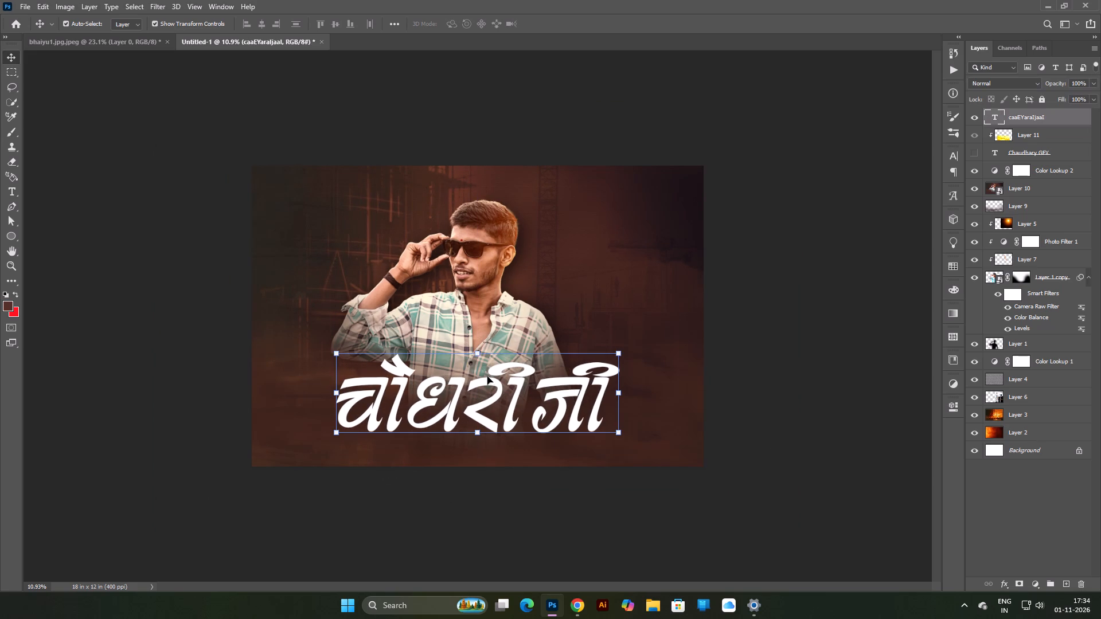
{"action": "left_click_drag", "start_coordinate": [480, 352], "coordinate": [480, 366]}
{"action": "left_click_drag", "start_coordinate": [524, 433], "coordinate": [513, 432]}
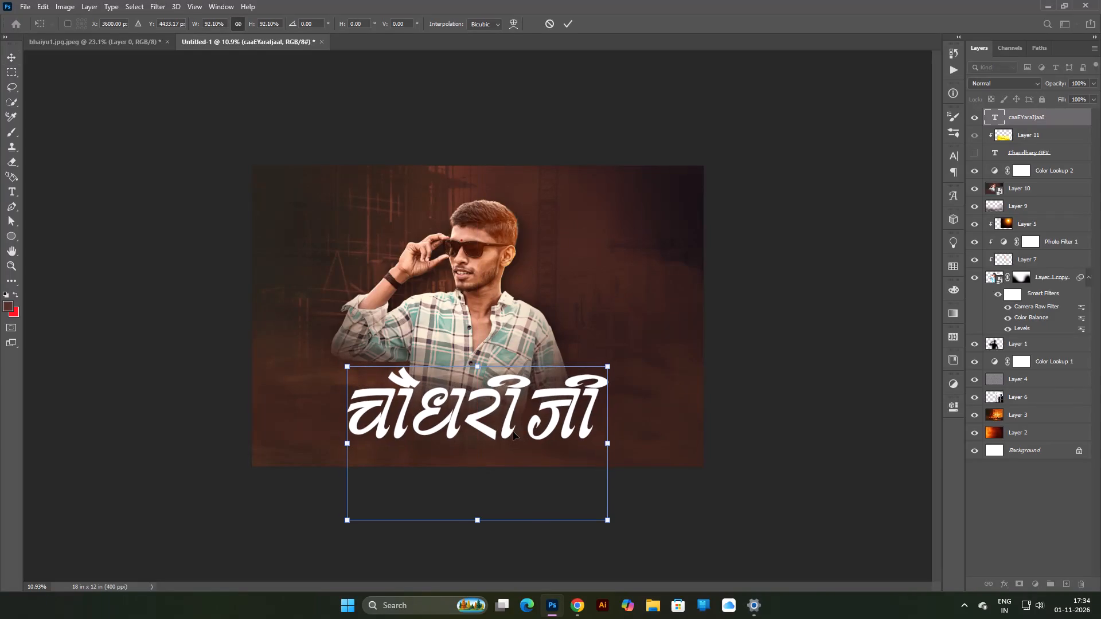
{"action": "left_click_drag", "start_coordinate": [513, 432], "coordinate": [515, 430]}
{"action": "key", "text": "Return"}
{"action": "left_click", "coordinate": [810, 385]}
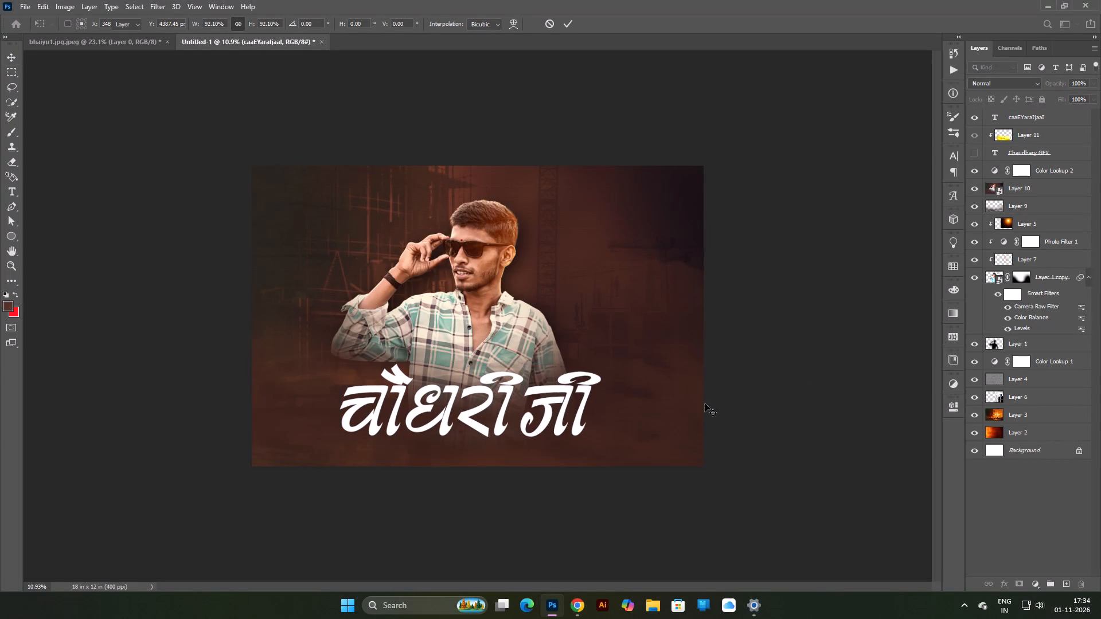
{"action": "scroll", "coordinate": [589, 403], "scroll_direction": "down", "scroll_amount": 6}
{"action": "left_click", "coordinate": [700, 347]}
{"action": "scroll", "coordinate": [697, 352], "scroll_direction": "down", "scroll_amount": 1}
{"action": "scroll", "coordinate": [540, 378], "scroll_direction": "up", "scroll_amount": 10}
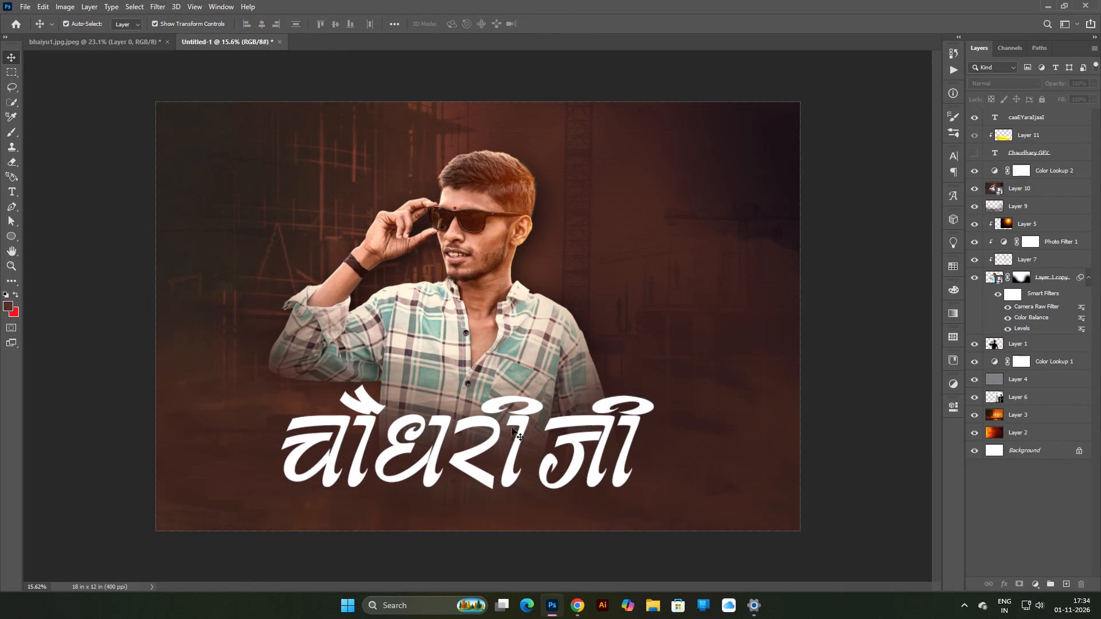
Fine-tune the position of the चौधरी जी title across the bottom of the man's shirt.
{"action": "left_click_drag", "start_coordinate": [512, 428], "coordinate": [509, 414]}
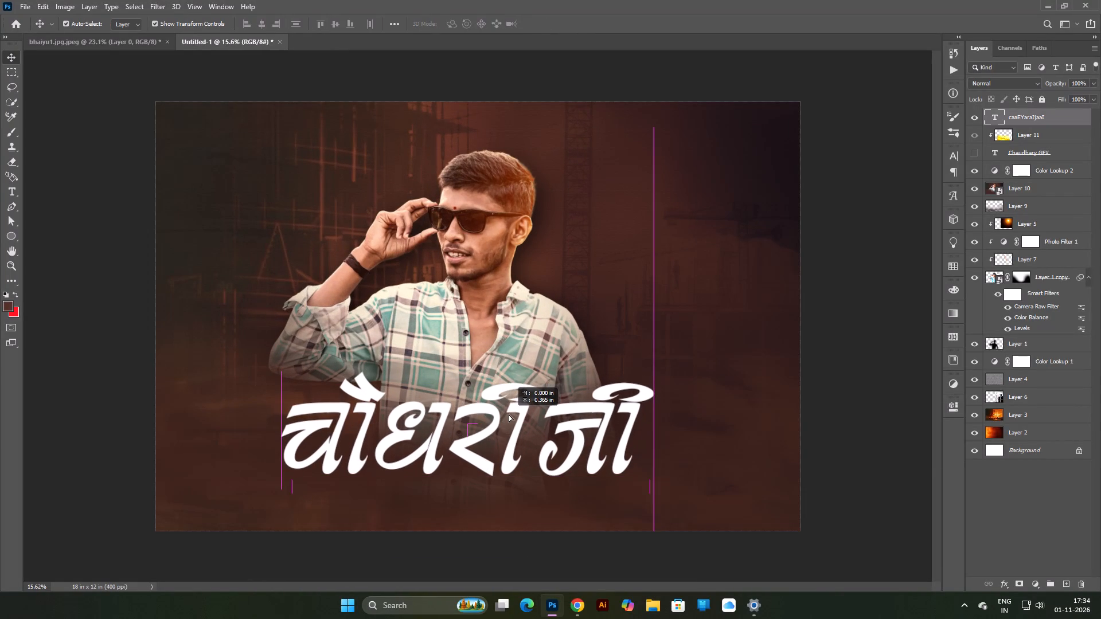
{"action": "left_click_drag", "start_coordinate": [509, 414], "coordinate": [517, 413]}
{"action": "scroll", "coordinate": [730, 396], "scroll_direction": "down", "scroll_amount": 3}
{"action": "left_click", "coordinate": [791, 381]}
{"action": "scroll", "coordinate": [519, 457], "scroll_direction": "up", "scroll_amount": 3}
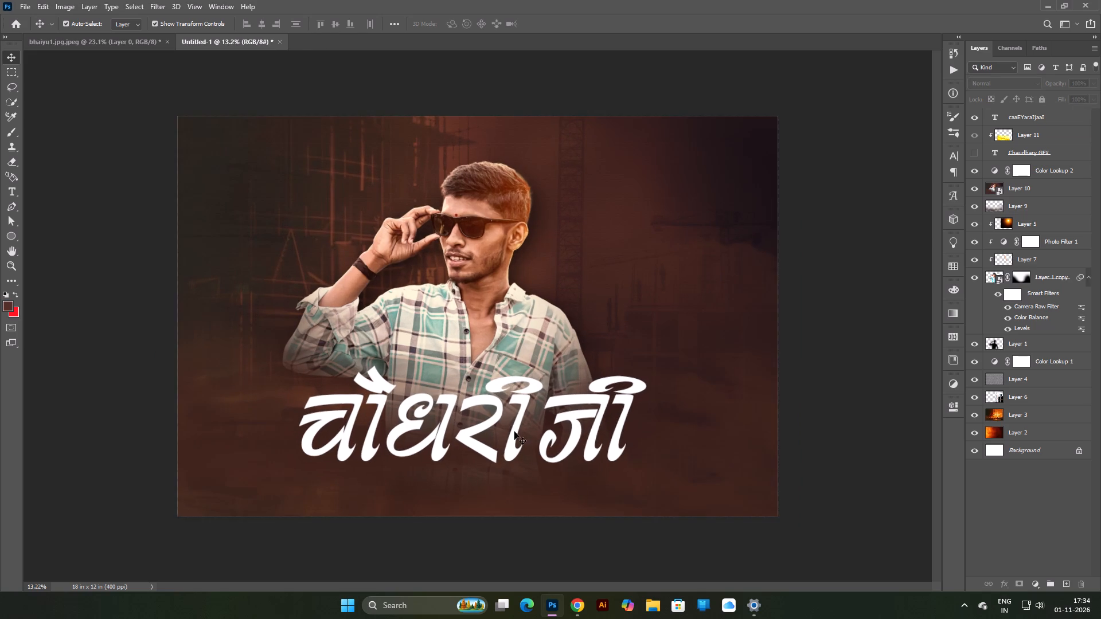
{"action": "left_click_drag", "start_coordinate": [517, 432], "coordinate": [513, 438]}
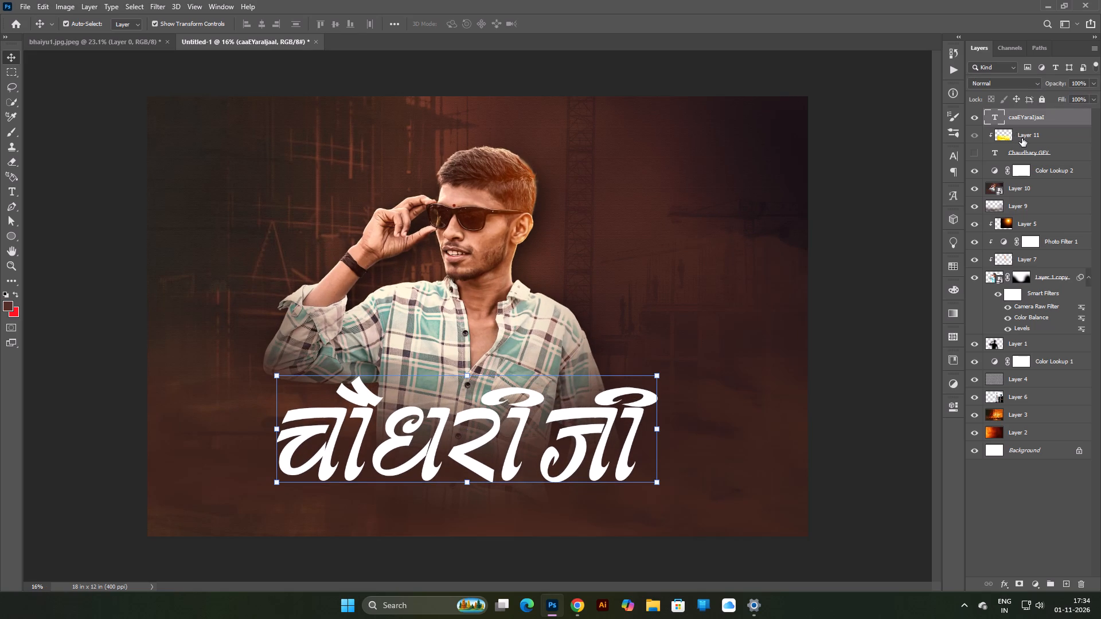
Move the gold texture Layer 11 above the चौधरी जी text layer and clip it to the lettering.
{"action": "left_click_drag", "start_coordinate": [1022, 138], "coordinate": [1030, 112]}
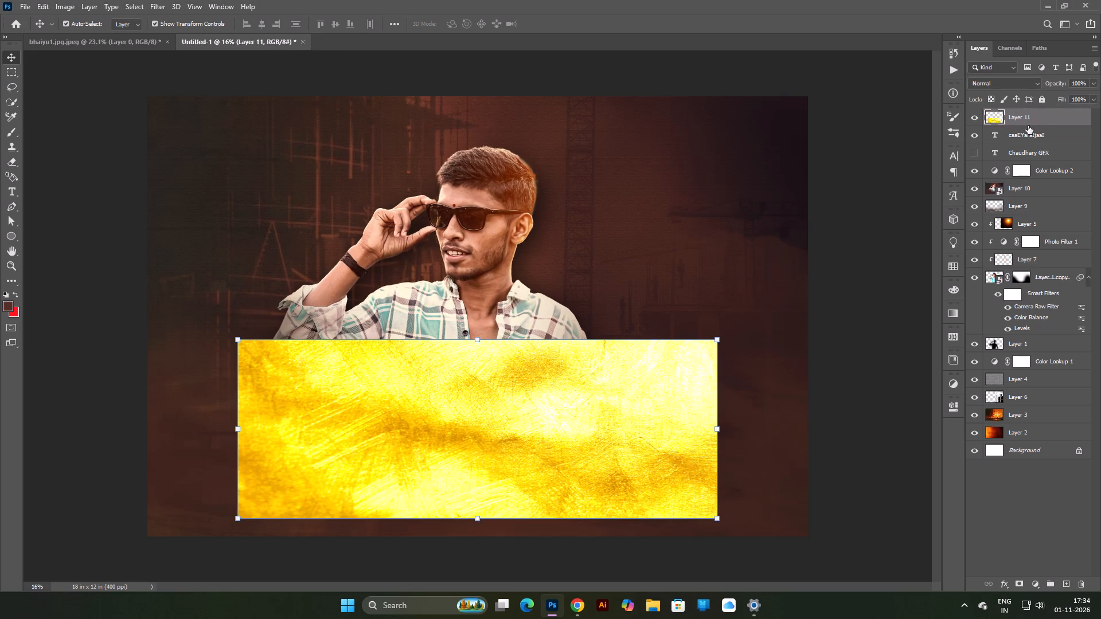
{"action": "left_click", "coordinate": [1030, 126], "text": "alt"}
{"action": "left_click", "coordinate": [866, 248]}
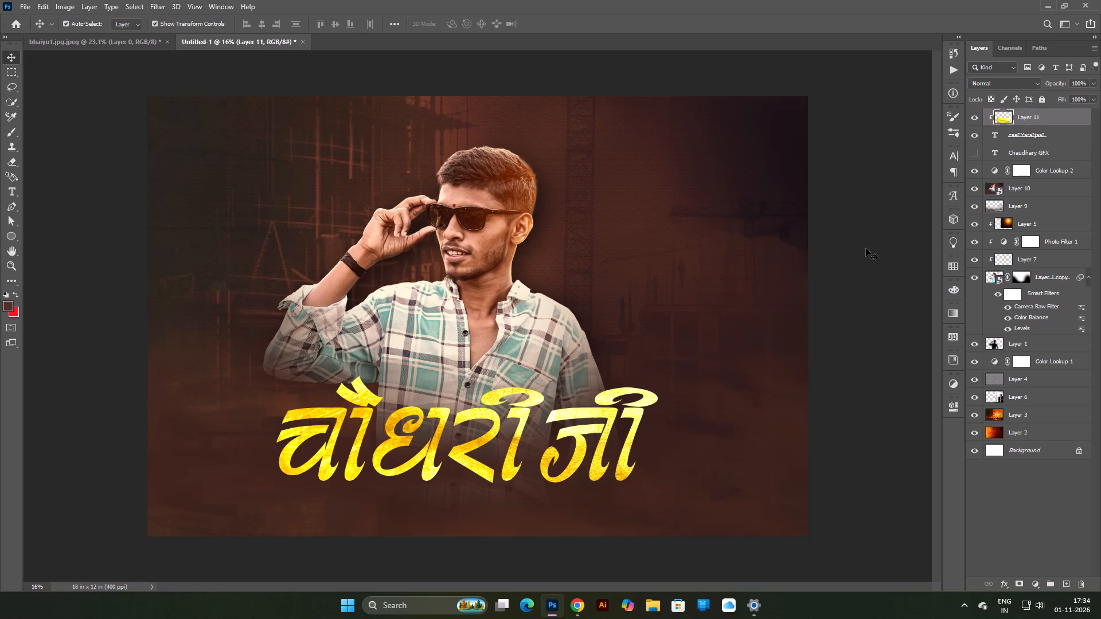
{"action": "scroll", "coordinate": [678, 347], "scroll_direction": "down", "scroll_amount": 5}
{"action": "scroll", "coordinate": [528, 361], "scroll_direction": "up", "scroll_amount": 4}
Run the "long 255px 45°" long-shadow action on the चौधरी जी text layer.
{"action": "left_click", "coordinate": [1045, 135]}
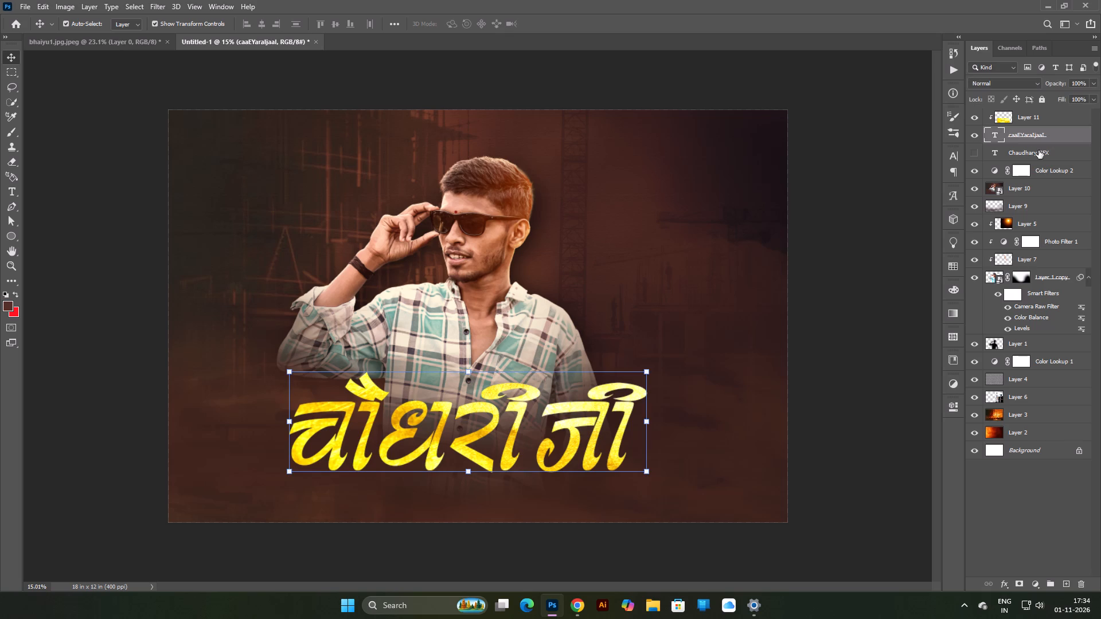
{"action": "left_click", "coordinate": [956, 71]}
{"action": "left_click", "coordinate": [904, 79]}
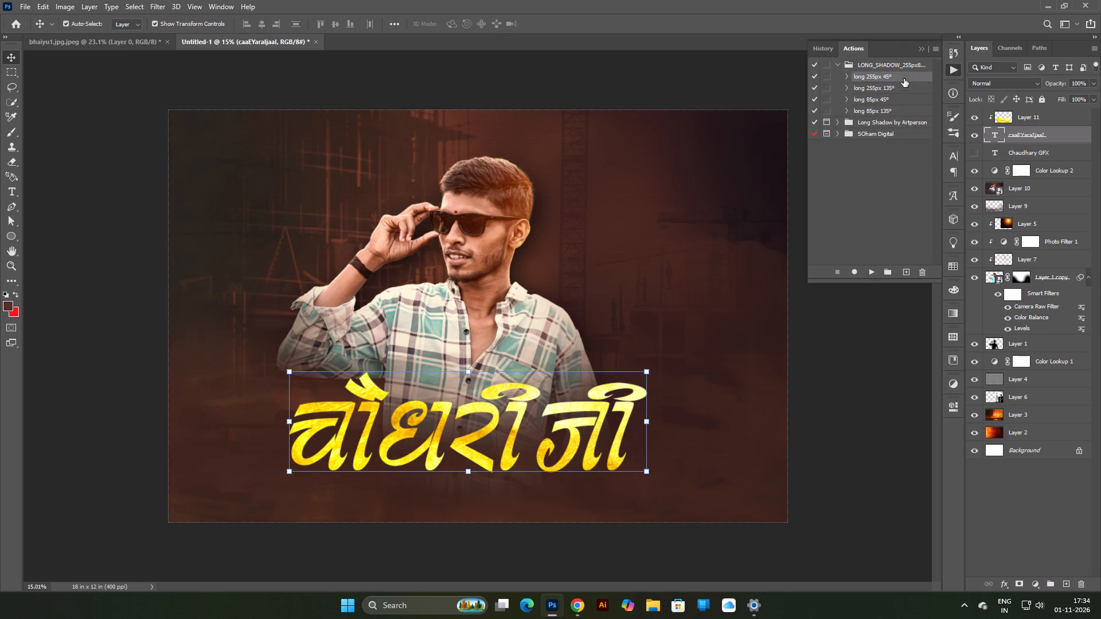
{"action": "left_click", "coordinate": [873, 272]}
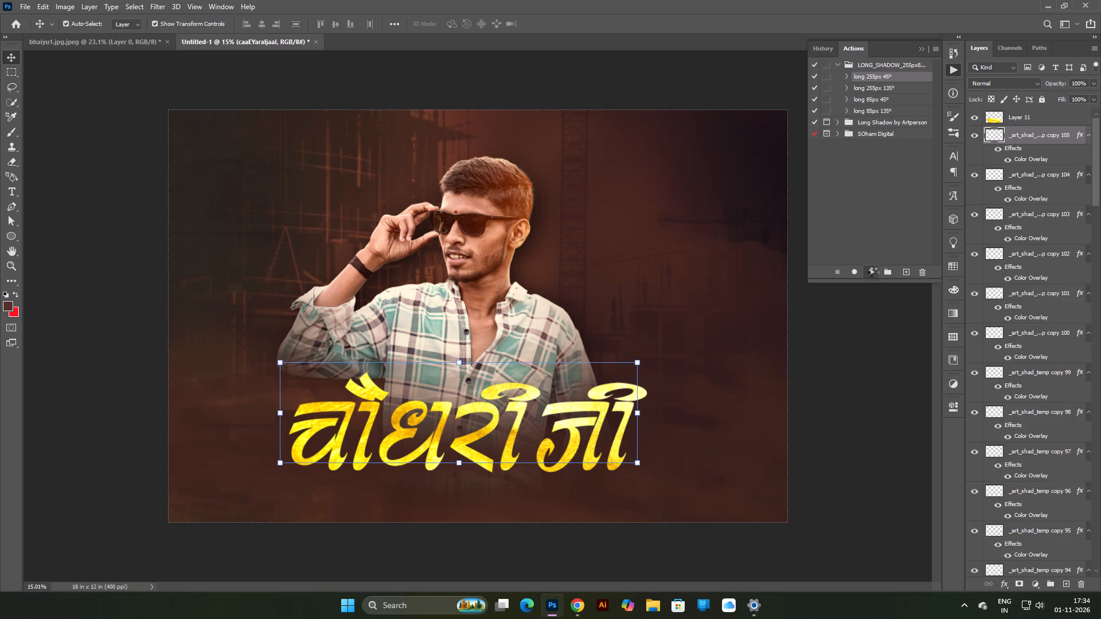
Switch to Chrome and search Pinterest for "silver texchar background".
{"action": "left_click", "coordinate": [585, 604]}
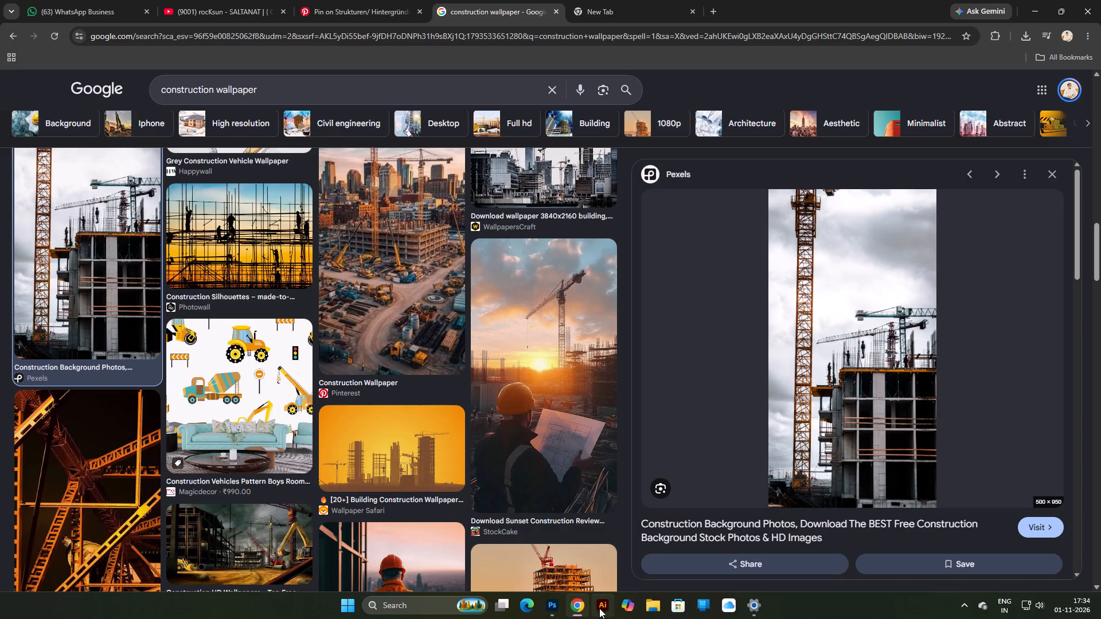
{"action": "left_click", "coordinate": [384, 10]}
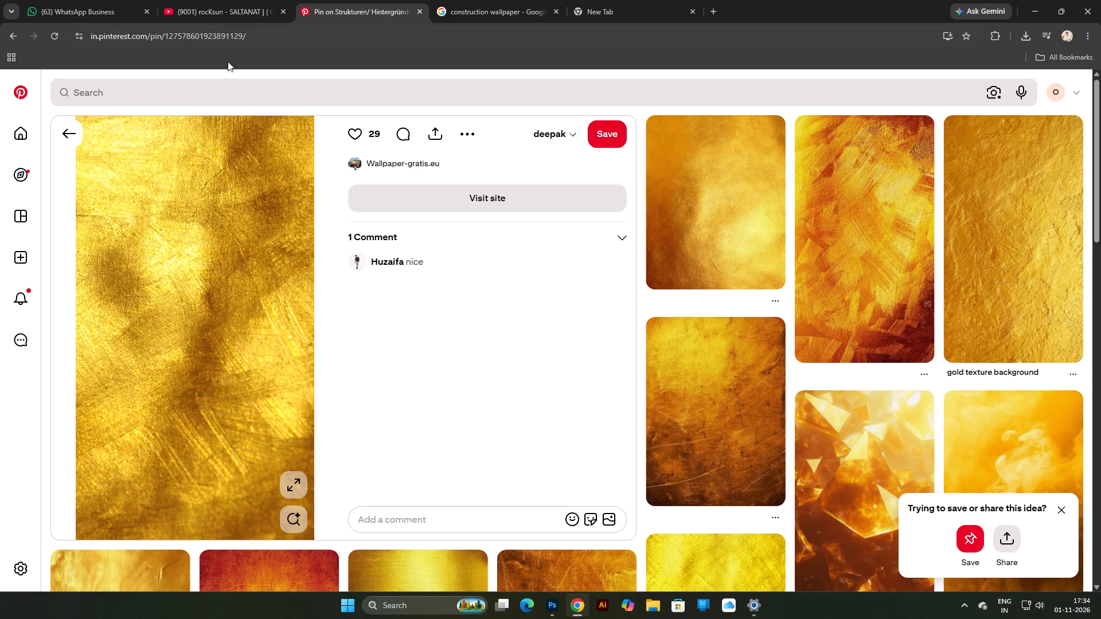
{"action": "left_click", "coordinate": [209, 84]}
{"action": "type", "text": "sil"}
{"action": "key", "text": "c"}
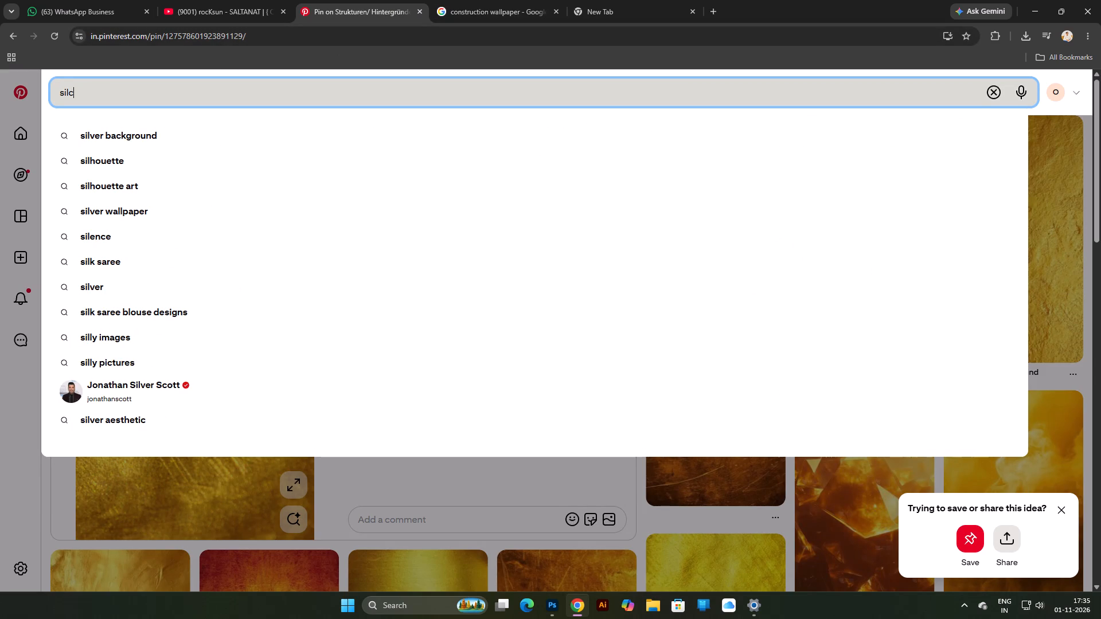
{"action": "key", "text": "BackSpace"}
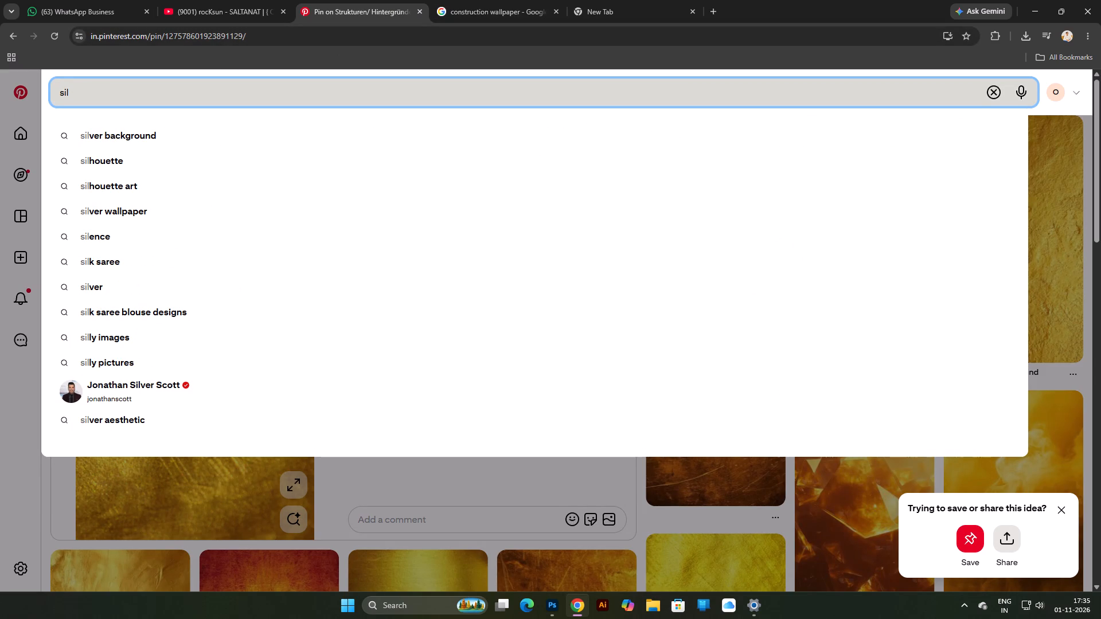
{"action": "type", "text": "ve"}
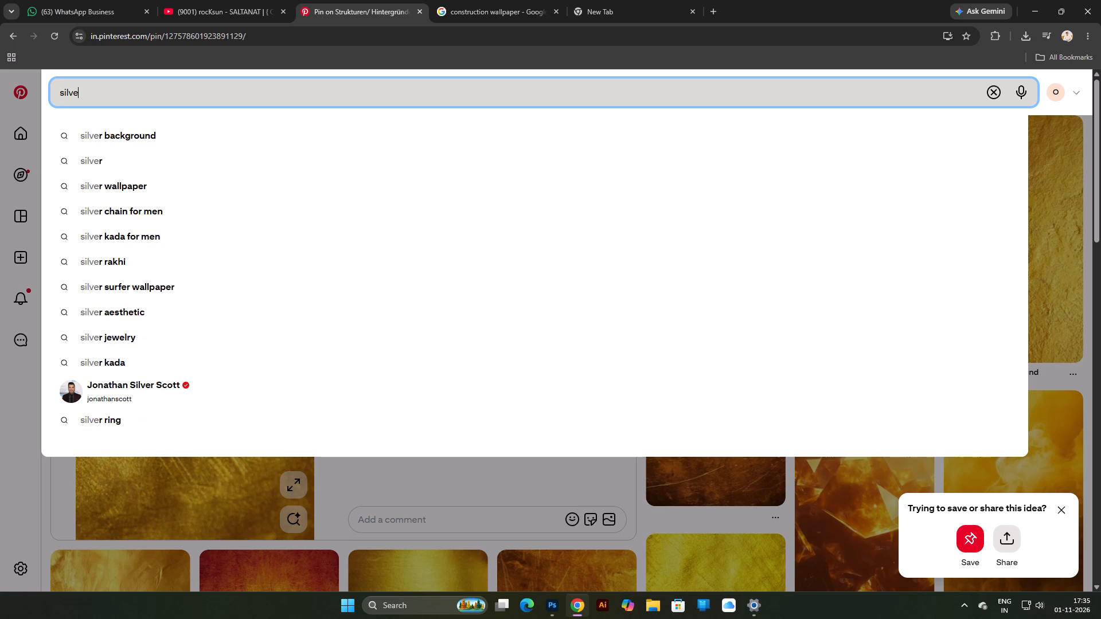
{"action": "key", "text": "Down"}
{"action": "key", "text": "Left"}
{"action": "key", "text": "Left"}
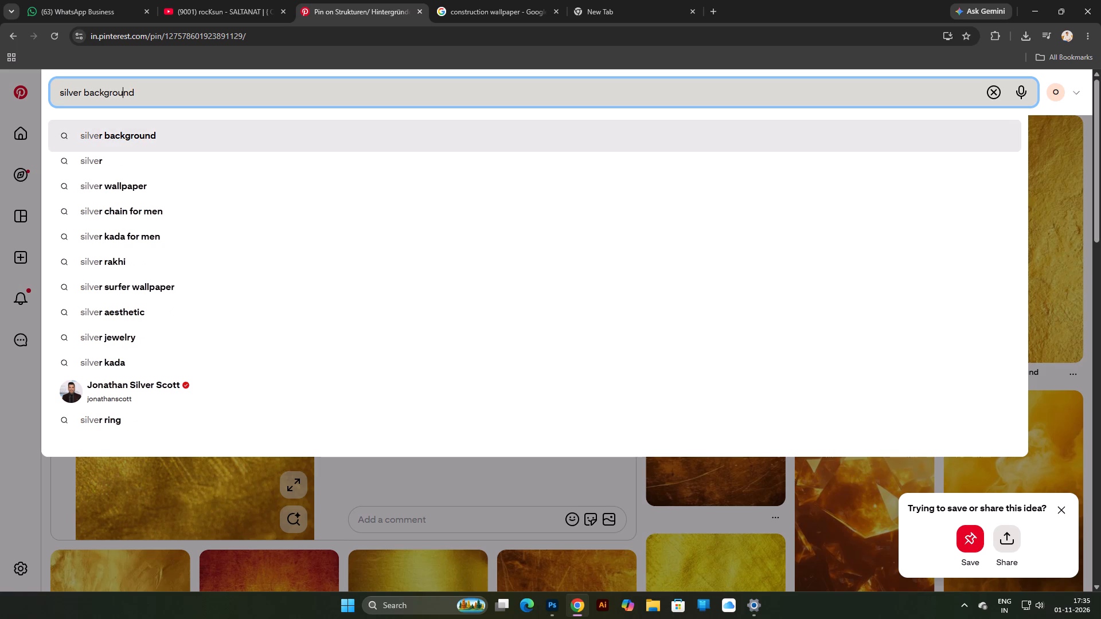
{"action": "key", "text": "Left"}
{"action": "key", "text": "Left"}
{"action": "key", "text": "Left"}
{"action": "key", "text": "Left"}
{"action": "key", "text": "Left"}
{"action": "key", "text": "Left"}
{"action": "key", "text": "Left"}
{"action": "key", "text": "Left"}
{"action": "type", "text": "texc"}
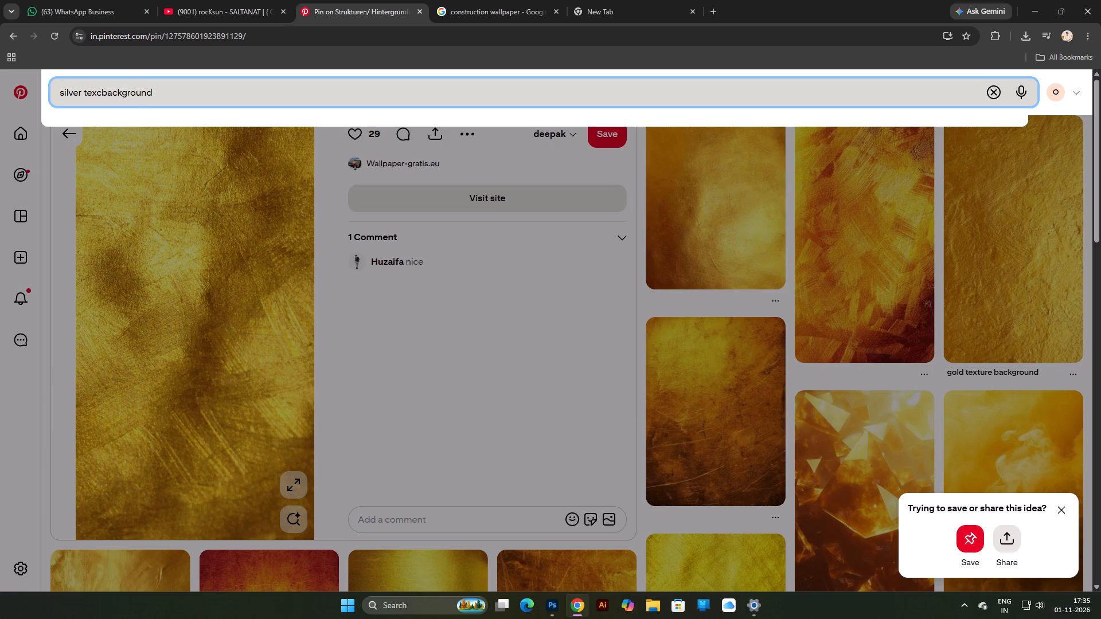
{"action": "type", "text": "har"}
{"action": "key", "text": "space"}
{"action": "key", "text": "Return"}
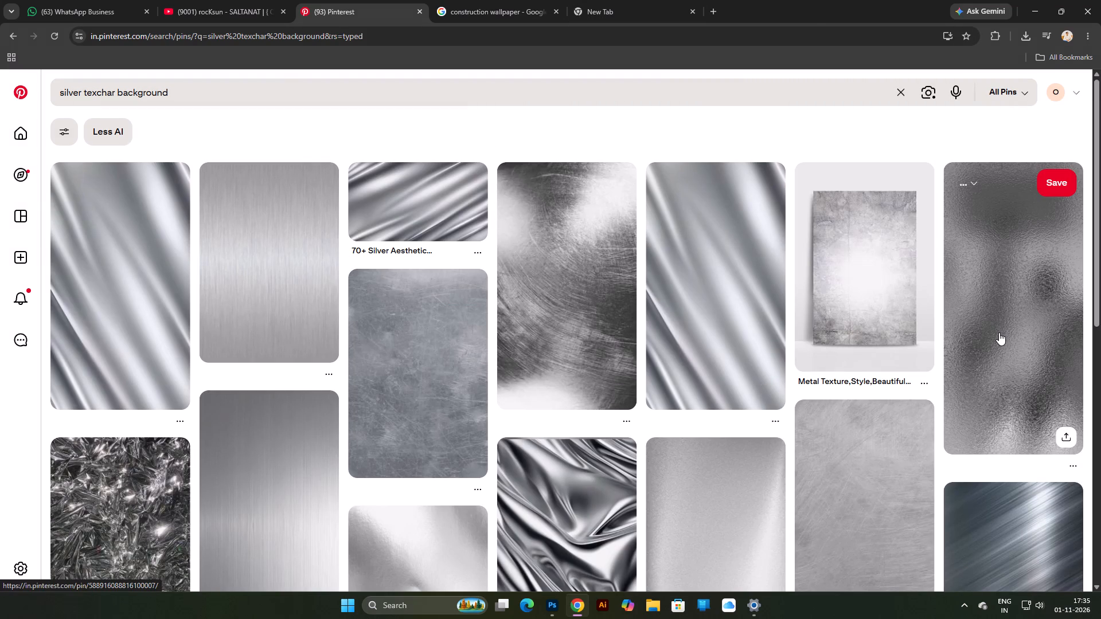
Open the grey silver foil texture pin from the results and copy its image.
{"action": "left_click", "coordinate": [998, 331]}
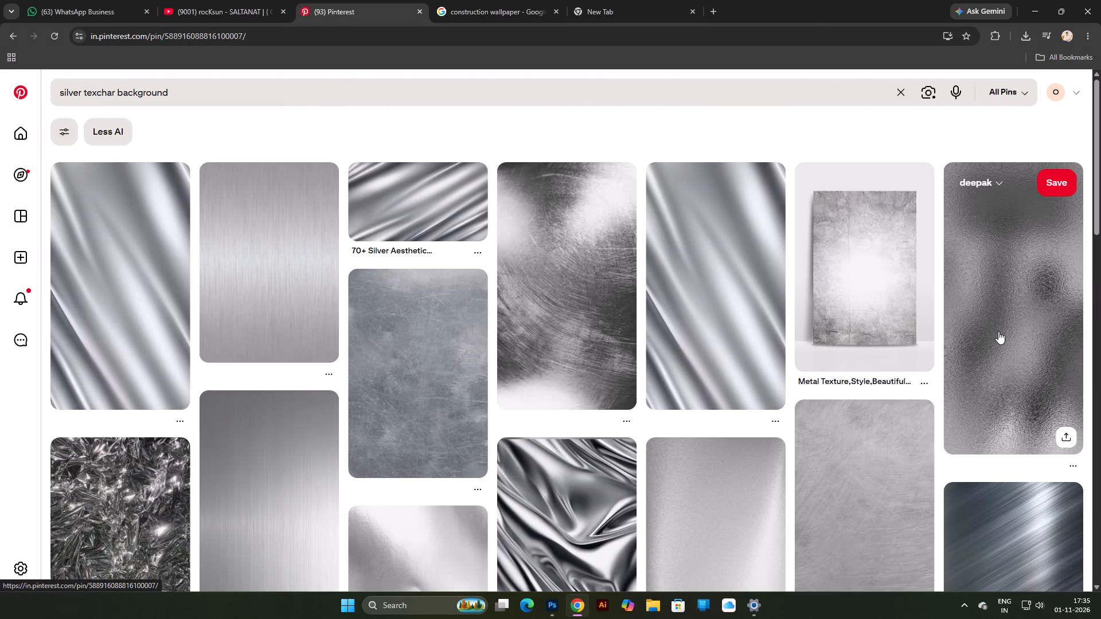
{"action": "right_click", "coordinate": [273, 329]}
{"action": "left_click", "coordinate": [312, 375]}
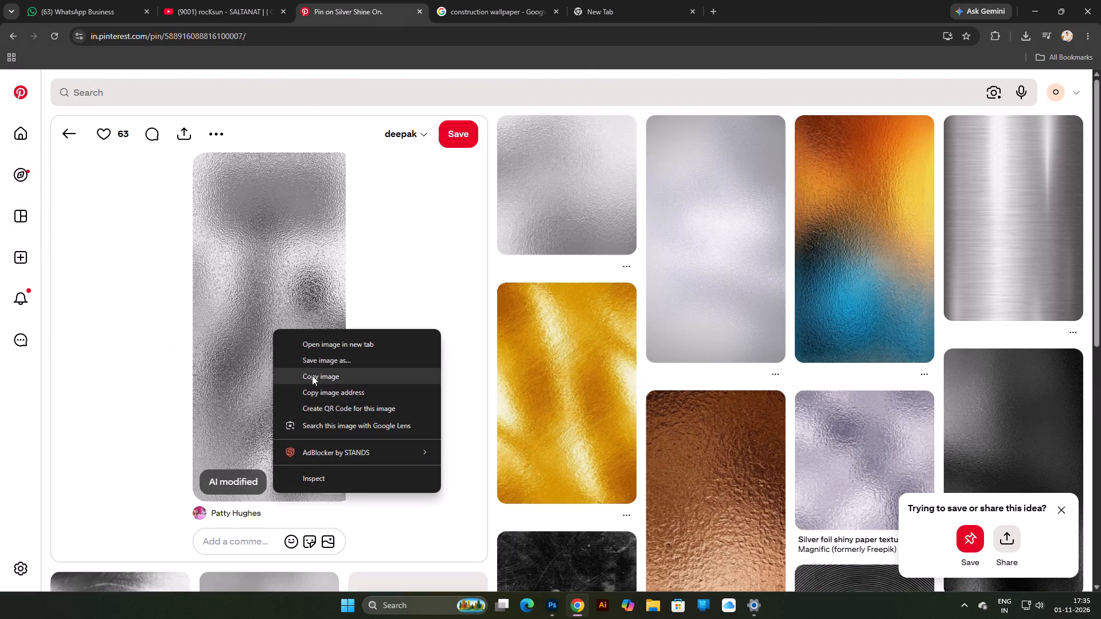
Return to Photoshop and clip the gold texture Layer 11 to the चौधरी जी text layer again.
{"action": "left_click", "coordinate": [545, 600]}
{"action": "scroll", "coordinate": [677, 324], "scroll_direction": "down", "scroll_amount": 5}
{"action": "scroll", "coordinate": [669, 326], "scroll_direction": "up", "scroll_amount": 4}
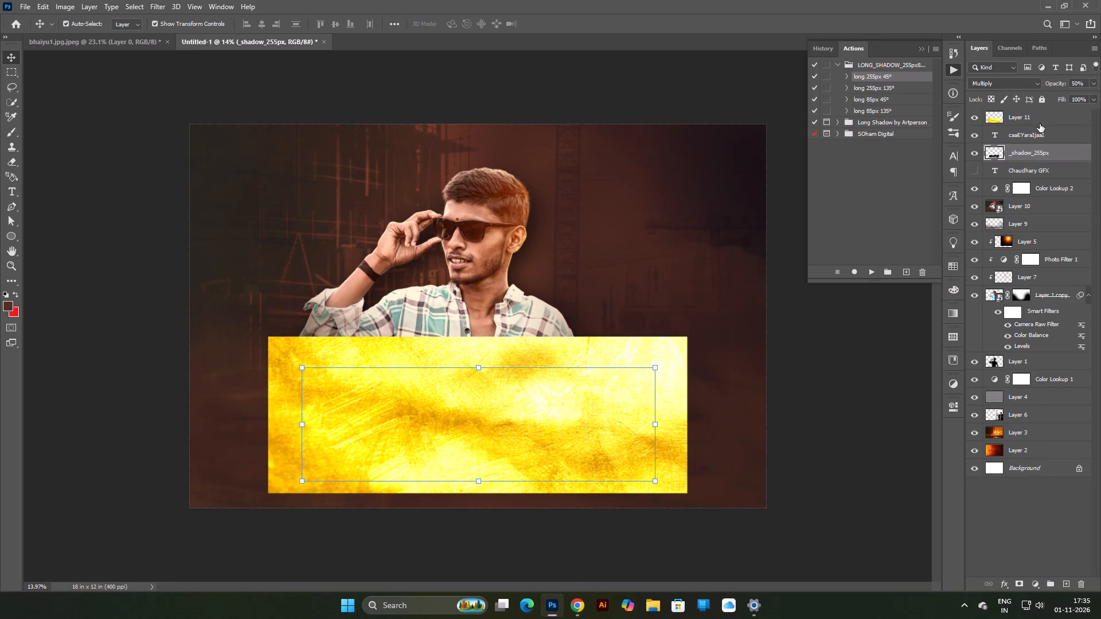
{"action": "left_click", "coordinate": [1040, 123]}
{"action": "left_click", "coordinate": [1036, 129], "text": "alt"}
{"action": "left_click", "coordinate": [1046, 124], "text": "alt"}
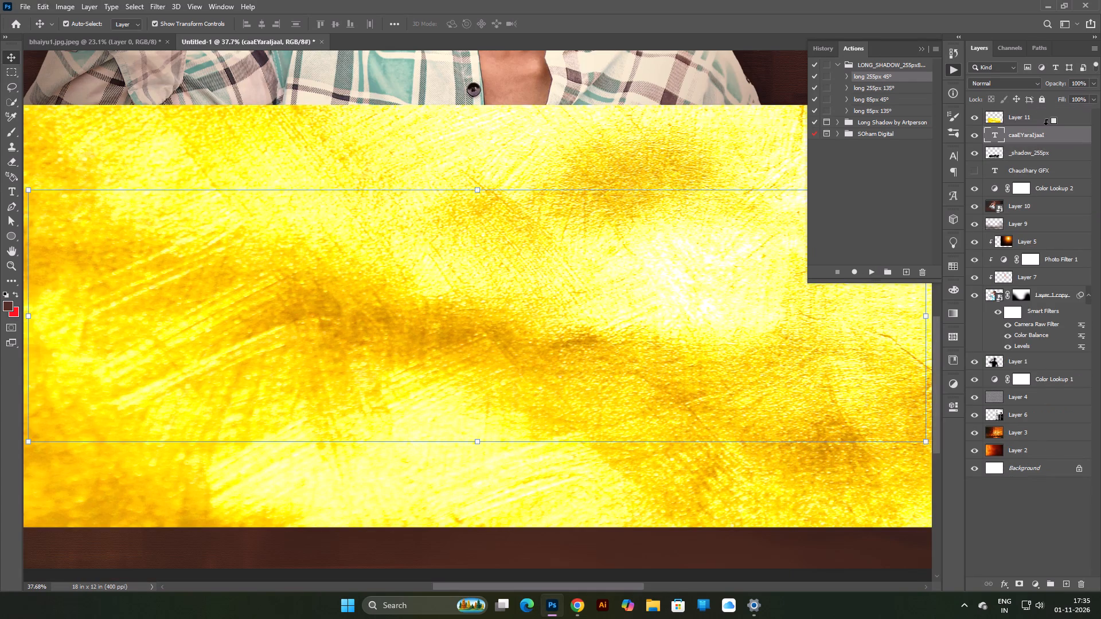
{"action": "key", "text": "ctrl+0"}
{"action": "left_click", "coordinate": [844, 421]}
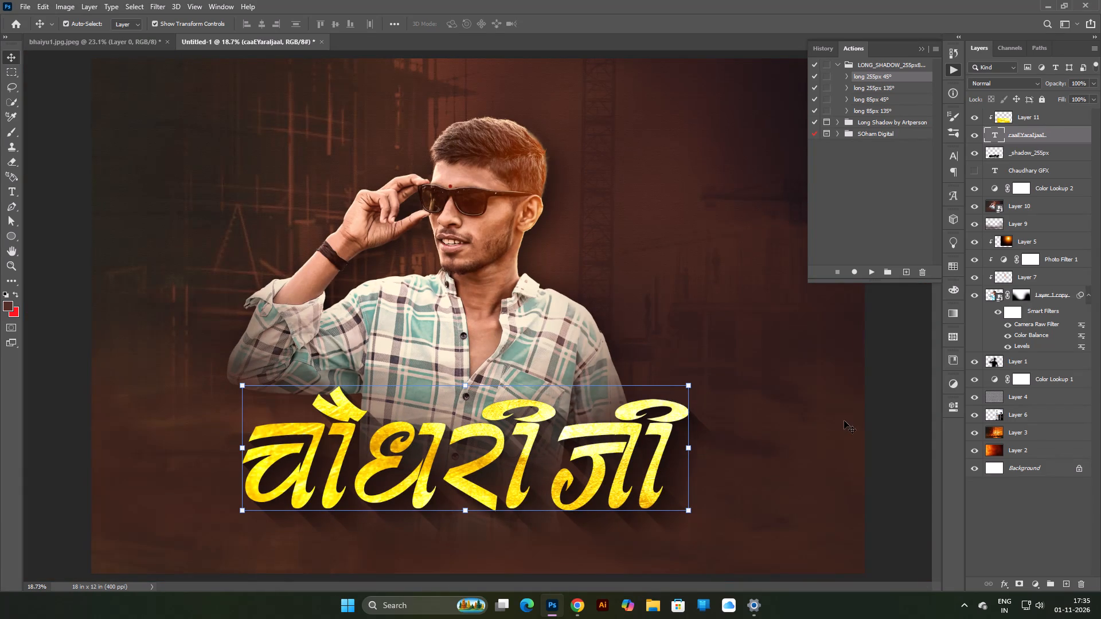
{"action": "scroll", "coordinate": [613, 398], "scroll_direction": "down", "scroll_amount": 5}
{"action": "scroll", "coordinate": [610, 398], "scroll_direction": "up", "scroll_amount": 5}
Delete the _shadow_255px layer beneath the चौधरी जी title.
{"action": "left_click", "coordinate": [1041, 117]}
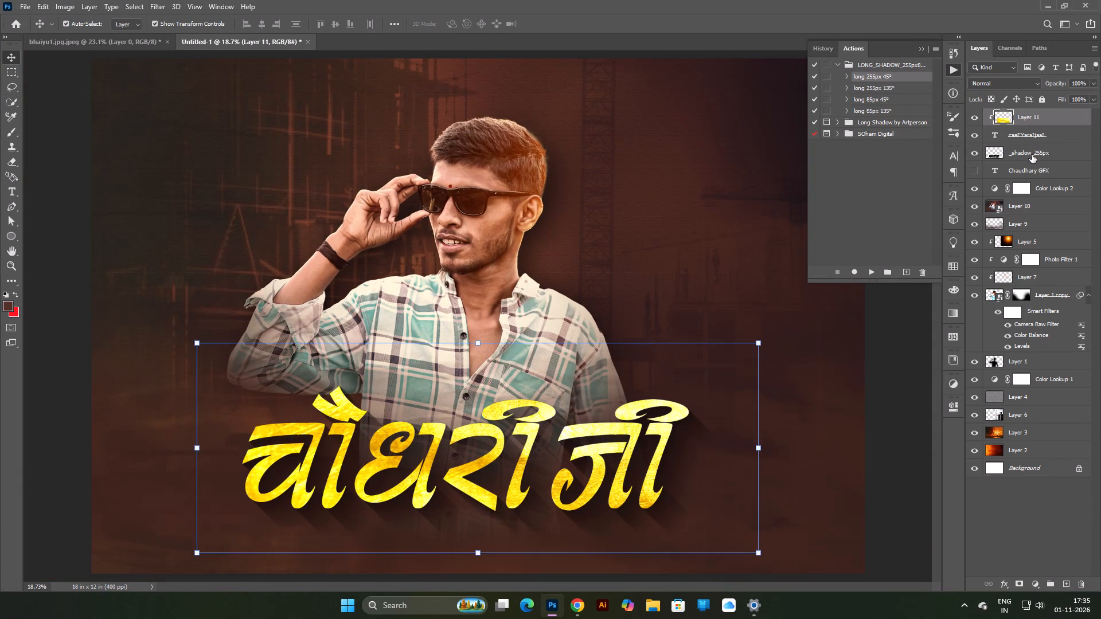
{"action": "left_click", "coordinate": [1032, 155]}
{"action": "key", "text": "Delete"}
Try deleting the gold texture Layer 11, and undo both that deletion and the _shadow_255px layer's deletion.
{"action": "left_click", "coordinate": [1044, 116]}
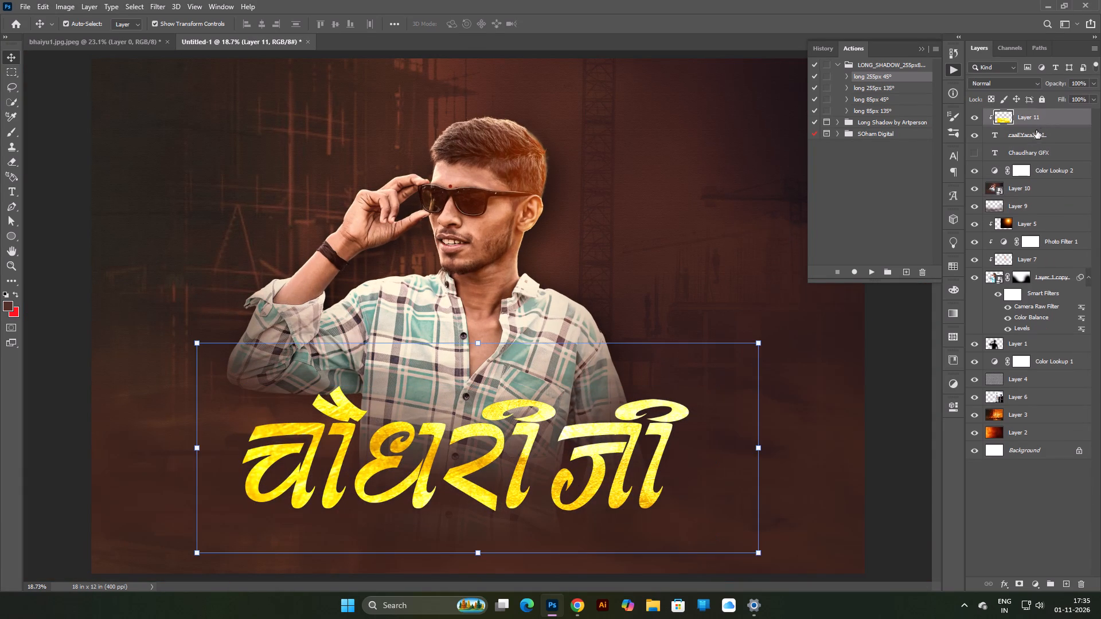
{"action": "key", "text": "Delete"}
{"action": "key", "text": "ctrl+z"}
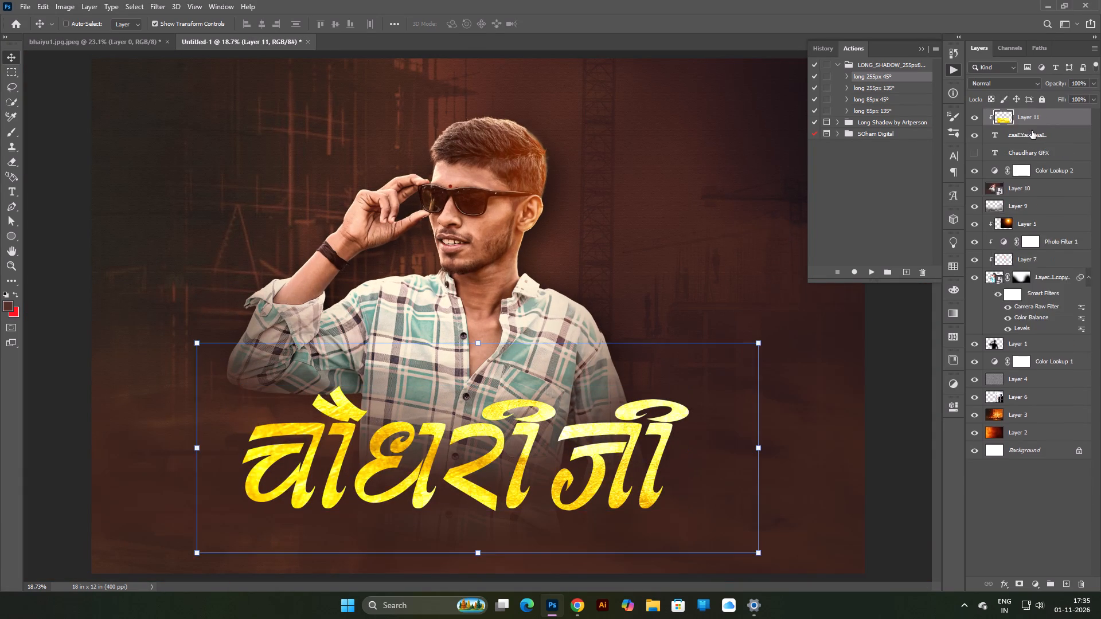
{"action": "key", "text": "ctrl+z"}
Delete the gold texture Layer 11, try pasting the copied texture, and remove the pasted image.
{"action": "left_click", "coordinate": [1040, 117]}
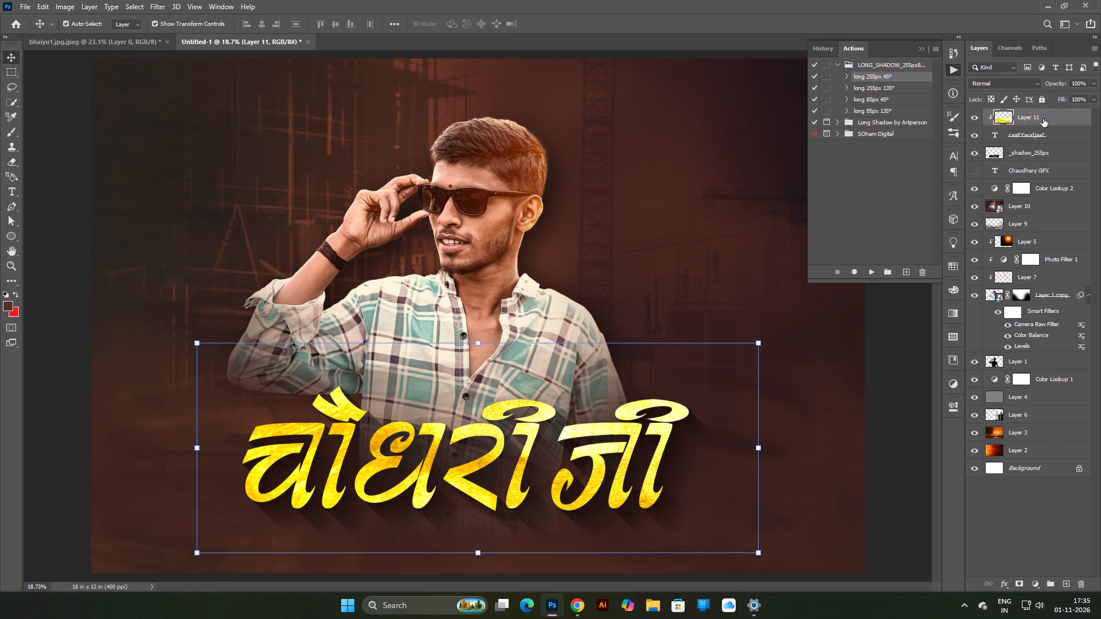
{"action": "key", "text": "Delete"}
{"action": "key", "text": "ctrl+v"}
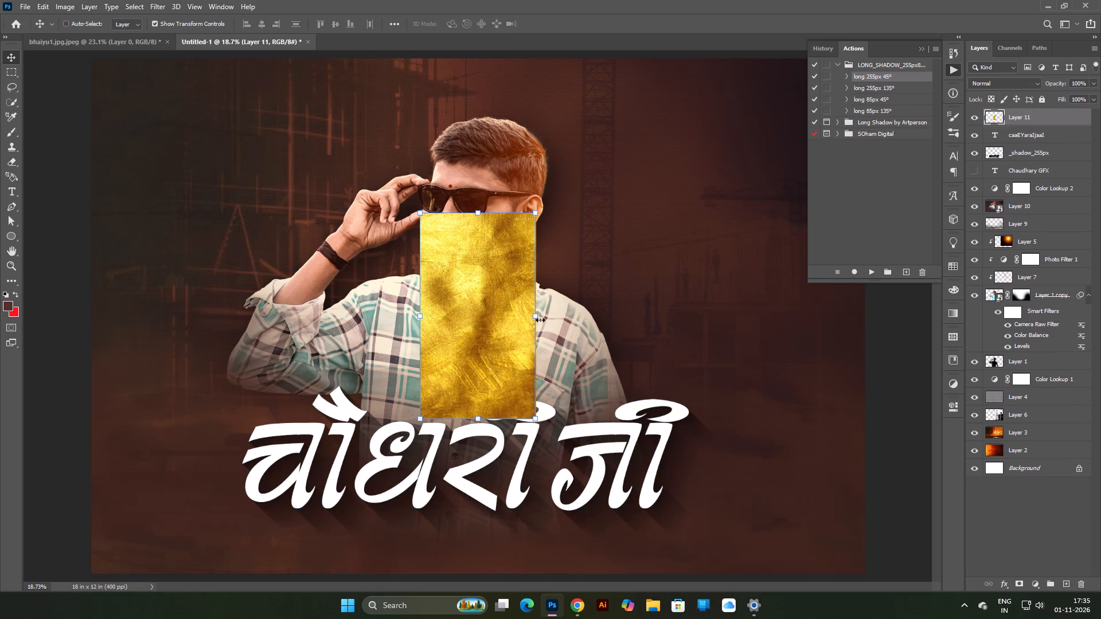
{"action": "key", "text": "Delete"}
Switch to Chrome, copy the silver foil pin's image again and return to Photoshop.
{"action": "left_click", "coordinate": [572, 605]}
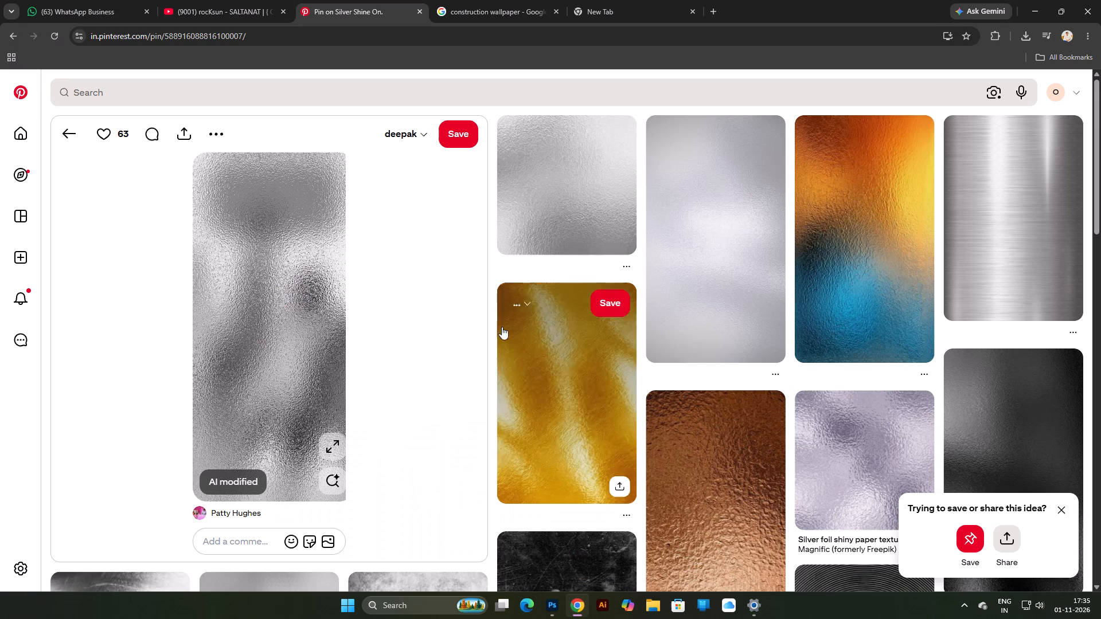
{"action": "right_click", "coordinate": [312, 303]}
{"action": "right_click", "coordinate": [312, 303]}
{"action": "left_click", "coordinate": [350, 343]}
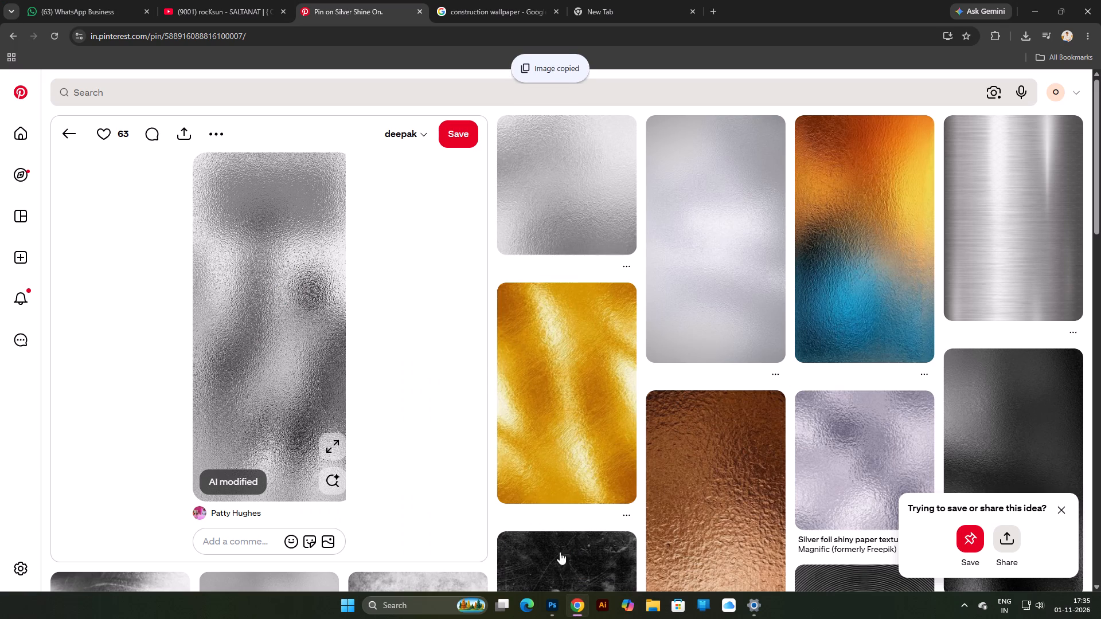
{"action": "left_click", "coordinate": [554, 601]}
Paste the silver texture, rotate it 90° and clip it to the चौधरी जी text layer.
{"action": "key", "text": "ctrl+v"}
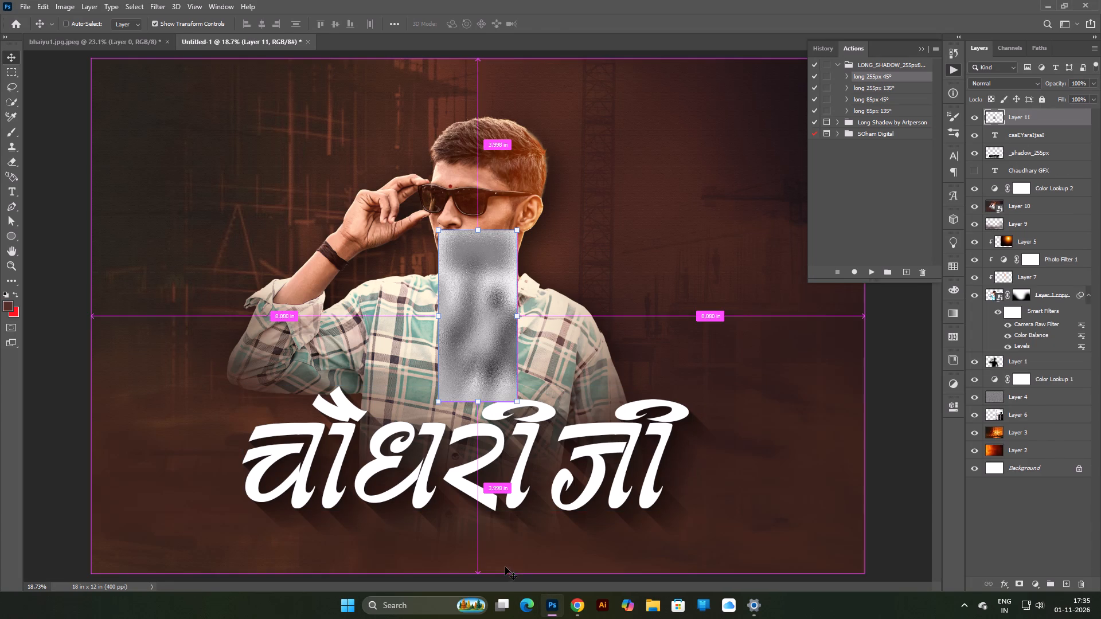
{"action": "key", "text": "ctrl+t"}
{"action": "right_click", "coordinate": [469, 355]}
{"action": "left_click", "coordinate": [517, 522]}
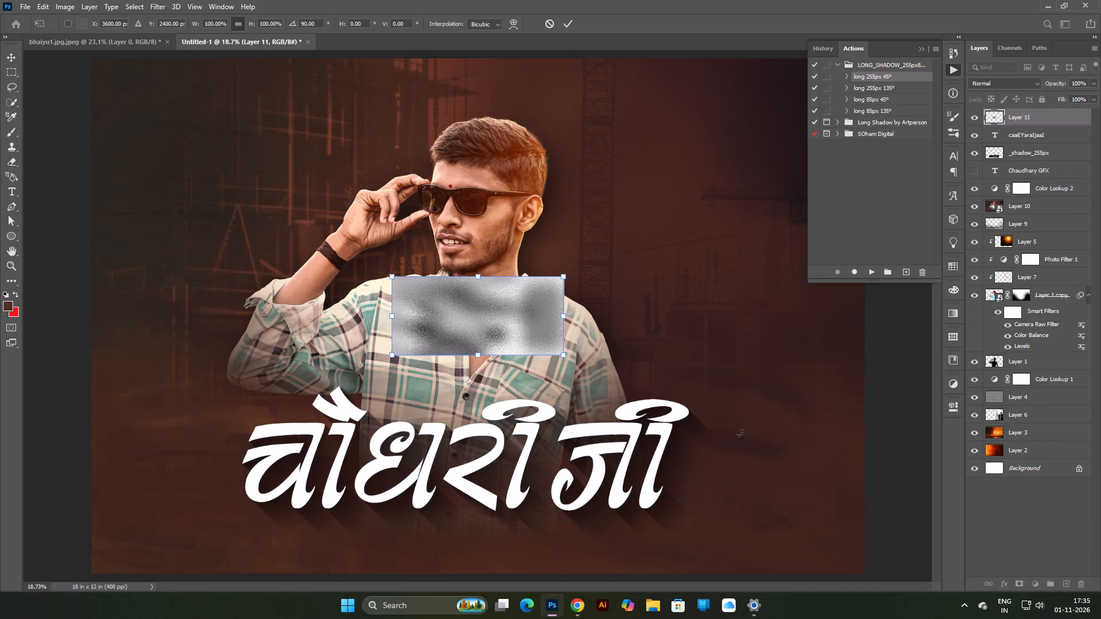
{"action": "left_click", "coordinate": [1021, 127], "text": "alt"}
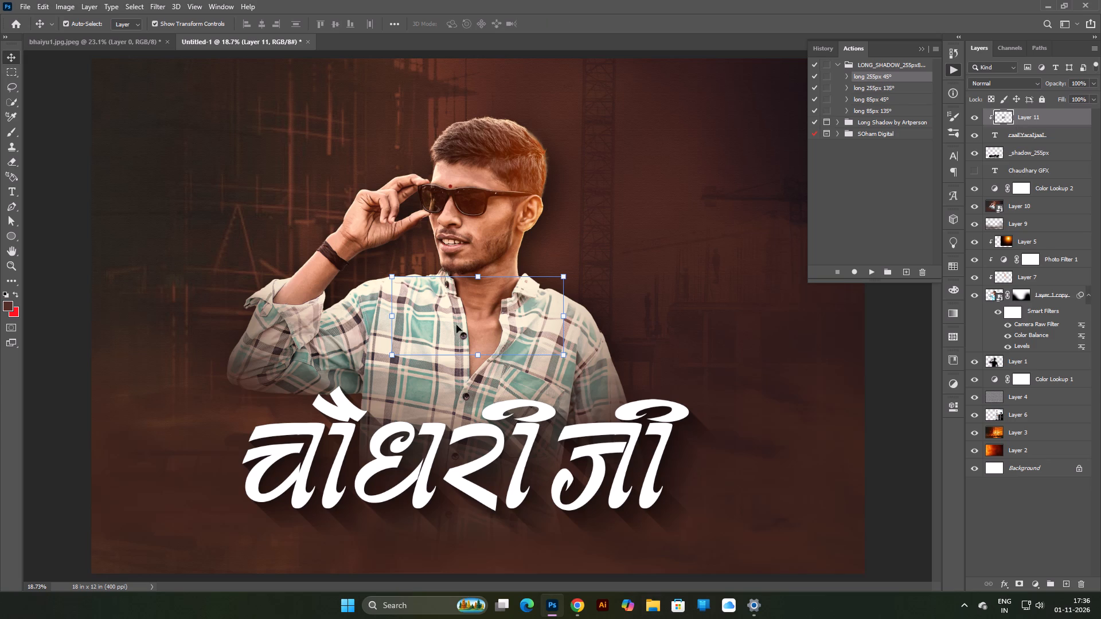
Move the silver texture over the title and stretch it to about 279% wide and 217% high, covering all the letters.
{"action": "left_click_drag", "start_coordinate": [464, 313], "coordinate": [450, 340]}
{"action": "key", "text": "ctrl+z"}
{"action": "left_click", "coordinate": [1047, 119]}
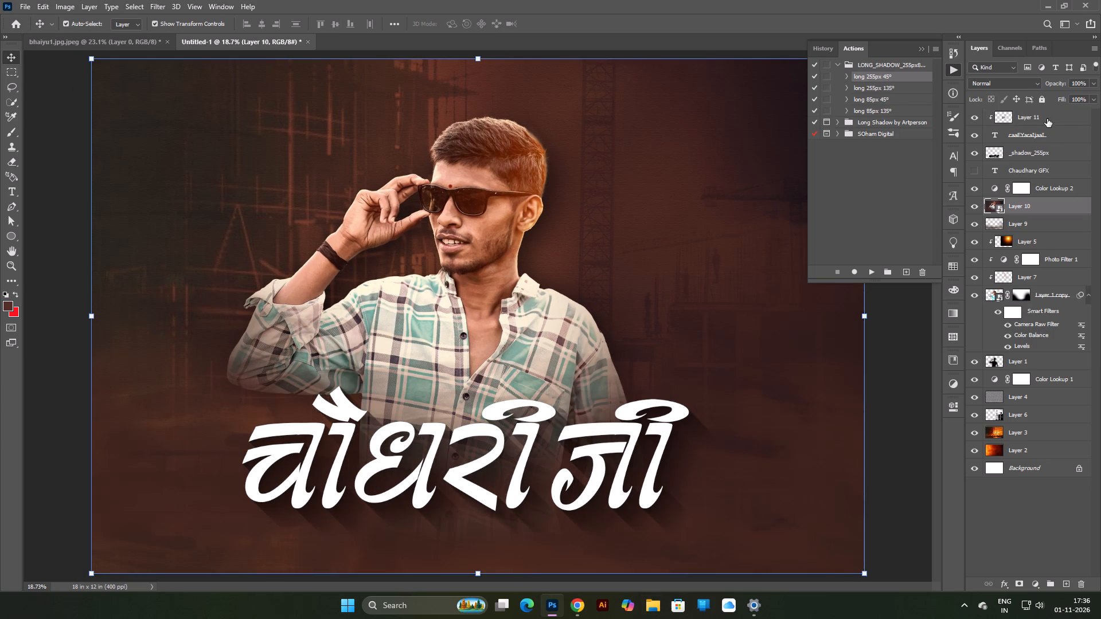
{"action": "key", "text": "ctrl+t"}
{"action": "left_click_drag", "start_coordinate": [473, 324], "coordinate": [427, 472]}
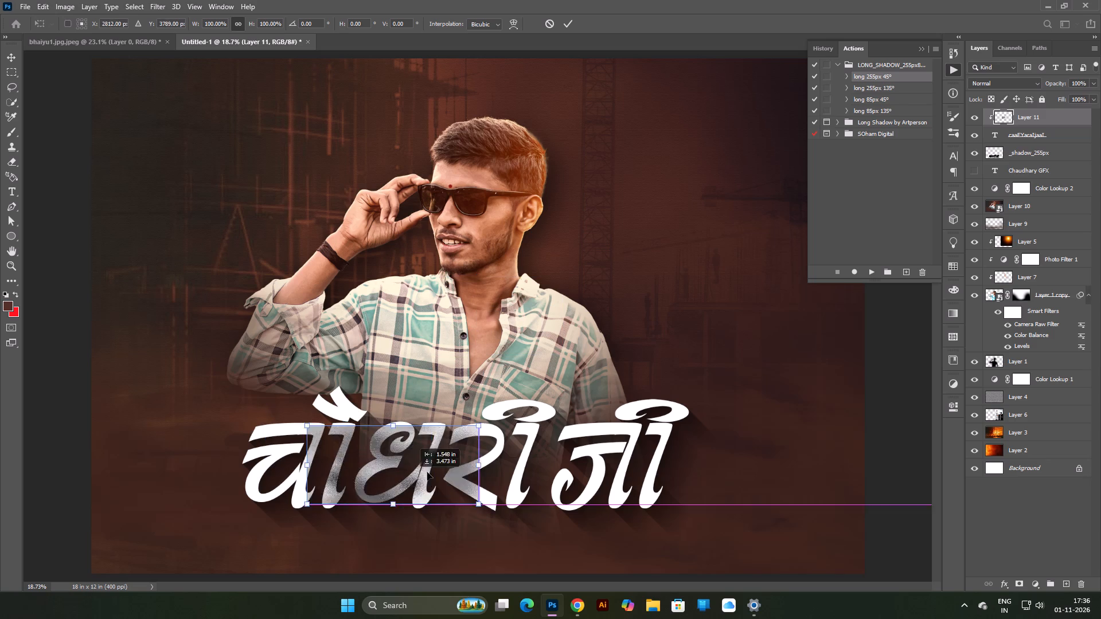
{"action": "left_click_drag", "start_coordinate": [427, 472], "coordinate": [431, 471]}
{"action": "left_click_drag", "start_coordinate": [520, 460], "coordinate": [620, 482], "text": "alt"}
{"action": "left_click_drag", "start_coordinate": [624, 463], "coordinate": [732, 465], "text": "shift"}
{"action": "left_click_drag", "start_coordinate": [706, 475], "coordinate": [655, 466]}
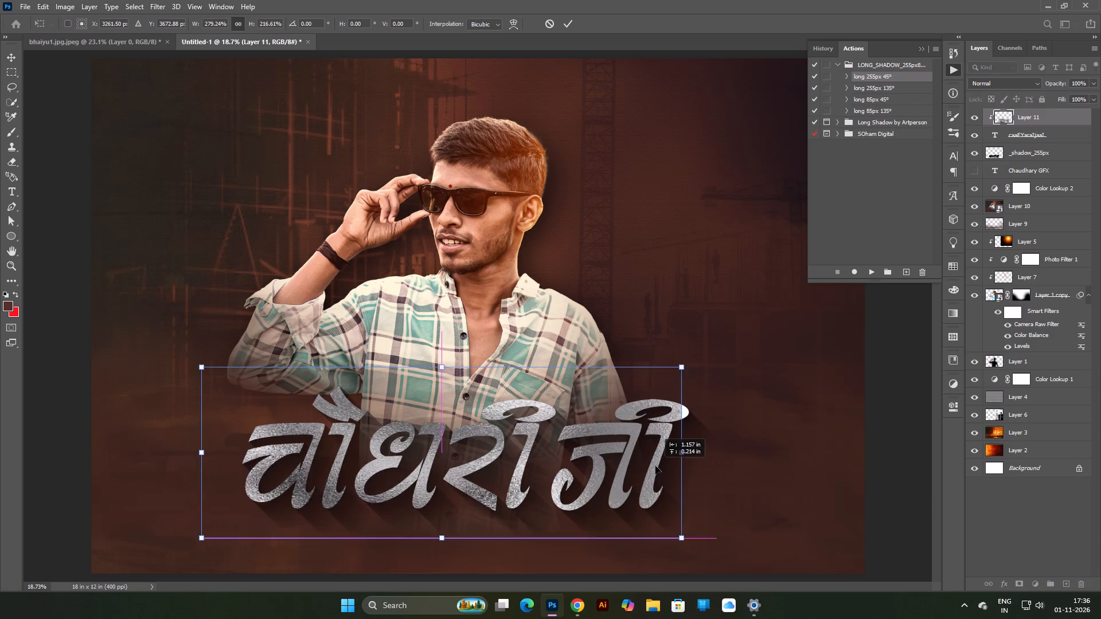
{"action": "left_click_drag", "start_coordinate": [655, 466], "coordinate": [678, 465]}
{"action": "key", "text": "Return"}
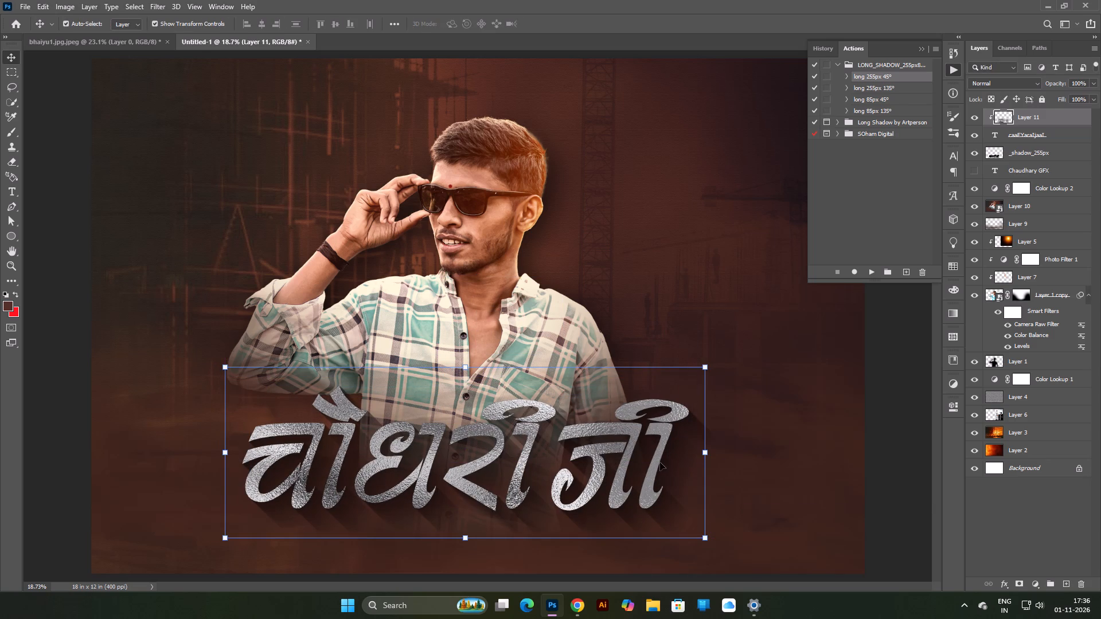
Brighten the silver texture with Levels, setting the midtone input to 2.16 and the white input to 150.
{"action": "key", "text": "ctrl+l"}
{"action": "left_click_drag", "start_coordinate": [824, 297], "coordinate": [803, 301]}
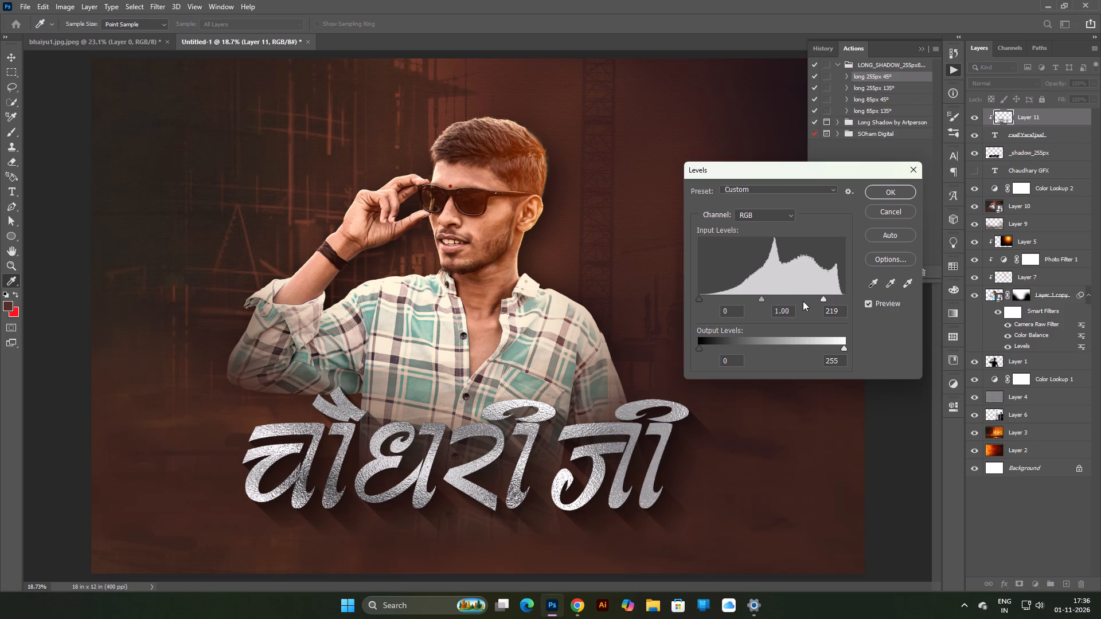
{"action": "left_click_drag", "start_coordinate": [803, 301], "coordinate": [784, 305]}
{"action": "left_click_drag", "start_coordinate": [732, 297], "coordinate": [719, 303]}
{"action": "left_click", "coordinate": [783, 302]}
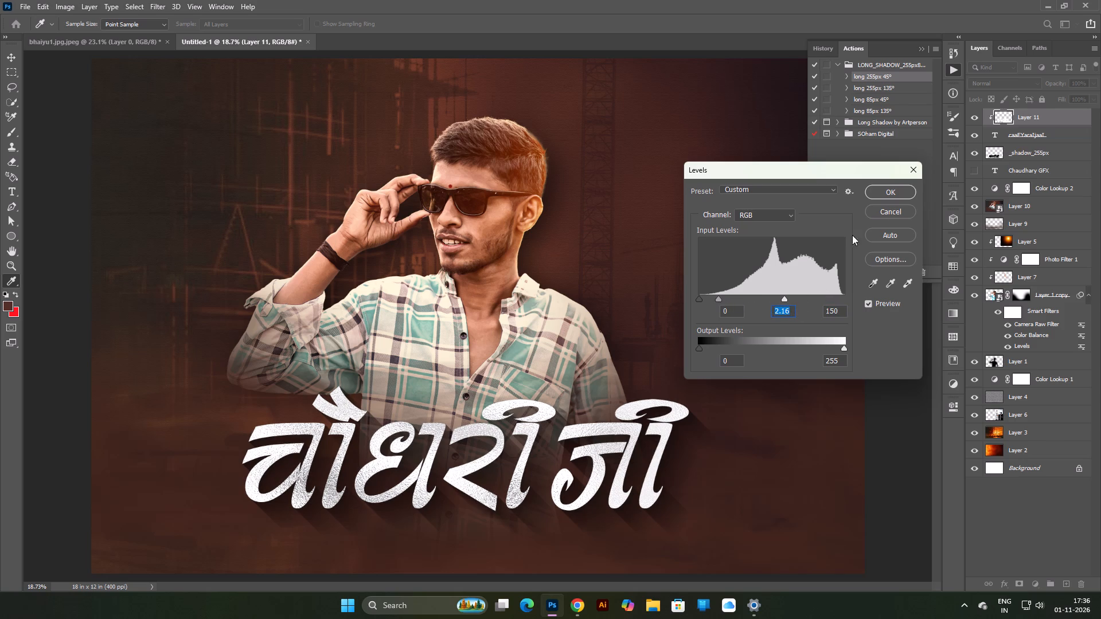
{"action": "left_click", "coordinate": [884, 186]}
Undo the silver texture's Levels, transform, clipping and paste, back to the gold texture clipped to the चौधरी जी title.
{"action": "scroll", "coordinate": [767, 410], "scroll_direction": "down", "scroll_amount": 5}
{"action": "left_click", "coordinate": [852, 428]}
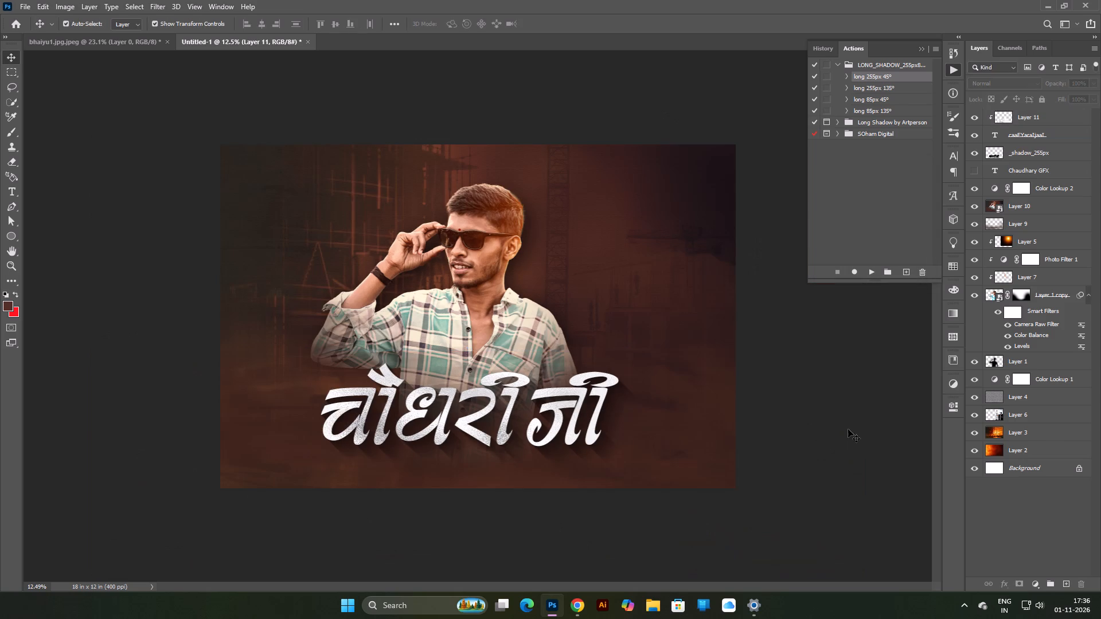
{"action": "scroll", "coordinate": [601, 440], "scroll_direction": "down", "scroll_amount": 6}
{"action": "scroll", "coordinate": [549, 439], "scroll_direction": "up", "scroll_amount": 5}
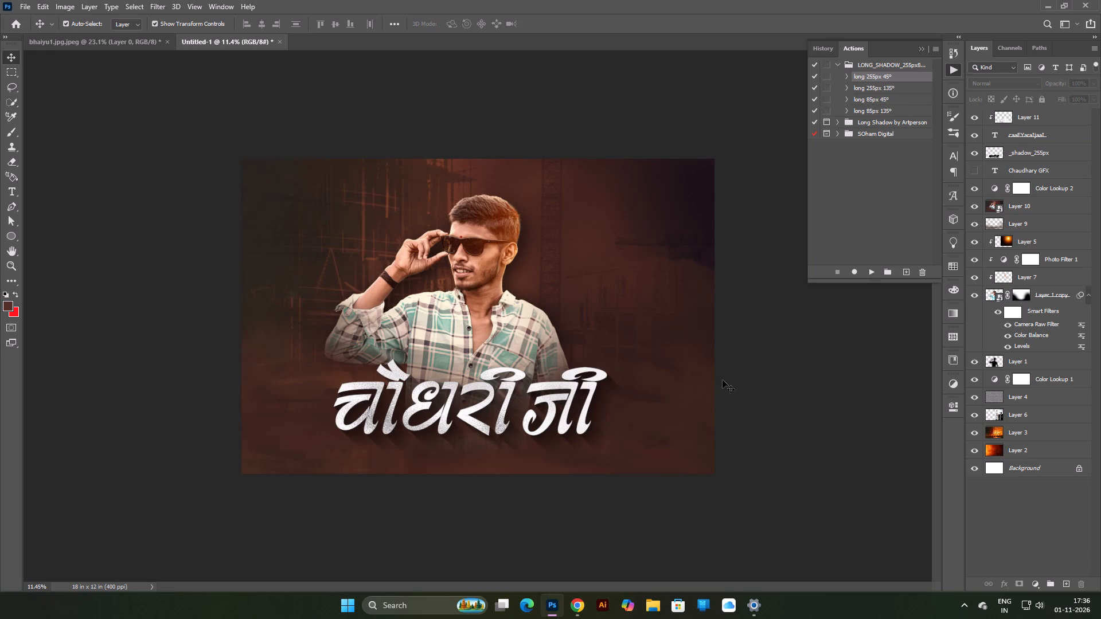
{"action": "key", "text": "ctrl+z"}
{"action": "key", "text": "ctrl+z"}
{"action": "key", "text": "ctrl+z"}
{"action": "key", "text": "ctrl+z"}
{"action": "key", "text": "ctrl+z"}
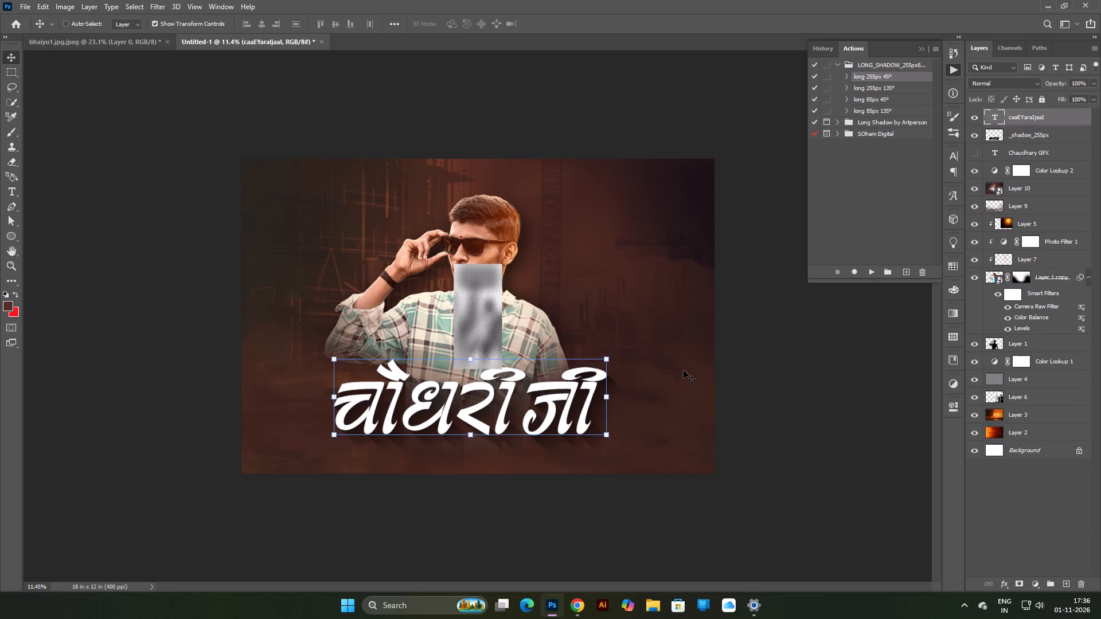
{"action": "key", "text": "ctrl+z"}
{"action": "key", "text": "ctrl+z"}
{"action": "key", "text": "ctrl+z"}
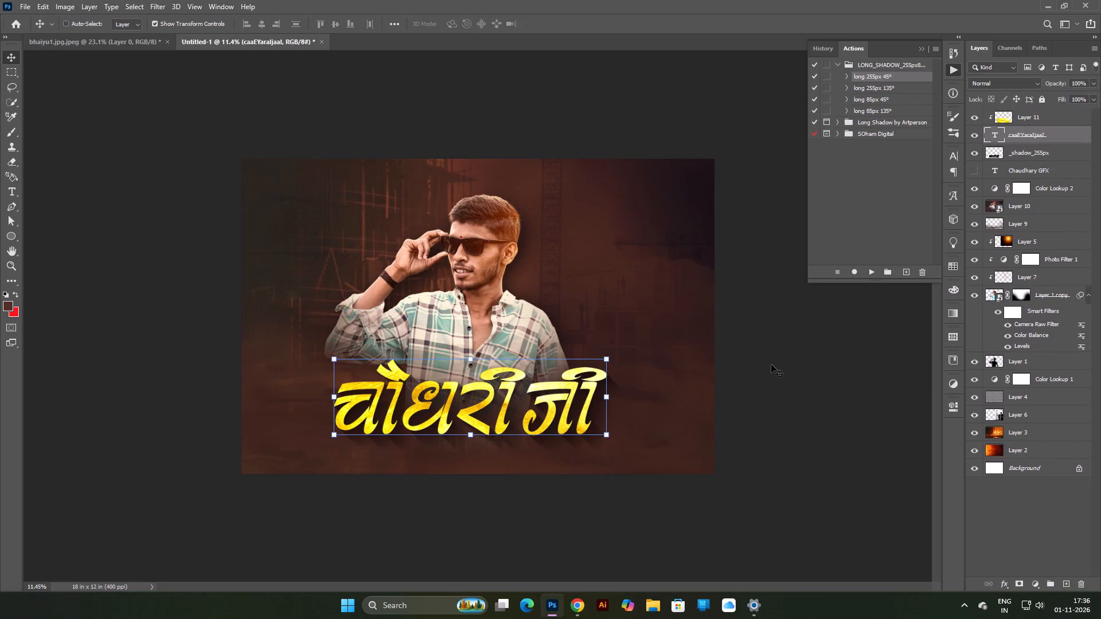
Delete the _shadow_255px layer beneath the चौधरी जी title.
{"action": "left_click", "coordinate": [771, 365]}
{"action": "scroll", "coordinate": [733, 389], "scroll_direction": "down", "scroll_amount": 4}
{"action": "scroll", "coordinate": [727, 389], "scroll_direction": "up", "scroll_amount": 3}
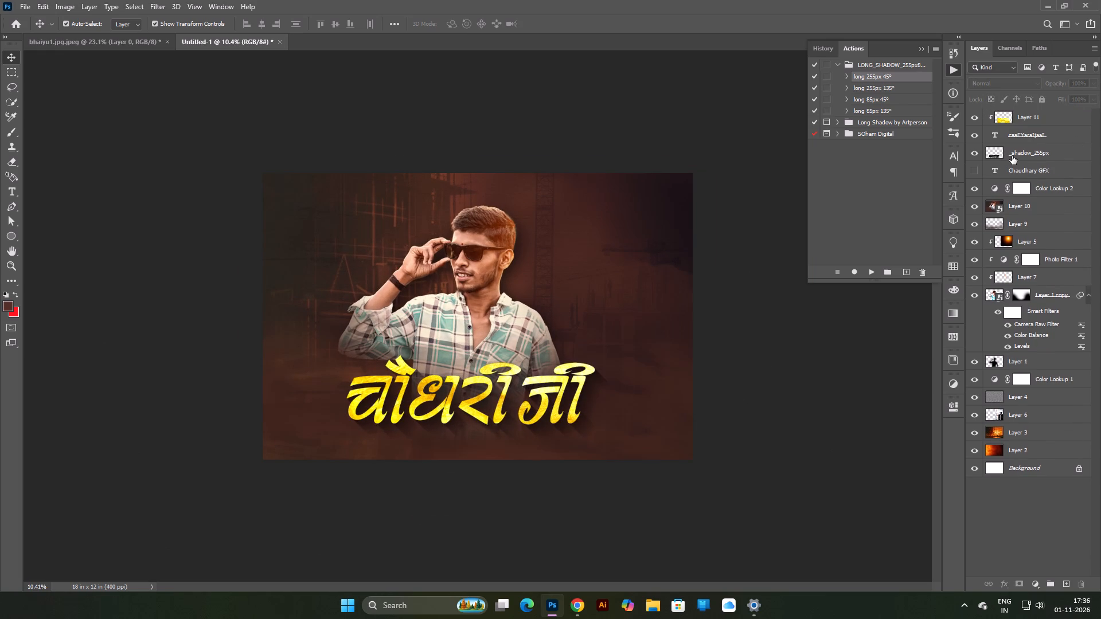
{"action": "left_click", "coordinate": [1018, 156]}
{"action": "key", "text": "Delete"}
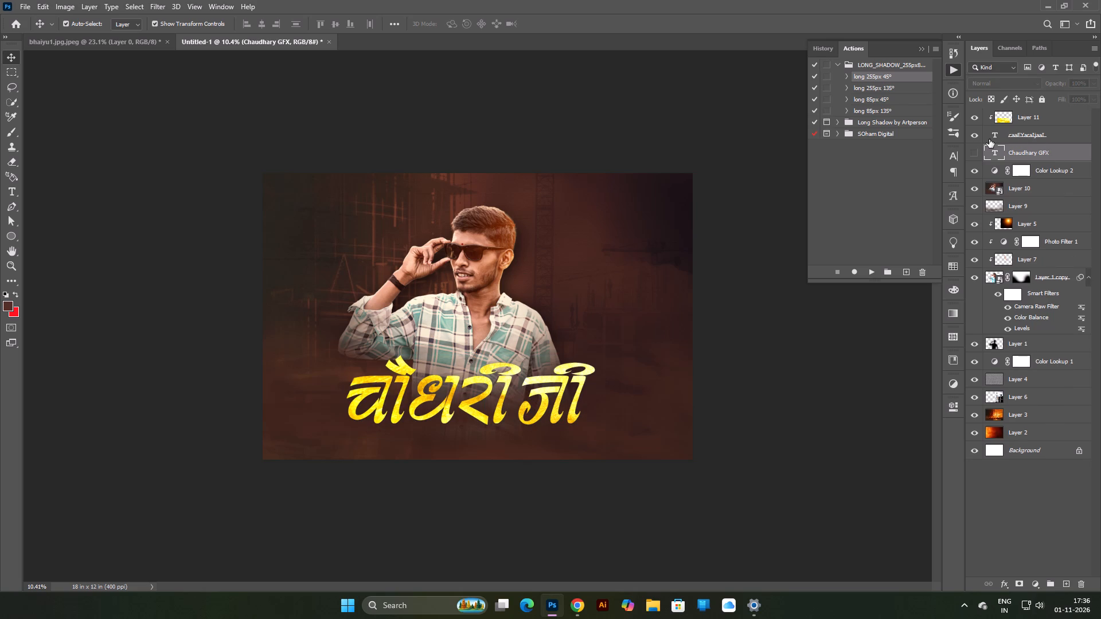
Open the चौधरी जी title text for editing and filter its fonts by "inf".
{"action": "double_click", "coordinate": [991, 137]}
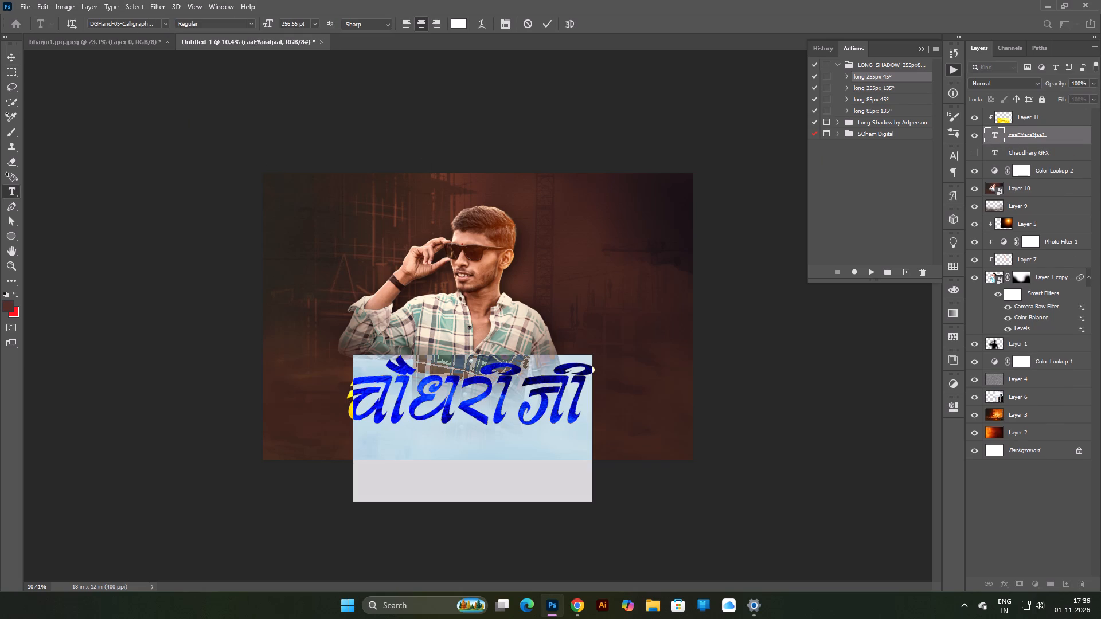
{"action": "left_click", "coordinate": [157, 25]}
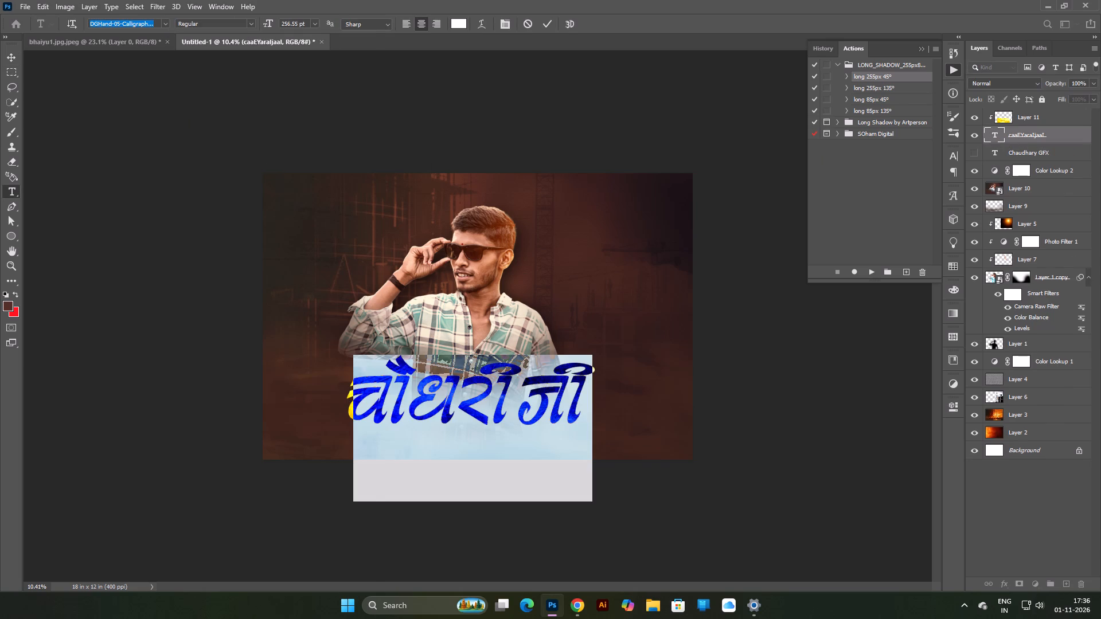
{"action": "type", "text": "ind"}
{"action": "key", "text": "BackSpace"}
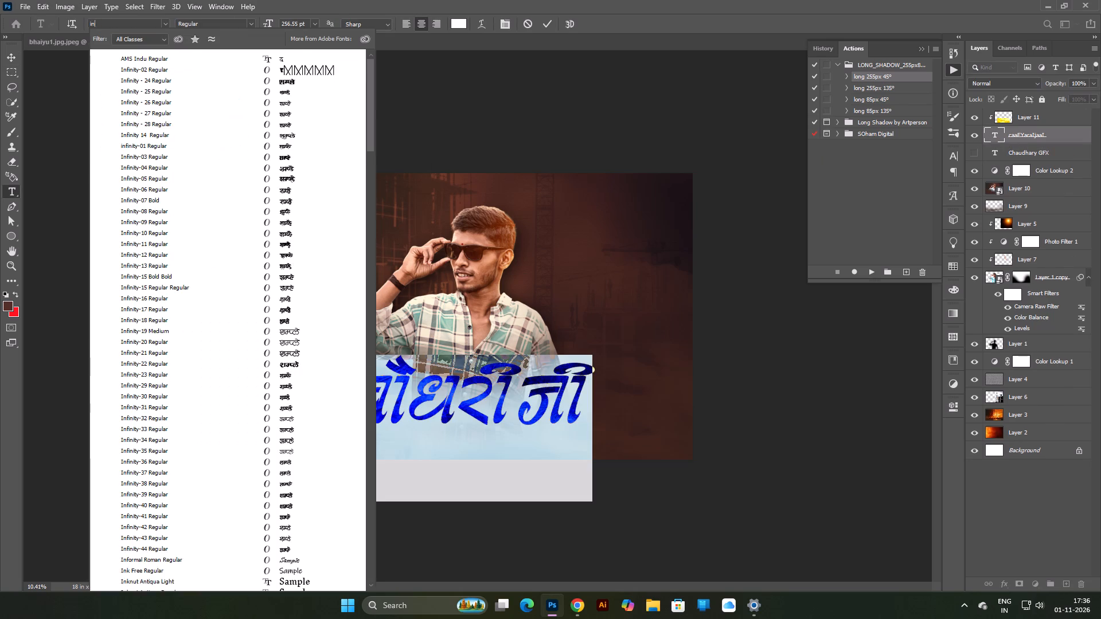
{"action": "key", "text": "f"}
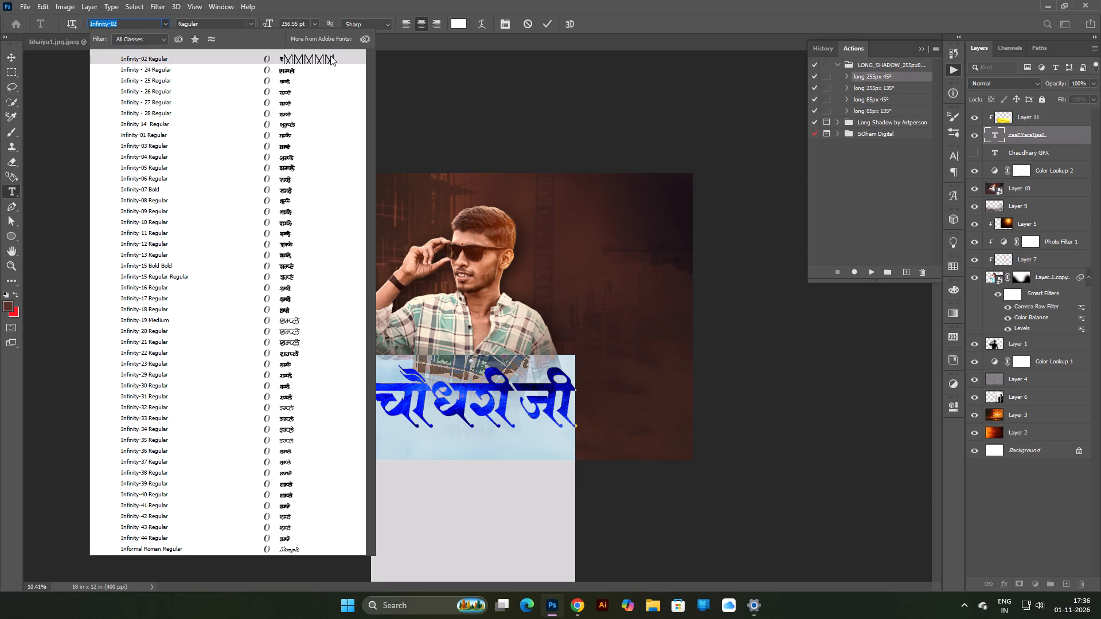
Preview the fonts filtered by "inf" on the चौधरी जी title, from Infinity-02 through Infinity-44 and Informal Roman.
{"action": "key", "text": "Down"}
{"action": "key", "text": "Down"}
{"action": "key", "text": "Up"}
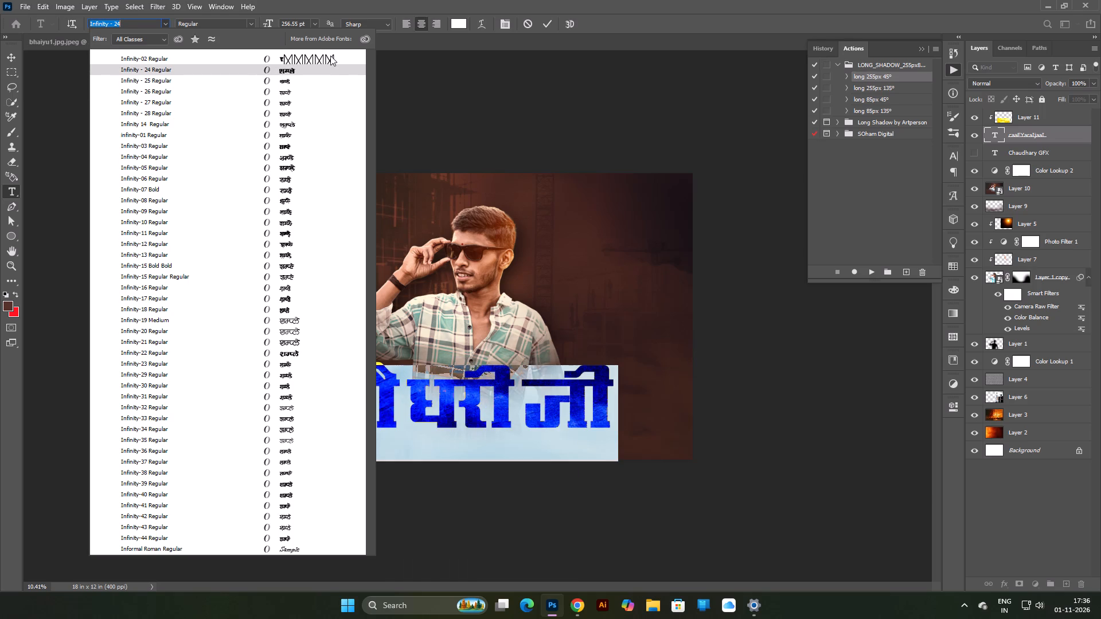
{"action": "key", "text": "Down"}
{"action": "key", "text": "Down"}
{"action": "key", "text": "Down"}
{"action": "key", "text": "Down"}
{"action": "key", "text": "Down"}
{"action": "key", "text": "Down"}
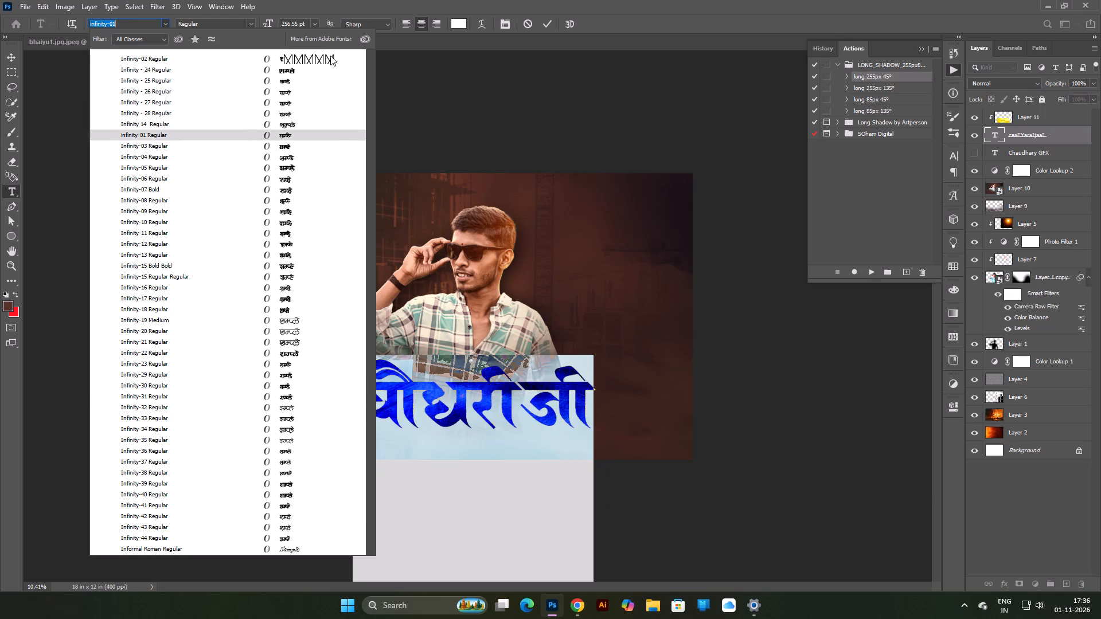
{"action": "key", "text": "Down"}
{"action": "key", "text": "Down"}
{"action": "key", "text": "Down"}
{"action": "key", "text": "Down"}
{"action": "key", "text": "Down"}
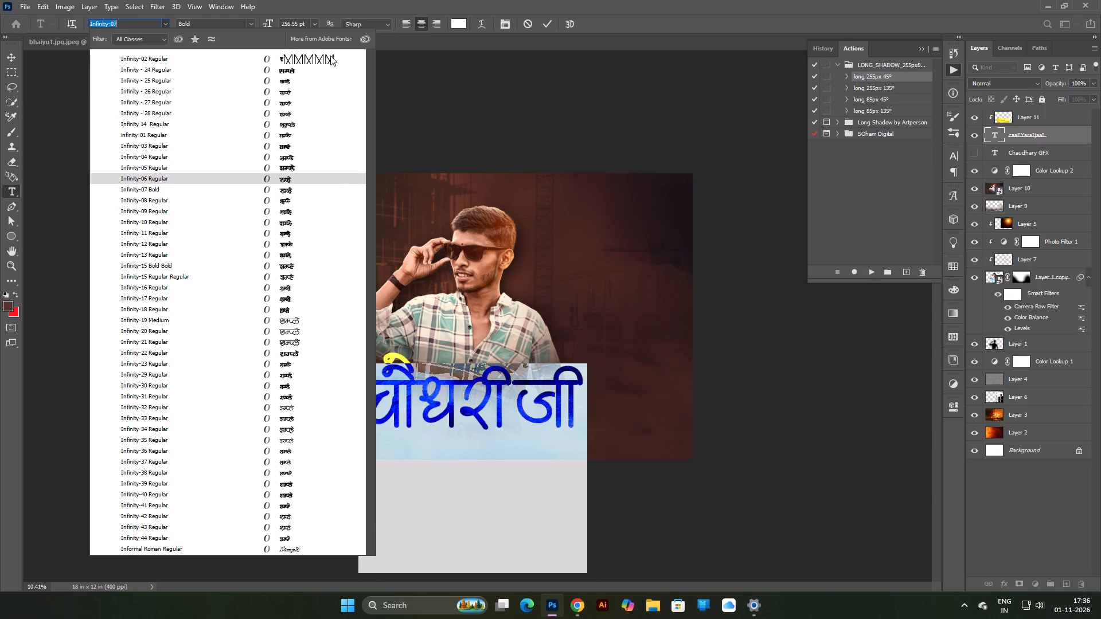
{"action": "key", "text": "Down"}
{"action": "key", "text": "Down"}
{"action": "key", "text": "Down"}
{"action": "key", "text": "Down"}
{"action": "key", "text": "Down"}
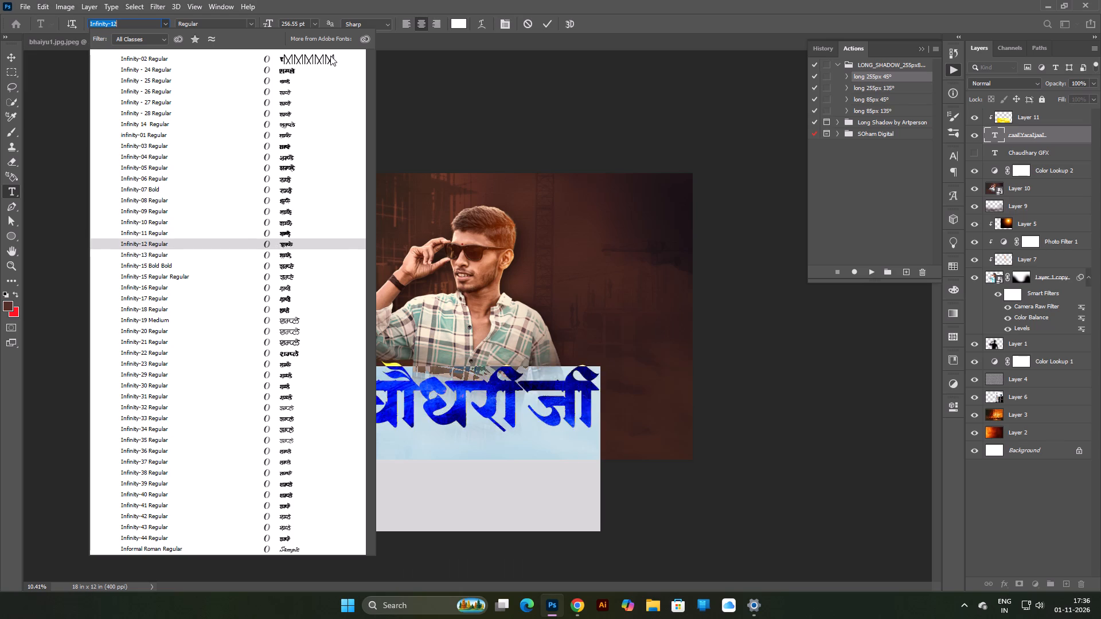
{"action": "key", "text": "Down"}
{"action": "key", "text": "Down"}
{"action": "key", "text": "Up"}
{"action": "key", "text": "Up"}
{"action": "key", "text": "Down"}
{"action": "key", "text": "Down"}
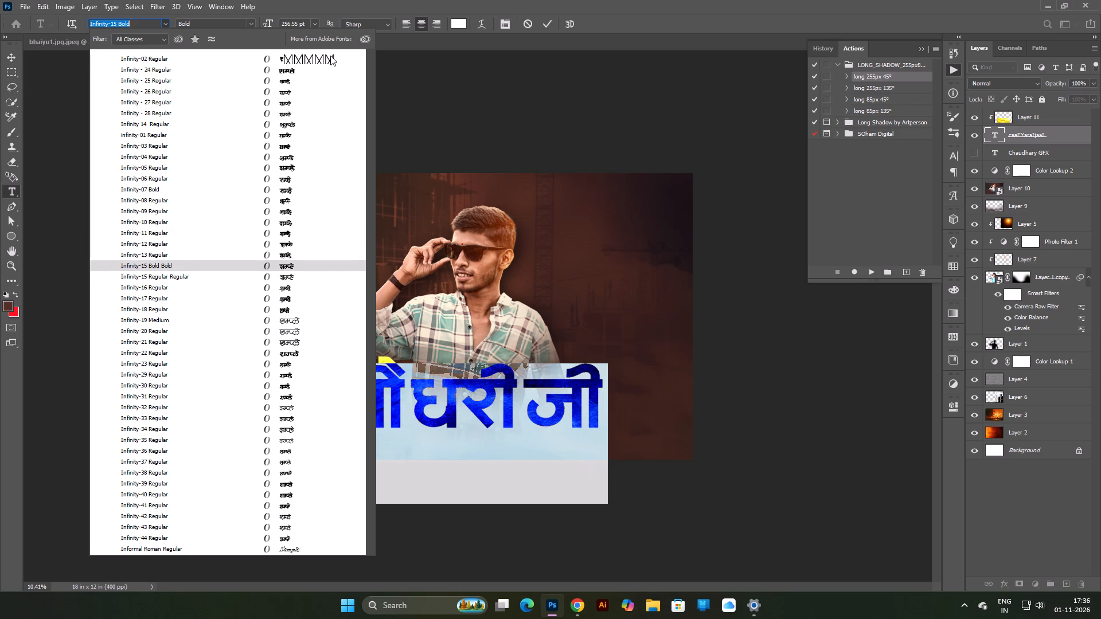
{"action": "key", "text": "Down"}
{"action": "key", "text": "Down"}
{"action": "key", "text": "Down"}
{"action": "key", "text": "Down"}
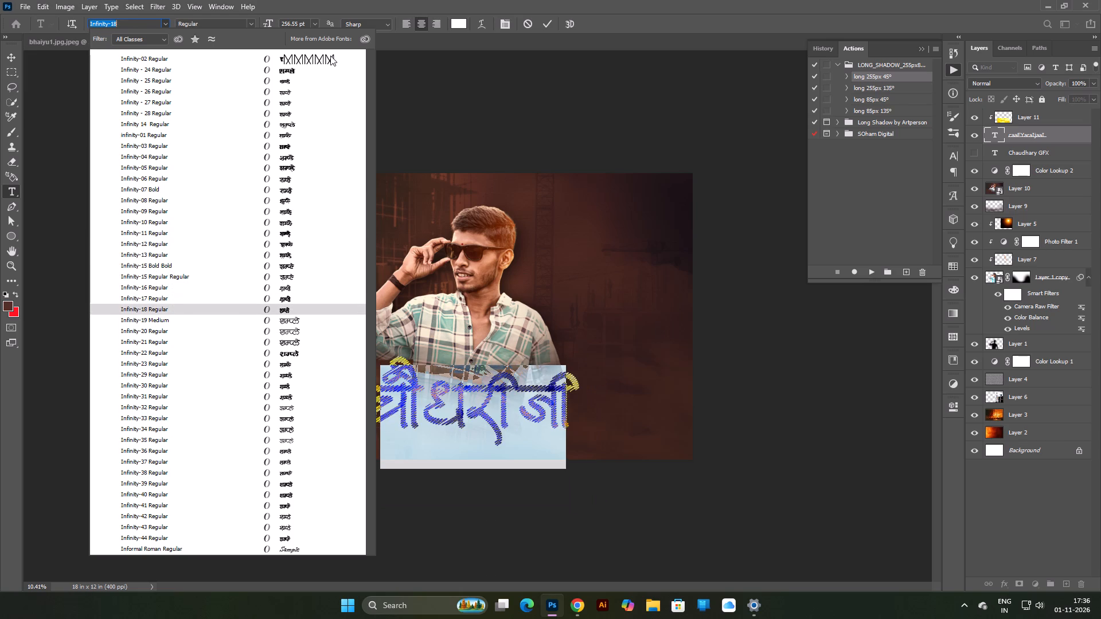
{"action": "key", "text": "Down"}
{"action": "key", "text": "Down"}
{"action": "key", "text": "Down"}
{"action": "key", "text": "Down"}
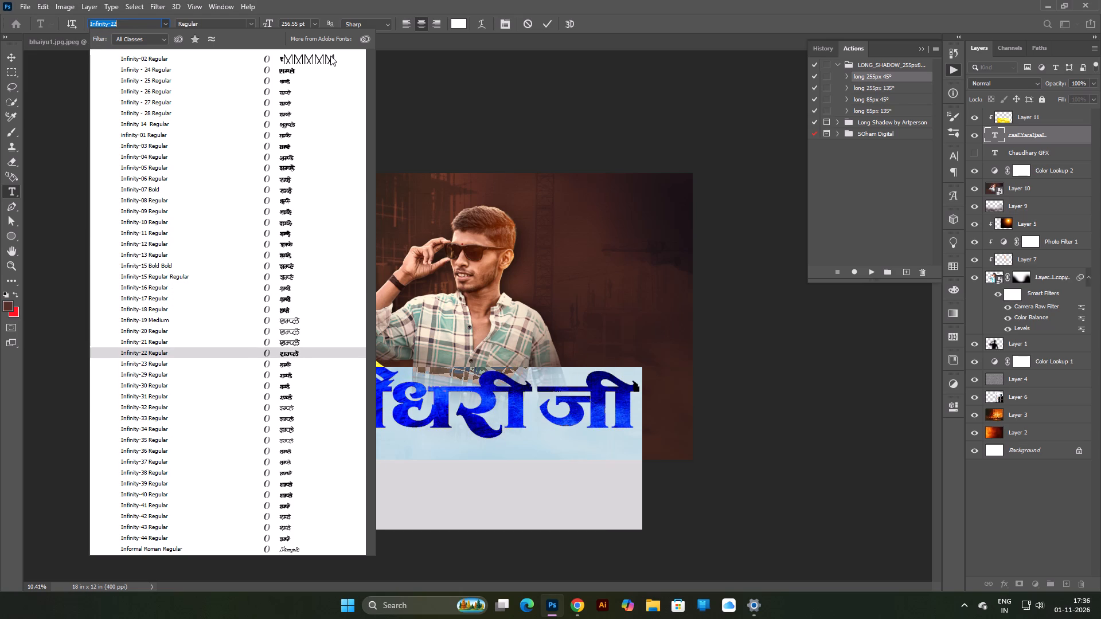
{"action": "key", "text": "Down"}
{"action": "key", "text": "Down"}
{"action": "key", "text": "Down"}
{"action": "key", "text": "Down"}
{"action": "key", "text": "Down"}
{"action": "key", "text": "Down"}
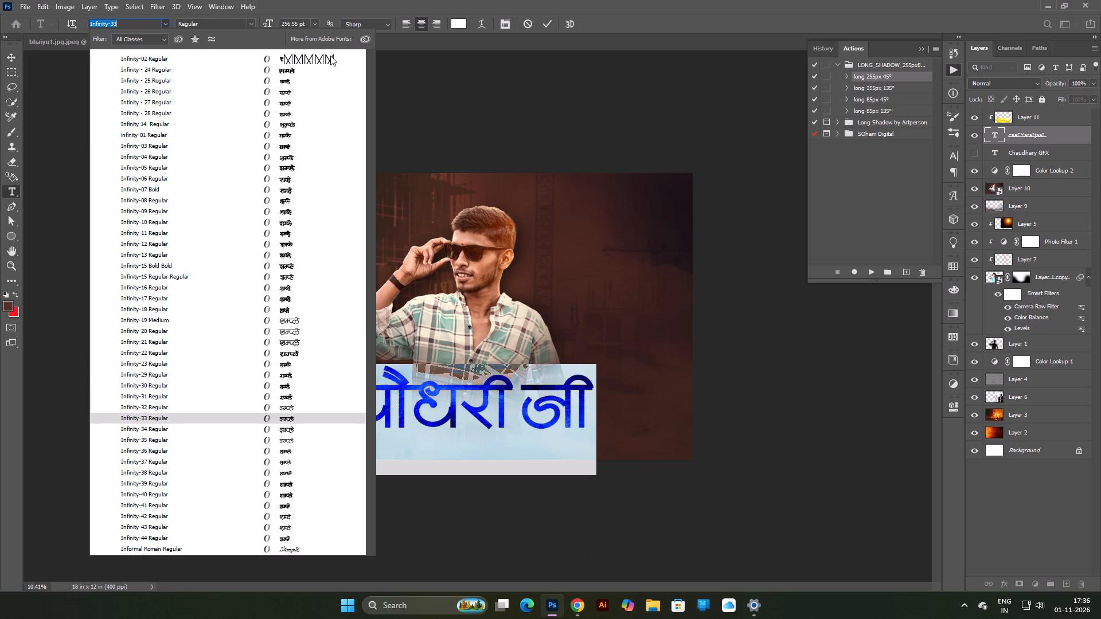
{"action": "key", "text": "Down"}
{"action": "key", "text": "Down"}
{"action": "key", "text": "Down"}
{"action": "key", "text": "Down"}
{"action": "key", "text": "Down"}
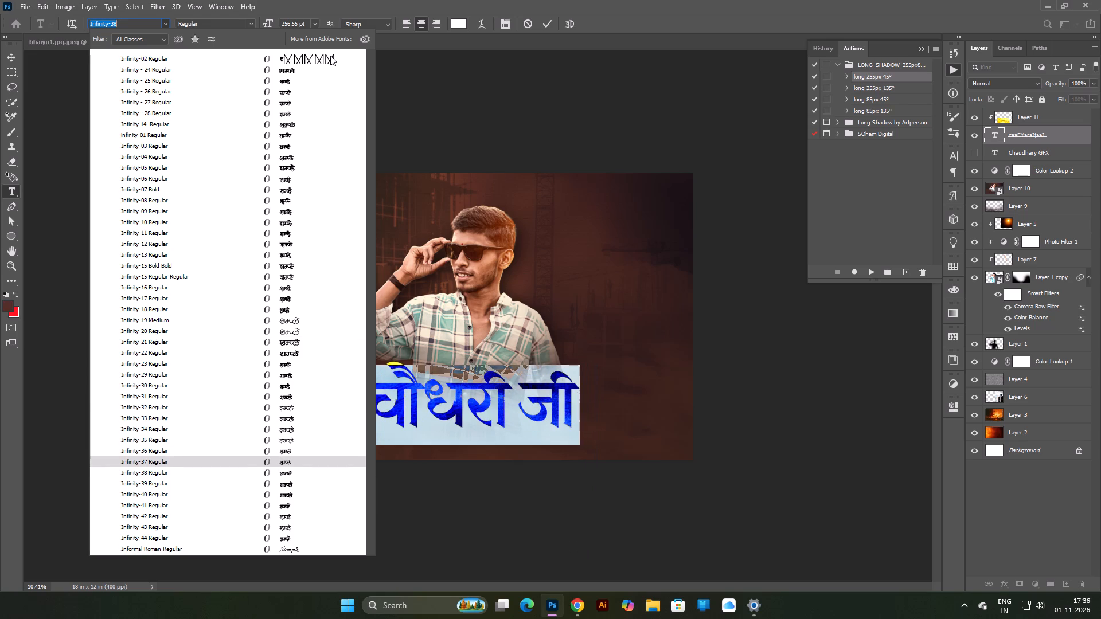
{"action": "key", "text": "Down"}
{"action": "key", "text": "Down"}
{"action": "key", "text": "Up"}
{"action": "key", "text": "Down"}
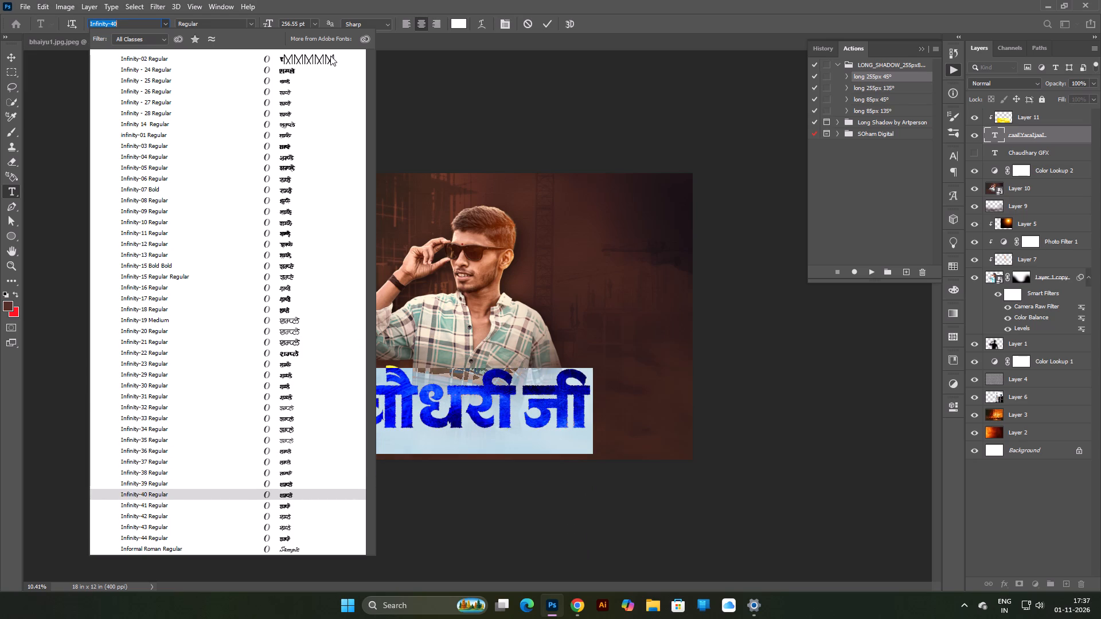
{"action": "key", "text": "Down"}
{"action": "key", "text": "Down"}
{"action": "key", "text": "Down"}
{"action": "key", "text": "Down"}
{"action": "key", "text": "Down"}
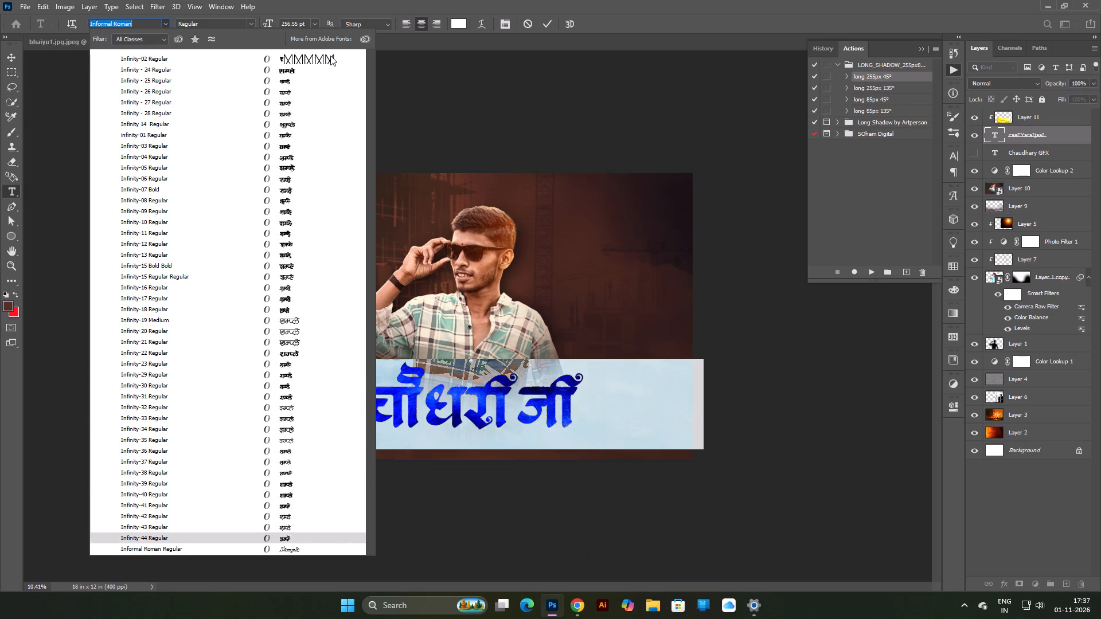
{"action": "key", "text": "Down"}
{"action": "key", "text": "Down"}
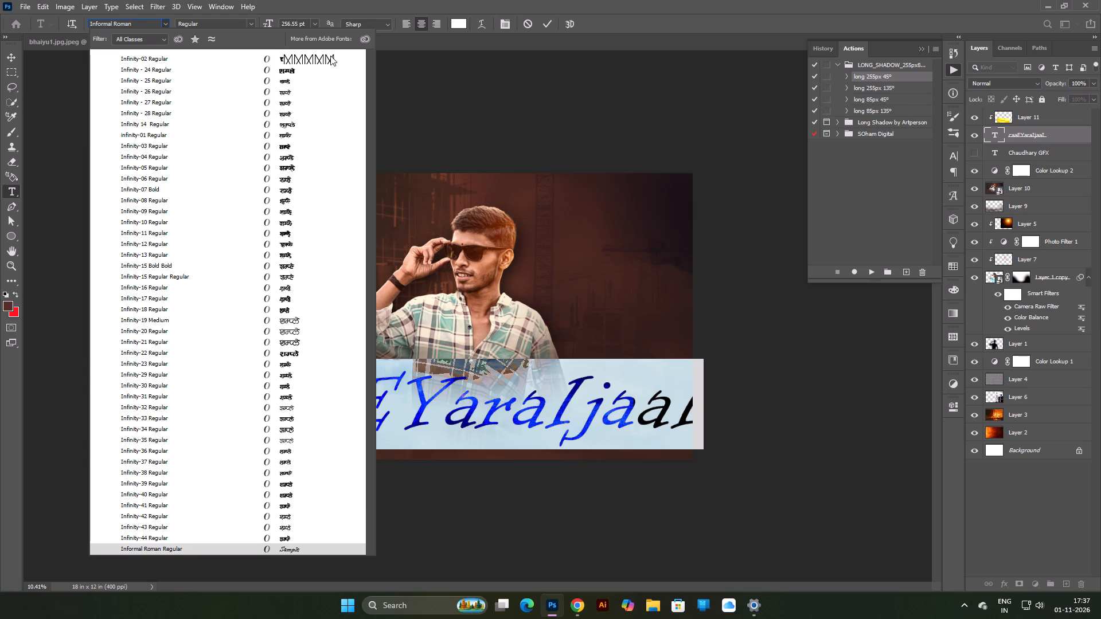
Replace the font filter for the title text with "dg".
{"action": "key", "text": "BackSpace"}
{"action": "key", "text": "BackSpace"}
{"action": "key", "text": "BackSpace"}
{"action": "key", "text": "BackSpace"}
{"action": "key", "text": "BackSpace"}
{"action": "key", "text": "BackSpace"}
{"action": "key", "text": "BackSpace"}
{"action": "key", "text": "BackSpace"}
{"action": "key", "text": "BackSpace"}
{"action": "key", "text": "BackSpace"}
{"action": "key", "text": "BackSpace"}
{"action": "key", "text": "BackSpace"}
{"action": "key", "text": "BackSpace"}
{"action": "key", "text": "BackSpace"}
{"action": "key", "text": "BackSpace"}
{"action": "key", "text": "BackSpace"}
{"action": "key", "text": "BackSpace"}
{"action": "key", "text": "BackSpace"}
{"action": "key", "text": "BackSpace"}
{"action": "key", "text": "BackSpace"}
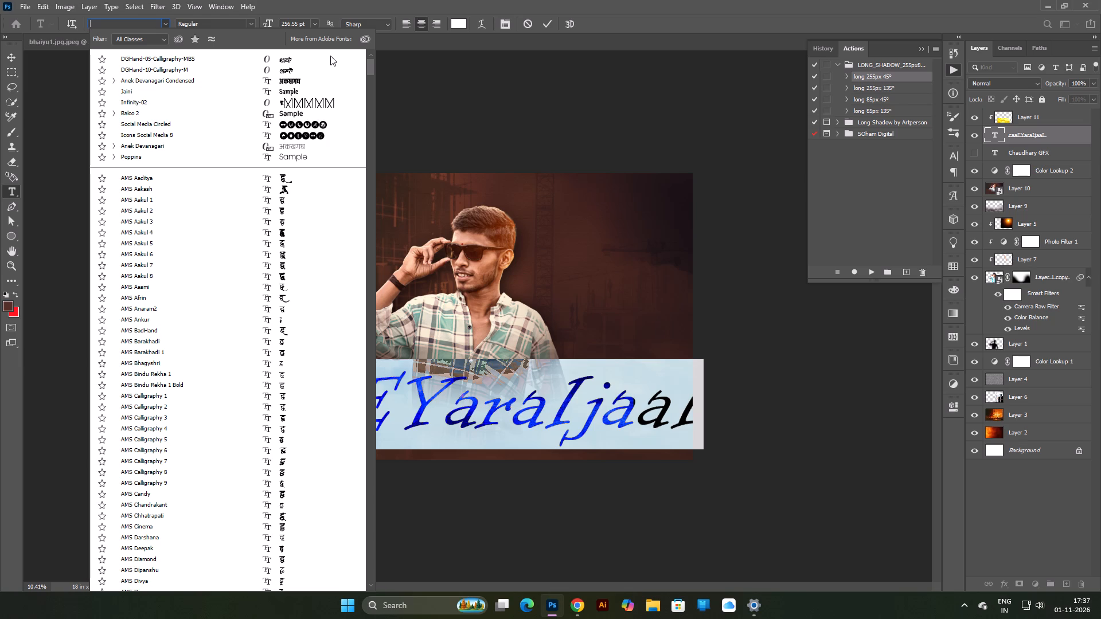
{"action": "type", "text": "dg"}
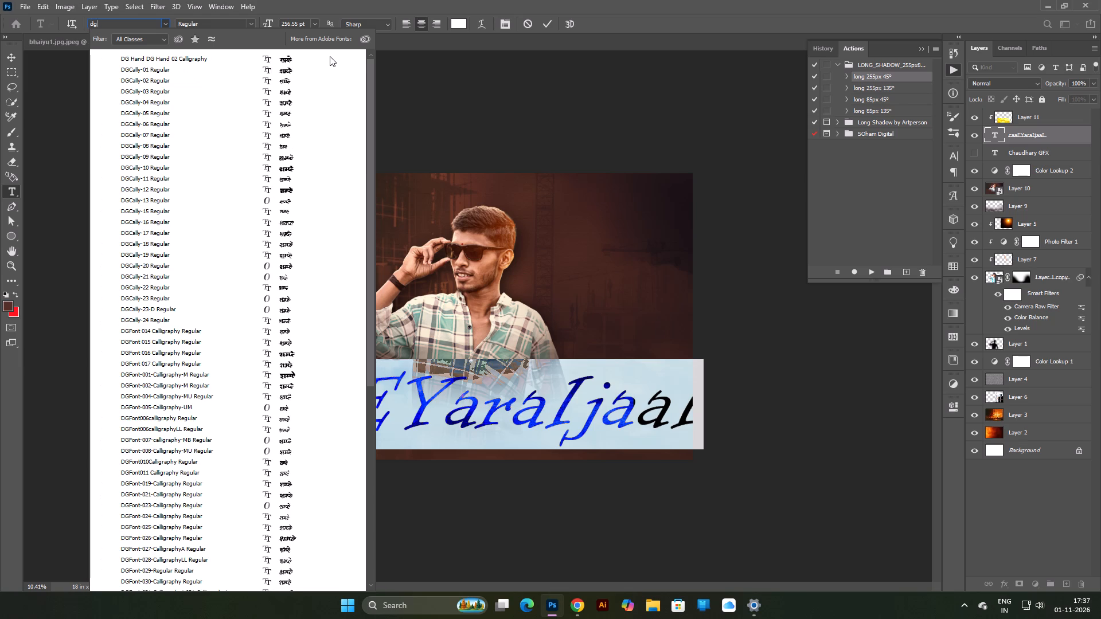
Compare the DGCally fonts on the चौधरी जी title and apply DGCally-20 Regular.
{"action": "key", "text": "Down"}
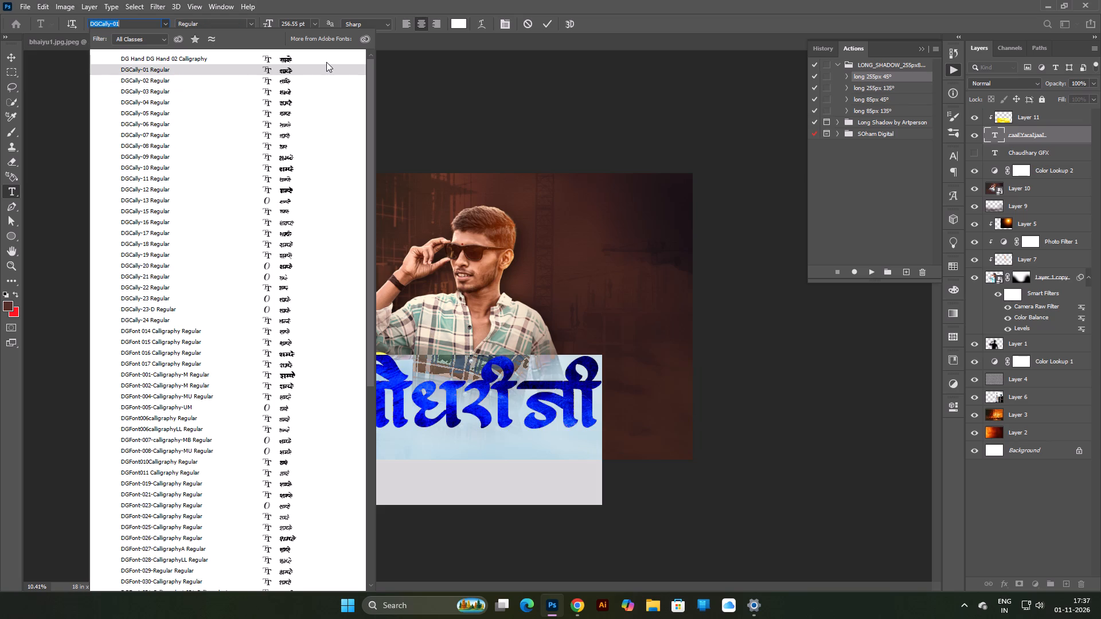
{"action": "key", "text": "Down"}
{"action": "key", "text": "Down"}
{"action": "key", "text": "Down"}
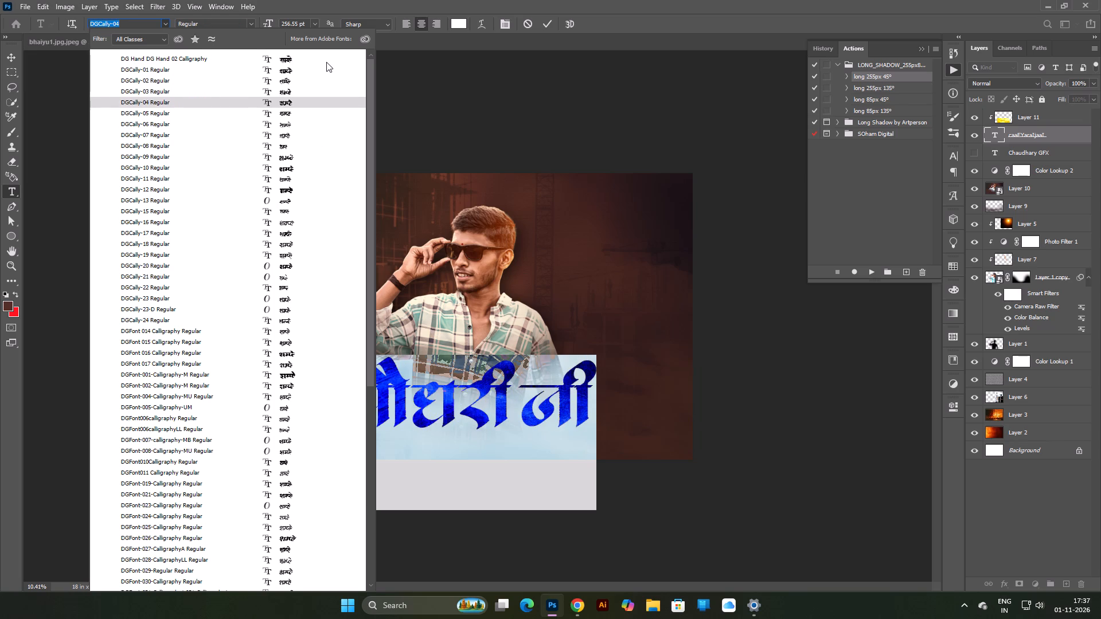
{"action": "key", "text": "Down"}
{"action": "key", "text": "Up"}
{"action": "key", "text": "Down"}
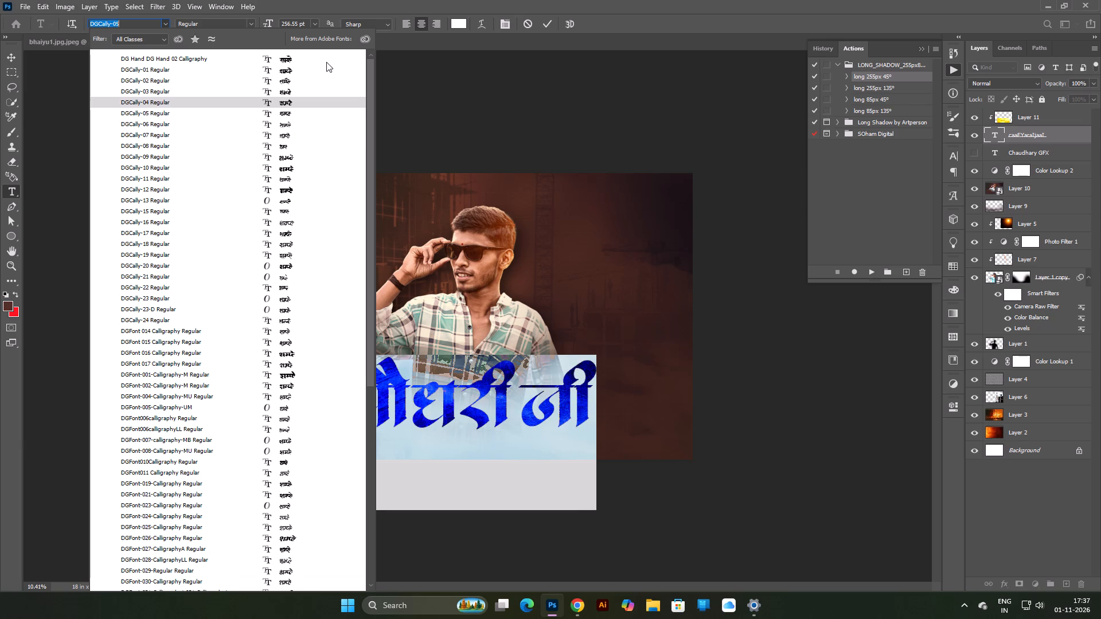
{"action": "key", "text": "Down"}
{"action": "key", "text": "Down"}
{"action": "key", "text": "Up"}
{"action": "key", "text": "Down"}
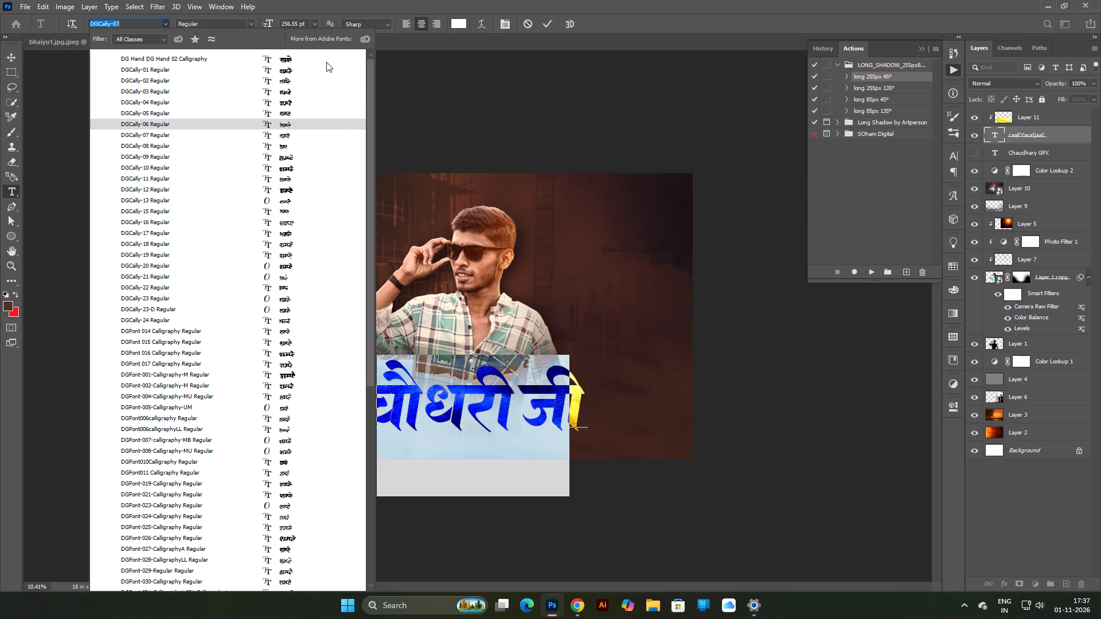
{"action": "key", "text": "Down"}
{"action": "key", "text": "Down"}
{"action": "key", "text": "Down"}
{"action": "key", "text": "Down"}
{"action": "key", "text": "Down"}
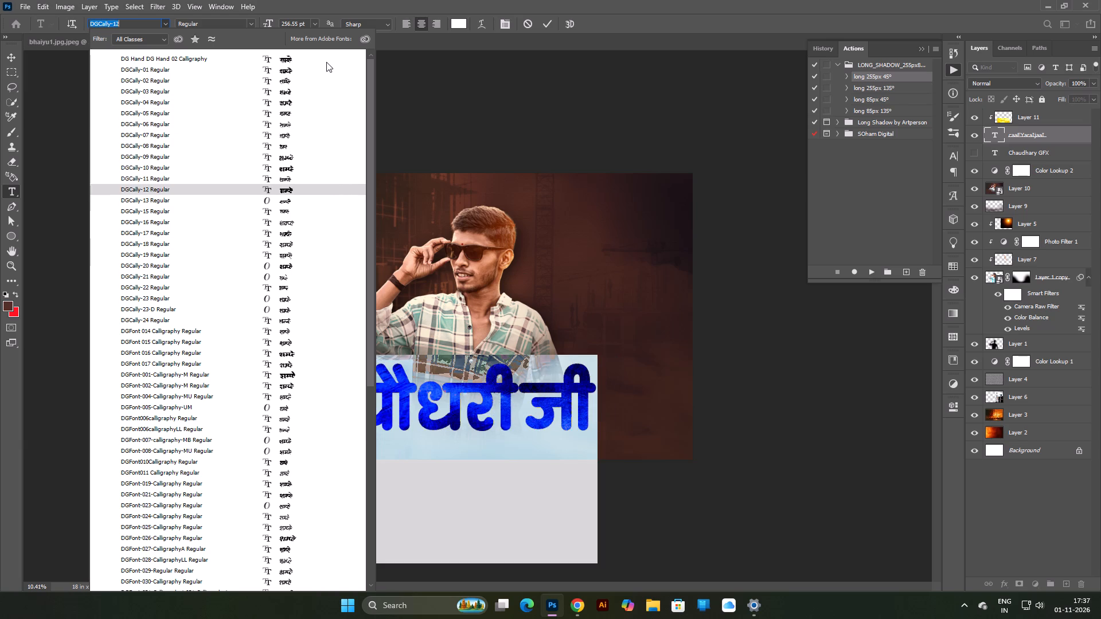
{"action": "key", "text": "Up"}
{"action": "key", "text": "Down"}
{"action": "key", "text": "Down"}
{"action": "key", "text": "Down"}
{"action": "key", "text": "Up"}
{"action": "key", "text": "Up"}
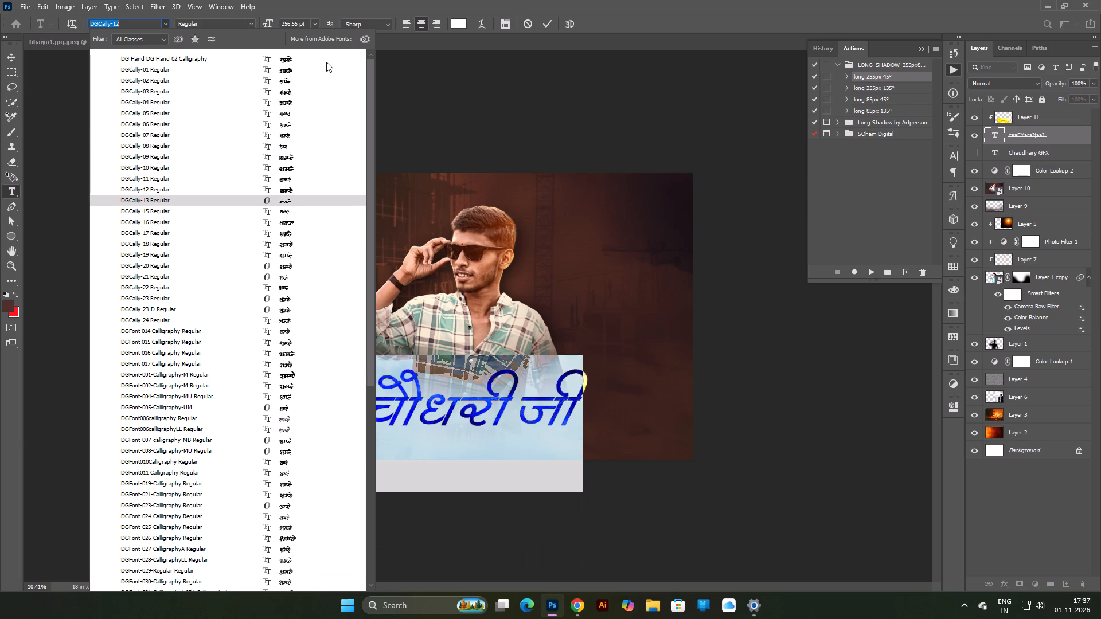
{"action": "key", "text": "Up"}
{"action": "key", "text": "Down"}
{"action": "key", "text": "Down"}
{"action": "key", "text": "Down"}
{"action": "key", "text": "Down"}
{"action": "key", "text": "Down"}
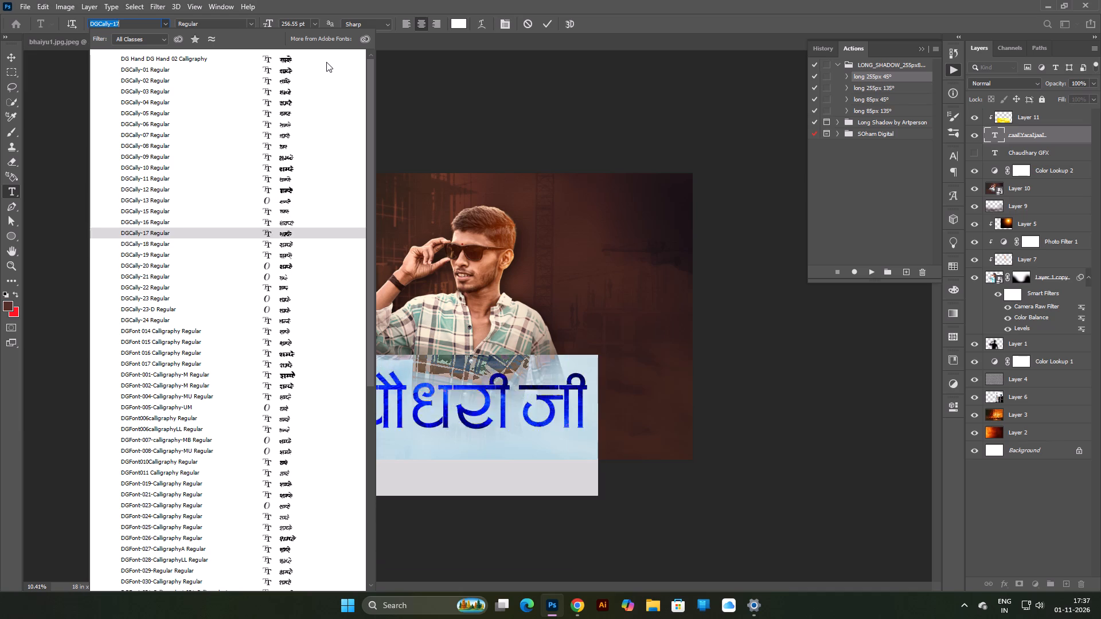
{"action": "key", "text": "Down"}
{"action": "key", "text": "Up"}
{"action": "key", "text": "Up"}
{"action": "key", "text": "Down"}
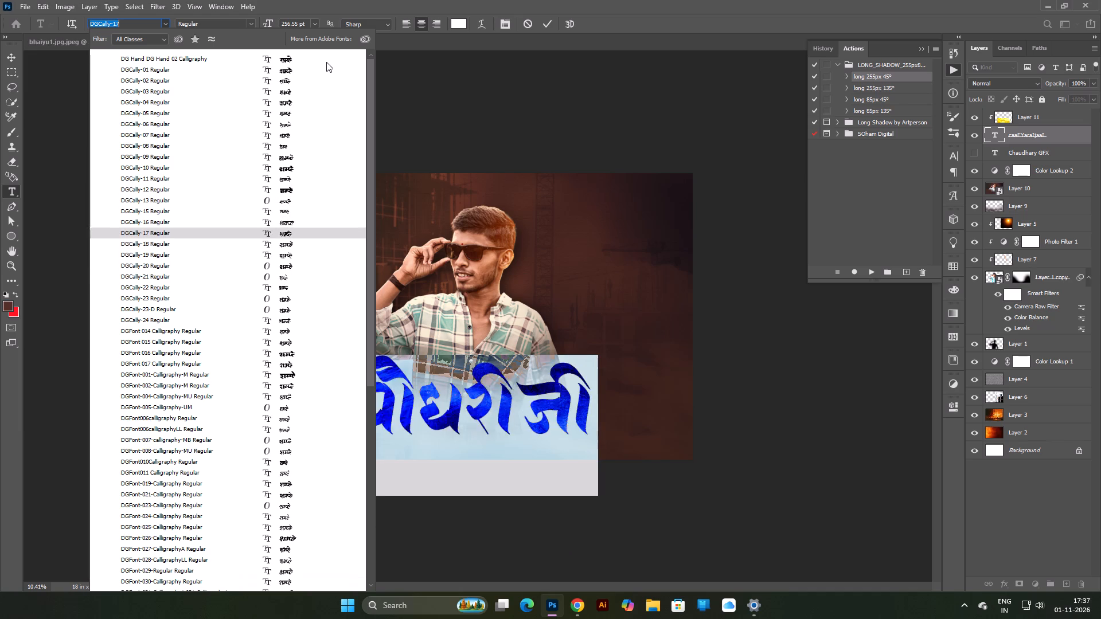
{"action": "key", "text": "Down"}
{"action": "key", "text": "Down"}
{"action": "key", "text": "Down"}
{"action": "key", "text": "Down"}
{"action": "key", "text": "Up"}
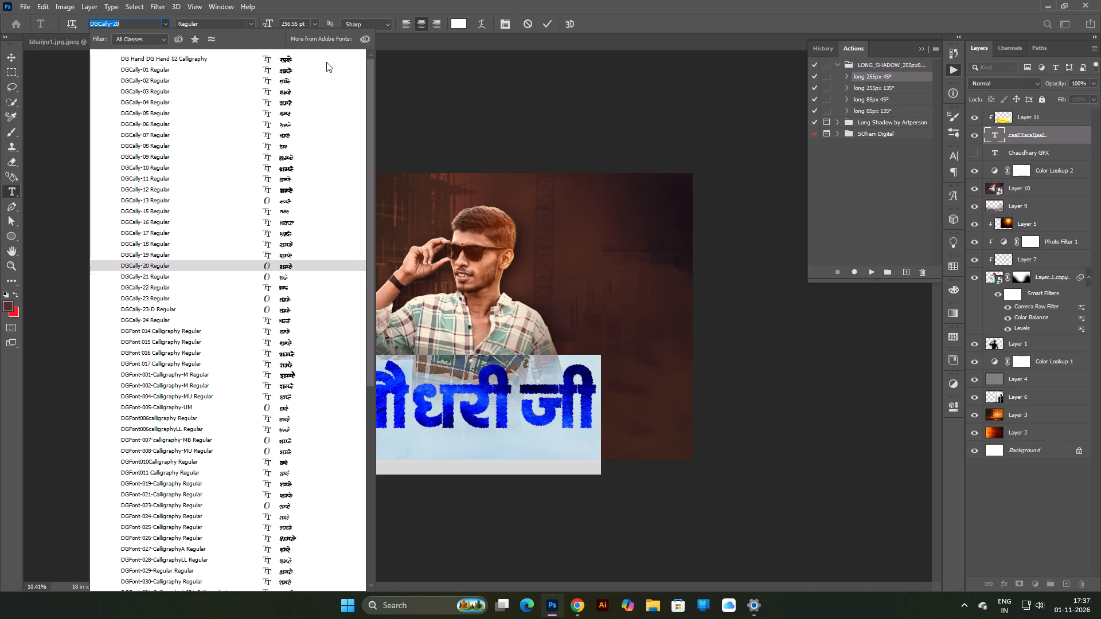
{"action": "key", "text": "Return"}
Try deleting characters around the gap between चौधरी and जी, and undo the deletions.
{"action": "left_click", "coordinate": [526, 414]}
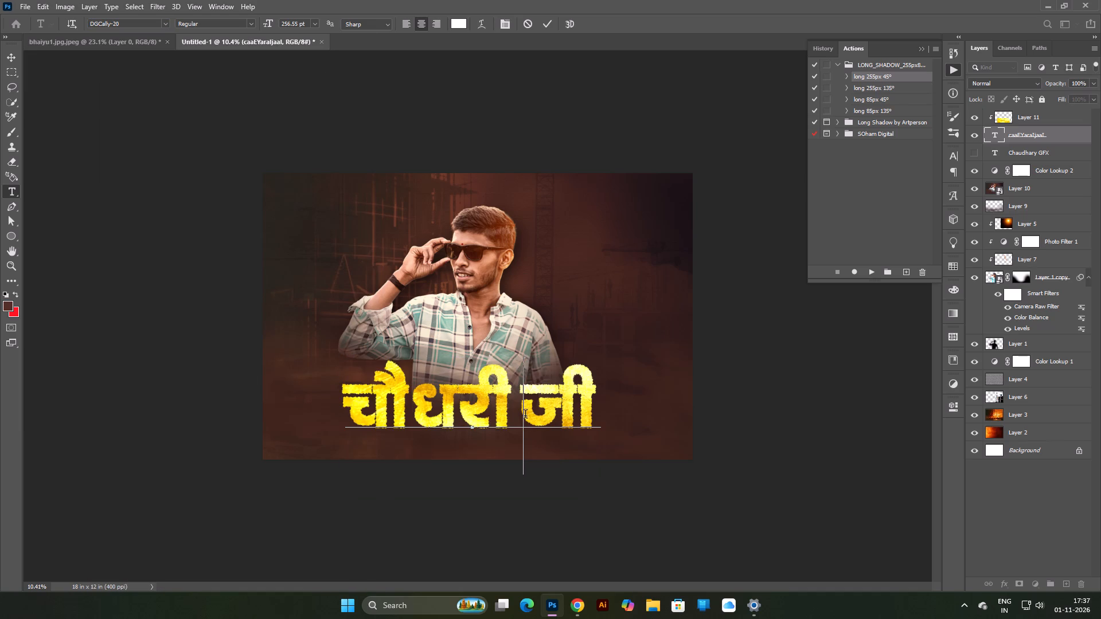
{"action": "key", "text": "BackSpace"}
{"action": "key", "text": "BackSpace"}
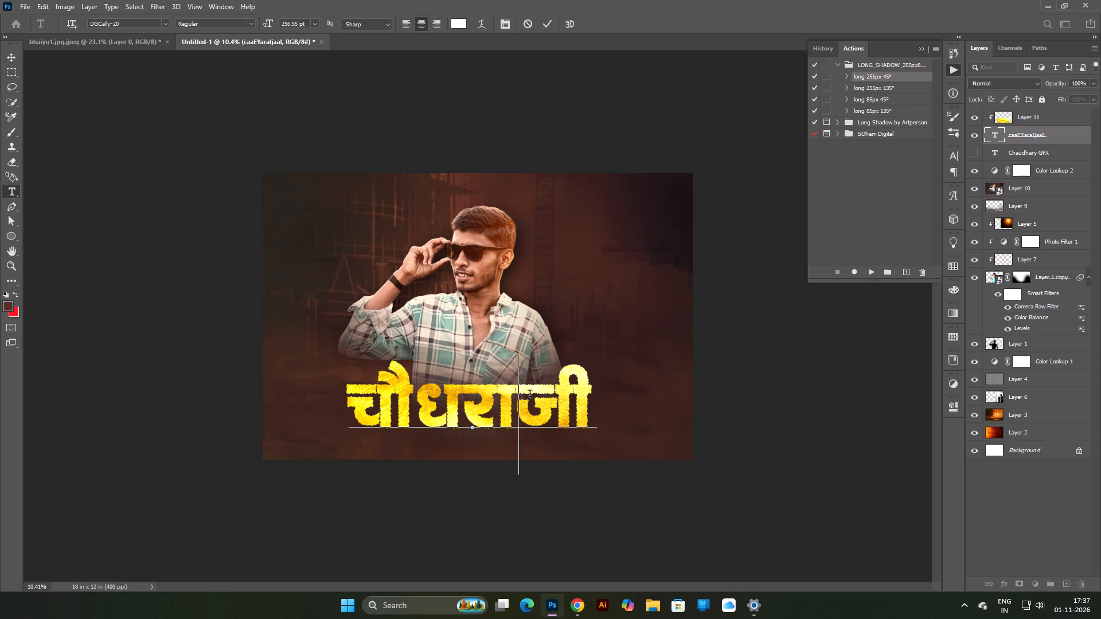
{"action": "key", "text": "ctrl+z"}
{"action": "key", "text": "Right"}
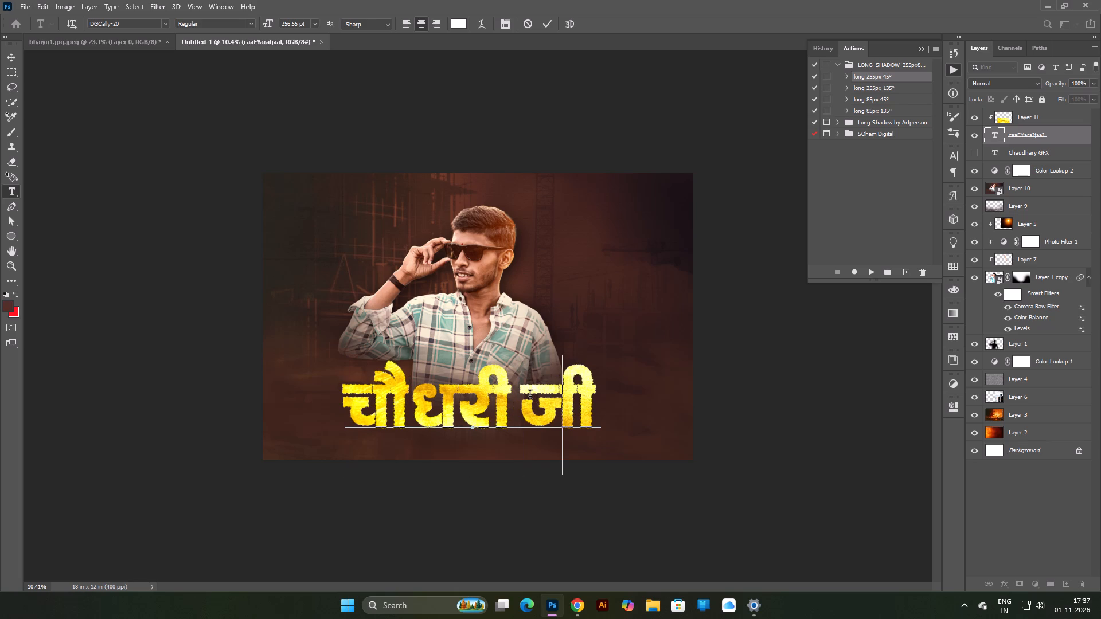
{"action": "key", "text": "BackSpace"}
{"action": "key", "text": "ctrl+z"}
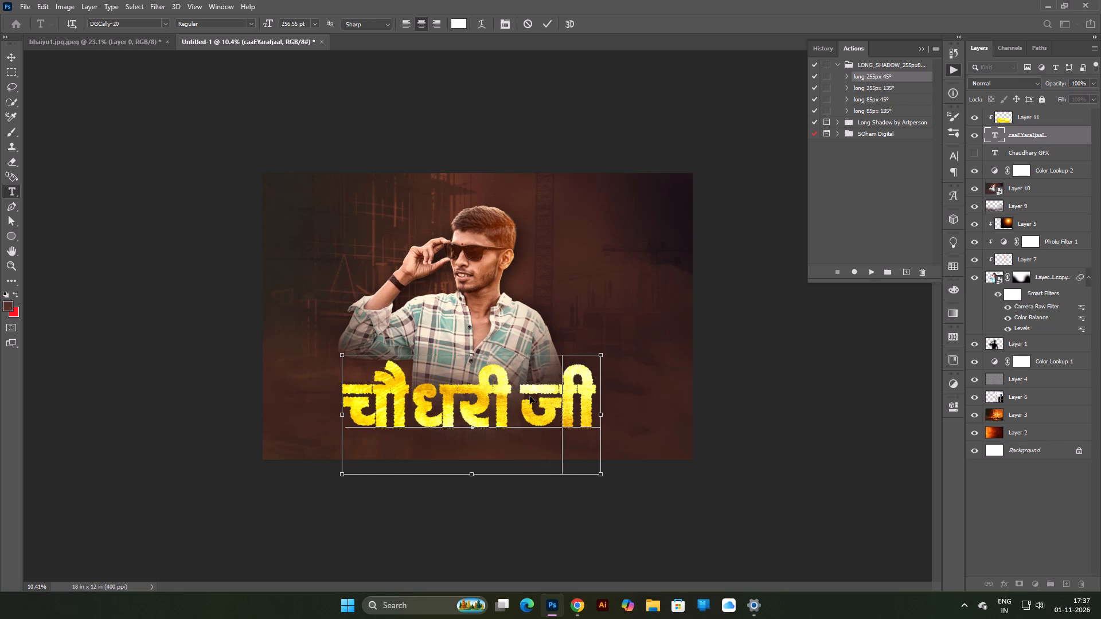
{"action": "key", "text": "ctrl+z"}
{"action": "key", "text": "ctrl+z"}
Tighten the kerning between चौधरी and जी to close the gap, and commit the title text.
{"action": "scroll", "coordinate": [463, 381], "scroll_direction": "down", "scroll_amount": 6}
{"action": "scroll", "coordinate": [461, 385], "scroll_direction": "up", "scroll_amount": 4}
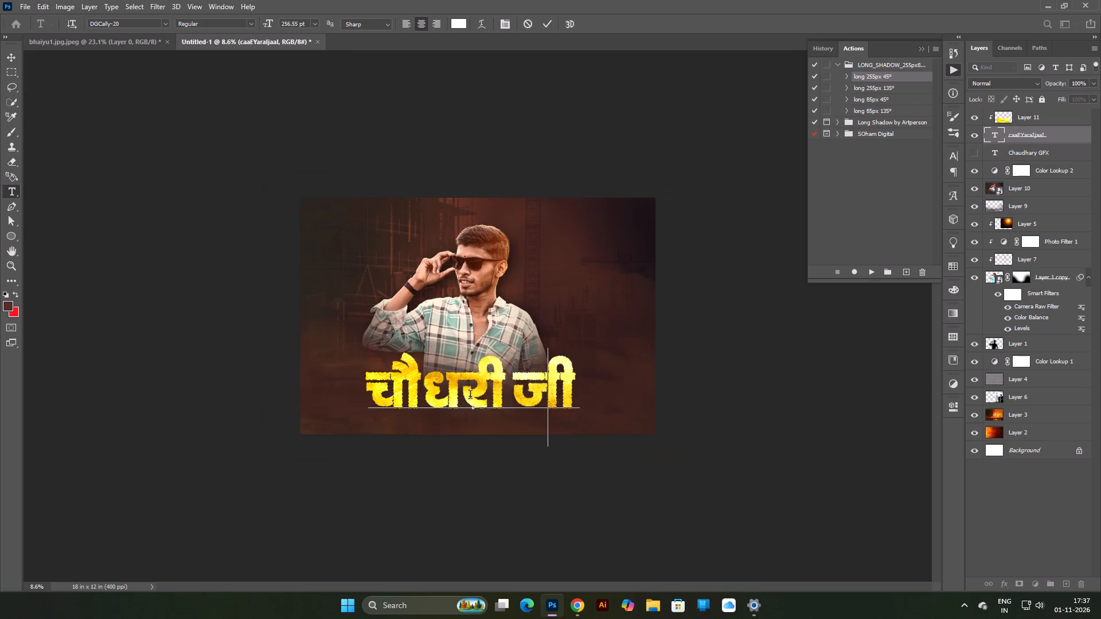
{"action": "left_click", "coordinate": [514, 383]}
{"action": "key", "text": "alt+Left"}
{"action": "key", "text": "alt+Left"}
{"action": "key", "text": "alt+Left"}
{"action": "key", "text": "alt+Left"}
{"action": "key", "text": "alt+Left"}
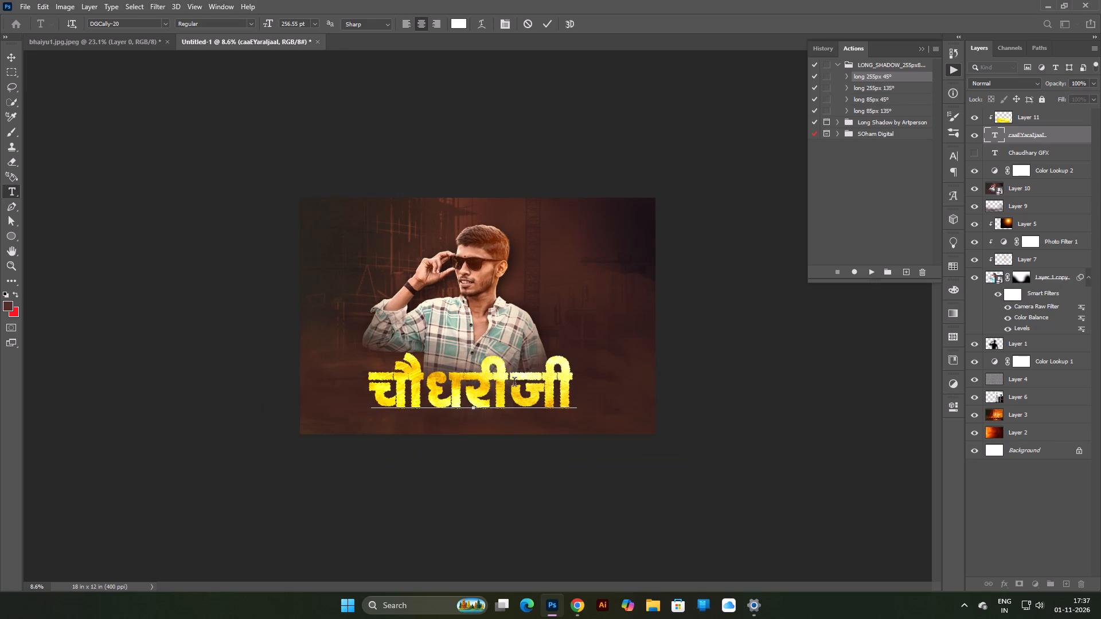
{"action": "key", "text": "alt+Left"}
{"action": "key", "text": "BackSpace"}
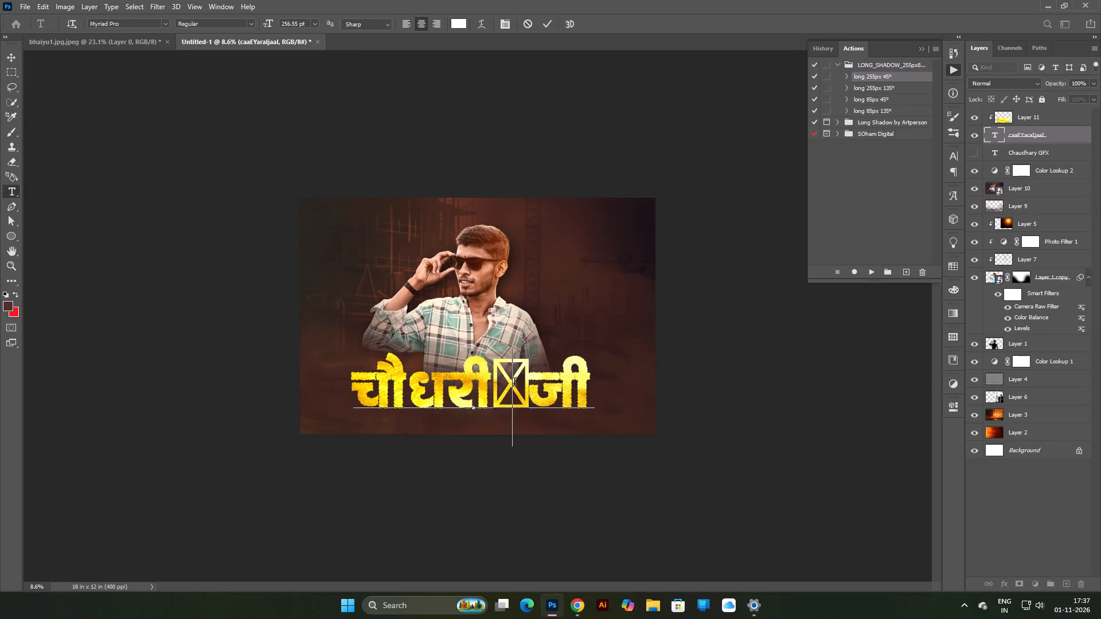
{"action": "key", "text": "Return"}
{"action": "scroll", "coordinate": [503, 285], "scroll_direction": "down", "scroll_amount": 7}
{"action": "scroll", "coordinate": [518, 348], "scroll_direction": "up", "scroll_amount": 4}
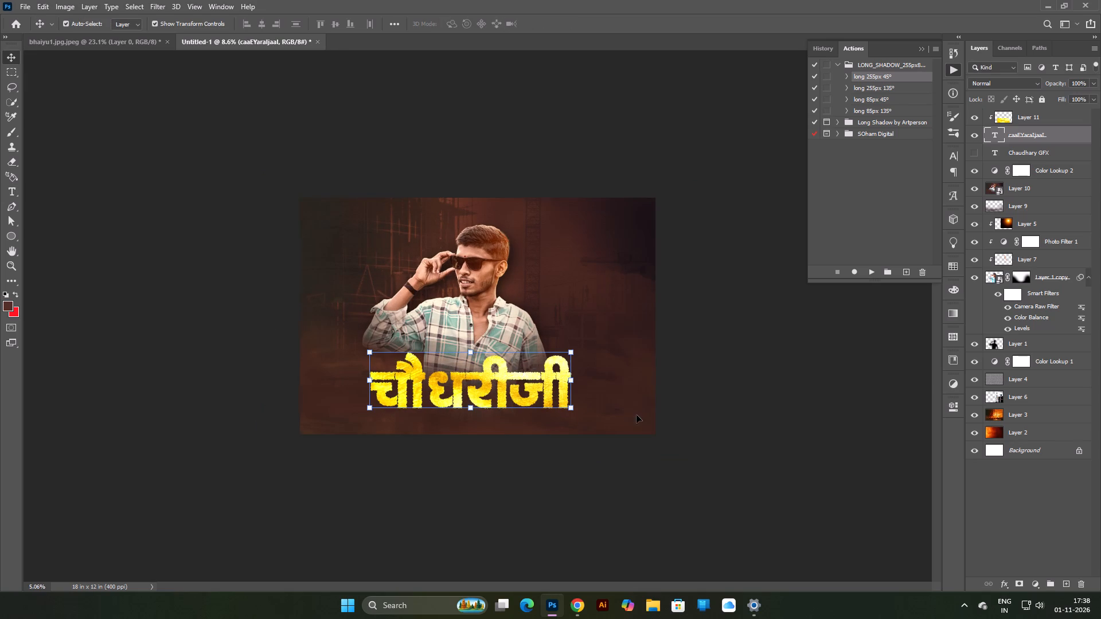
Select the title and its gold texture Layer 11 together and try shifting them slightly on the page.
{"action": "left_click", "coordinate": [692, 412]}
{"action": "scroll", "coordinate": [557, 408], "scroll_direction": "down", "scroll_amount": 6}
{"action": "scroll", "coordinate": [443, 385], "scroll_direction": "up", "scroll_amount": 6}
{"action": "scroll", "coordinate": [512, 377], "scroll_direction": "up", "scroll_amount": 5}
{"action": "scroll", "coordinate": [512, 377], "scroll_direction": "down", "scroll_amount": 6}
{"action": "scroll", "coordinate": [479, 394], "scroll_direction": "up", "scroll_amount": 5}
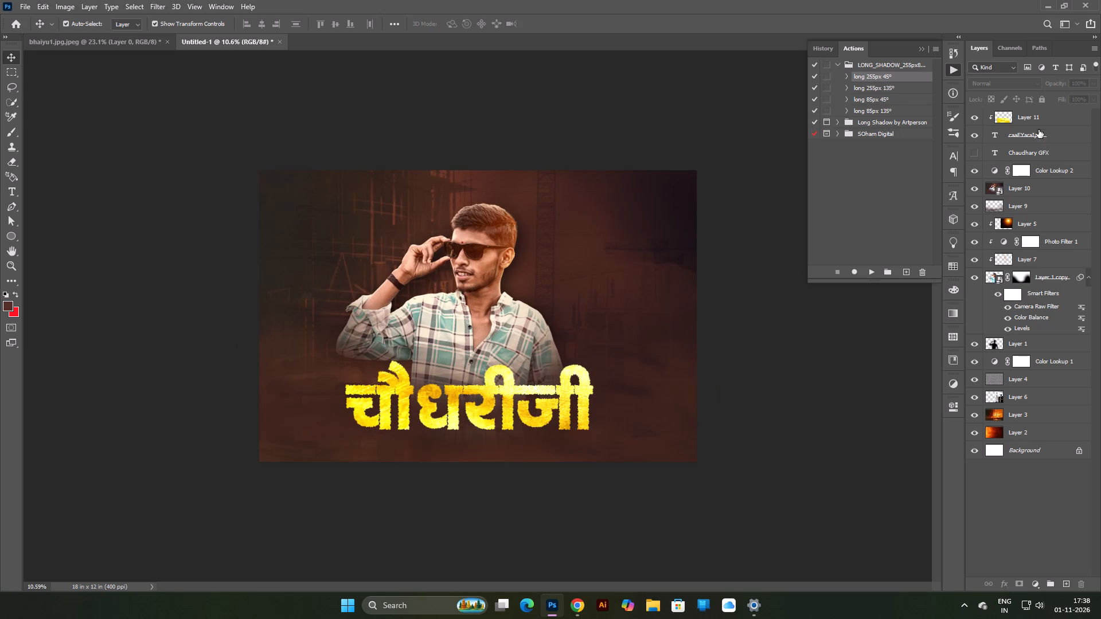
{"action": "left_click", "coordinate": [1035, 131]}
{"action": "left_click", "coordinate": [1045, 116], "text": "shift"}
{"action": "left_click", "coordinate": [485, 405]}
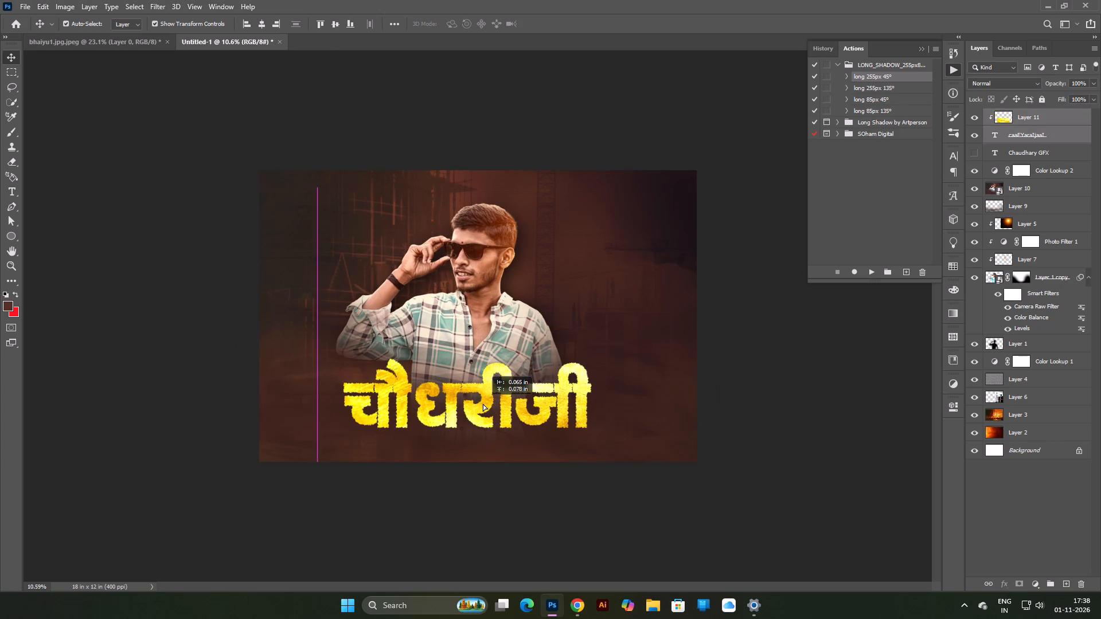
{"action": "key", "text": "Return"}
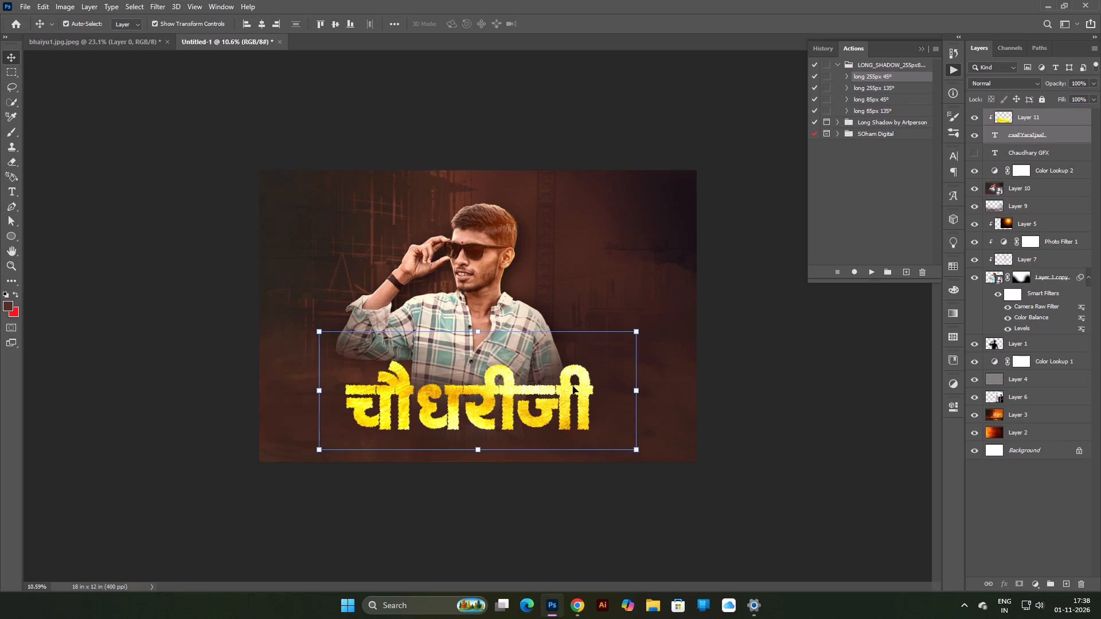
Run the long 255px 45º shadow action on the चौधरीजी title layer alone.
{"action": "left_click", "coordinate": [729, 386]}
{"action": "scroll", "coordinate": [512, 424], "scroll_direction": "up", "scroll_amount": 4}
{"action": "scroll", "coordinate": [512, 424], "scroll_direction": "down", "scroll_amount": 4}
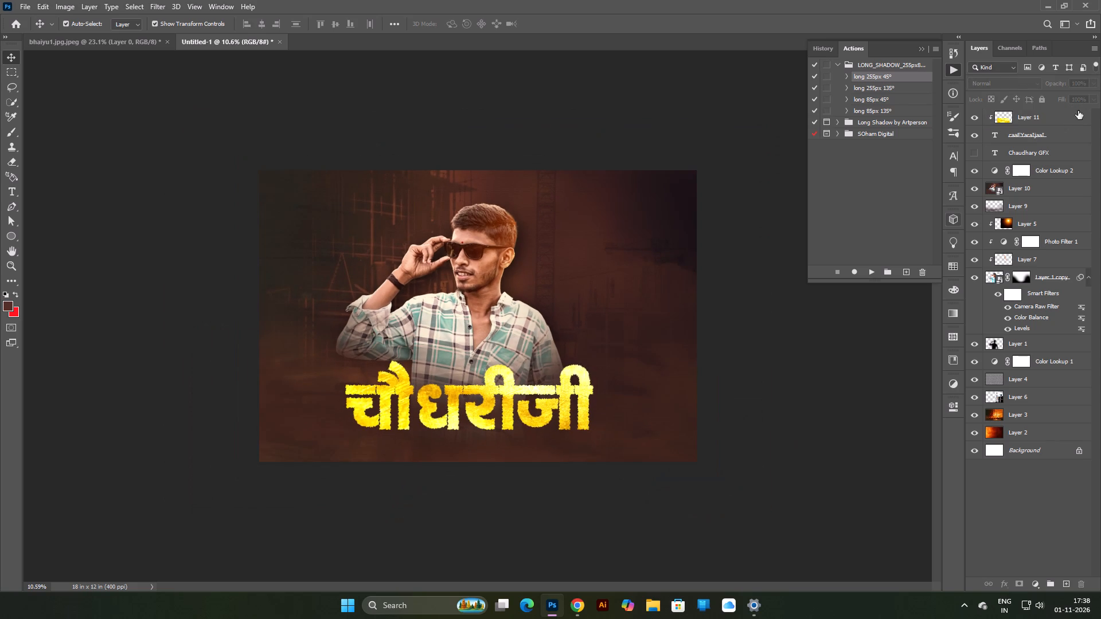
{"action": "left_click", "coordinate": [1040, 144]}
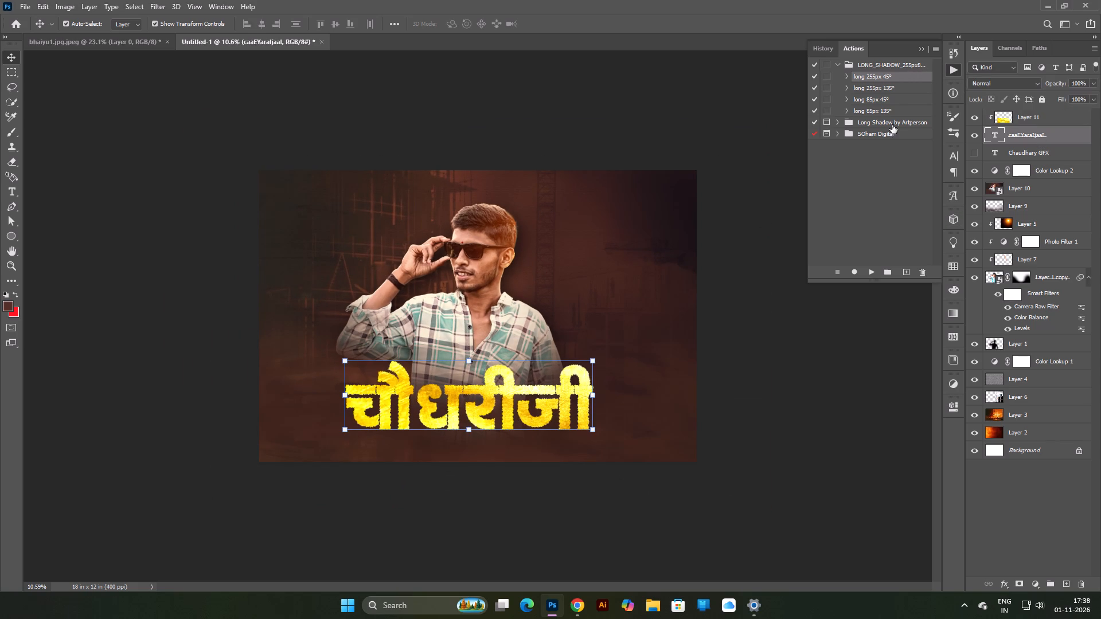
{"action": "left_click", "coordinate": [873, 273]}
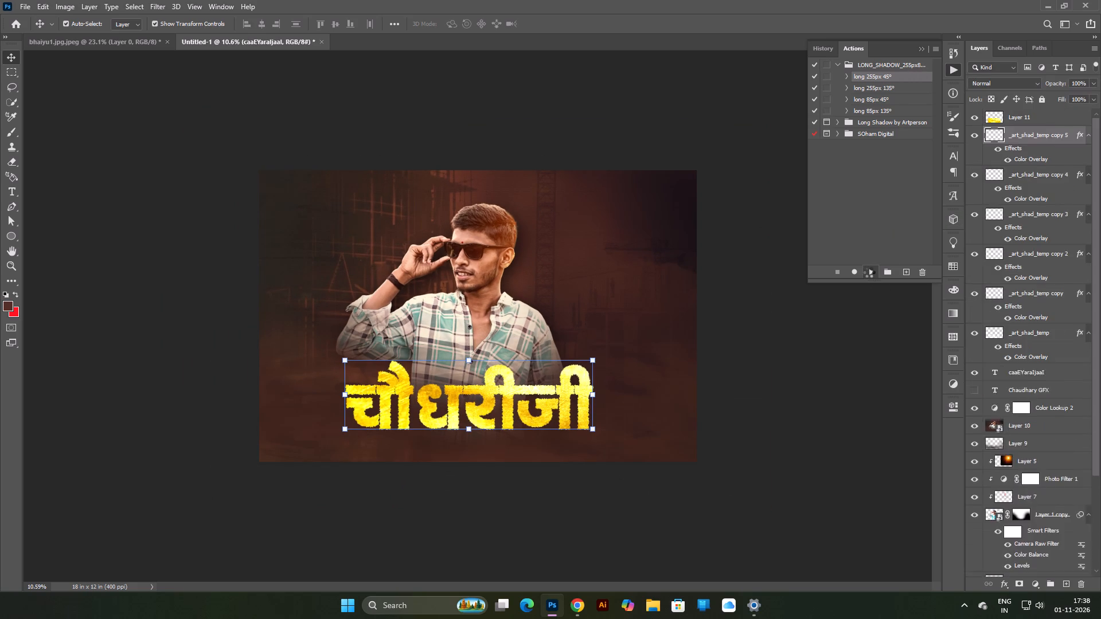
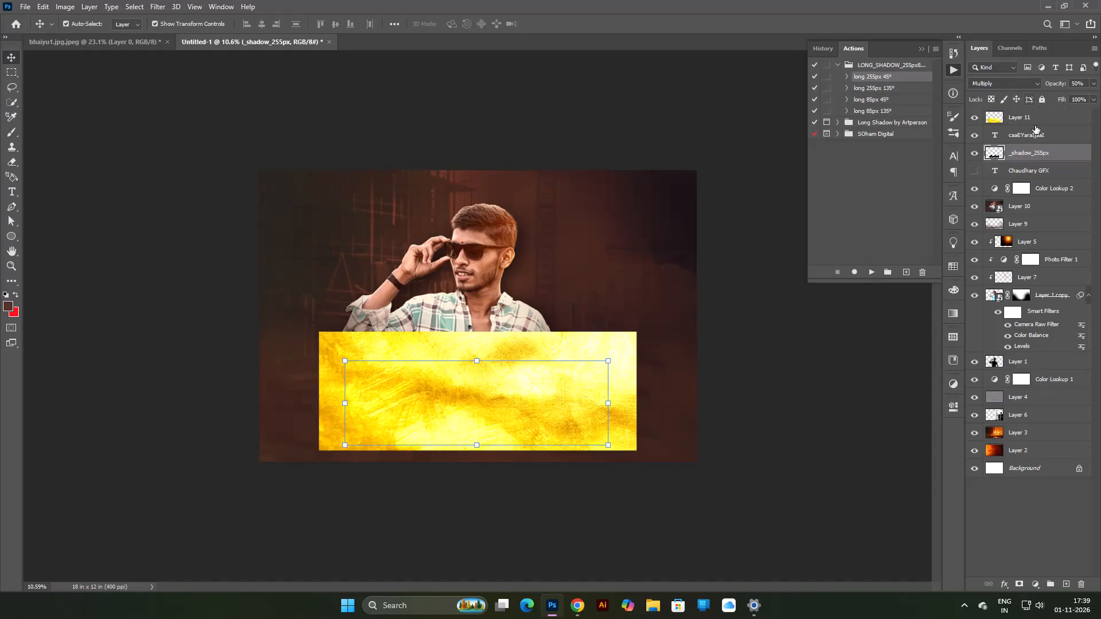
Clip the gold texture on Layer 11 to the Hindi title text layer directly beneath it.
{"action": "left_click", "coordinate": [1044, 118]}
{"action": "left_click", "coordinate": [1049, 127], "text": "alt"}
{"action": "left_click", "coordinate": [731, 365]}
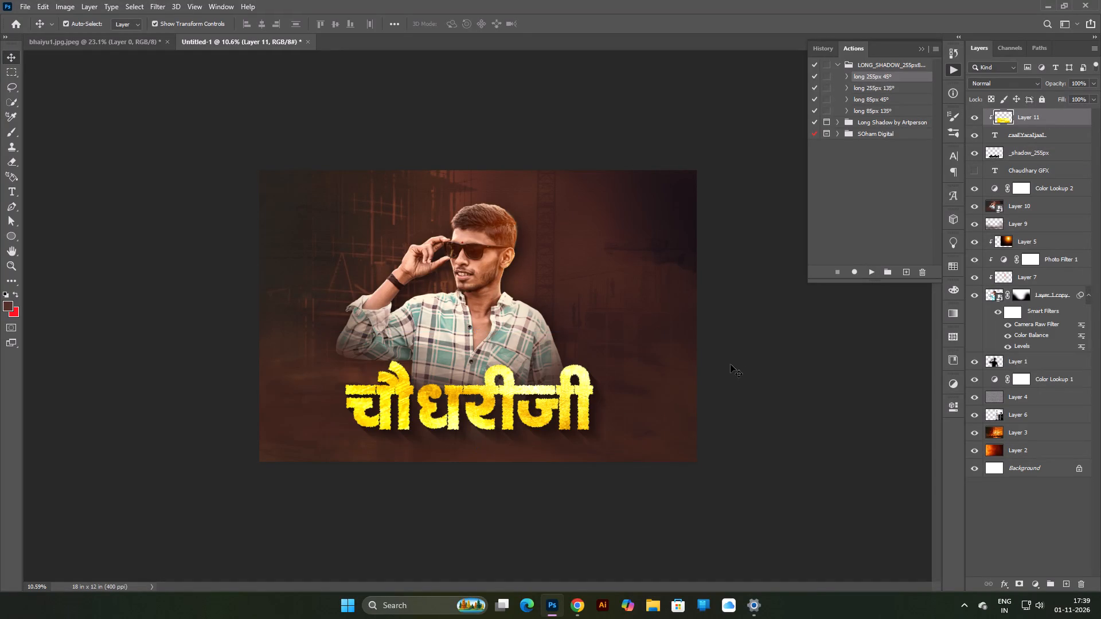
{"action": "scroll", "coordinate": [576, 401], "scroll_direction": "down", "scroll_amount": 5}
{"action": "scroll", "coordinate": [542, 407], "scroll_direction": "up", "scroll_amount": 4}
Slightly lower the opacity of the title's _shadow_255px layer.
{"action": "left_click", "coordinate": [1059, 133]}
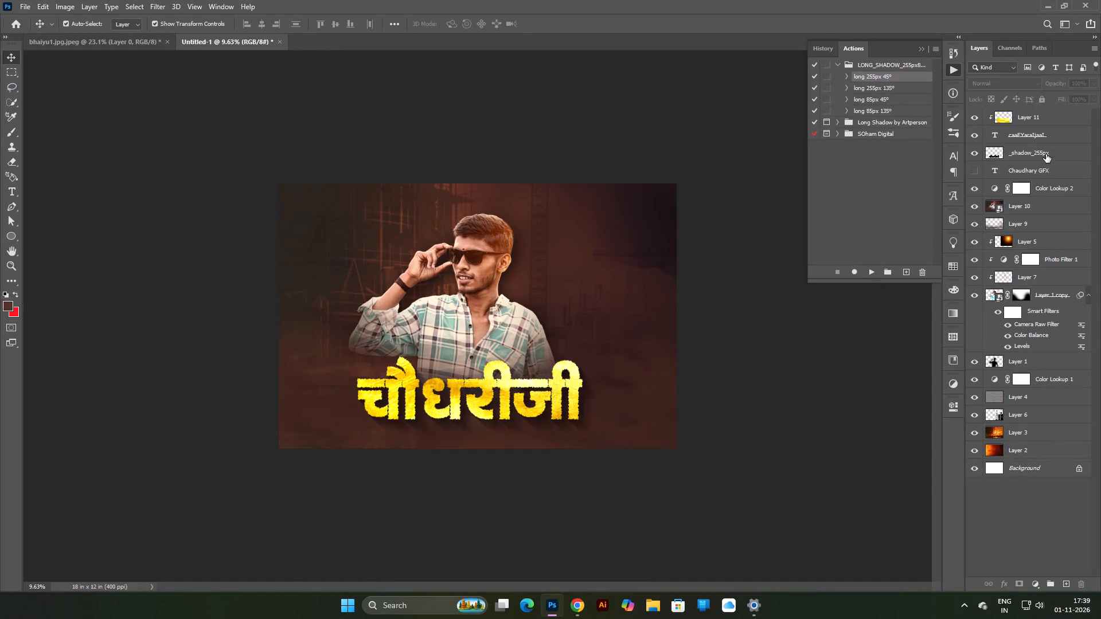
{"action": "left_click", "coordinate": [1041, 158]}
{"action": "left_click_drag", "start_coordinate": [1057, 87], "coordinate": [1048, 87]}
Draw a thin horizontal rectangle about 4137 px wide and 24 px high just beneath the title, above Layer 11.
{"action": "left_click", "coordinate": [1055, 116]}
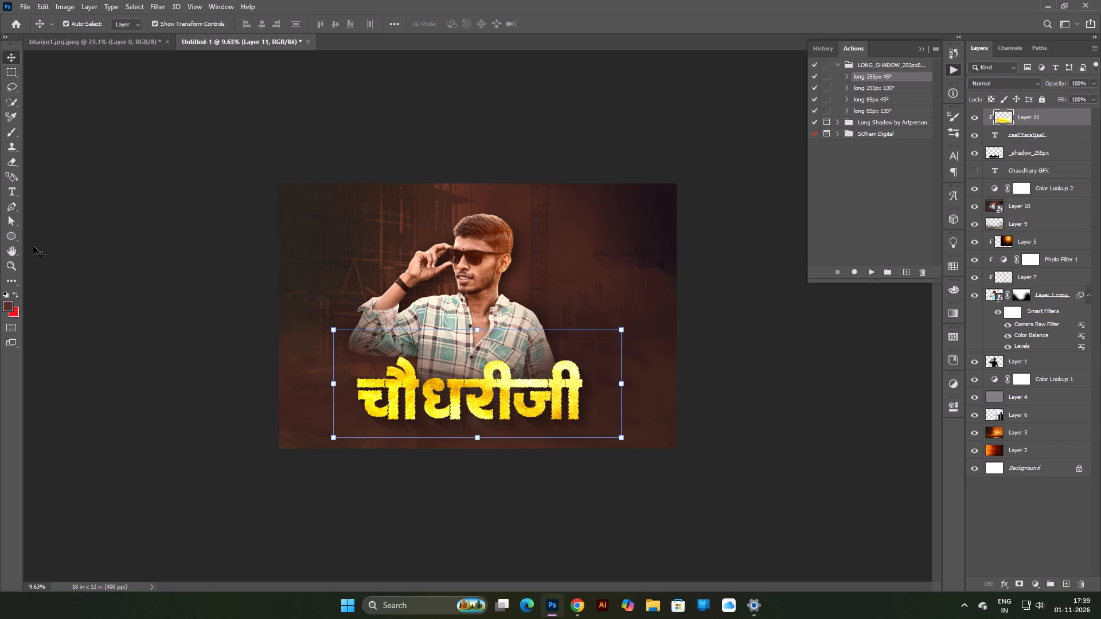
{"action": "left_click", "coordinate": [14, 238]}
{"action": "left_click", "coordinate": [45, 237]}
{"action": "scroll", "coordinate": [435, 430], "scroll_direction": "up", "scroll_amount": 5}
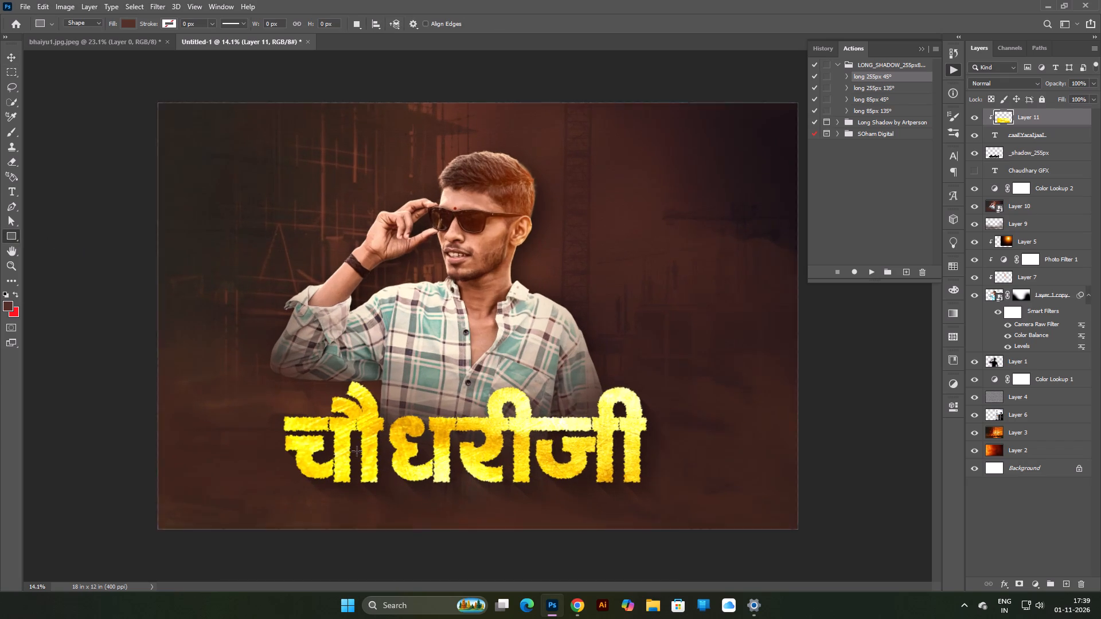
{"action": "scroll", "coordinate": [357, 451], "scroll_direction": "up", "scroll_amount": 1}
{"action": "left_click_drag", "start_coordinate": [268, 501], "coordinate": [677, 501], "text": "shift"}
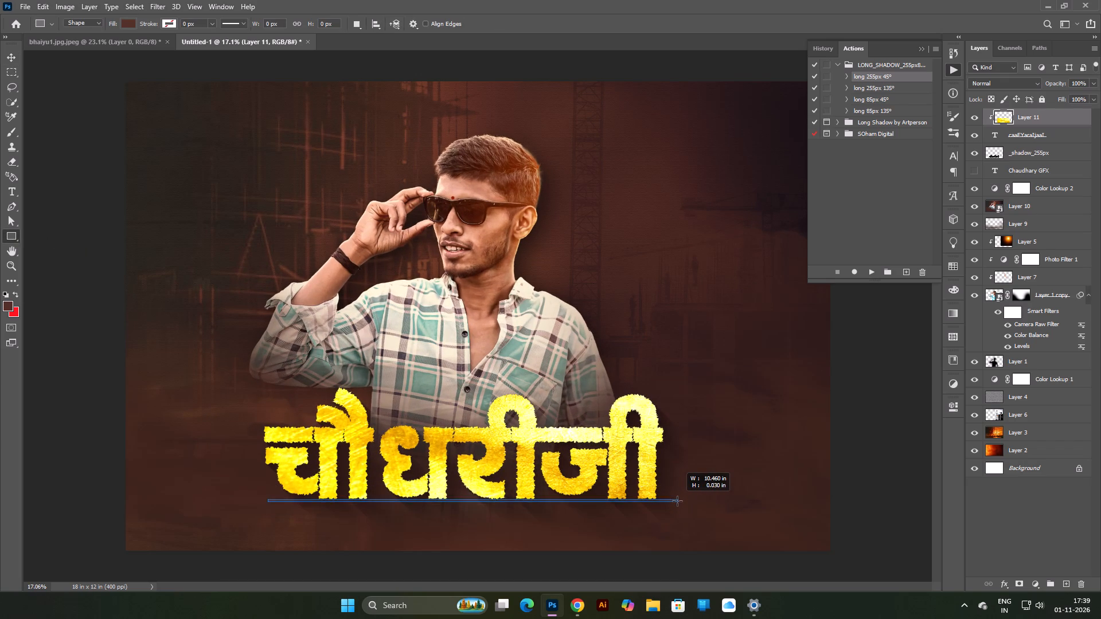
{"action": "left_click_drag", "start_coordinate": [677, 501], "coordinate": [673, 502], "text": "shift"}
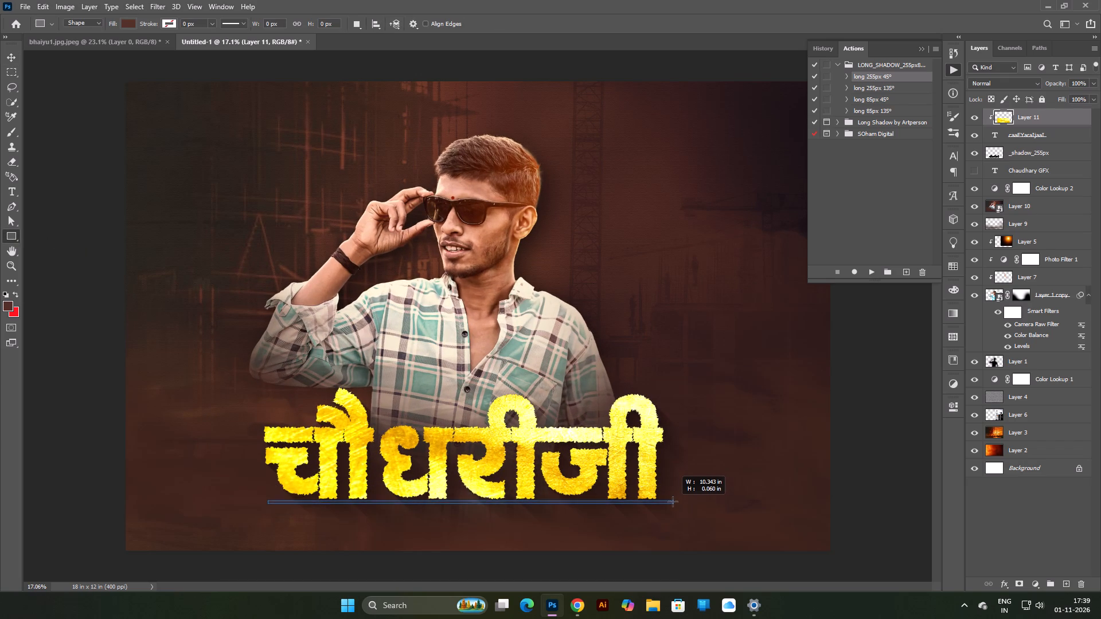
{"action": "left_click_drag", "start_coordinate": [673, 502], "coordinate": [673, 503], "text": "shift"}
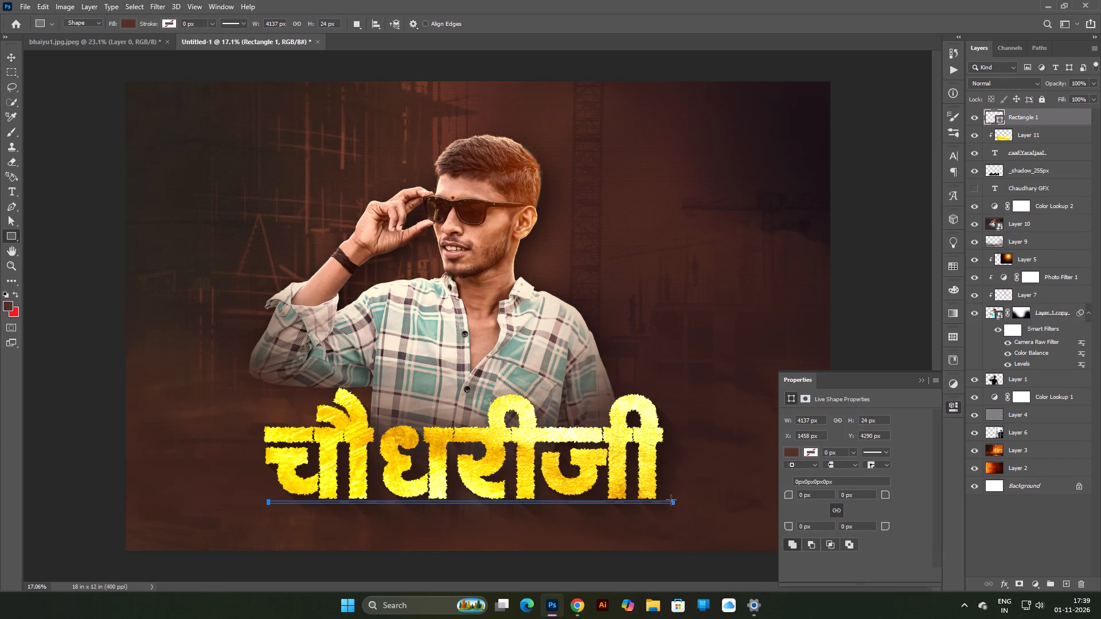
Fill the thin rectangle with white and set its layer's blend mode to Overlay.
{"action": "left_click", "coordinate": [794, 449]}
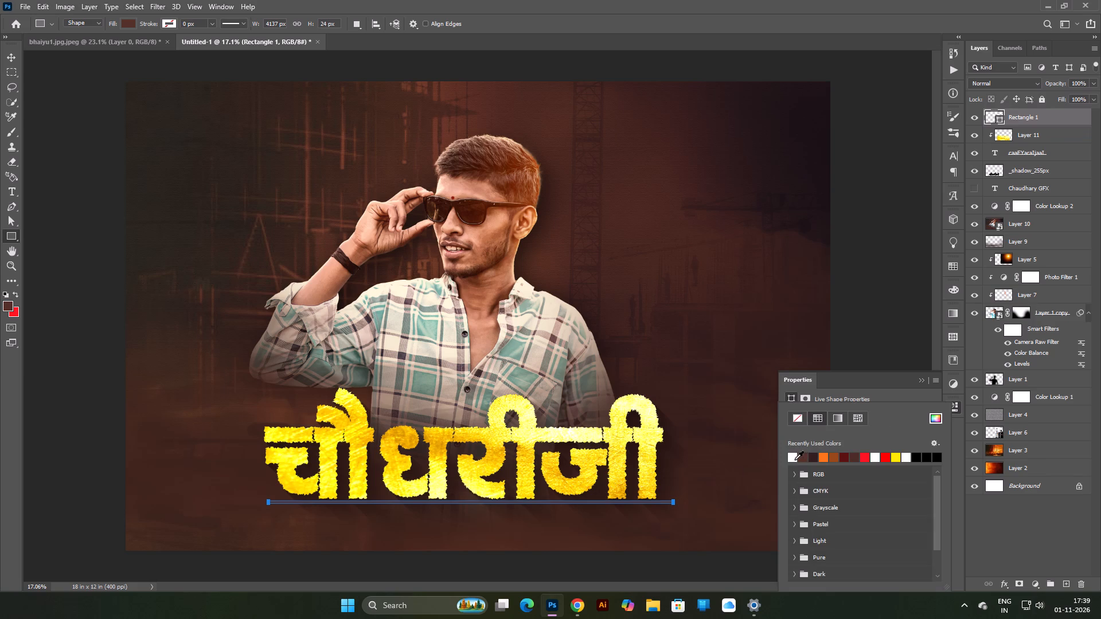
{"action": "left_click", "coordinate": [794, 459]}
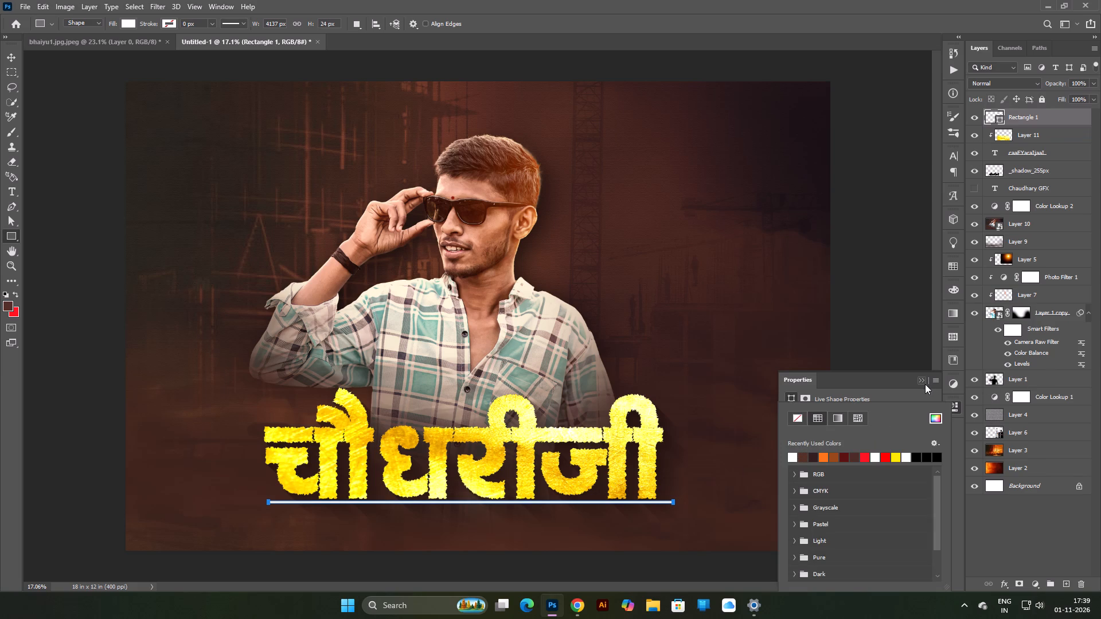
{"action": "left_click", "coordinate": [924, 382]}
{"action": "left_click", "coordinate": [998, 83]}
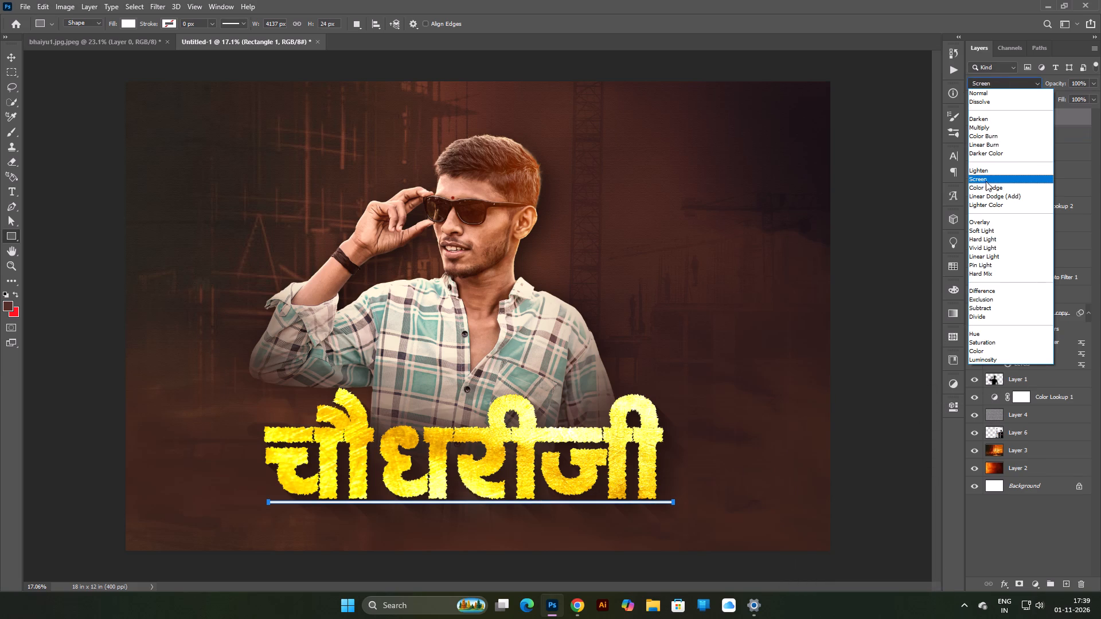
{"action": "left_click", "coordinate": [987, 219]}
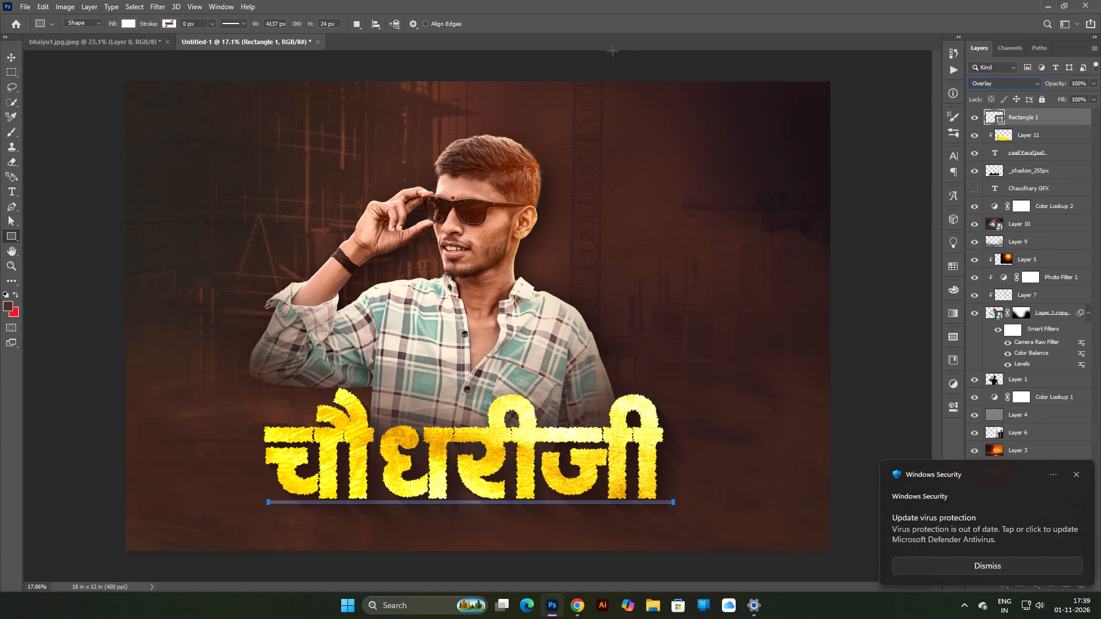
{"action": "left_click", "coordinate": [13, 57]}
{"action": "scroll", "coordinate": [651, 319], "scroll_direction": "down", "scroll_amount": 5}
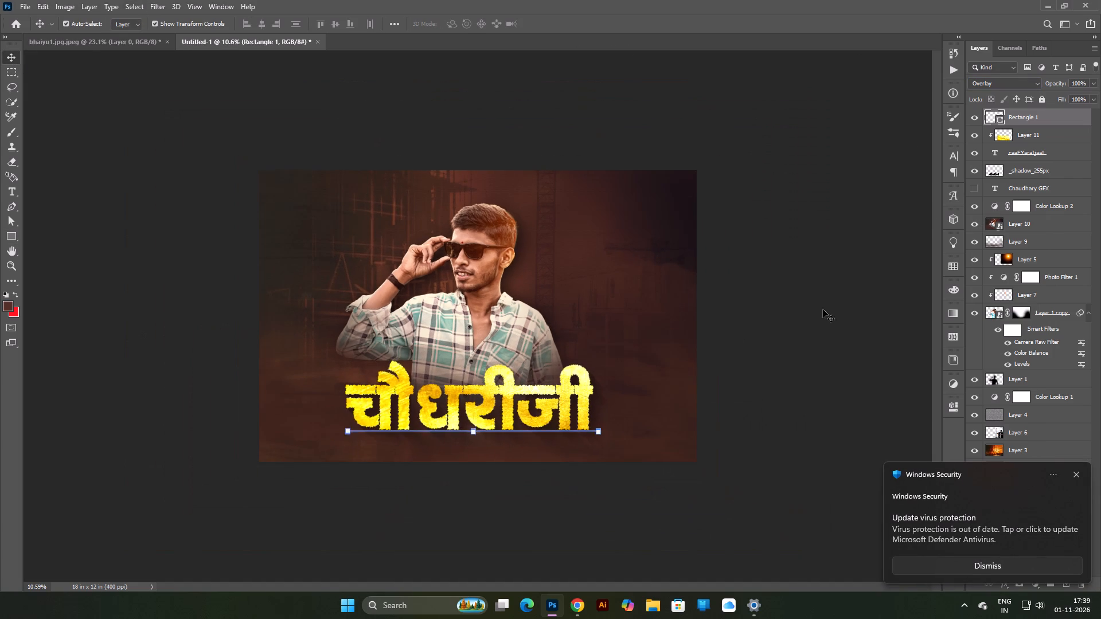
{"action": "left_click", "coordinate": [823, 309]}
{"action": "scroll", "coordinate": [567, 414], "scroll_direction": "up", "scroll_amount": 5}
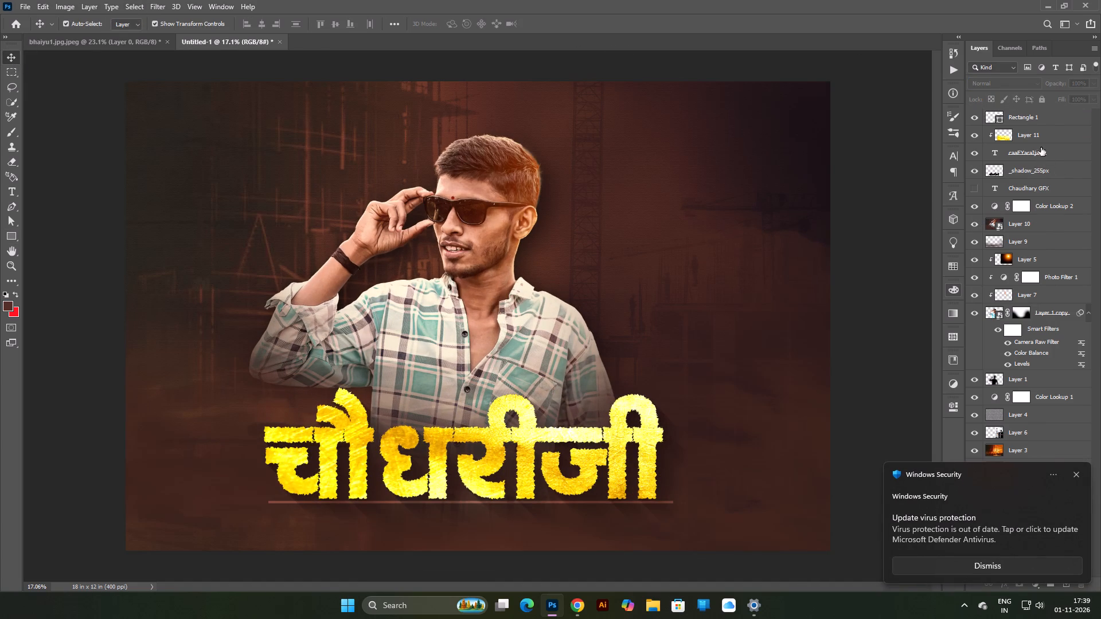
Move the Rectangle 1 layer to just below the _shadow_255px layer in the stacking order.
{"action": "left_click_drag", "start_coordinate": [1044, 118], "coordinate": [1044, 177]}
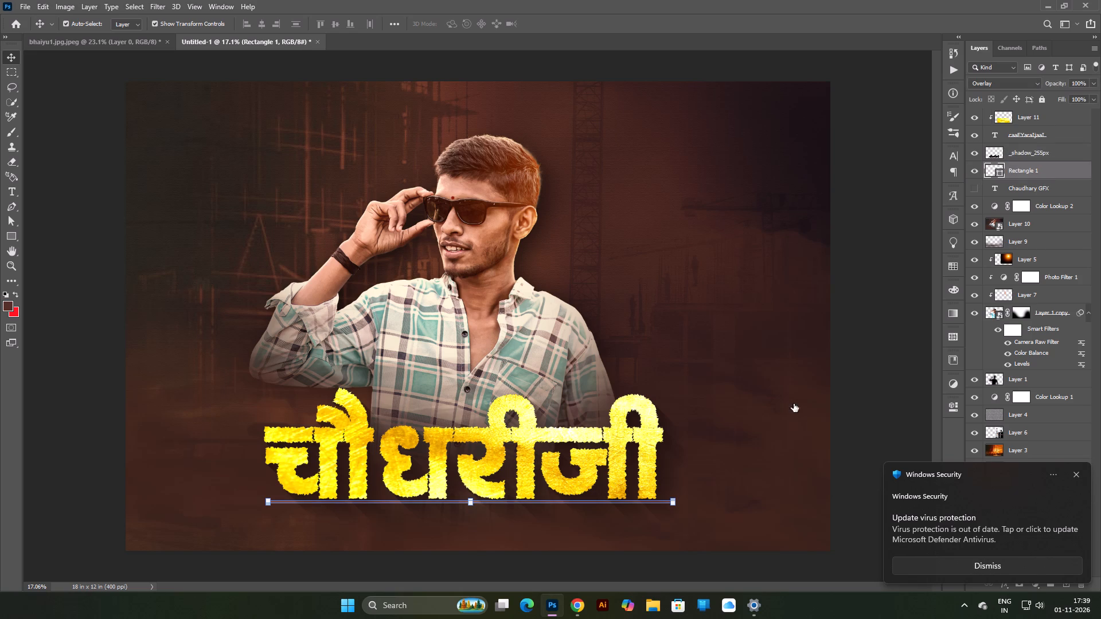
Scale the line from its centre to about 116% so it extends past both title ends, and nudge it up slightly.
{"action": "left_click_drag", "start_coordinate": [677, 502], "coordinate": [681, 502], "text": "alt"}
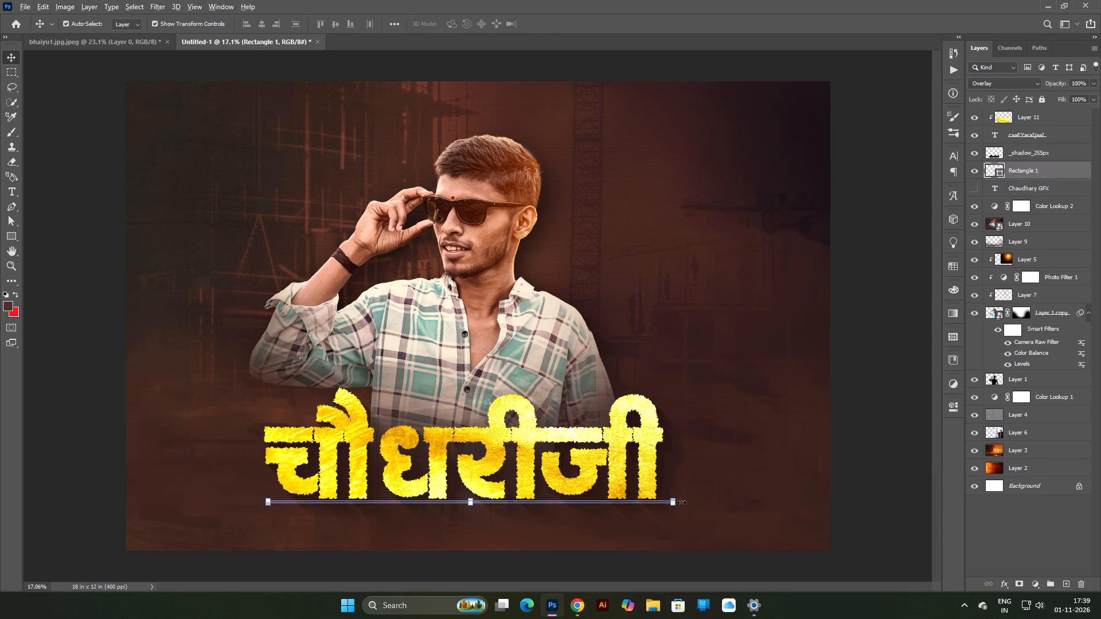
{"action": "left_click_drag", "start_coordinate": [681, 502], "coordinate": [710, 504], "text": "alt"}
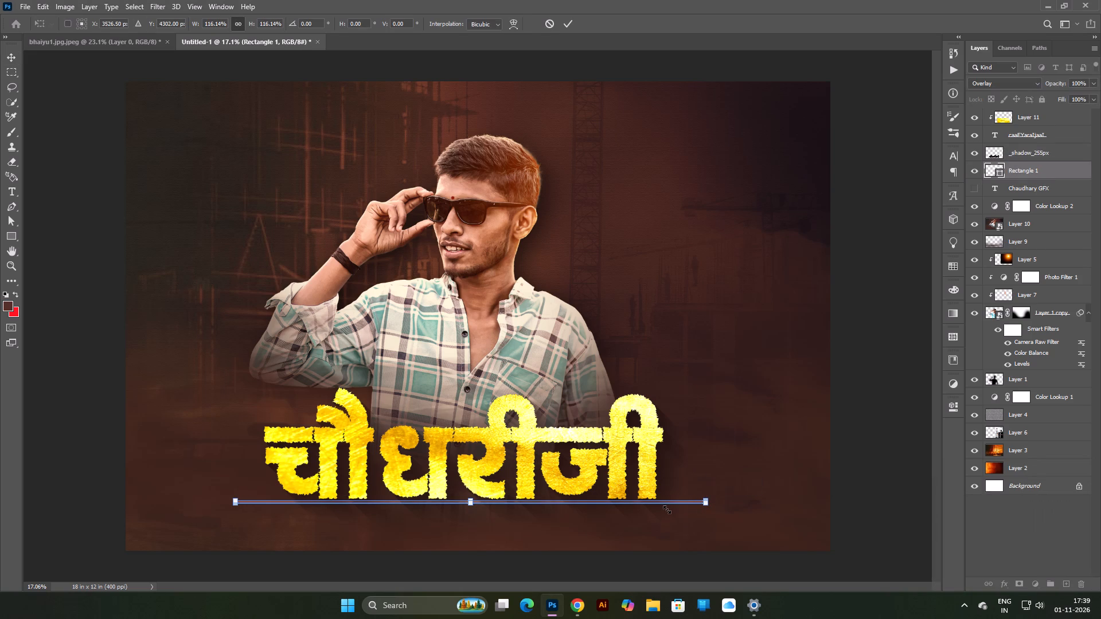
{"action": "key", "text": "Return"}
{"action": "key", "text": "Up"}
{"action": "key", "text": "Up"}
{"action": "key", "text": "Up"}
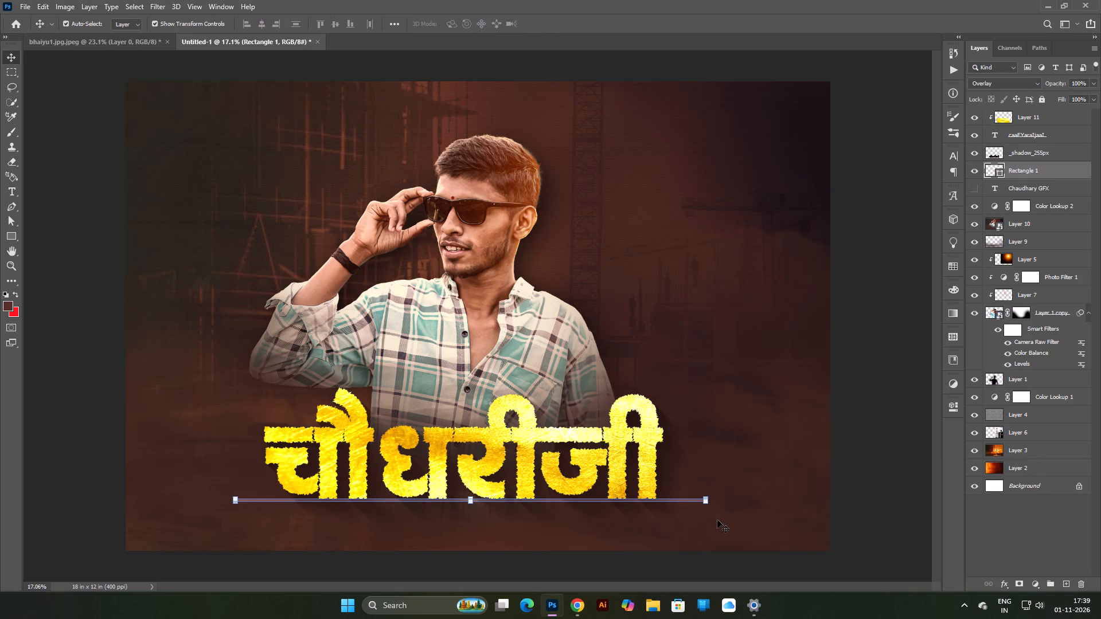
{"action": "left_click", "coordinate": [864, 434]}
{"action": "scroll", "coordinate": [642, 512], "scroll_direction": "down", "scroll_amount": 4}
{"action": "scroll", "coordinate": [641, 512], "scroll_direction": "up", "scroll_amount": 1}
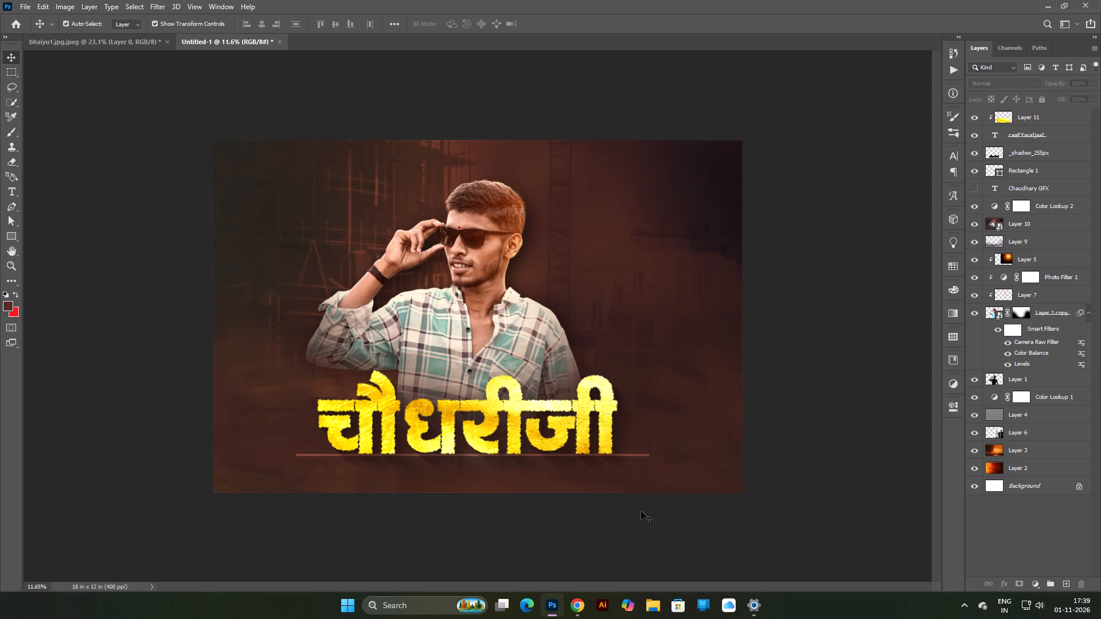
{"action": "scroll", "coordinate": [641, 511], "scroll_direction": "up", "scroll_amount": 2}
Nudge the Rectangle 1 line slightly down from the base of the title letters.
{"action": "left_click", "coordinate": [1028, 175]}
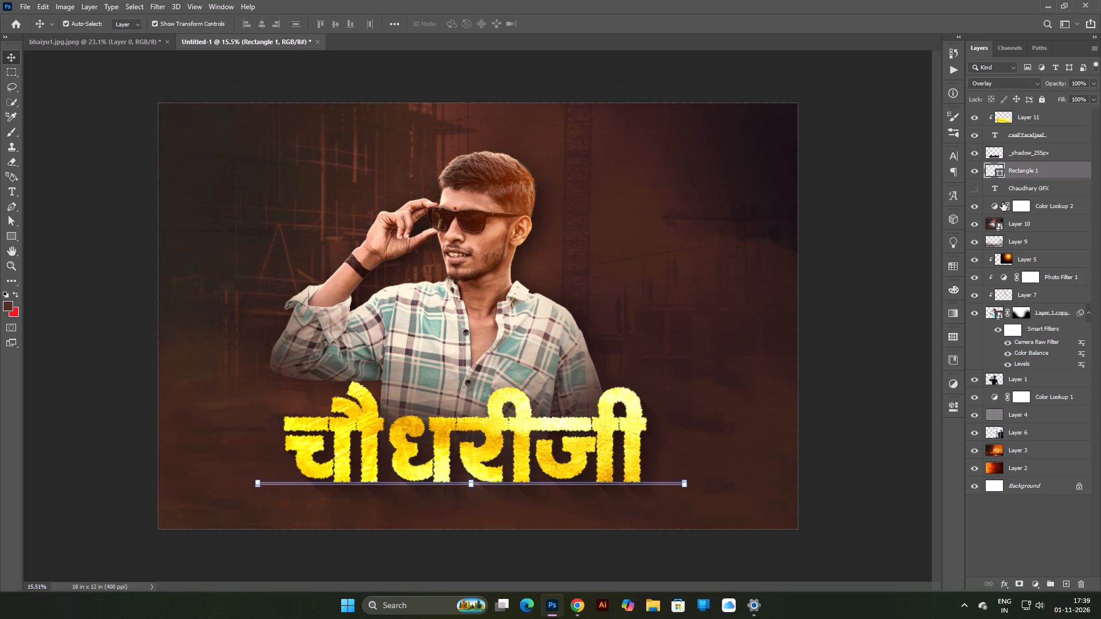
{"action": "key", "text": "Down"}
{"action": "key", "text": "Down"}
{"action": "key", "text": "Down"}
{"action": "key", "text": "Return"}
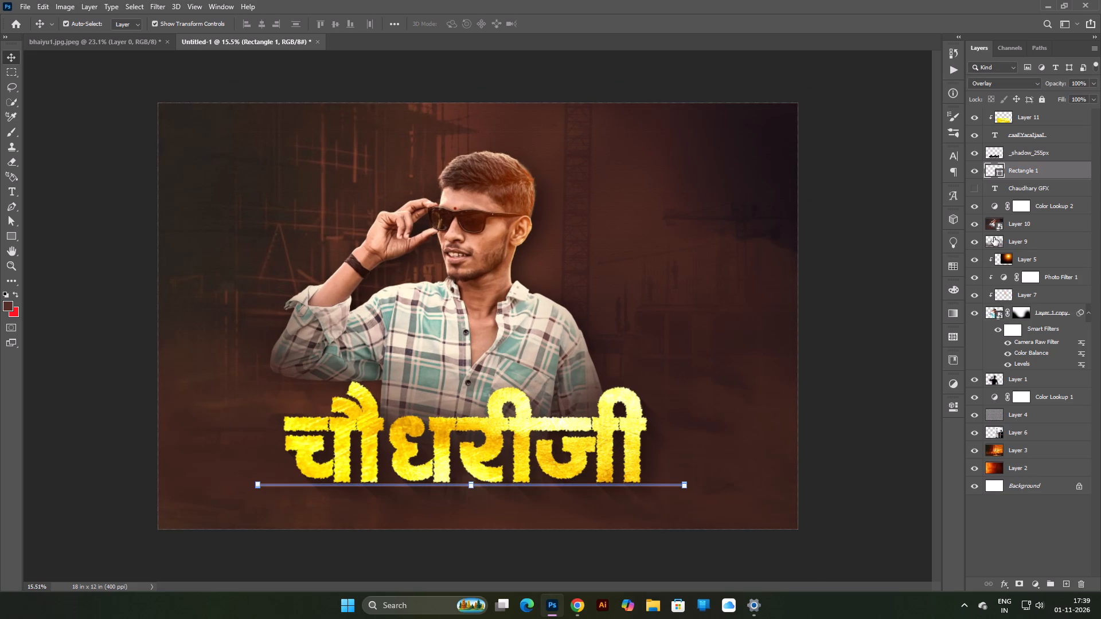
Duplicate the Rectangle 1 line and move the copy straight up to the headstroke along the top of the title letters.
{"action": "key", "text": "ctrl+j"}
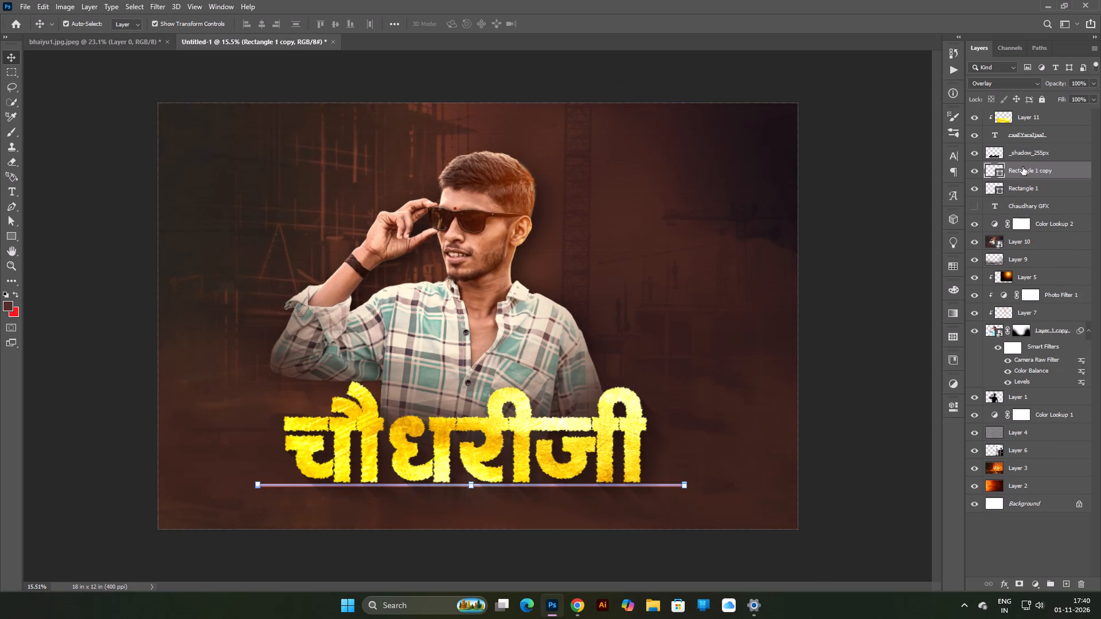
{"action": "key", "text": "Up"}
{"action": "key", "text": "Up"}
{"action": "key", "text": "Up"}
{"action": "key", "text": "Up"}
{"action": "key", "text": "Up"}
{"action": "key", "text": "Up"}
{"action": "key", "text": "Up"}
{"action": "key", "text": "Up"}
{"action": "key", "text": "Up"}
{"action": "key", "text": "Up"}
{"action": "key", "text": "Up"}
{"action": "key", "text": "Up"}
{"action": "key", "text": "Up"}
{"action": "key", "text": "Up"}
{"action": "key", "text": "Up"}
{"action": "key", "text": "Up"}
{"action": "key", "text": "Up"}
{"action": "key", "text": "Up"}
{"action": "key", "text": "Up"}
{"action": "key", "text": "Up"}
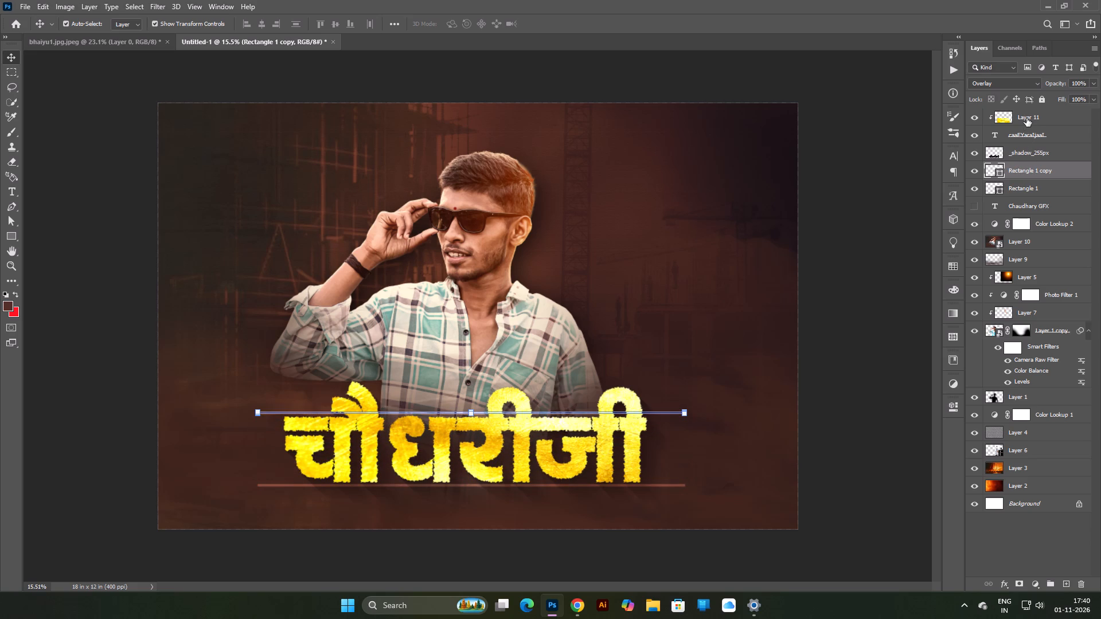
{"action": "key", "text": "Down"}
{"action": "key", "text": "Up"}
{"action": "key", "text": "Down"}
{"action": "key", "text": "Down"}
{"action": "key", "text": "Down"}
{"action": "key", "text": "Down"}
{"action": "key", "text": "Down"}
{"action": "key", "text": "Down"}
{"action": "key", "text": "Down"}
{"action": "key", "text": "Down"}
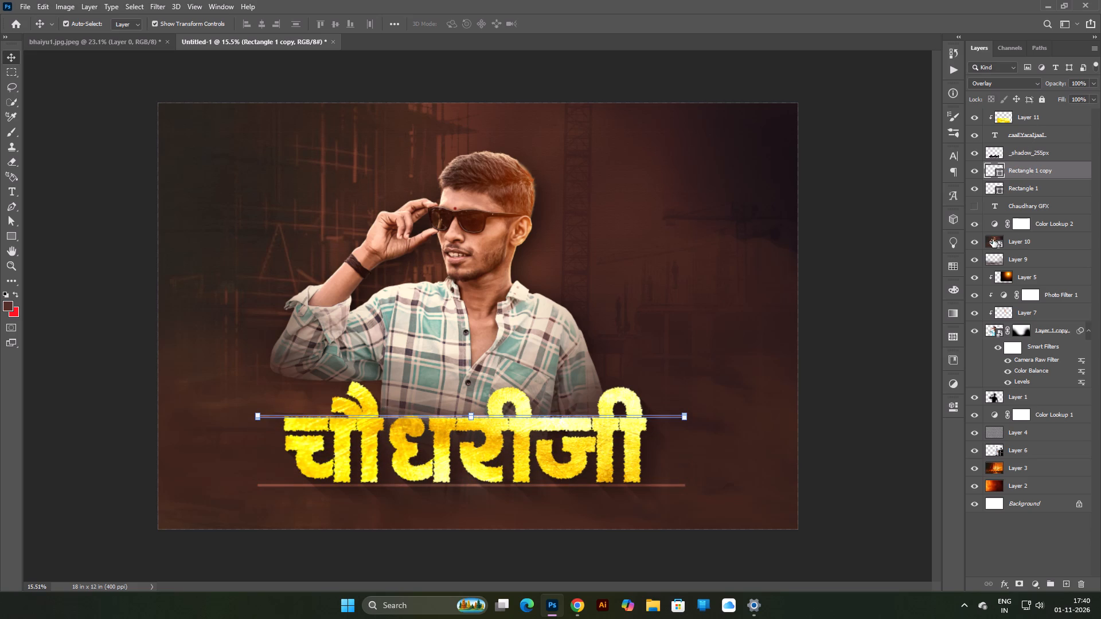
{"action": "key", "text": "Down"}
{"action": "left_click", "coordinate": [848, 303]}
{"action": "scroll", "coordinate": [822, 297], "scroll_direction": "down", "scroll_amount": 4}
{"action": "scroll", "coordinate": [770, 287], "scroll_direction": "down", "scroll_amount": 3}
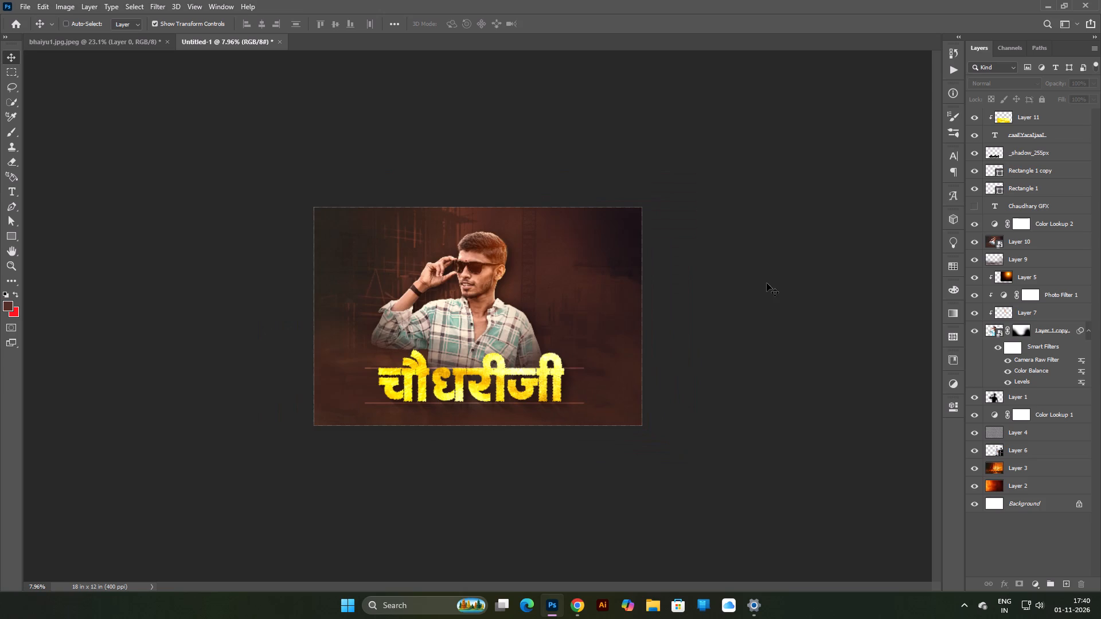
{"action": "key", "text": "ctrl+0"}
{"action": "scroll", "coordinate": [754, 253], "scroll_direction": "down", "scroll_amount": 4}
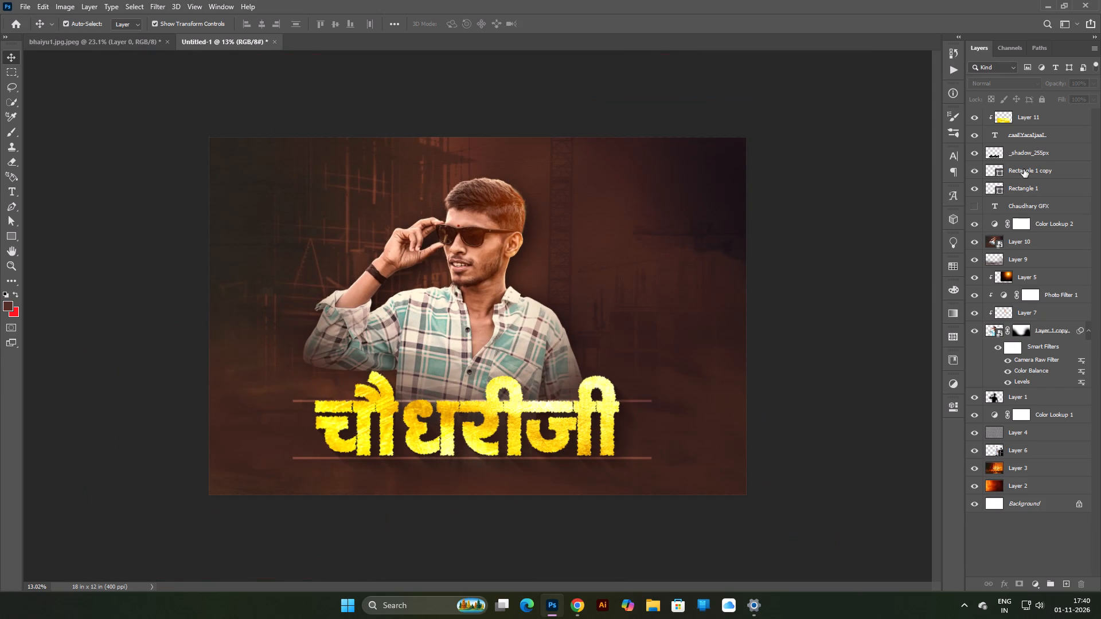
Merge the Rectangle 1 and Rectangle 1 copy layers into one shape layer.
{"action": "left_click", "coordinate": [1029, 193], "text": "shift"}
{"action": "left_click", "coordinate": [1040, 171], "text": "shift"}
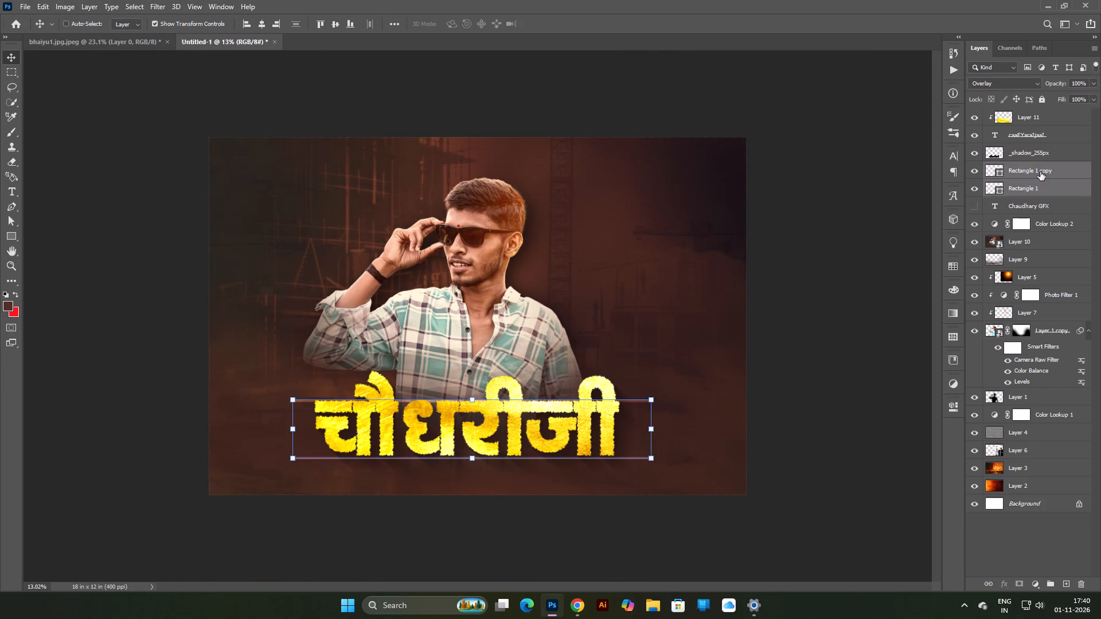
{"action": "key", "text": "ctrl+e"}
Lower the opacity of the merged lines layer to 43%, keeping the Overlay blend mode.
{"action": "left_click", "coordinate": [1005, 87]}
{"action": "left_click", "coordinate": [1005, 87]}
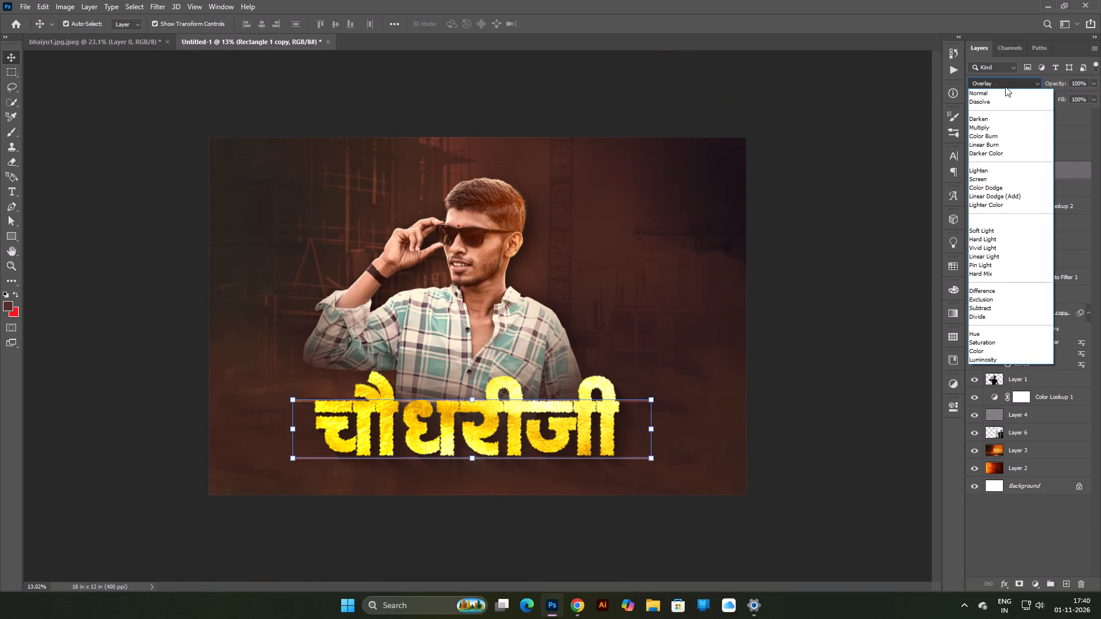
{"action": "left_click_drag", "start_coordinate": [1057, 81], "coordinate": [1024, 86]}
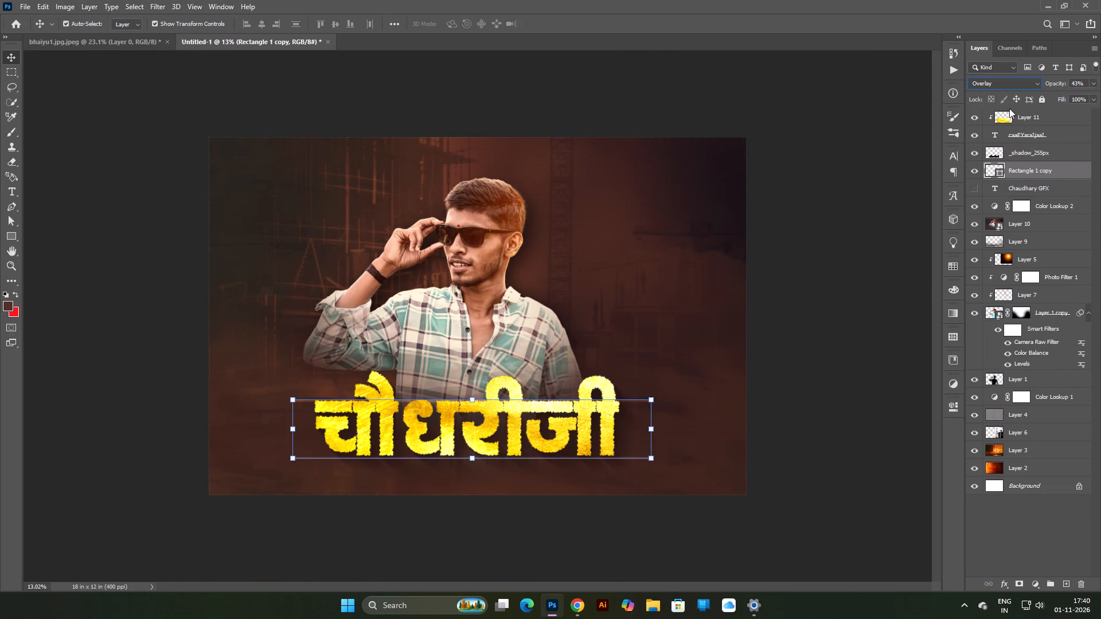
{"action": "left_click", "coordinate": [826, 295]}
Examine the overall poster composition with the gold title and its faint accent lines.
{"action": "scroll", "coordinate": [791, 331], "scroll_direction": "down", "scroll_amount": 5}
{"action": "scroll", "coordinate": [716, 340], "scroll_direction": "up", "scroll_amount": 3}
{"action": "scroll", "coordinate": [727, 348], "scroll_direction": "down", "scroll_amount": 3}
{"action": "key", "text": "ctrl+0"}
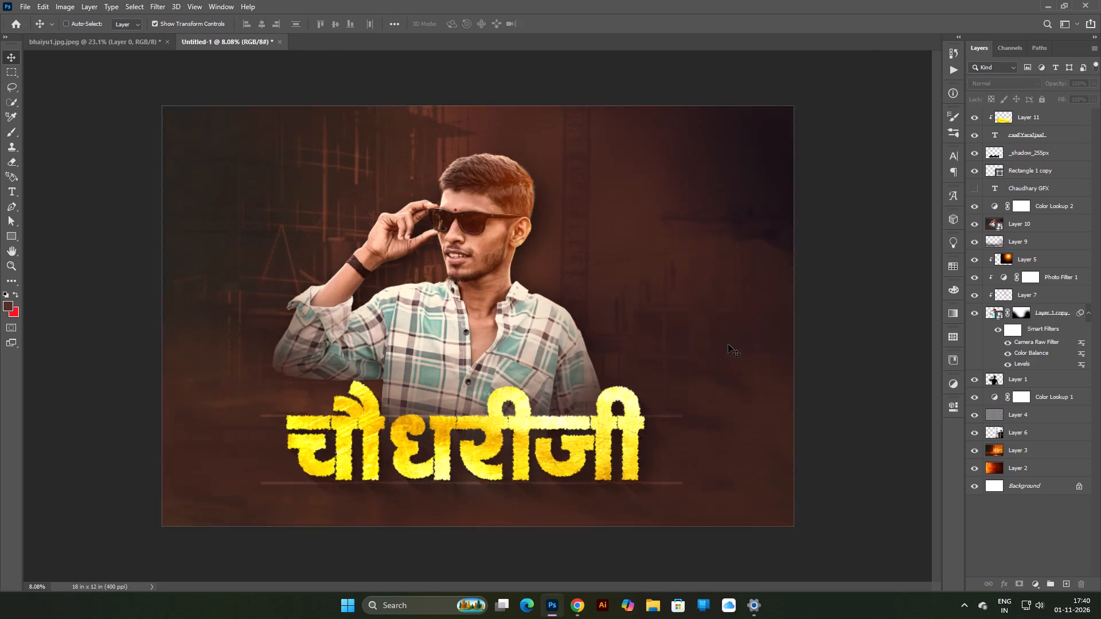
{"action": "scroll", "coordinate": [720, 301], "scroll_direction": "down", "scroll_amount": 6}
{"action": "scroll", "coordinate": [712, 302], "scroll_direction": "up", "scroll_amount": 3}
{"action": "key", "text": "ctrl+0"}
{"action": "scroll", "coordinate": [708, 301], "scroll_direction": "down", "scroll_amount": 5}
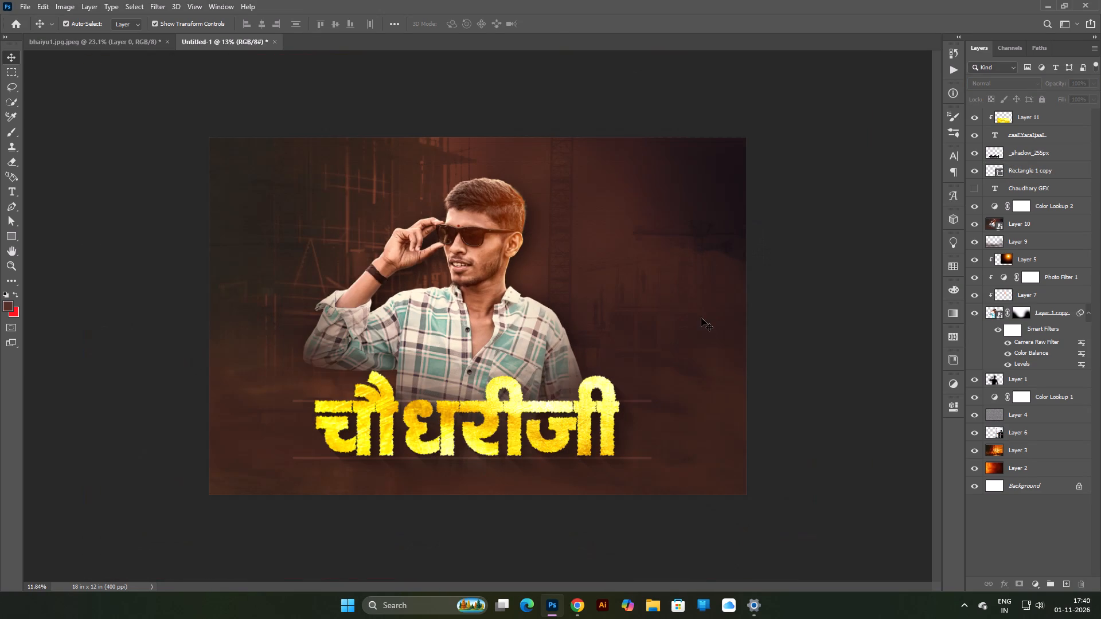
{"action": "scroll", "coordinate": [740, 360], "scroll_direction": "down", "scroll_amount": 3}
{"action": "scroll", "coordinate": [740, 360], "scroll_direction": "up", "scroll_amount": 3}
{"action": "key", "text": "ctrl+0"}
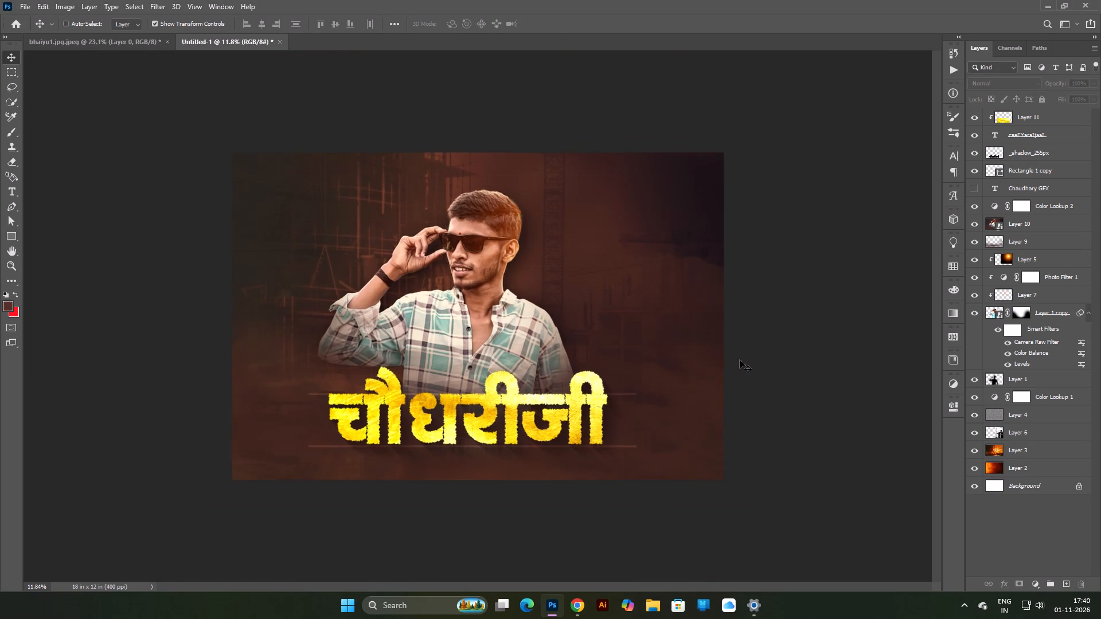
{"action": "scroll", "coordinate": [740, 360], "scroll_direction": "down", "scroll_amount": 5}
{"action": "scroll", "coordinate": [735, 357], "scroll_direction": "up", "scroll_amount": 1}
{"action": "key", "text": "ctrl+0"}
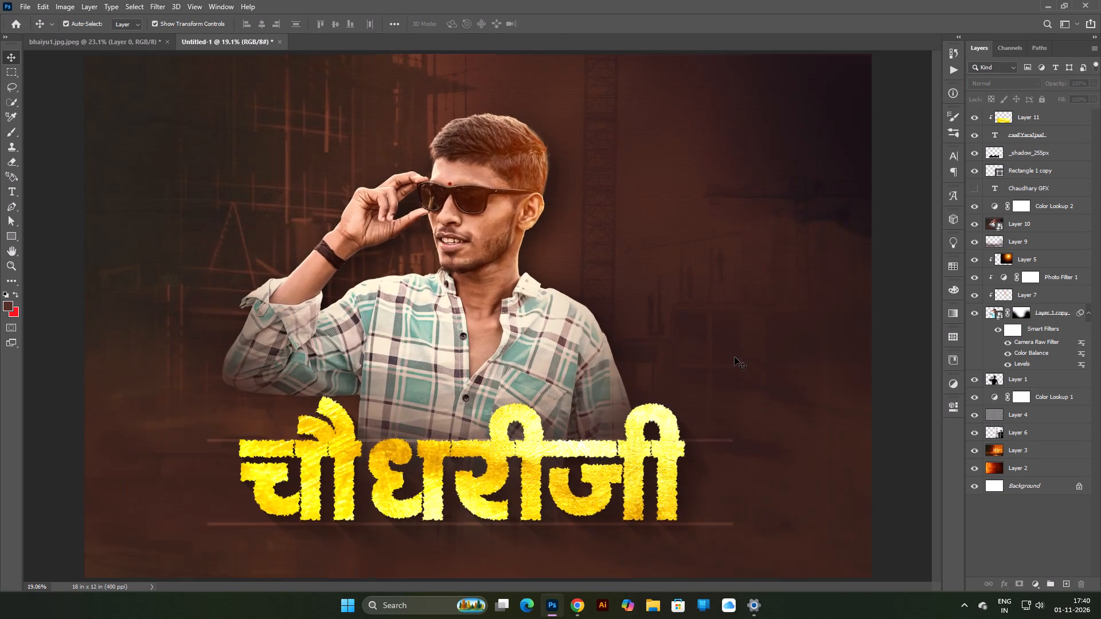
{"action": "scroll", "coordinate": [740, 297], "scroll_direction": "down", "scroll_amount": 5}
{"action": "scroll", "coordinate": [740, 297], "scroll_direction": "up", "scroll_amount": 3}
{"action": "scroll", "coordinate": [740, 298], "scroll_direction": "down", "scroll_amount": 3}
{"action": "scroll", "coordinate": [740, 299], "scroll_direction": "up", "scroll_amount": 1}
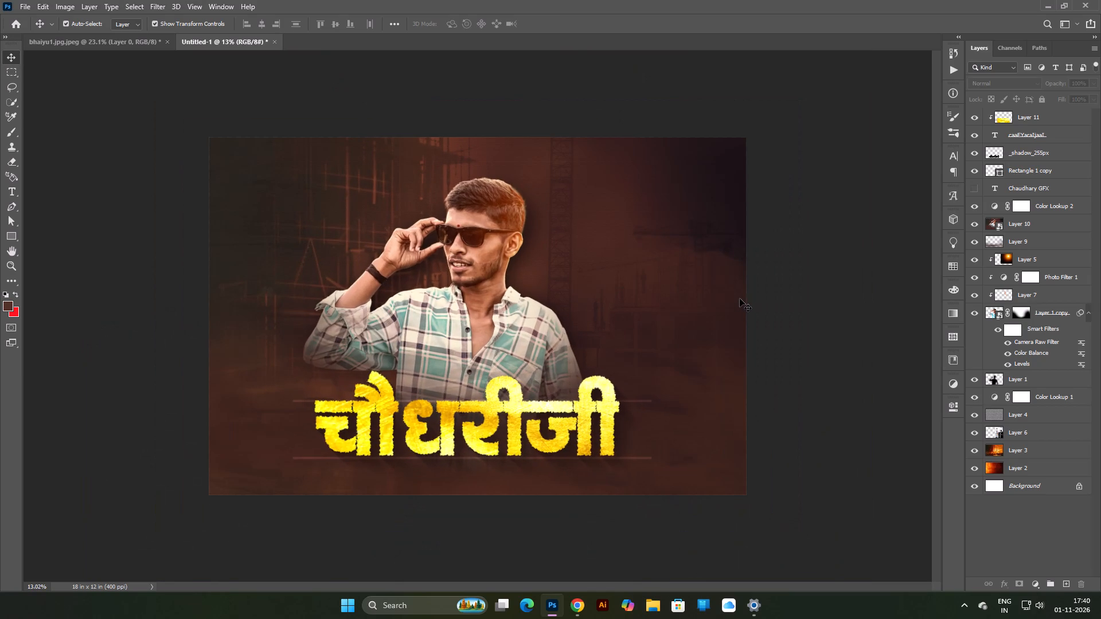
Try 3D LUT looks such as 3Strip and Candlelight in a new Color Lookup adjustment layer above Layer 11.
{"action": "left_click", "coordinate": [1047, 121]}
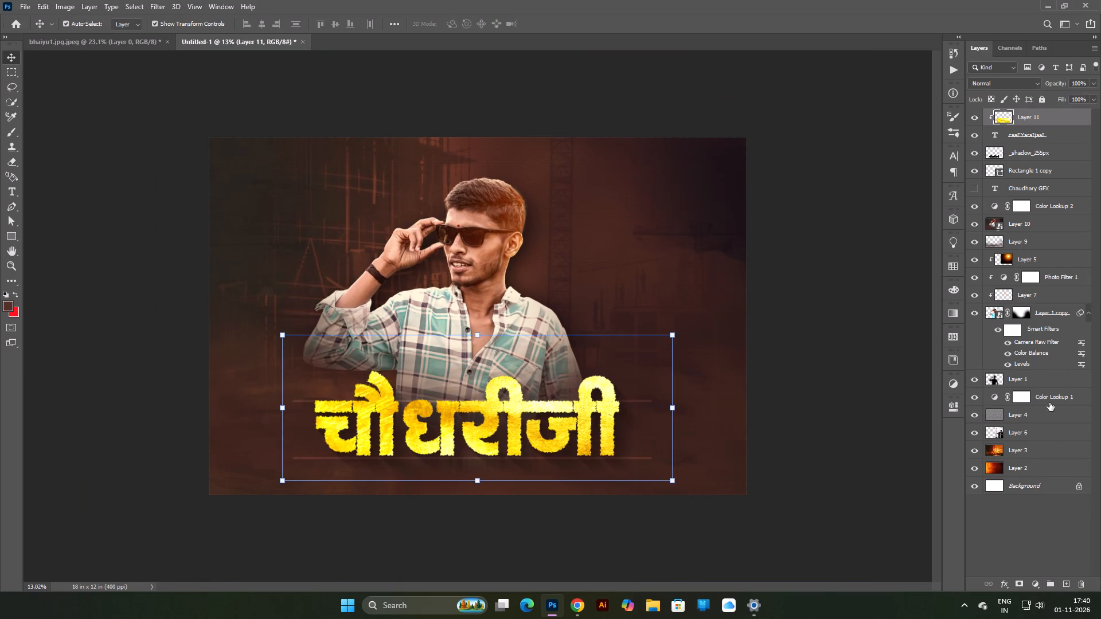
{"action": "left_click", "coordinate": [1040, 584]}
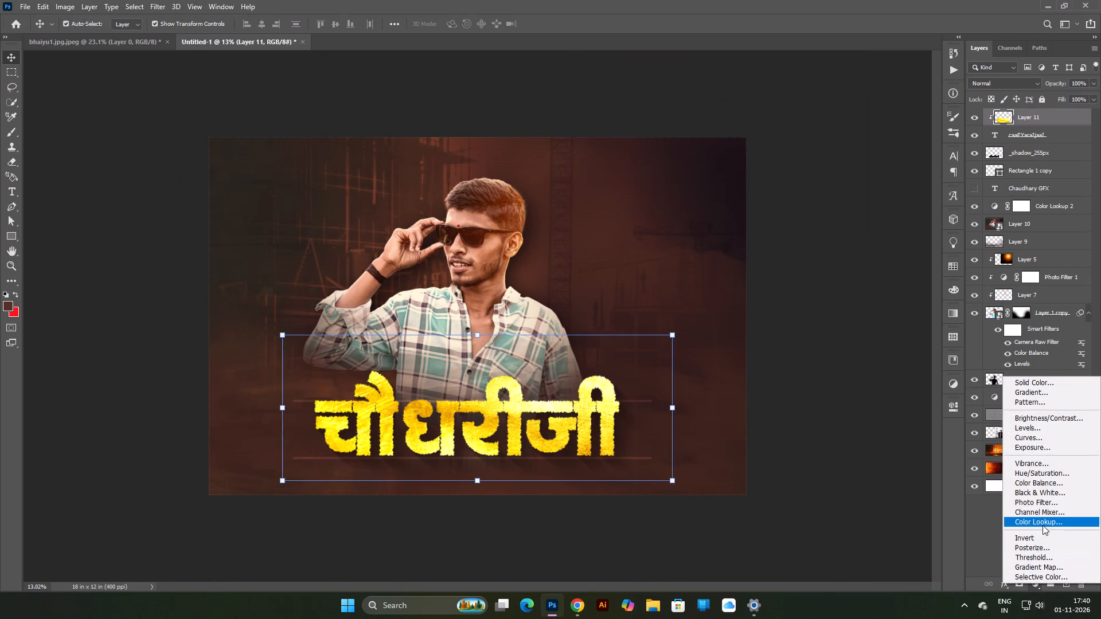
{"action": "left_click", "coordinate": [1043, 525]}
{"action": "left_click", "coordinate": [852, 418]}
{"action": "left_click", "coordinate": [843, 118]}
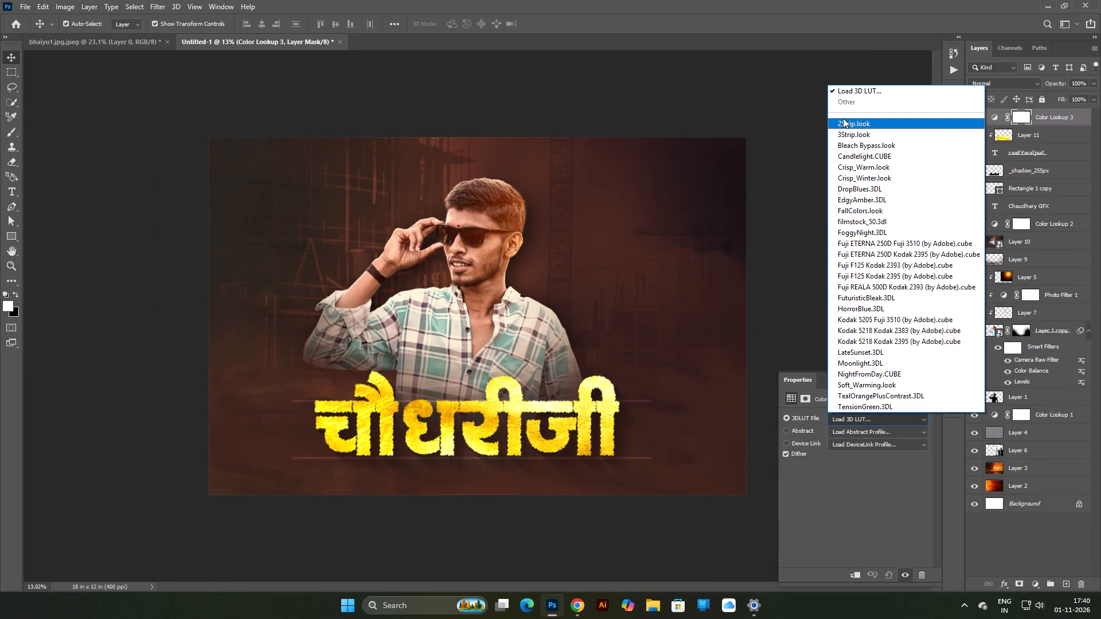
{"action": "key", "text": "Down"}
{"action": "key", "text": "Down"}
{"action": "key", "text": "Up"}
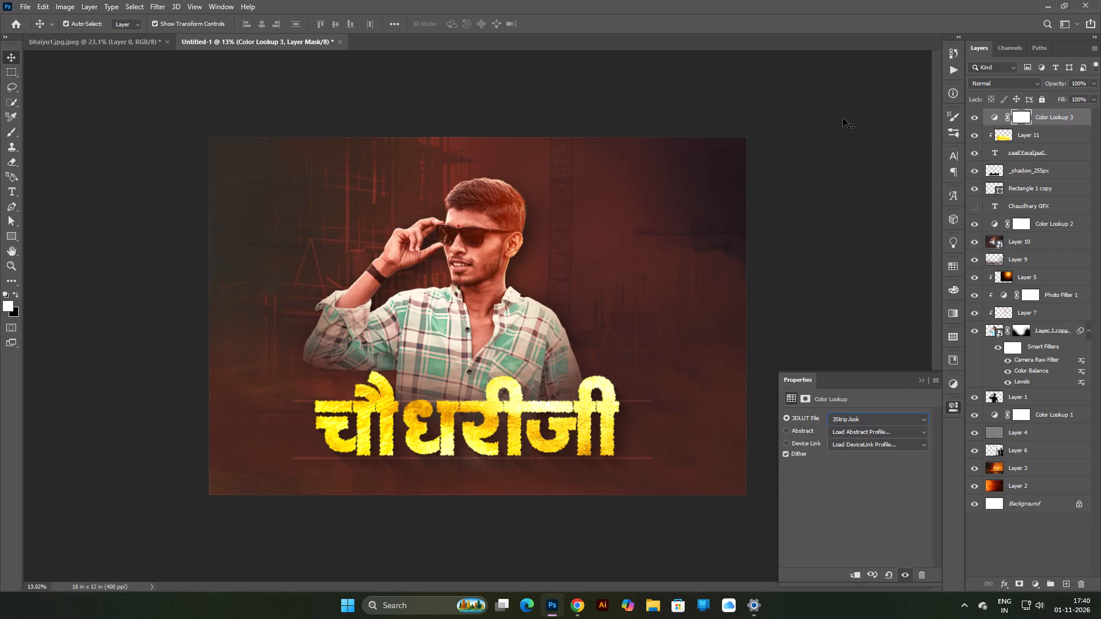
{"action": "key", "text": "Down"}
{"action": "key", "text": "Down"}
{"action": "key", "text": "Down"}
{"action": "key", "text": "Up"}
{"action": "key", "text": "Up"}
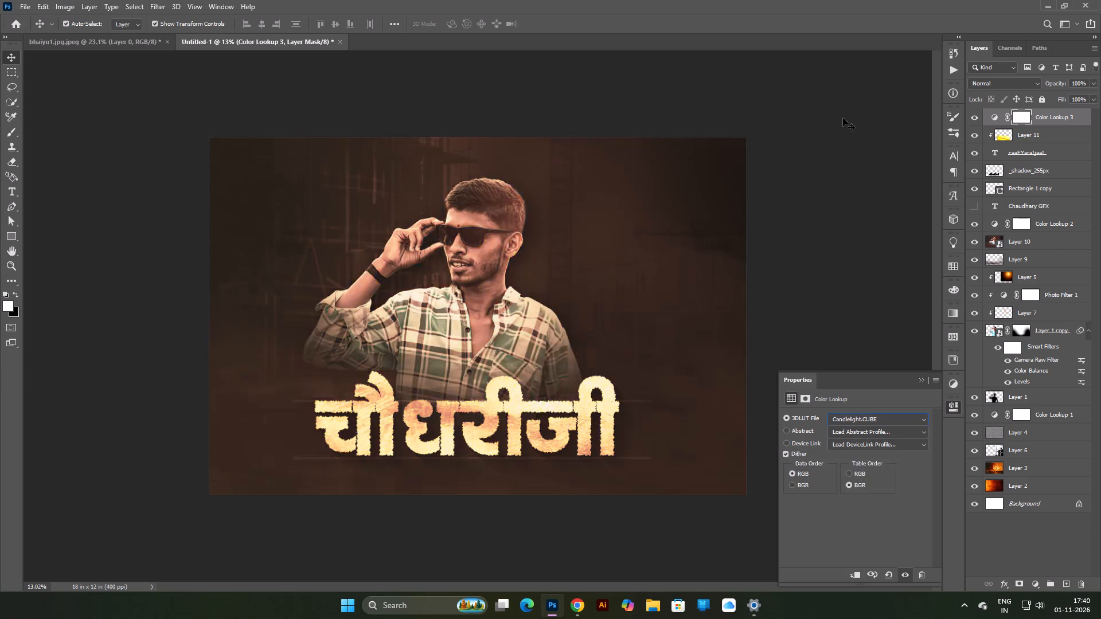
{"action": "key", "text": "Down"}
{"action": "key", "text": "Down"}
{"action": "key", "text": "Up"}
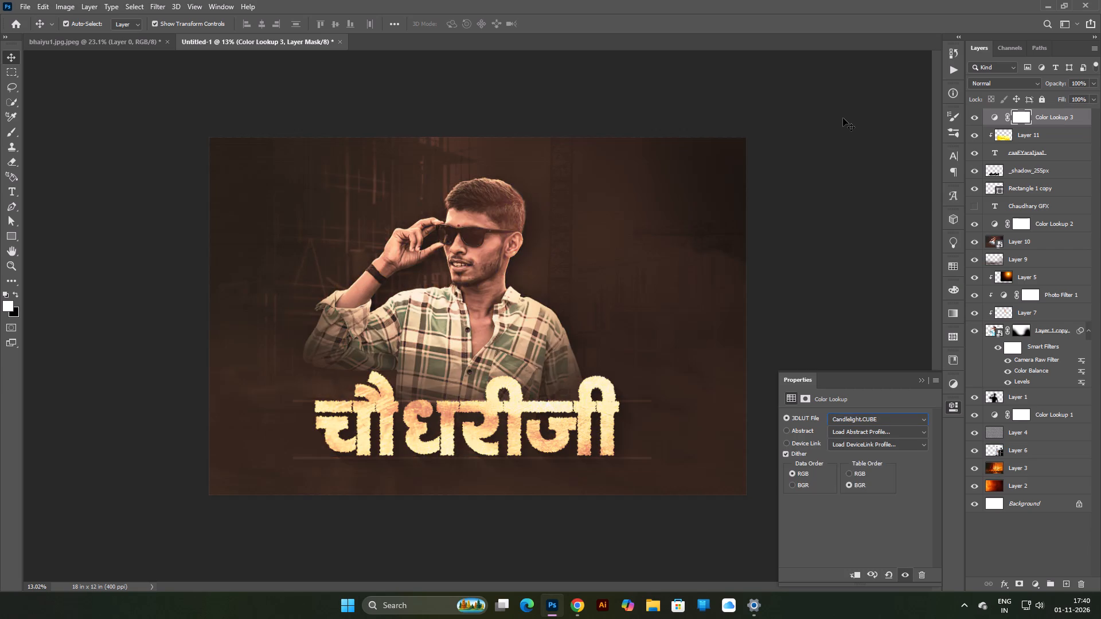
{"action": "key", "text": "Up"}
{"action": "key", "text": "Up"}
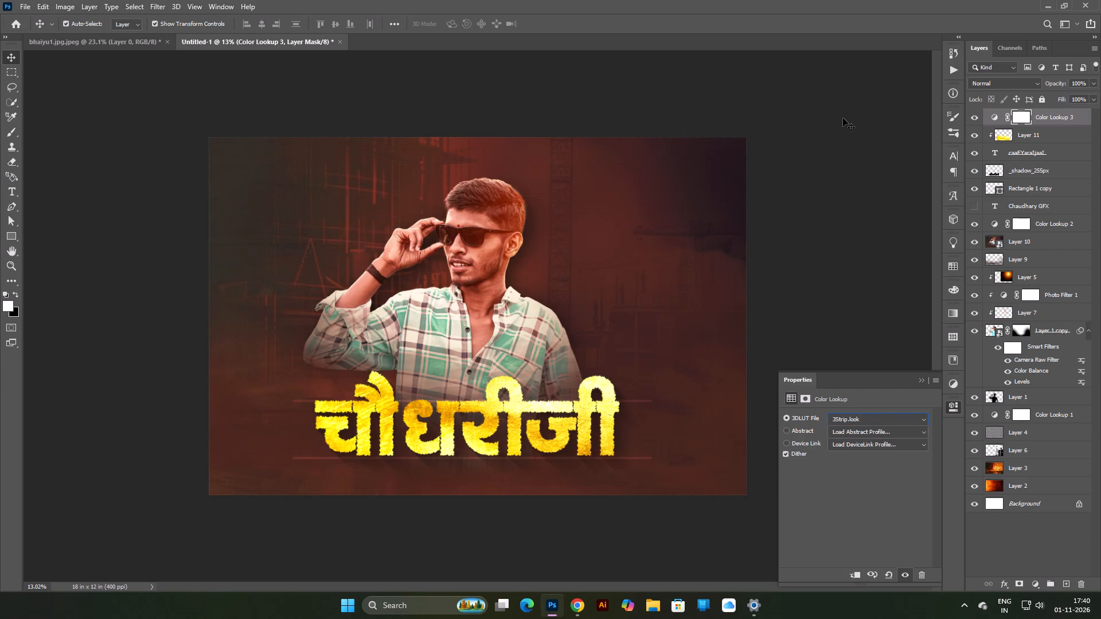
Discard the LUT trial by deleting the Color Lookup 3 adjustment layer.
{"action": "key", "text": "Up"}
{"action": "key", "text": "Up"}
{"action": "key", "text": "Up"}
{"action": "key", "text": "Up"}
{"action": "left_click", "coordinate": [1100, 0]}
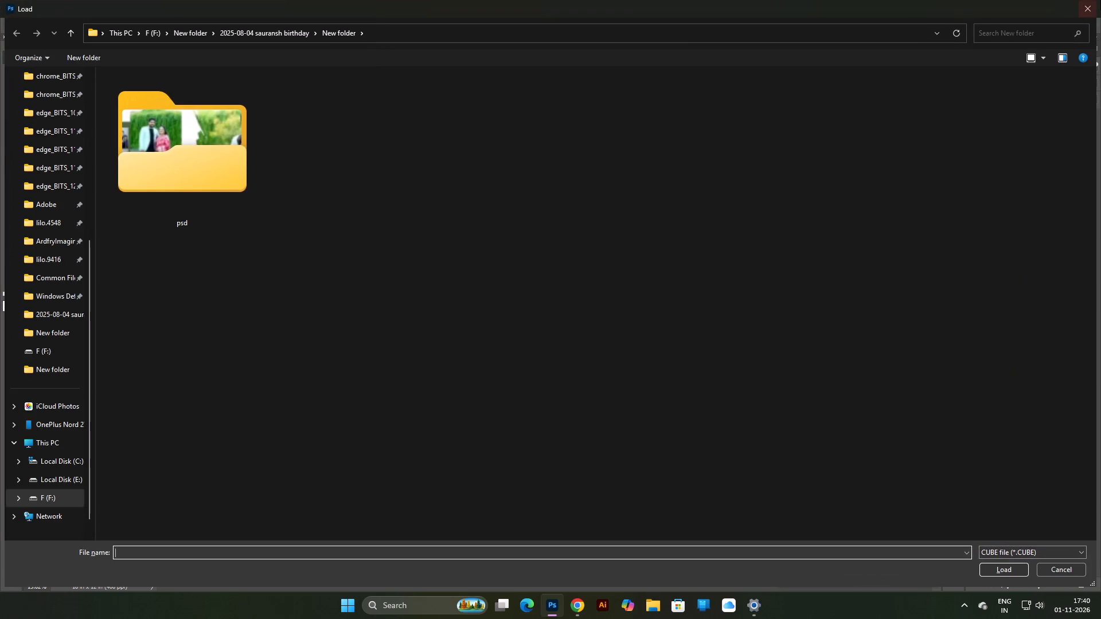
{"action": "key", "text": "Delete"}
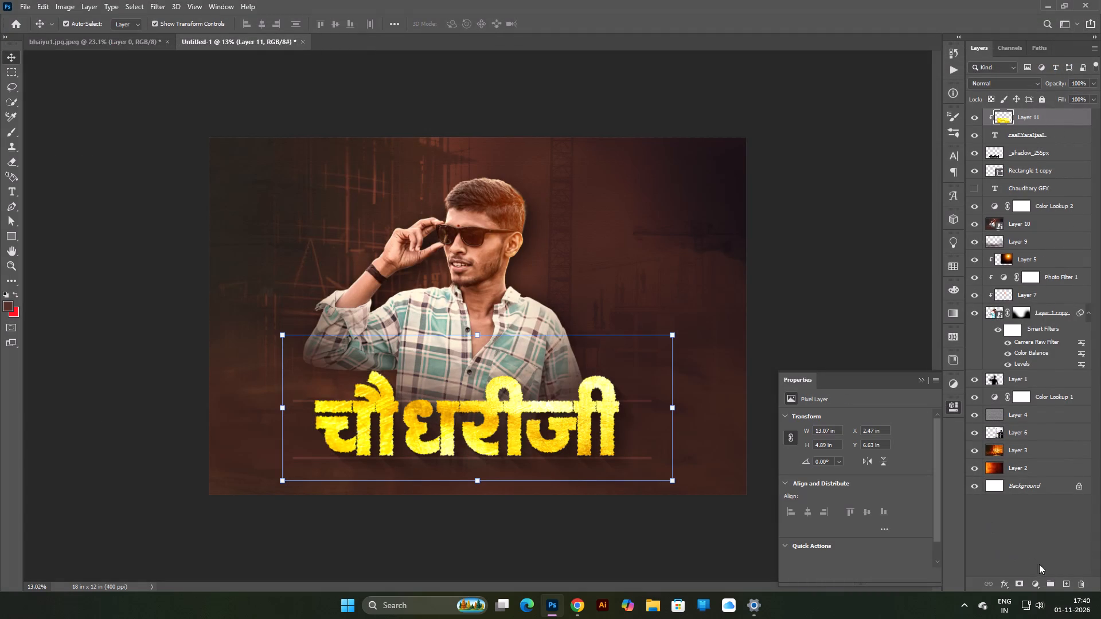
Add a Vibrance adjustment layer above Layer 11 at the top of the layer stack.
{"action": "left_click", "coordinate": [1035, 579]}
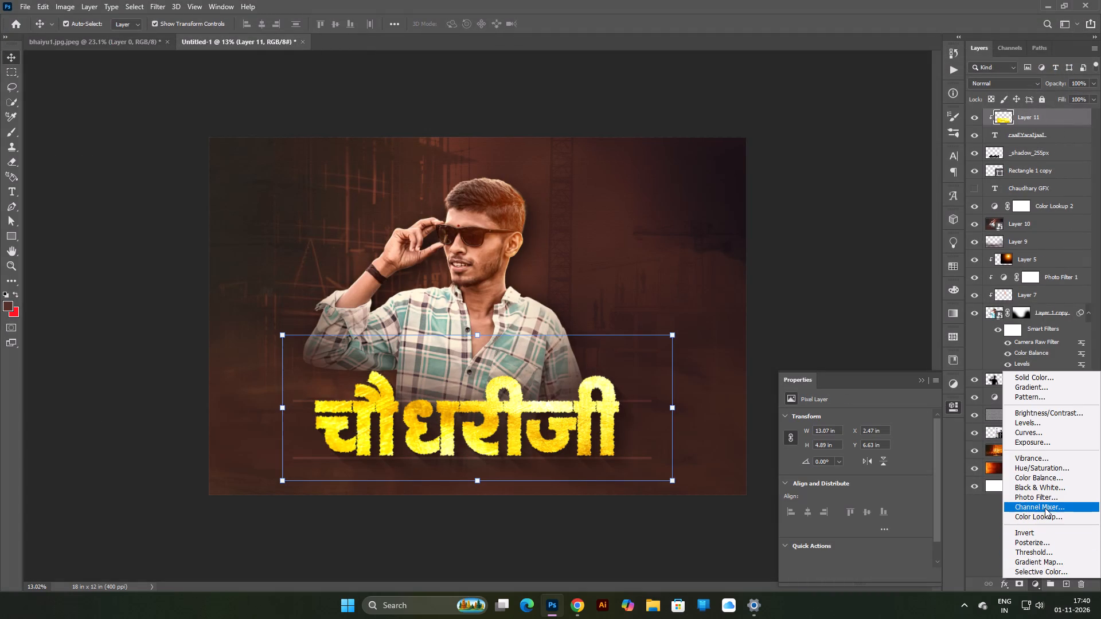
{"action": "left_click", "coordinate": [1041, 459]}
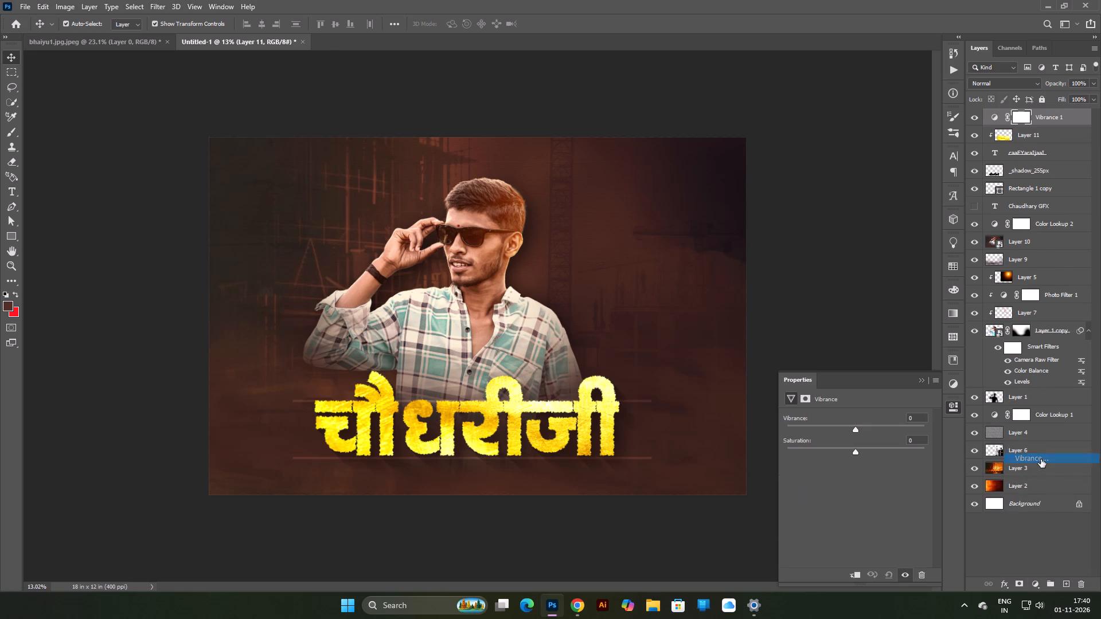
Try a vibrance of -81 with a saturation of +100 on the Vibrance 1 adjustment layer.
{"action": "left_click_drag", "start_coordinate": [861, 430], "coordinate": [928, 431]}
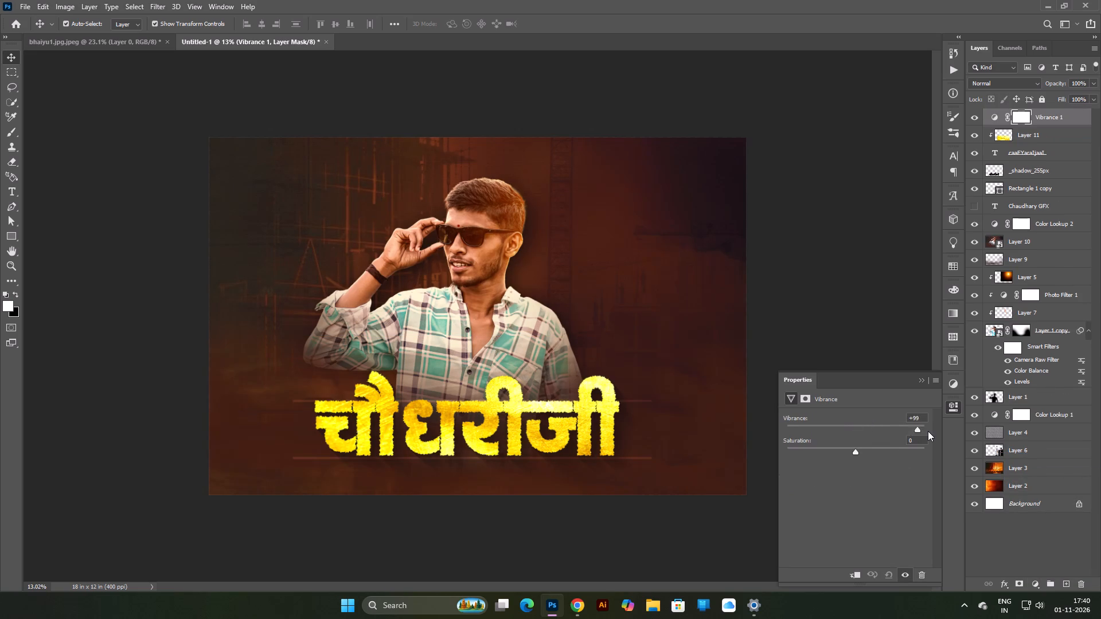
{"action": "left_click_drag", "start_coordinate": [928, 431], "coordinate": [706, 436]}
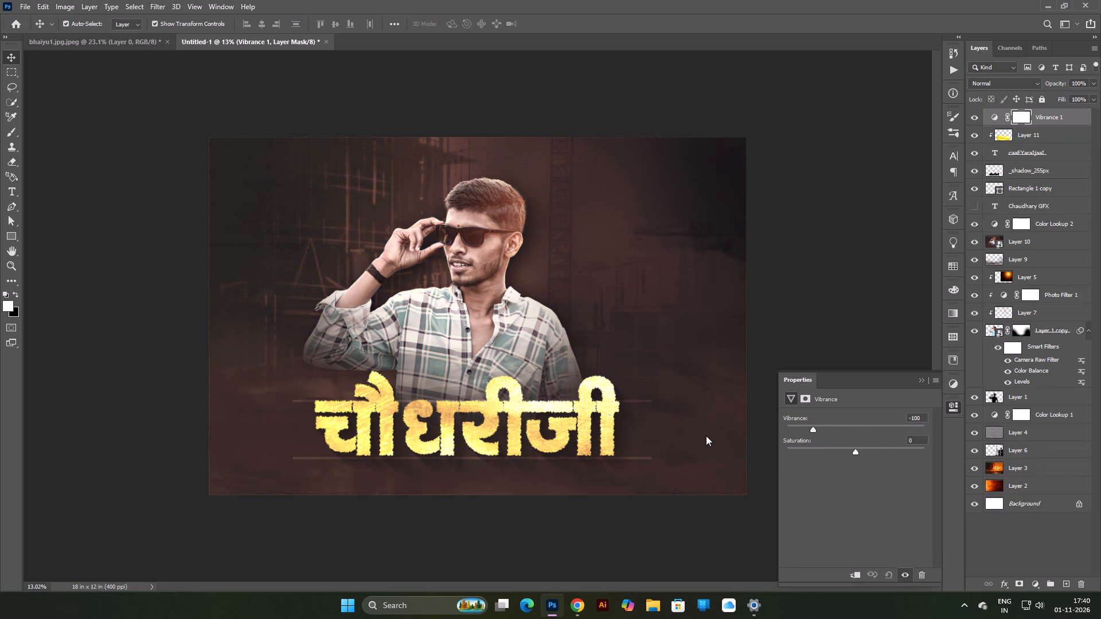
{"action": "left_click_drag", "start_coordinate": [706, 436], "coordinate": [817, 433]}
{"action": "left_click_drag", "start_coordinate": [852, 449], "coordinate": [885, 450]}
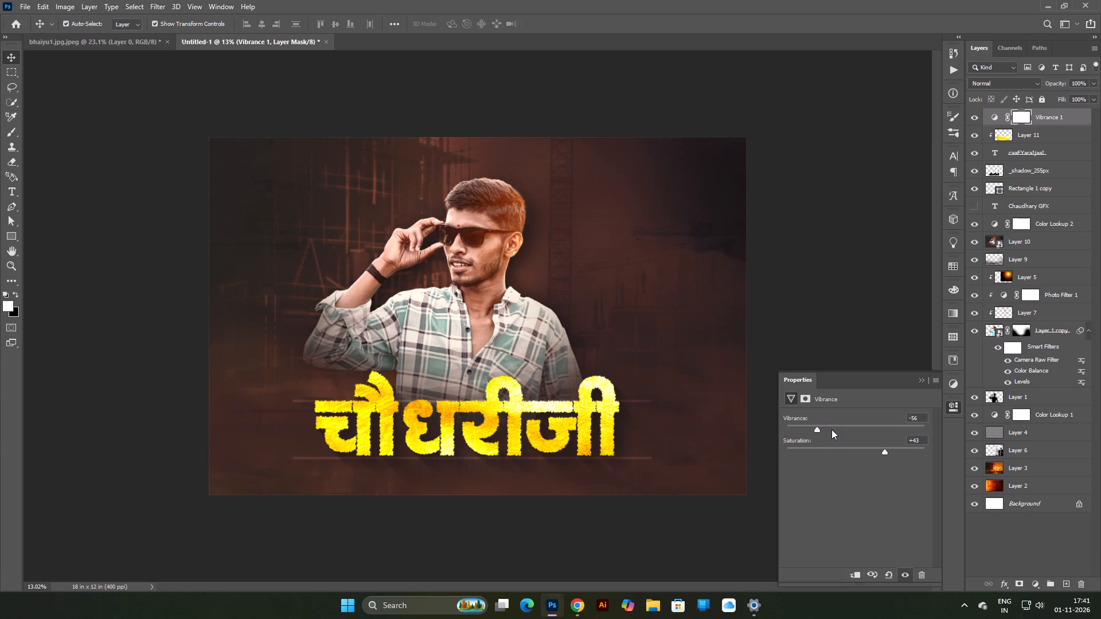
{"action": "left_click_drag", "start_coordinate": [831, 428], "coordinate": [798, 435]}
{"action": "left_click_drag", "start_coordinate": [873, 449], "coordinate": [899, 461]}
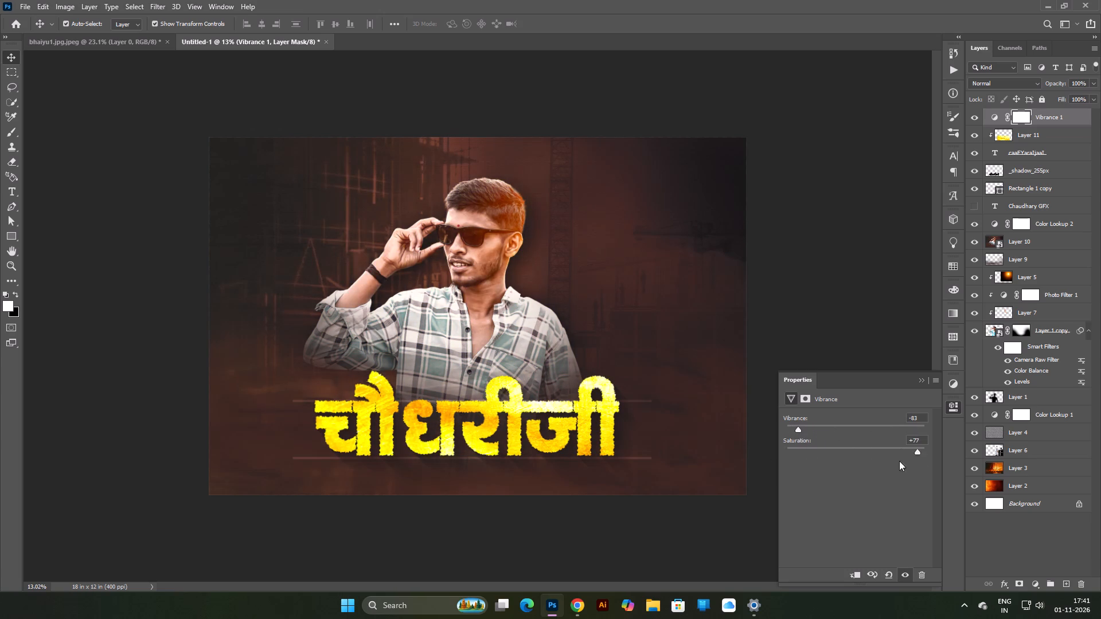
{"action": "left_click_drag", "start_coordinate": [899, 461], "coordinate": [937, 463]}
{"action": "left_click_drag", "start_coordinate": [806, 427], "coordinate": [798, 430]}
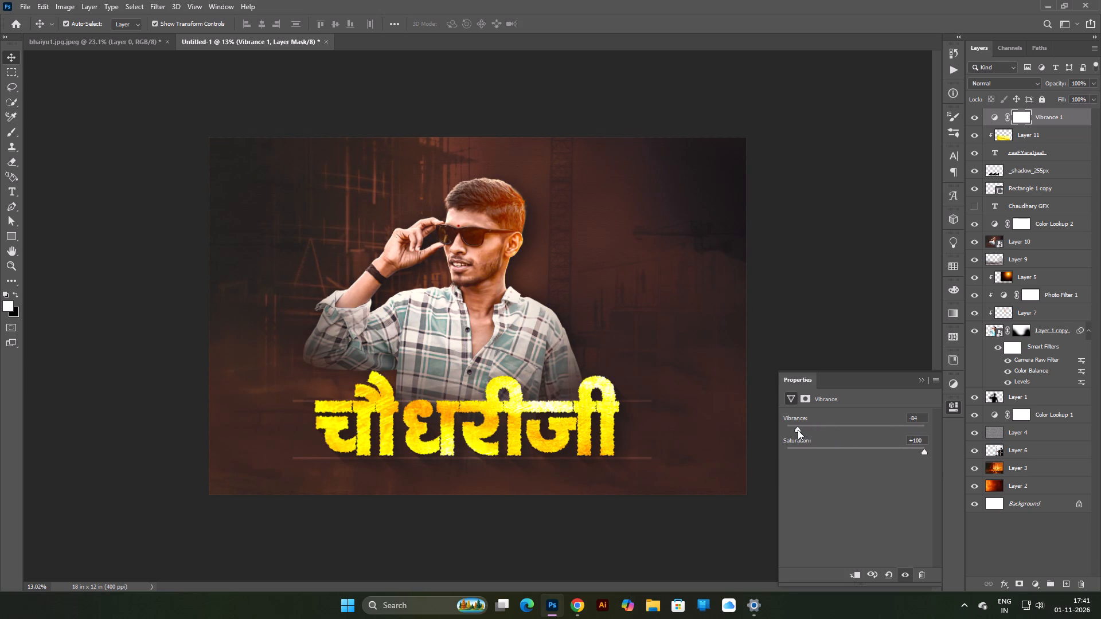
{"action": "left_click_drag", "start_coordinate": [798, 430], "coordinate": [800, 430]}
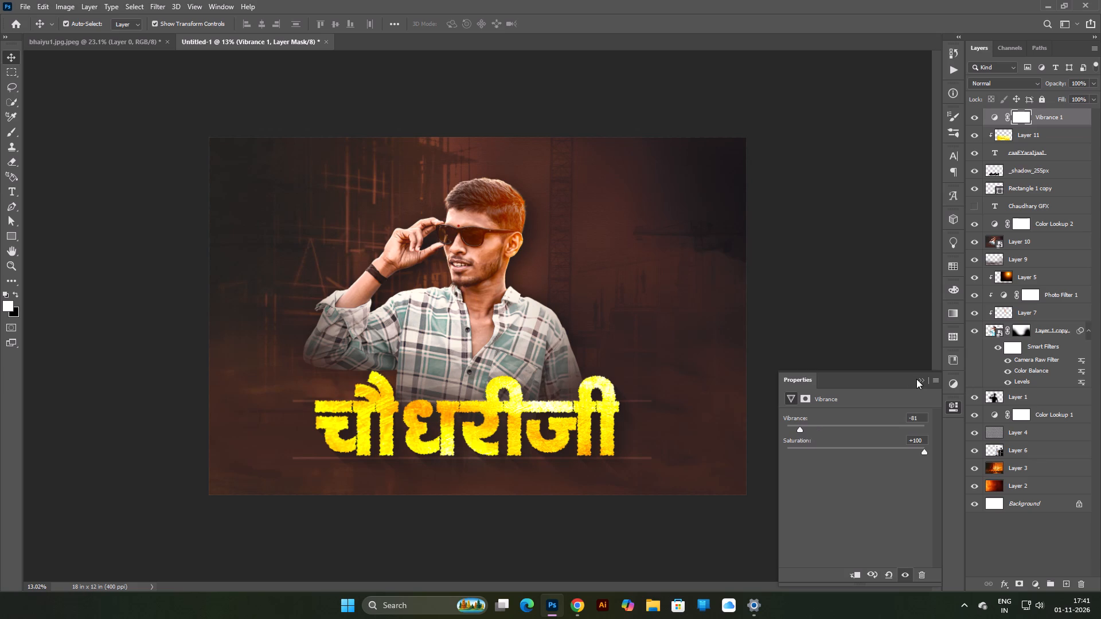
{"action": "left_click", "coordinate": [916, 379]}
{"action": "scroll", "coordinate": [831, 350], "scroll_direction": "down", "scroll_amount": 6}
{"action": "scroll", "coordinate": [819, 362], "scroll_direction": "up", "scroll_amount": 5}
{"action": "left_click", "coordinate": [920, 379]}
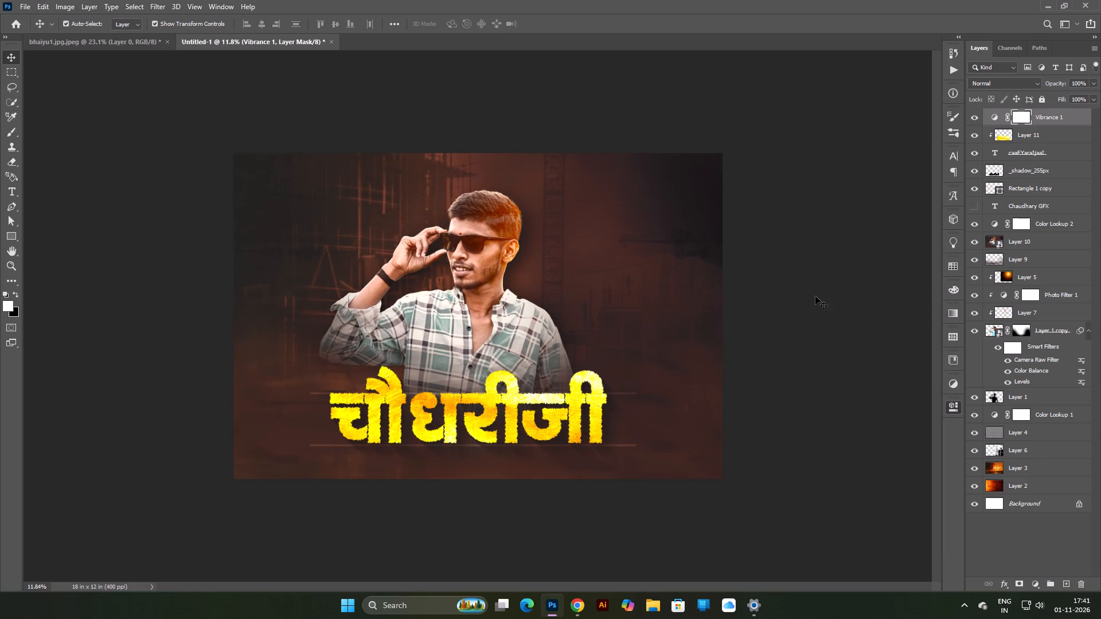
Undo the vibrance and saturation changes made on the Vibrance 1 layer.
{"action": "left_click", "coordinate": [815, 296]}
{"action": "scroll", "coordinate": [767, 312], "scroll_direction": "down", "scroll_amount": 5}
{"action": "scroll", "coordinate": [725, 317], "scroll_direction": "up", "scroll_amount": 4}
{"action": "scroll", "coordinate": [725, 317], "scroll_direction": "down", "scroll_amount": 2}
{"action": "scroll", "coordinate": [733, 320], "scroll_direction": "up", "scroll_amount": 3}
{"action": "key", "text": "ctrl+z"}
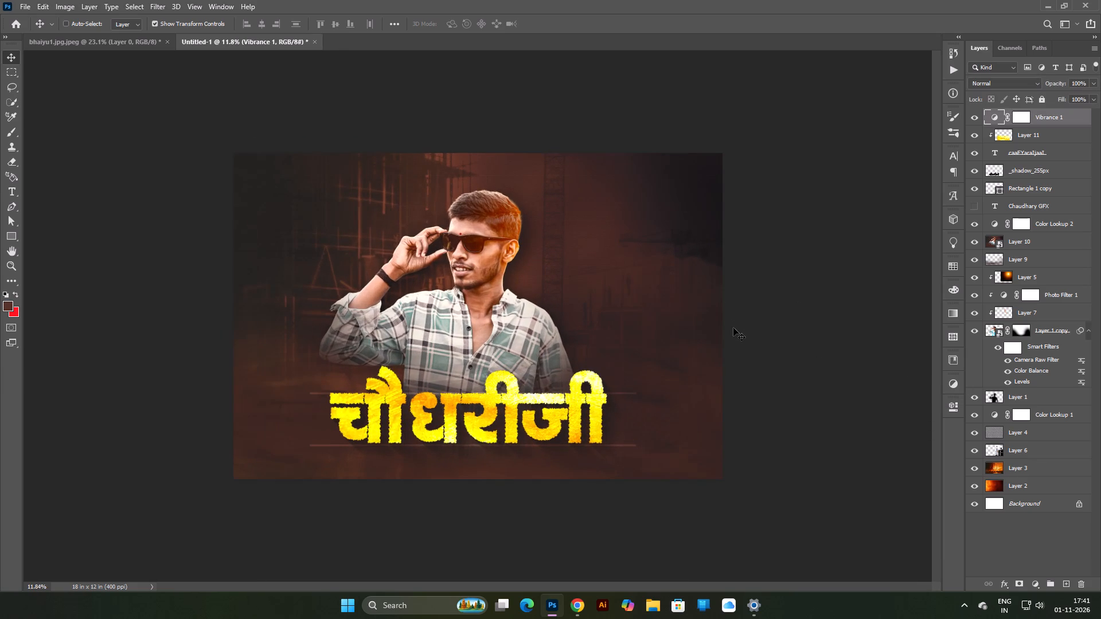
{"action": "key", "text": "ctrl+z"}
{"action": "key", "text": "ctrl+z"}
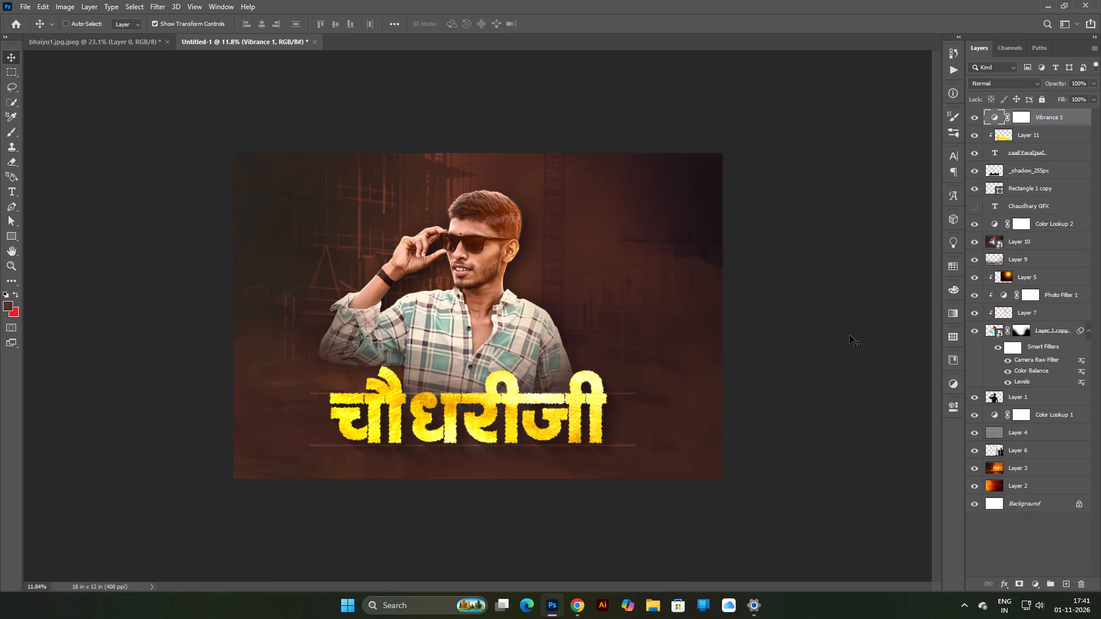
Examine the overall colours and composition of the poster, both reduced and fitted to the window.
{"action": "left_click", "coordinate": [850, 335]}
{"action": "scroll", "coordinate": [717, 326], "scroll_direction": "down", "scroll_amount": 5}
{"action": "scroll", "coordinate": [714, 325], "scroll_direction": "up", "scroll_amount": 5}
{"action": "scroll", "coordinate": [739, 327], "scroll_direction": "down", "scroll_amount": 3}
{"action": "scroll", "coordinate": [739, 327], "scroll_direction": "up", "scroll_amount": 1}
{"action": "left_click", "coordinate": [809, 323]}
{"action": "scroll", "coordinate": [649, 334], "scroll_direction": "down", "scroll_amount": 3}
{"action": "scroll", "coordinate": [638, 334], "scroll_direction": "up", "scroll_amount": 4}
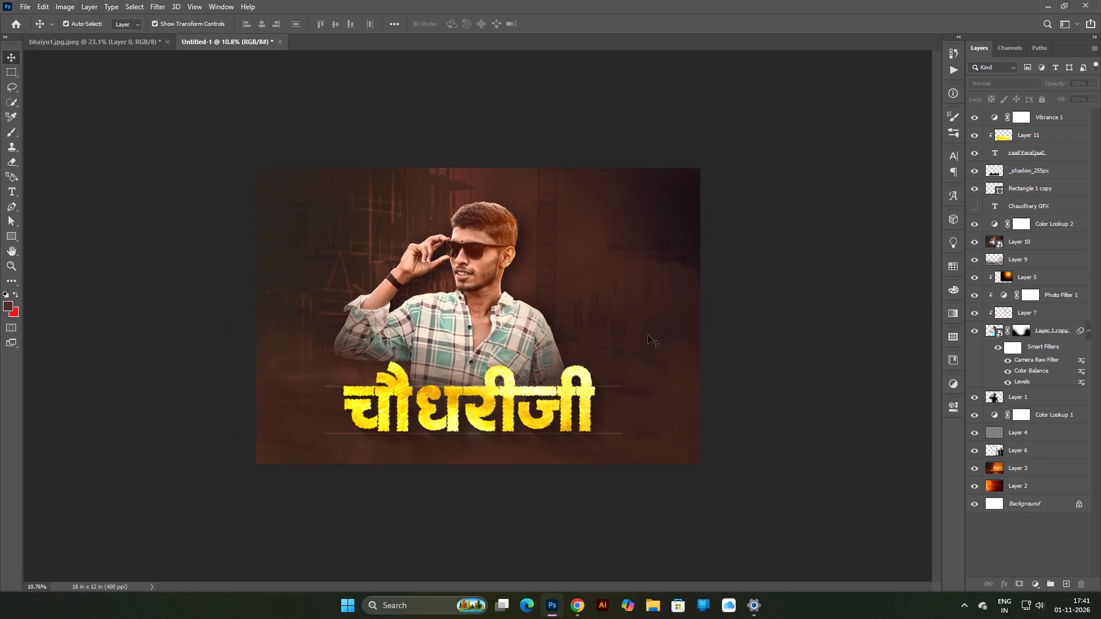
{"action": "key", "text": "ctrl+0"}
{"action": "scroll", "coordinate": [657, 334], "scroll_direction": "down", "scroll_amount": 4}
{"action": "scroll", "coordinate": [657, 335], "scroll_direction": "up", "scroll_amount": 3}
{"action": "key", "text": "ctrl+0"}
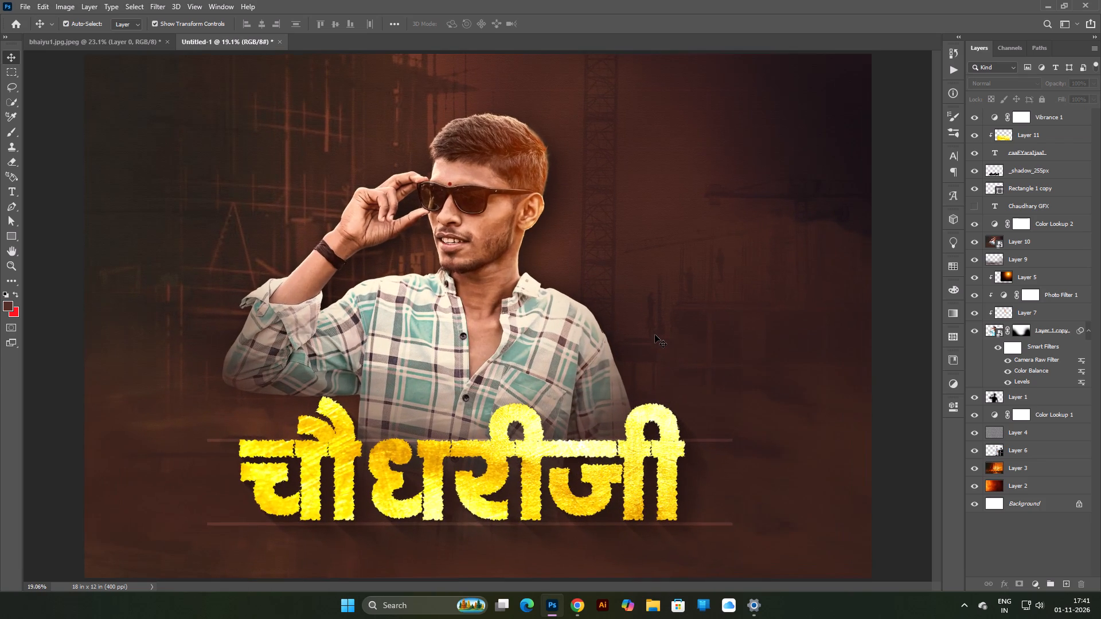
Raise the opacity of the _shadow_255px layer under the title to 39%.
{"action": "scroll", "coordinate": [654, 341], "scroll_direction": "up", "scroll_amount": 3}
{"action": "scroll", "coordinate": [653, 343], "scroll_direction": "down", "scroll_amount": 4}
{"action": "left_click", "coordinate": [1032, 175]}
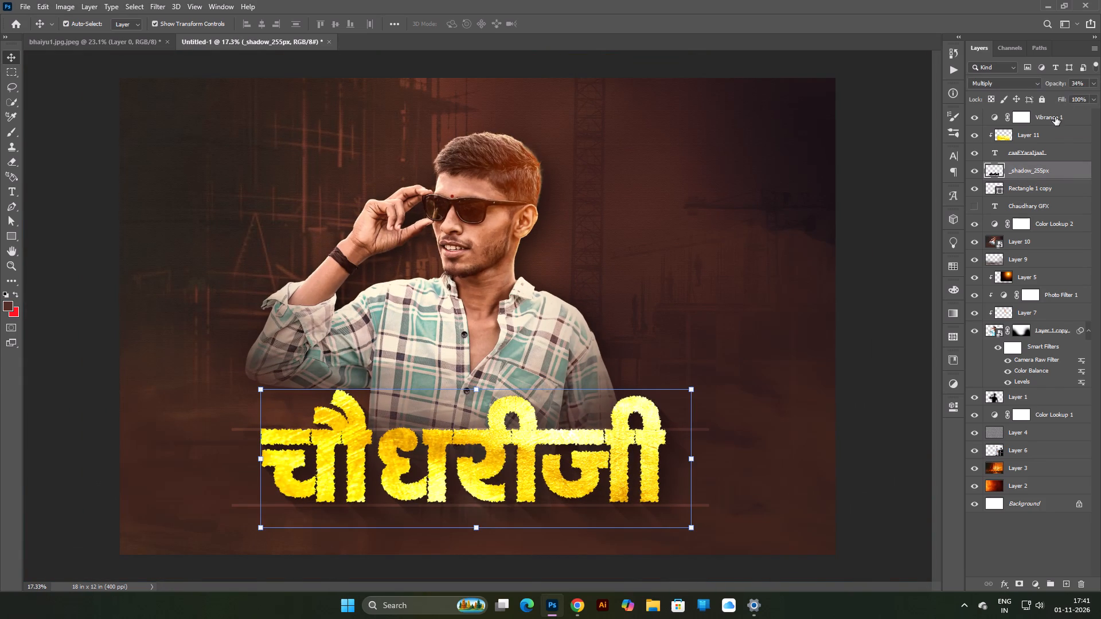
{"action": "left_click", "coordinate": [1052, 85]}
{"action": "left_click", "coordinate": [885, 199]}
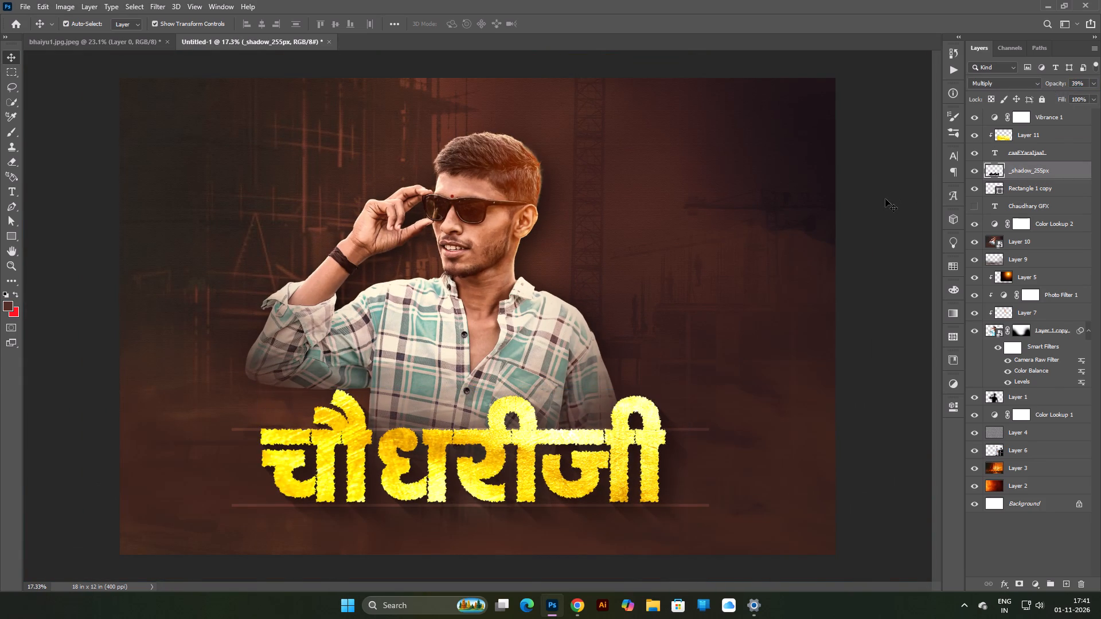
Stamp all visible layers into a new merged layer above the Vibrance 1 layer.
{"action": "scroll", "coordinate": [844, 170], "scroll_direction": "down", "scroll_amount": 4}
{"action": "scroll", "coordinate": [832, 163], "scroll_direction": "up", "scroll_amount": 4}
{"action": "key", "text": "ctrl+0"}
{"action": "left_click", "coordinate": [1068, 110]}
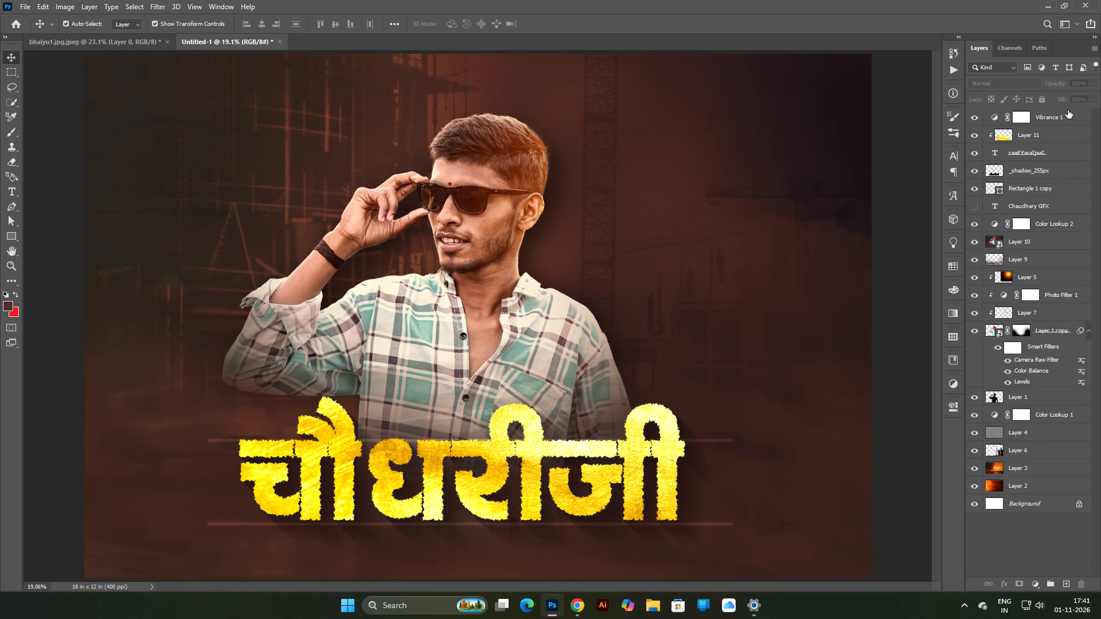
{"action": "key", "text": "ctrl+alt+shift+e"}
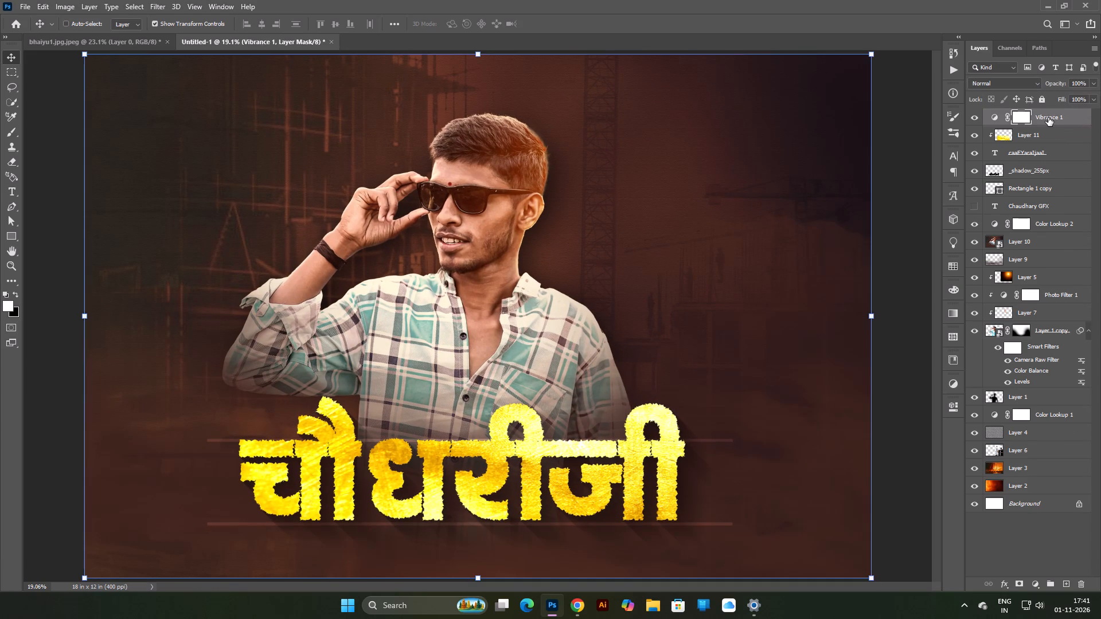
Convert the stamped Layer 12 to a smart object.
{"action": "right_click", "coordinate": [1048, 117]}
{"action": "right_click", "coordinate": [1042, 113]}
{"action": "right_click", "coordinate": [1042, 112]}
{"action": "right_click", "coordinate": [1042, 112]}
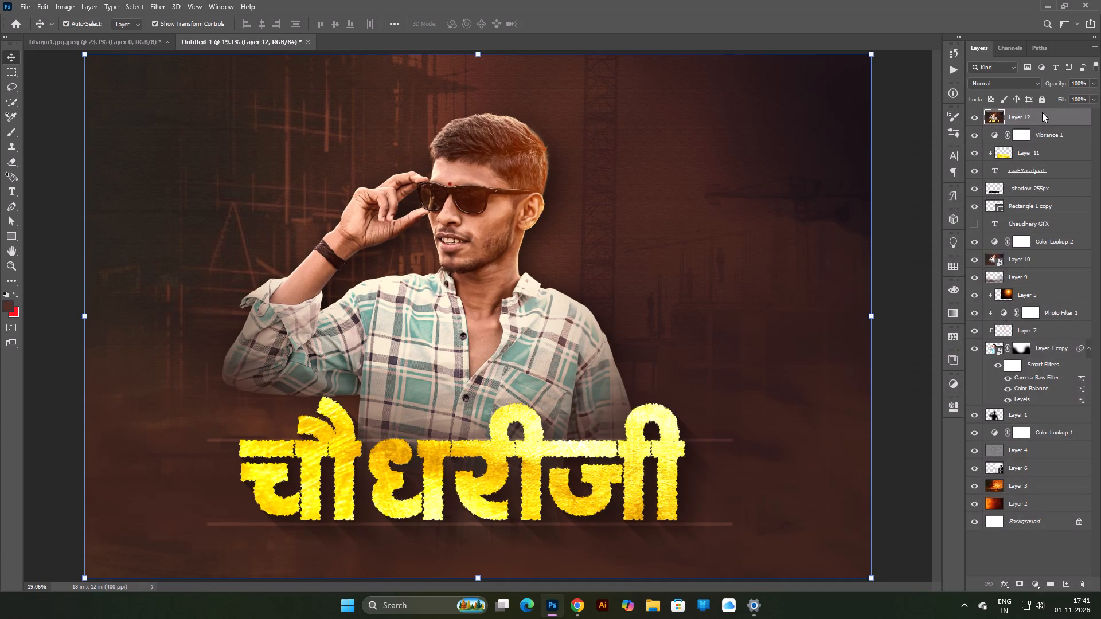
{"action": "right_click", "coordinate": [1042, 120]}
{"action": "right_click", "coordinate": [1042, 120]}
{"action": "left_click", "coordinate": [1064, 127]}
{"action": "right_click", "coordinate": [1044, 122]}
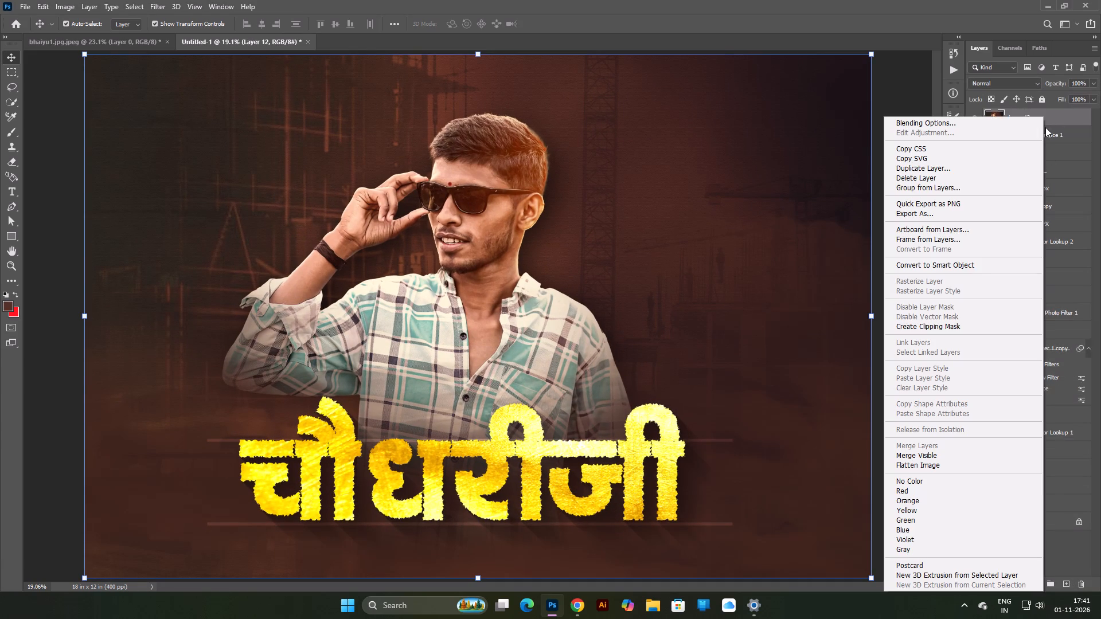
{"action": "left_click", "coordinate": [943, 266]}
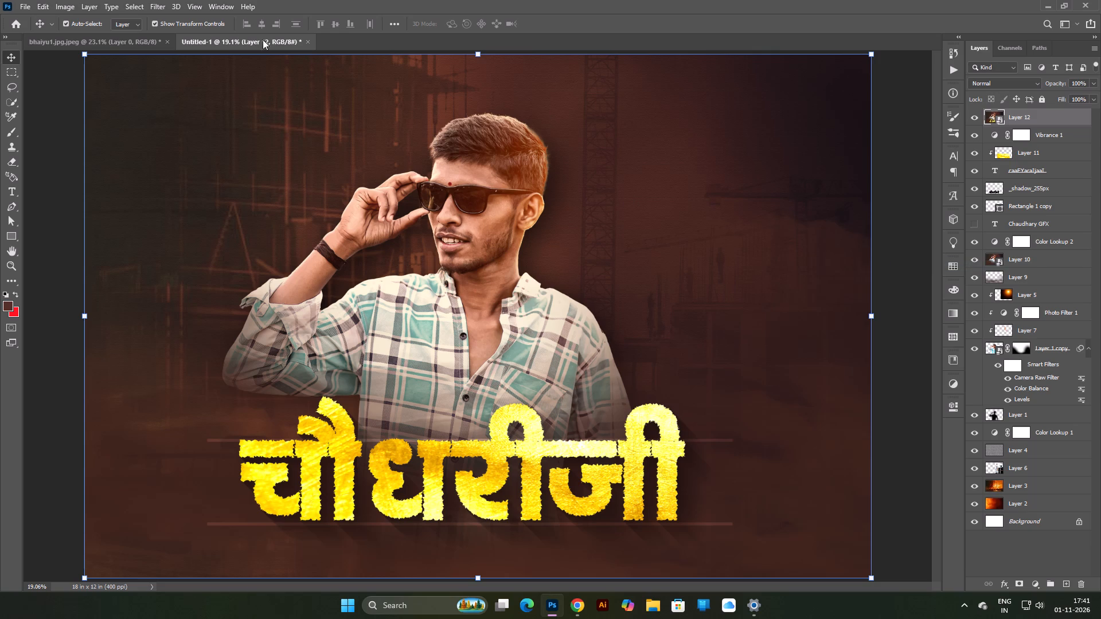
Open the Camera Raw Filter on Layer 12 and choose the Vintage 04 profile with an amount of 67.
{"action": "left_click", "coordinate": [154, 6]}
{"action": "left_click", "coordinate": [189, 80]}
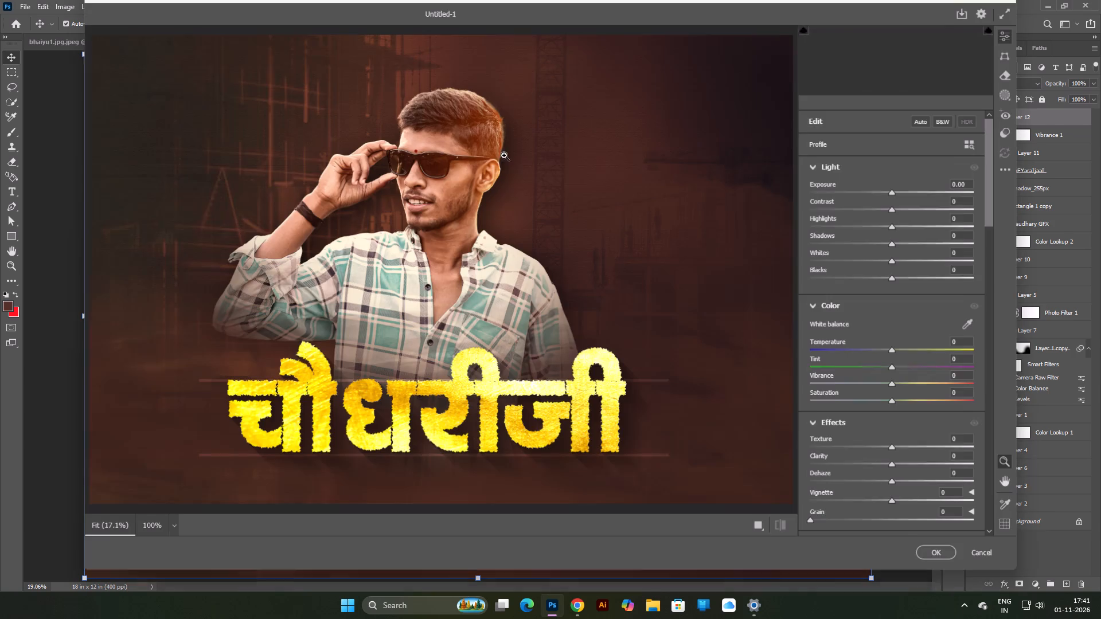
{"action": "left_click", "coordinate": [970, 143]}
{"action": "left_click", "coordinate": [806, 326]}
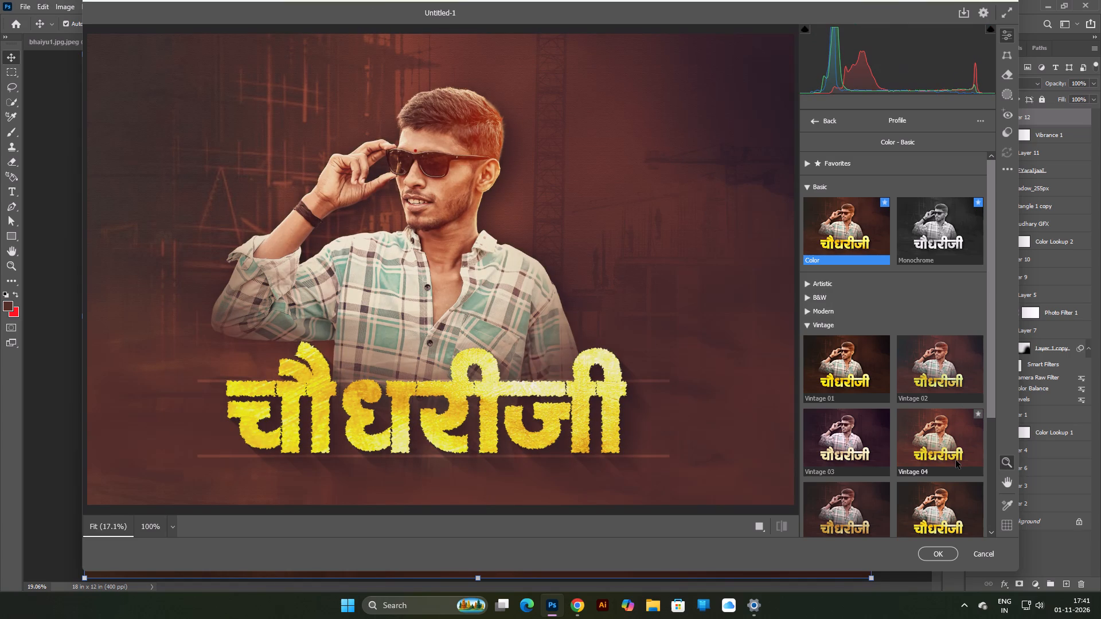
{"action": "left_click", "coordinate": [955, 459]}
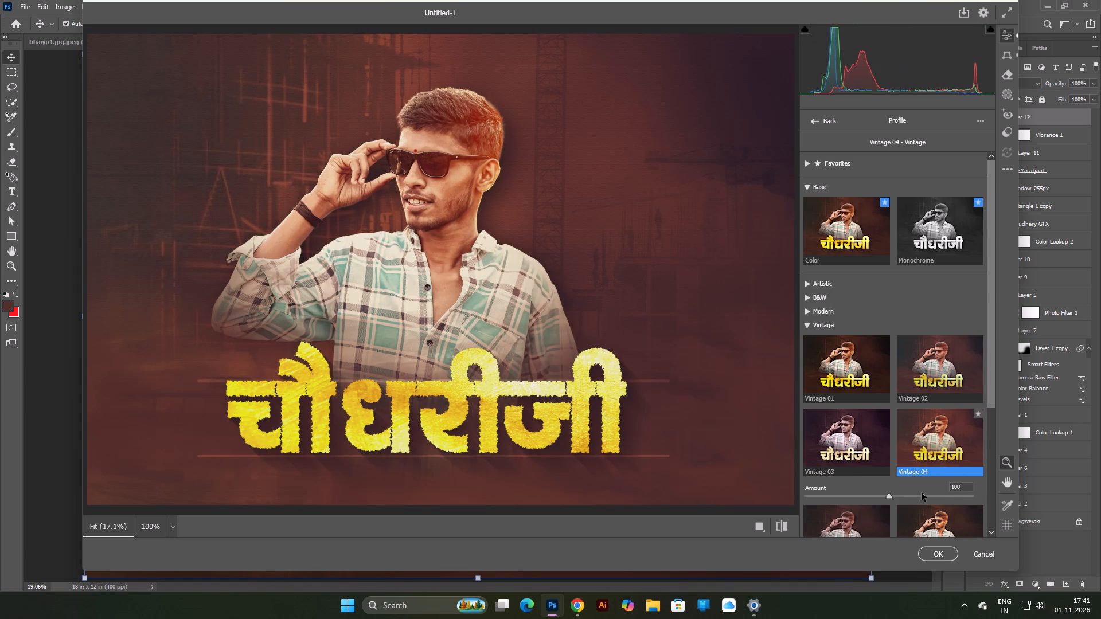
{"action": "left_click_drag", "start_coordinate": [905, 498], "coordinate": [864, 511]}
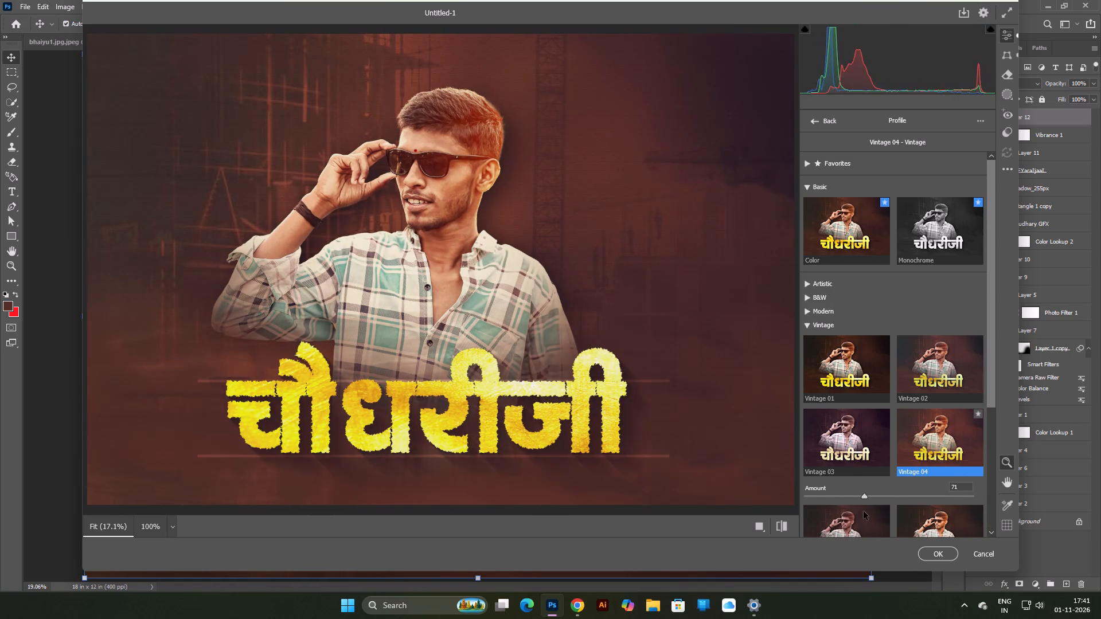
{"action": "left_click_drag", "start_coordinate": [864, 511], "coordinate": [861, 519]}
Switch the Camera Raw profile to Vintage 07 with an amount of 106 and apply the filter to Layer 12.
{"action": "scroll", "coordinate": [930, 456], "scroll_direction": "down", "scroll_amount": 2}
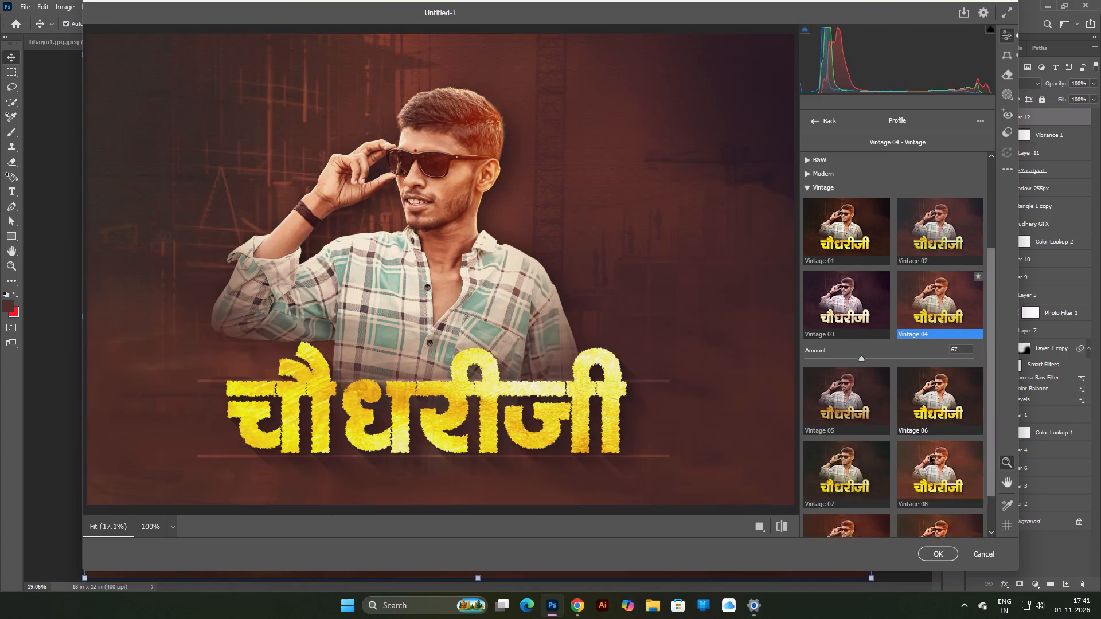
{"action": "scroll", "coordinate": [930, 456], "scroll_direction": "down", "scroll_amount": 2}
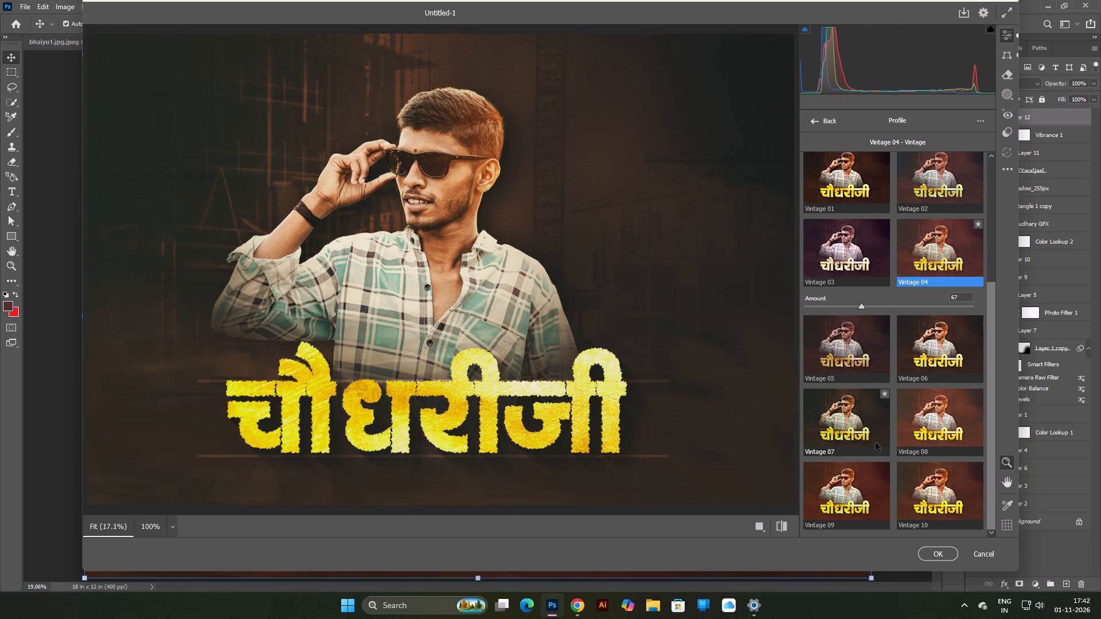
{"action": "left_click", "coordinate": [876, 442]}
{"action": "left_click_drag", "start_coordinate": [895, 453], "coordinate": [918, 456]}
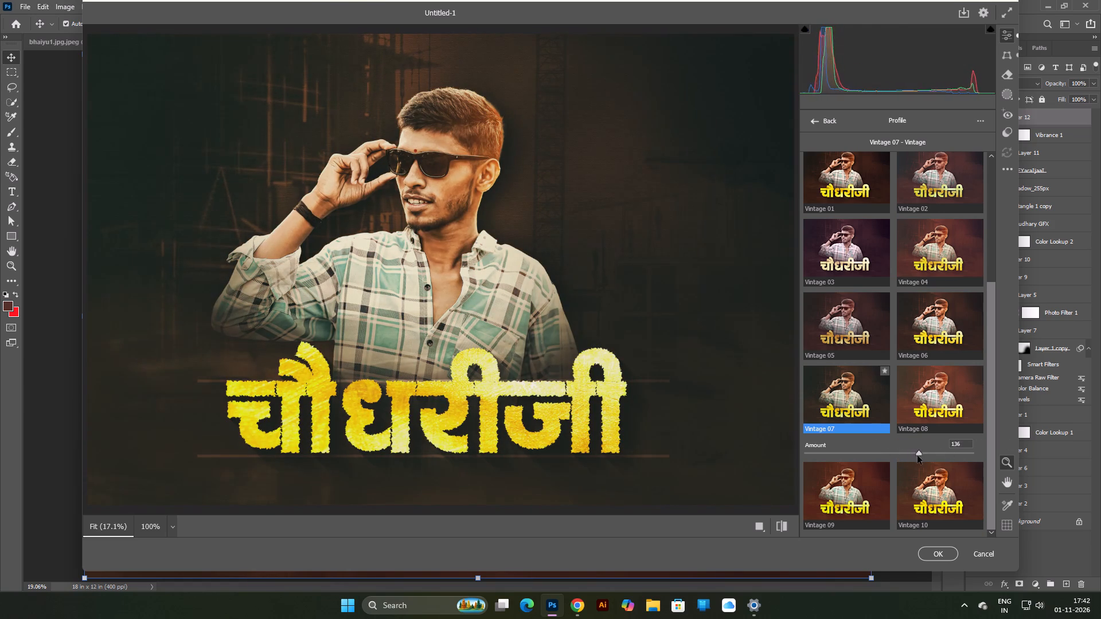
{"action": "left_click_drag", "start_coordinate": [918, 456], "coordinate": [909, 468]}
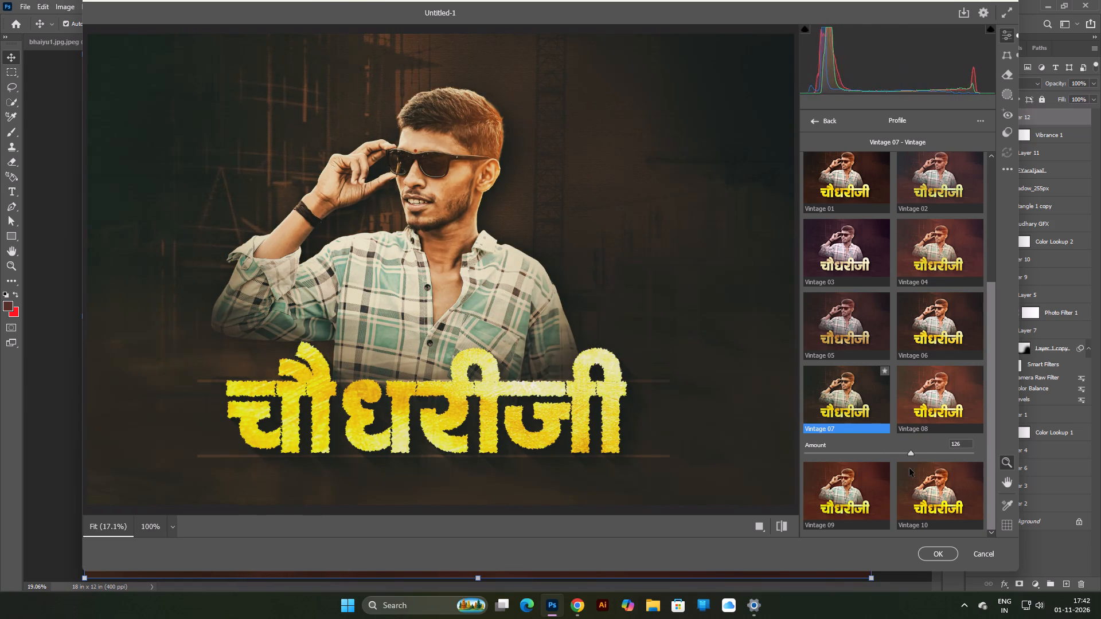
{"action": "left_click_drag", "start_coordinate": [909, 468], "coordinate": [894, 468]}
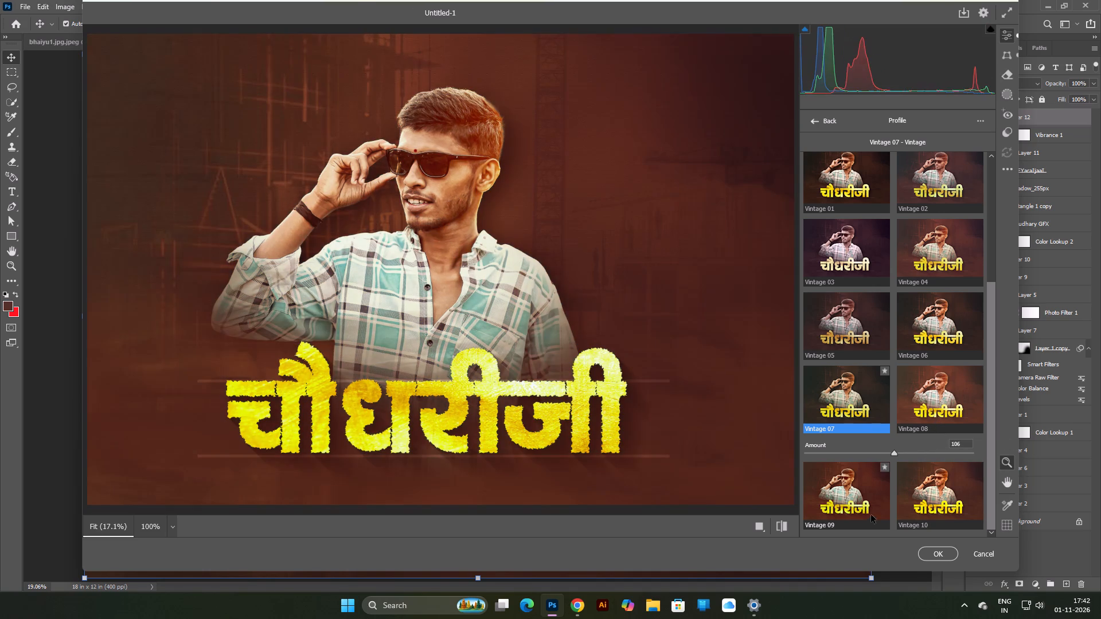
{"action": "scroll", "coordinate": [923, 499], "scroll_direction": "down", "scroll_amount": 2}
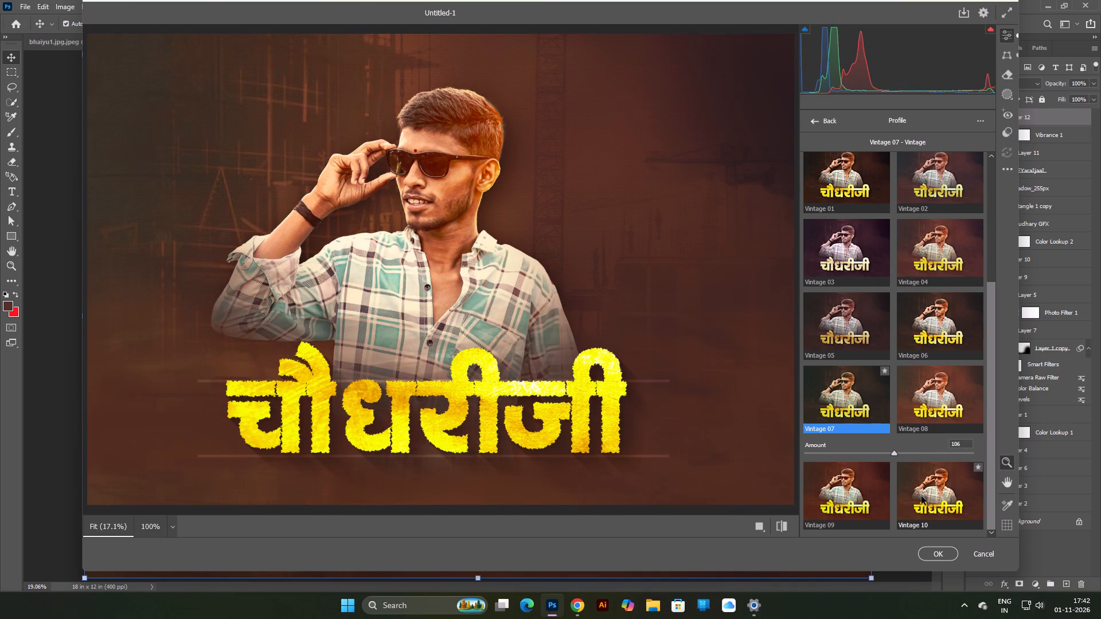
{"action": "scroll", "coordinate": [922, 496], "scroll_direction": "down", "scroll_amount": 2}
{"action": "scroll", "coordinate": [945, 435], "scroll_direction": "up", "scroll_amount": 6}
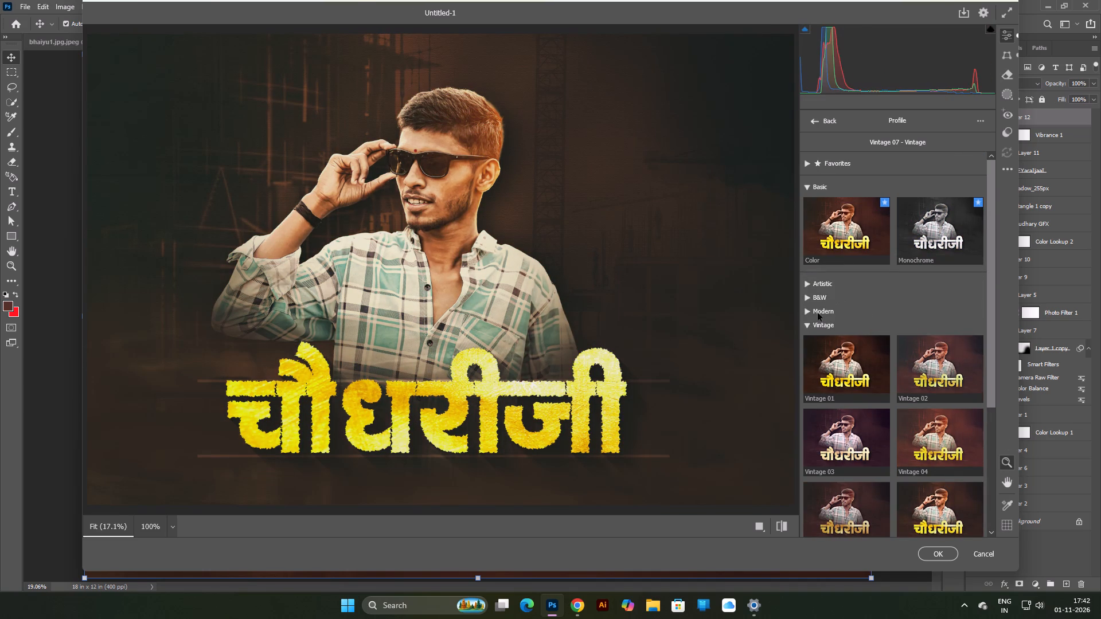
{"action": "left_click", "coordinate": [809, 325]}
{"action": "left_click", "coordinate": [809, 311]}
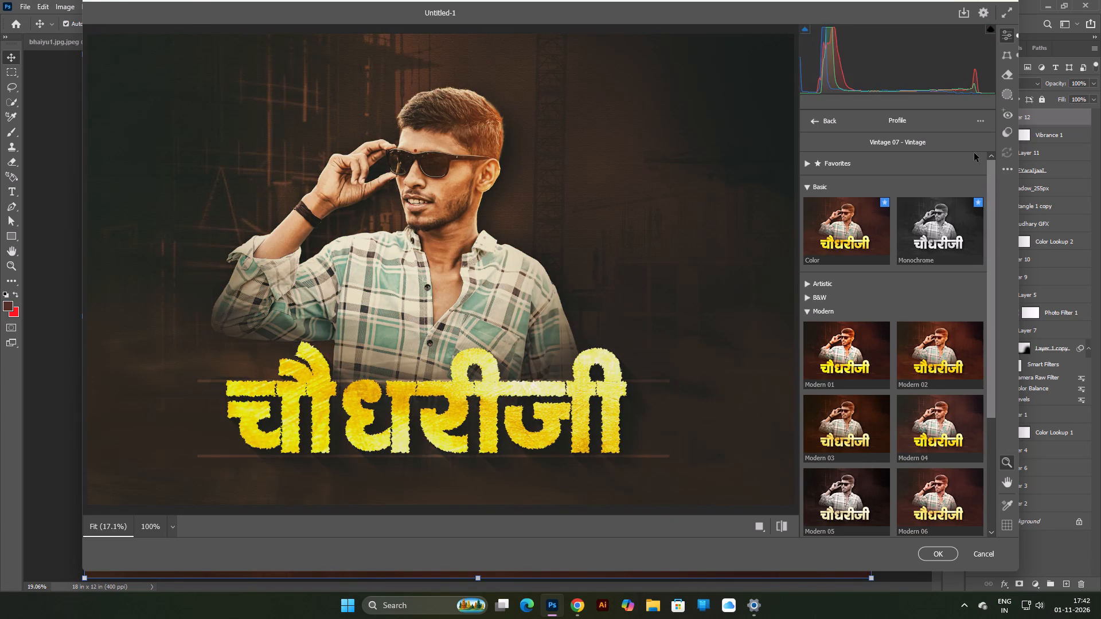
{"action": "left_click", "coordinate": [947, 556]}
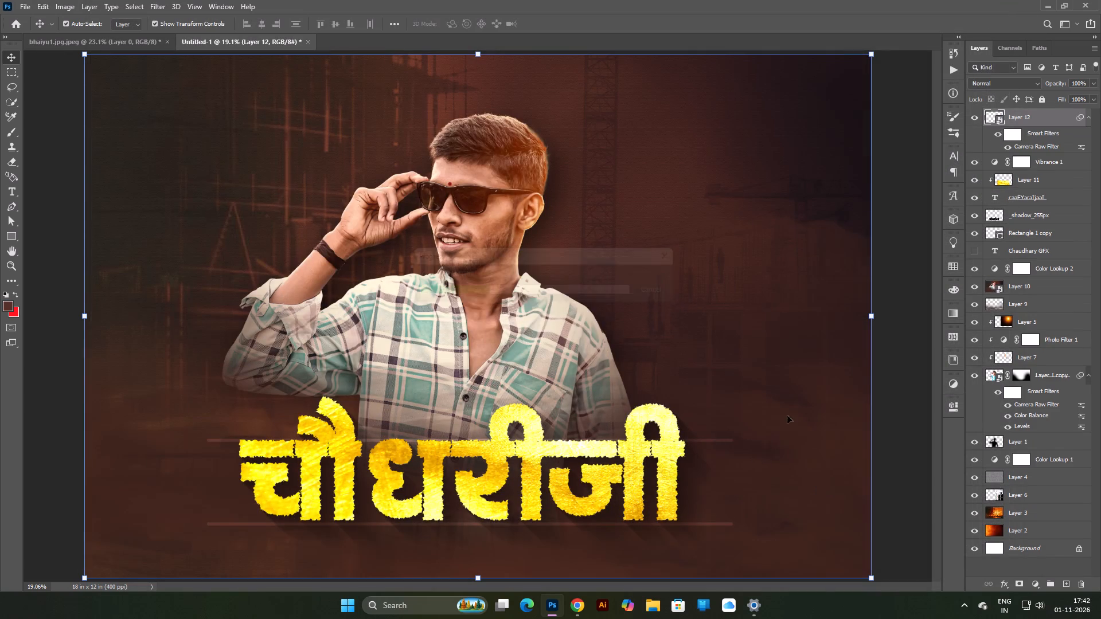
Examine the colour-graded poster at several zoom levels, ending with Layer 12 selected.
{"action": "left_click", "coordinate": [883, 356]}
{"action": "scroll", "coordinate": [643, 337], "scroll_direction": "down", "scroll_amount": 8}
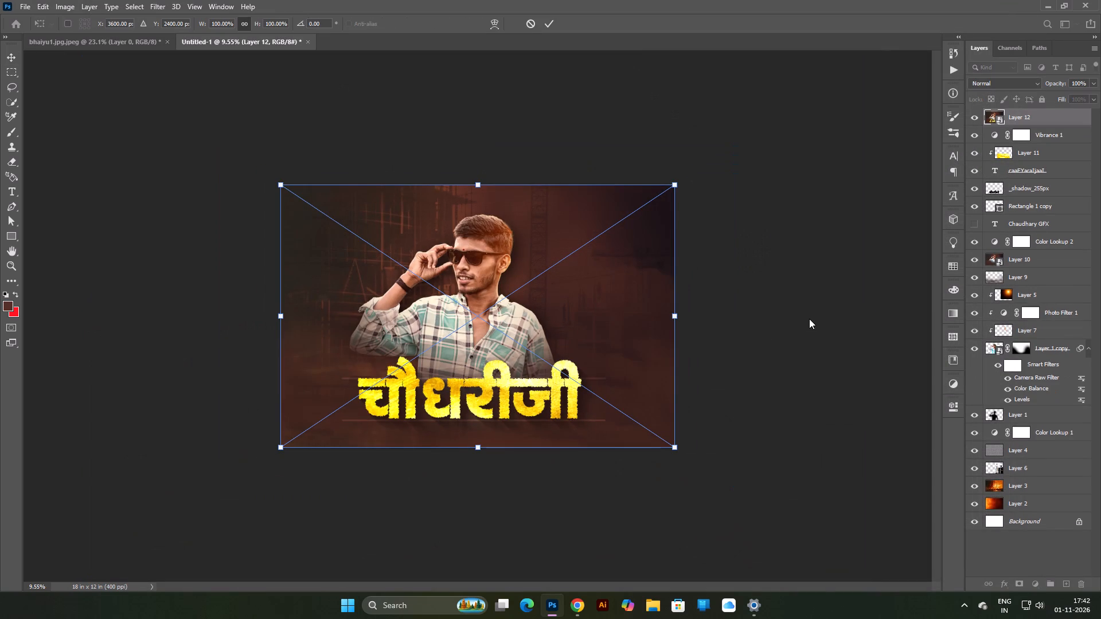
{"action": "left_click", "coordinate": [809, 319]}
{"action": "scroll", "coordinate": [744, 319], "scroll_direction": "up", "scroll_amount": 2}
{"action": "key", "text": "ctrl+0"}
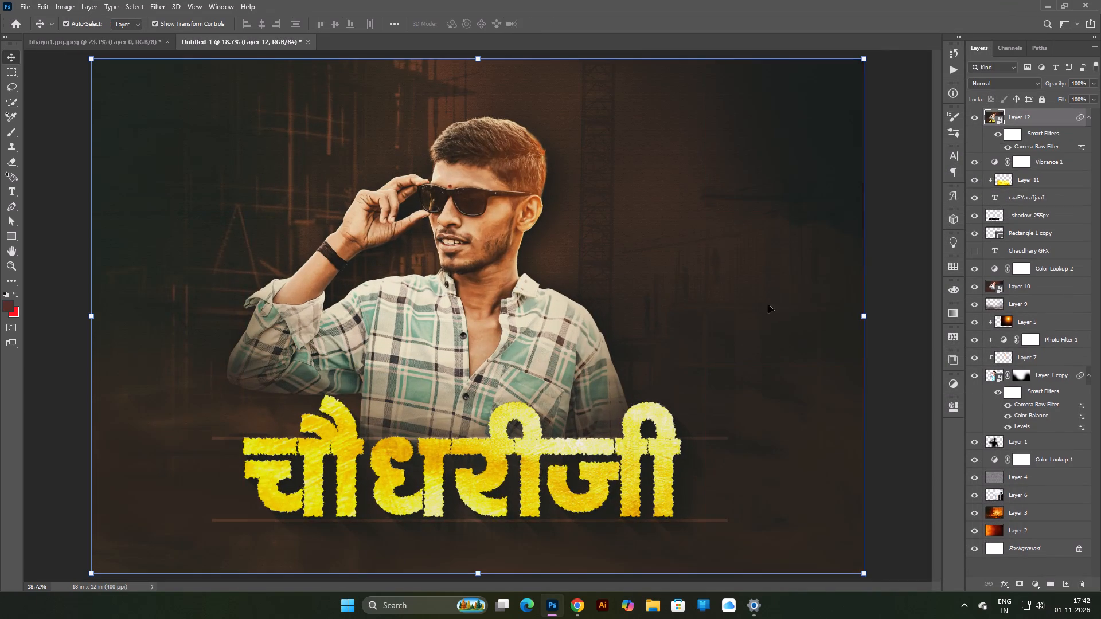
{"action": "scroll", "coordinate": [454, 239], "scroll_direction": "down", "scroll_amount": 4}
{"action": "scroll", "coordinate": [454, 239], "scroll_direction": "up", "scroll_amount": 4}
{"action": "scroll", "coordinate": [454, 239], "scroll_direction": "down", "scroll_amount": 4}
{"action": "left_click", "coordinate": [786, 272]}
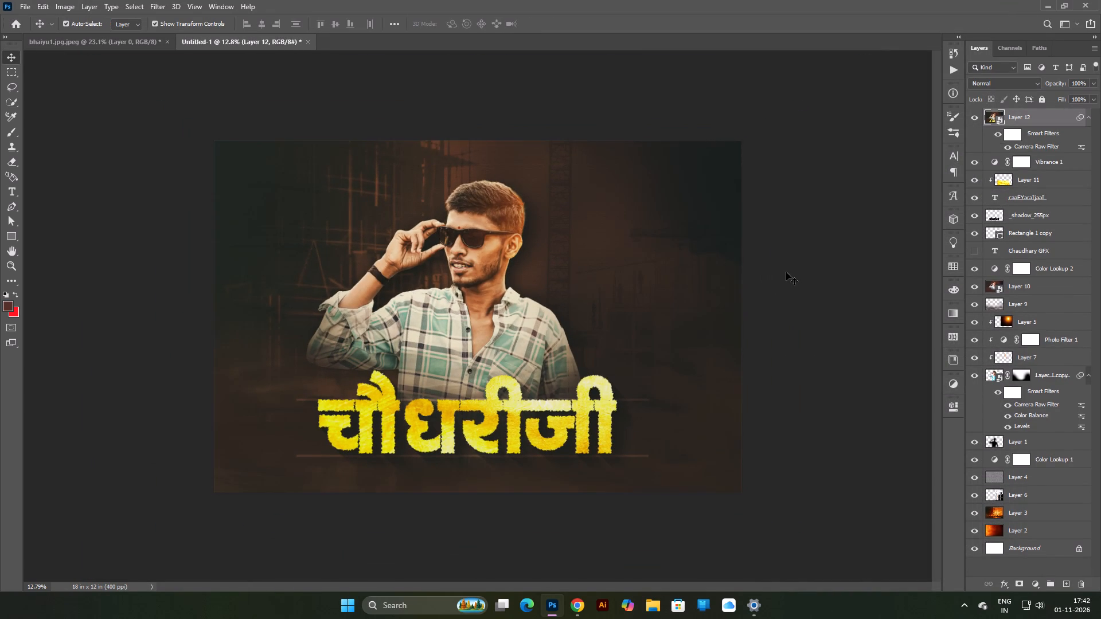
{"action": "scroll", "coordinate": [529, 280], "scroll_direction": "down", "scroll_amount": 5}
{"action": "scroll", "coordinate": [452, 275], "scroll_direction": "up", "scroll_amount": 5}
{"action": "key", "text": "ctrl+0"}
{"action": "scroll", "coordinate": [454, 272], "scroll_direction": "down", "scroll_amount": 3}
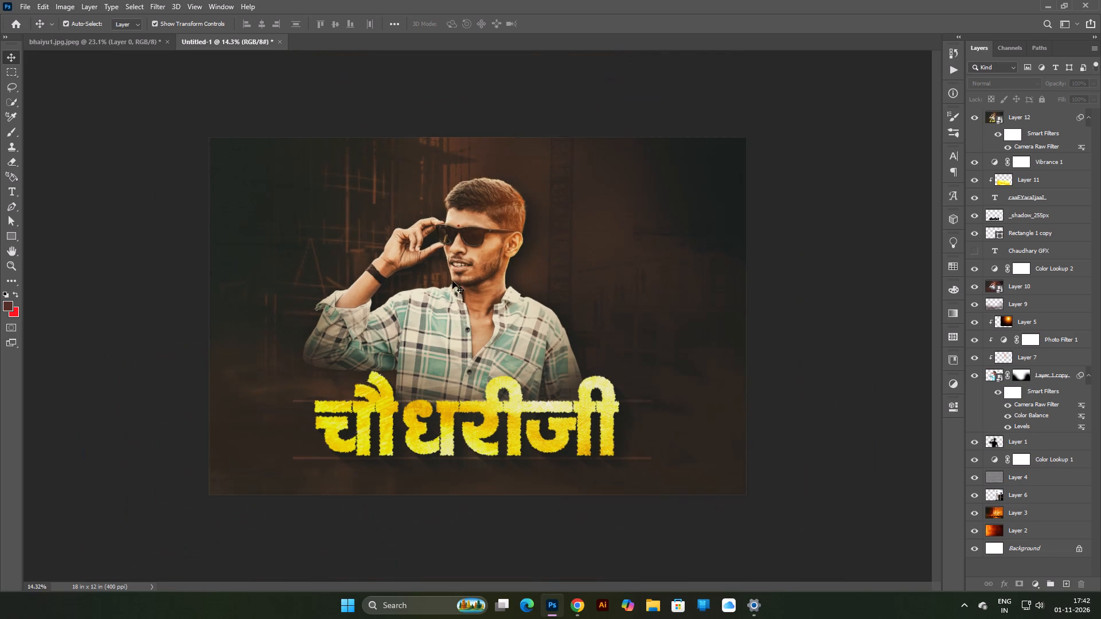
{"action": "scroll", "coordinate": [452, 281], "scroll_direction": "down", "scroll_amount": 2}
{"action": "left_click", "coordinate": [1033, 112]}
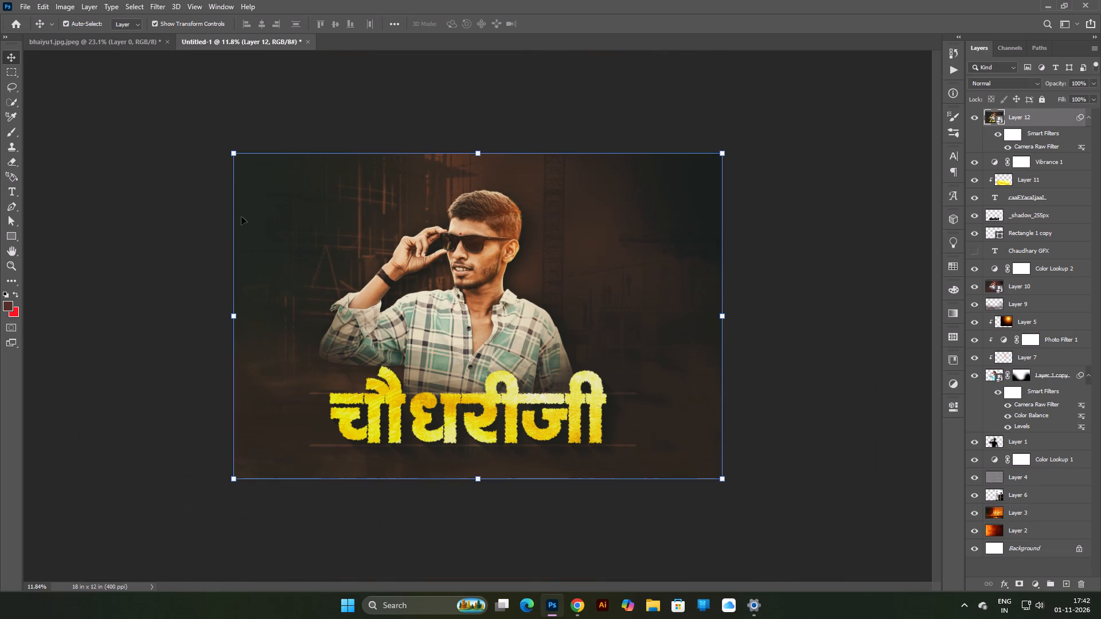
Switch to Google Chrome and search for the phrase "the owner Chaudhary GFX" with its spelling corrected.
{"action": "left_click", "coordinate": [581, 611]}
{"action": "left_click", "coordinate": [626, 9]}
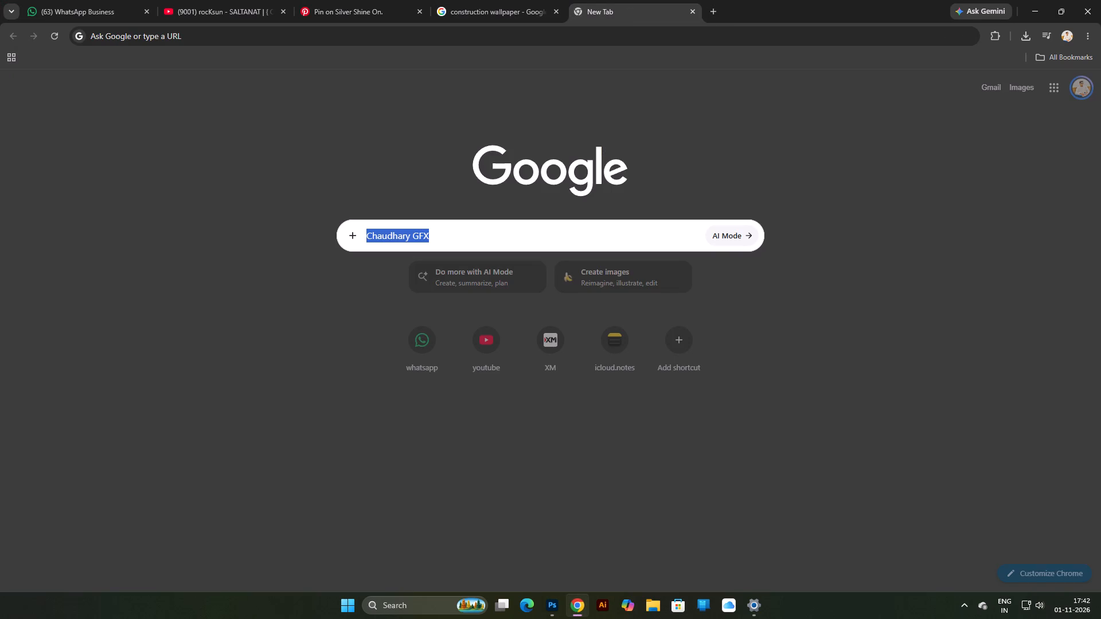
{"action": "left_click", "coordinate": [366, 237]}
{"action": "type", "text": "The"}
{"action": "key", "text": "space"}
{"action": "left_click", "coordinate": [363, 232]}
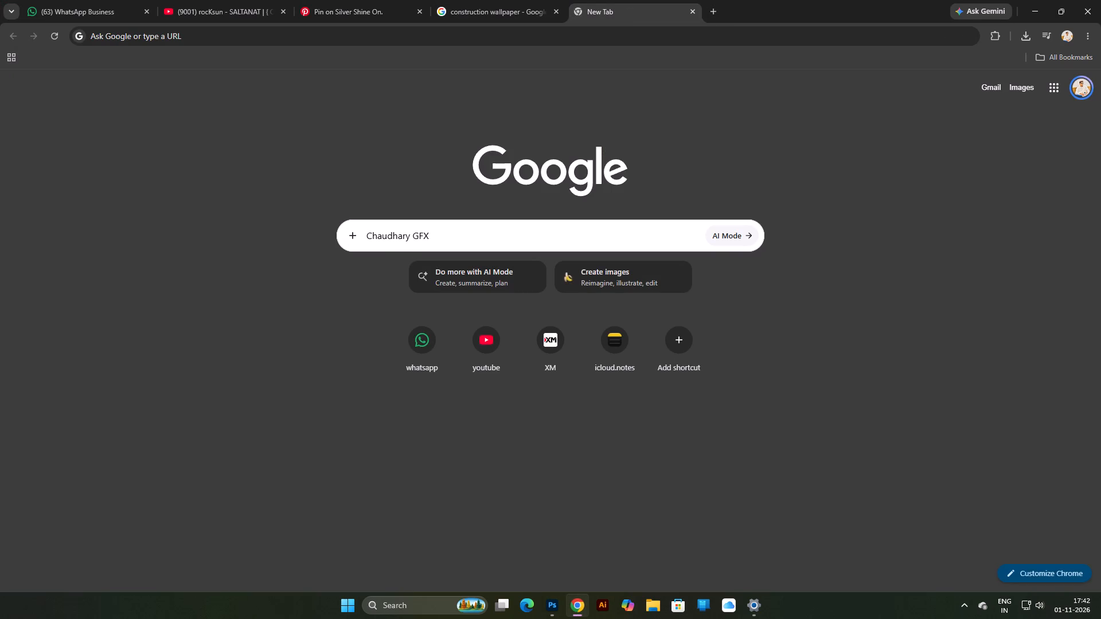
{"action": "left_click", "coordinate": [369, 238]}
{"action": "left_click", "coordinate": [365, 240]}
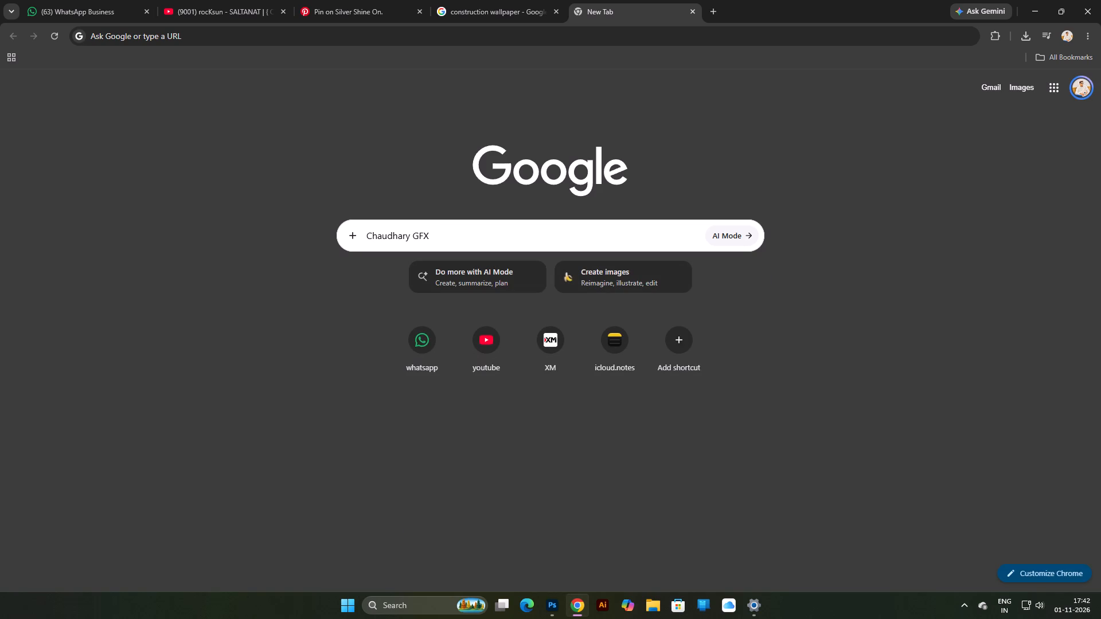
{"action": "left_click", "coordinate": [365, 238]}
{"action": "left_click", "coordinate": [367, 234]}
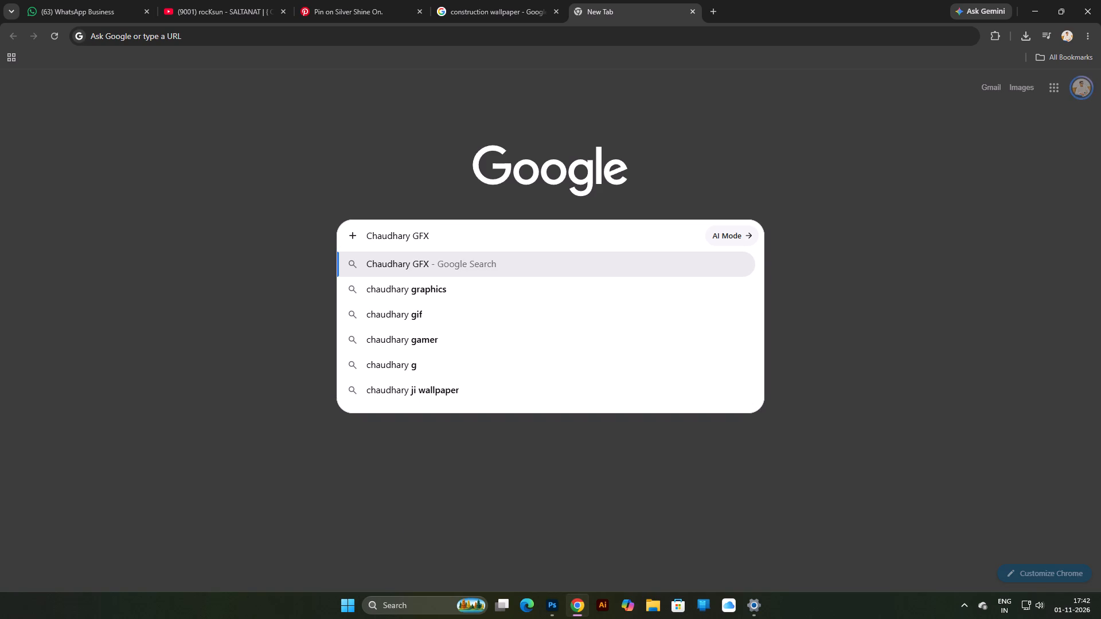
{"action": "type", "text": "the"}
{"action": "key", "text": "space"}
{"action": "key", "text": "o"}
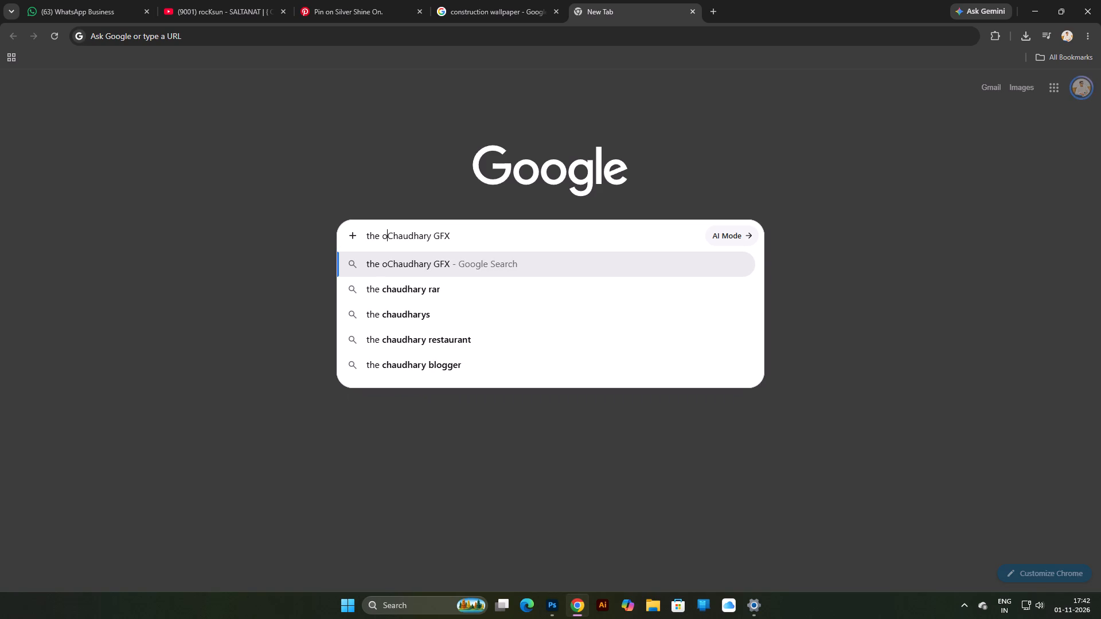
{"action": "type", "text": "newr"}
{"action": "key", "text": "space"}
{"action": "key", "text": "Return"}
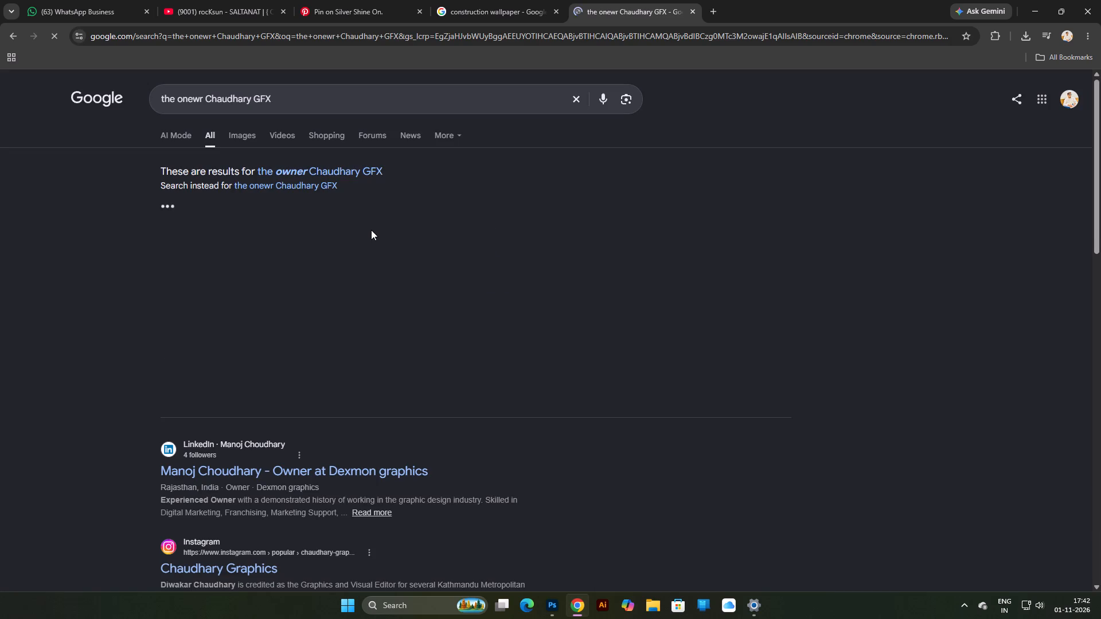
{"action": "left_click", "coordinate": [340, 171]}
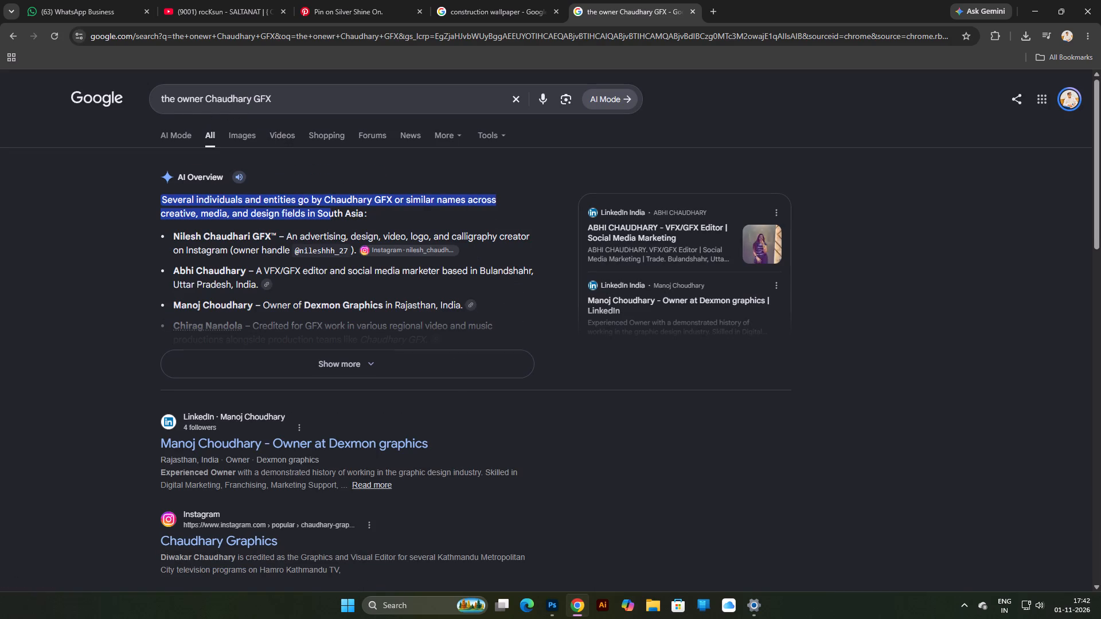
Capitalise the search phrase as "The Owner Chaudhary GFX" and copy it.
{"action": "left_click", "coordinate": [165, 101]}
{"action": "key", "text": "BackSpace"}
{"action": "key", "text": "shift+t"}
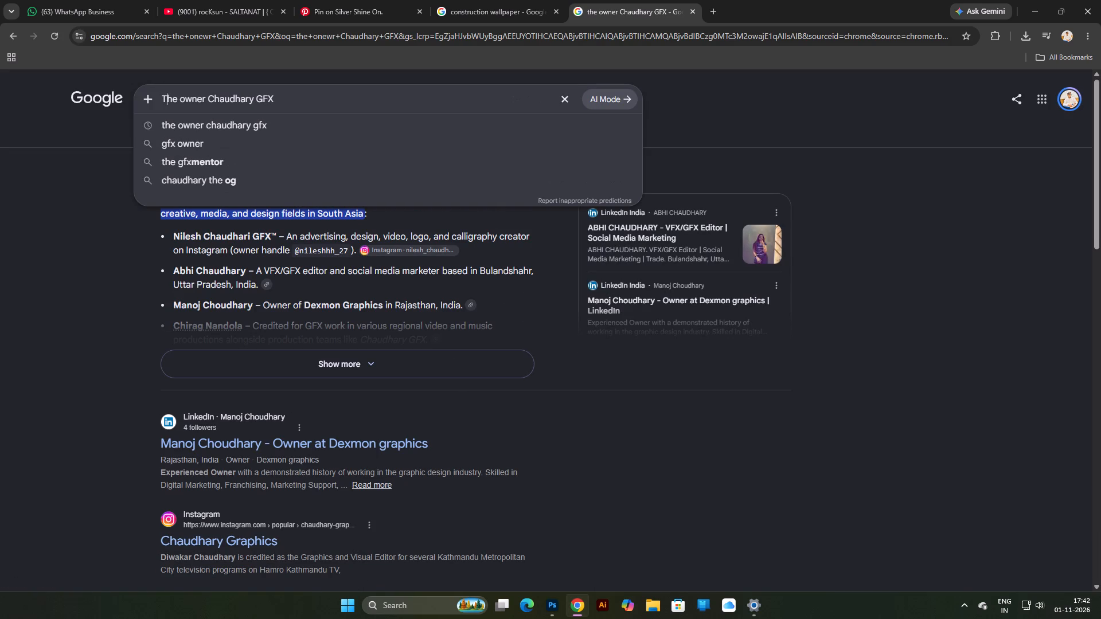
{"action": "left_click", "coordinate": [185, 101]}
{"action": "key", "text": "BackSpace"}
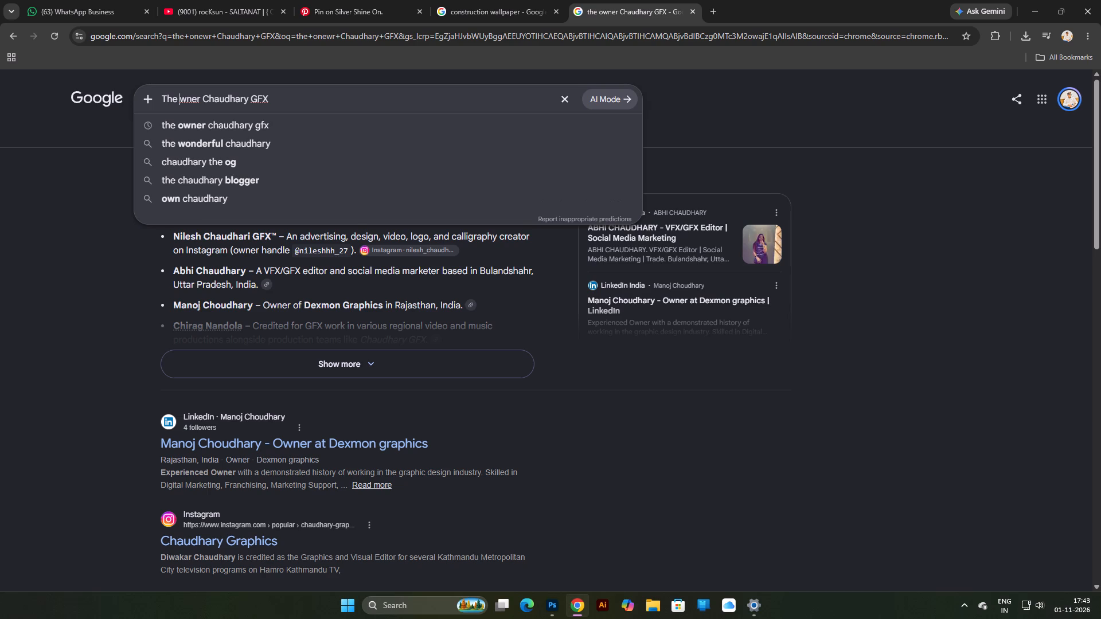
{"action": "key", "text": "shift+o"}
{"action": "left_click_drag", "start_coordinate": [301, 102], "coordinate": [0, 103]}
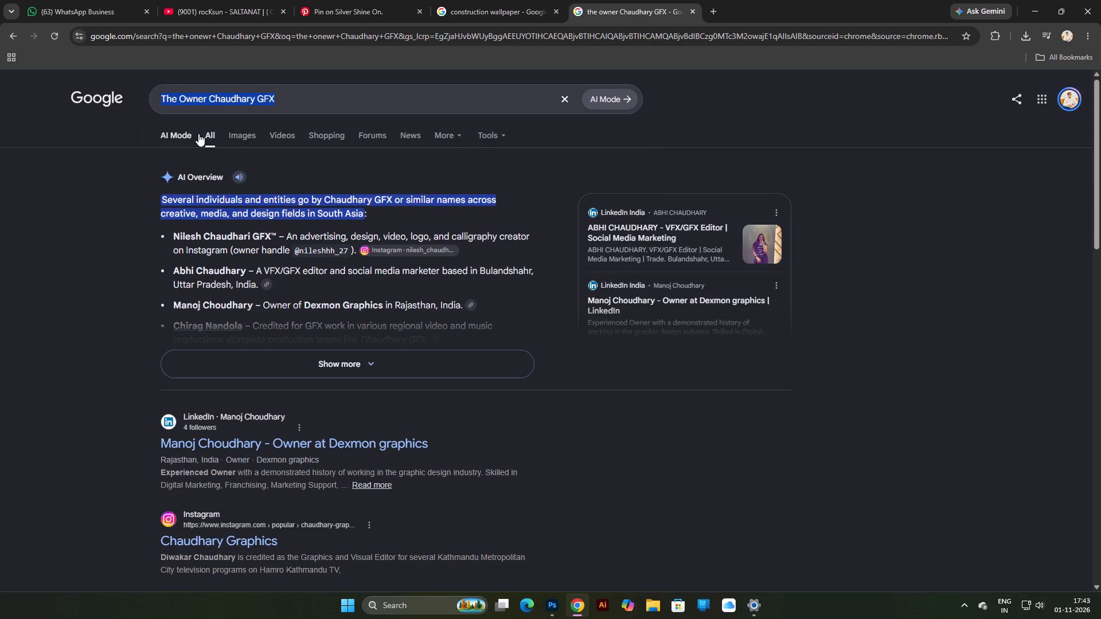
{"action": "key", "text": "ctrl+c"}
{"action": "key", "text": "ctrl+c"}
{"action": "left_click", "coordinate": [305, 99]}
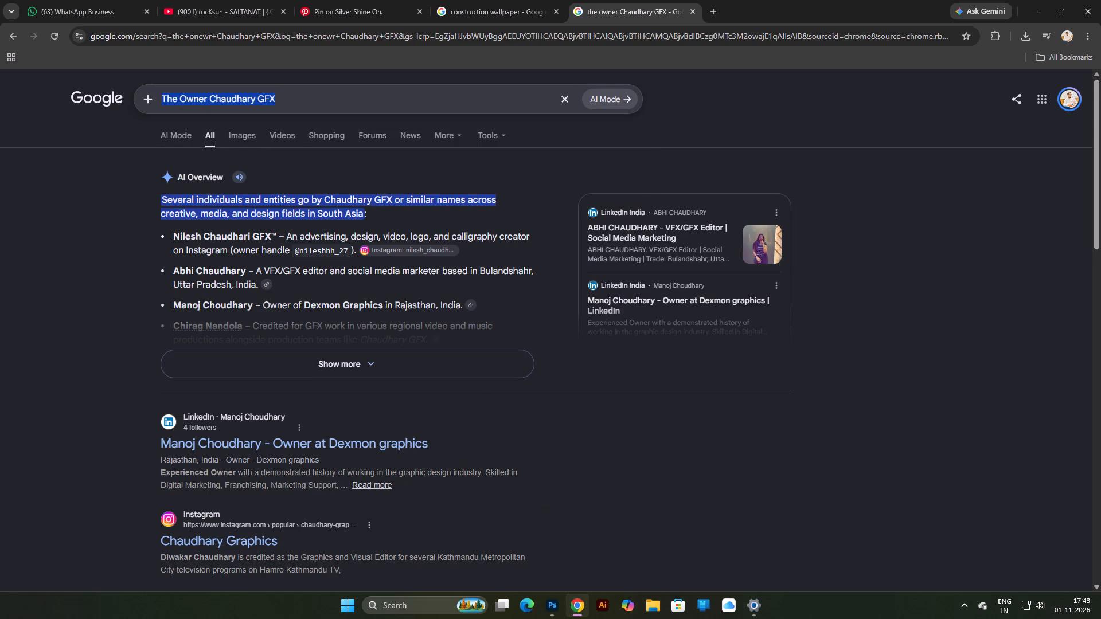
{"action": "left_click_drag", "start_coordinate": [314, 101], "coordinate": [179, 100]}
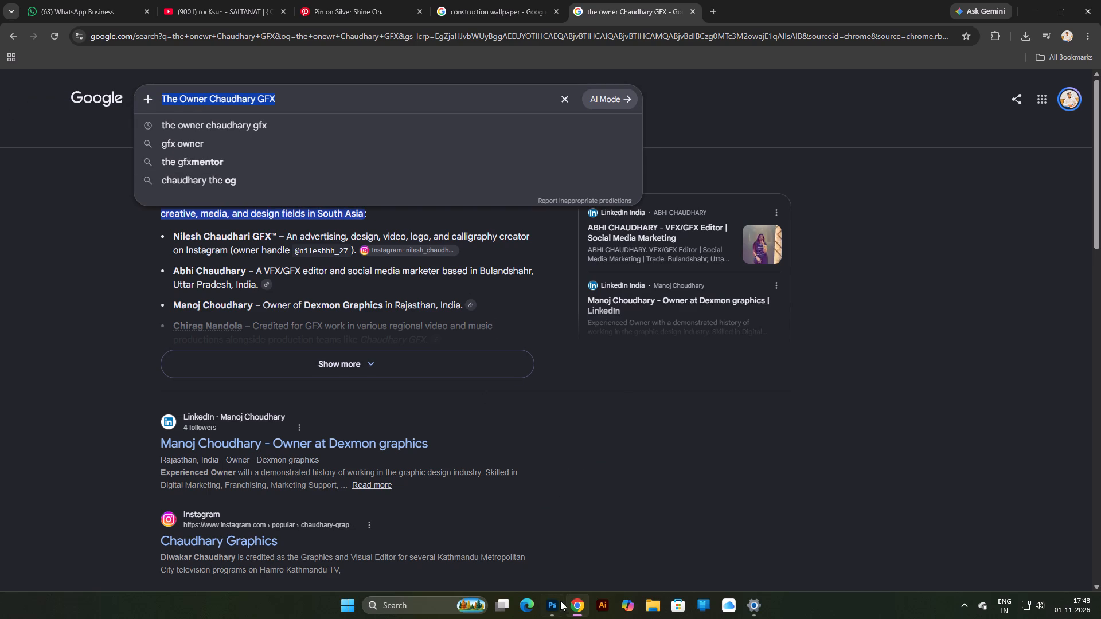
Back in Photoshop, paste the copied phrase as a new text layer above Layer 12, near the top of the man's head.
{"action": "left_click", "coordinate": [557, 616]}
{"action": "left_click", "coordinate": [10, 191]}
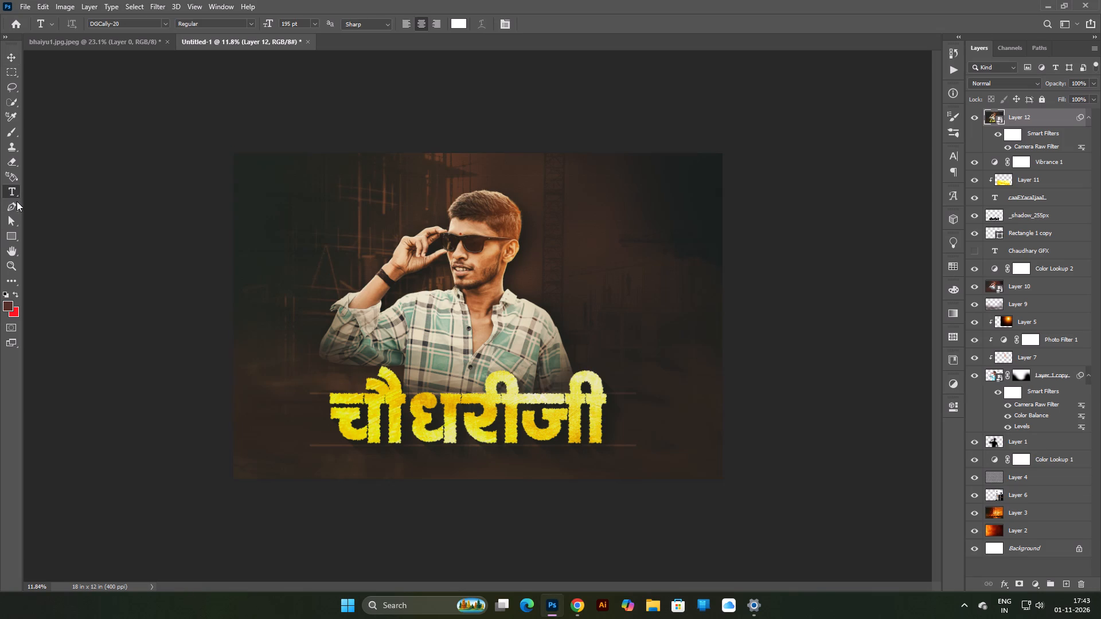
{"action": "left_click", "coordinate": [428, 467]}
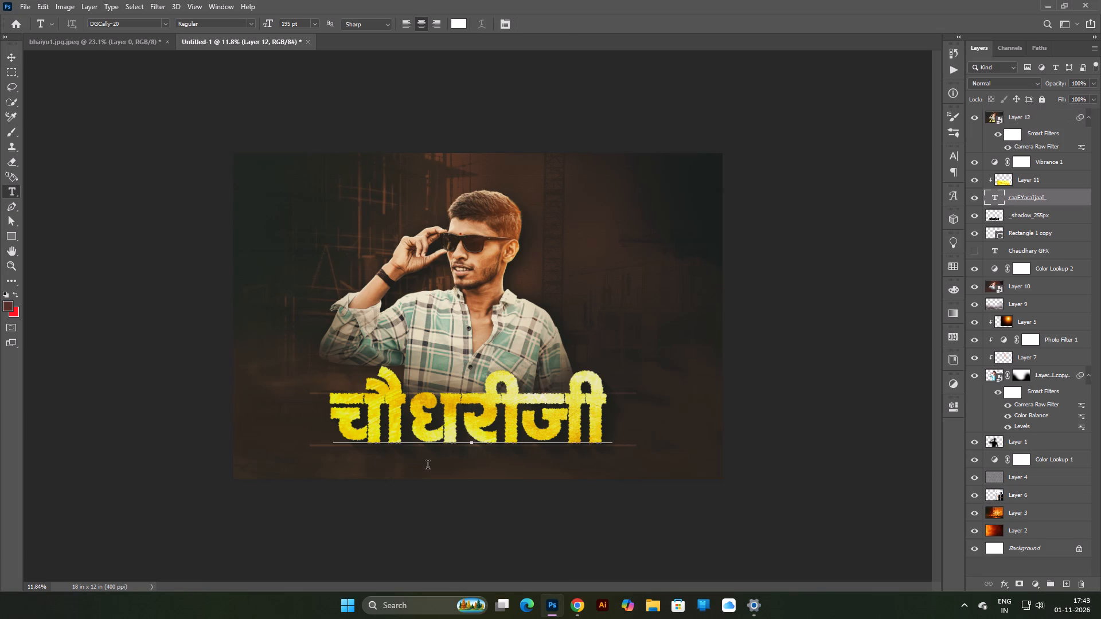
{"action": "left_click", "coordinate": [1040, 121]}
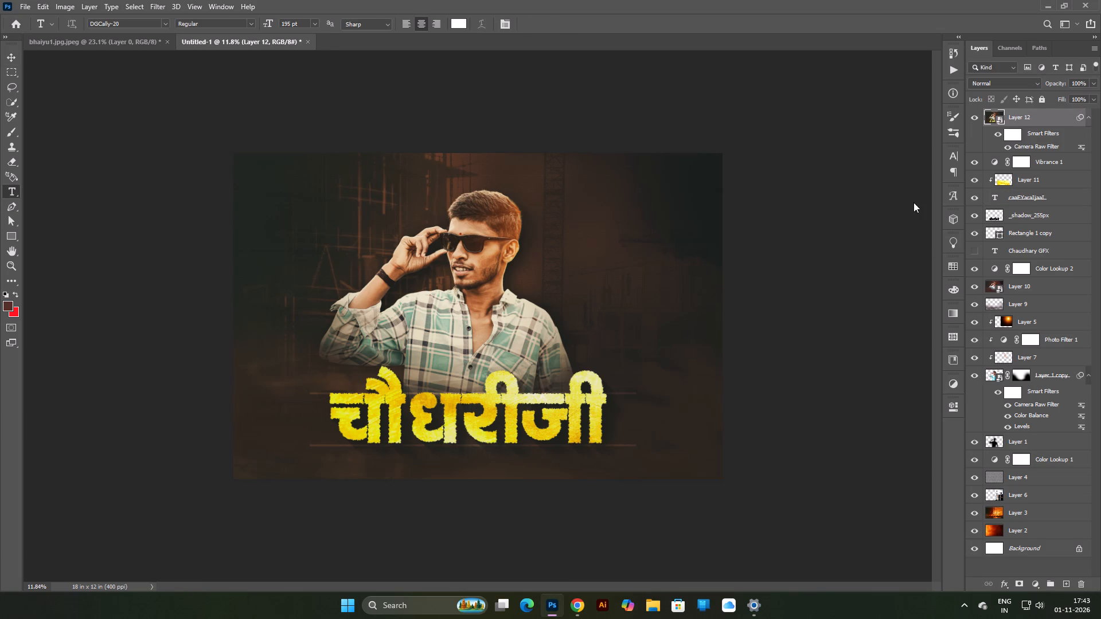
{"action": "left_click", "coordinate": [529, 185]}
{"action": "key", "text": "ctrl+v"}
Set the font size of all the pasted text to 51 pt.
{"action": "double_click", "coordinate": [529, 198]}
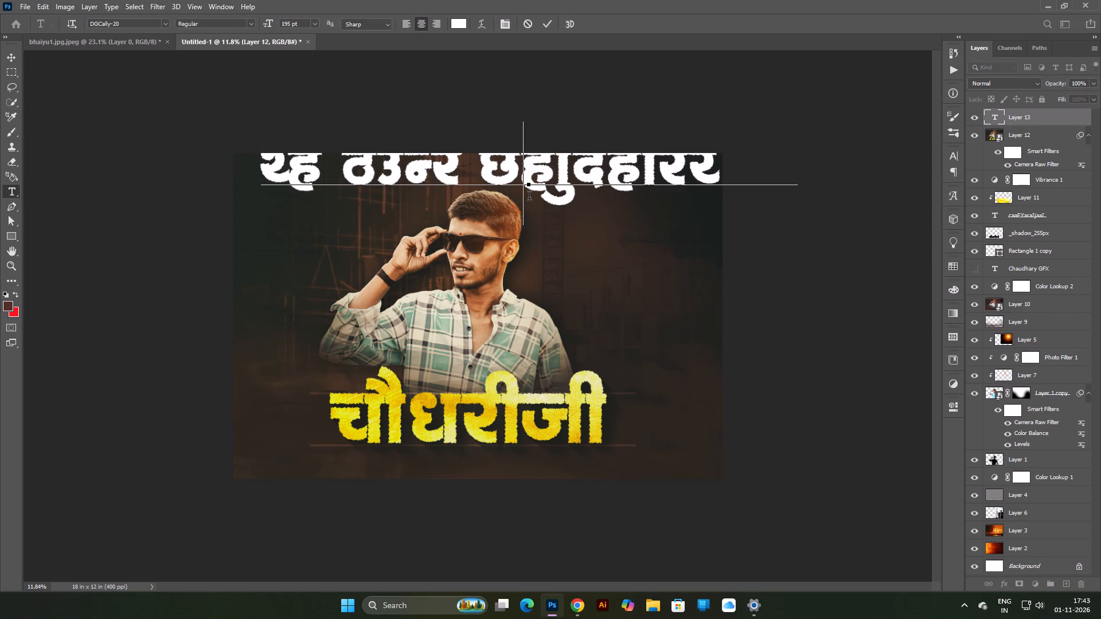
{"action": "double_click", "coordinate": [529, 198]}
{"action": "left_click_drag", "start_coordinate": [266, 25], "coordinate": [252, 30]}
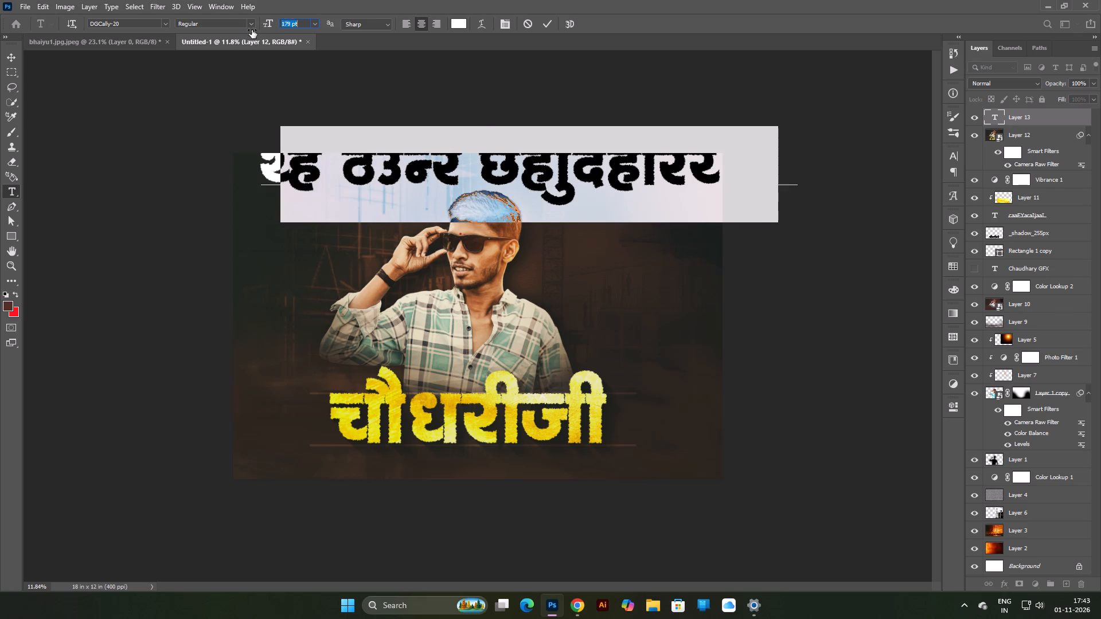
{"action": "left_click_drag", "start_coordinate": [252, 30], "coordinate": [183, 47]}
Change the font of the pasted "The Owner Chaudhary GFX" text to Baloo 2 Regular.
{"action": "left_click", "coordinate": [146, 27]}
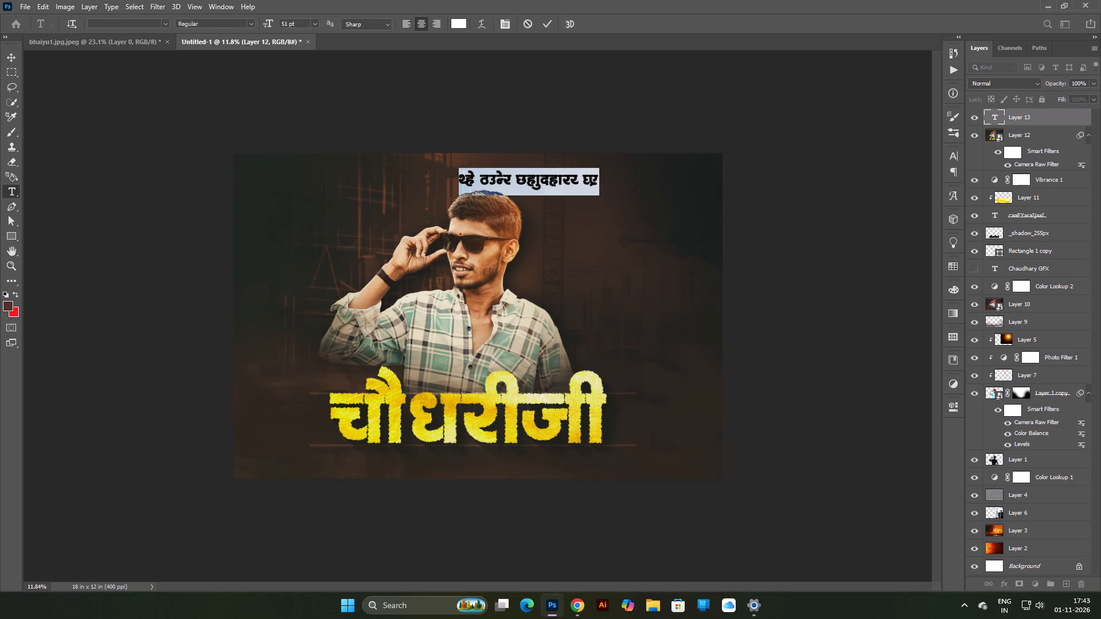
{"action": "type", "text": "balo"}
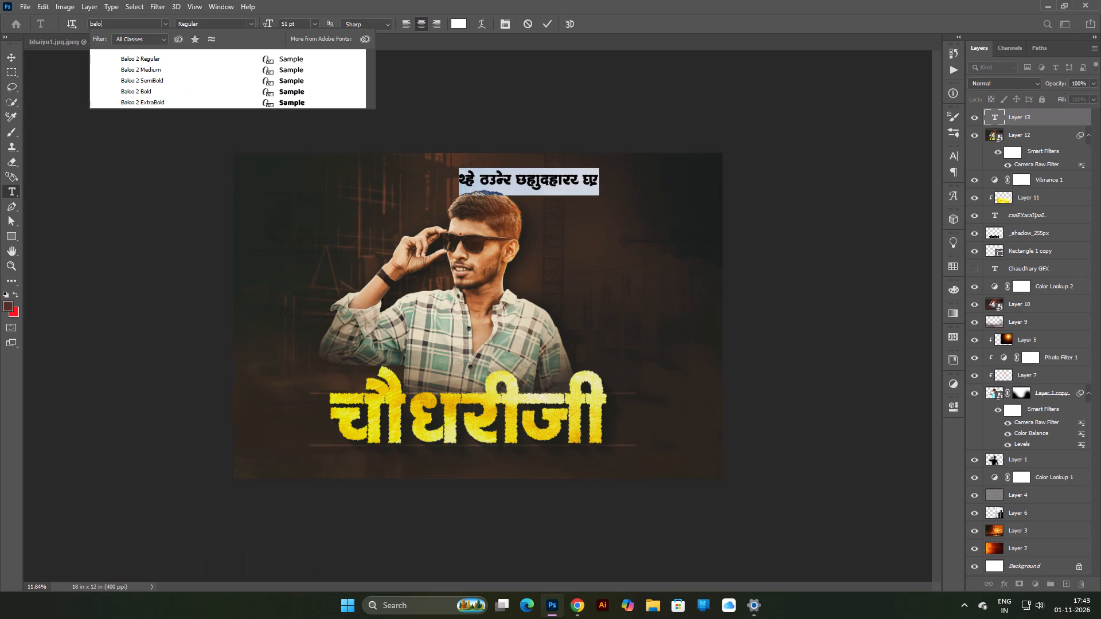
{"action": "left_click", "coordinate": [322, 55]}
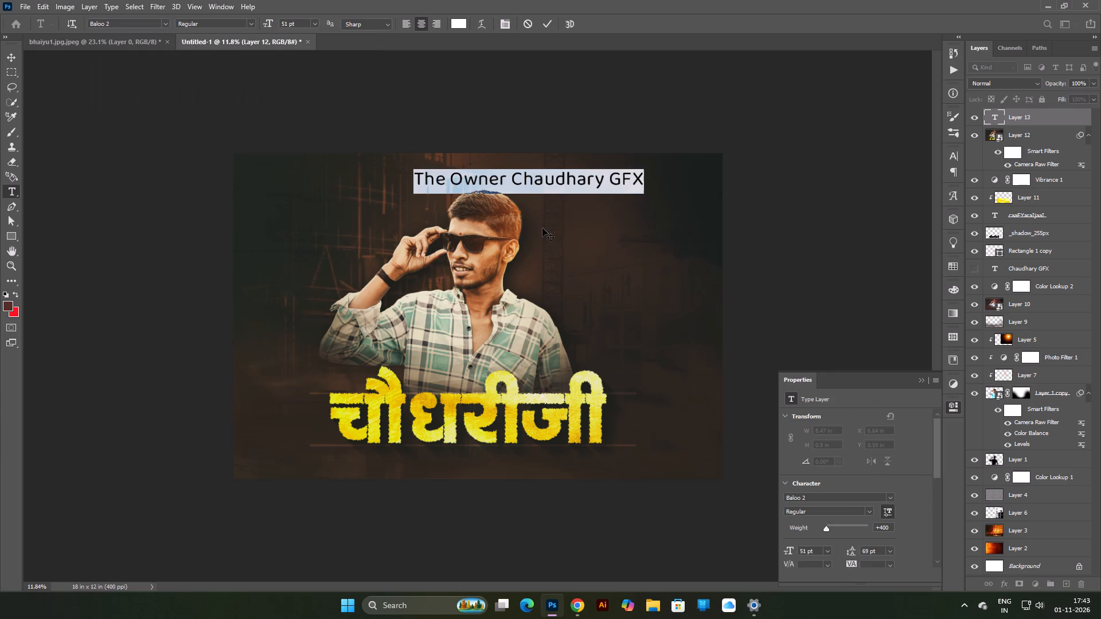
Move the "The Owner Chaudhary GFX" text directly below the gold Hindi title and finish editing it.
{"action": "left_click_drag", "start_coordinate": [550, 209], "coordinate": [494, 488]}
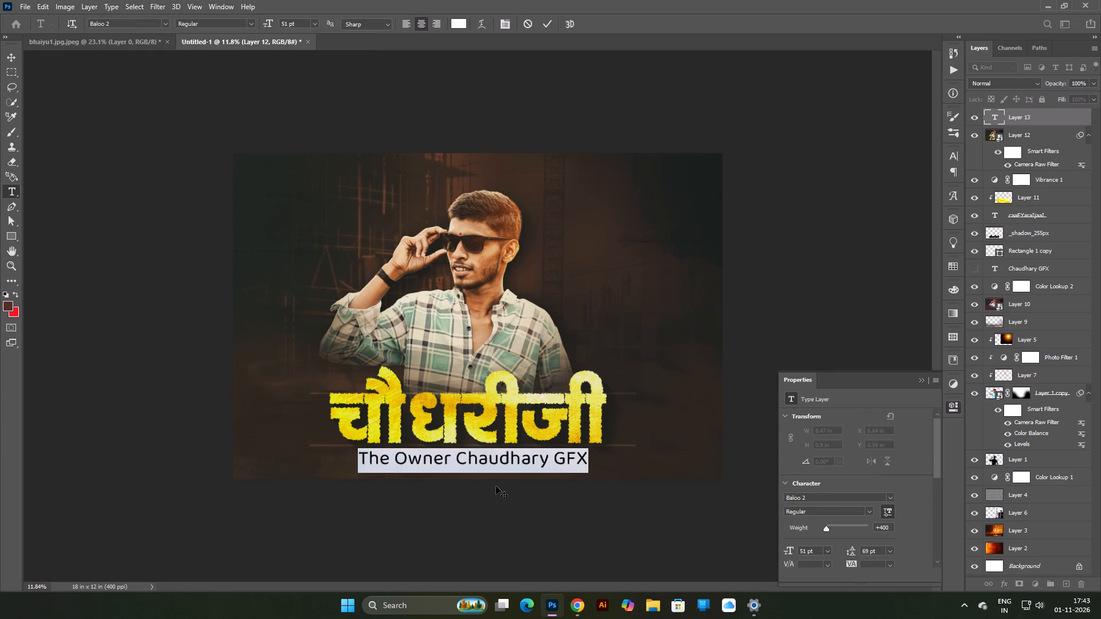
{"action": "key", "text": "Return"}
{"action": "left_click", "coordinate": [6, 57]}
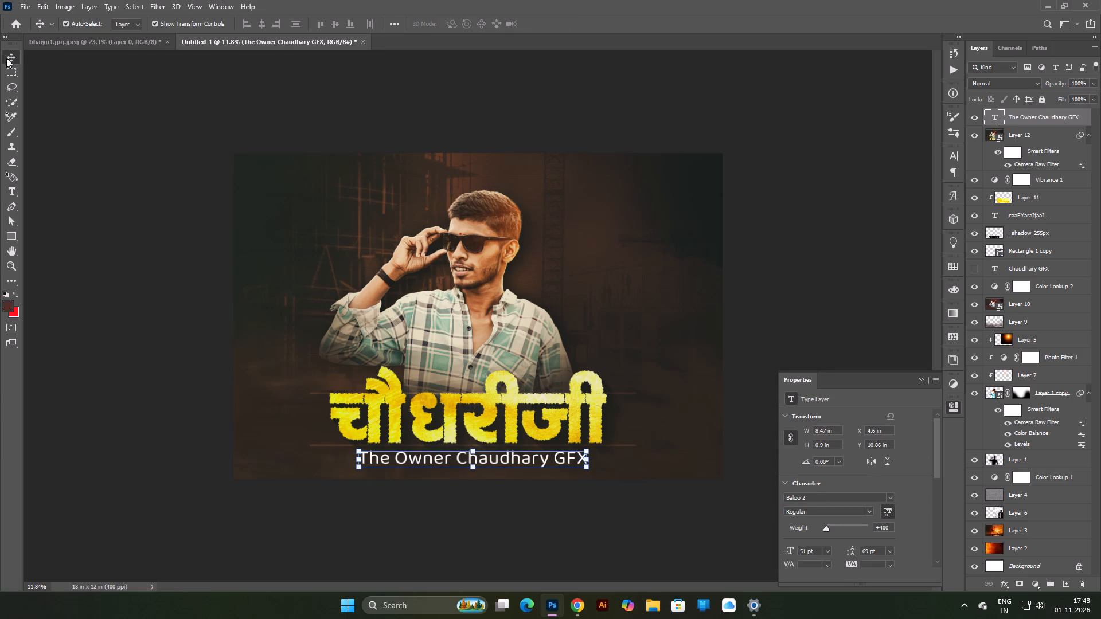
{"action": "left_click", "coordinate": [343, 126]}
{"action": "scroll", "coordinate": [561, 496], "scroll_direction": "down", "scroll_amount": 4}
{"action": "scroll", "coordinate": [572, 542], "scroll_direction": "up", "scroll_amount": 4}
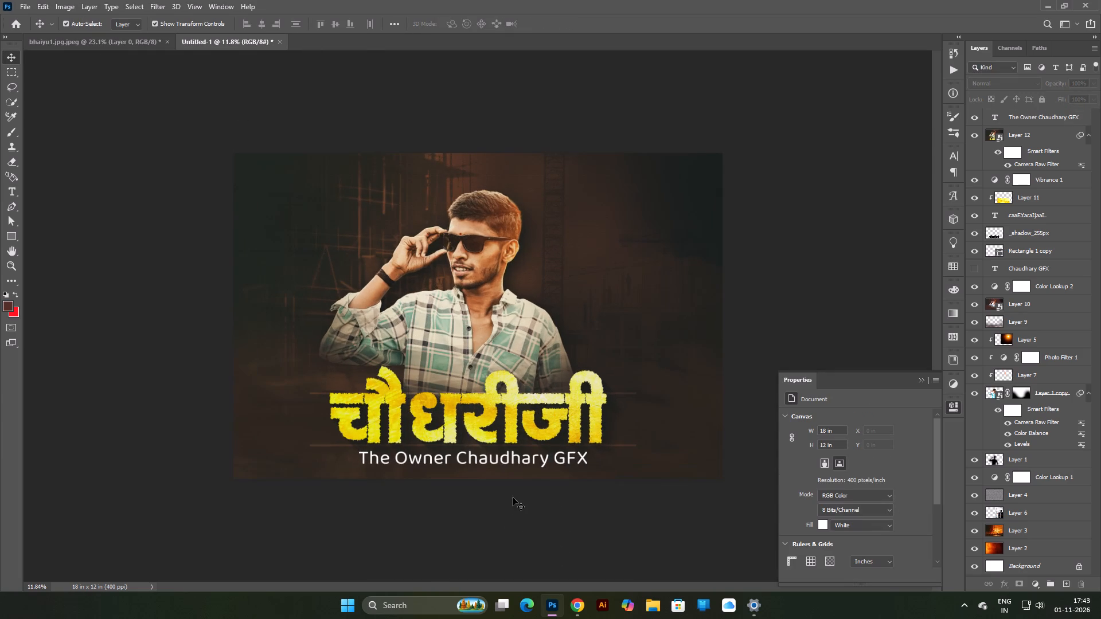
Scale the "The Owner Chaudhary GFX" line down to about 6 in wide, at 36.5 pt.
{"action": "left_click", "coordinate": [519, 456]}
{"action": "left_click_drag", "start_coordinate": [474, 450], "coordinate": [474, 459]}
{"action": "left_click_drag", "start_coordinate": [475, 457], "coordinate": [477, 453]}
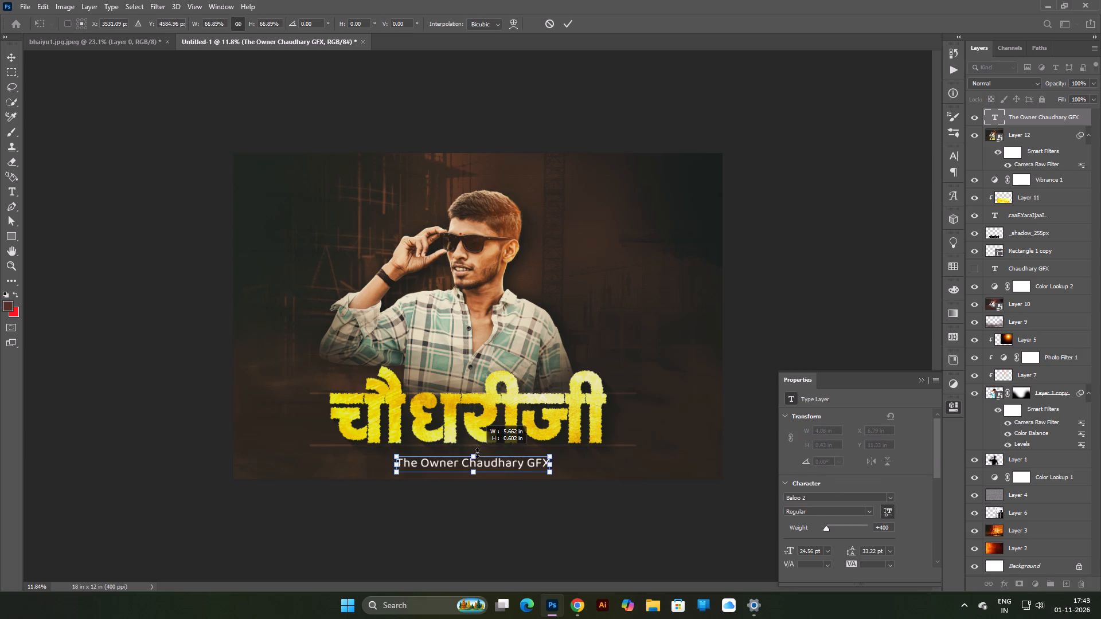
{"action": "left_click_drag", "start_coordinate": [477, 453], "coordinate": [478, 452]}
{"action": "scroll", "coordinate": [487, 520], "scroll_direction": "down", "scroll_amount": 4}
{"action": "key", "text": "Return"}
{"action": "left_click", "coordinate": [532, 512]}
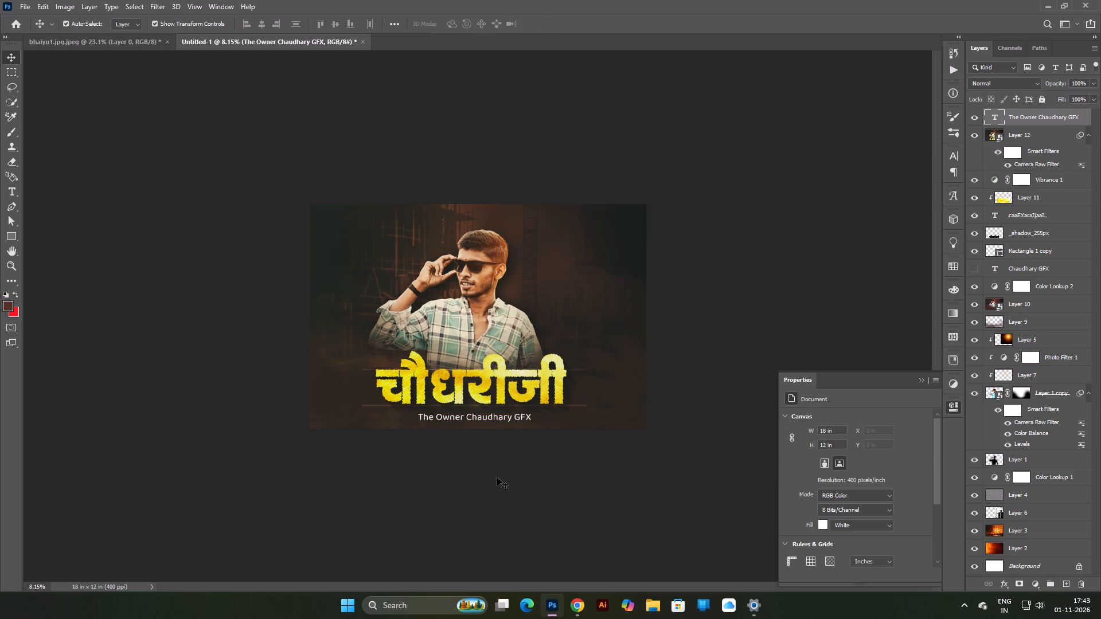
Centre the "The Owner Chaudhary GFX" line horizontally on the poster, just beneath the thin line under the title.
{"action": "scroll", "coordinate": [494, 476], "scroll_direction": "up", "scroll_amount": 14}
{"action": "key", "text": "space"}
{"action": "key", "text": "space"}
{"action": "key", "text": "space"}
{"action": "left_click_drag", "start_coordinate": [496, 542], "coordinate": [509, 413]}
{"action": "left_click_drag", "start_coordinate": [512, 438], "coordinate": [502, 431]}
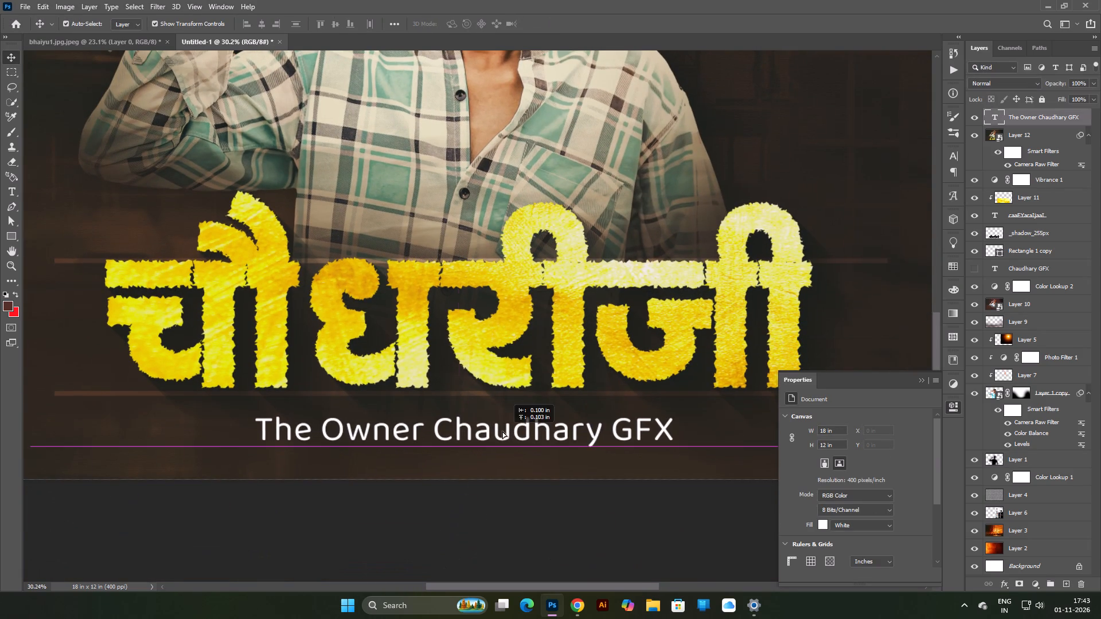
{"action": "left_click_drag", "start_coordinate": [502, 431], "coordinate": [526, 426]}
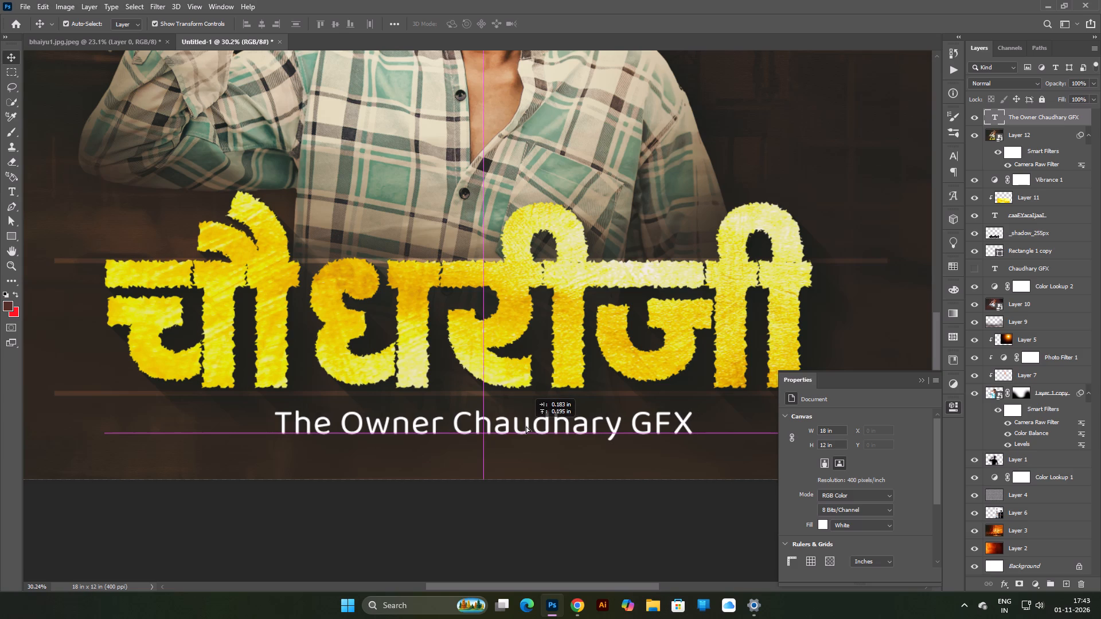
{"action": "left_click_drag", "start_coordinate": [526, 426], "coordinate": [525, 428]}
{"action": "key", "text": "Down"}
{"action": "key", "text": "Down"}
{"action": "key", "text": "Down"}
Set the words "Chaudhary GFX" in the text line to Bold.
{"action": "double_click", "coordinate": [502, 432]}
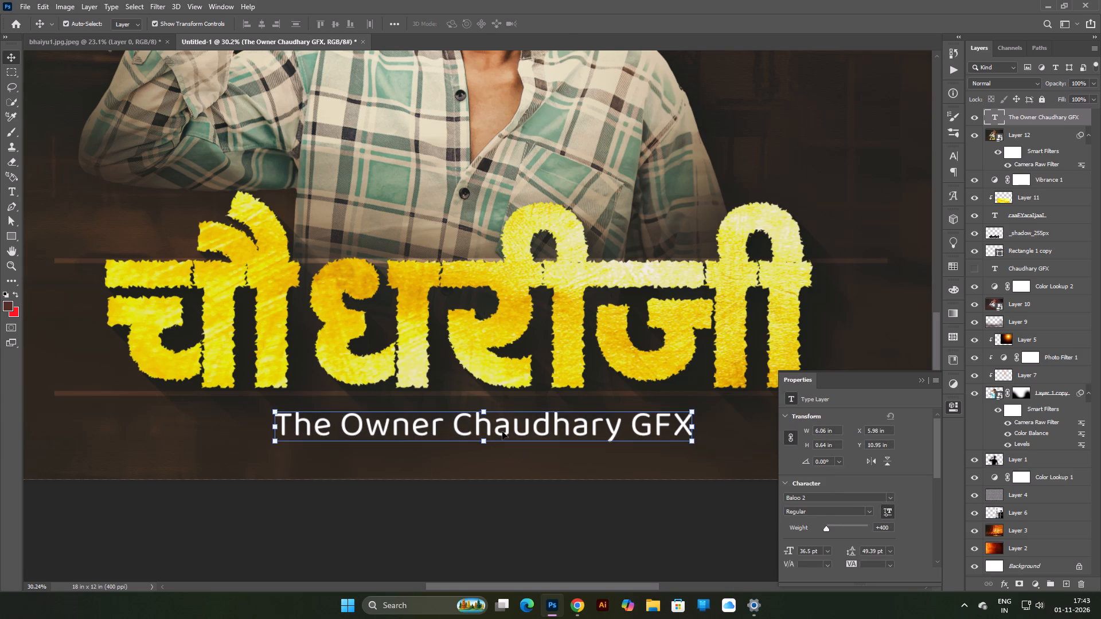
{"action": "left_click_drag", "start_coordinate": [452, 431], "coordinate": [854, 431]}
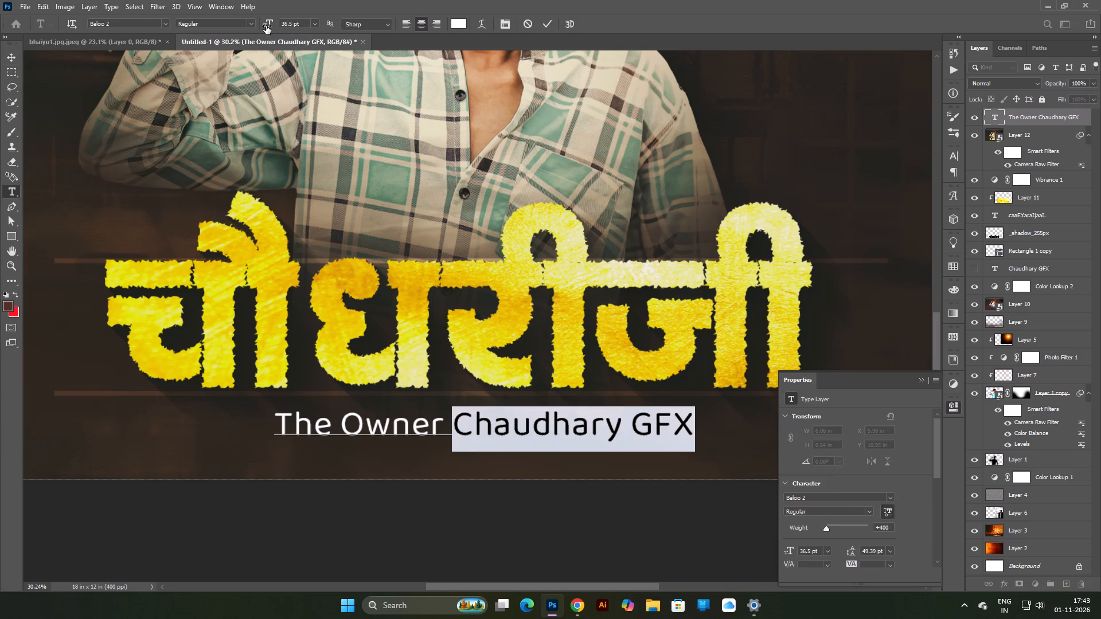
{"action": "left_click", "coordinate": [250, 23]}
{"action": "left_click", "coordinate": [248, 65]}
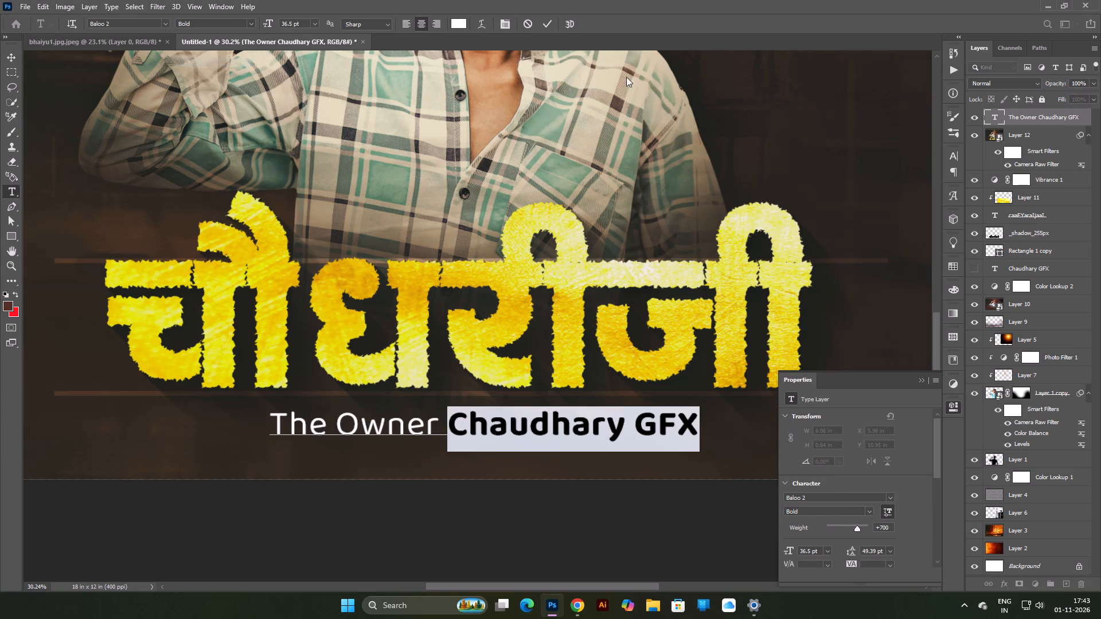
Colour the words "Chaudhary GFX" pale yellow (fffcd0) and finish editing the text.
{"action": "left_click", "coordinate": [460, 22]}
{"action": "left_click", "coordinate": [572, 308]}
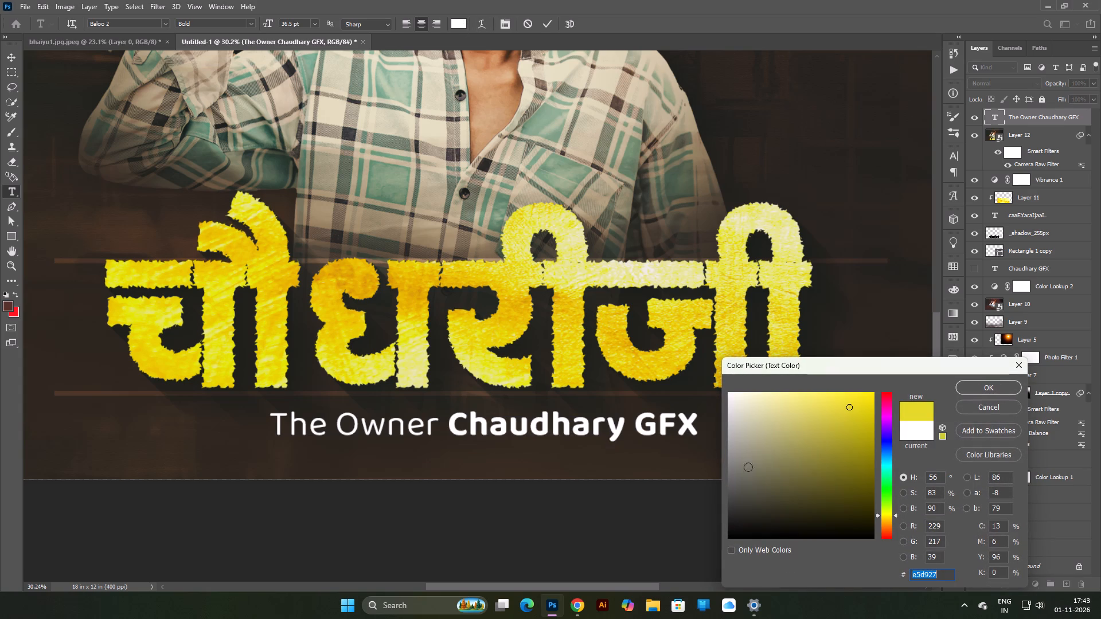
{"action": "left_click_drag", "start_coordinate": [755, 442], "coordinate": [755, 350]}
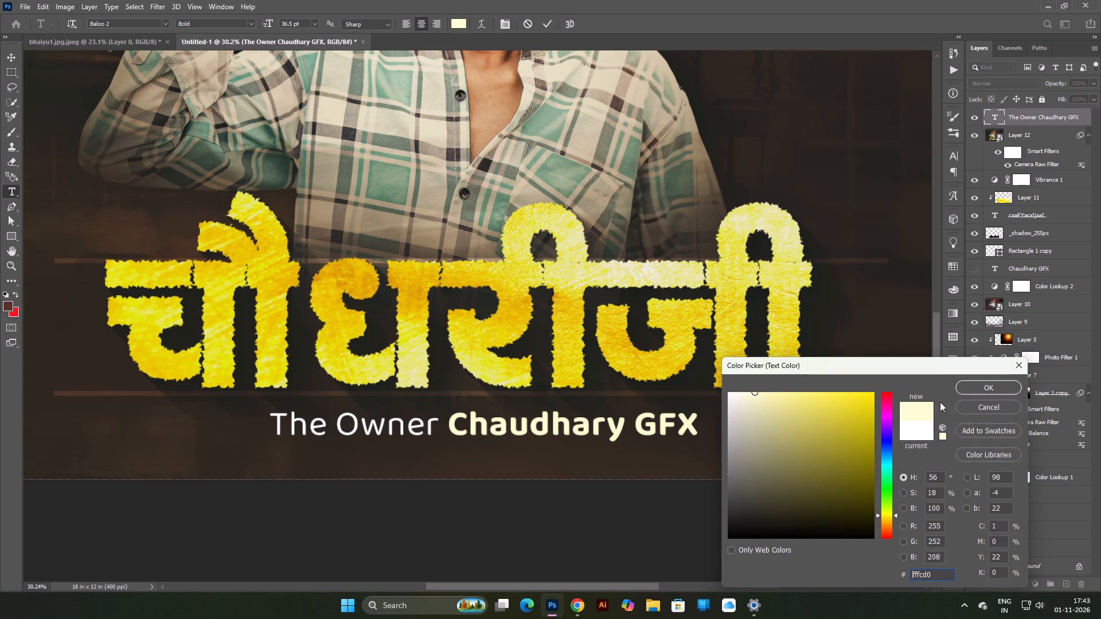
{"action": "left_click", "coordinate": [969, 386]}
{"action": "key", "text": "Return"}
{"action": "left_click", "coordinate": [690, 528]}
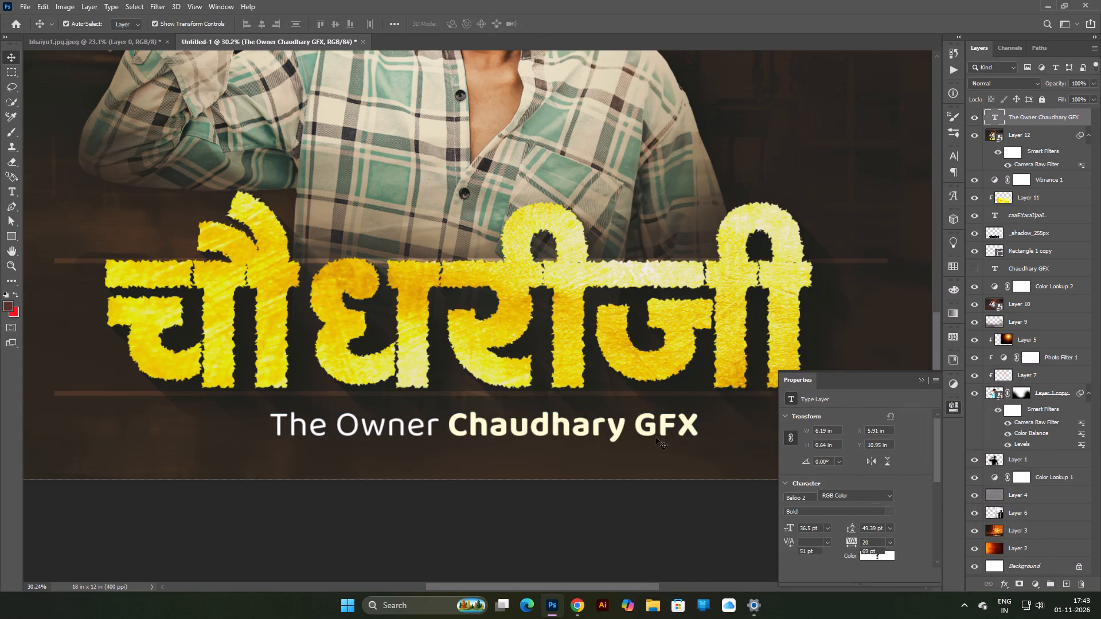
Scale the "The Owner Chaudhary GFX" line down to about 5.5 in wide, keeping it horizontally centred below the title.
{"action": "scroll", "coordinate": [638, 402], "scroll_direction": "down", "scroll_amount": 5}
{"action": "key", "text": "ctrl+0"}
{"action": "scroll", "coordinate": [630, 379], "scroll_direction": "down", "scroll_amount": 6}
{"action": "scroll", "coordinate": [623, 380], "scroll_direction": "up", "scroll_amount": 5}
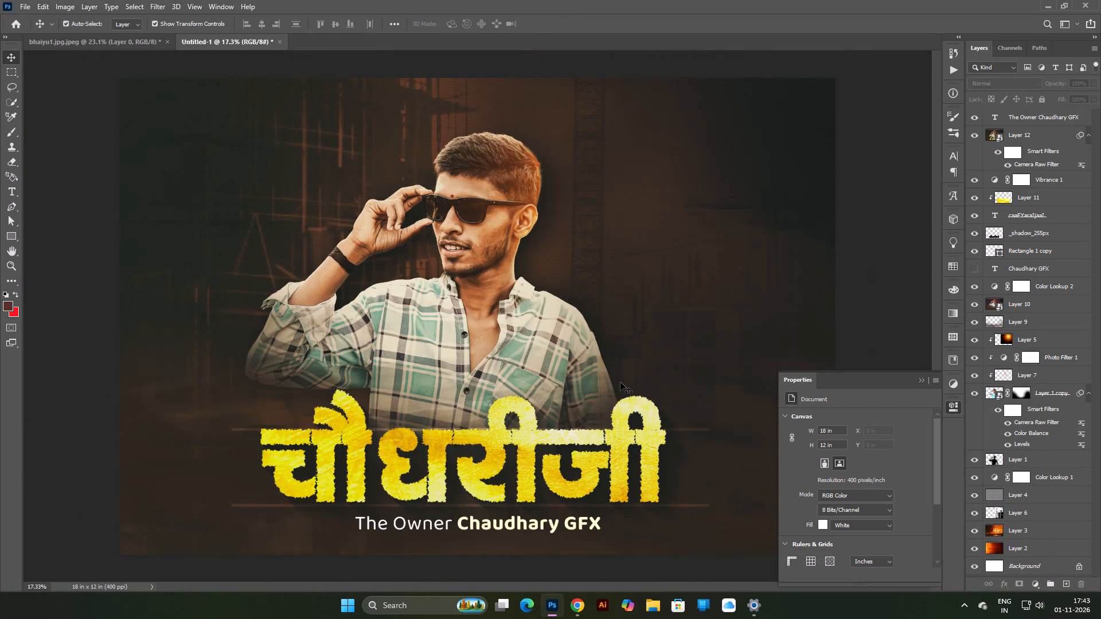
{"action": "left_click", "coordinate": [470, 528]}
{"action": "left_click", "coordinate": [479, 516]}
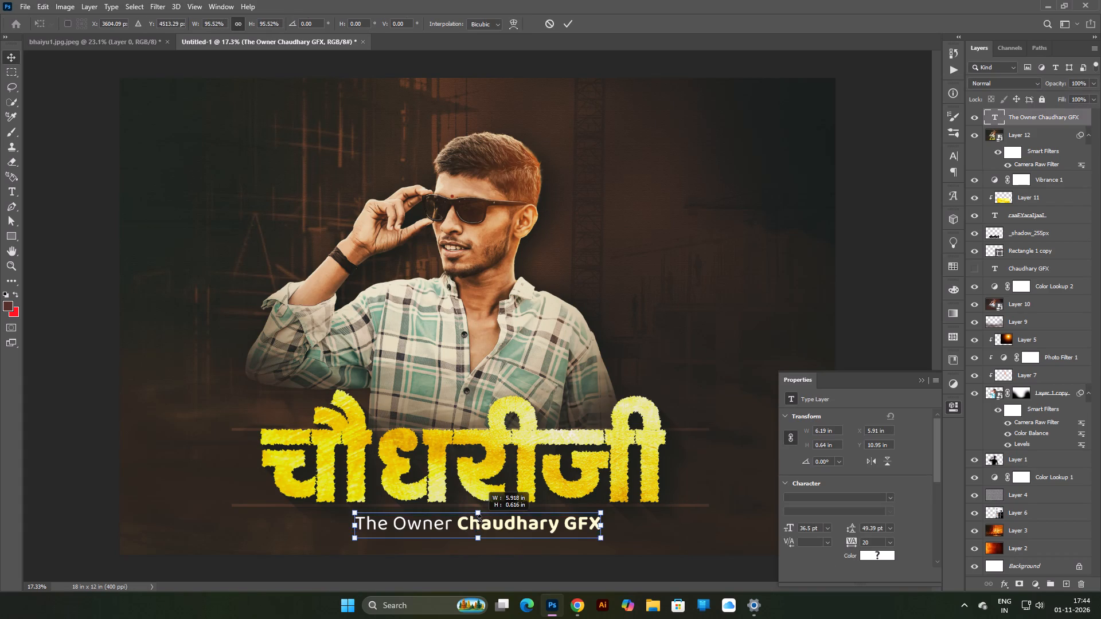
{"action": "left_click", "coordinate": [510, 532]}
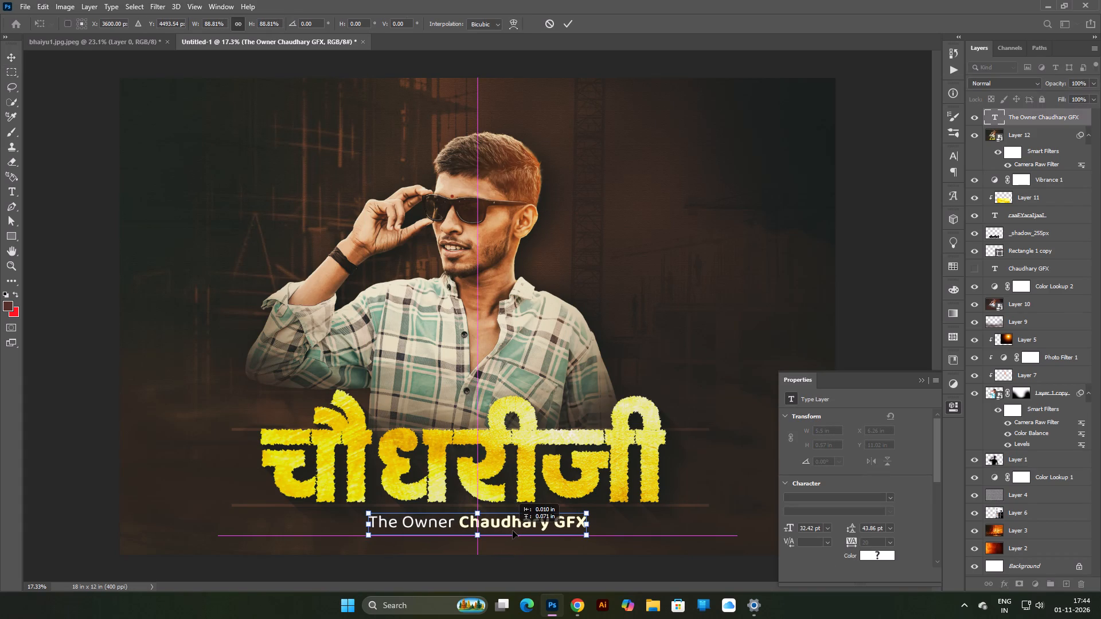
{"action": "key", "text": "Return"}
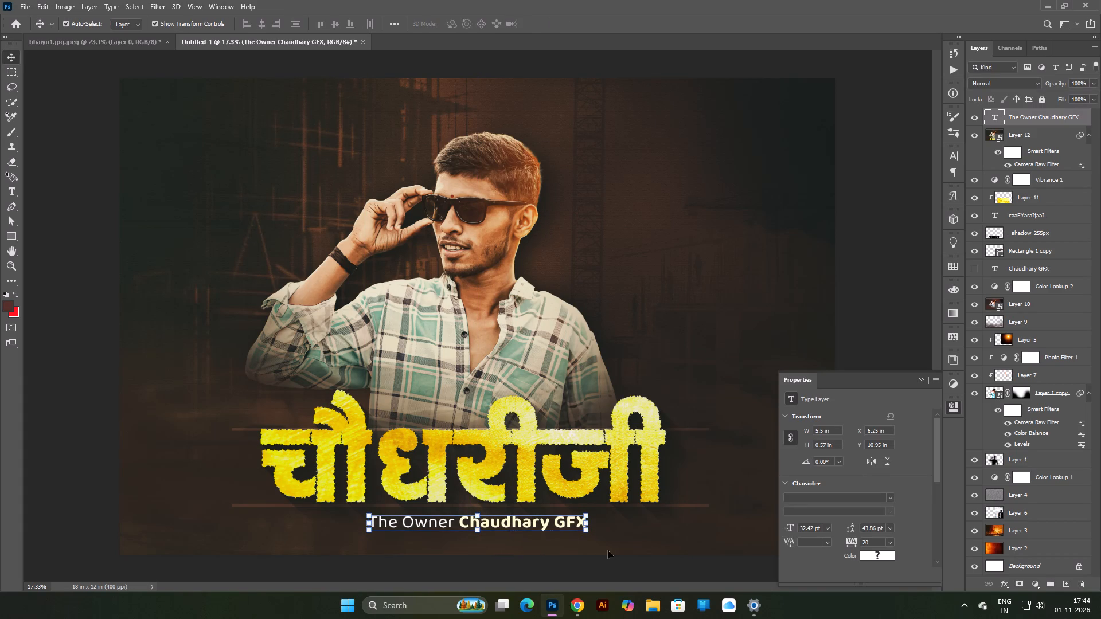
{"action": "left_click", "coordinate": [636, 575]}
Nudge the "The Owner Chaudhary GFX" line slightly downward, to about 10.99 in from the top of the poster.
{"action": "scroll", "coordinate": [489, 515], "scroll_direction": "down", "scroll_amount": 5}
{"action": "scroll", "coordinate": [489, 513], "scroll_direction": "up", "scroll_amount": 3}
{"action": "left_click", "coordinate": [523, 485]}
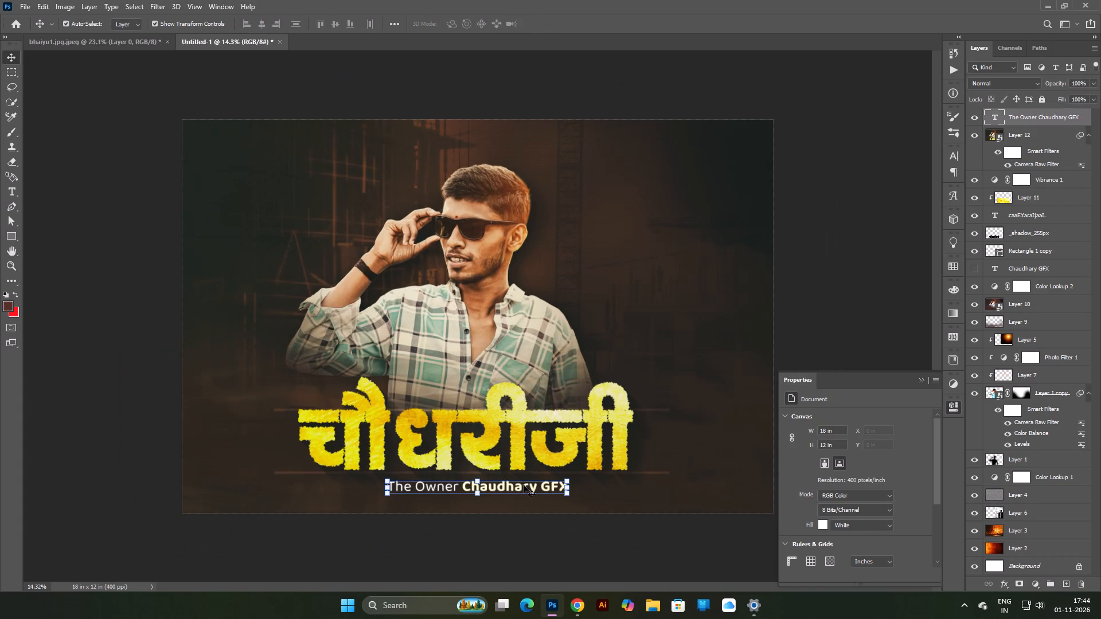
{"action": "key", "text": "Down"}
{"action": "key", "text": "Down"}
{"action": "key", "text": "Down"}
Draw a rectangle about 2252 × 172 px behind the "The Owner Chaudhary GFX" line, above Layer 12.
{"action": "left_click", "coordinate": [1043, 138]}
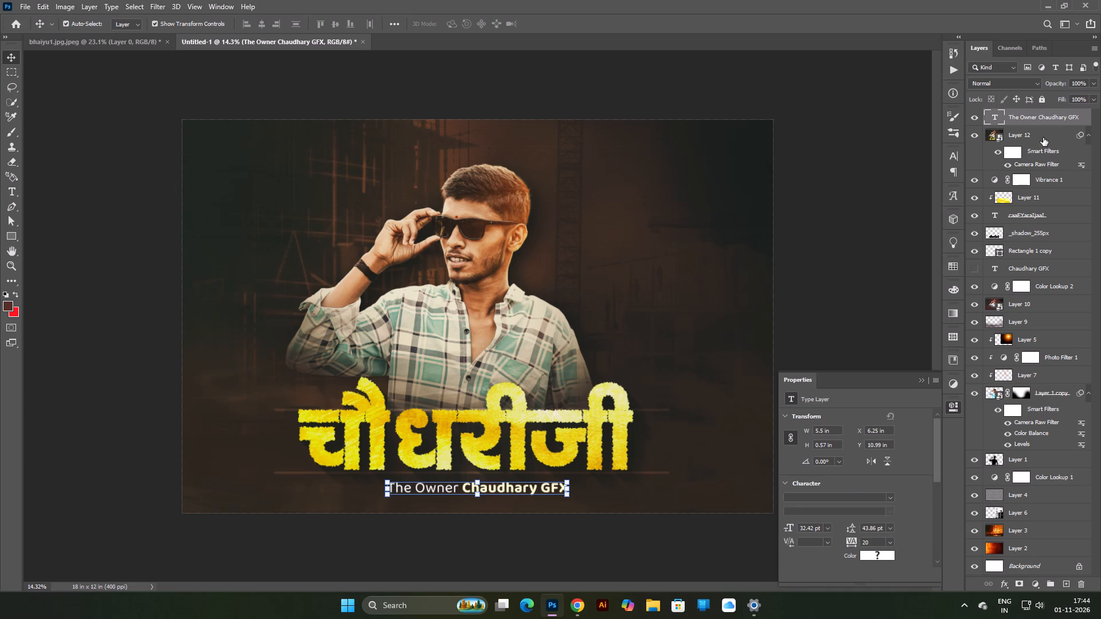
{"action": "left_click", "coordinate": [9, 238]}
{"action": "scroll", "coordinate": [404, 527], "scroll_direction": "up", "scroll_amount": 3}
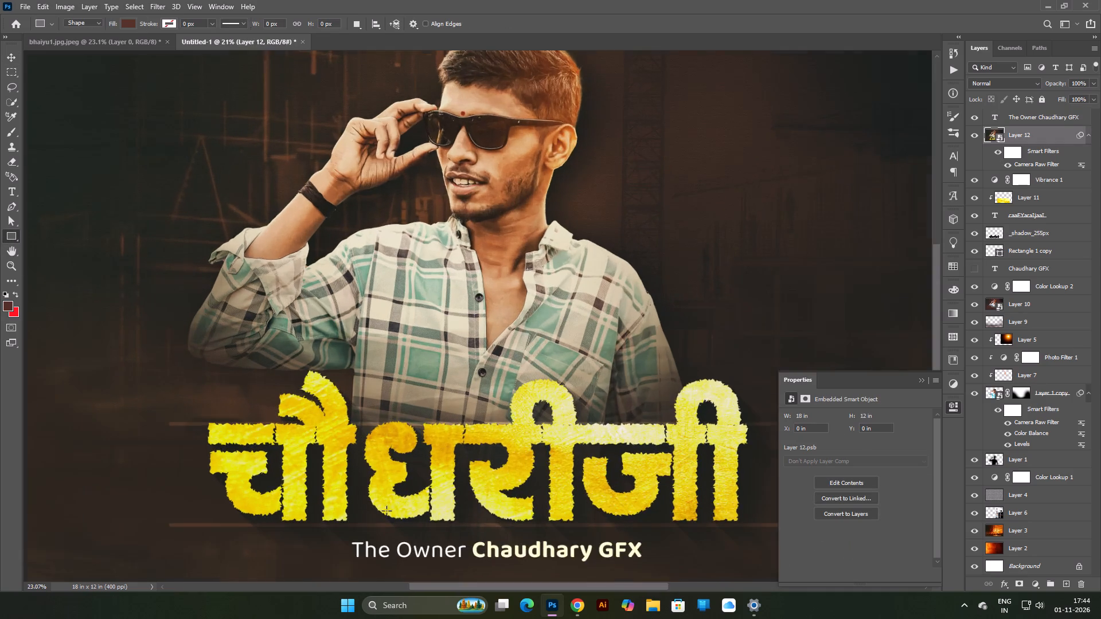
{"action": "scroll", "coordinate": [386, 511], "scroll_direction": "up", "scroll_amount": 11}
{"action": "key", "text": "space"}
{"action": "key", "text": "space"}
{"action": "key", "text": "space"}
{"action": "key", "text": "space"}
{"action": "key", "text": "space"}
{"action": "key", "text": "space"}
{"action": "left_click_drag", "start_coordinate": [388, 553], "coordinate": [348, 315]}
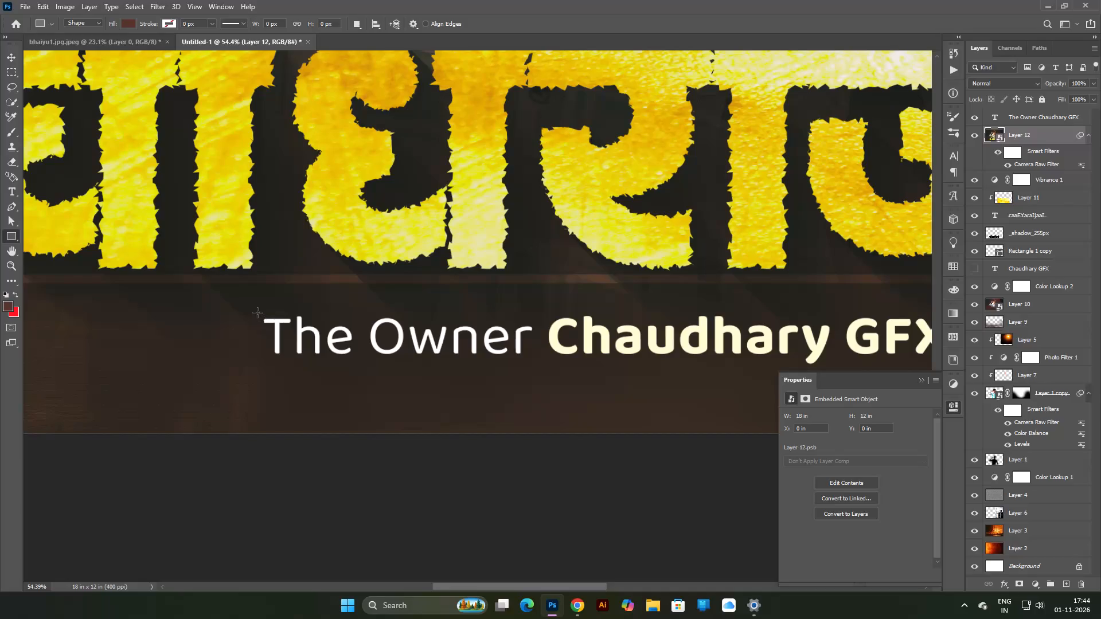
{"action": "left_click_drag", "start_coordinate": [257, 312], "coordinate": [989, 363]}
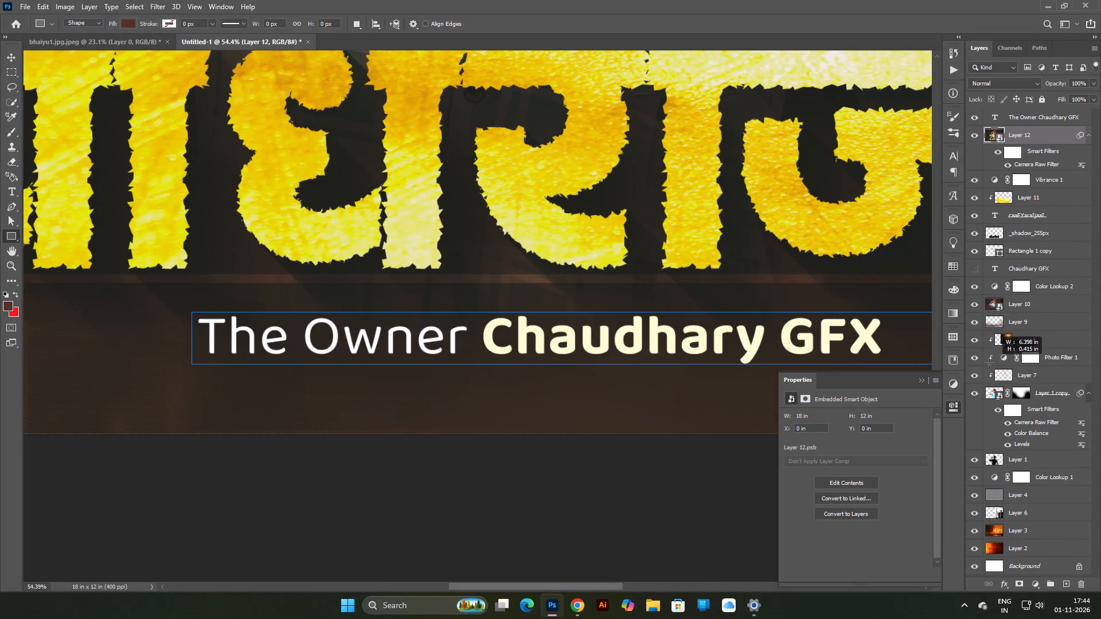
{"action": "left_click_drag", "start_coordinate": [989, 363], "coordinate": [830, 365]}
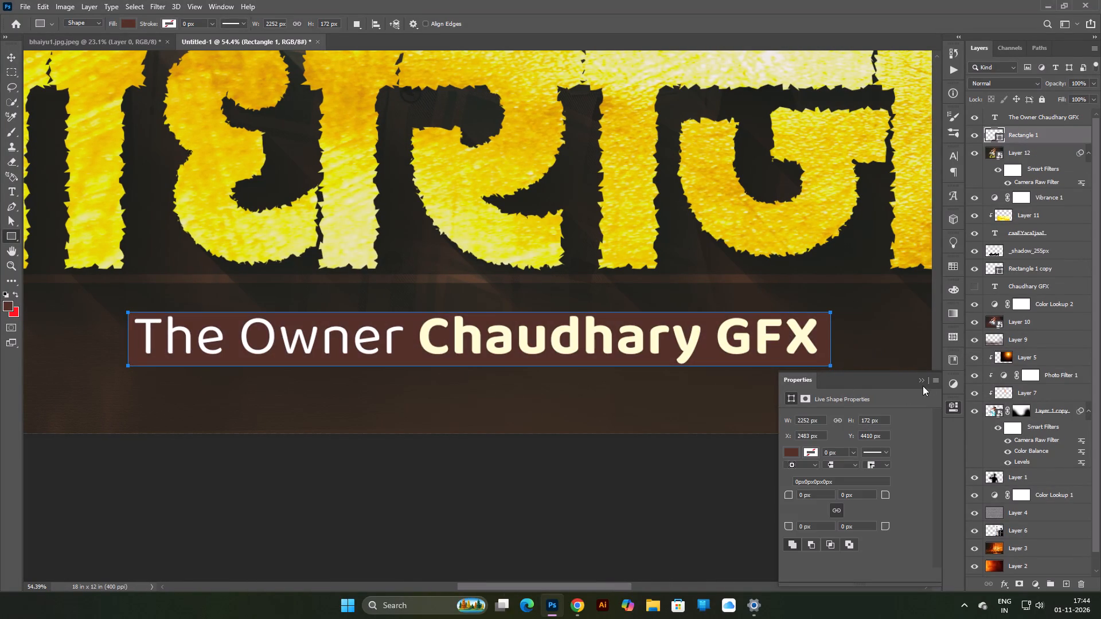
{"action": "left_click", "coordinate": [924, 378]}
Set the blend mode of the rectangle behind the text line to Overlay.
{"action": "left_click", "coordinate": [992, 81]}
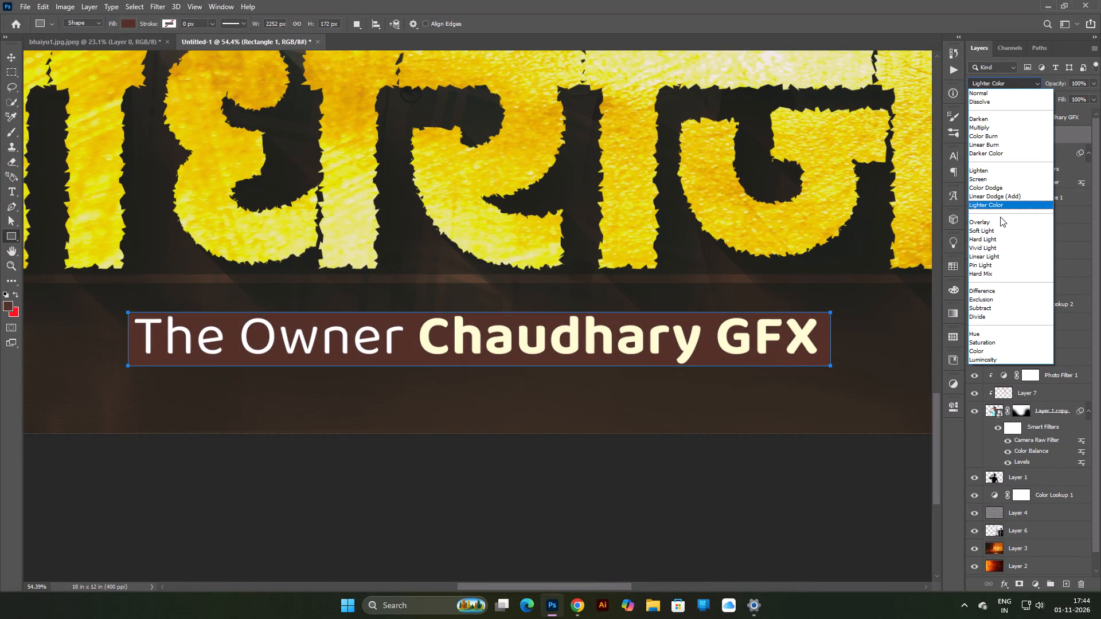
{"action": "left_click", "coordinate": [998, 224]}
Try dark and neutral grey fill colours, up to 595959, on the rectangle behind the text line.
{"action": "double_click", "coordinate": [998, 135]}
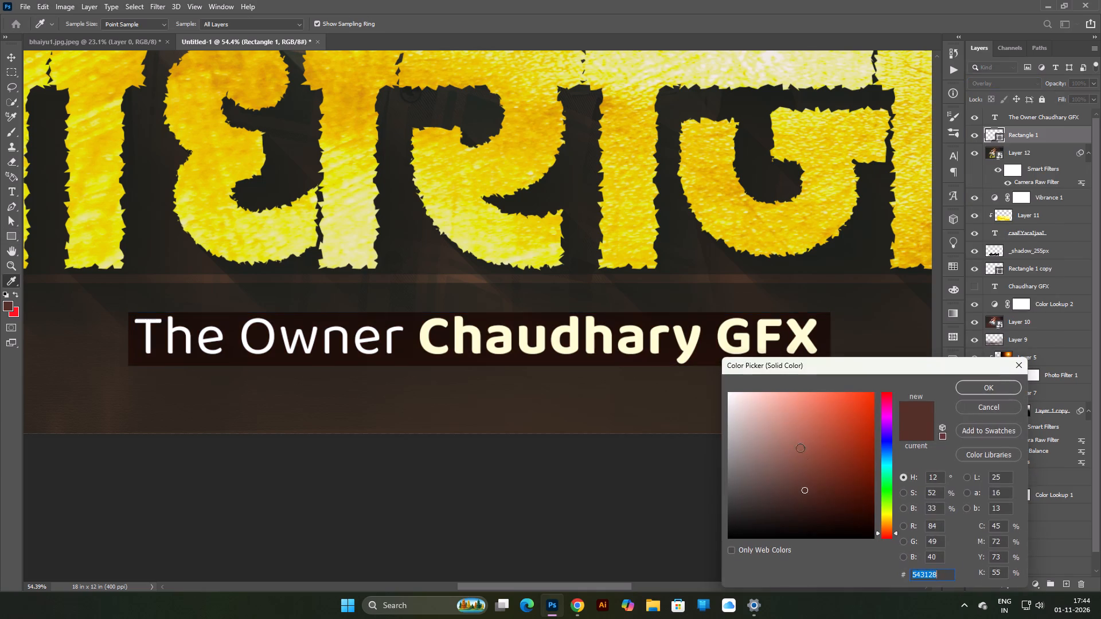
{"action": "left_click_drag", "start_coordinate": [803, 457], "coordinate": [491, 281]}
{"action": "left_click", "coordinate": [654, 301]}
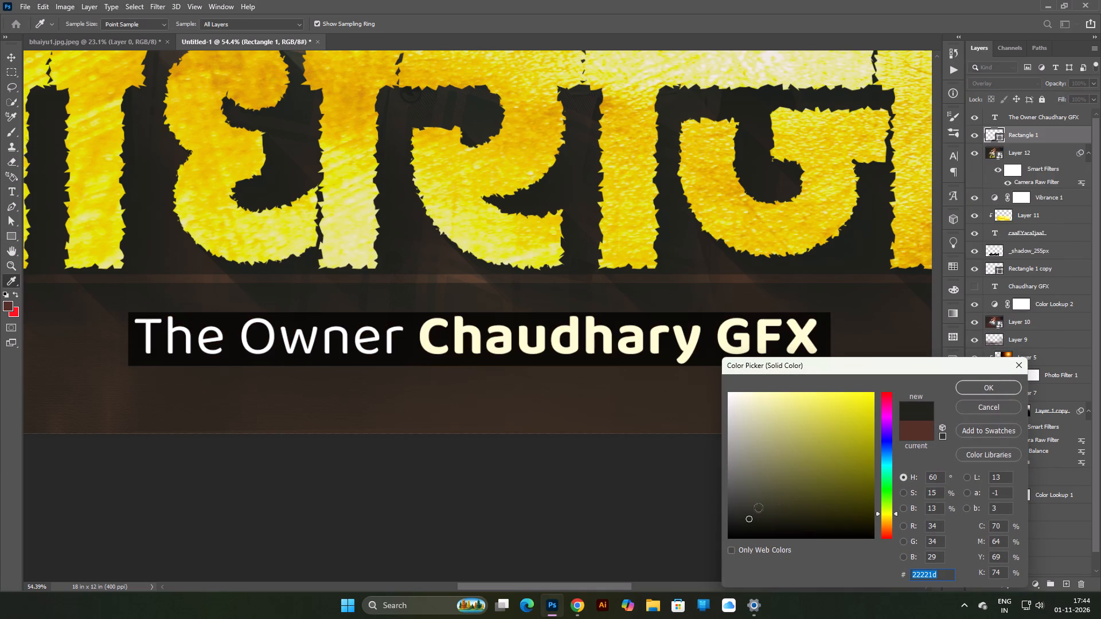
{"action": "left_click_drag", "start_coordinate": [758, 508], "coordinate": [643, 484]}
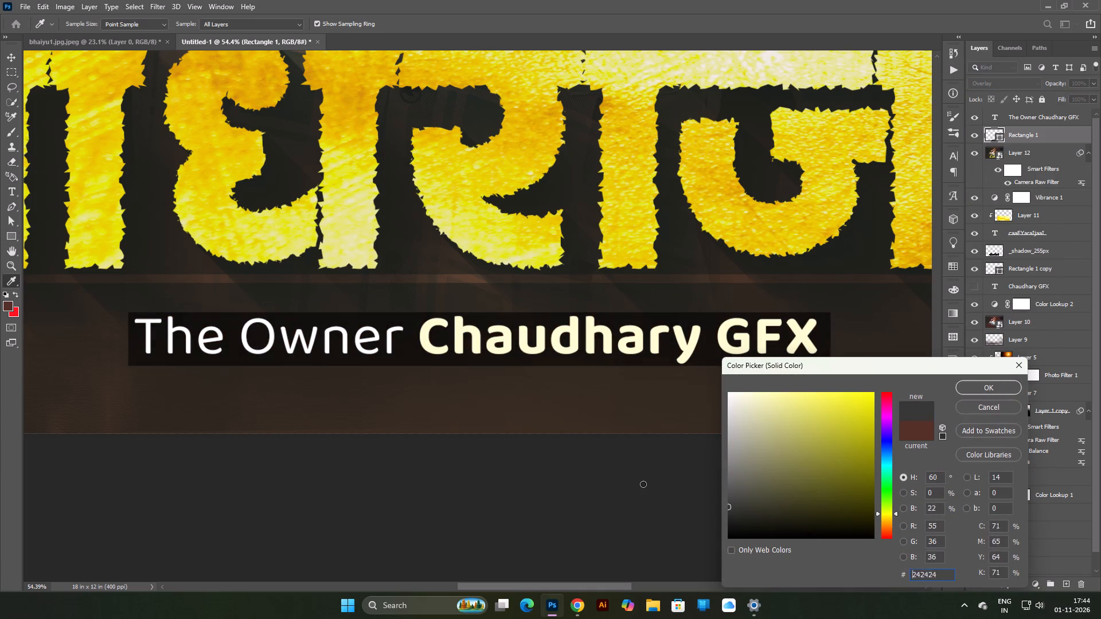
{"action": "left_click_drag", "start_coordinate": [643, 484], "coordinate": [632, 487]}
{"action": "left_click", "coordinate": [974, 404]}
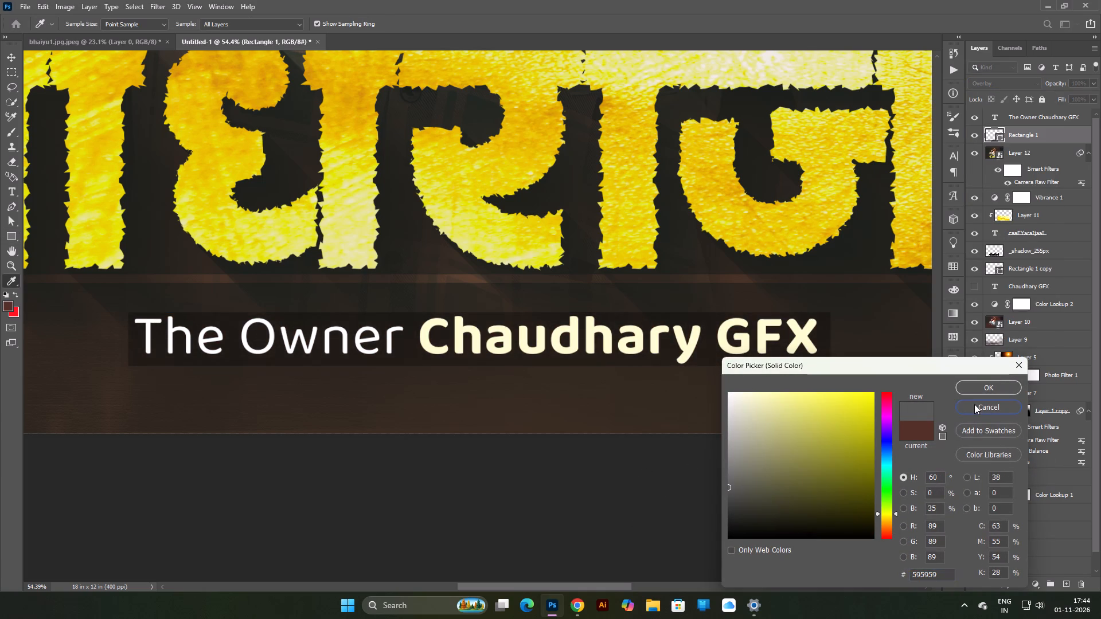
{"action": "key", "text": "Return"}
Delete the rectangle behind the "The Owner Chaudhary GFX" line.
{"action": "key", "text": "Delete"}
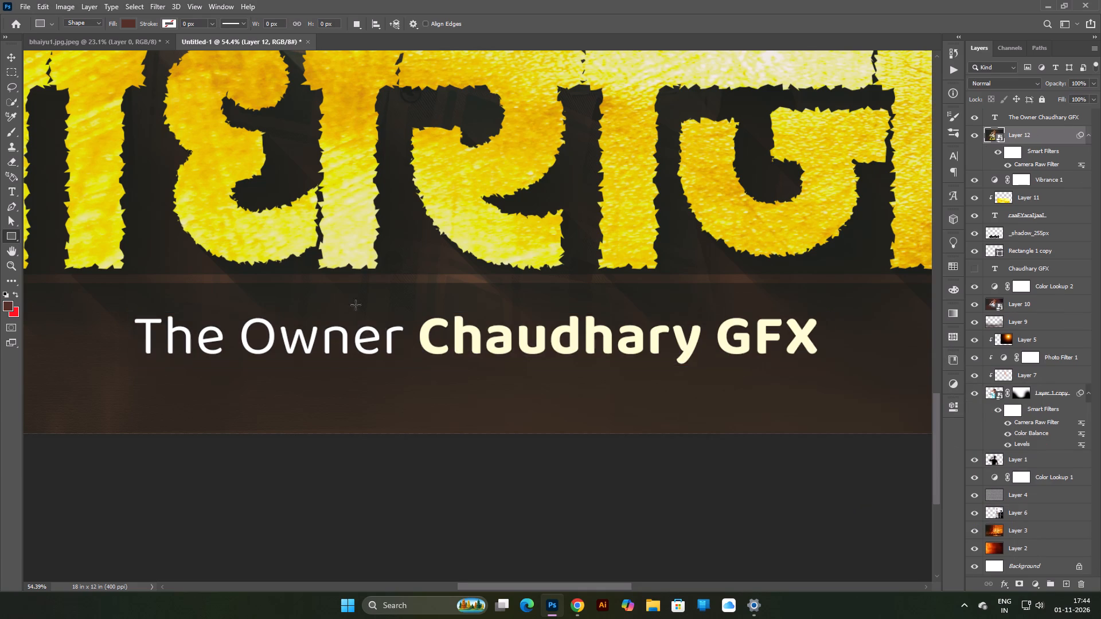
Examine the whole poster's composition, including the title and the text line below it, at several magnifications.
{"action": "scroll", "coordinate": [109, 287], "scroll_direction": "down", "scroll_amount": 16}
{"action": "scroll", "coordinate": [213, 268], "scroll_direction": "up", "scroll_amount": 3}
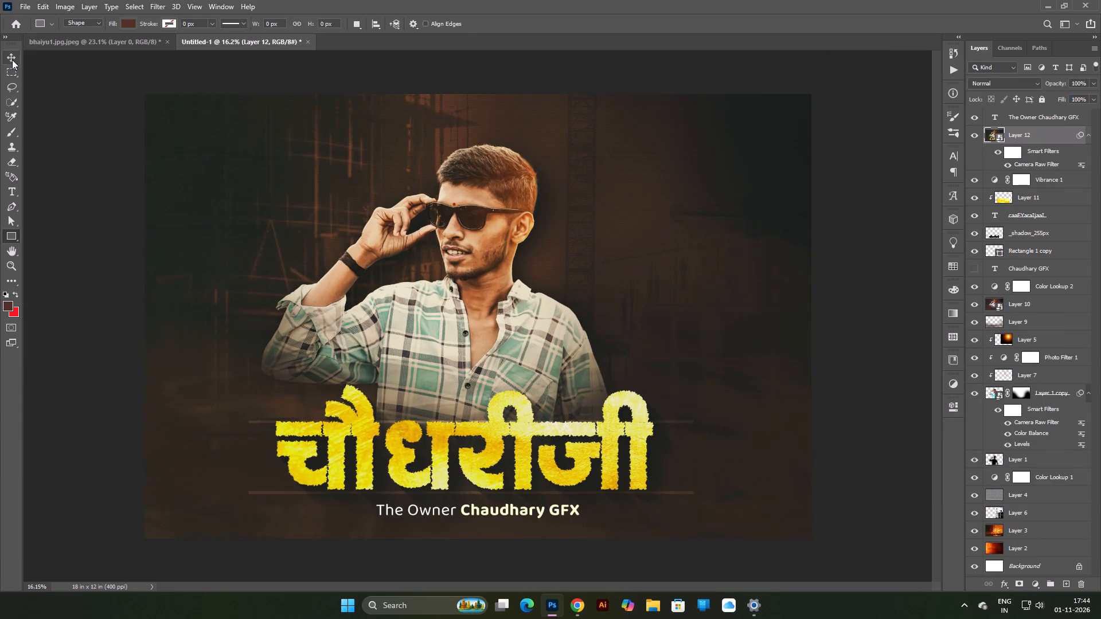
{"action": "left_click", "coordinate": [12, 59]}
{"action": "left_click", "coordinate": [79, 76]}
{"action": "scroll", "coordinate": [76, 78], "scroll_direction": "down", "scroll_amount": 4}
{"action": "scroll", "coordinate": [81, 84], "scroll_direction": "up", "scroll_amount": 2}
{"action": "key", "text": "ctrl+0"}
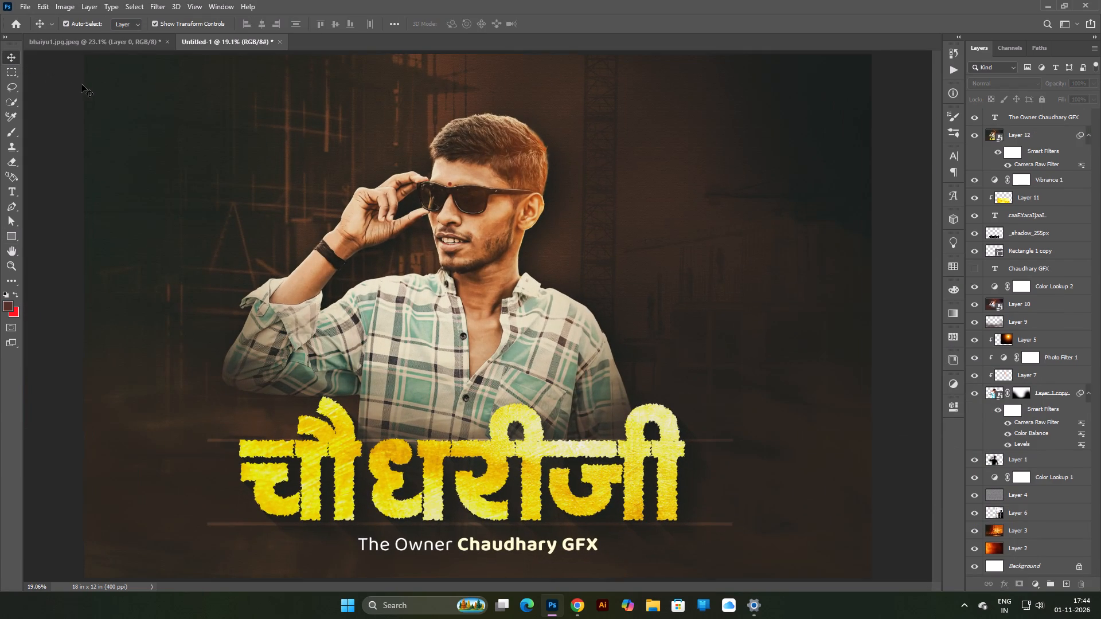
{"action": "scroll", "coordinate": [127, 147], "scroll_direction": "down", "scroll_amount": 4}
{"action": "scroll", "coordinate": [241, 258], "scroll_direction": "up", "scroll_amount": 3}
{"action": "scroll", "coordinate": [390, 284], "scroll_direction": "down", "scroll_amount": 4}
{"action": "scroll", "coordinate": [401, 268], "scroll_direction": "up", "scroll_amount": 3}
{"action": "scroll", "coordinate": [419, 271], "scroll_direction": "down", "scroll_amount": 3}
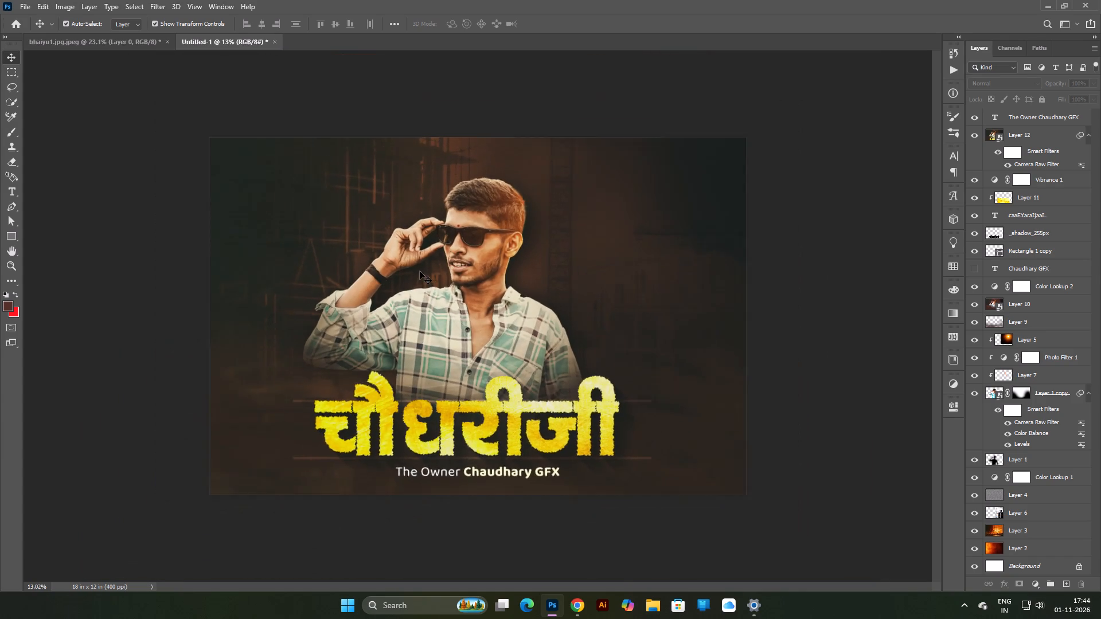
{"action": "scroll", "coordinate": [420, 271], "scroll_direction": "down", "scroll_amount": 1}
Switch to Google Chrome and close the "the owner Chaudhary GFX" and "construction wallpaper" search tabs.
{"action": "left_click", "coordinate": [579, 601]}
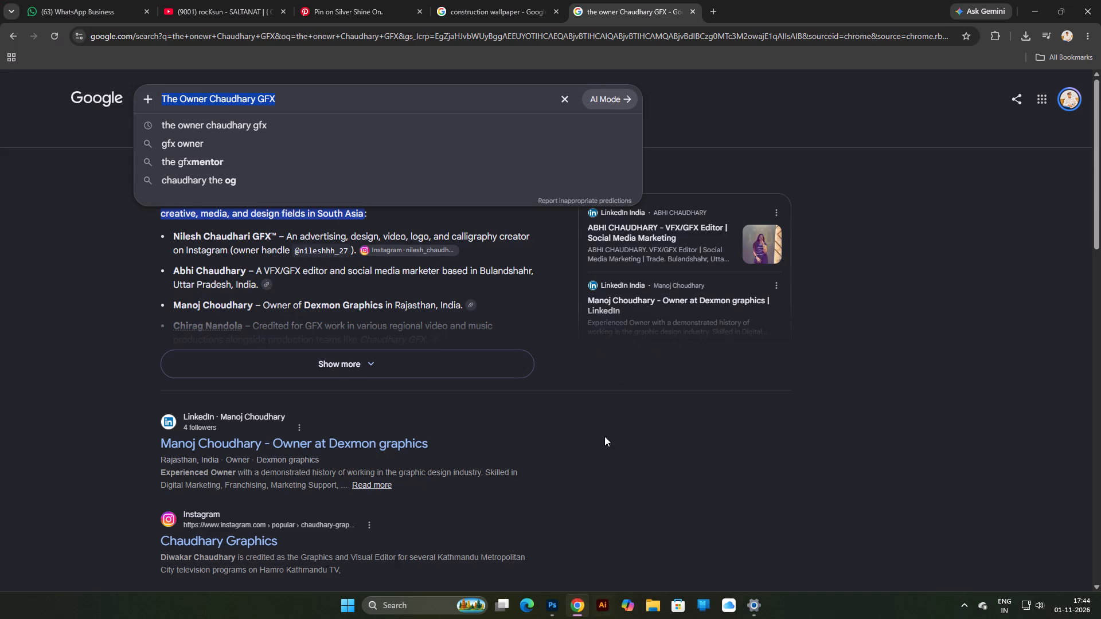
{"action": "left_click", "coordinate": [690, 11]}
{"action": "left_click", "coordinate": [557, 13]}
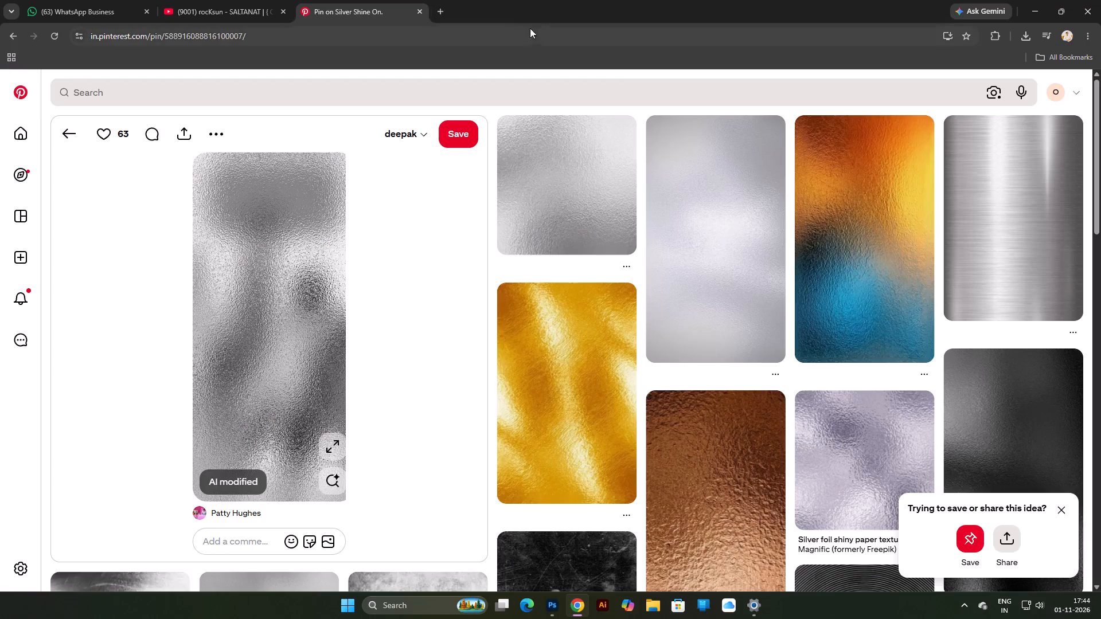
Open a new browser tab and start a Google search for "mulshi", going through the suggestions.
{"action": "left_click", "coordinate": [434, 9]}
{"action": "left_click", "coordinate": [521, 241]}
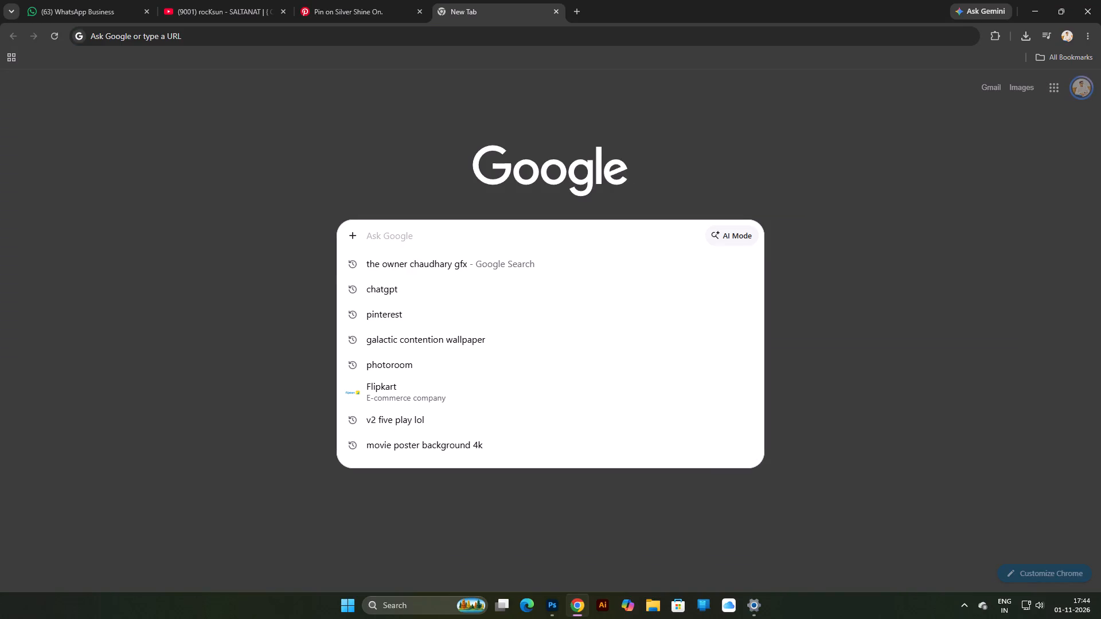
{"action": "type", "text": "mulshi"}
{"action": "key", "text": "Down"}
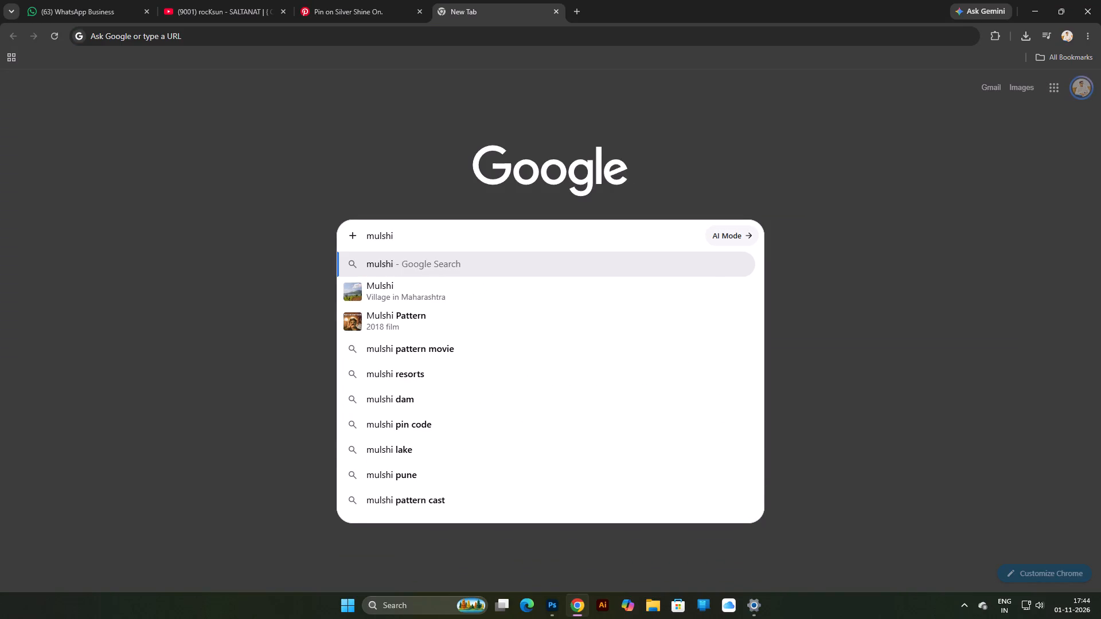
Search Google for "mulshi pattern logo png".
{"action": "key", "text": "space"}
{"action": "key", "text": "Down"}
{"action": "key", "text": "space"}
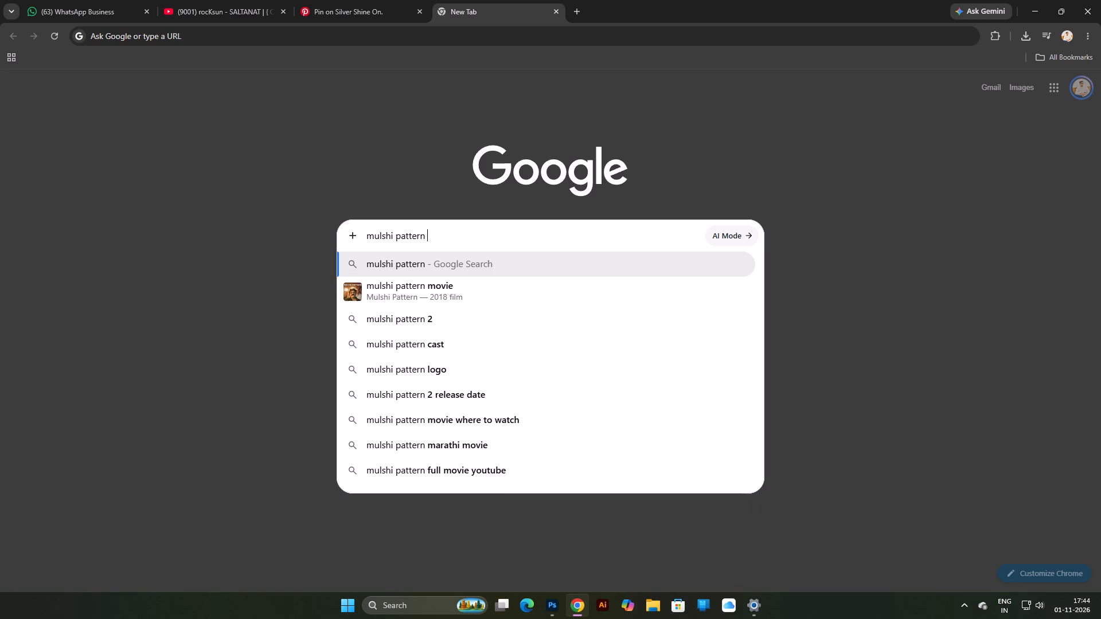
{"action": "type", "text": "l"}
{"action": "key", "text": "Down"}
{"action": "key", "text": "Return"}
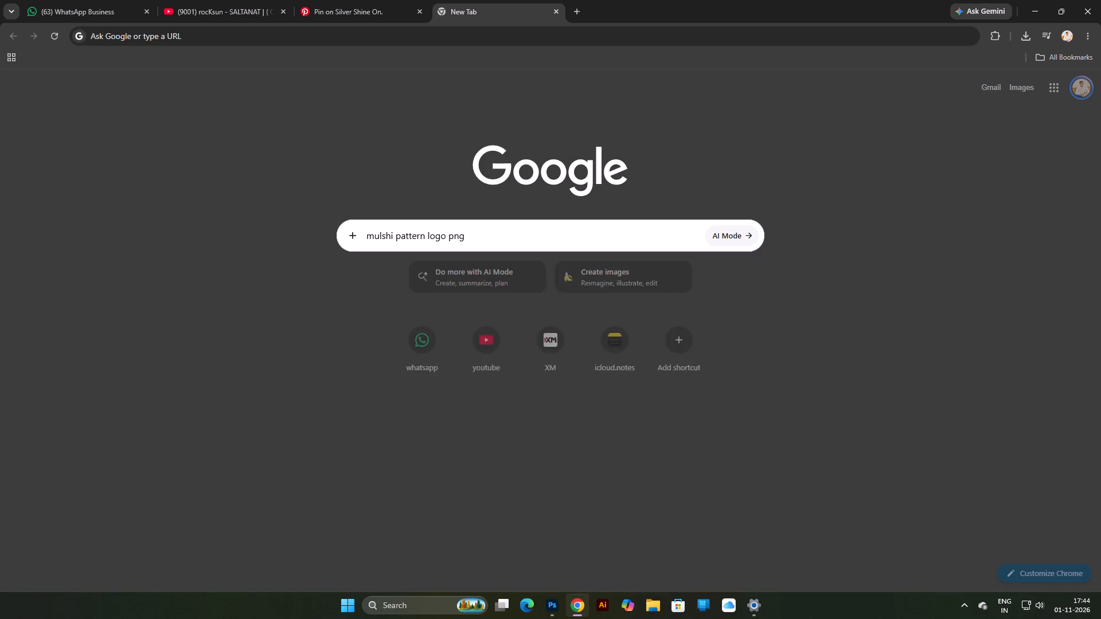
Preview the red Instagram and white Movie Database versions of the circular dripping logo as lettering references.
{"action": "left_click", "coordinate": [190, 224]}
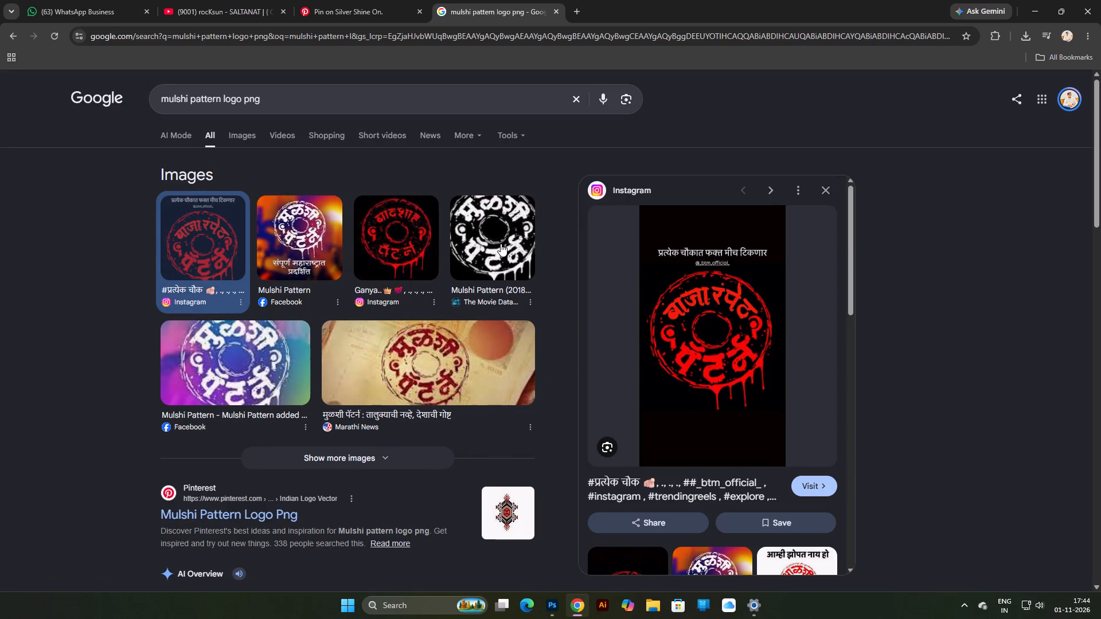
{"action": "left_click", "coordinate": [501, 244]}
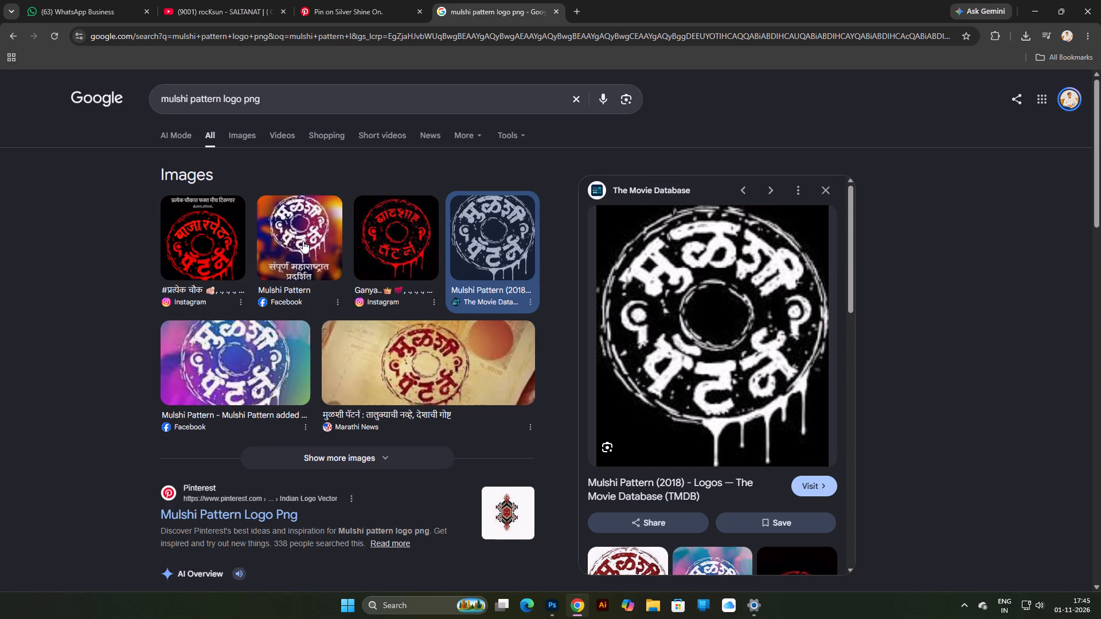
{"action": "left_click", "coordinate": [223, 266]}
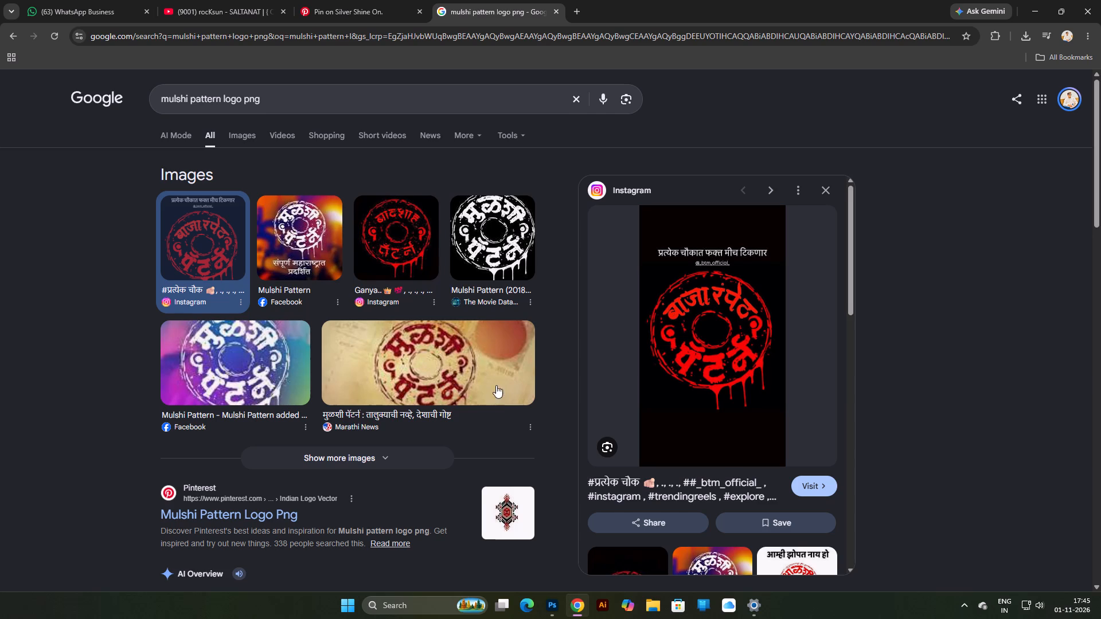
{"action": "scroll", "coordinate": [490, 366], "scroll_direction": "down", "scroll_amount": 4}
Switch to Photoshop and check the Untitled-1 poster's composition against the logo references.
{"action": "left_click", "coordinate": [541, 605]}
{"action": "scroll", "coordinate": [545, 489], "scroll_direction": "down", "scroll_amount": 4}
{"action": "scroll", "coordinate": [545, 483], "scroll_direction": "up", "scroll_amount": 3}
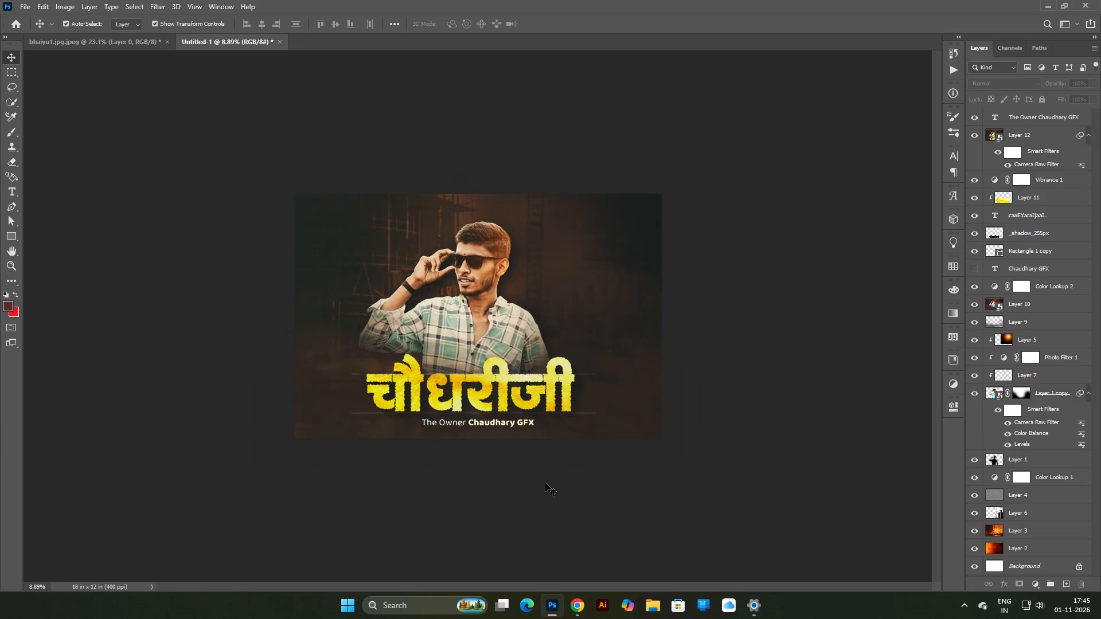
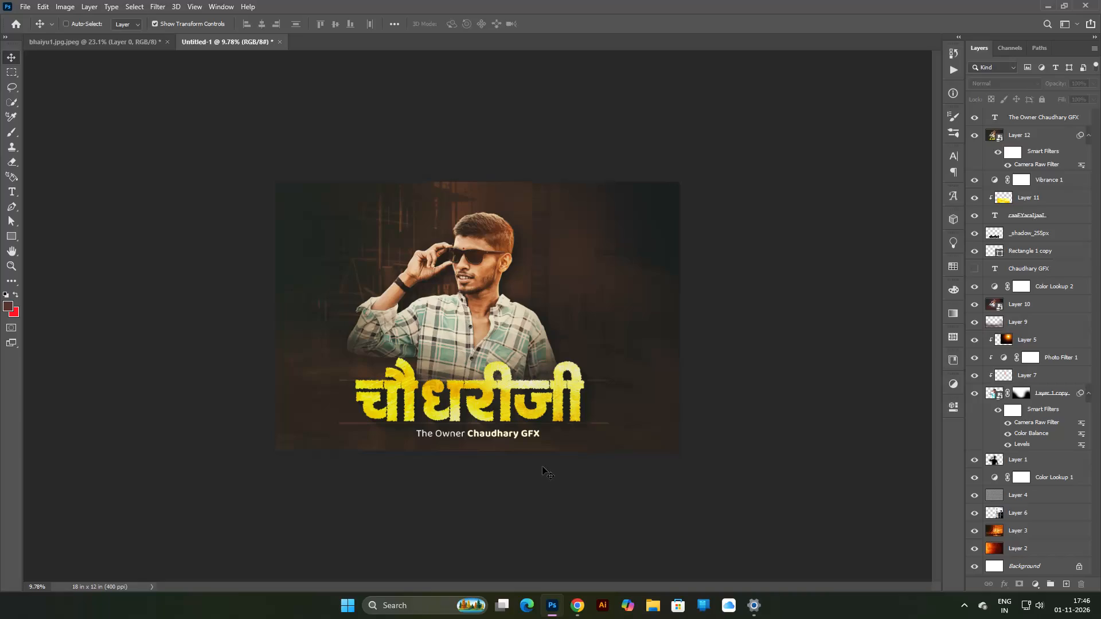
Save the poster as a layered TIFF named "12 x 18 GFX" at the top level of the F: drive.
{"action": "key", "text": "ctrl+s"}
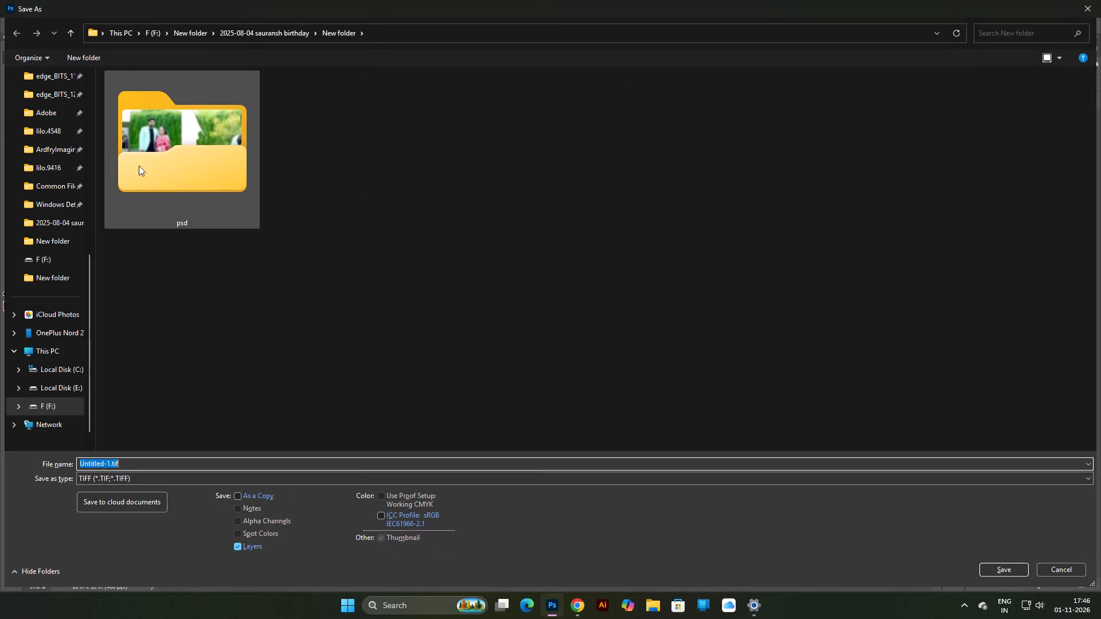
{"action": "left_click", "coordinate": [56, 412]}
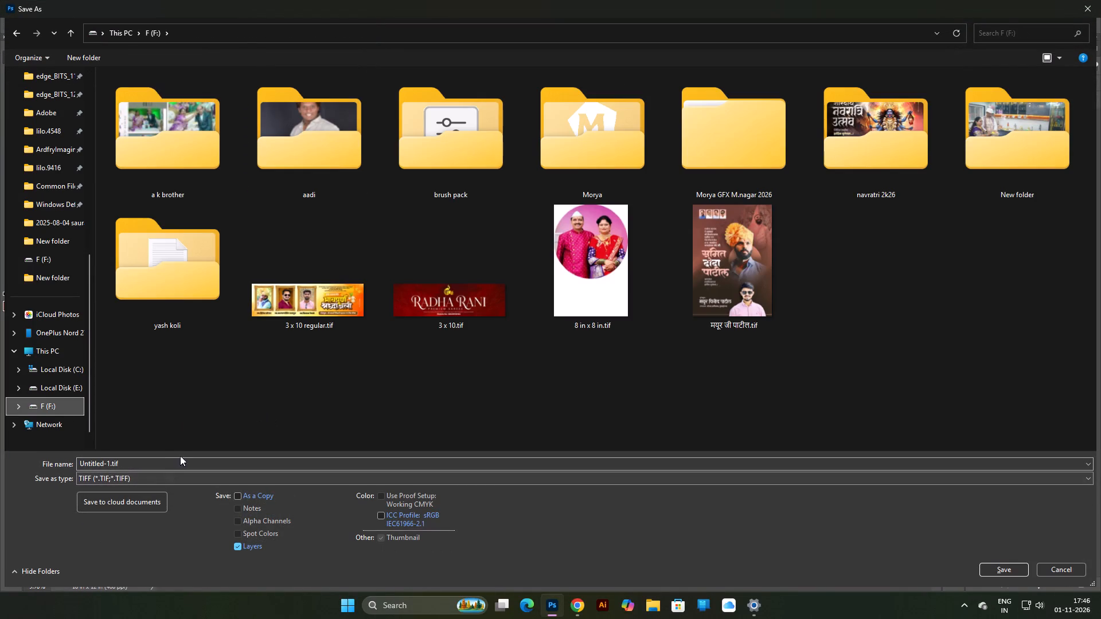
{"action": "left_click_drag", "start_coordinate": [180, 456], "coordinate": [40, 450]}
{"action": "left_click_drag", "start_coordinate": [124, 461], "coordinate": [31, 457]}
{"action": "type", "text": "12 x 18"}
{"action": "key", "text": "space"}
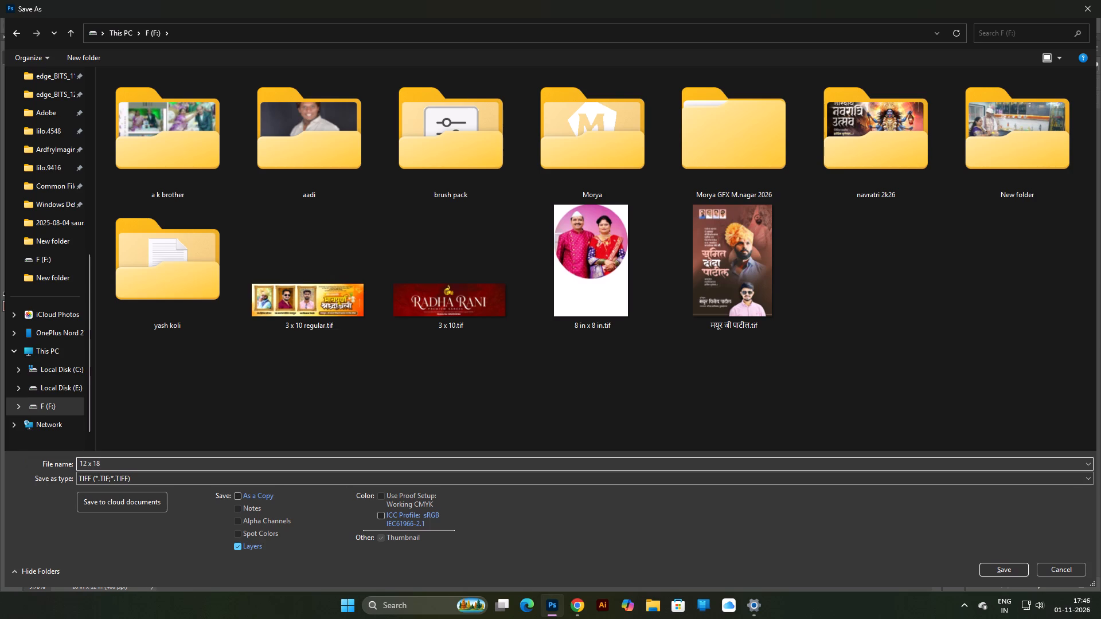
{"action": "type", "text": "GFX"}
{"action": "key", "text": "space"}
{"action": "key", "text": "Return"}
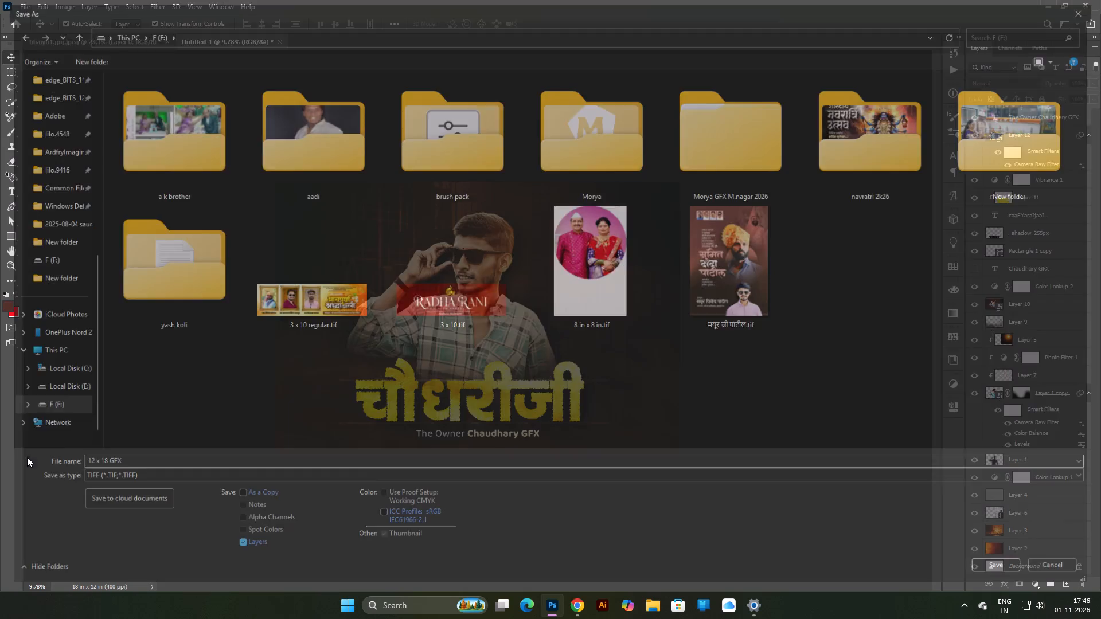
Complete the layered TIFF save of the poster as "12 x 18 GFX".
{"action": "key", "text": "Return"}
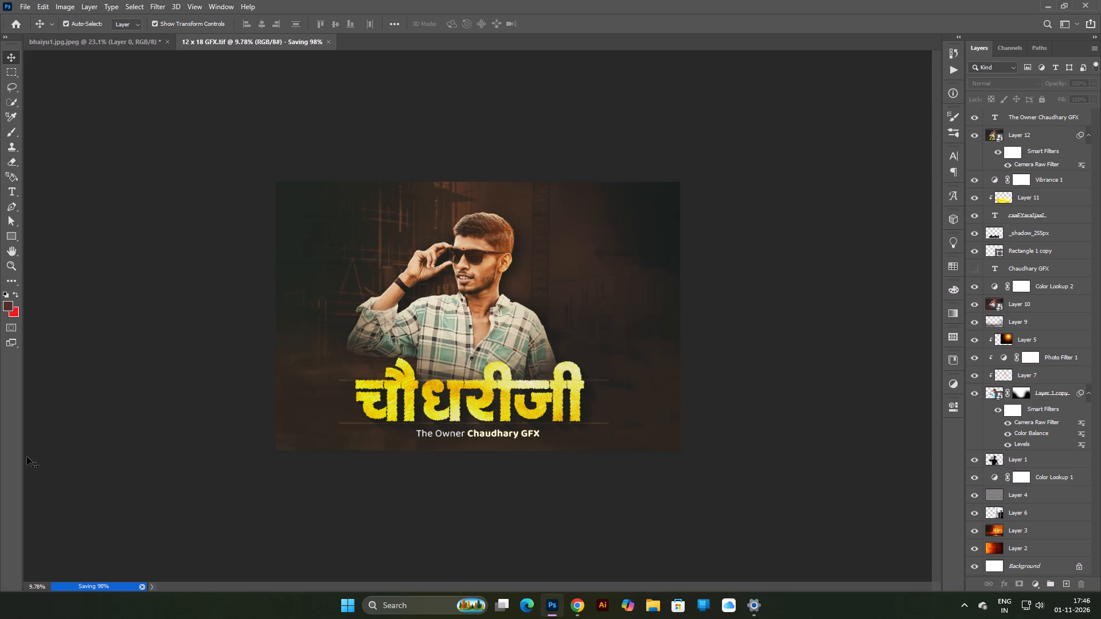
{"action": "scroll", "coordinate": [446, 433], "scroll_direction": "down", "scroll_amount": 4}
{"action": "scroll", "coordinate": [446, 433], "scroll_direction": "up", "scroll_amount": 4}
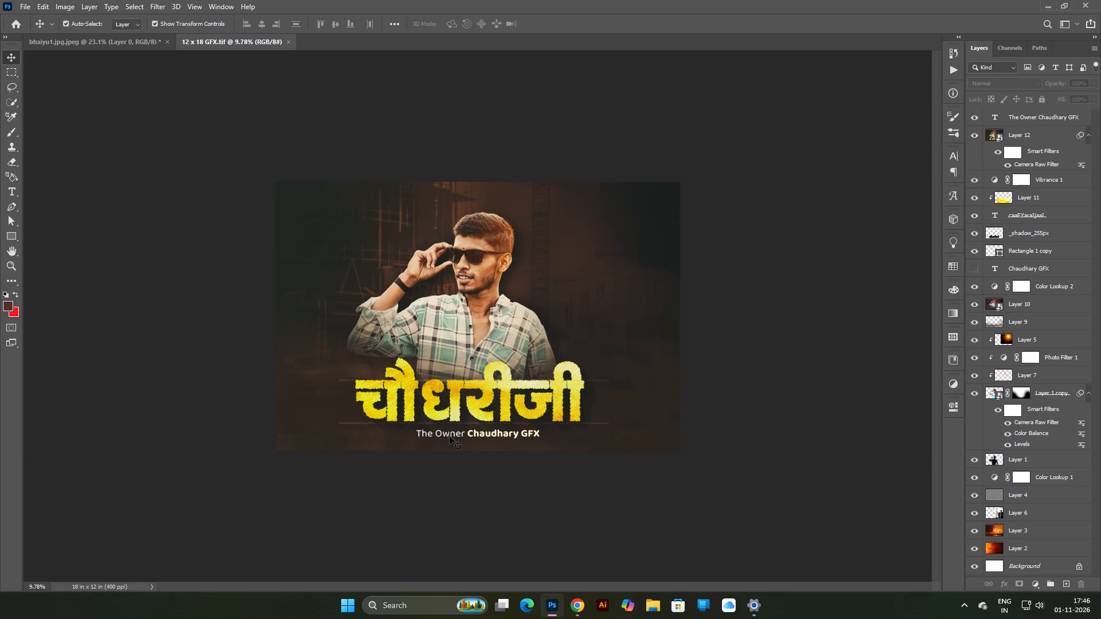
Switch to Google Chrome and start a screen snip of the red circular pattern logo in the Instagram image preview.
{"action": "left_click", "coordinate": [573, 612]}
{"action": "scroll", "coordinate": [583, 459], "scroll_direction": "down", "scroll_amount": 2}
{"action": "scroll", "coordinate": [583, 459], "scroll_direction": "up", "scroll_amount": 2}
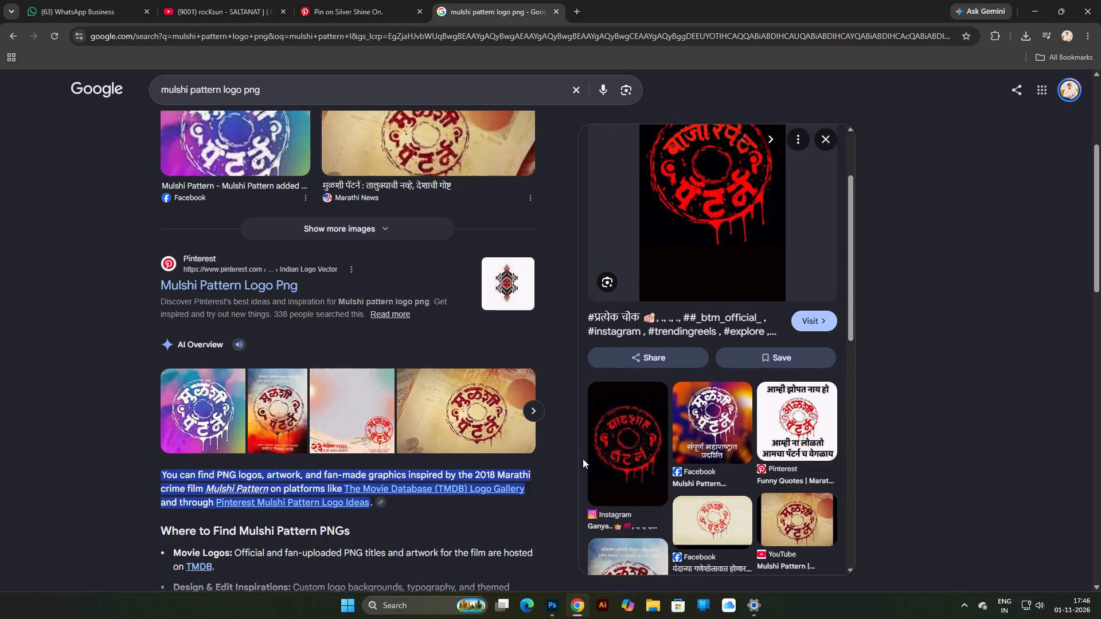
{"action": "scroll", "coordinate": [584, 456], "scroll_direction": "up", "scroll_amount": 1}
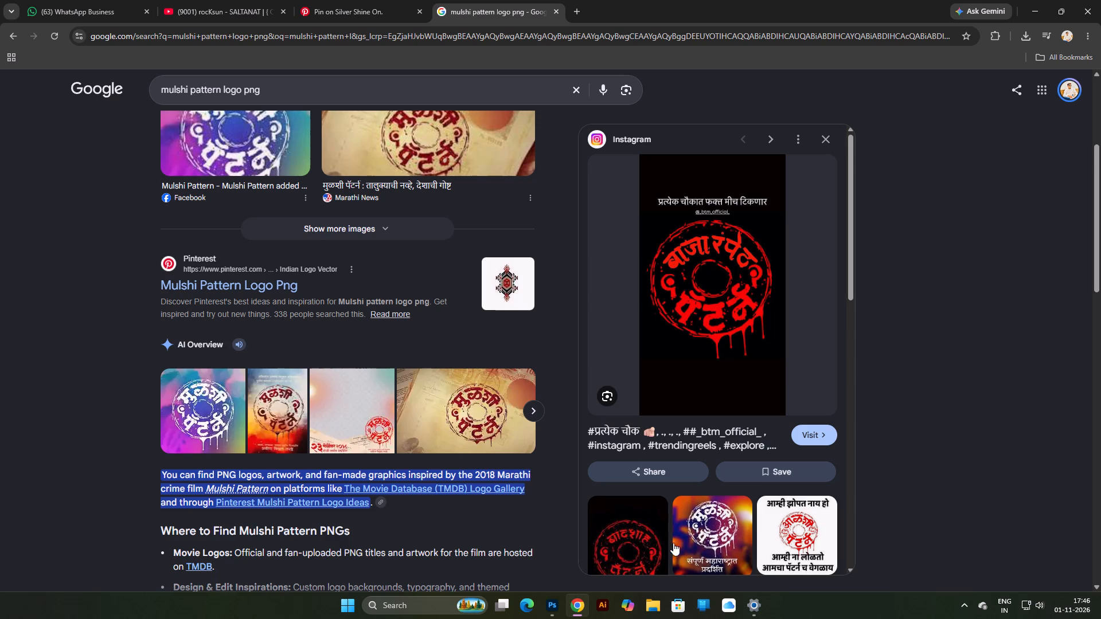
{"action": "scroll", "coordinate": [670, 355], "scroll_direction": "up", "scroll_amount": 1}
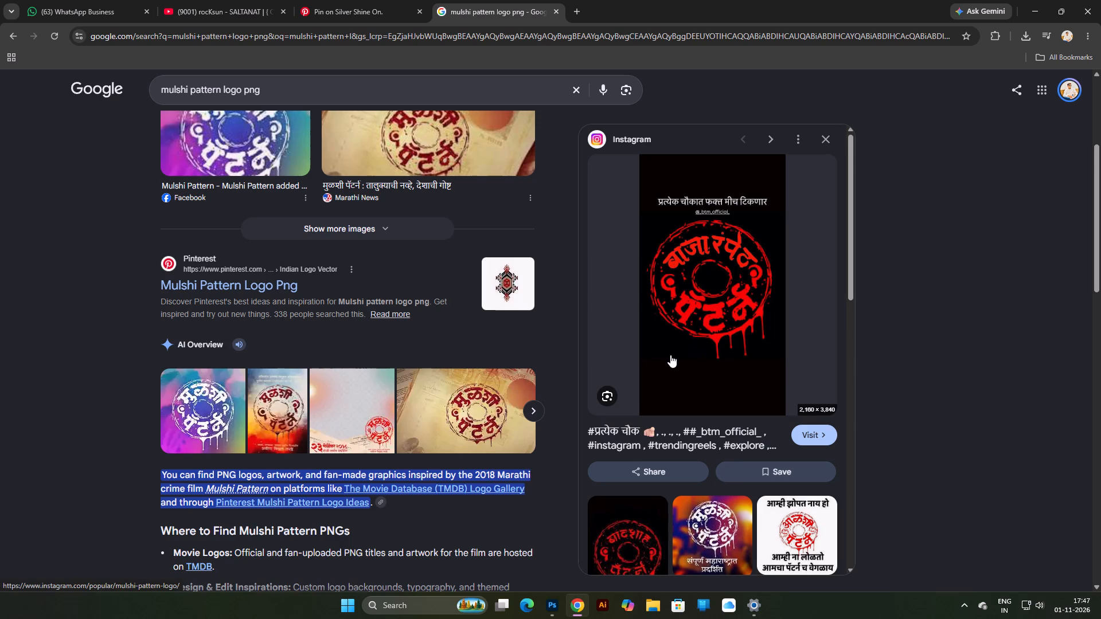
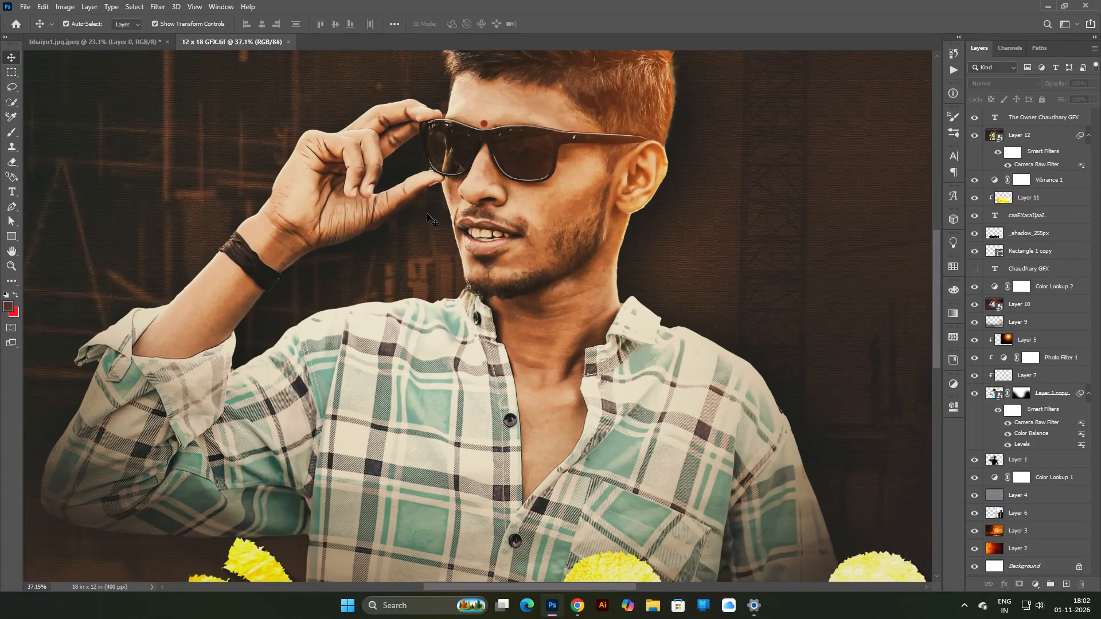
Compare the full 12 x 18 GFX poster with the original cutout of the man in the bhaiyu1 document, ending back on the poster.
{"action": "scroll", "coordinate": [427, 214], "scroll_direction": "down", "scroll_amount": 10}
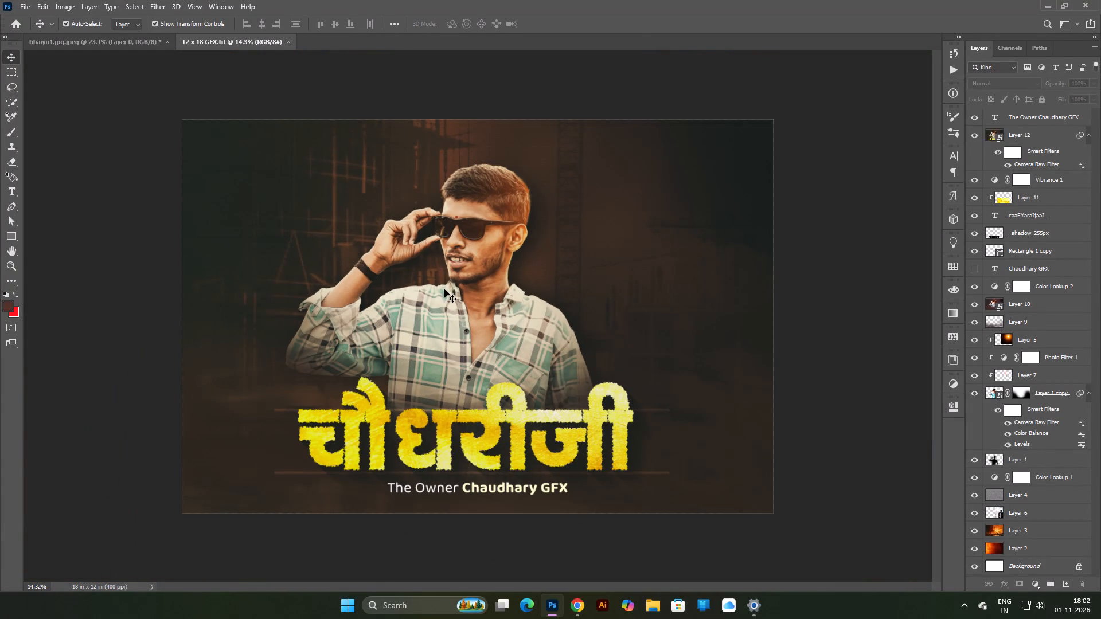
{"action": "scroll", "coordinate": [444, 289], "scroll_direction": "down", "scroll_amount": 1}
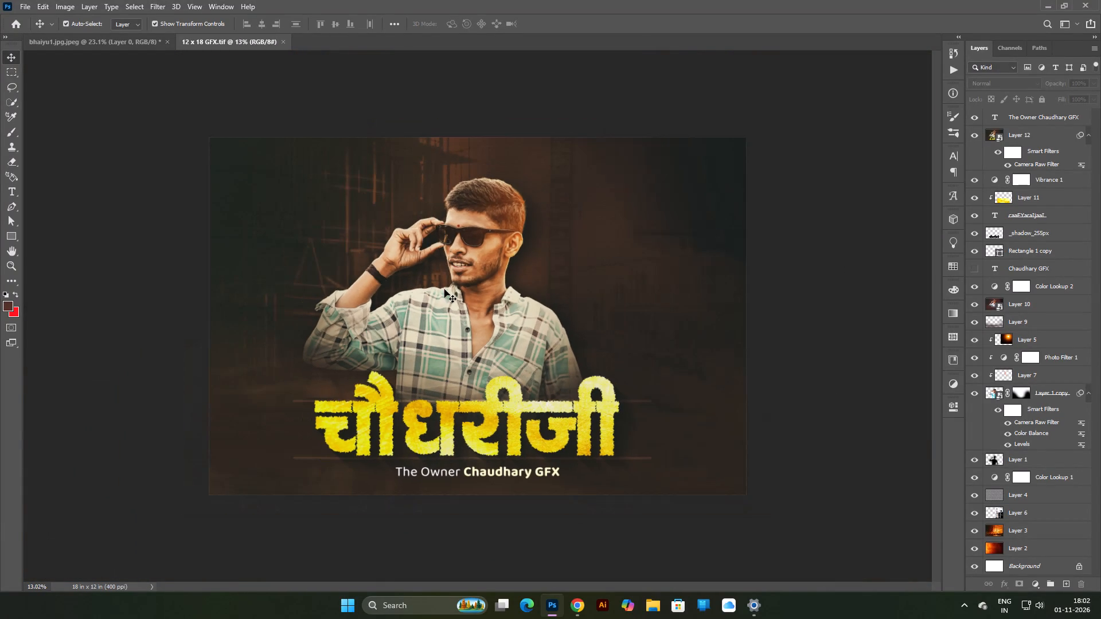
{"action": "left_click", "coordinate": [108, 40]}
{"action": "left_click", "coordinate": [108, 40]}
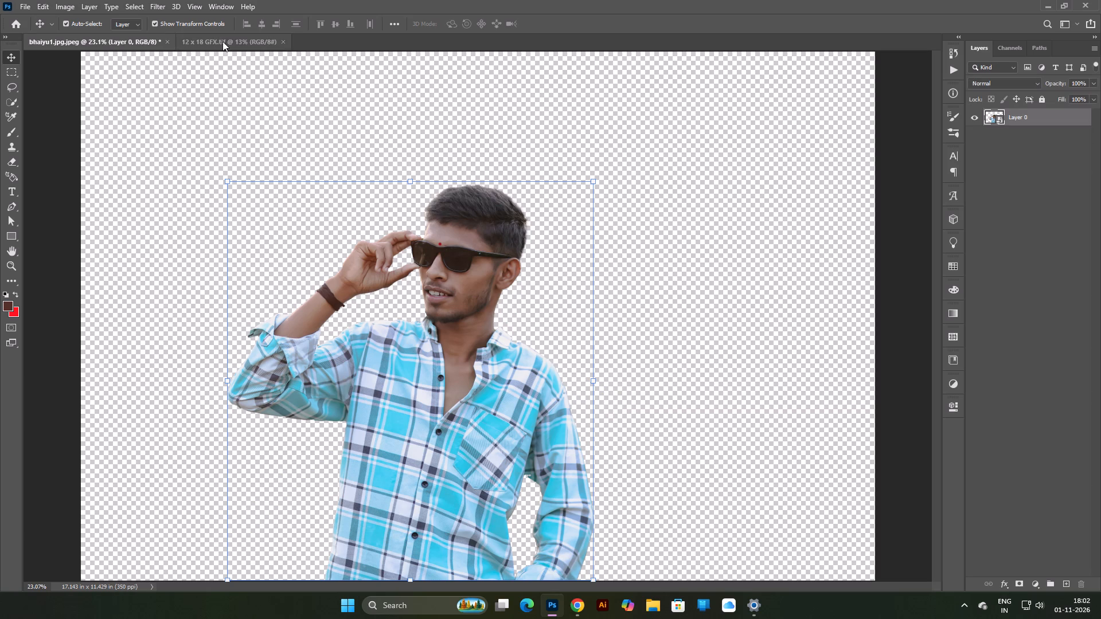
{"action": "left_click", "coordinate": [222, 41]}
{"action": "scroll", "coordinate": [493, 475], "scroll_direction": "up", "scroll_amount": 4}
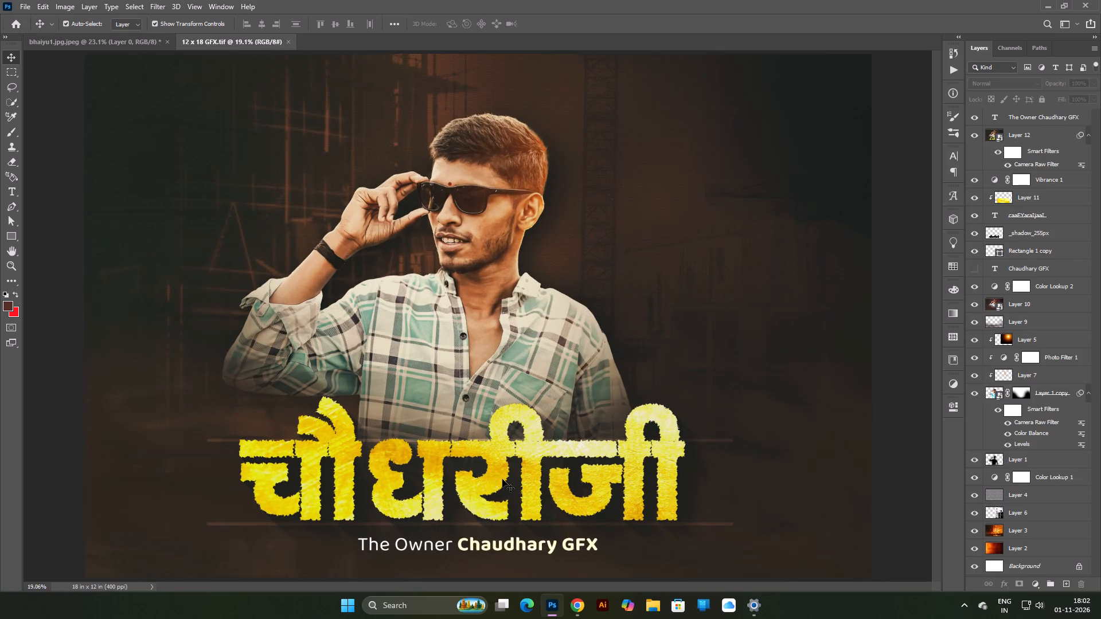
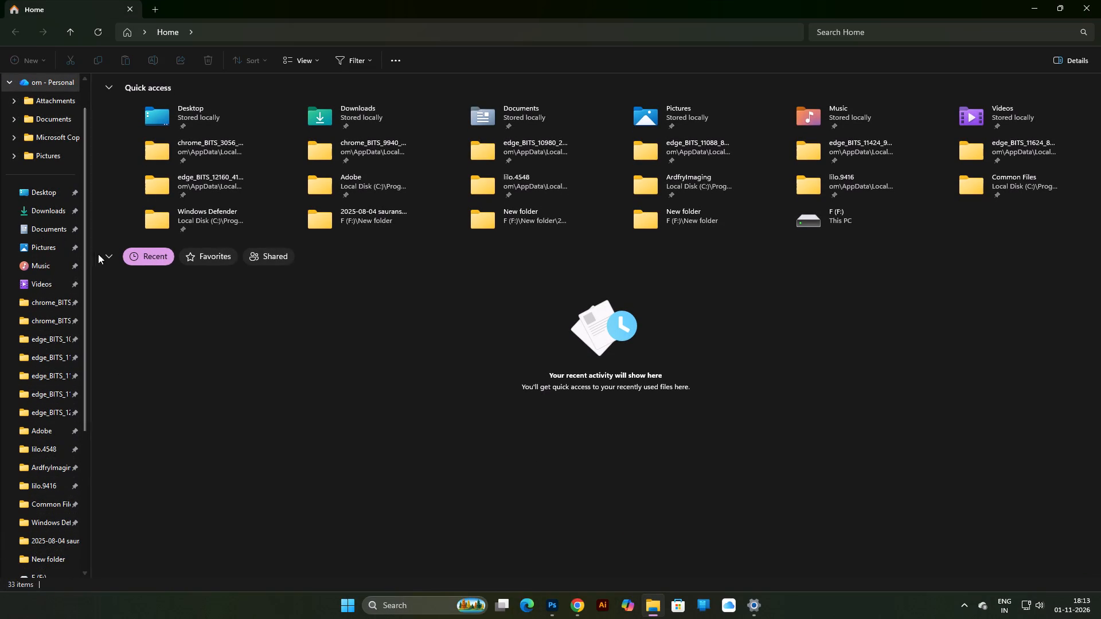
Look through the vastushanti album spreads from 01.jpg to 16.jpg and the cover image in the nested New folder on drive F.
{"action": "scroll", "coordinate": [43, 342], "scroll_direction": "down", "scroll_amount": 3}
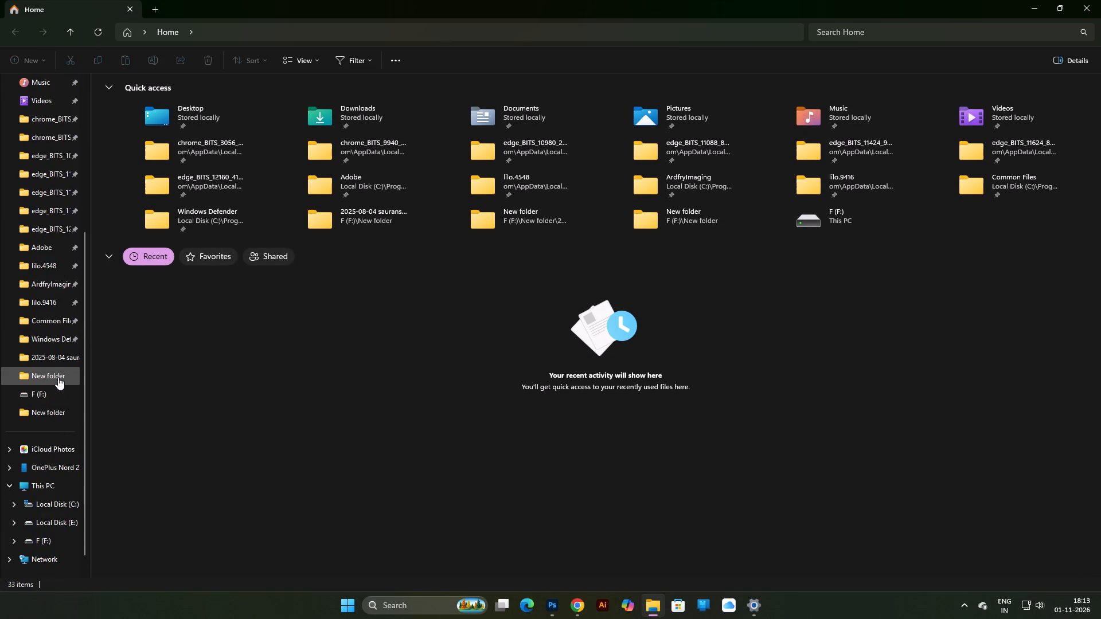
{"action": "left_click", "coordinate": [56, 408]}
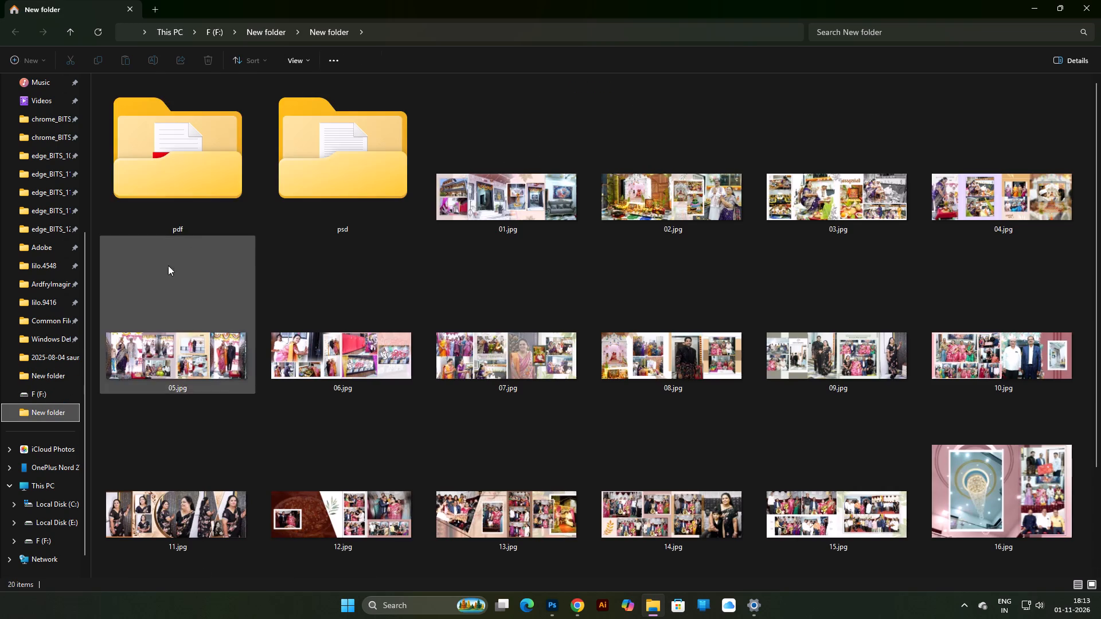
{"action": "double_click", "coordinate": [512, 214]}
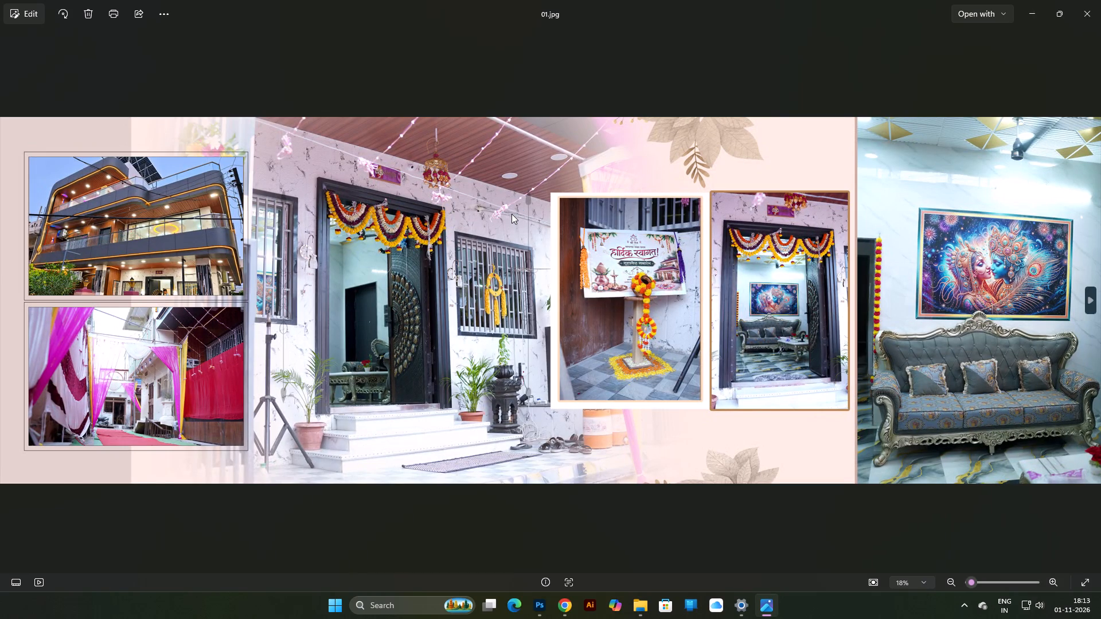
{"action": "key", "text": "Right"}
{"action": "key", "text": "Right"}
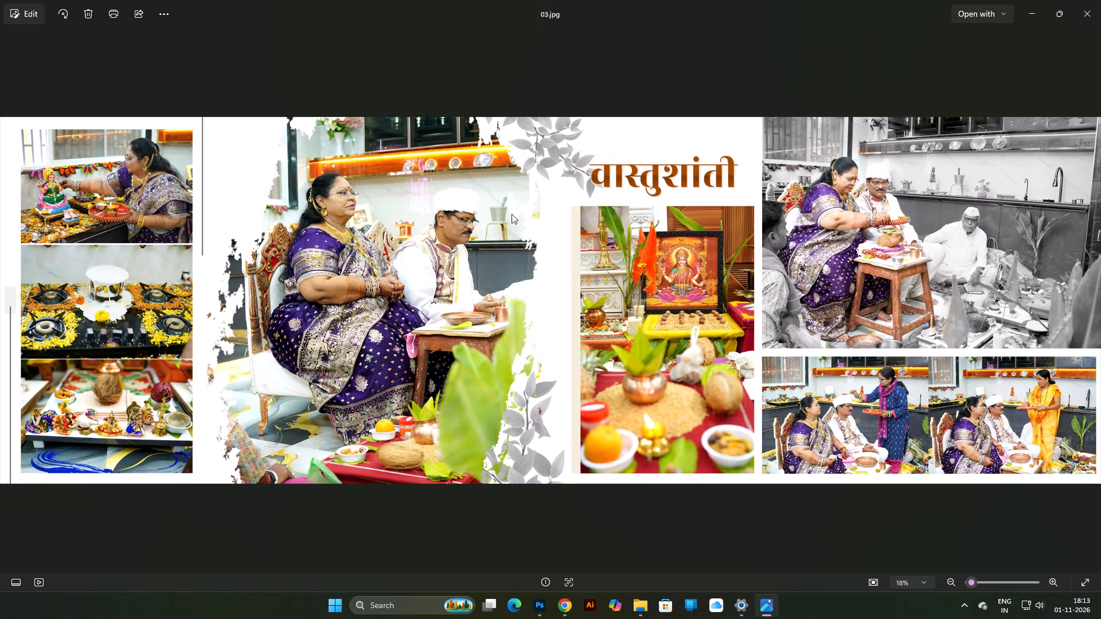
{"action": "key", "text": "Right"}
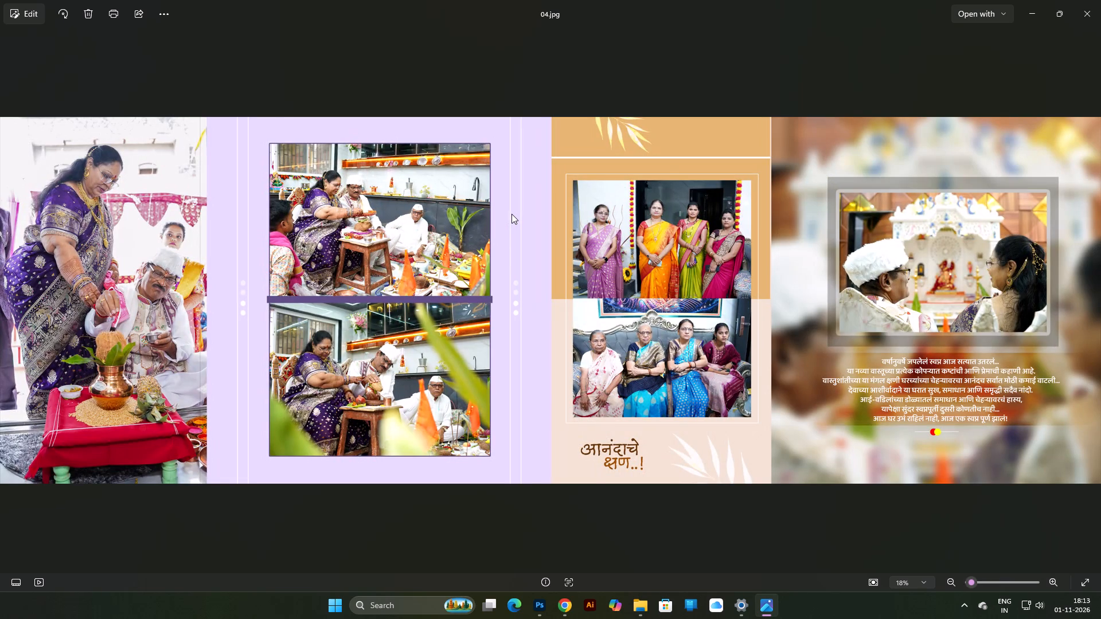
{"action": "key", "text": "Right"}
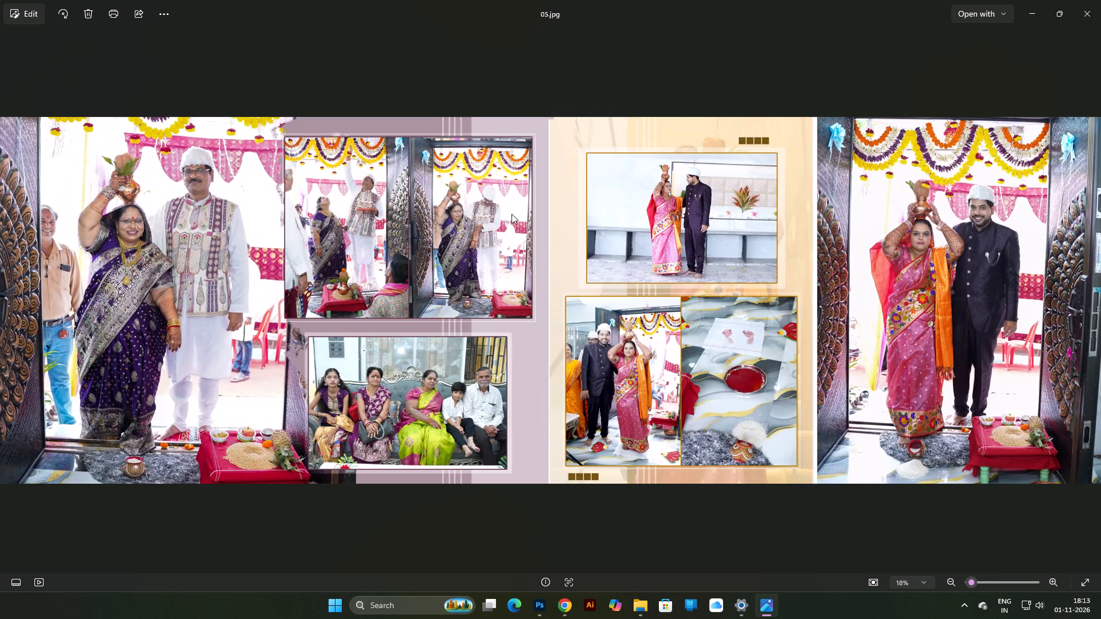
{"action": "key", "text": "Right"}
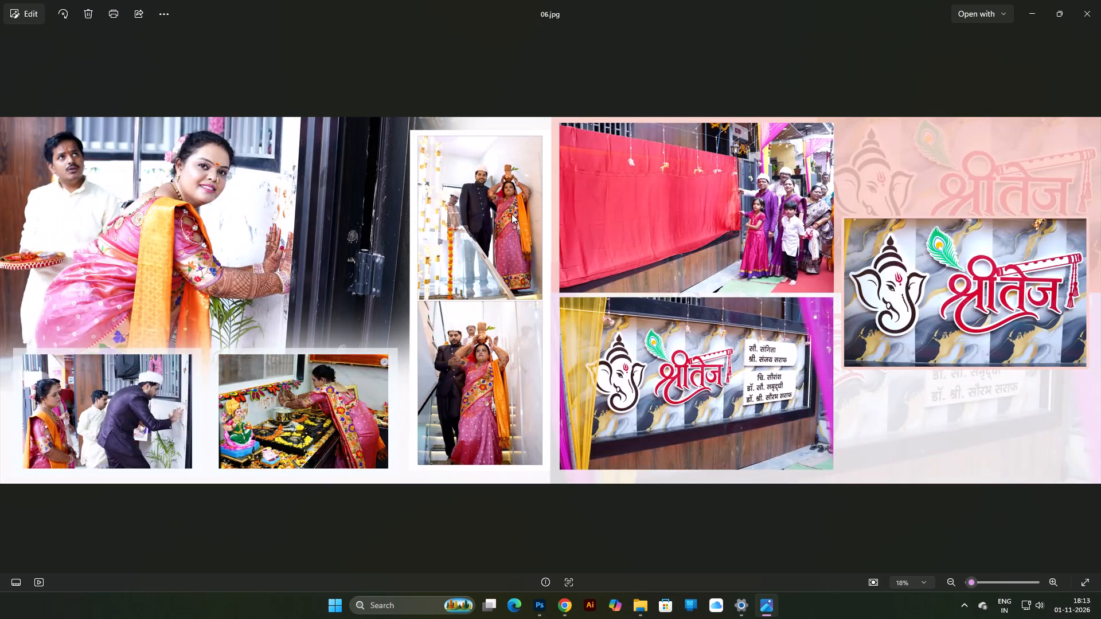
{"action": "key", "text": "Right"}
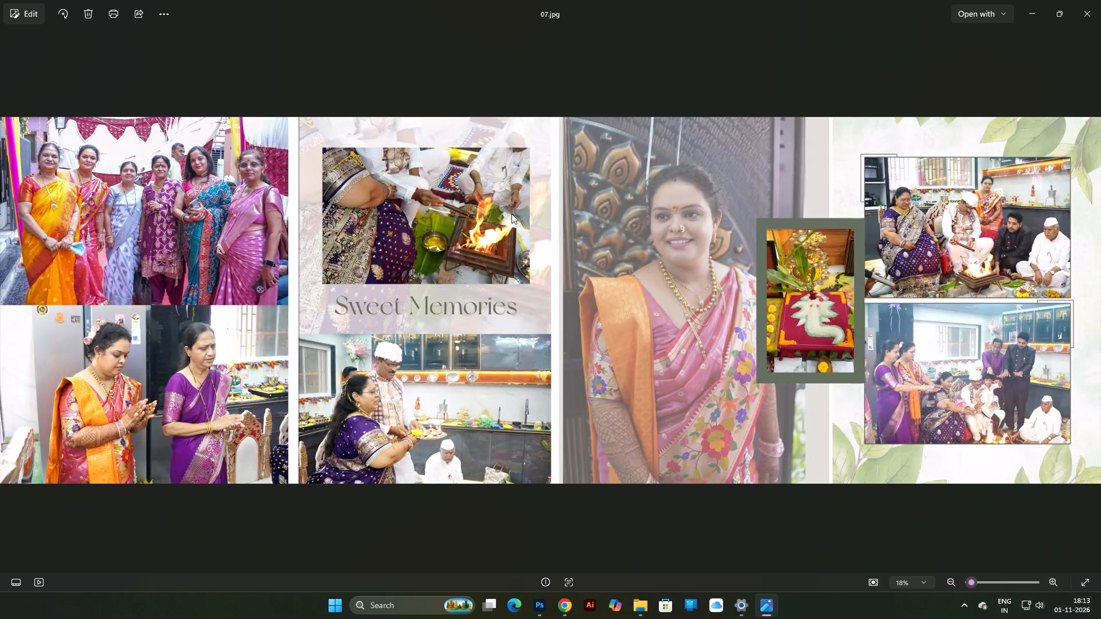
{"action": "key", "text": "Right"}
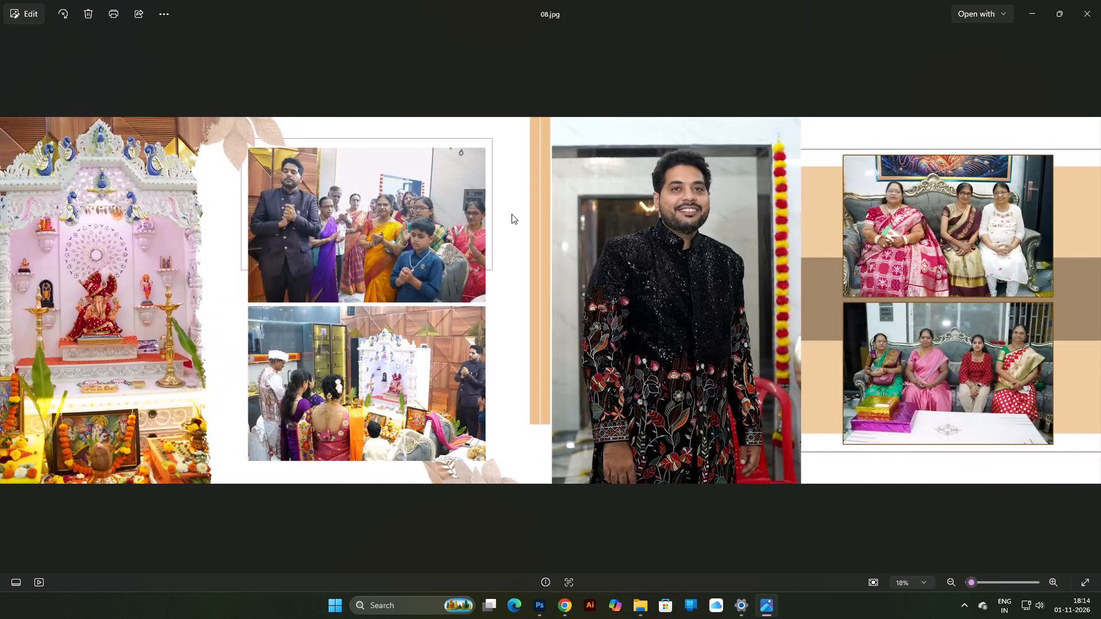
{"action": "key", "text": "Right"}
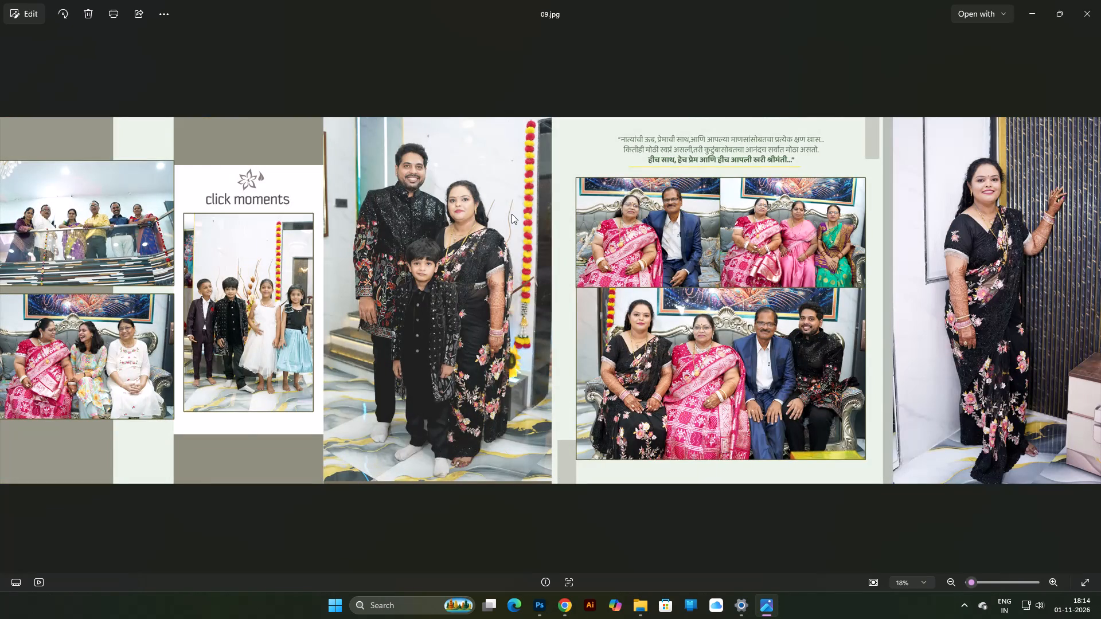
{"action": "key", "text": "Right"}
{"action": "key", "text": "Right"}
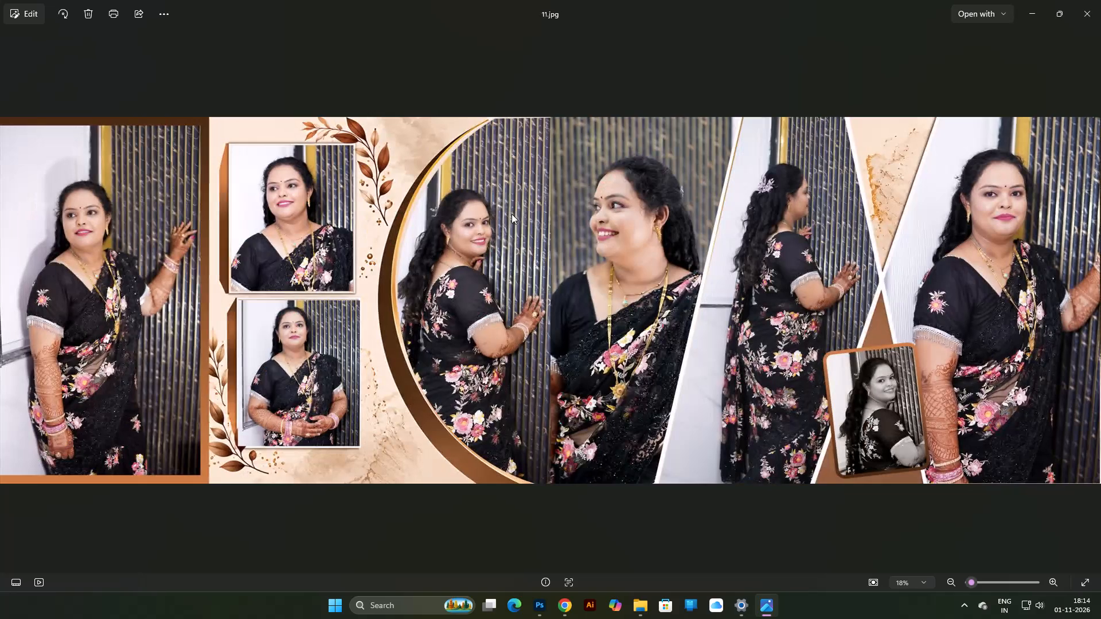
{"action": "key", "text": "Right"}
{"action": "key", "text": "Right"}
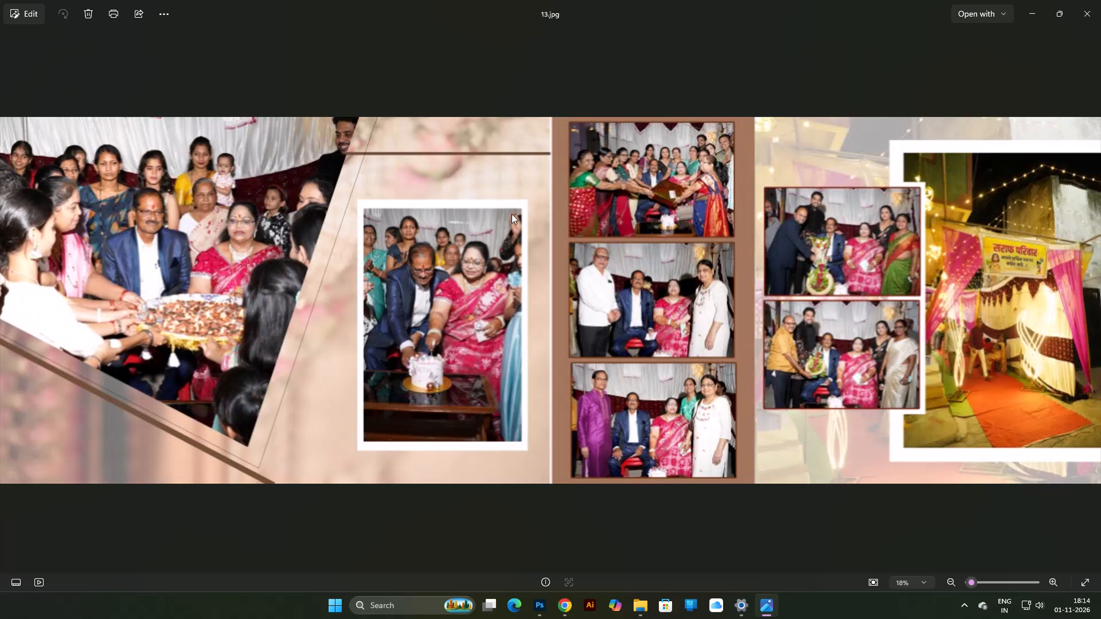
{"action": "key", "text": "Right"}
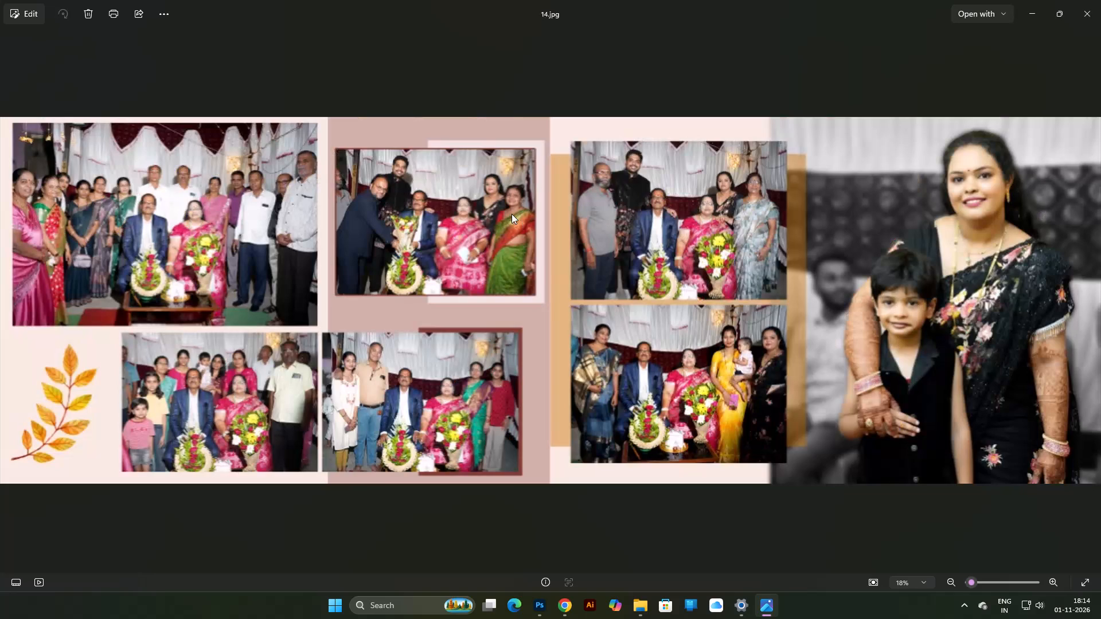
{"action": "key", "text": "Right"}
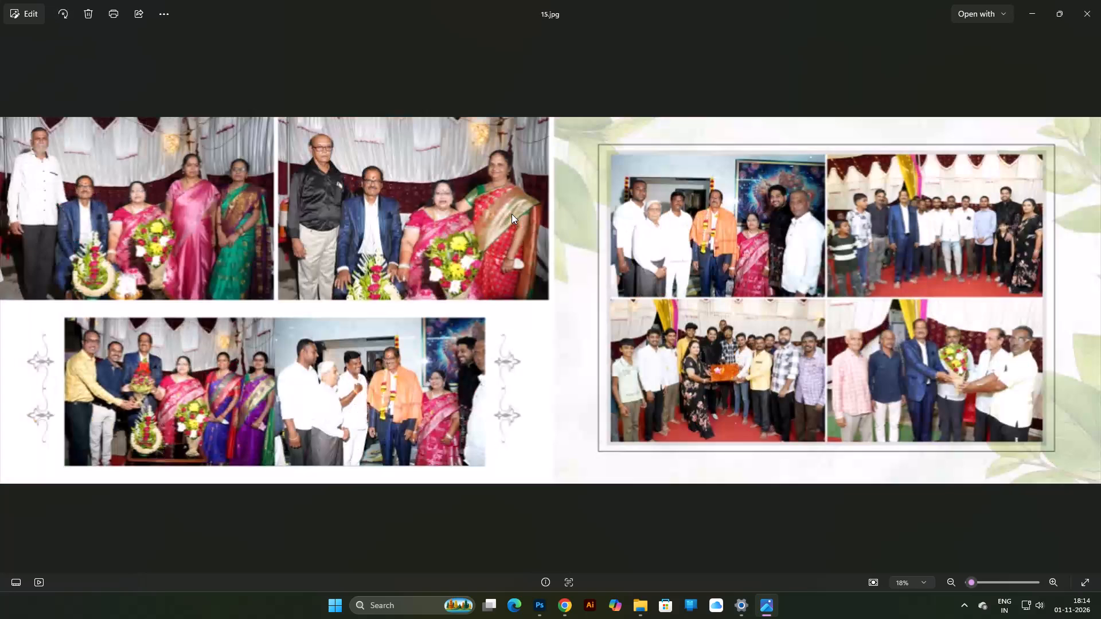
{"action": "key", "text": "Right"}
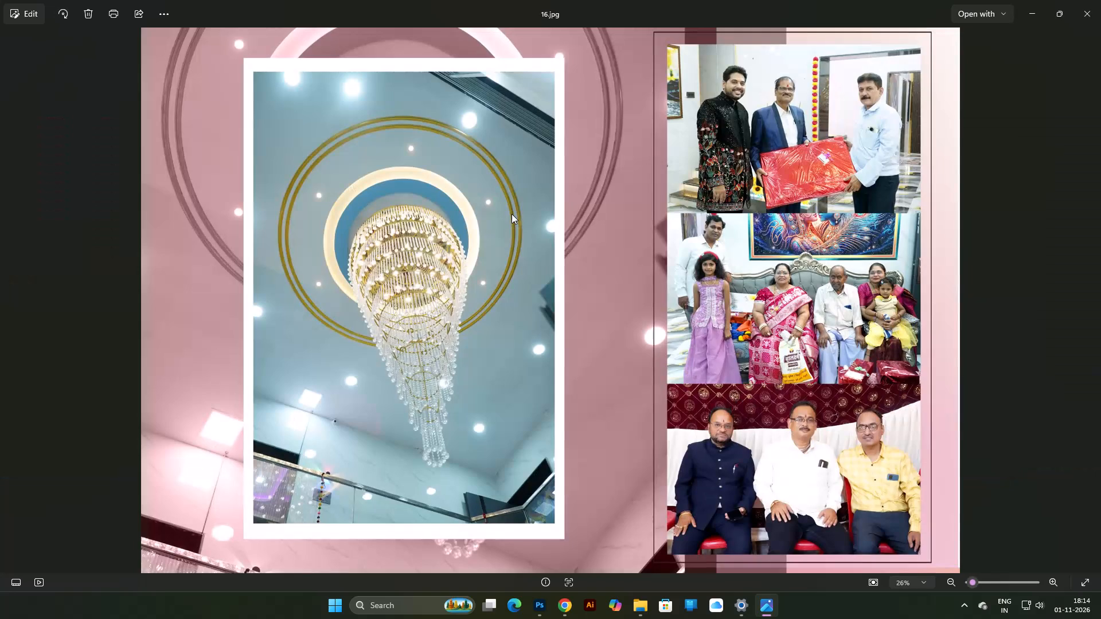
{"action": "key", "text": "Right"}
{"action": "key", "text": "Right"}
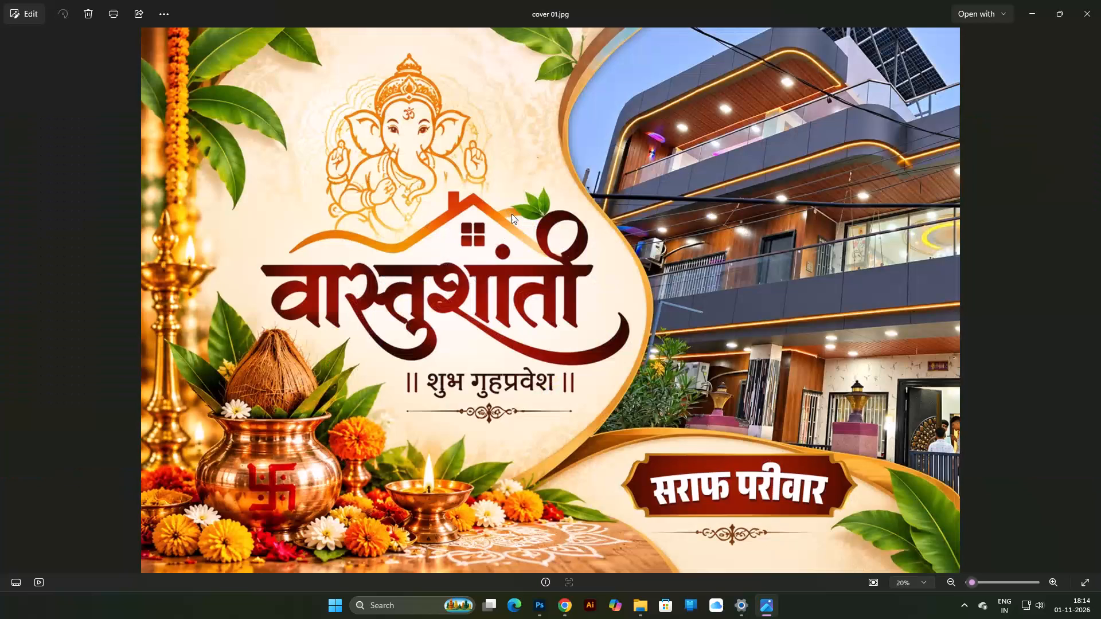
{"action": "key", "text": "Right"}
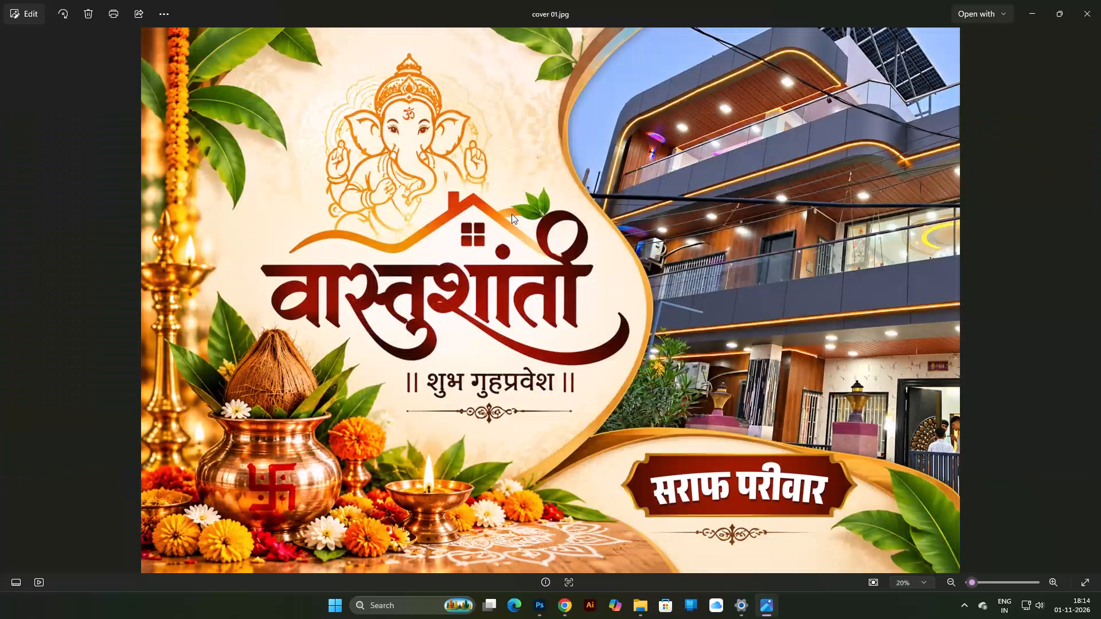
{"action": "key", "text": "Right"}
{"action": "left_click", "coordinate": [1098, 0]}
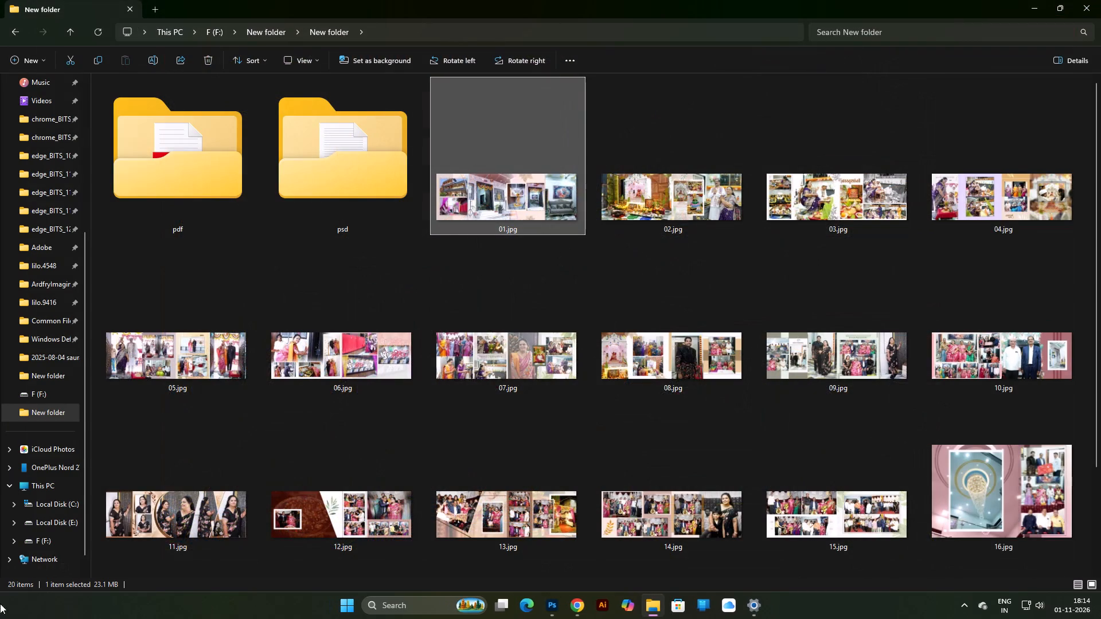
Check the contents of the vastushanti album's pdf folder and go back up to the parent New folder.
{"action": "double_click", "coordinate": [205, 204]}
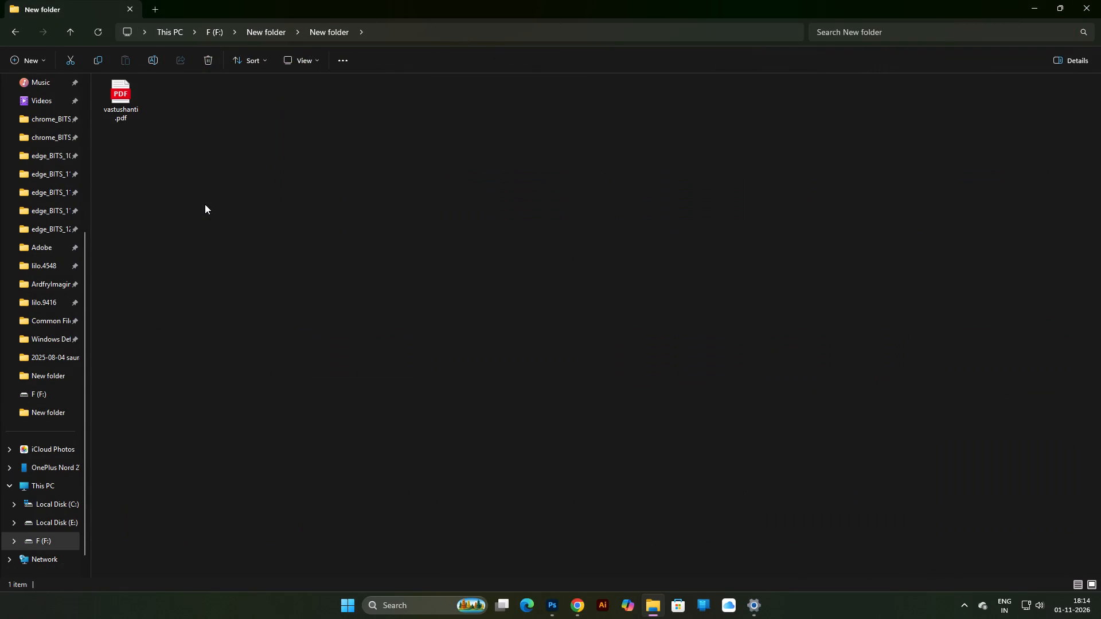
{"action": "left_click", "coordinate": [71, 37]}
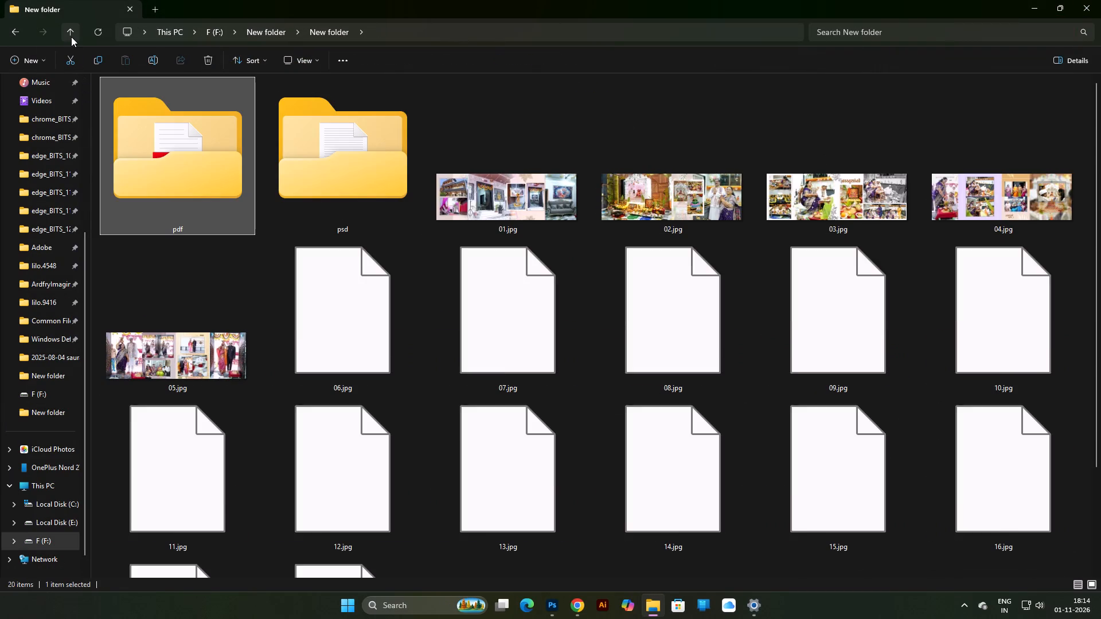
{"action": "scroll", "coordinate": [146, 178], "scroll_direction": "down", "scroll_amount": 3}
{"action": "left_click", "coordinate": [78, 35]}
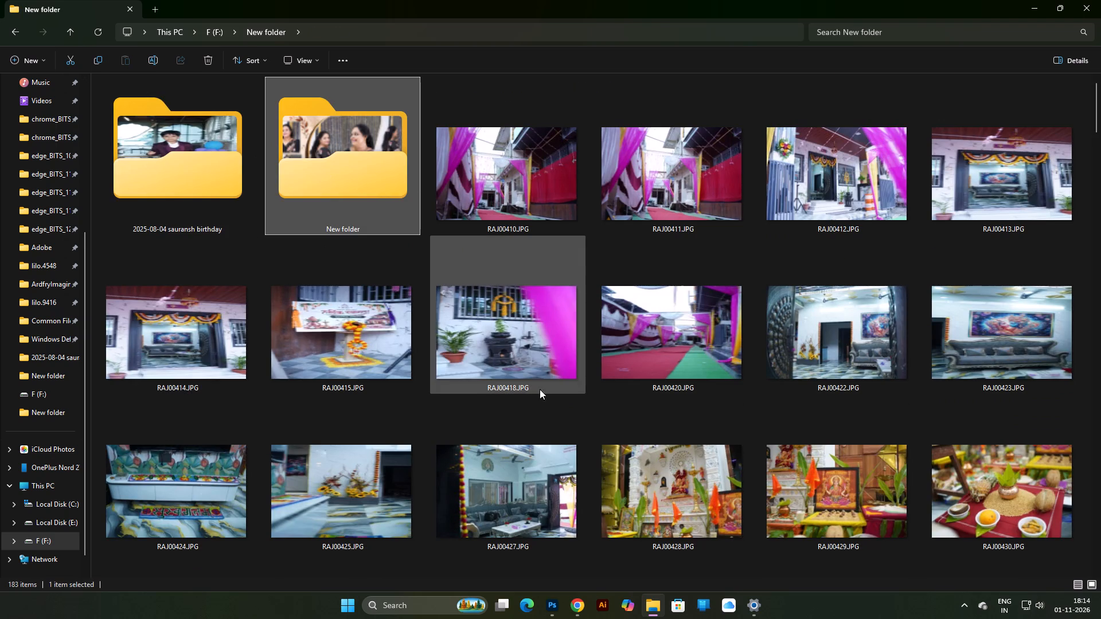
Review the birthday album spreads from 01.jpg to 11.jpg in the birthday folder's New folder, examining 06.jpg more closely.
{"action": "double_click", "coordinate": [192, 128]}
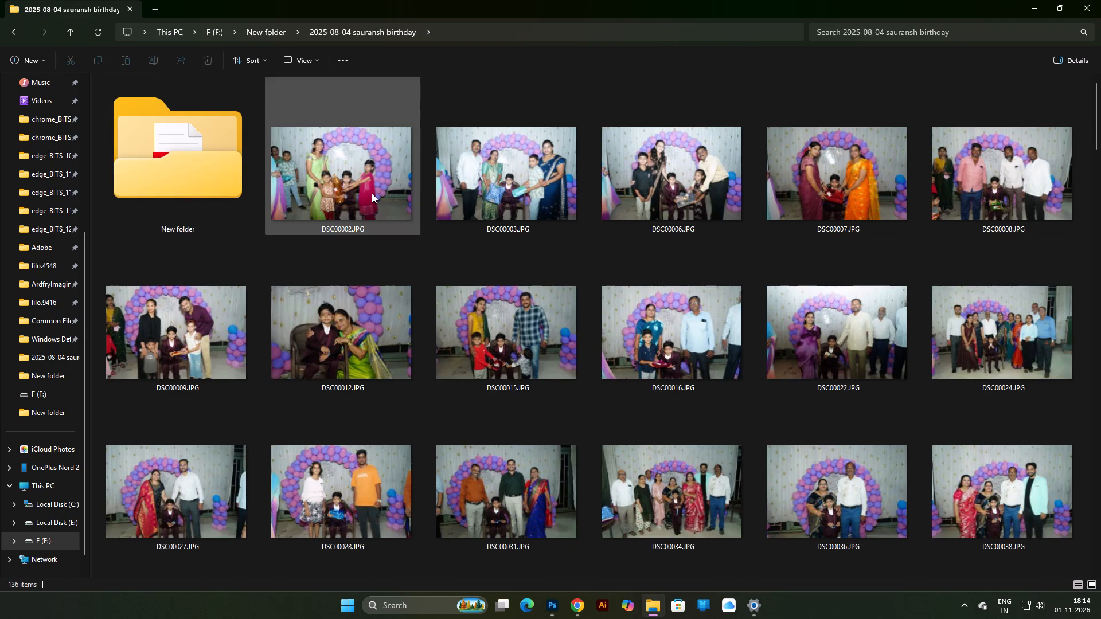
{"action": "scroll", "coordinate": [379, 207], "scroll_direction": "down", "scroll_amount": 1}
{"action": "scroll", "coordinate": [215, 179], "scroll_direction": "up", "scroll_amount": 3}
{"action": "double_click", "coordinate": [219, 179]}
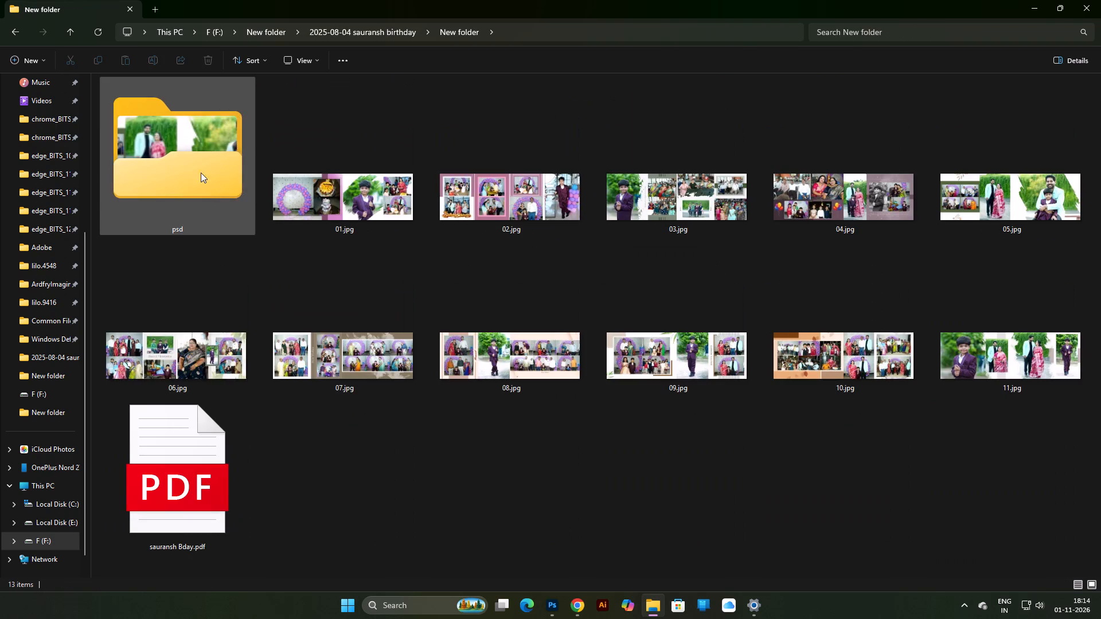
{"action": "double_click", "coordinate": [373, 205]}
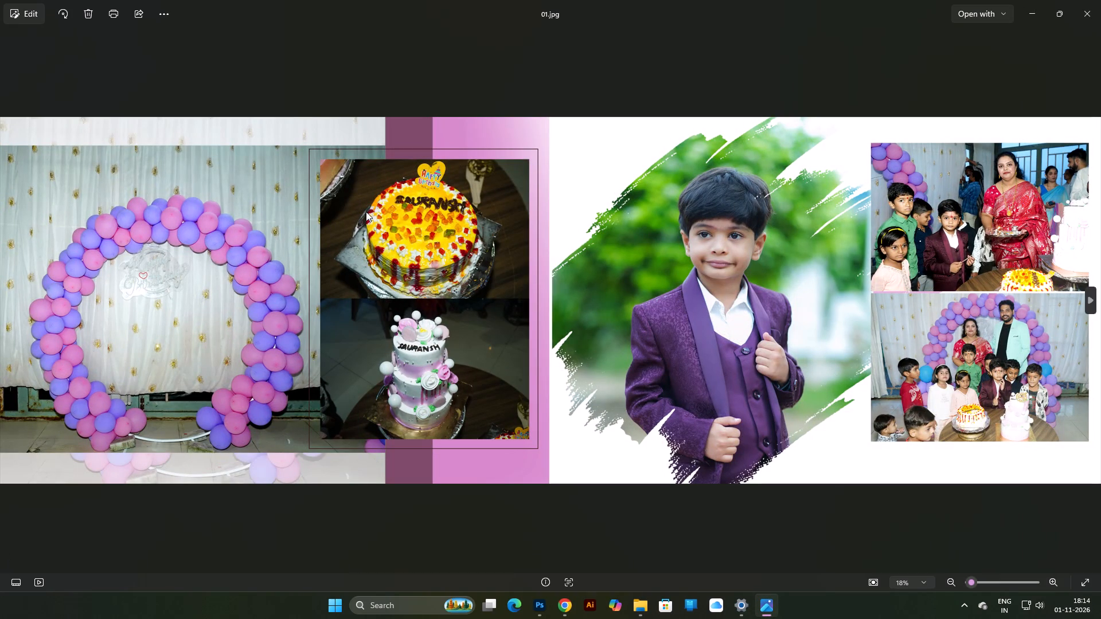
{"action": "key", "text": "Right"}
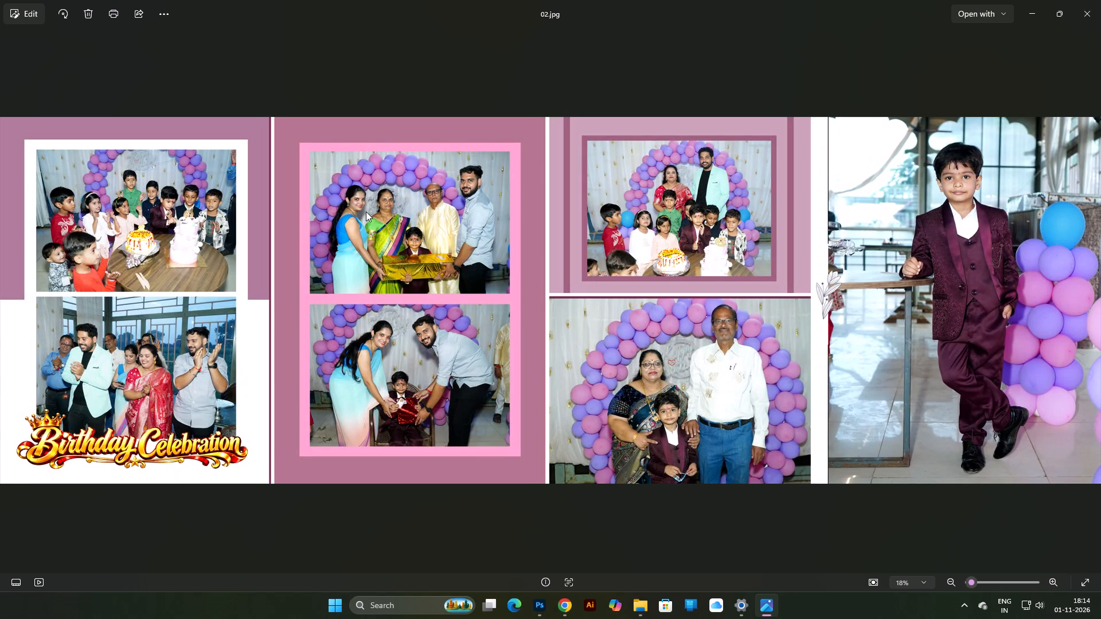
{"action": "key", "text": "Right"}
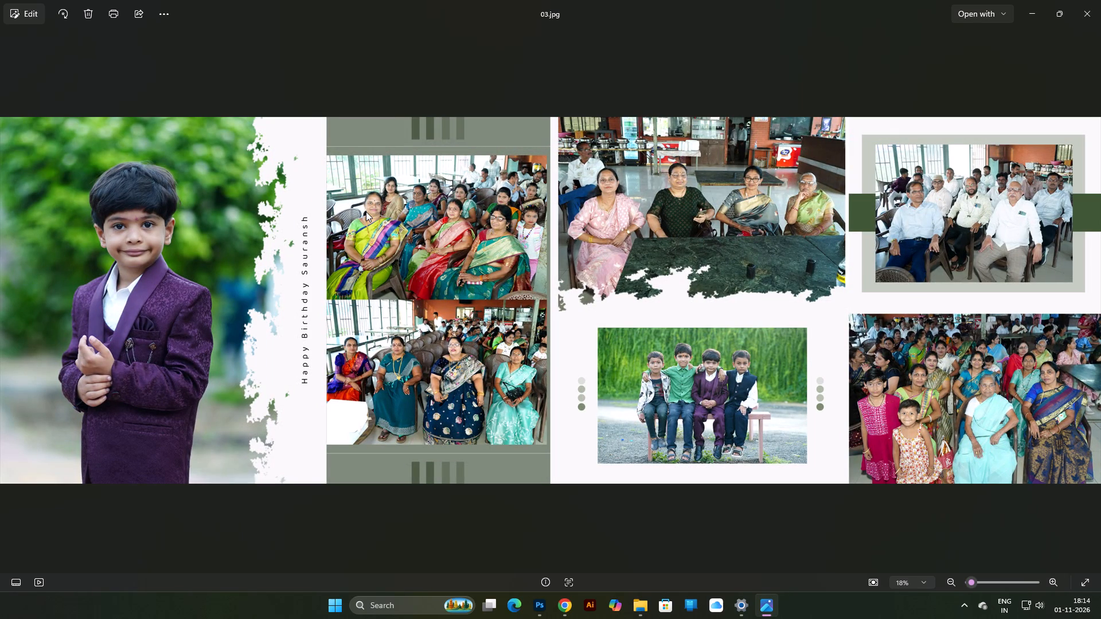
{"action": "key", "text": "Right"}
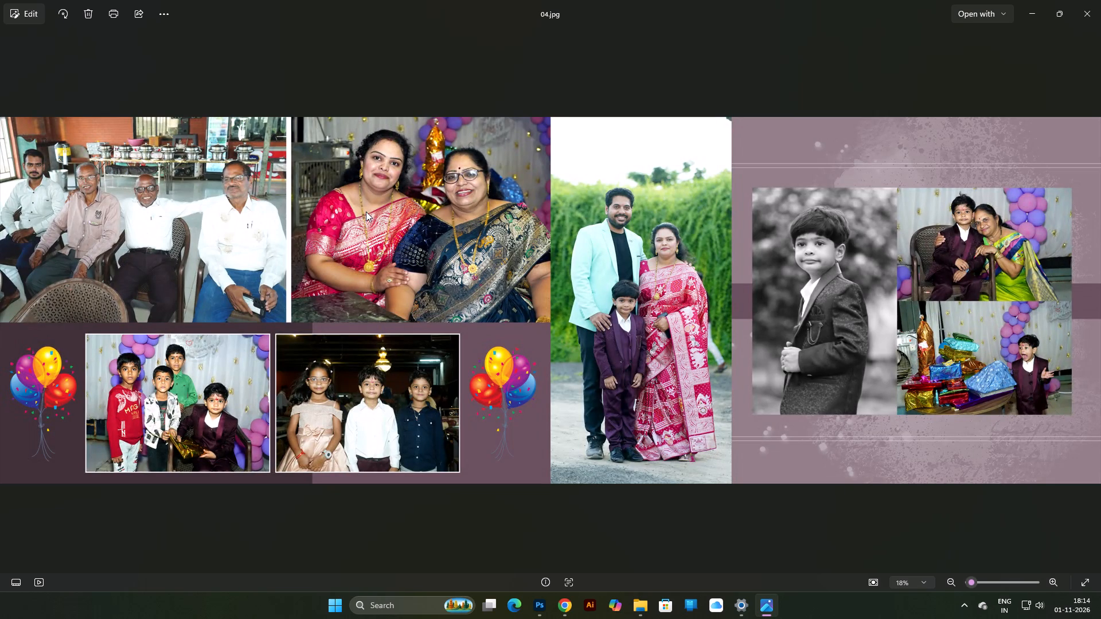
{"action": "key", "text": "Right"}
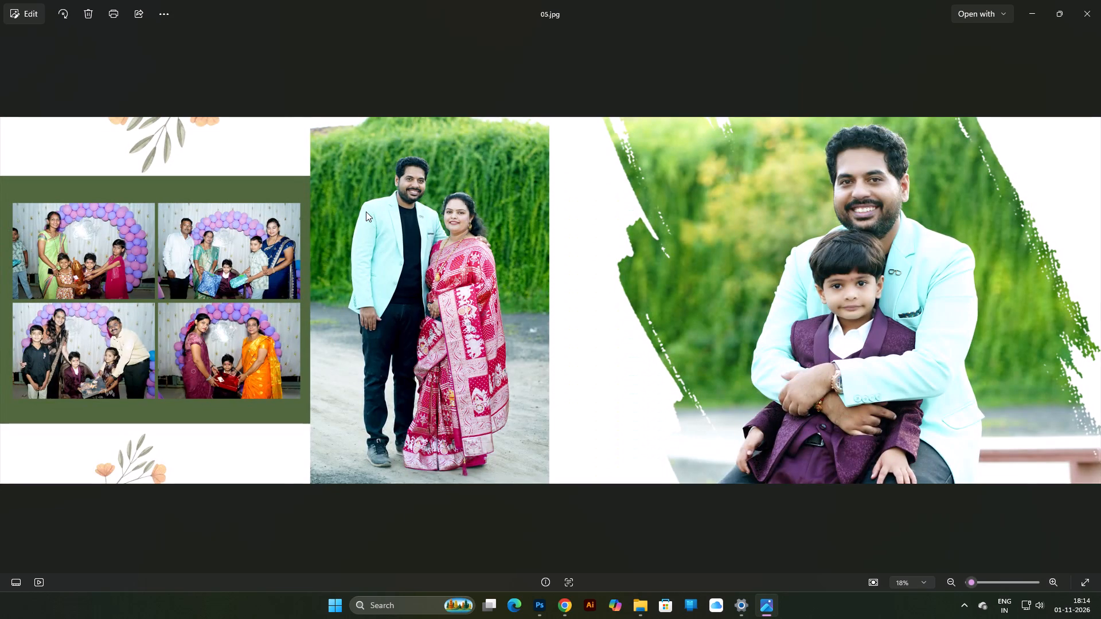
{"action": "key", "text": "Right"}
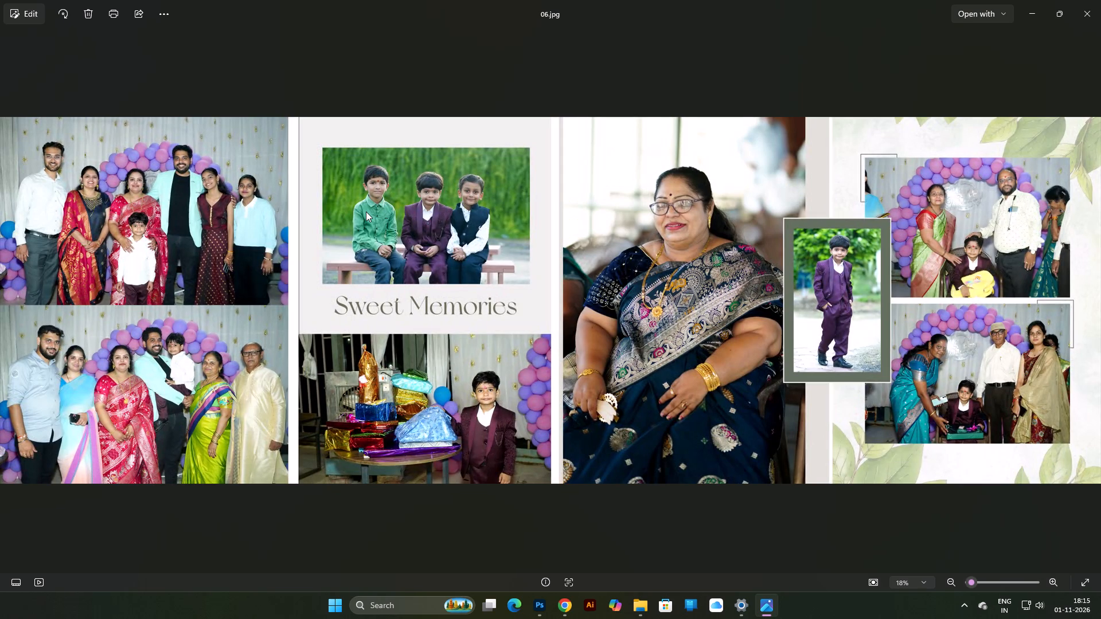
{"action": "double_click", "coordinate": [627, 273]}
{"action": "left_click_drag", "start_coordinate": [798, 195], "coordinate": [434, 511]}
{"action": "left_click", "coordinate": [542, 364]}
{"action": "double_click", "coordinate": [542, 363]}
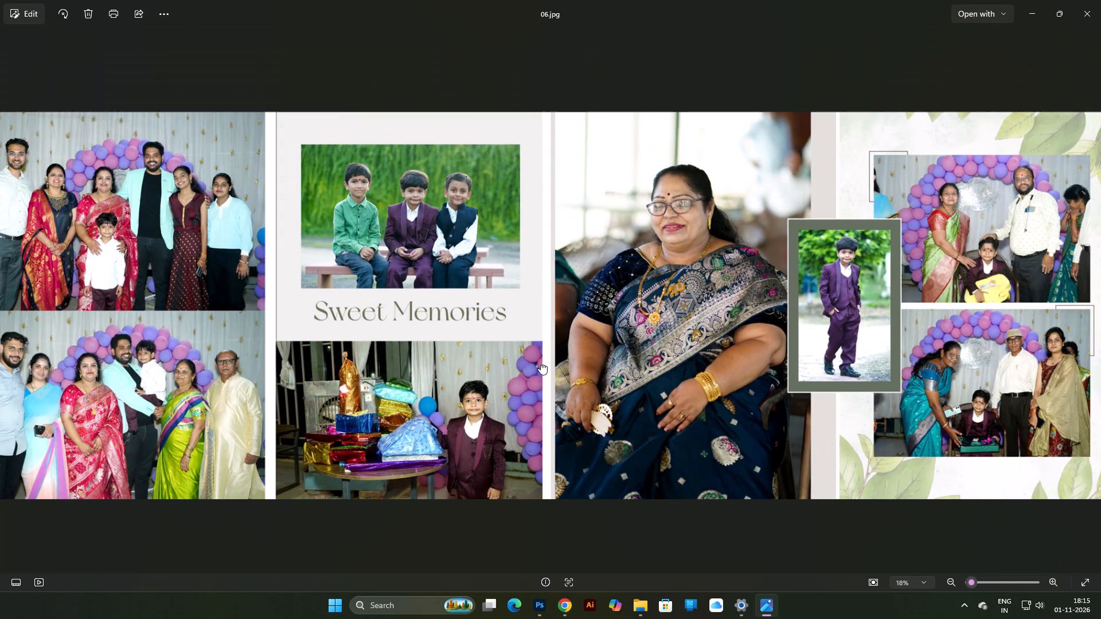
{"action": "key", "text": "Right"}
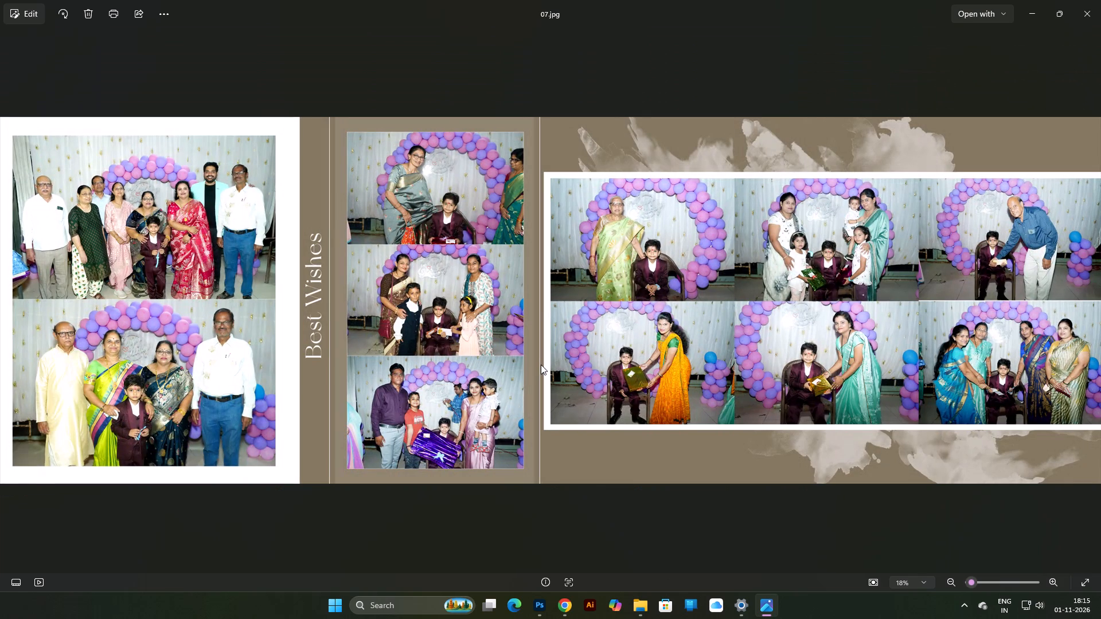
{"action": "key", "text": "Right"}
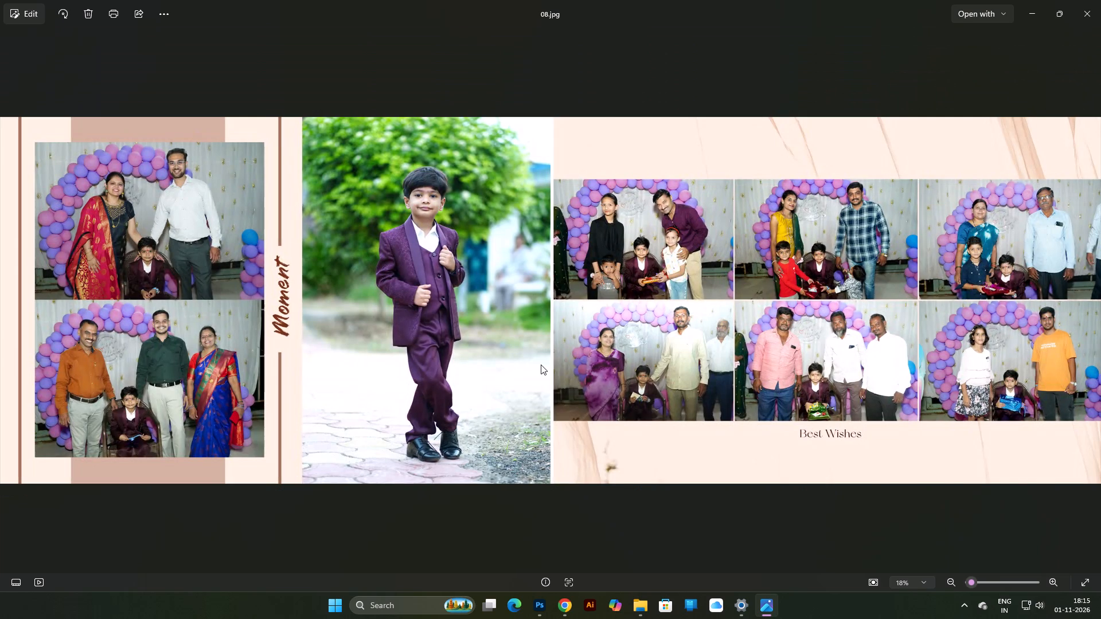
{"action": "key", "text": "Right"}
{"action": "key", "text": "Left"}
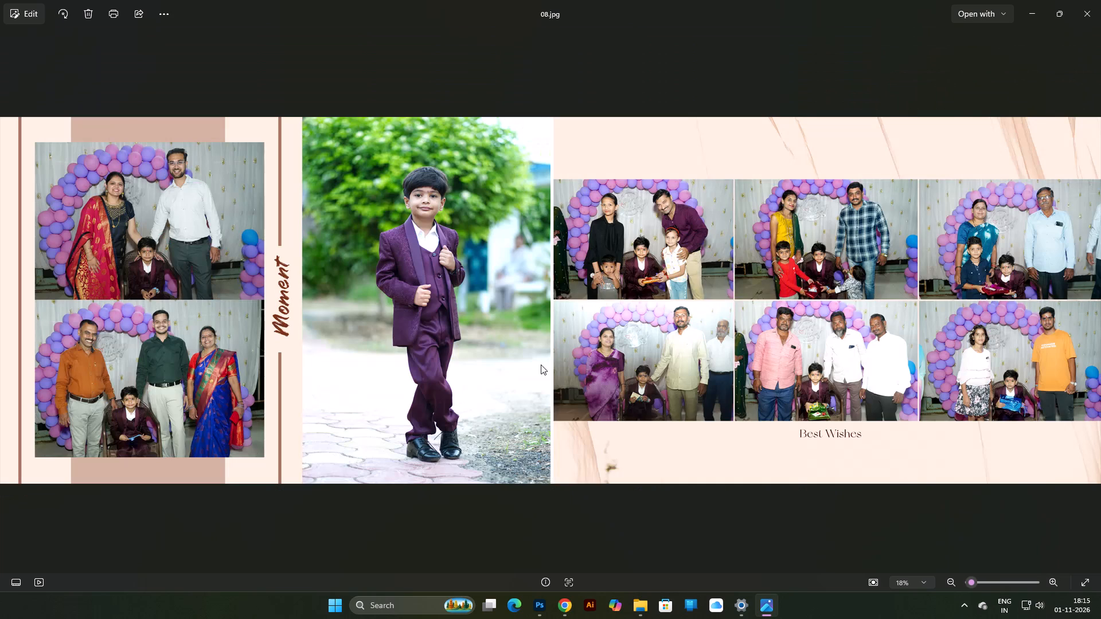
{"action": "key", "text": "Right"}
{"action": "key", "text": "Right"}
{"action": "key", "text": "Right"}
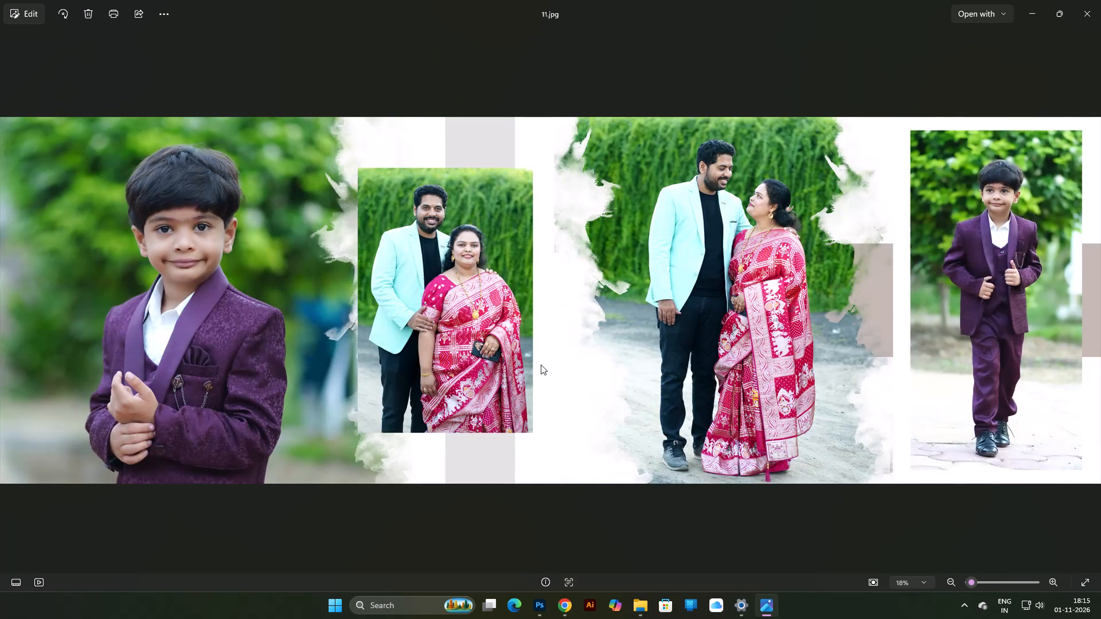
{"action": "key", "text": "Right"}
{"action": "left_click", "coordinate": [1082, 0]}
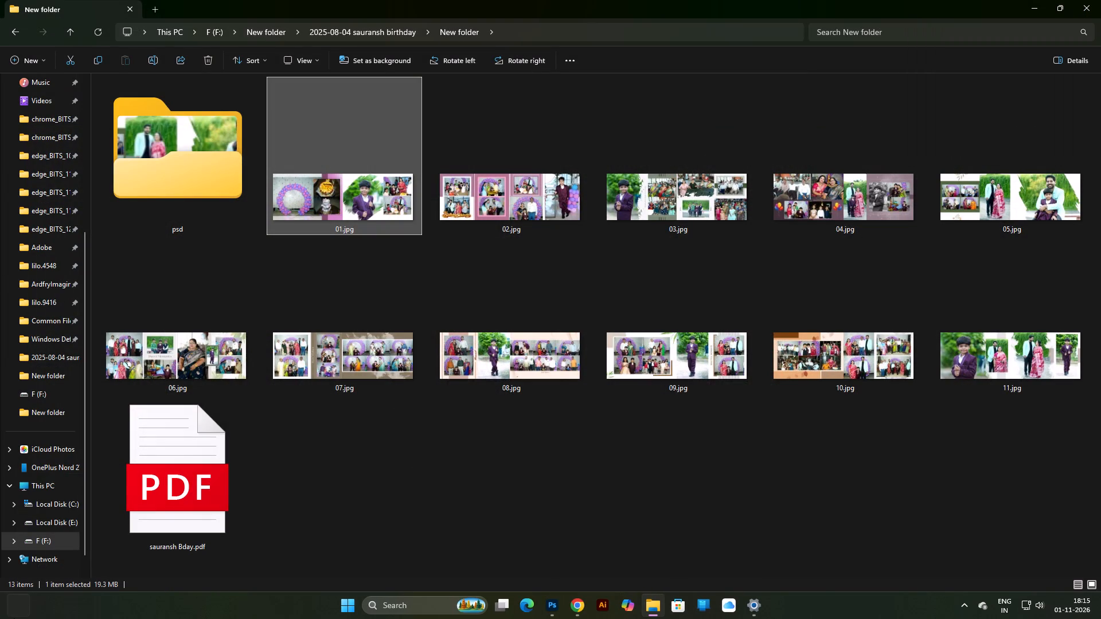
Browse the source photos in the birthday folder and in its parent New folder on drive F.
{"action": "left_click", "coordinate": [67, 36]}
{"action": "scroll", "coordinate": [293, 435], "scroll_direction": "down", "scroll_amount": 4}
{"action": "scroll", "coordinate": [258, 238], "scroll_direction": "down", "scroll_amount": 3}
{"action": "scroll", "coordinate": [250, 299], "scroll_direction": "down", "scroll_amount": 4}
{"action": "scroll", "coordinate": [318, 367], "scroll_direction": "down", "scroll_amount": 5}
{"action": "scroll", "coordinate": [239, 179], "scroll_direction": "down", "scroll_amount": 2}
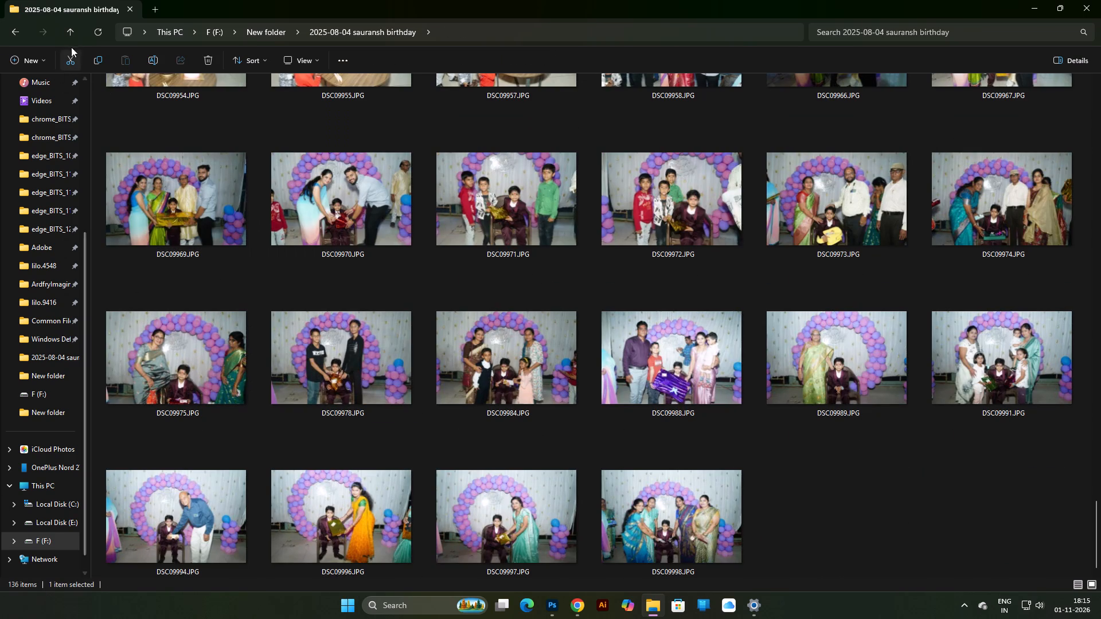
{"action": "left_click", "coordinate": [73, 33]}
{"action": "scroll", "coordinate": [309, 207], "scroll_direction": "down", "scroll_amount": 4}
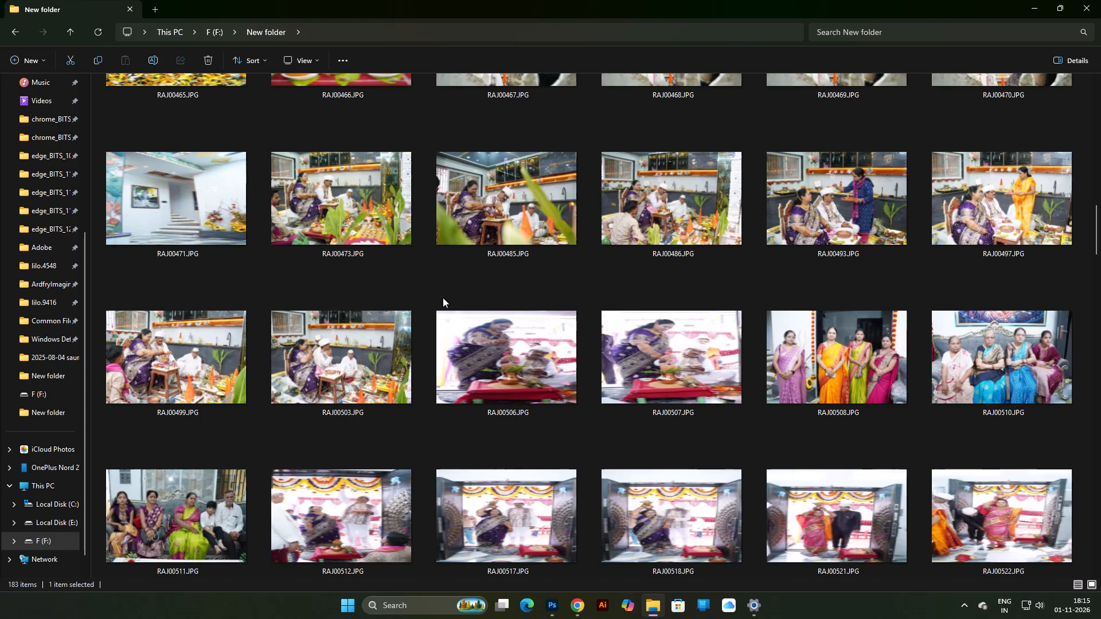
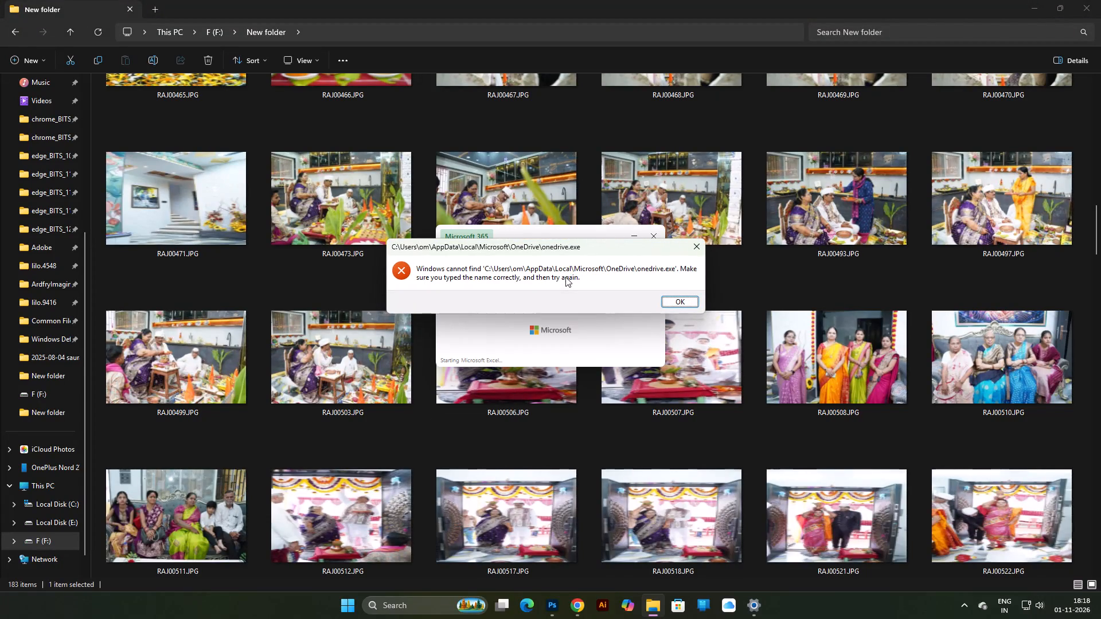
Clear away Excel, the OneDrive error and the windows covering Photoshop to return to the 12 x 18 GFX poster.
{"action": "left_click", "coordinate": [1099, 0]}
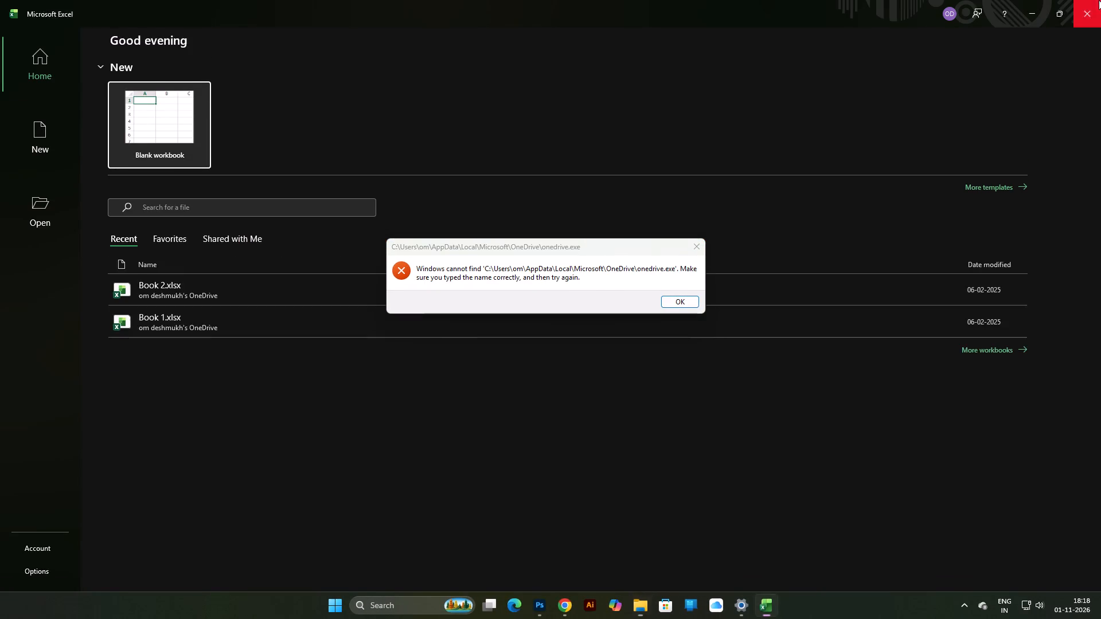
{"action": "left_click", "coordinate": [704, 246]}
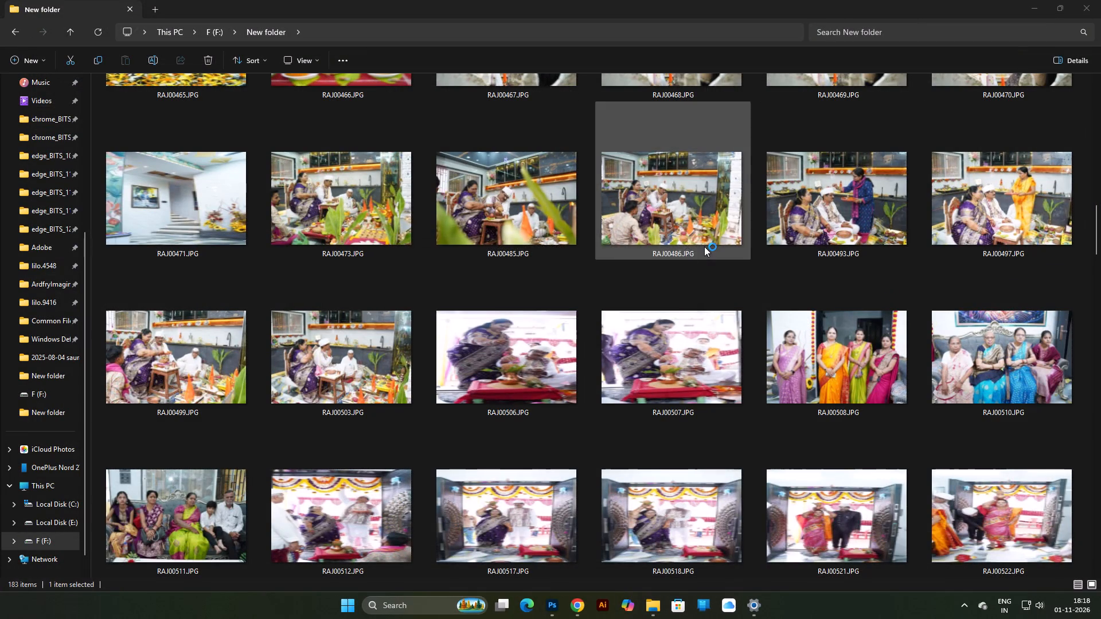
{"action": "scroll", "coordinate": [855, 0], "scroll_direction": "down", "scroll_amount": 2}
{"action": "left_click", "coordinate": [1034, 3]}
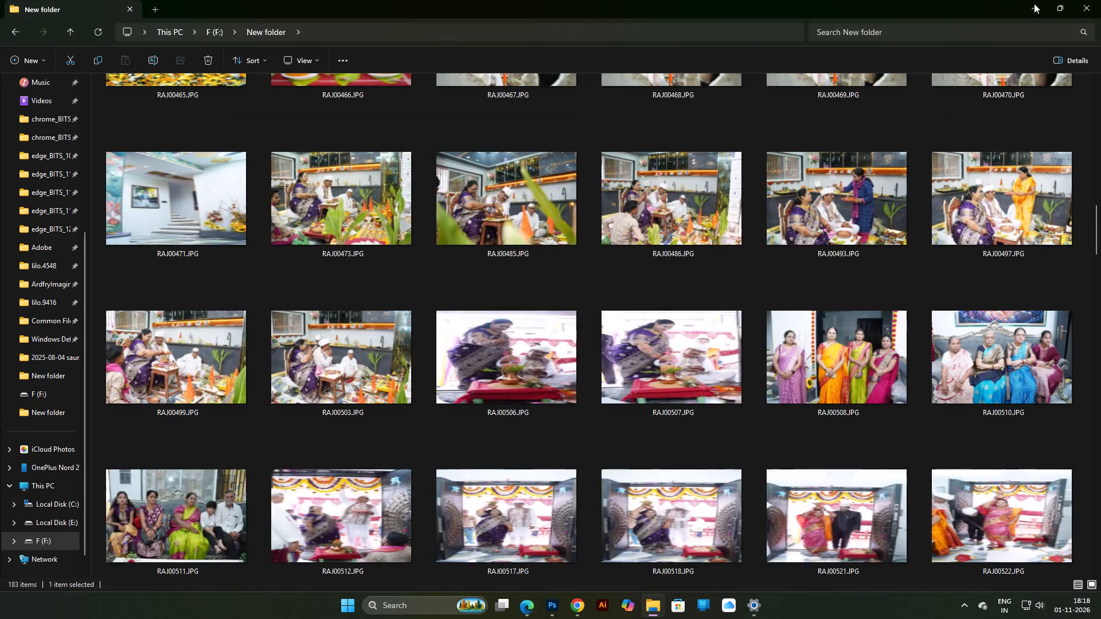
{"action": "left_click", "coordinate": [1034, 3]}
{"action": "scroll", "coordinate": [584, 165], "scroll_direction": "down", "scroll_amount": 5}
{"action": "scroll", "coordinate": [585, 170], "scroll_direction": "up", "scroll_amount": 7}
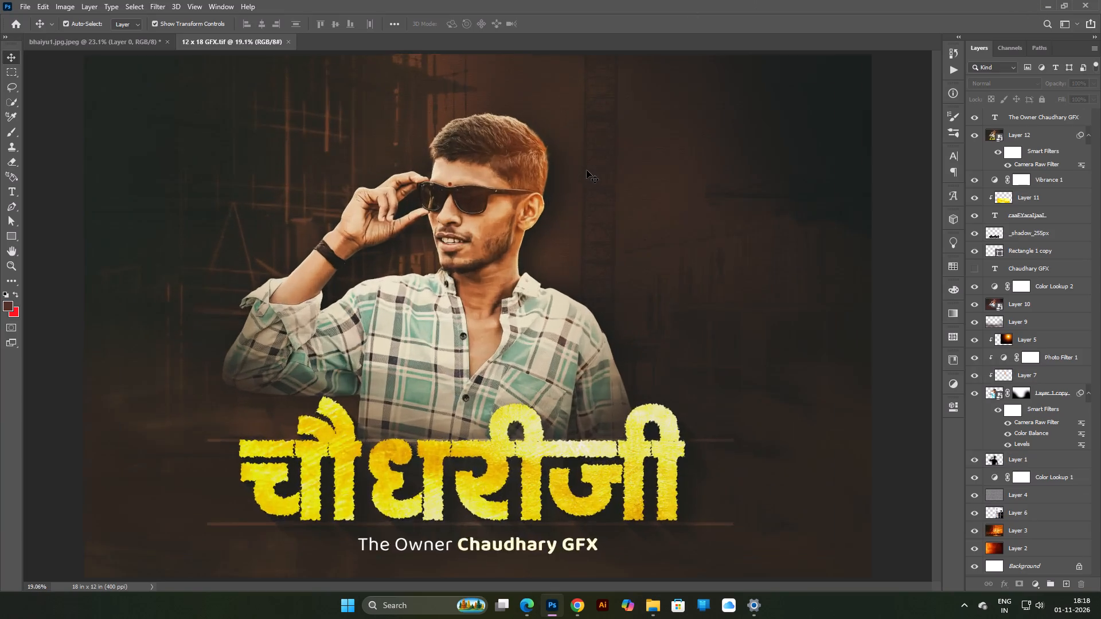
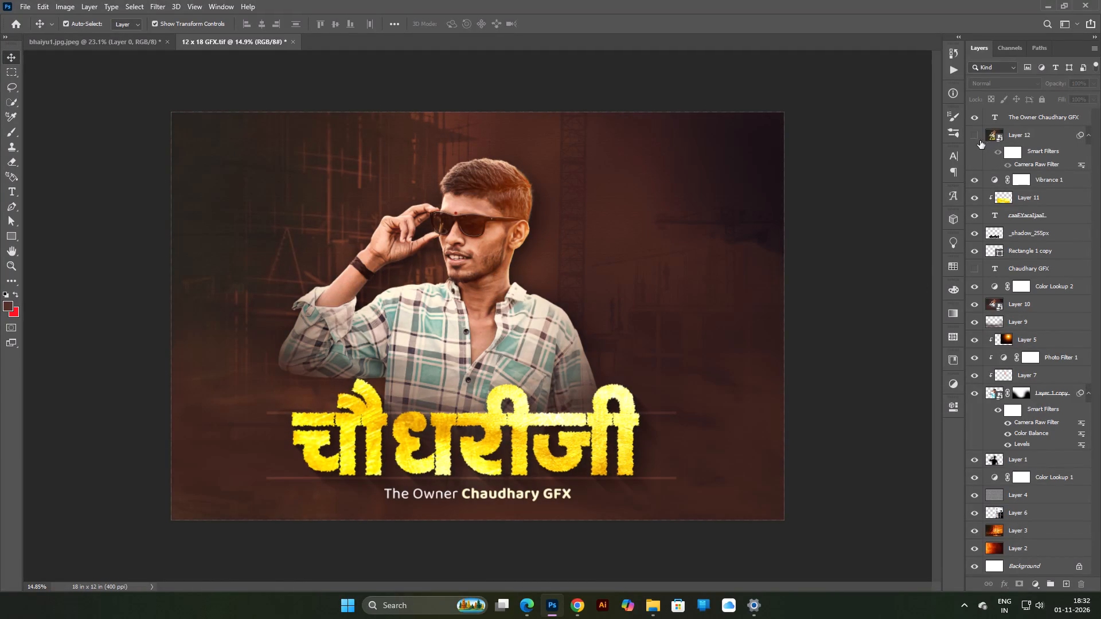
Hide the owner caption, Vibrance 1, Layer 11, Hindi title text, its _shadow_255px layer and Rectangle 1 copy.
{"action": "left_click", "coordinate": [970, 122]}
{"action": "left_click", "coordinate": [836, 316]}
{"action": "scroll", "coordinate": [778, 365], "scroll_direction": "down", "scroll_amount": 6}
{"action": "scroll", "coordinate": [481, 502], "scroll_direction": "up", "scroll_amount": 3}
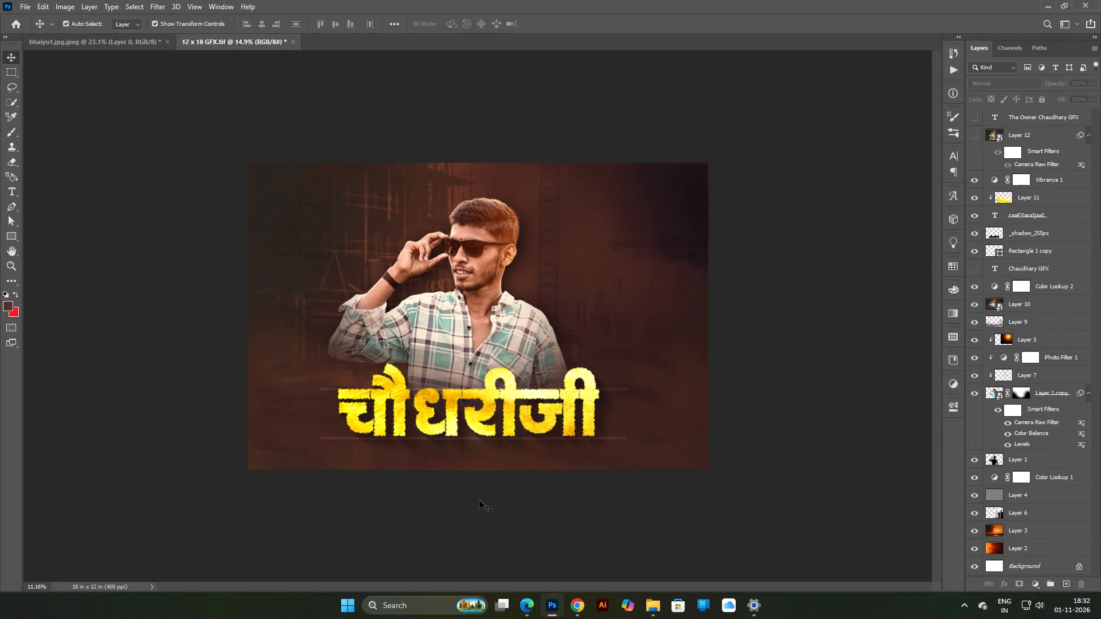
{"action": "scroll", "coordinate": [479, 500], "scroll_direction": "up", "scroll_amount": 4}
{"action": "scroll", "coordinate": [510, 456], "scroll_direction": "up", "scroll_amount": 7}
{"action": "scroll", "coordinate": [510, 456], "scroll_direction": "down", "scroll_amount": 12}
{"action": "scroll", "coordinate": [501, 410], "scroll_direction": "up", "scroll_amount": 6}
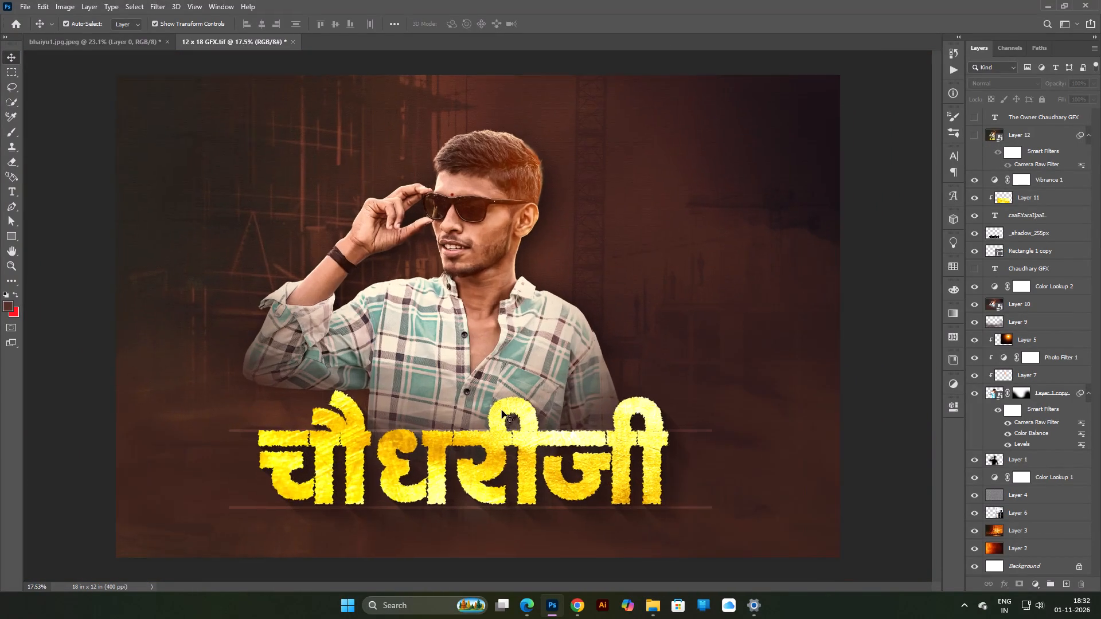
{"action": "left_click", "coordinate": [974, 179]}
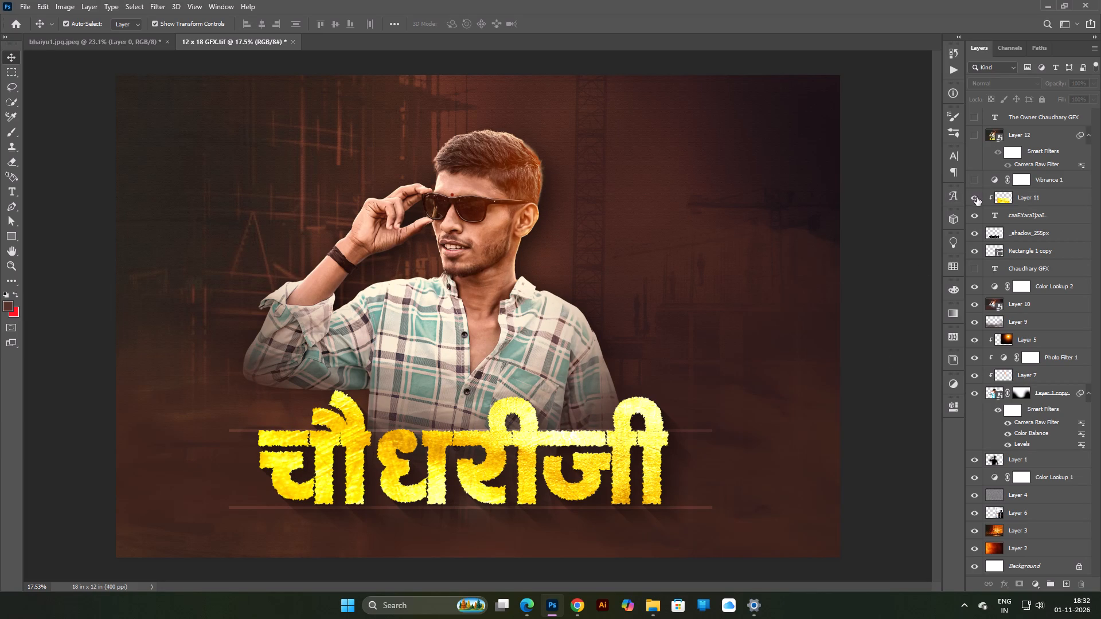
{"action": "left_click", "coordinate": [977, 197]}
{"action": "left_click", "coordinate": [975, 213]}
{"action": "left_click", "coordinate": [978, 232]}
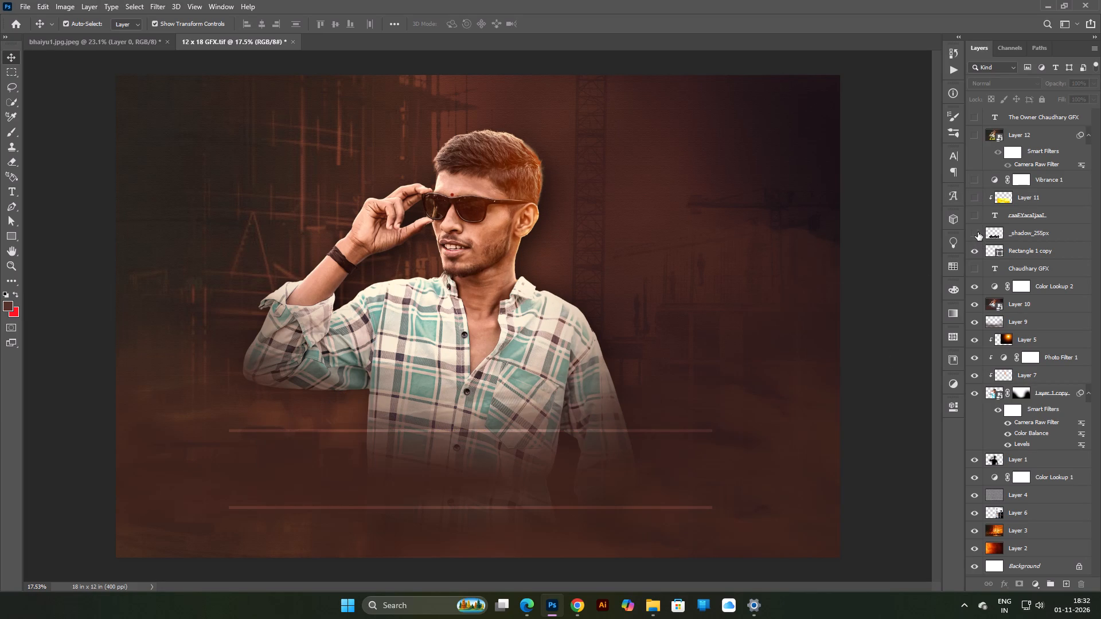
{"action": "left_click", "coordinate": [977, 253]}
Show the hidden large Chaudhary GFX text layer and check its text, leaving the wording as it is.
{"action": "scroll", "coordinate": [146, 196], "scroll_direction": "down", "scroll_amount": 4}
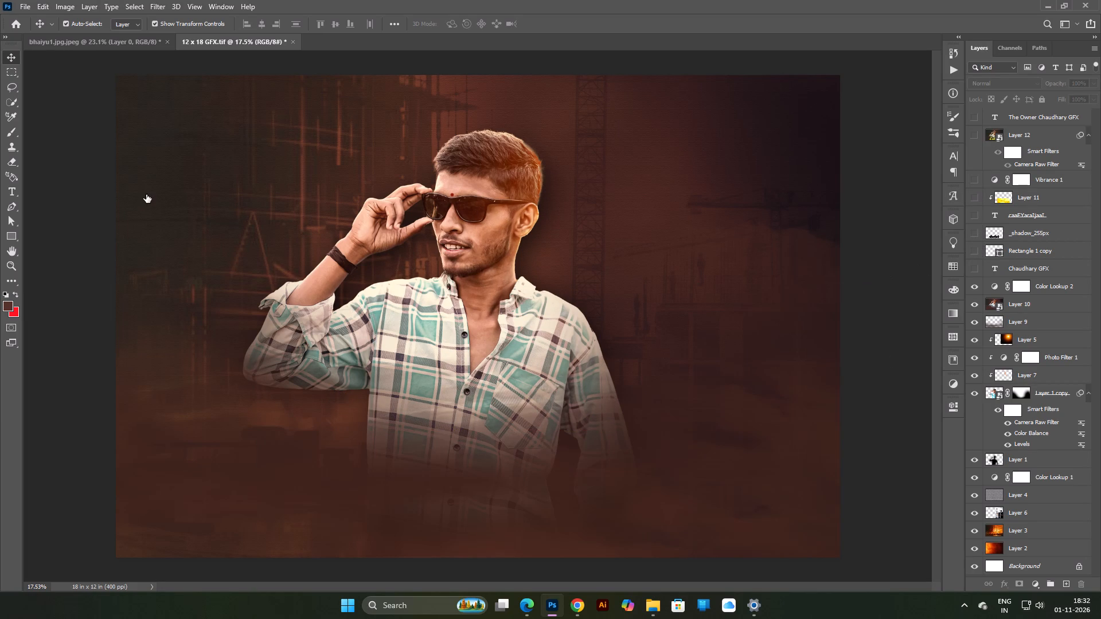
{"action": "scroll", "coordinate": [179, 203], "scroll_direction": "up", "scroll_amount": 3}
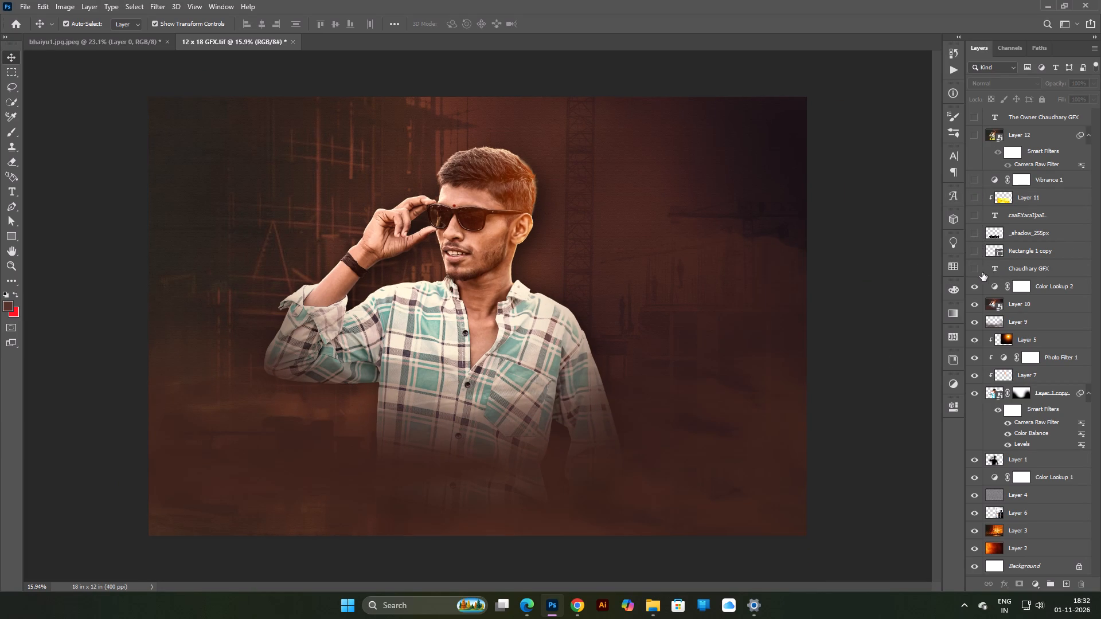
{"action": "left_click", "coordinate": [977, 272]}
{"action": "scroll", "coordinate": [502, 422], "scroll_direction": "up", "scroll_amount": 5}
{"action": "scroll", "coordinate": [501, 424], "scroll_direction": "down", "scroll_amount": 5}
{"action": "scroll", "coordinate": [499, 446], "scroll_direction": "up", "scroll_amount": 1}
{"action": "left_click", "coordinate": [502, 446]}
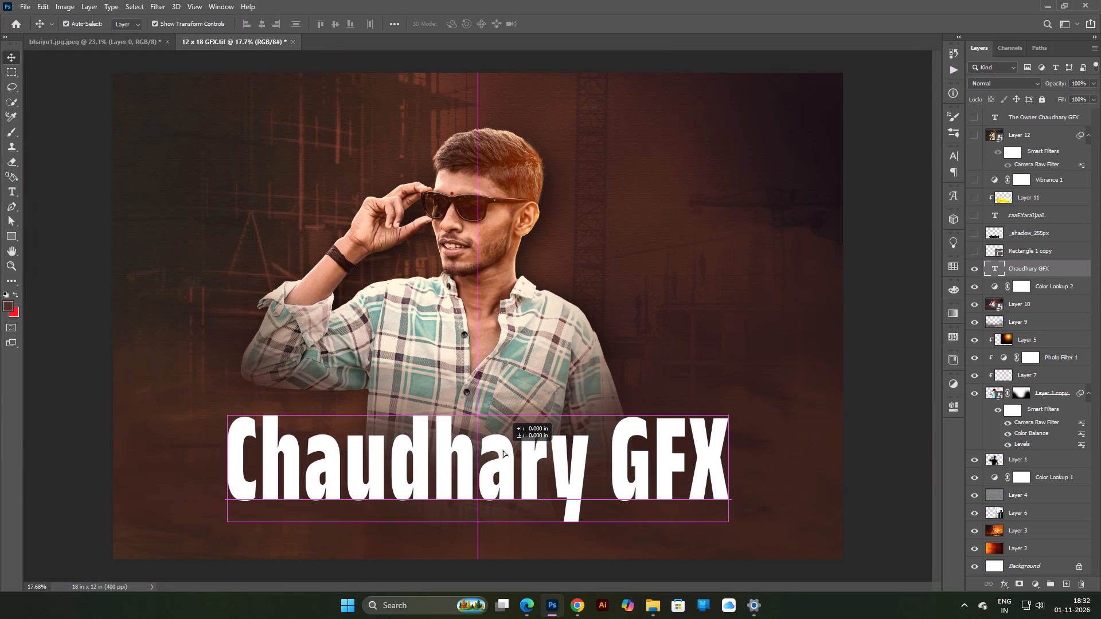
{"action": "double_click", "coordinate": [502, 450]}
{"action": "scroll", "coordinate": [501, 450], "scroll_direction": "down", "scroll_amount": 2}
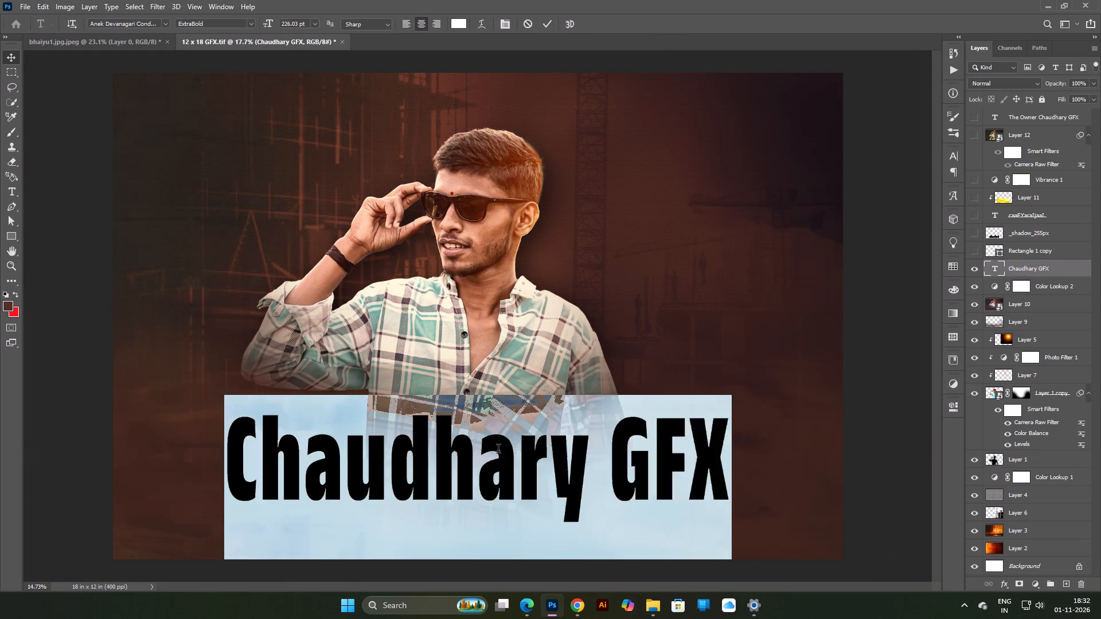
{"action": "scroll", "coordinate": [498, 450], "scroll_direction": "down", "scroll_amount": 2}
{"action": "scroll", "coordinate": [498, 450], "scroll_direction": "up", "scroll_amount": 4}
{"action": "left_click", "coordinate": [723, 449]}
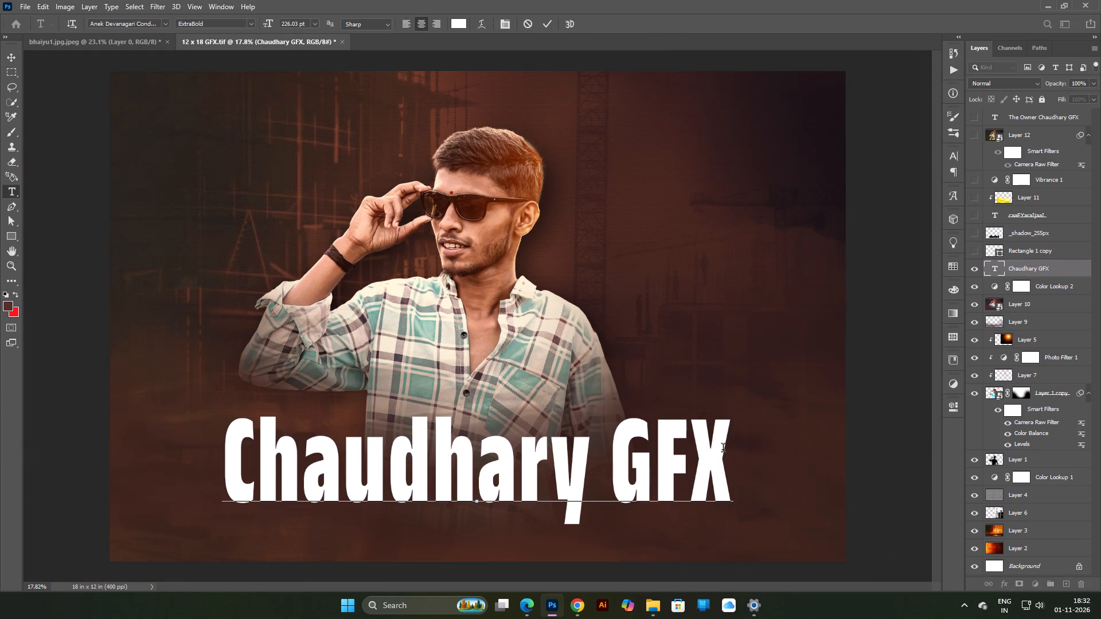
{"action": "key", "text": "Return"}
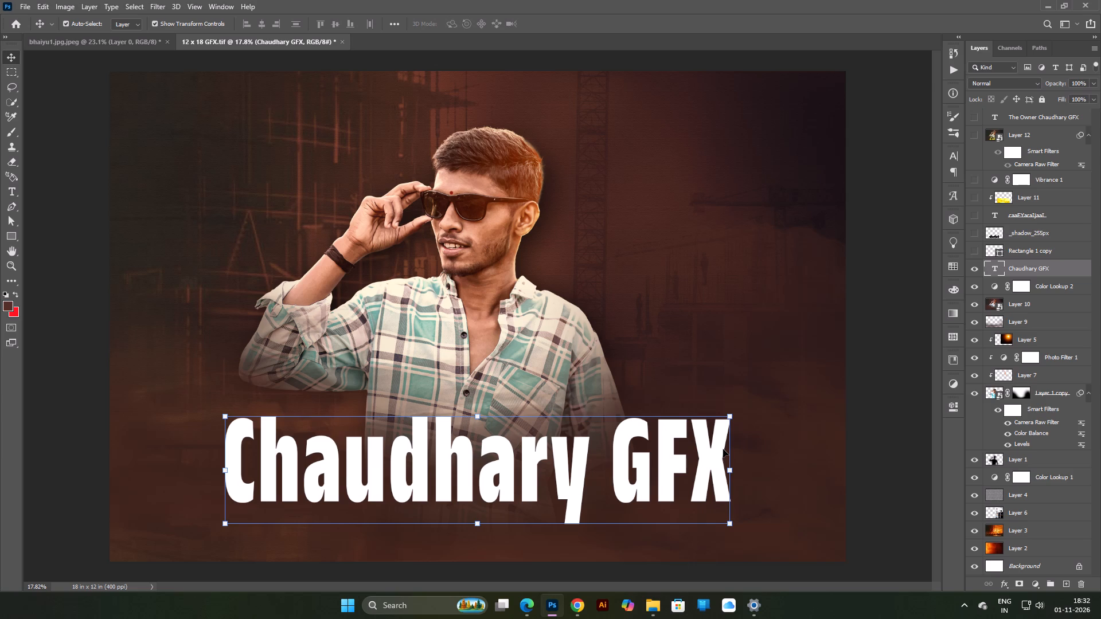
Move the gold texture Layer 11 directly above the Chaudhary GFX text, clipped to it, and make it visible.
{"action": "left_click_drag", "start_coordinate": [1036, 197], "coordinate": [1038, 242]}
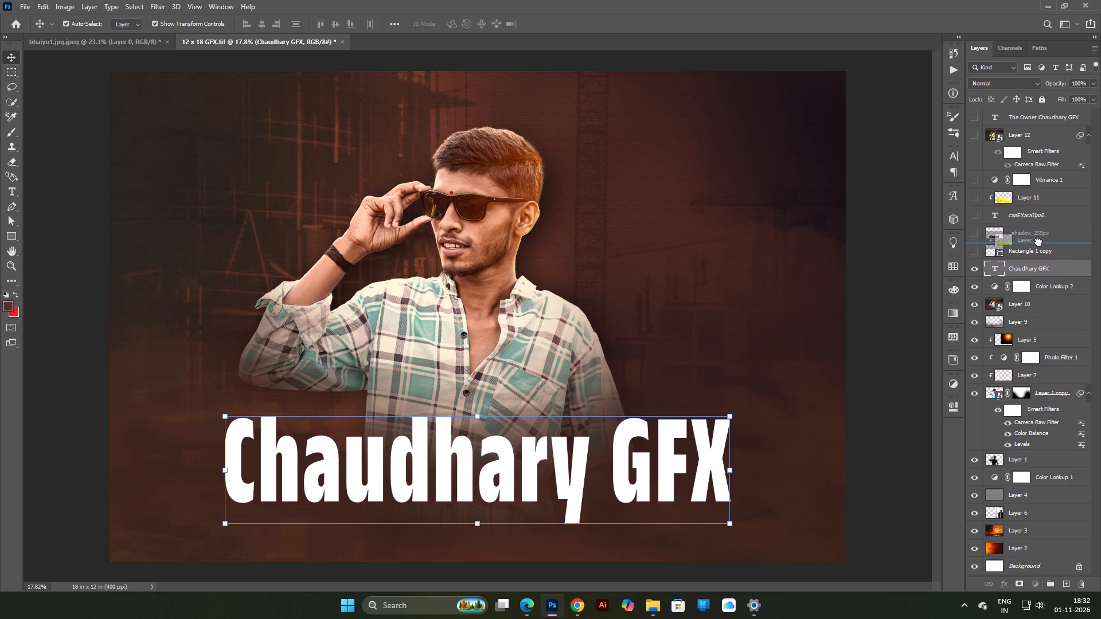
{"action": "left_click_drag", "start_coordinate": [1038, 242], "coordinate": [1038, 258]}
{"action": "left_click", "coordinate": [1025, 258], "text": "alt"}
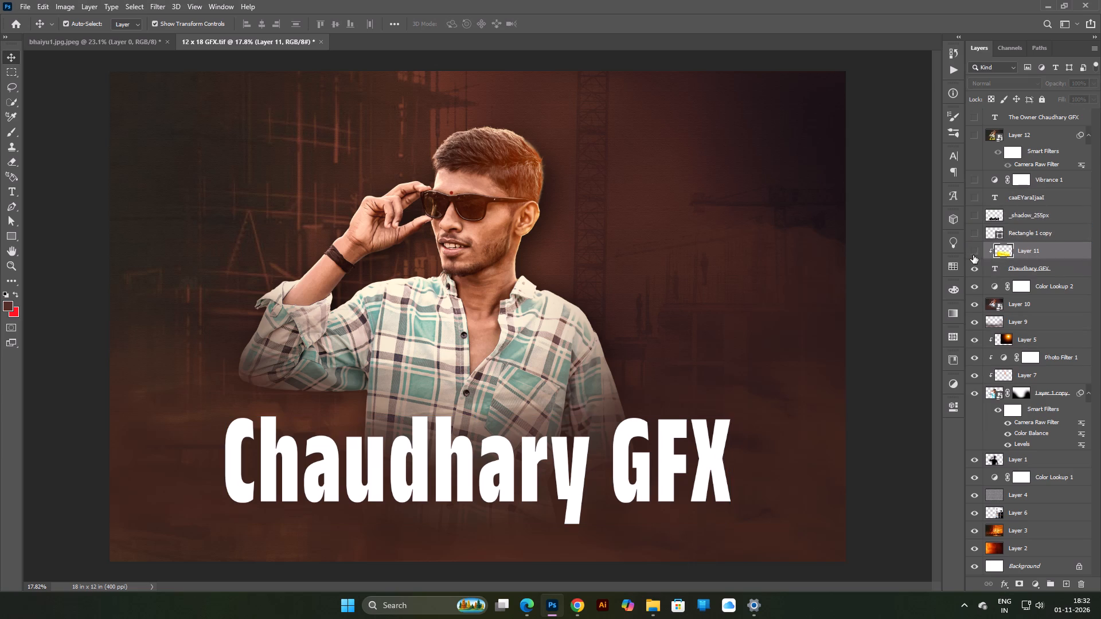
{"action": "left_click", "coordinate": [977, 249]}
{"action": "scroll", "coordinate": [611, 433], "scroll_direction": "down", "scroll_amount": 5}
{"action": "scroll", "coordinate": [592, 416], "scroll_direction": "up", "scroll_amount": 5}
{"action": "key", "text": "ctrl+period"}
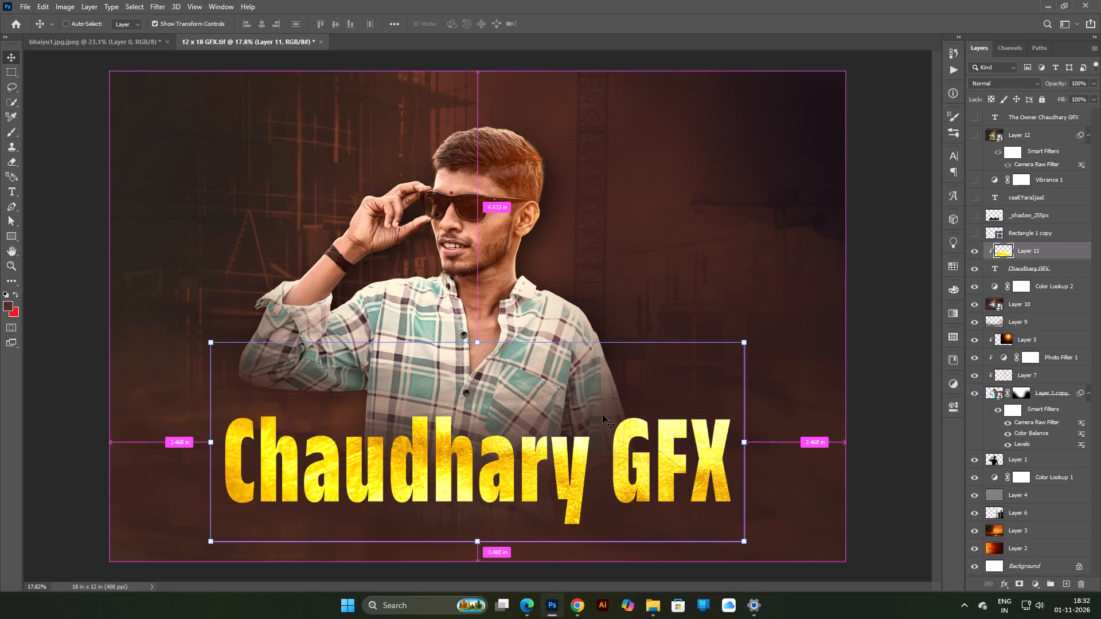
{"action": "key", "text": "ctrl+period"}
{"action": "key", "text": "ctrl+0"}
{"action": "scroll", "coordinate": [612, 417], "scroll_direction": "down", "scroll_amount": 4}
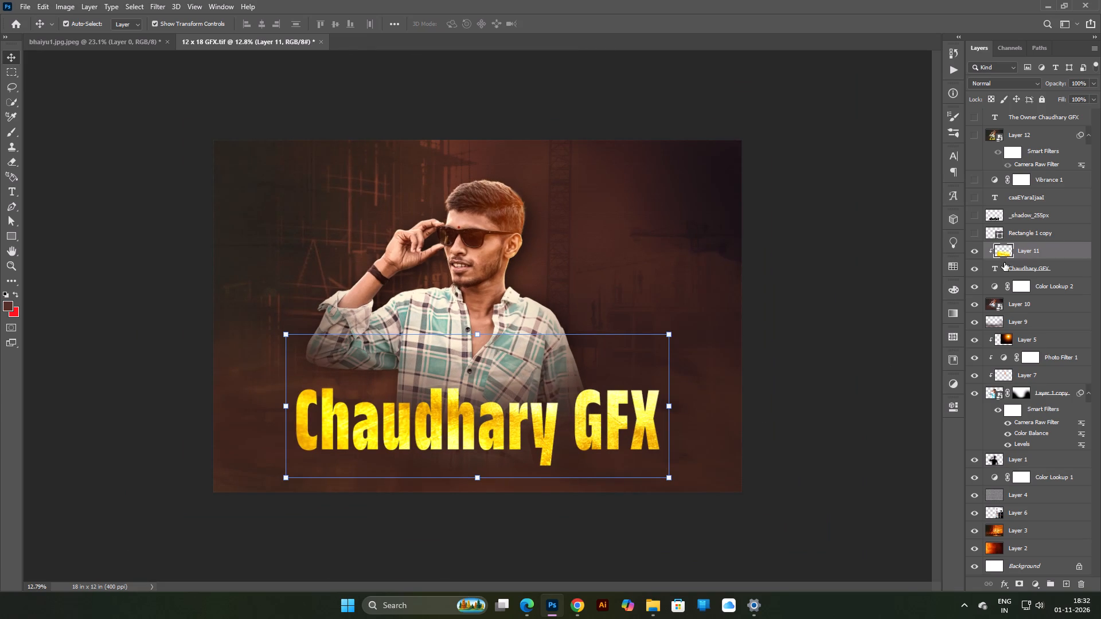
Run the long 255px 45° shadow action on the Chaudhary GFX text layer.
{"action": "left_click", "coordinate": [1024, 266]}
{"action": "left_click", "coordinate": [956, 75]}
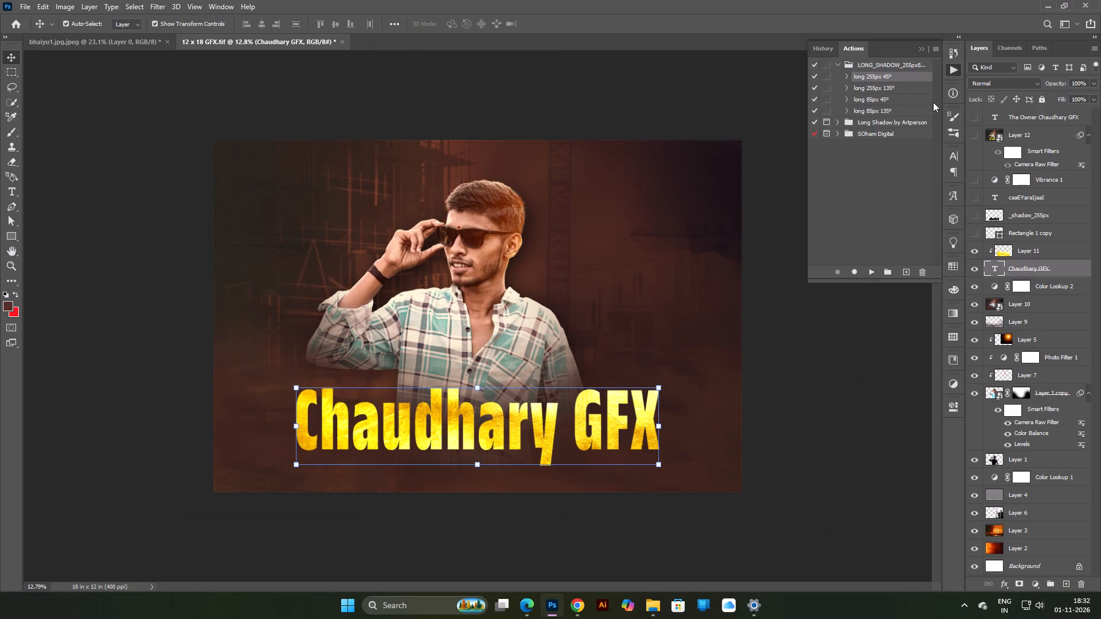
{"action": "left_click", "coordinate": [873, 272]}
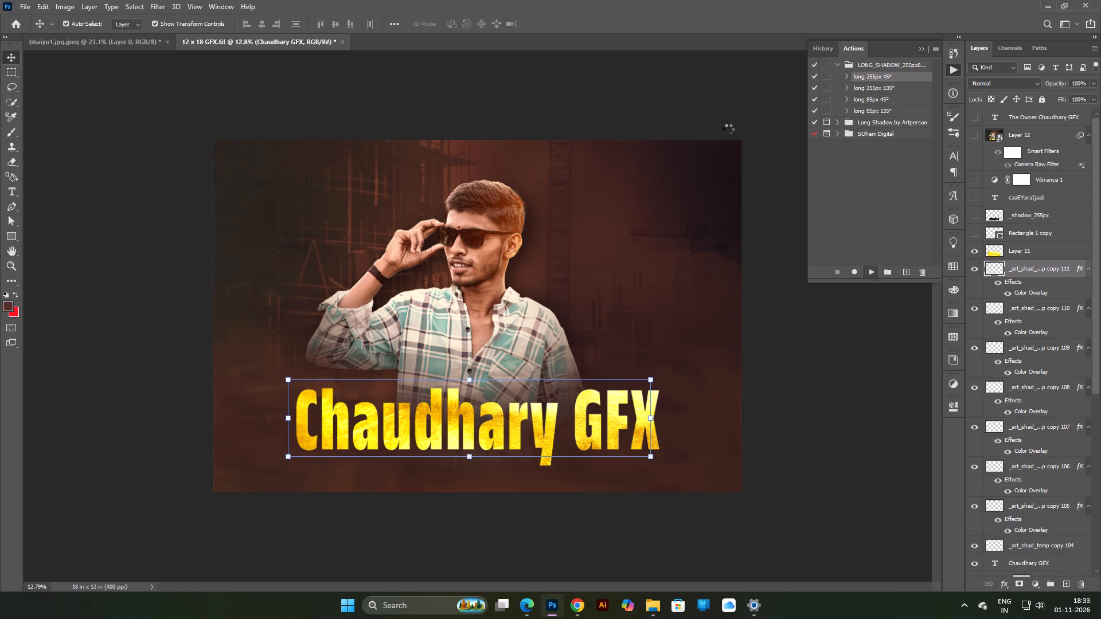
{"action": "scroll", "coordinate": [721, 139], "scroll_direction": "down", "scroll_amount": 6}
{"action": "scroll", "coordinate": [634, 195], "scroll_direction": "up", "scroll_amount": 4}
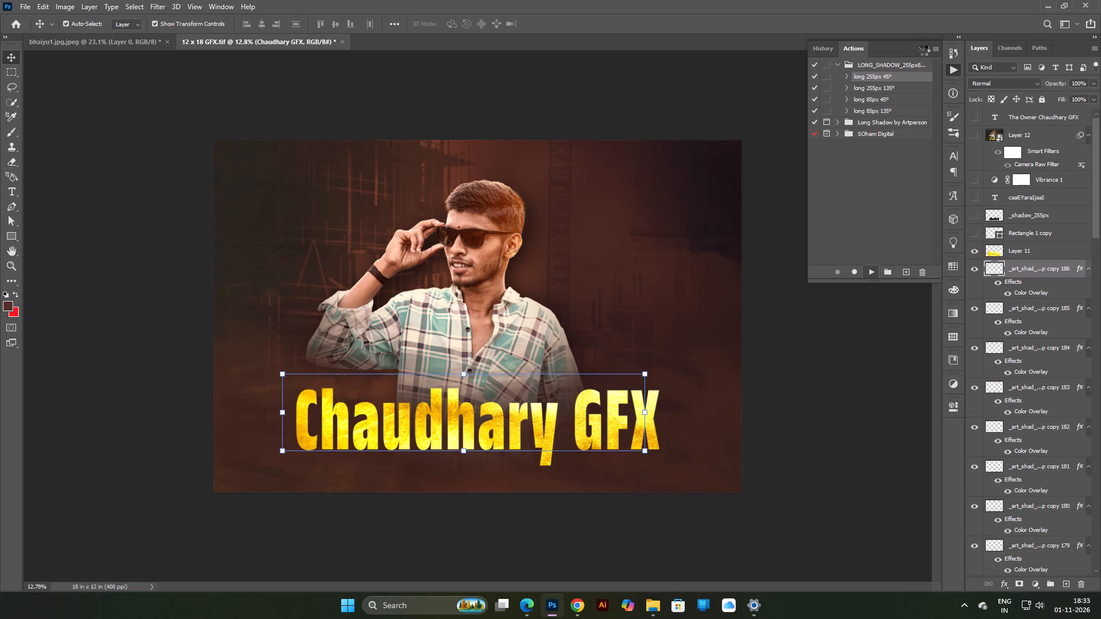
{"action": "scroll", "coordinate": [686, 236], "scroll_direction": "down", "scroll_amount": 6}
{"action": "scroll", "coordinate": [551, 320], "scroll_direction": "up", "scroll_amount": 5}
{"action": "scroll", "coordinate": [551, 320], "scroll_direction": "down", "scroll_amount": 4}
{"action": "scroll", "coordinate": [551, 320], "scroll_direction": "up", "scroll_amount": 3}
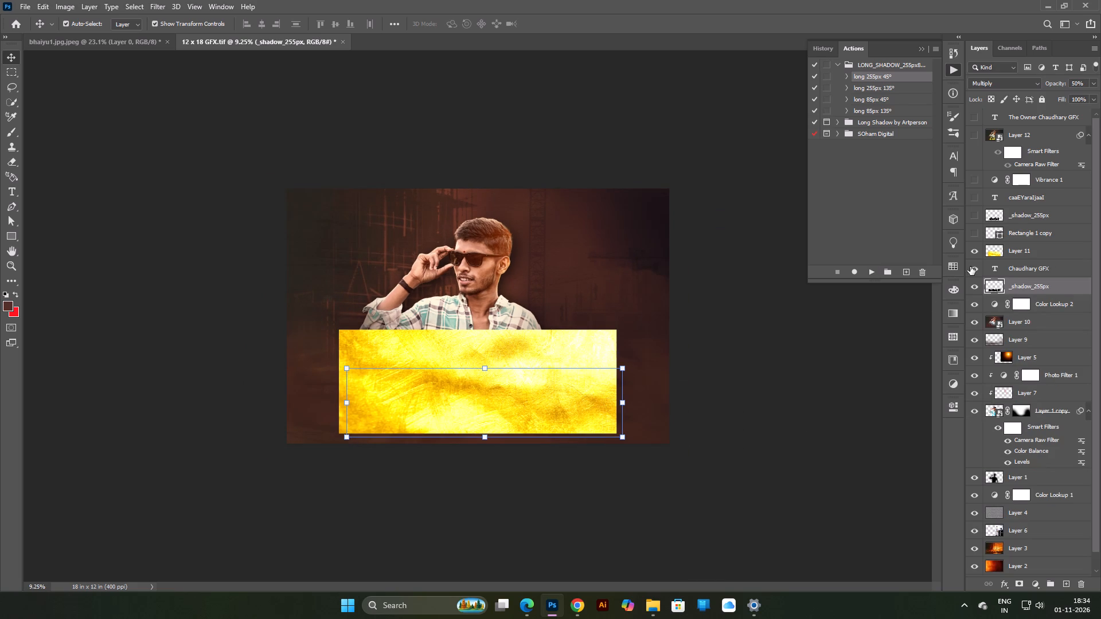
Clip the gold texture Layer 11 to the Chaudhary GFX text again.
{"action": "left_click", "coordinate": [1036, 256]}
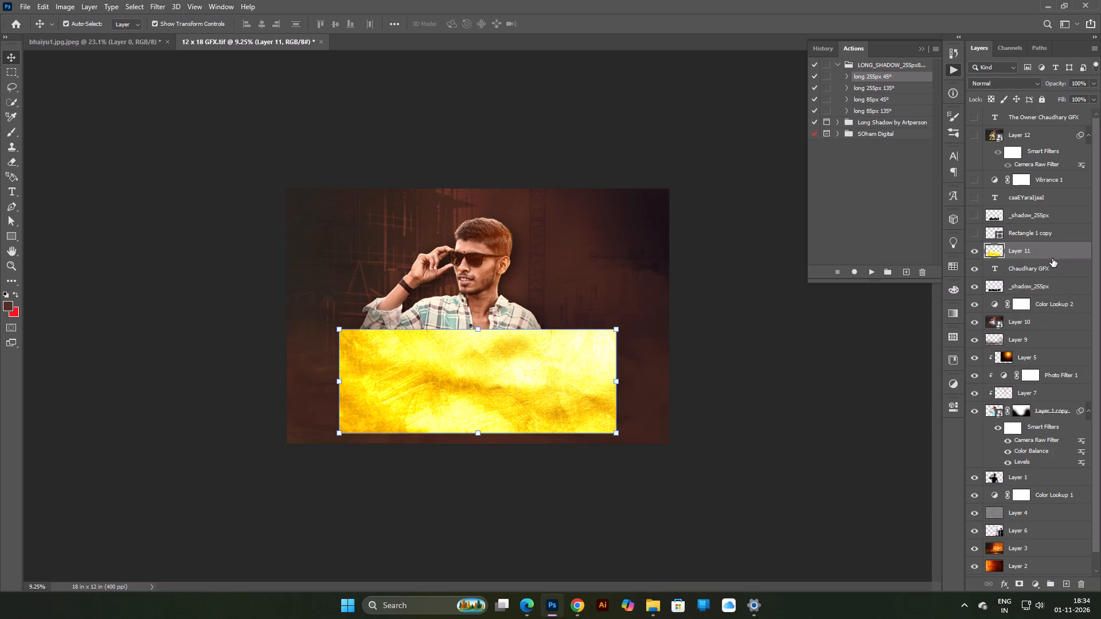
{"action": "left_click", "coordinate": [1055, 261], "text": "alt"}
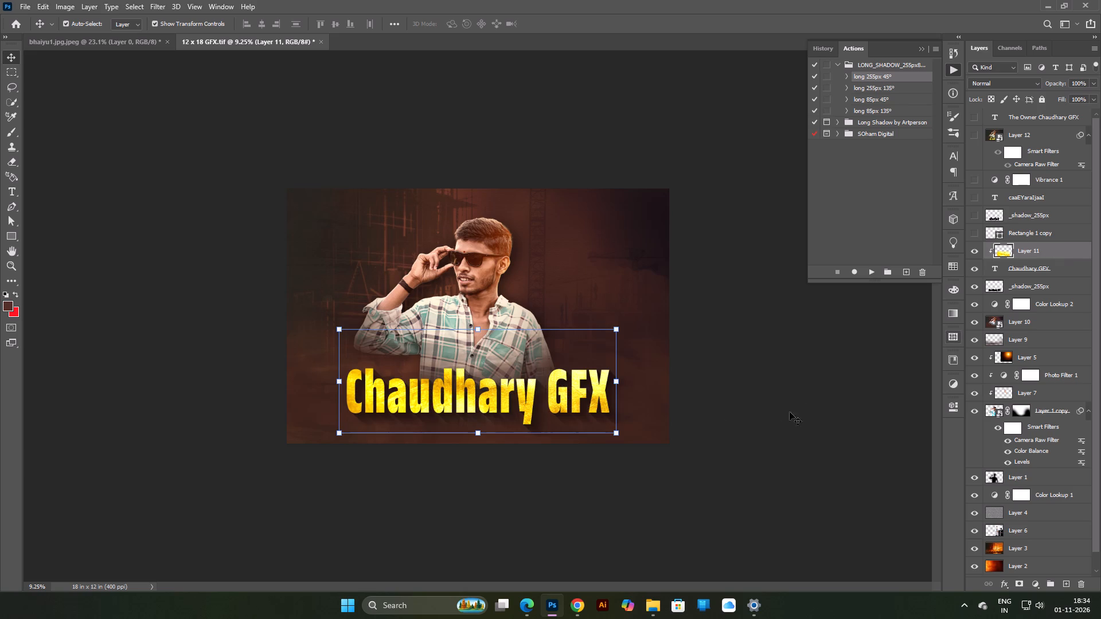
{"action": "left_click", "coordinate": [721, 412]}
{"action": "scroll", "coordinate": [607, 405], "scroll_direction": "down", "scroll_amount": 4}
{"action": "scroll", "coordinate": [539, 387], "scroll_direction": "up", "scroll_amount": 4}
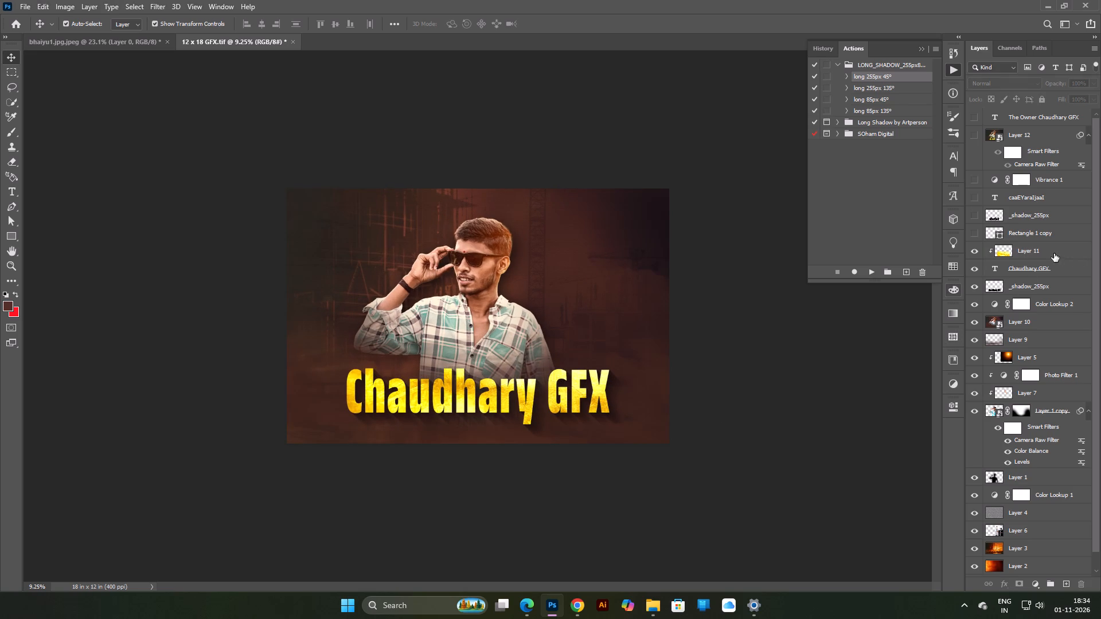
Skew the Chaudhary GFX text, its gold texture and shadow together vertically by about -3.5° and centre them horizontally on the poster.
{"action": "left_click", "coordinate": [1054, 253]}
{"action": "left_click", "coordinate": [1037, 282]}
{"action": "left_click", "coordinate": [1047, 251], "text": "shift"}
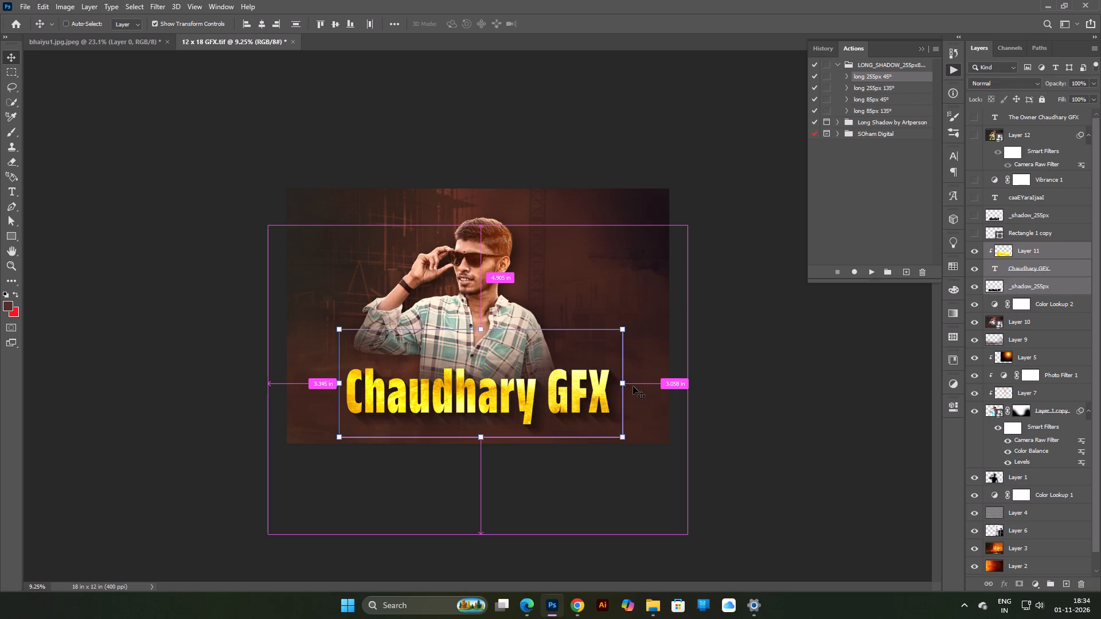
{"action": "left_click", "coordinate": [623, 383], "text": "ctrl"}
{"action": "left_click_drag", "start_coordinate": [623, 383], "coordinate": [623, 371], "text": "ctrl"}
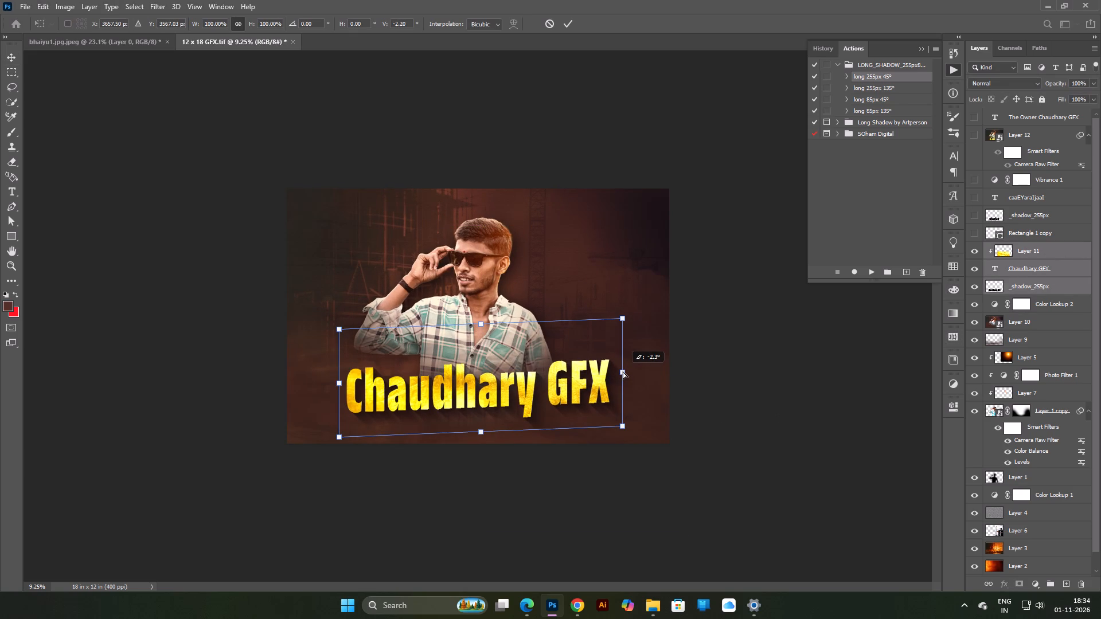
{"action": "left_click_drag", "start_coordinate": [623, 371], "coordinate": [623, 370], "text": "ctrl"}
{"action": "left_click_drag", "start_coordinate": [592, 374], "coordinate": [587, 375]}
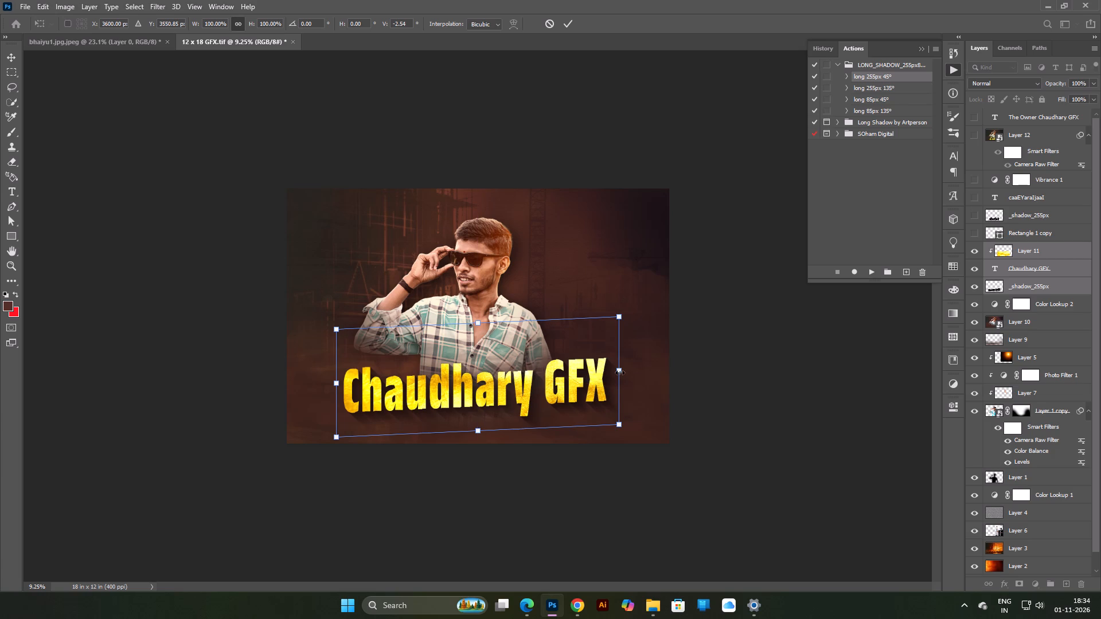
{"action": "left_click", "coordinate": [618, 369], "text": "ctrl"}
{"action": "left_click", "coordinate": [618, 370], "text": "ctrl"}
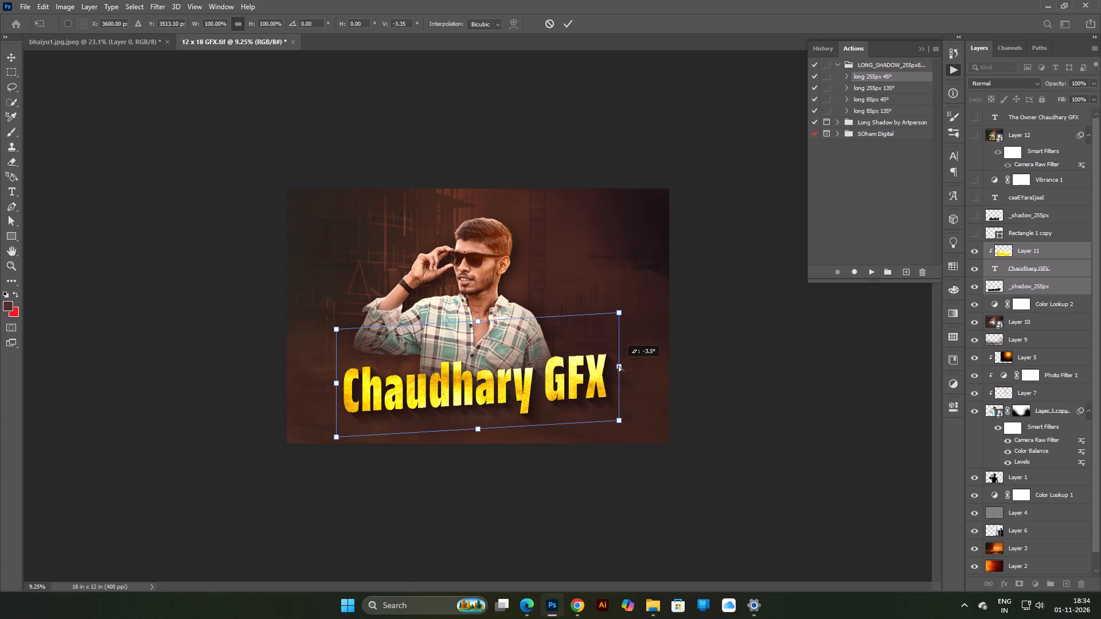
{"action": "left_click", "coordinate": [579, 365]}
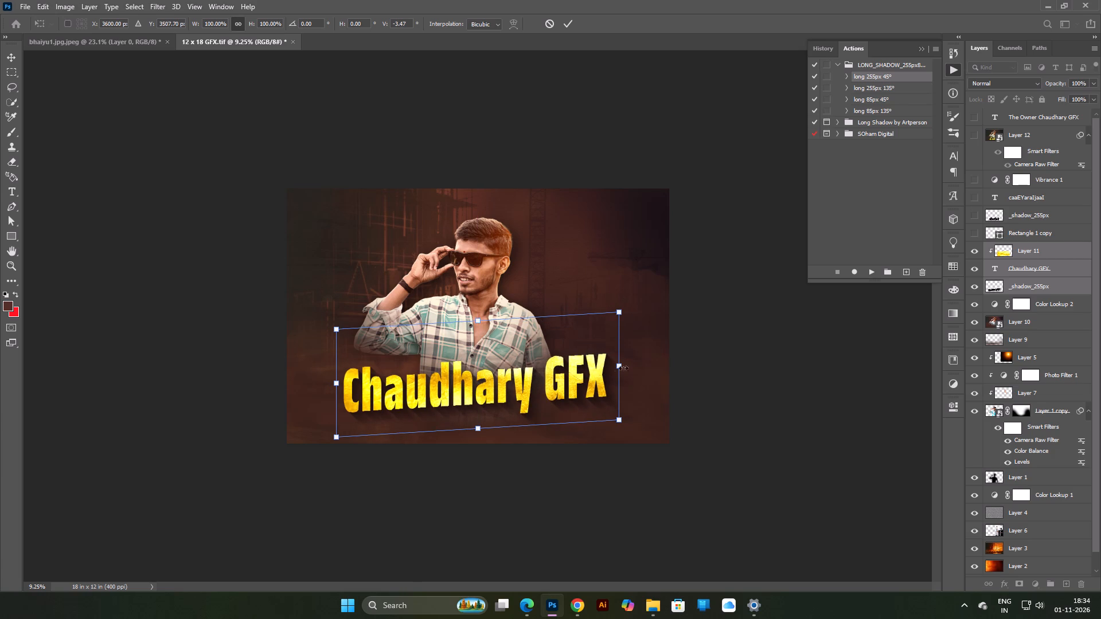
{"action": "left_click_drag", "start_coordinate": [616, 365], "coordinate": [611, 370], "text": "alt"}
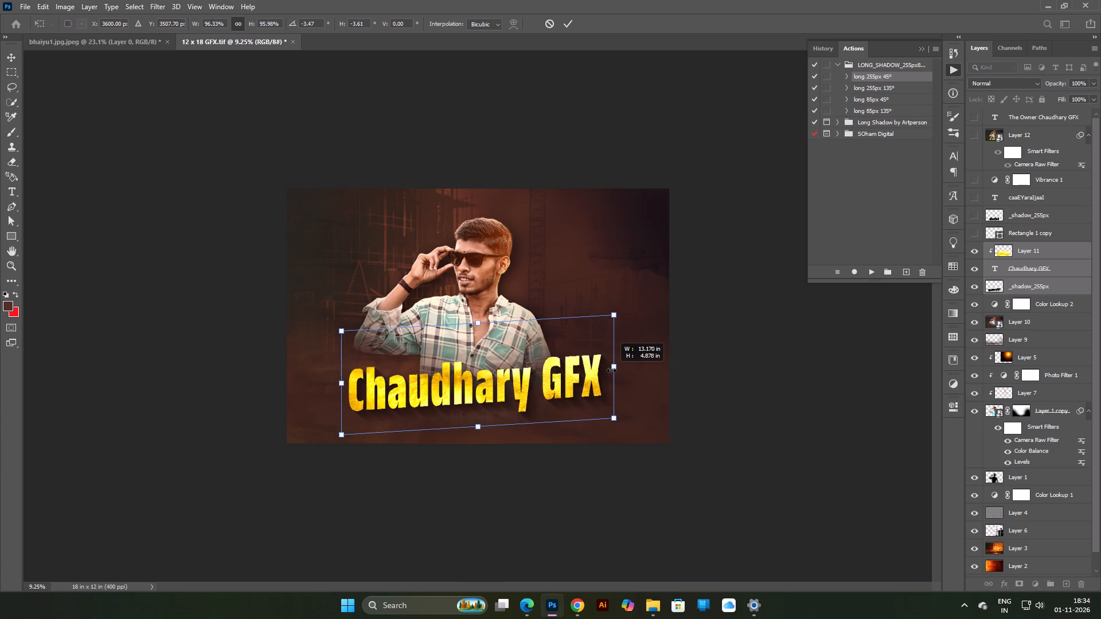
{"action": "left_click_drag", "start_coordinate": [611, 370], "coordinate": [616, 371], "text": "alt"}
{"action": "left_click", "coordinate": [568, 373]}
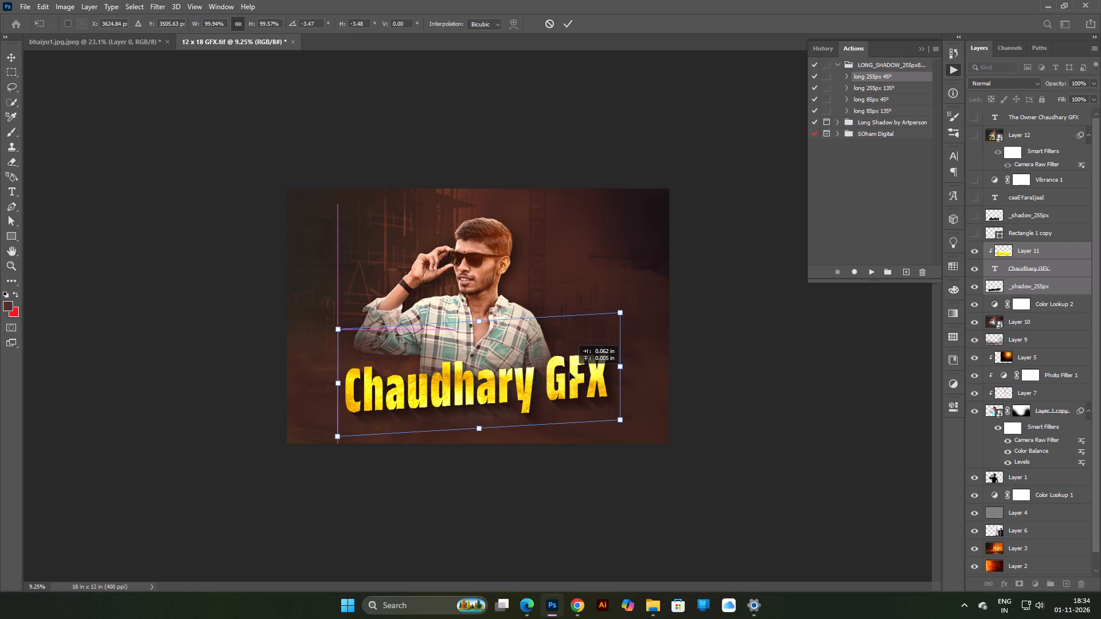
{"action": "scroll", "coordinate": [565, 374], "scroll_direction": "down", "scroll_amount": 4}
{"action": "scroll", "coordinate": [553, 377], "scroll_direction": "up", "scroll_amount": 4}
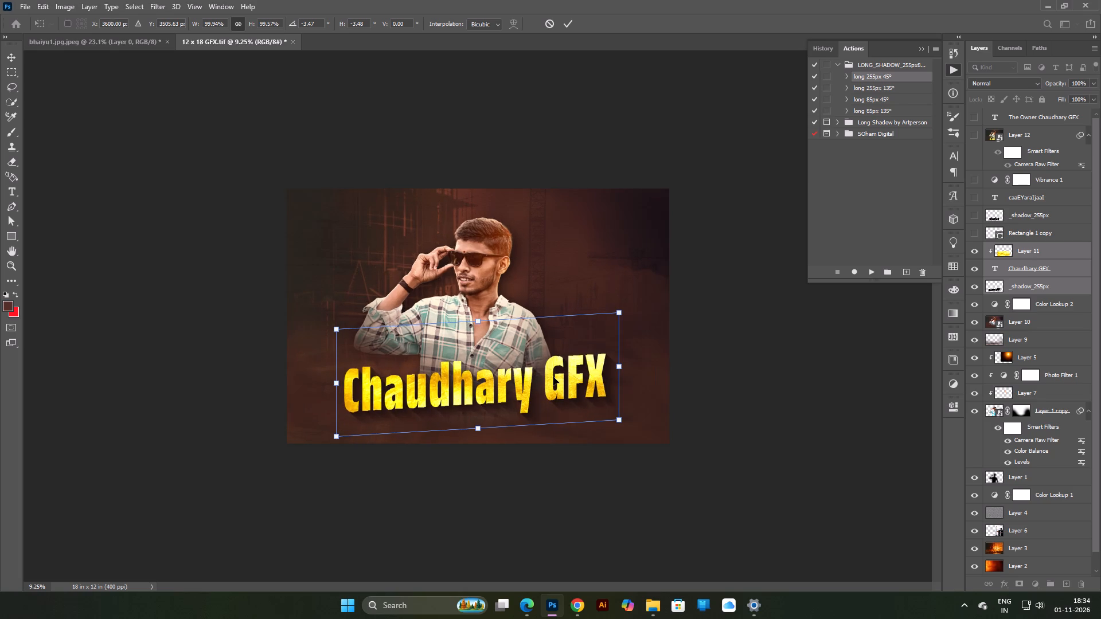
{"action": "key", "text": "Return"}
{"action": "scroll", "coordinate": [779, 408], "scroll_direction": "down", "scroll_amount": 4}
{"action": "scroll", "coordinate": [753, 408], "scroll_direction": "up", "scroll_amount": 3}
{"action": "left_click", "coordinate": [747, 412]}
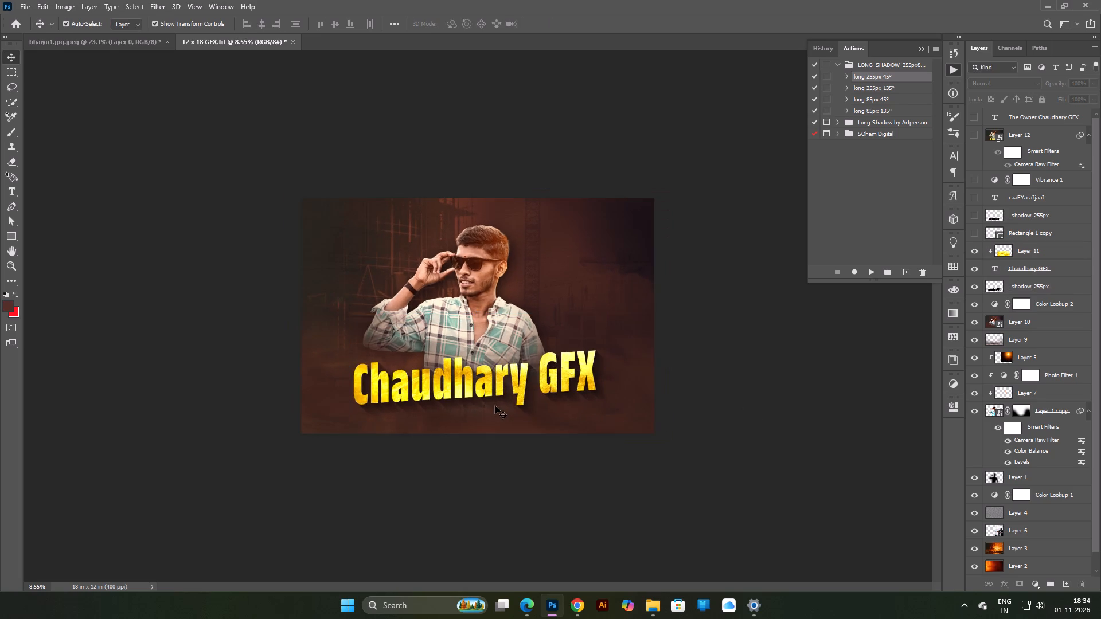
Draw a thin brown rectangle about 5916 by 22 px beneath the Chaudhary GFX title, directly above the Color Lookup 2 layer.
{"action": "scroll", "coordinate": [490, 405], "scroll_direction": "down", "scroll_amount": 3}
{"action": "scroll", "coordinate": [489, 404], "scroll_direction": "up", "scroll_amount": 4}
{"action": "left_click", "coordinate": [1055, 301]}
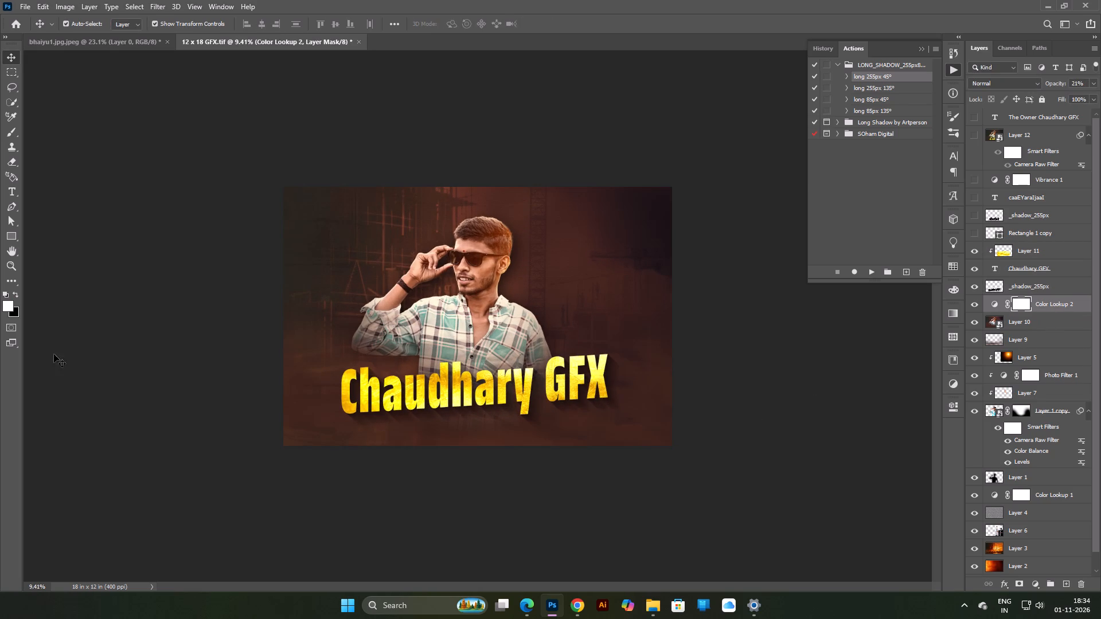
{"action": "left_click", "coordinate": [11, 236]}
{"action": "left_click_drag", "start_coordinate": [339, 418], "coordinate": [570, 430], "text": "shift"}
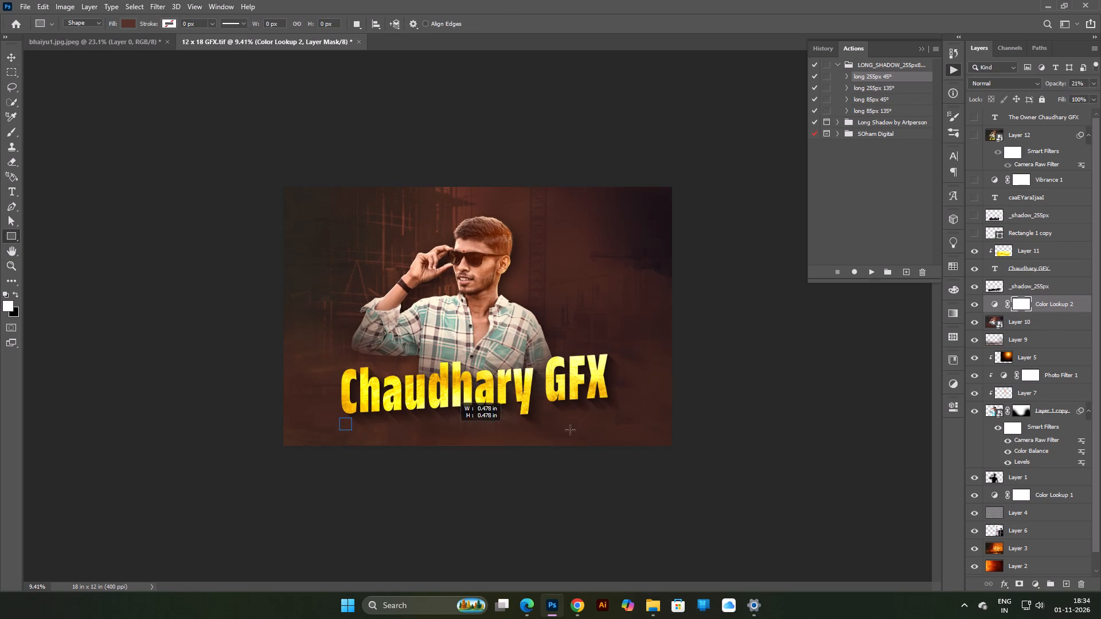
{"action": "left_click_drag", "start_coordinate": [570, 430], "coordinate": [651, 418], "text": "shift"}
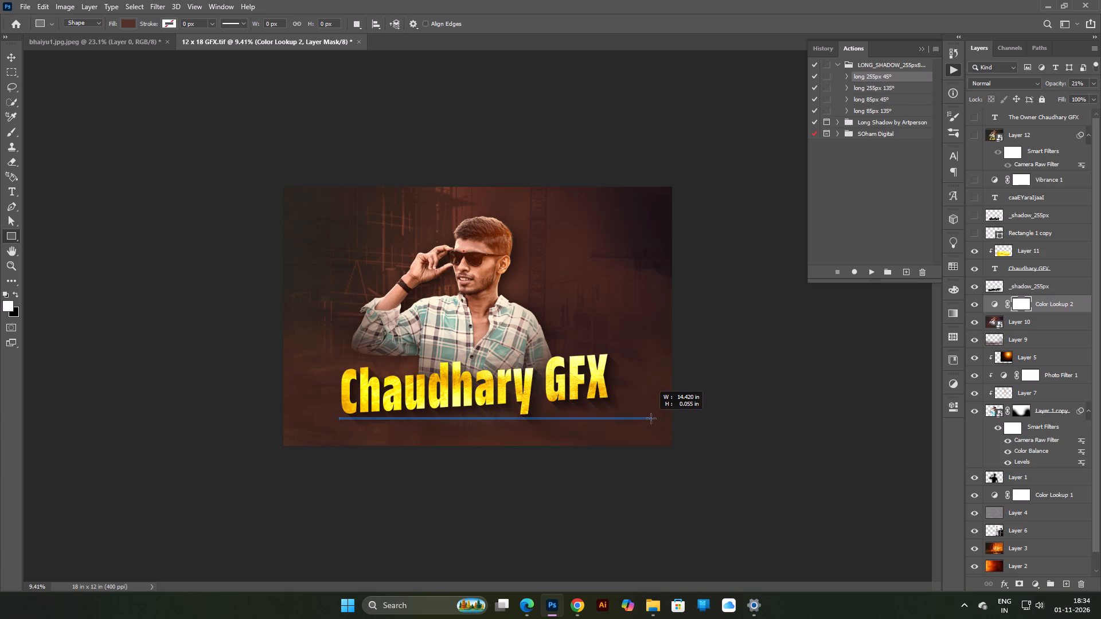
{"action": "left_click_drag", "start_coordinate": [651, 418], "coordinate": [658, 418], "text": "shift"}
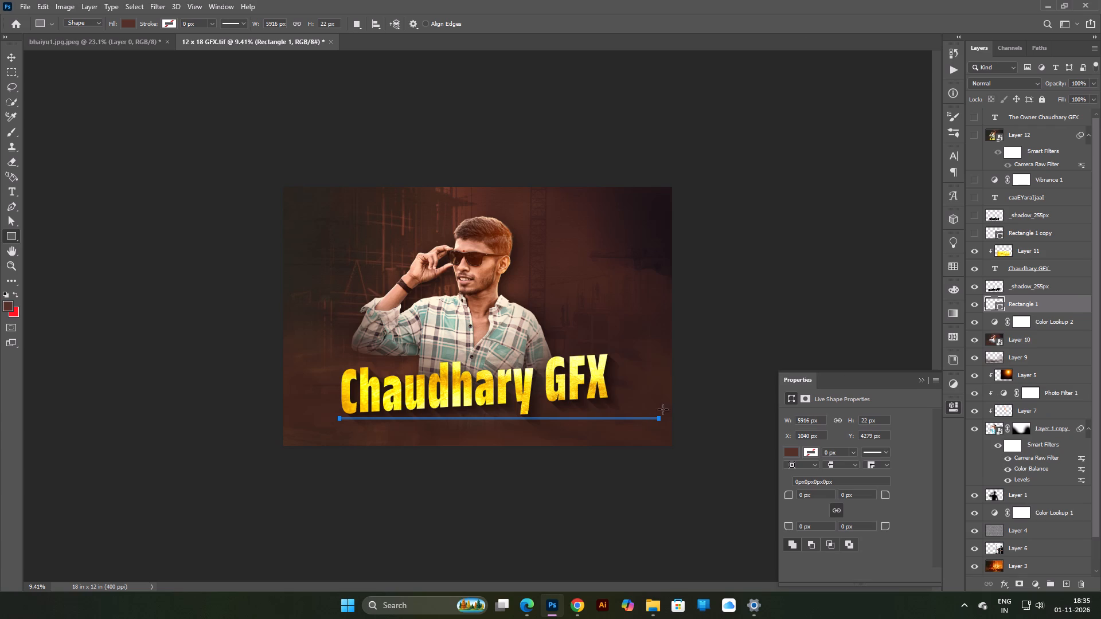
{"action": "left_click", "coordinate": [919, 380]}
Set the Rectangle 1 accent line to Overlay blending and change its fill from brown to white.
{"action": "left_click", "coordinate": [1014, 84]}
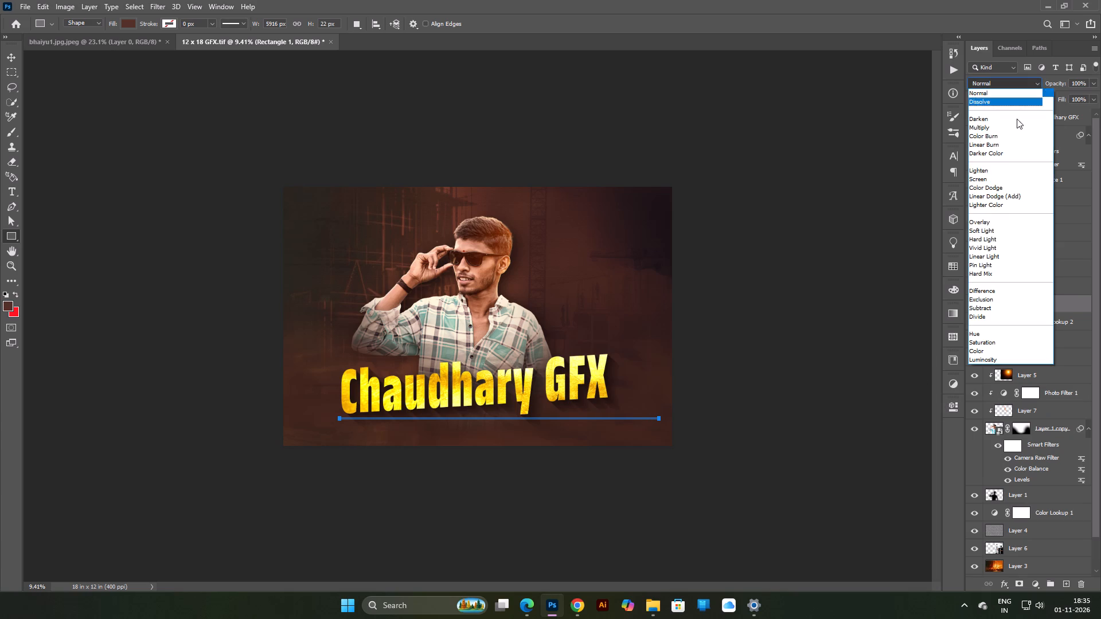
{"action": "left_click", "coordinate": [998, 221]}
{"action": "double_click", "coordinate": [999, 306]}
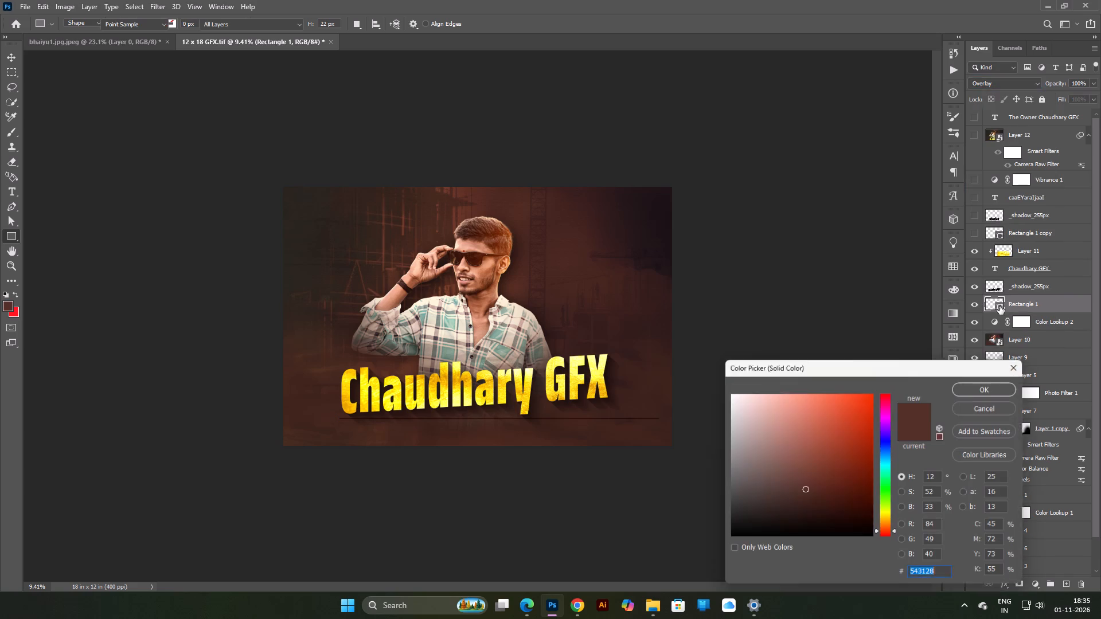
{"action": "left_click_drag", "start_coordinate": [841, 481], "coordinate": [436, 225]}
{"action": "left_click", "coordinate": [979, 381]}
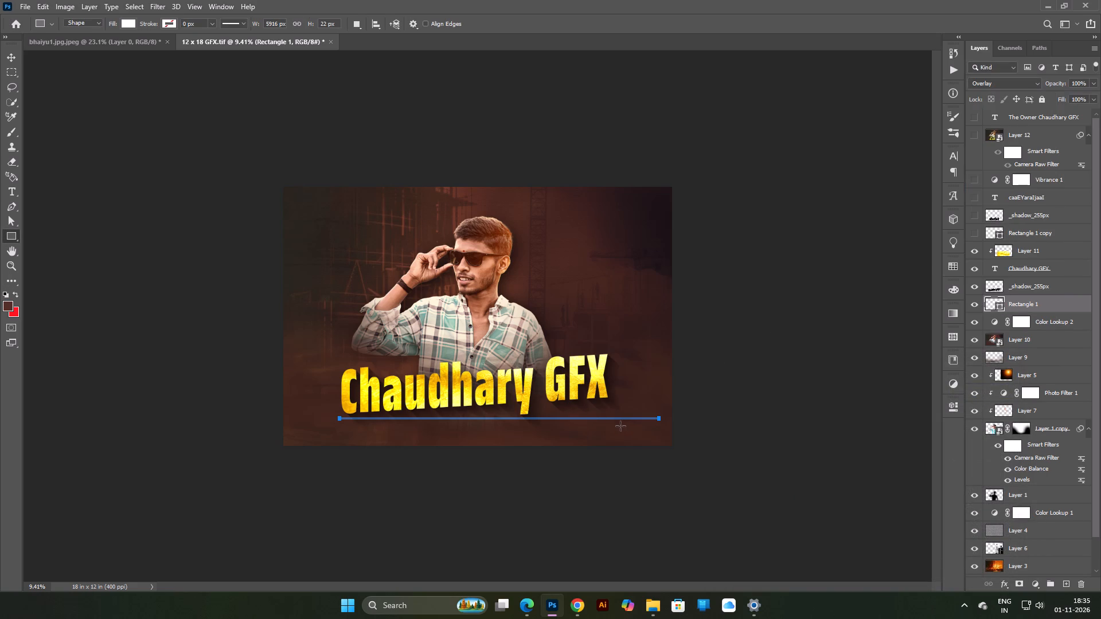
{"action": "key", "text": "Return"}
Rotate the accent line about -3.6° to match the title's slant and nudge it into place just beneath the lettering.
{"action": "left_click", "coordinate": [13, 59]}
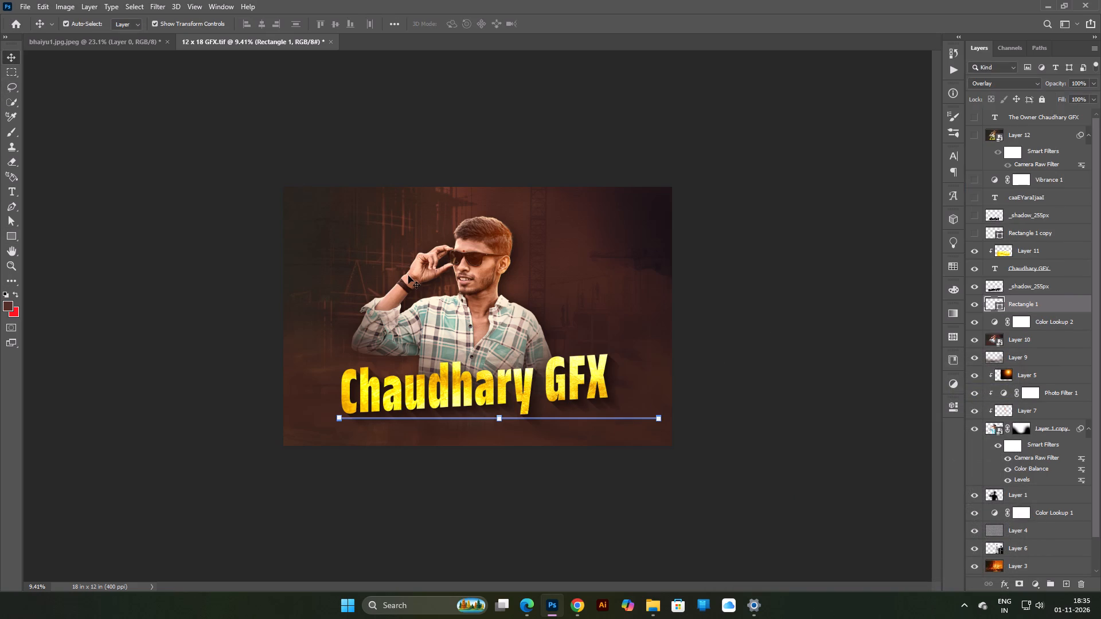
{"action": "key", "text": "ctrl+t"}
{"action": "left_click_drag", "start_coordinate": [577, 430], "coordinate": [580, 430]}
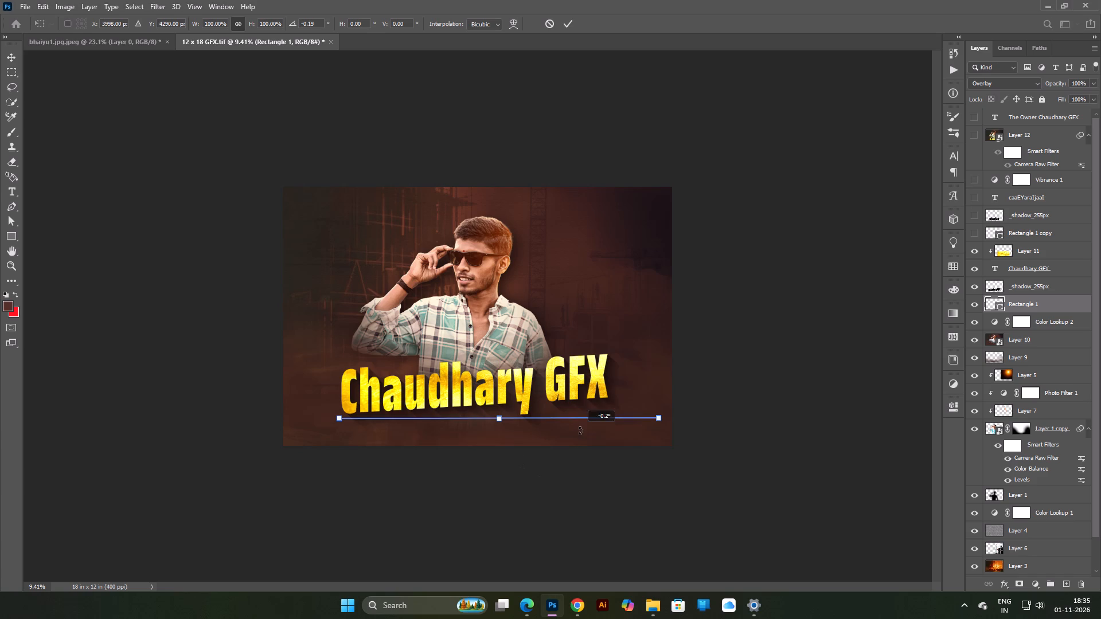
{"action": "left_click_drag", "start_coordinate": [580, 430], "coordinate": [587, 426]}
{"action": "left_click", "coordinate": [585, 412]}
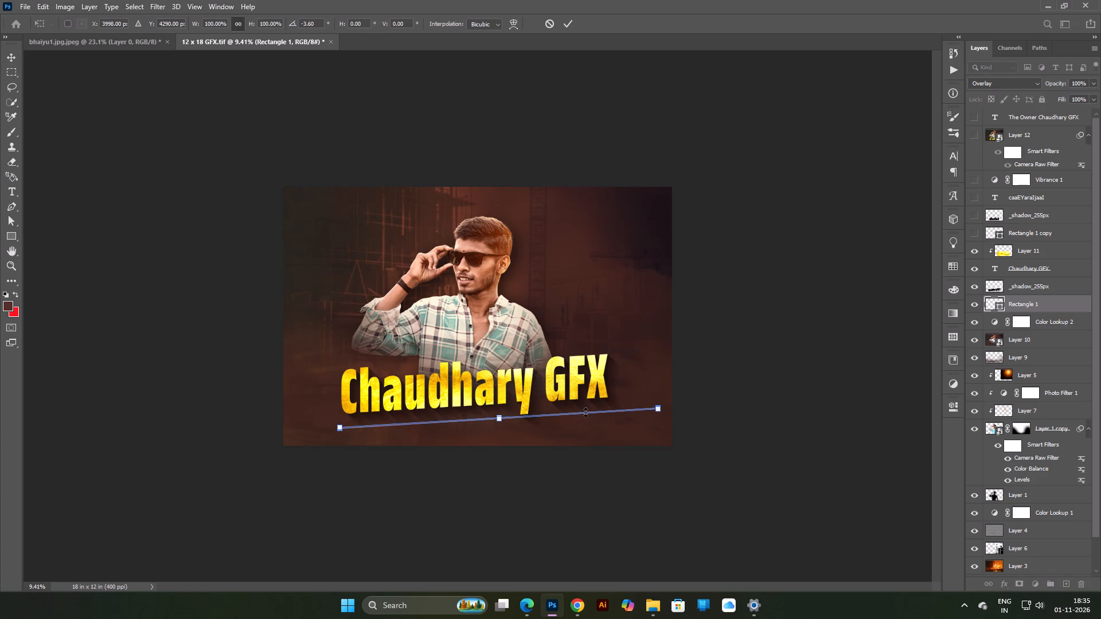
{"action": "left_click_drag", "start_coordinate": [585, 413], "coordinate": [569, 402]}
{"action": "scroll", "coordinate": [506, 443], "scroll_direction": "up", "scroll_amount": 4}
{"action": "key", "text": "Return"}
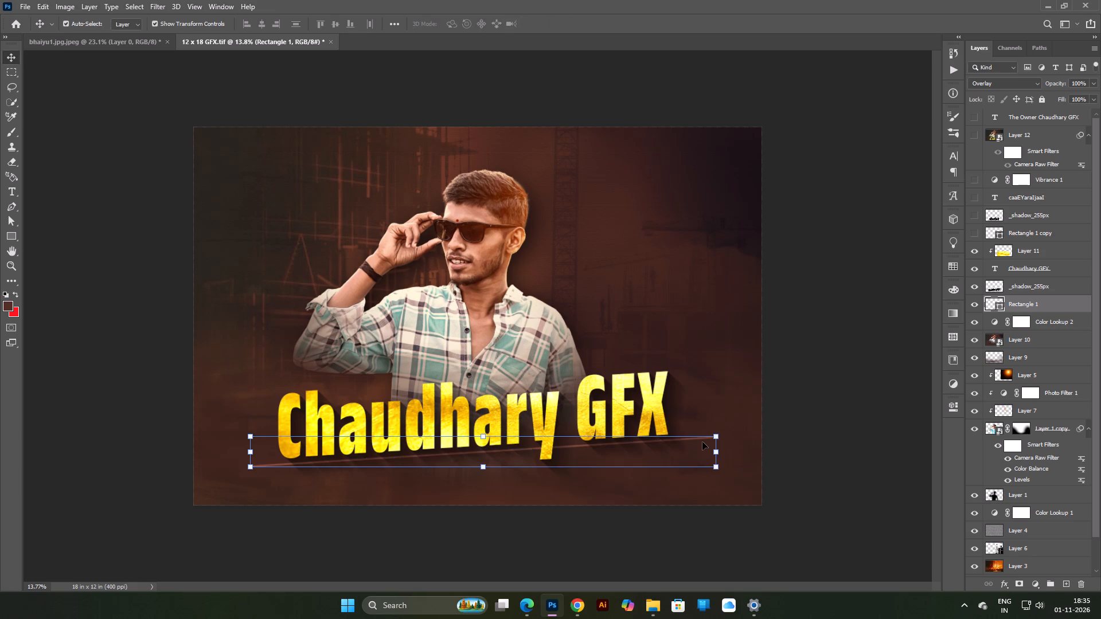
{"action": "key", "text": "Up"}
{"action": "key", "text": "Up"}
{"action": "key", "text": "Up"}
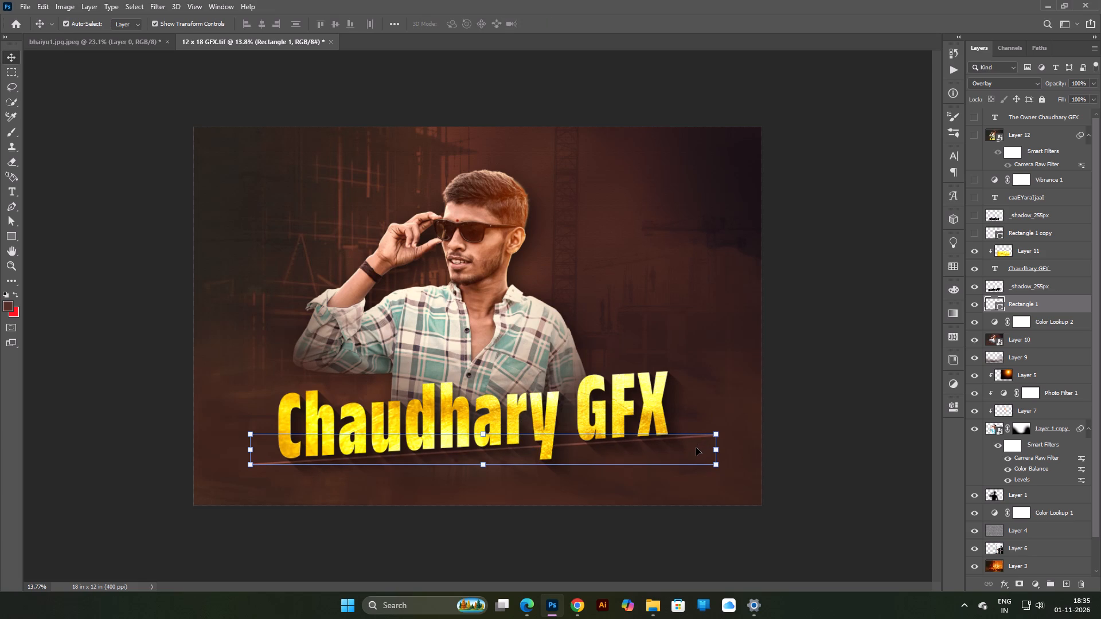
{"action": "key", "text": "Left"}
{"action": "key", "text": "Left"}
{"action": "key", "text": "Left"}
{"action": "key", "text": "Left"}
{"action": "key", "text": "Left"}
{"action": "key", "text": "Left"}
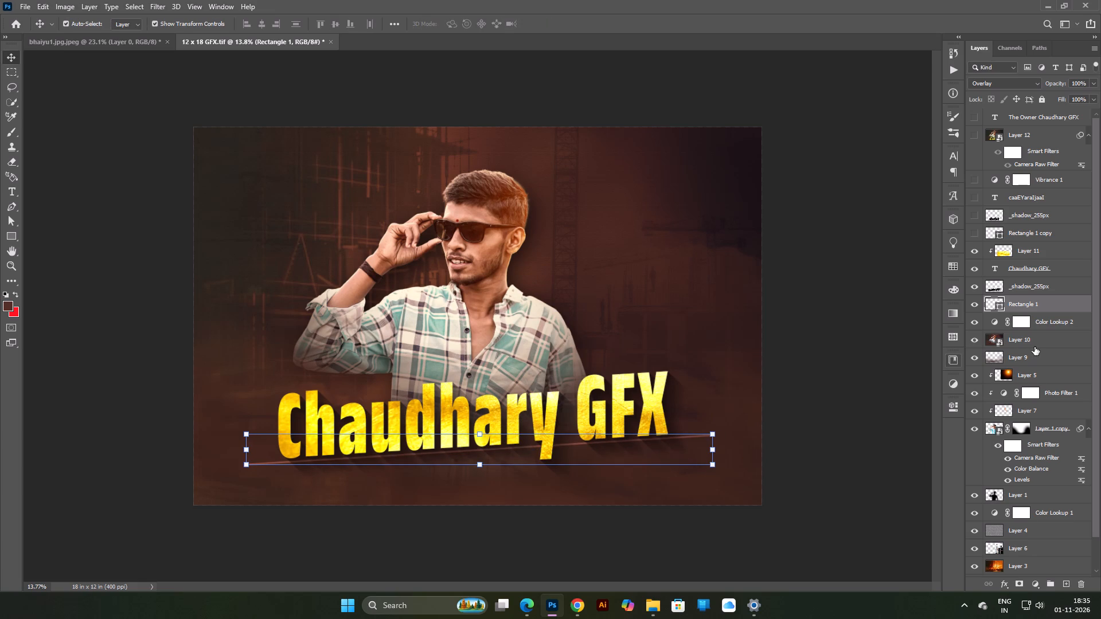
Duplicate the accent line and move the copy straight up behind the upper part of the Chaudhary GFX title.
{"action": "key", "text": "ctrl+j"}
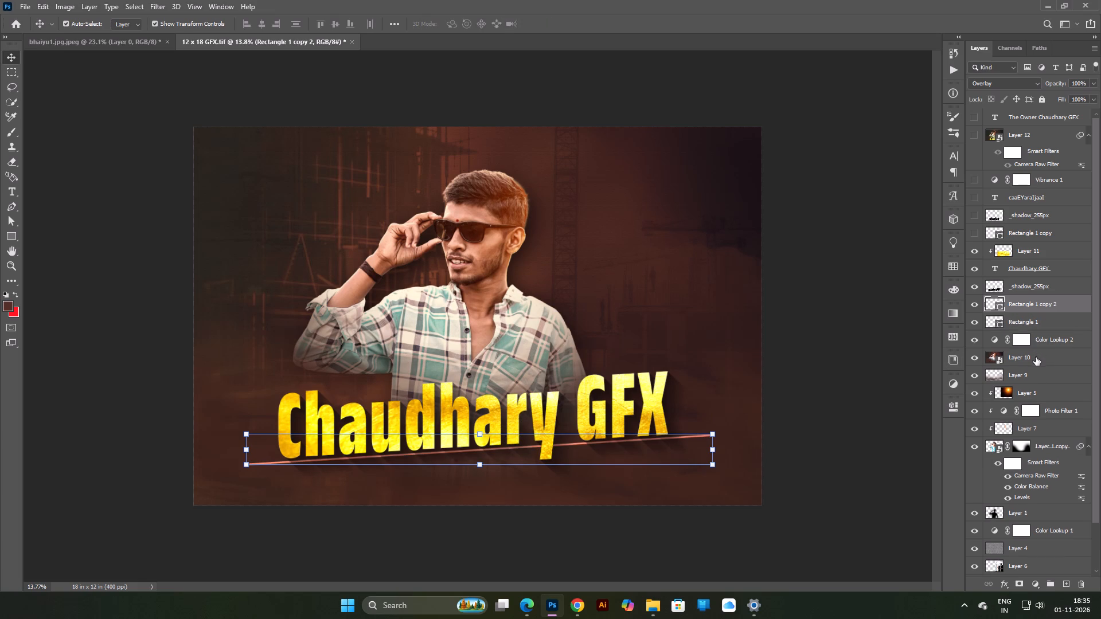
{"action": "key", "text": "Up"}
{"action": "key", "text": "Up"}
{"action": "key", "text": "Up"}
{"action": "key", "text": "Up"}
{"action": "key", "text": "Up"}
{"action": "key", "text": "Up"}
{"action": "key", "text": "Up"}
{"action": "key", "text": "Up"}
{"action": "key", "text": "Up"}
{"action": "key", "text": "Up"}
{"action": "key", "text": "Up"}
{"action": "key", "text": "Up"}
{"action": "key", "text": "Up"}
{"action": "key", "text": "Up"}
{"action": "key", "text": "Up"}
{"action": "key", "text": "Up"}
{"action": "key", "text": "Up"}
{"action": "key", "text": "Up"}
{"action": "key", "text": "Up"}
{"action": "key", "text": "Up"}
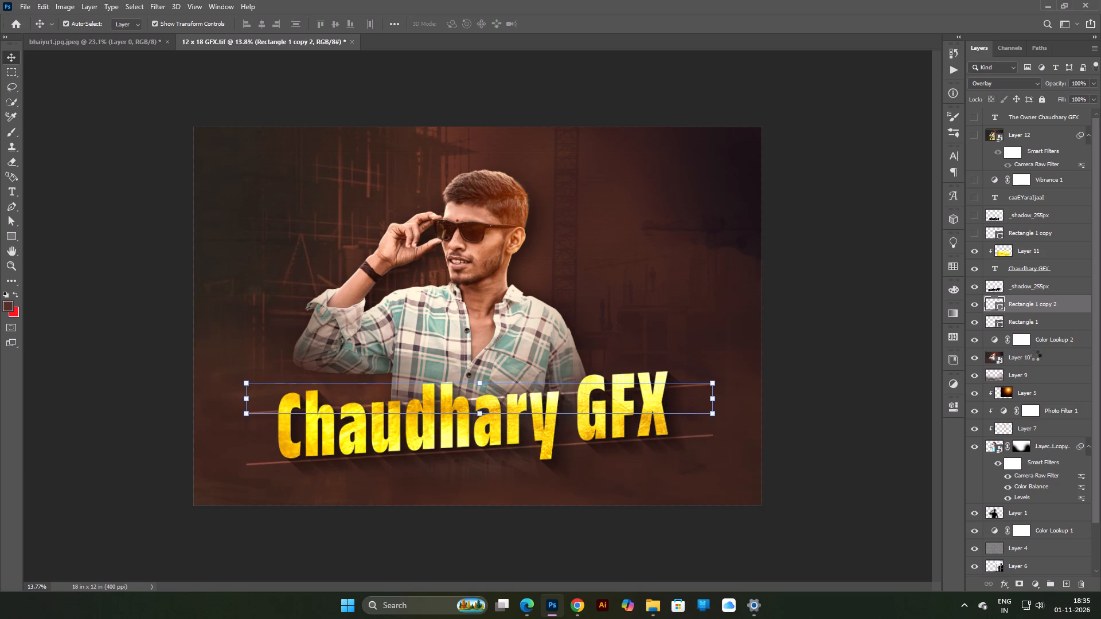
{"action": "key", "text": "Up"}
{"action": "key", "text": "Up"}
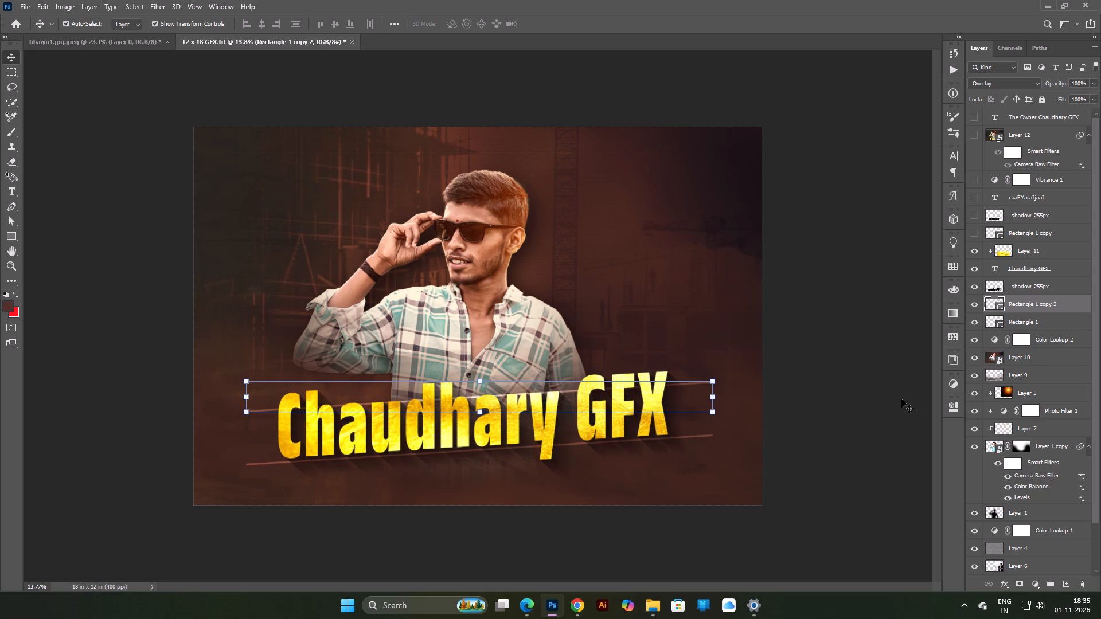
Reduce the opacity of both accent lines, Rectangle 1 copy 2 and Rectangle 1, to 55%.
{"action": "left_click_drag", "start_coordinate": [1055, 85], "coordinate": [1029, 85]}
{"action": "left_click", "coordinate": [858, 342]}
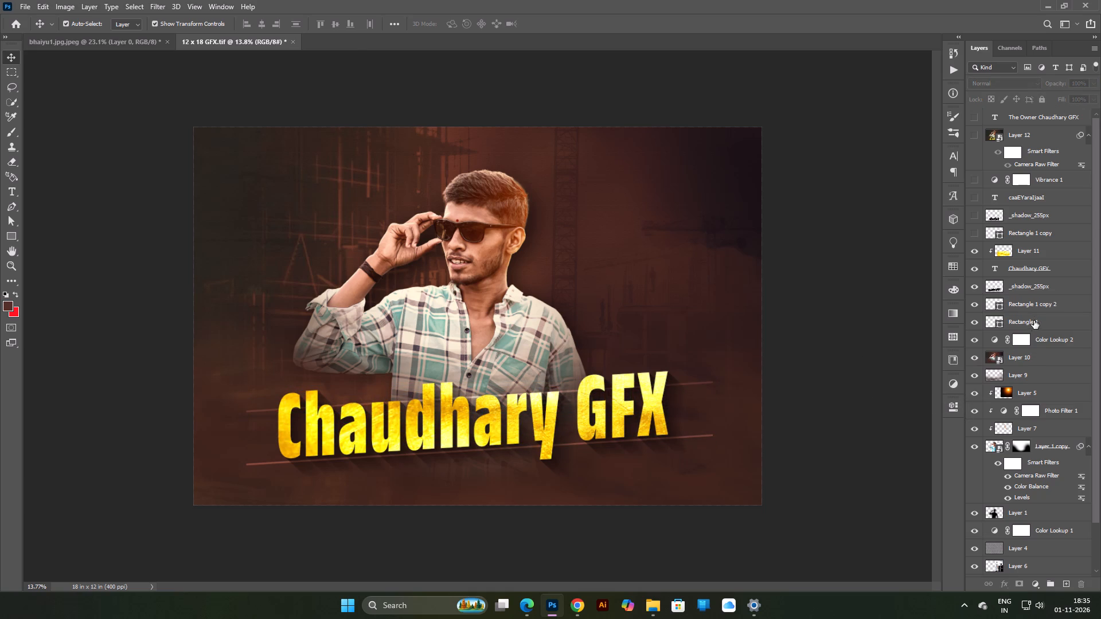
{"action": "left_click", "coordinate": [1037, 315], "text": "shift"}
{"action": "left_click", "coordinate": [1041, 319], "text": "ctrl"}
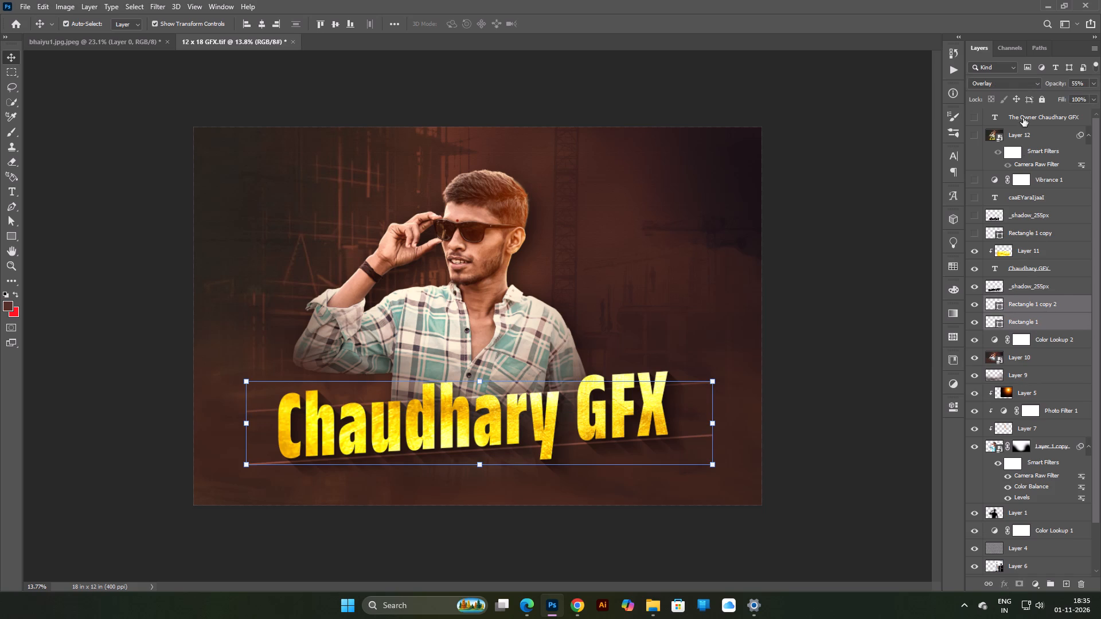
{"action": "left_click", "coordinate": [1029, 314]}
{"action": "left_click", "coordinate": [1032, 323]}
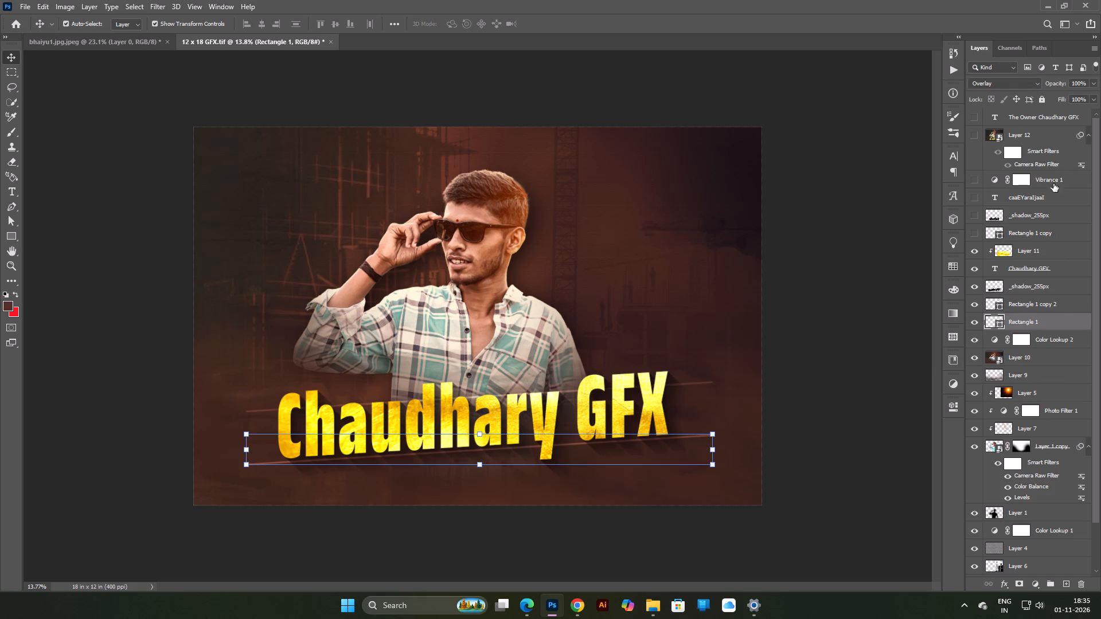
{"action": "left_click_drag", "start_coordinate": [1086, 81], "coordinate": [1052, 81]}
{"action": "type", "text": "55"}
{"action": "key", "text": "Return"}
{"action": "left_click", "coordinate": [834, 334]}
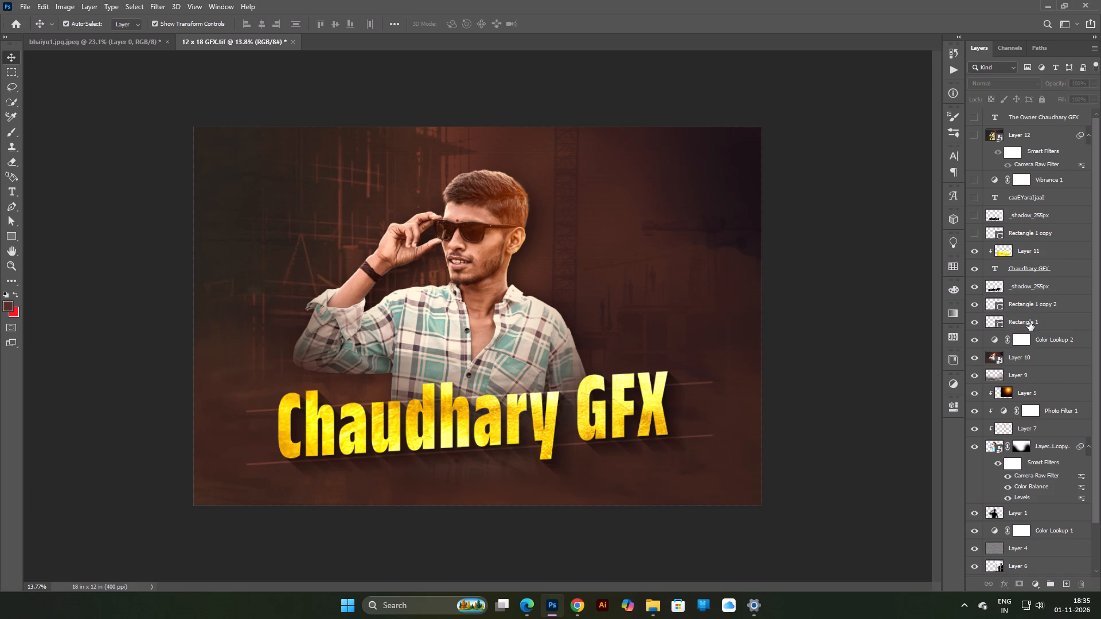
Merge the two accent line shapes into a single layer.
{"action": "left_click", "coordinate": [1029, 321], "text": "shift"}
{"action": "left_click", "coordinate": [1036, 309], "text": "shift"}
{"action": "key", "text": "ctrl+e"}
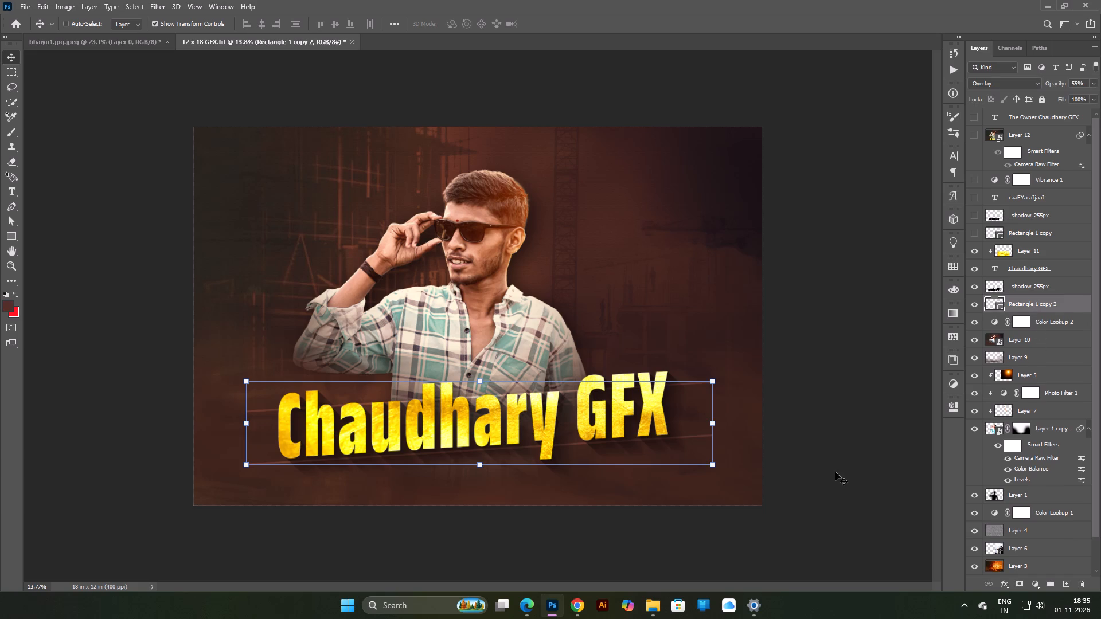
{"action": "left_click", "coordinate": [837, 421]}
Examine the whole poster with the new title and accent lines at different magnifications.
{"action": "scroll", "coordinate": [624, 428], "scroll_direction": "down", "scroll_amount": 4}
{"action": "scroll", "coordinate": [622, 425], "scroll_direction": "up", "scroll_amount": 4}
{"action": "key", "text": "ctrl+0"}
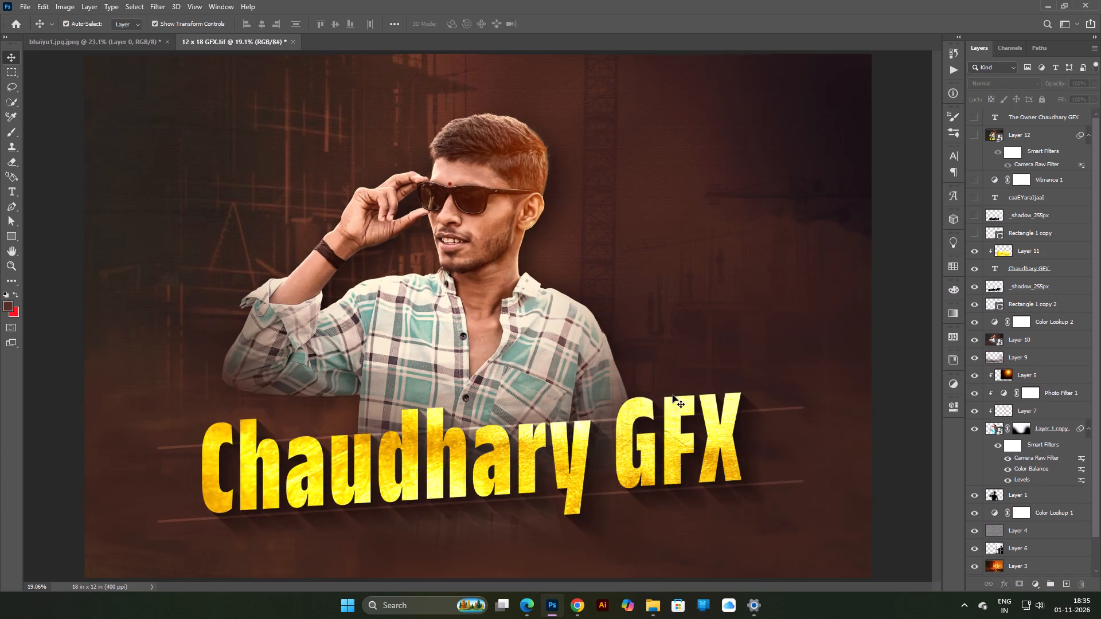
{"action": "scroll", "coordinate": [617, 335], "scroll_direction": "down", "scroll_amount": 6}
{"action": "scroll", "coordinate": [617, 335], "scroll_direction": "up", "scroll_amount": 6}
{"action": "scroll", "coordinate": [617, 335], "scroll_direction": "down", "scroll_amount": 6}
{"action": "scroll", "coordinate": [617, 335], "scroll_direction": "up", "scroll_amount": 4}
{"action": "scroll", "coordinate": [617, 335], "scroll_direction": "down", "scroll_amount": 3}
{"action": "scroll", "coordinate": [617, 335], "scroll_direction": "up", "scroll_amount": 4}
{"action": "scroll", "coordinate": [617, 335], "scroll_direction": "down", "scroll_amount": 5}
{"action": "scroll", "coordinate": [617, 335], "scroll_direction": "up", "scroll_amount": 5}
{"action": "scroll", "coordinate": [617, 335], "scroll_direction": "down", "scroll_amount": 6}
{"action": "scroll", "coordinate": [617, 335], "scroll_direction": "up", "scroll_amount": 4}
{"action": "scroll", "coordinate": [617, 335], "scroll_direction": "down", "scroll_amount": 2}
{"action": "scroll", "coordinate": [617, 335], "scroll_direction": "up", "scroll_amount": 3}
{"action": "scroll", "coordinate": [617, 335], "scroll_direction": "down", "scroll_amount": 3}
{"action": "scroll", "coordinate": [617, 335], "scroll_direction": "up", "scroll_amount": 3}
{"action": "scroll", "coordinate": [617, 335], "scroll_direction": "down", "scroll_amount": 2}
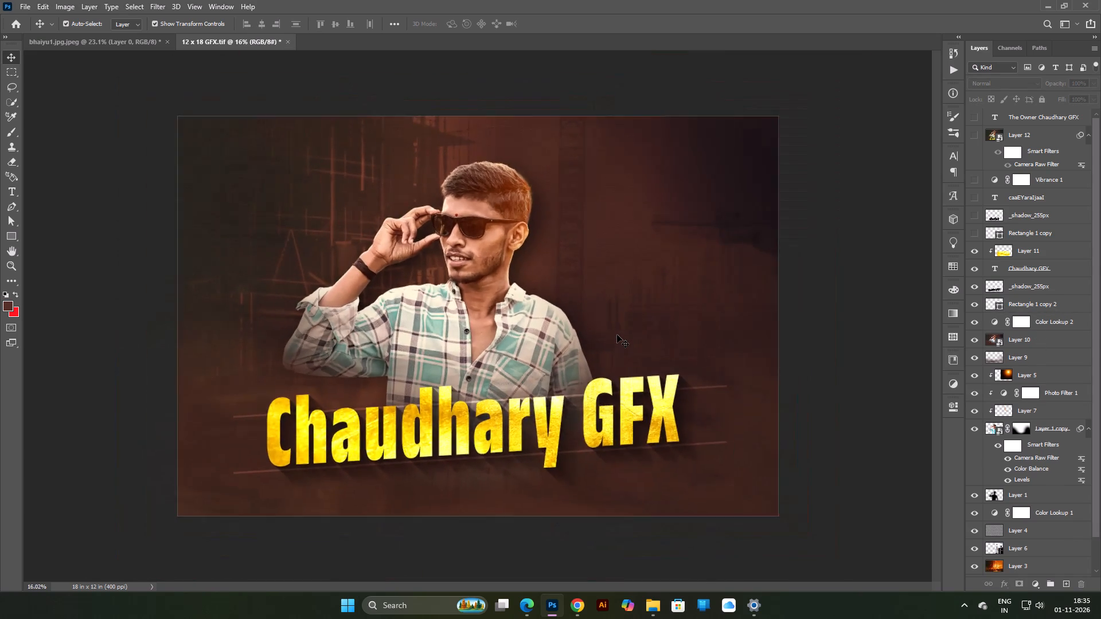
{"action": "scroll", "coordinate": [617, 335], "scroll_direction": "down", "scroll_amount": 2}
{"action": "scroll", "coordinate": [617, 335], "scroll_direction": "up", "scroll_amount": 5}
{"action": "scroll", "coordinate": [617, 335], "scroll_direction": "down", "scroll_amount": 5}
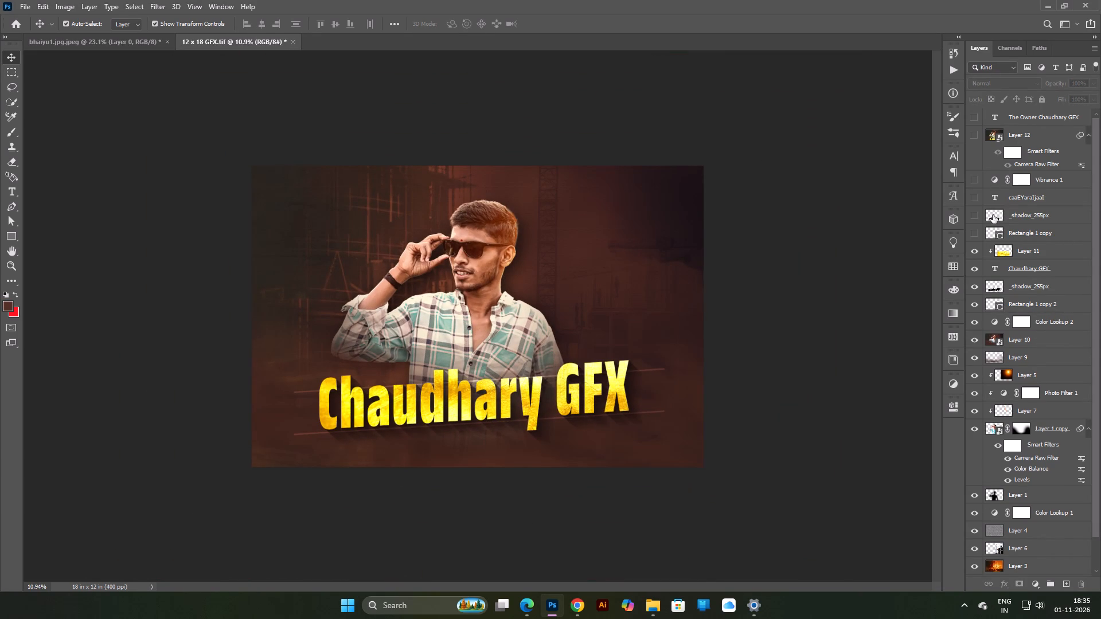
Delete the hidden leftovers of the old title: Rectangle 1 copy, the Hindi text layer and its _shadow_255px layer.
{"action": "left_click", "coordinate": [1038, 237]}
{"action": "key", "text": "Delete"}
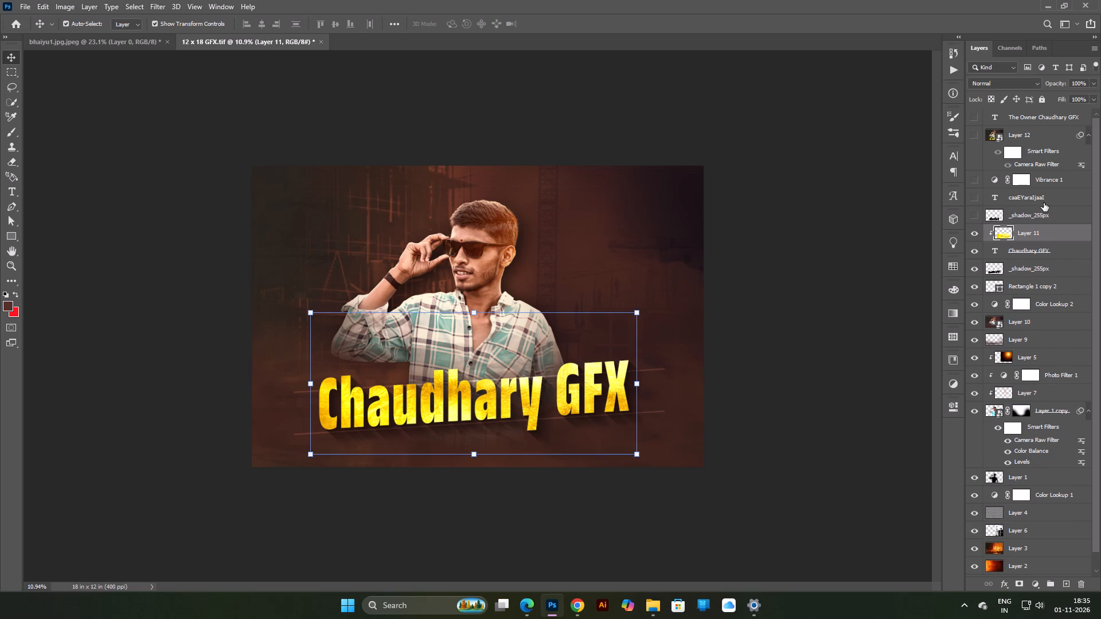
{"action": "left_click", "coordinate": [1047, 198]}
{"action": "key", "text": "Delete"}
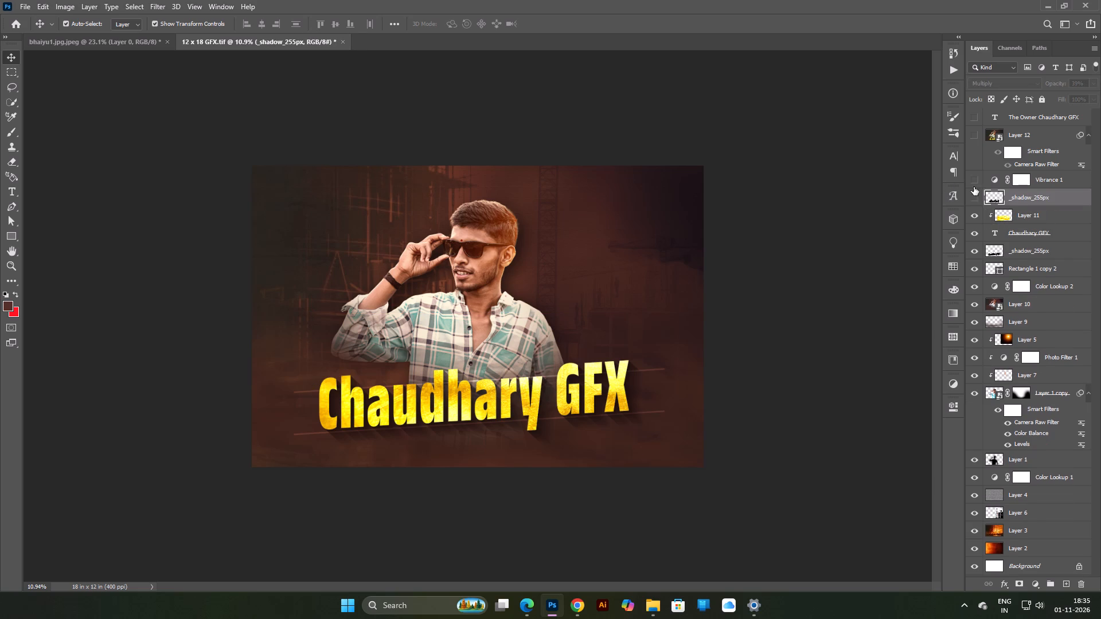
{"action": "key", "text": "Delete"}
Turn on the Vibrance 1 adjustment layer, comparing the poster with and without it, and briefly preview the old Layer 12.
{"action": "left_click", "coordinate": [977, 181]}
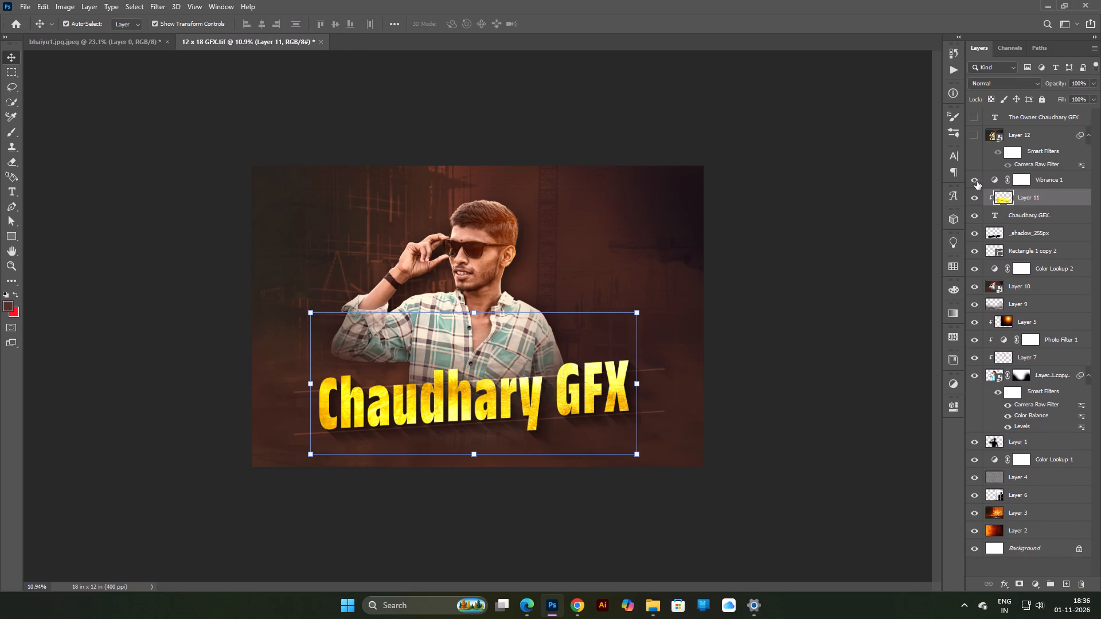
{"action": "left_click", "coordinate": [977, 181]}
{"action": "left_click", "coordinate": [977, 181]}
{"action": "left_click", "coordinate": [977, 181]}
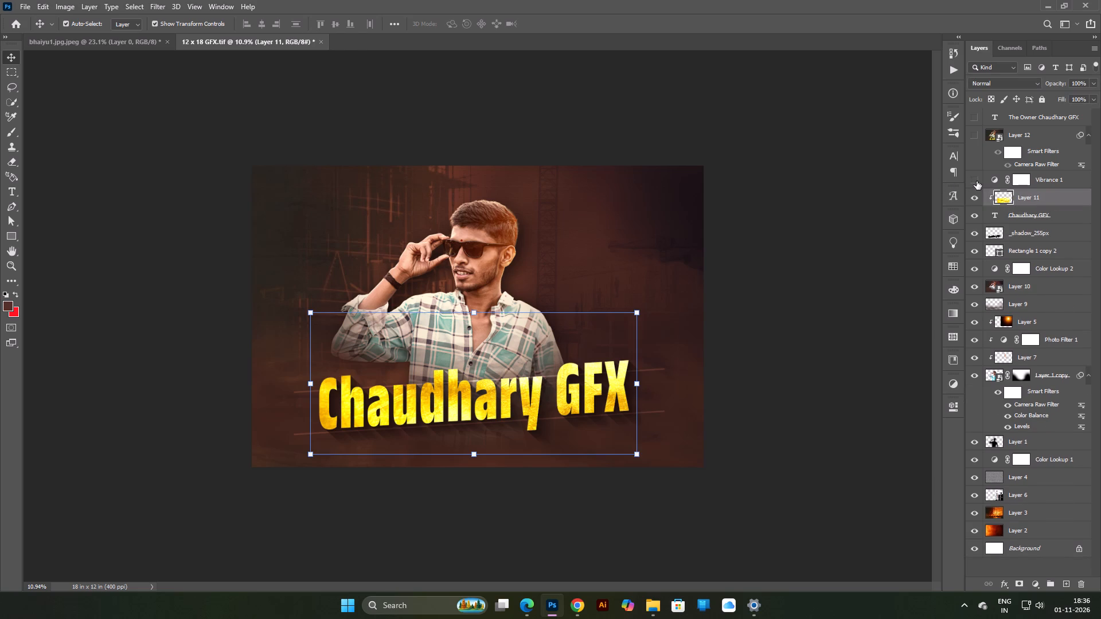
{"action": "left_click", "coordinate": [977, 181]}
{"action": "left_click", "coordinate": [975, 142]}
{"action": "left_click", "coordinate": [975, 142]}
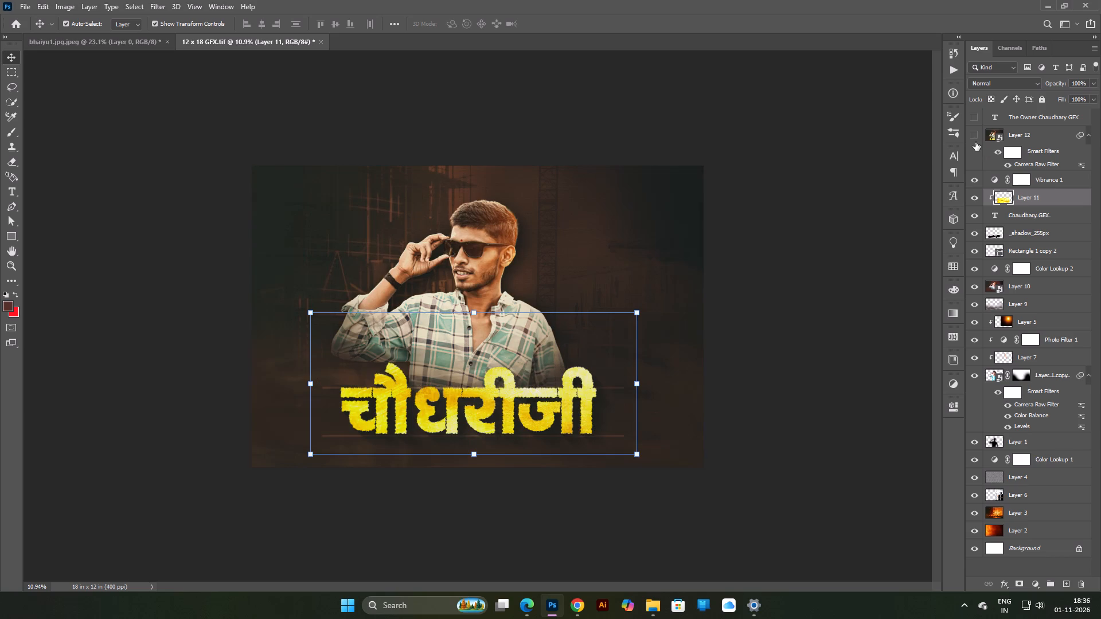
Stamp all visible layers into a new layer above Vibrance 1 and convert it to a smart object.
{"action": "left_click", "coordinate": [1056, 177]}
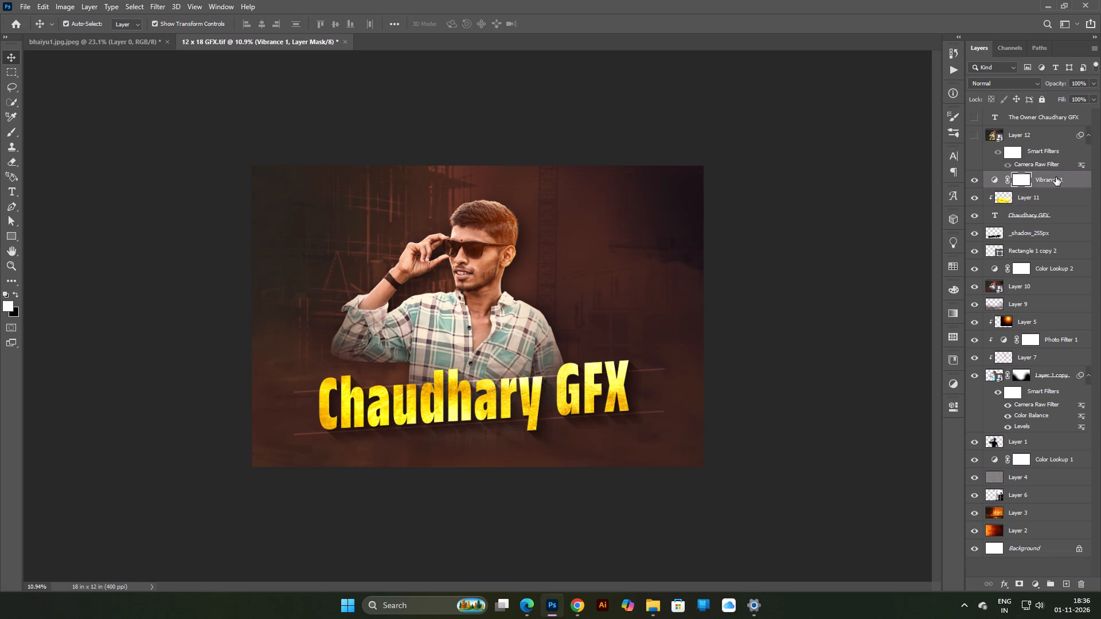
{"action": "key", "text": "ctrl+alt+shift+e"}
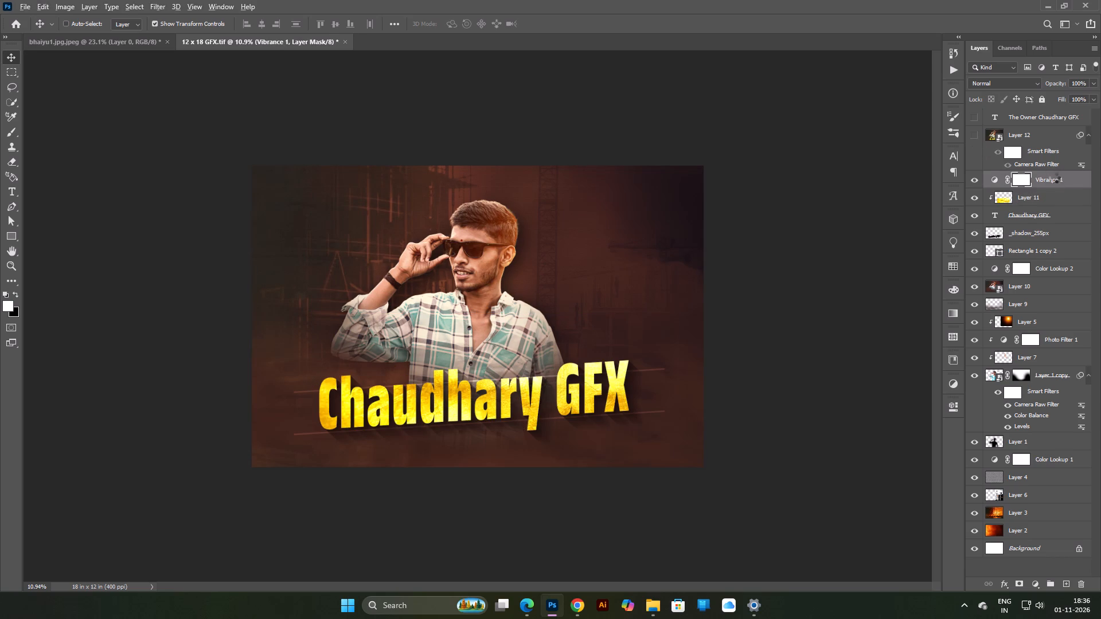
{"action": "right_click", "coordinate": [1053, 186]}
{"action": "left_click", "coordinate": [1063, 180]}
{"action": "right_click", "coordinate": [1063, 180]}
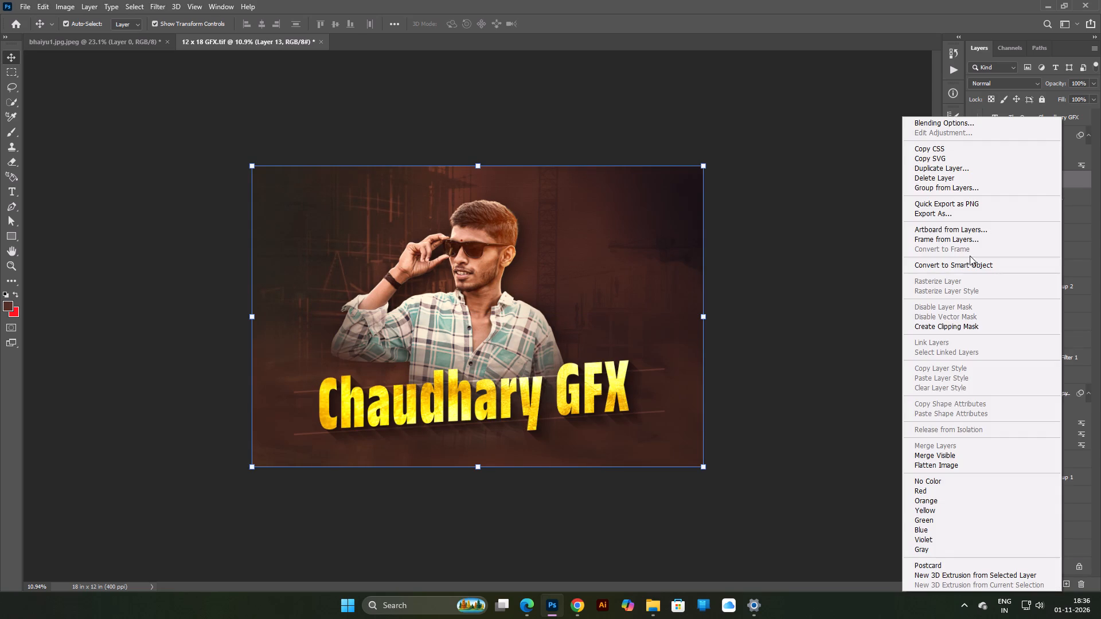
{"action": "left_click", "coordinate": [965, 266]}
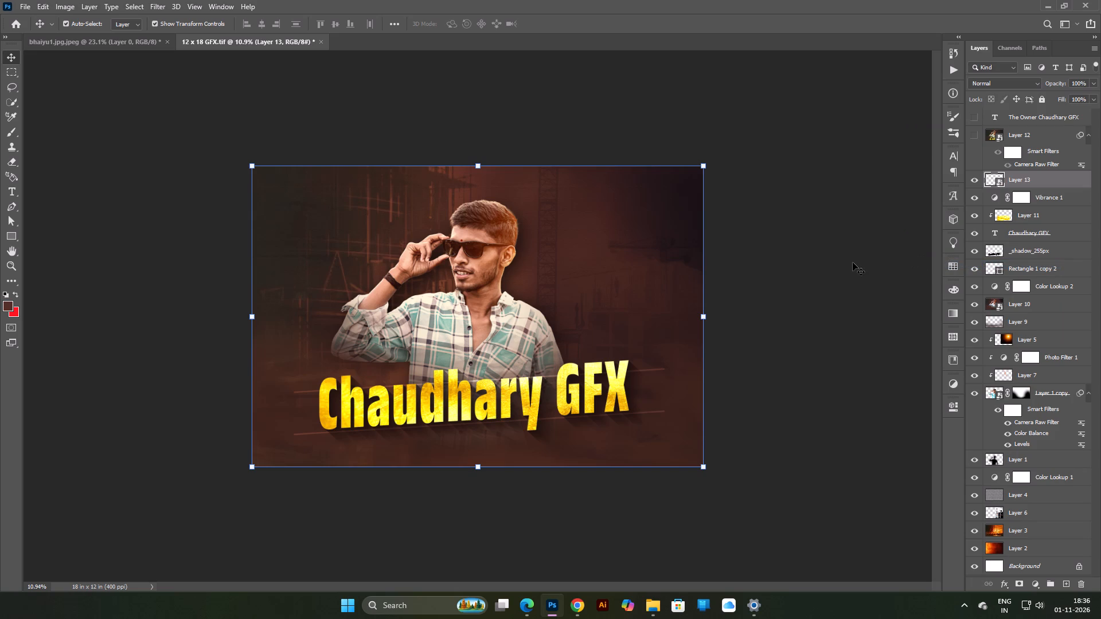
Transfer the Camera Raw smart filter from the hidden Layer 12 to the new Layer 13.
{"action": "left_click", "coordinate": [853, 263]}
{"action": "left_click_drag", "start_coordinate": [1000, 151], "coordinate": [1006, 183]}
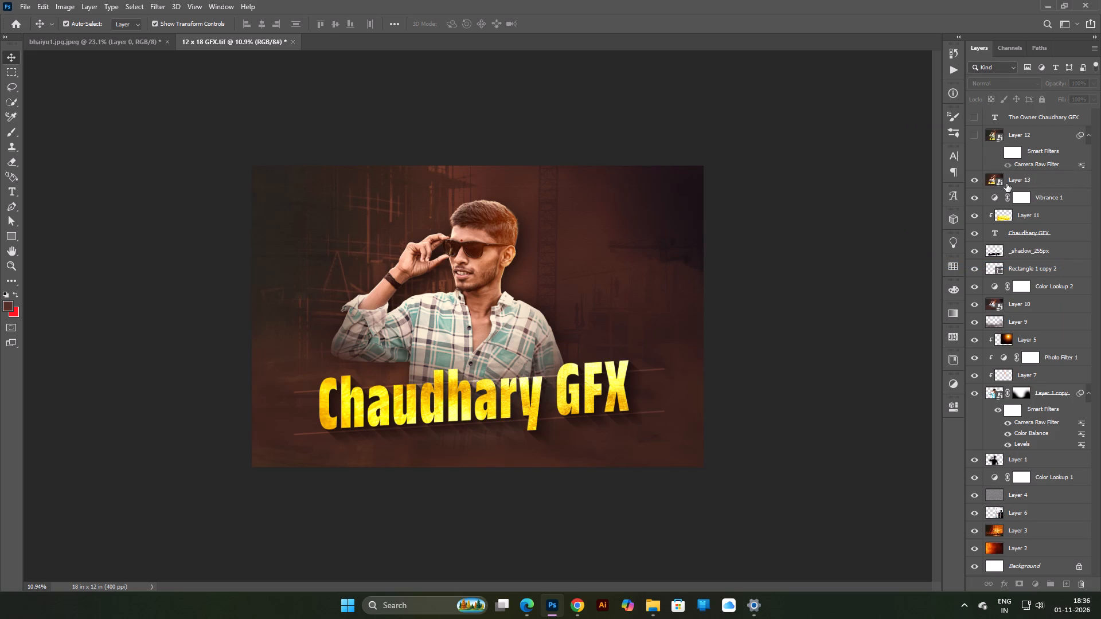
{"action": "left_click_drag", "start_coordinate": [1006, 183], "coordinate": [1018, 183]}
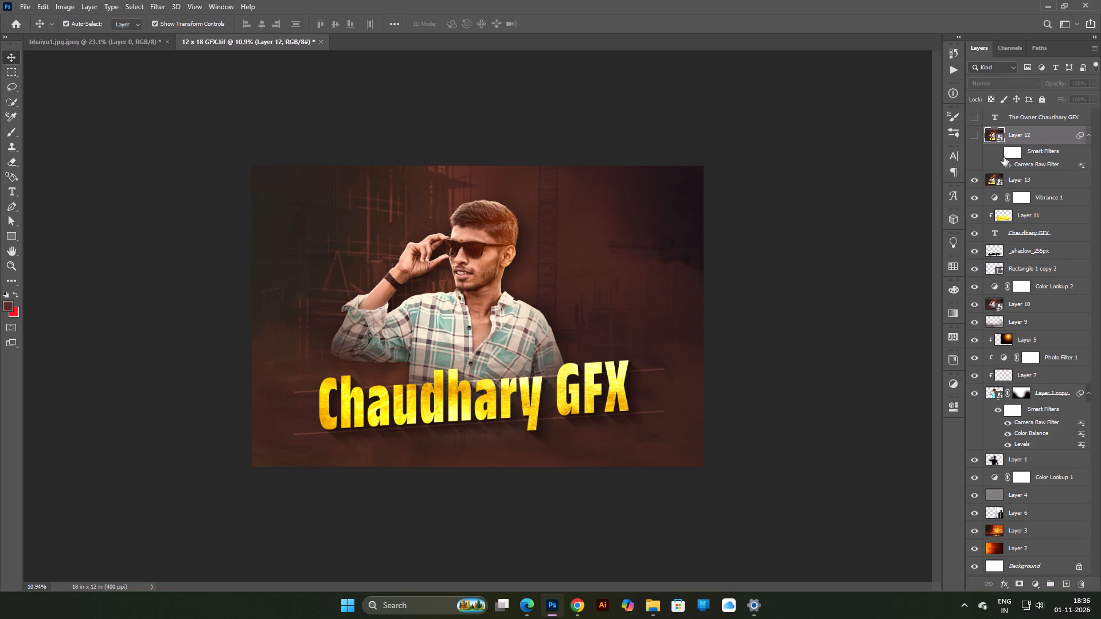
{"action": "left_click", "coordinate": [1001, 151]}
{"action": "left_click_drag", "start_coordinate": [1082, 135], "coordinate": [1063, 180]}
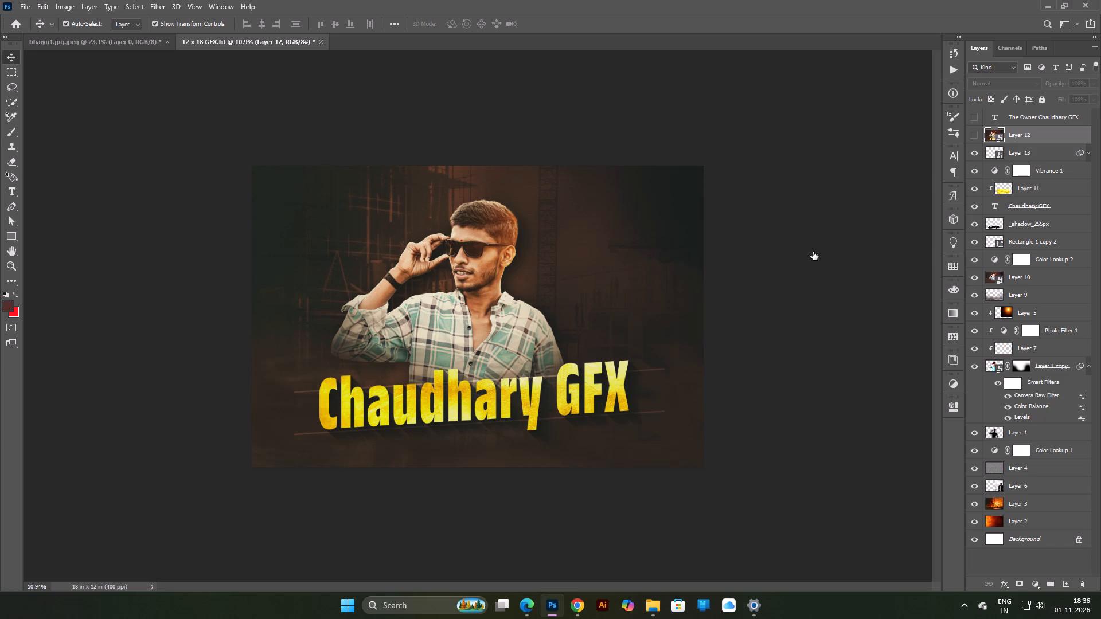
Show the tagline "The Owner Chaudhary GFX" and move the hidden Layer 12 above it to the top of the layer stack.
{"action": "left_click", "coordinate": [975, 121]}
{"action": "left_click_drag", "start_coordinate": [1018, 136], "coordinate": [1025, 92]}
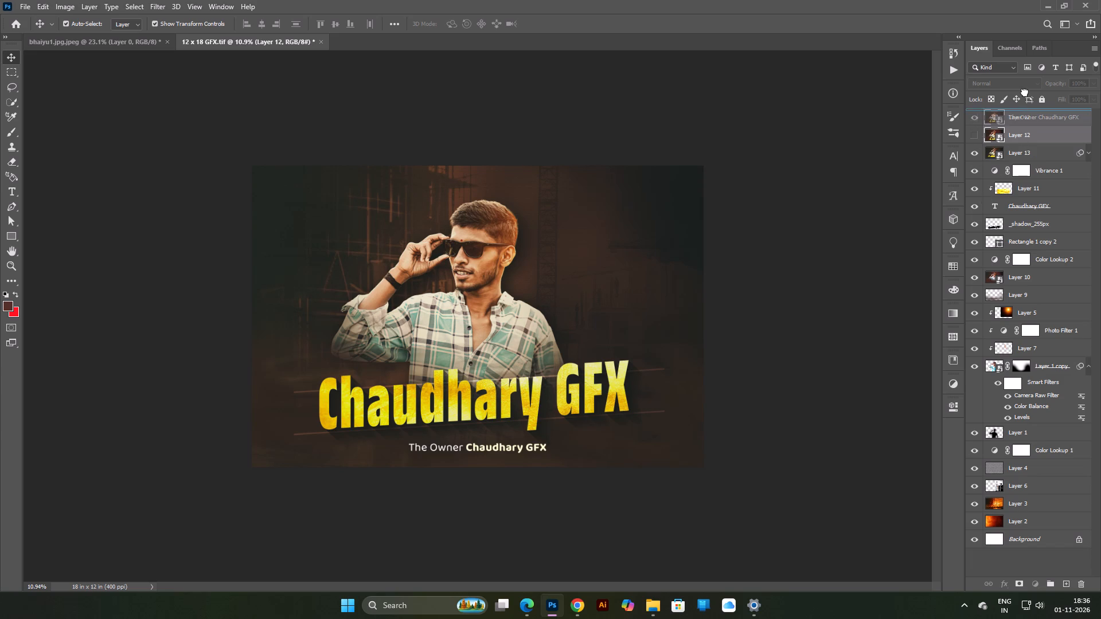
{"action": "left_click_drag", "start_coordinate": [1025, 92], "coordinate": [1023, 111]}
{"action": "left_click", "coordinate": [764, 250]}
{"action": "scroll", "coordinate": [744, 284], "scroll_direction": "down", "scroll_amount": 6}
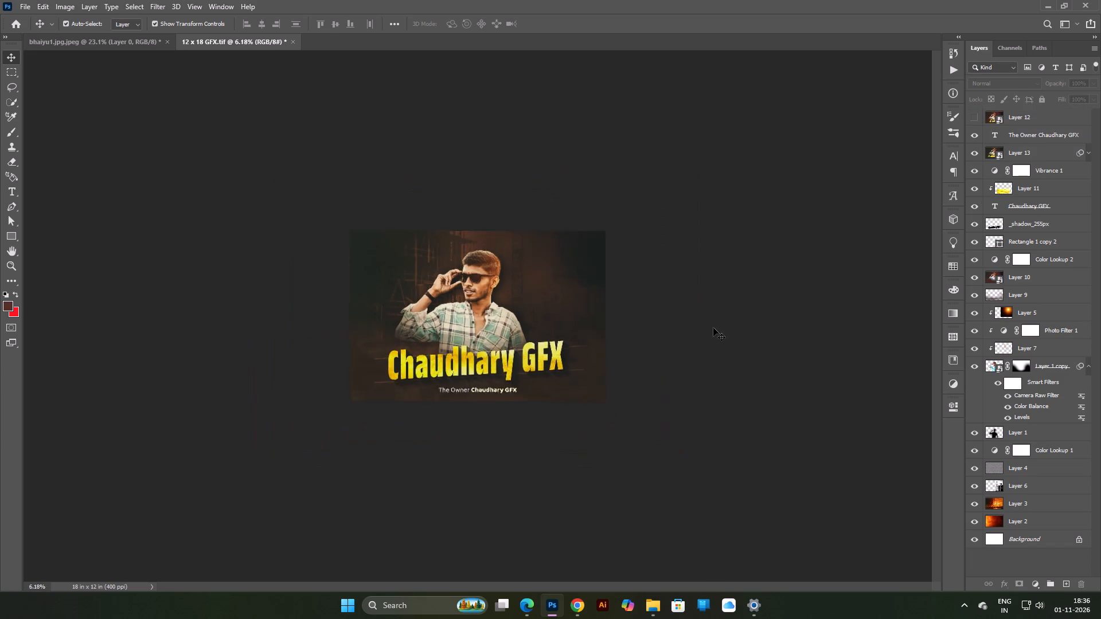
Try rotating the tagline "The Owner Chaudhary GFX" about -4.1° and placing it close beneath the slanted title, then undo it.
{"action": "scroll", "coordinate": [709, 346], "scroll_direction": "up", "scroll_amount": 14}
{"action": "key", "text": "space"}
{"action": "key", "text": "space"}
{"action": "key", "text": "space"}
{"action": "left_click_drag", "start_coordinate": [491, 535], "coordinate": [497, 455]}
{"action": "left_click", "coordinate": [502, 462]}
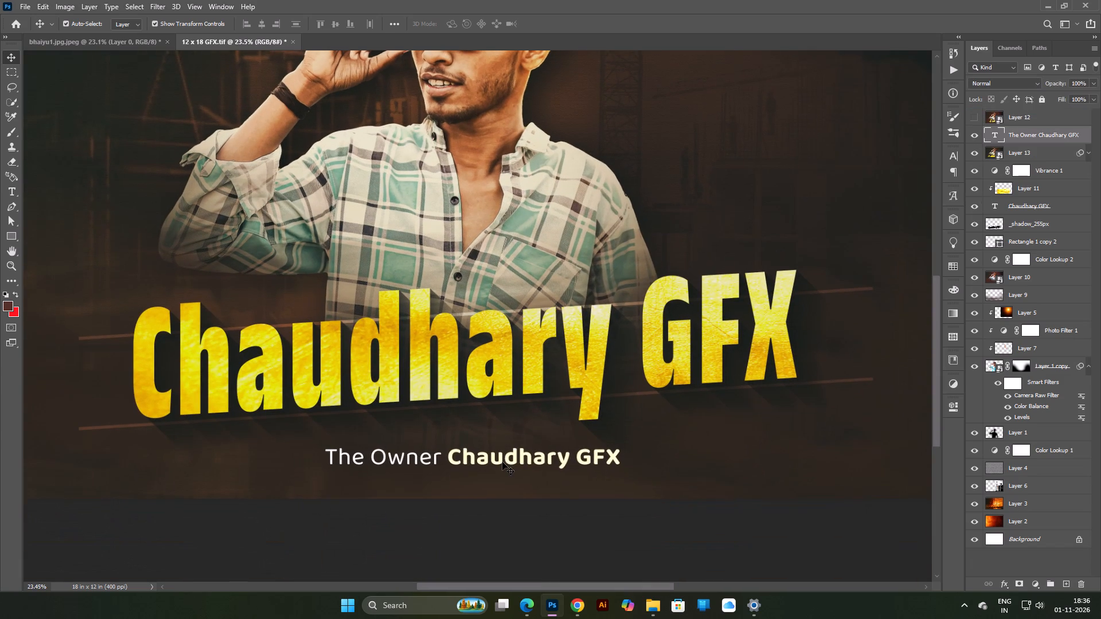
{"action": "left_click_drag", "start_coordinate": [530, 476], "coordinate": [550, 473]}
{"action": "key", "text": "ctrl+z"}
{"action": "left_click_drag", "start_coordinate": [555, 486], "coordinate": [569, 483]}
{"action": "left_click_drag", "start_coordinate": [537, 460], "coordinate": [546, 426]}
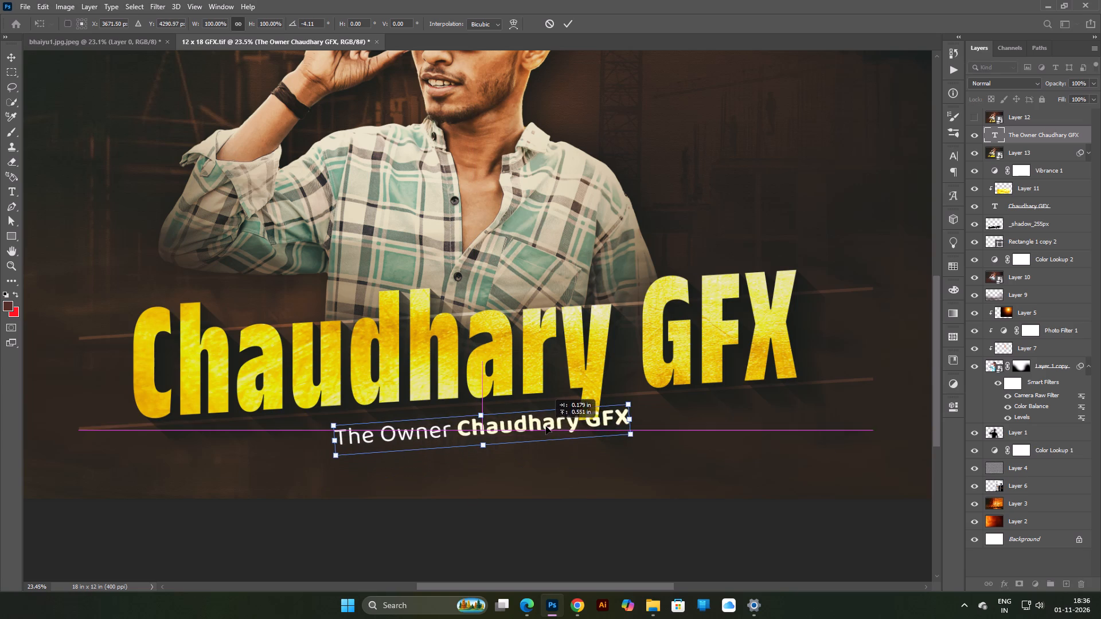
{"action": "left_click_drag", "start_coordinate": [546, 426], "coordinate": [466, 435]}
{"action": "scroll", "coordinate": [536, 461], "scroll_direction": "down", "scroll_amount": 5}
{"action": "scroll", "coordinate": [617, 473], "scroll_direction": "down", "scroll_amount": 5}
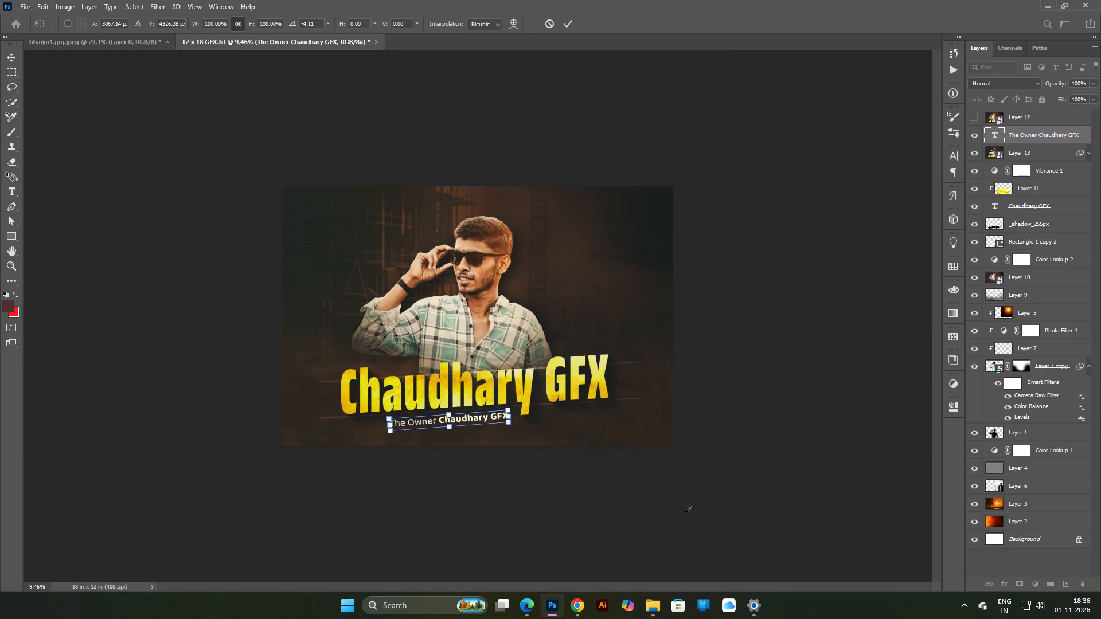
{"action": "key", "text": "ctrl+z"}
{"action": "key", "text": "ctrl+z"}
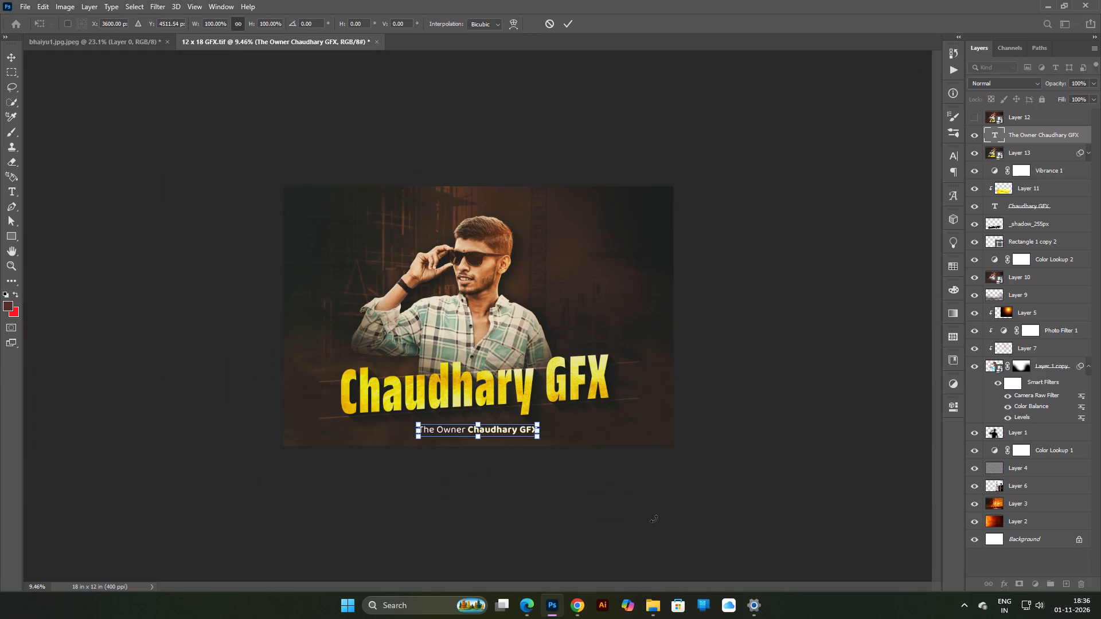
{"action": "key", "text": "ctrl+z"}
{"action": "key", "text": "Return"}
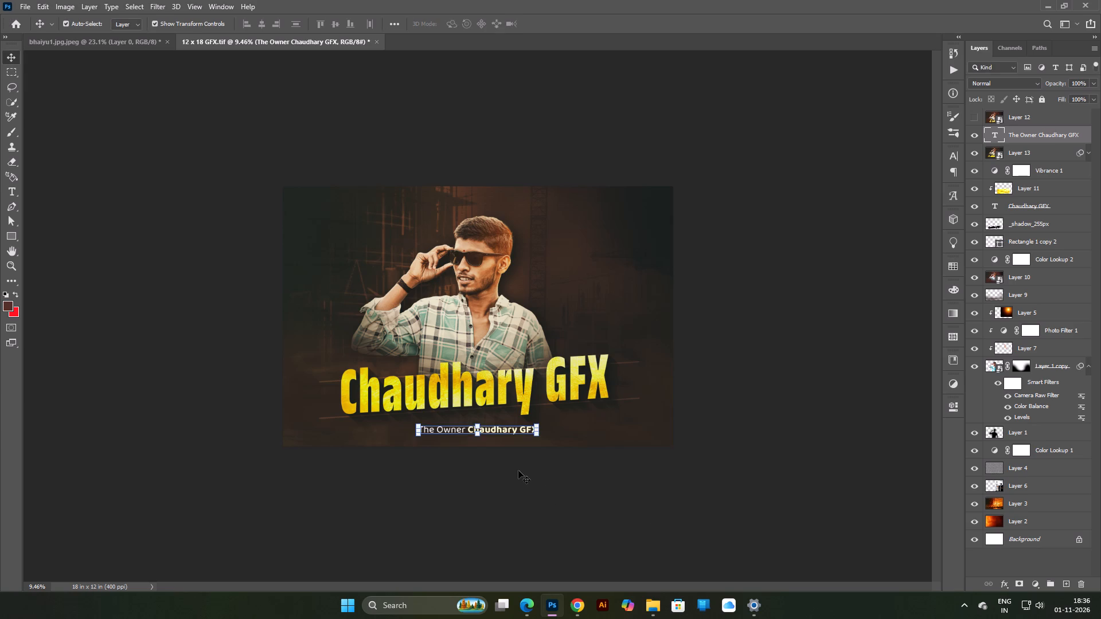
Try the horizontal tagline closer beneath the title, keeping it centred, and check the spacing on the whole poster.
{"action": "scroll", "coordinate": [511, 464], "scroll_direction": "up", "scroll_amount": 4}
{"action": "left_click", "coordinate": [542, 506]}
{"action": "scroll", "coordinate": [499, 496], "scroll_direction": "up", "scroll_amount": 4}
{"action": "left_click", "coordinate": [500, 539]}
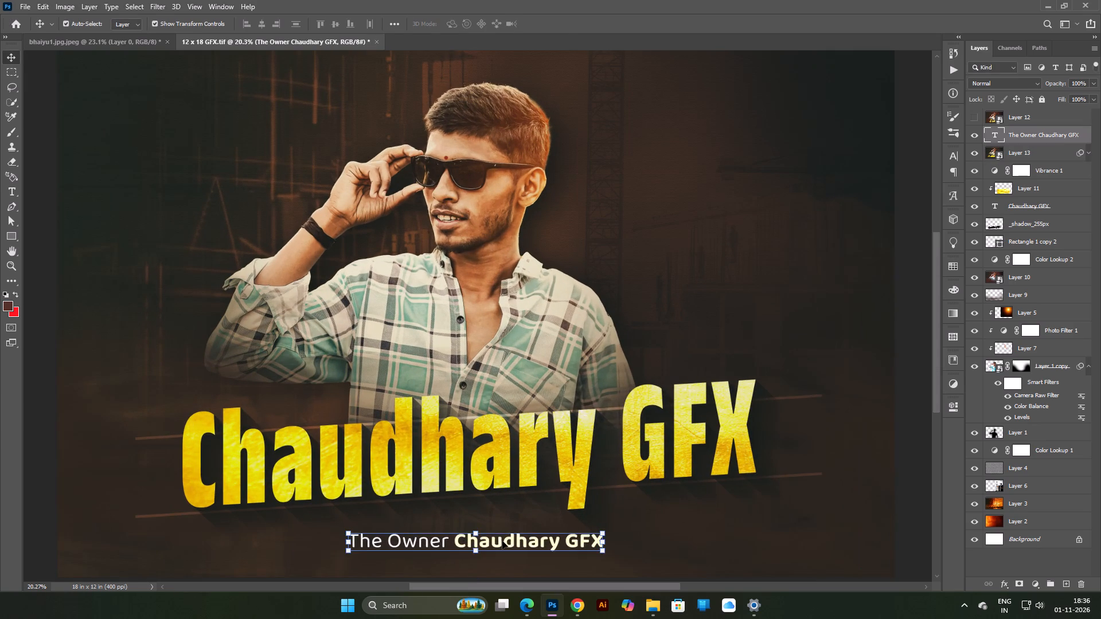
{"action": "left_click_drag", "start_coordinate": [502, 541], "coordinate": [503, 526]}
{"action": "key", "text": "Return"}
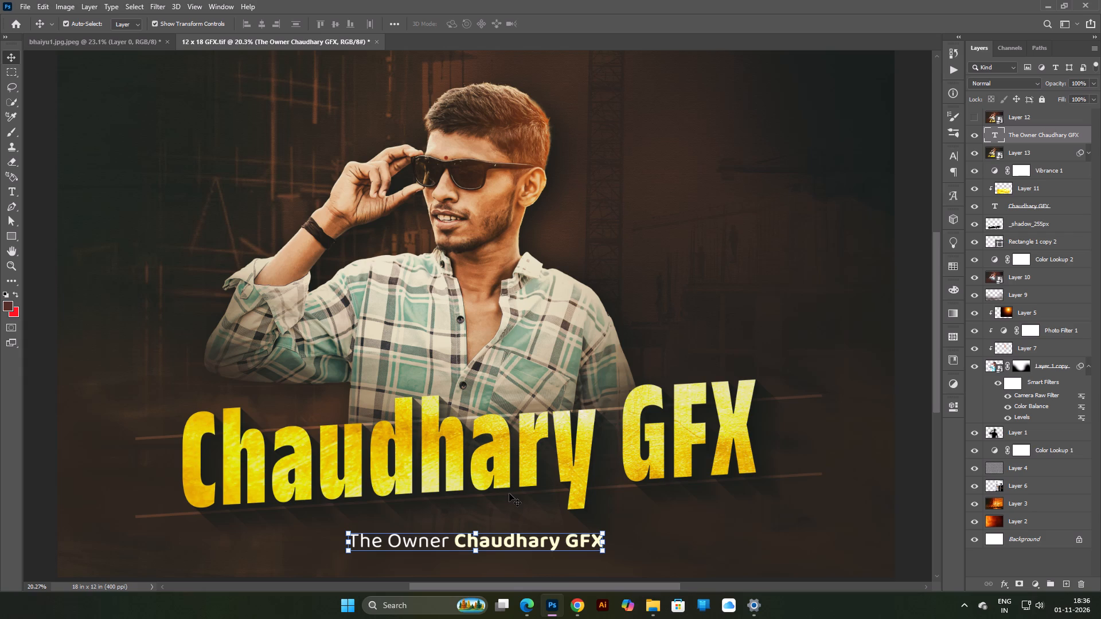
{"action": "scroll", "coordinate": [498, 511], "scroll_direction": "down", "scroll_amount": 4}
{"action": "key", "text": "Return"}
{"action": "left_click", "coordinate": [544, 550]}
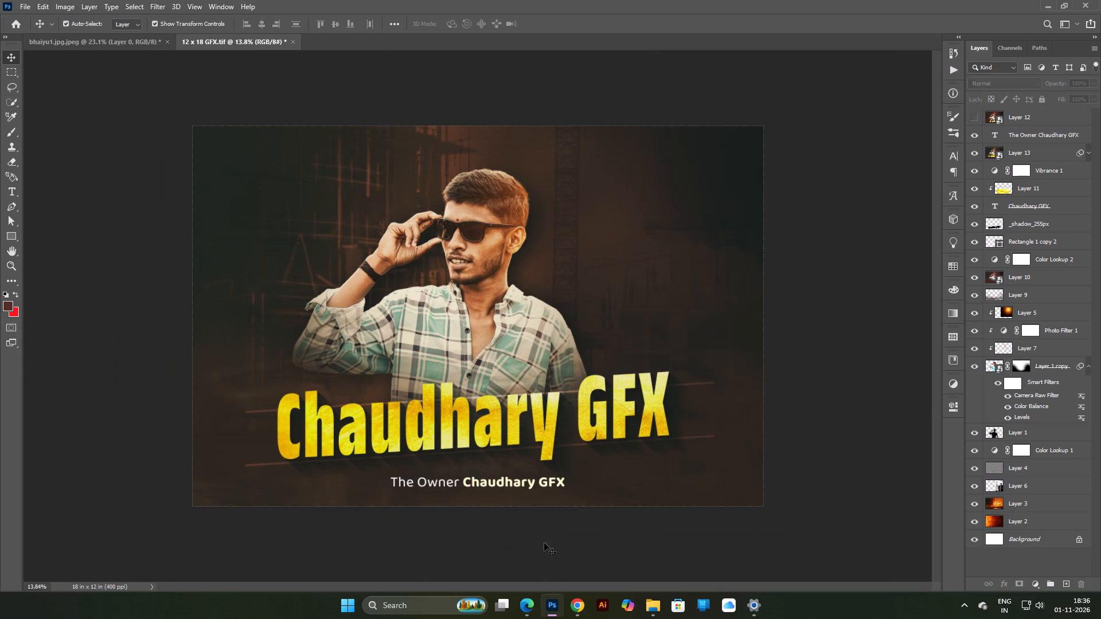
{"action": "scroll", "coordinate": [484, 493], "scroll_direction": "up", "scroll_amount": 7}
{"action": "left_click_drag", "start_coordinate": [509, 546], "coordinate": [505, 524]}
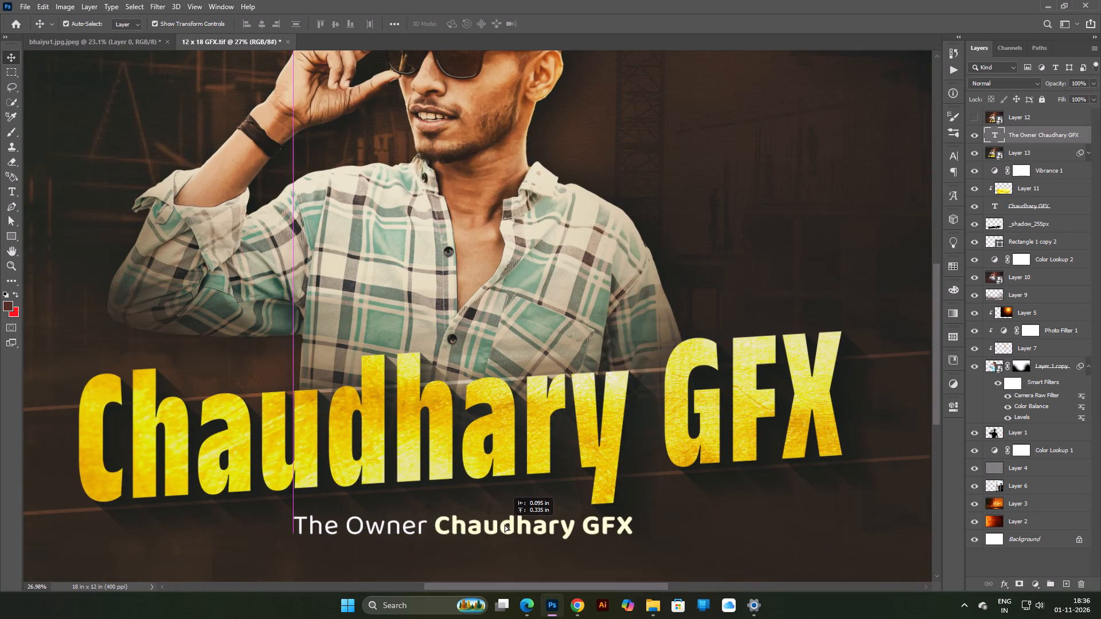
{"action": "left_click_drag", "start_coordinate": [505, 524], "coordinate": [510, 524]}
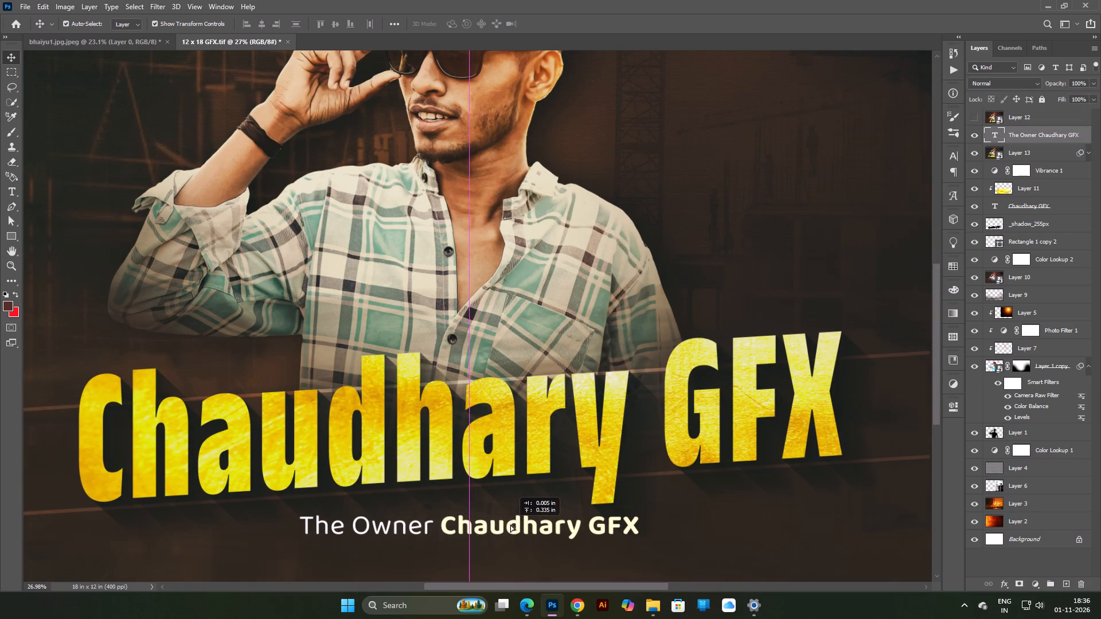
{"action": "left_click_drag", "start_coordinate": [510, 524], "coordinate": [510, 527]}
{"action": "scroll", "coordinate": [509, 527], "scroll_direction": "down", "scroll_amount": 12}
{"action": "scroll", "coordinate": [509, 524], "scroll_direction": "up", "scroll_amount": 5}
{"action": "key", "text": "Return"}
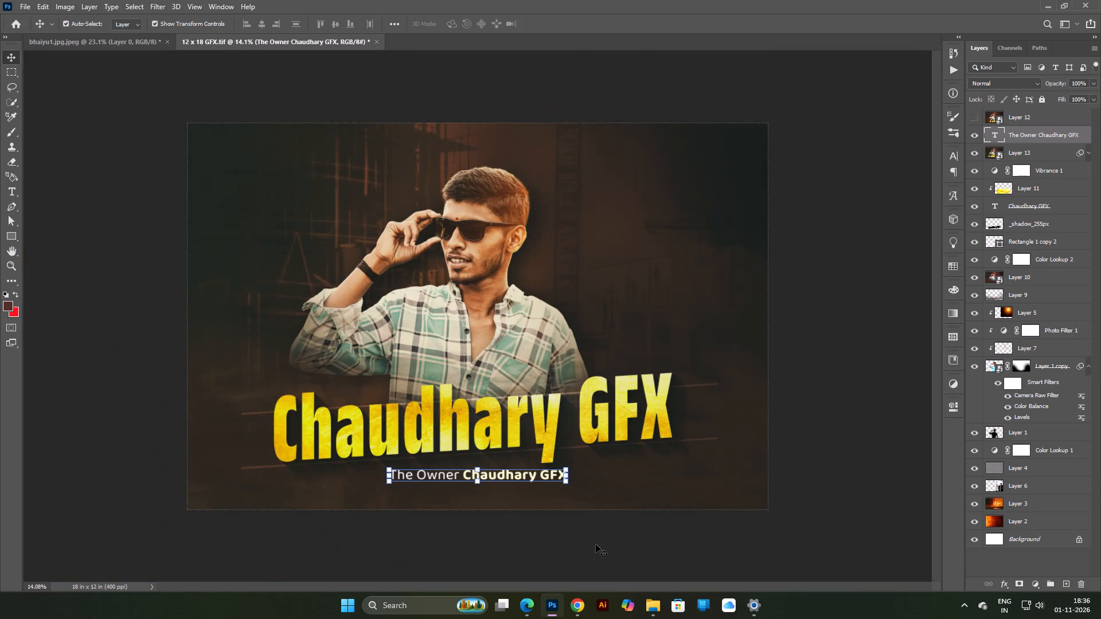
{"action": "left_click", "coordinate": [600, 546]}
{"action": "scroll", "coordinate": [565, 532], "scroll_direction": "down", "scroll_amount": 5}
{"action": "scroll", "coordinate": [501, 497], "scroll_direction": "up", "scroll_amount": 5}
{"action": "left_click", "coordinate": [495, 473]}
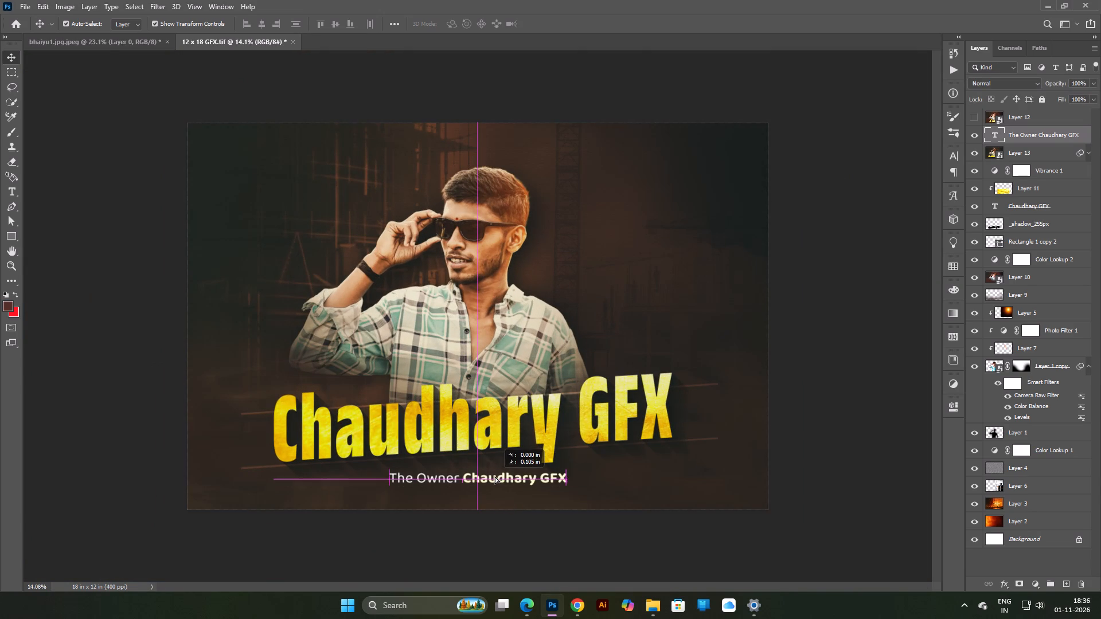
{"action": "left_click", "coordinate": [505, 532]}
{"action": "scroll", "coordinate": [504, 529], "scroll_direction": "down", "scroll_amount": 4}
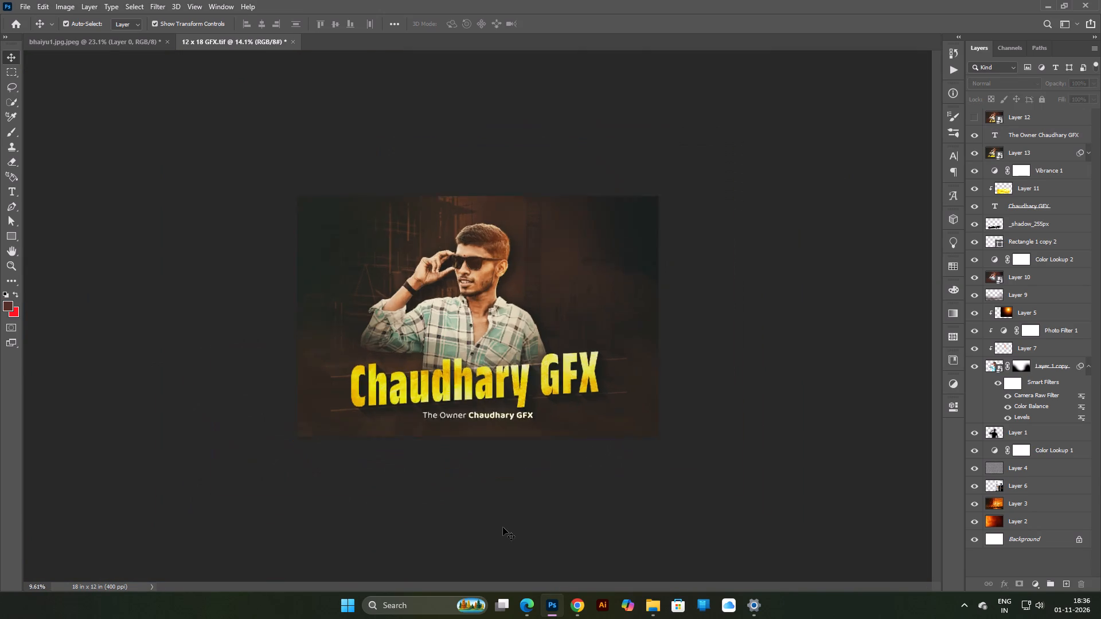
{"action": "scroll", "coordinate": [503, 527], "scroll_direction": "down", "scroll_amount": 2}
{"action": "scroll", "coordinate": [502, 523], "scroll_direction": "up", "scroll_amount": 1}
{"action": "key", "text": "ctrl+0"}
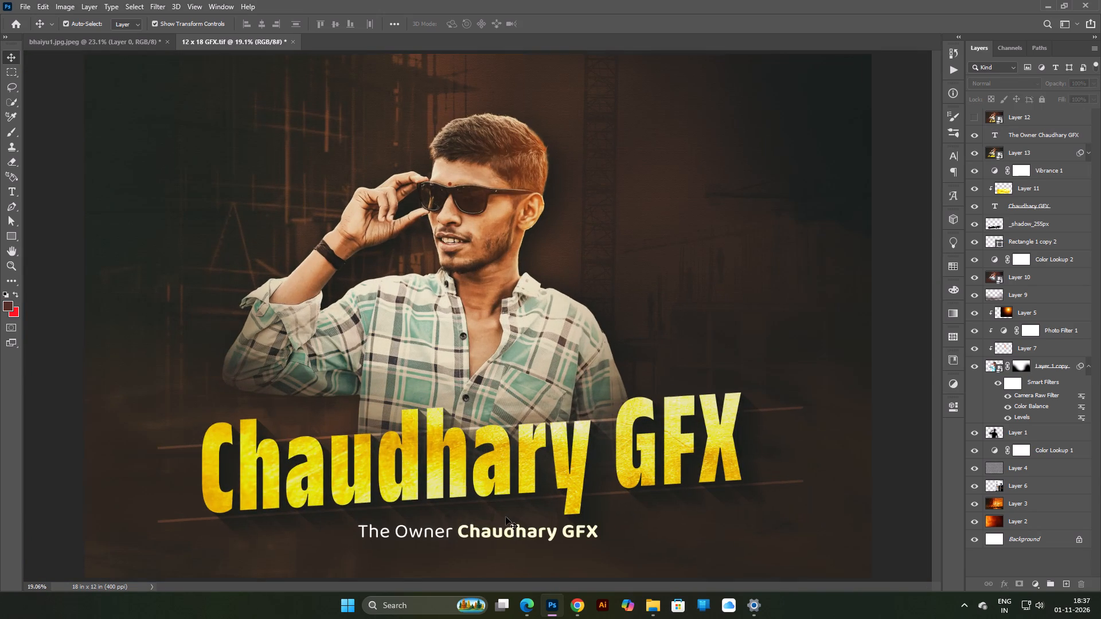
Lower the tagline straight down for a wider gap beneath the title, keeping it centred on the poster.
{"action": "scroll", "coordinate": [506, 517], "scroll_direction": "down", "scroll_amount": 6}
{"action": "scroll", "coordinate": [499, 531], "scroll_direction": "up", "scroll_amount": 2}
{"action": "left_click_drag", "start_coordinate": [507, 464], "coordinate": [506, 472]}
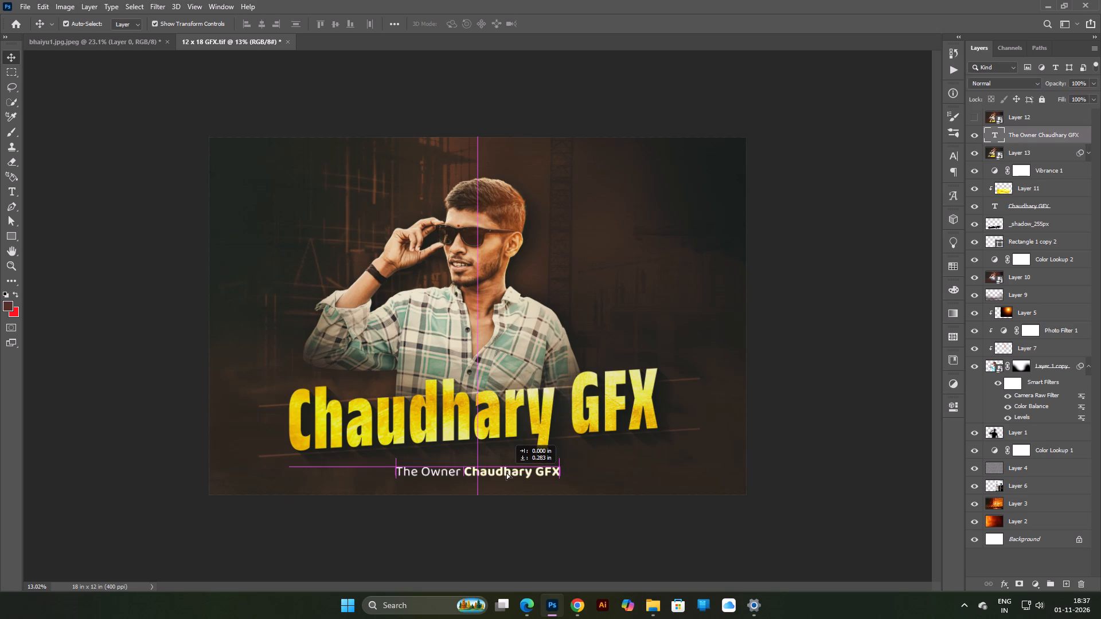
{"action": "left_click_drag", "start_coordinate": [506, 472], "coordinate": [506, 476]}
{"action": "left_click", "coordinate": [545, 523]}
{"action": "scroll", "coordinate": [538, 522], "scroll_direction": "down", "scroll_amount": 5}
{"action": "scroll", "coordinate": [538, 522], "scroll_direction": "up", "scroll_amount": 5}
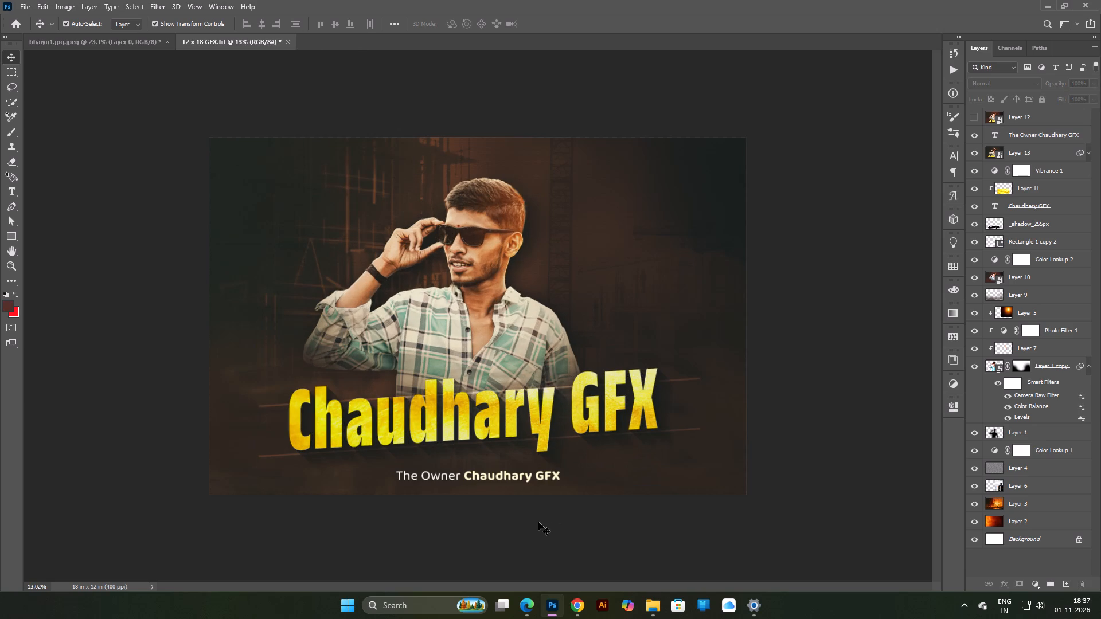
{"action": "scroll", "coordinate": [544, 455], "scroll_direction": "down", "scroll_amount": 5}
{"action": "scroll", "coordinate": [544, 455], "scroll_direction": "up", "scroll_amount": 4}
{"action": "key", "text": "ctrl+0"}
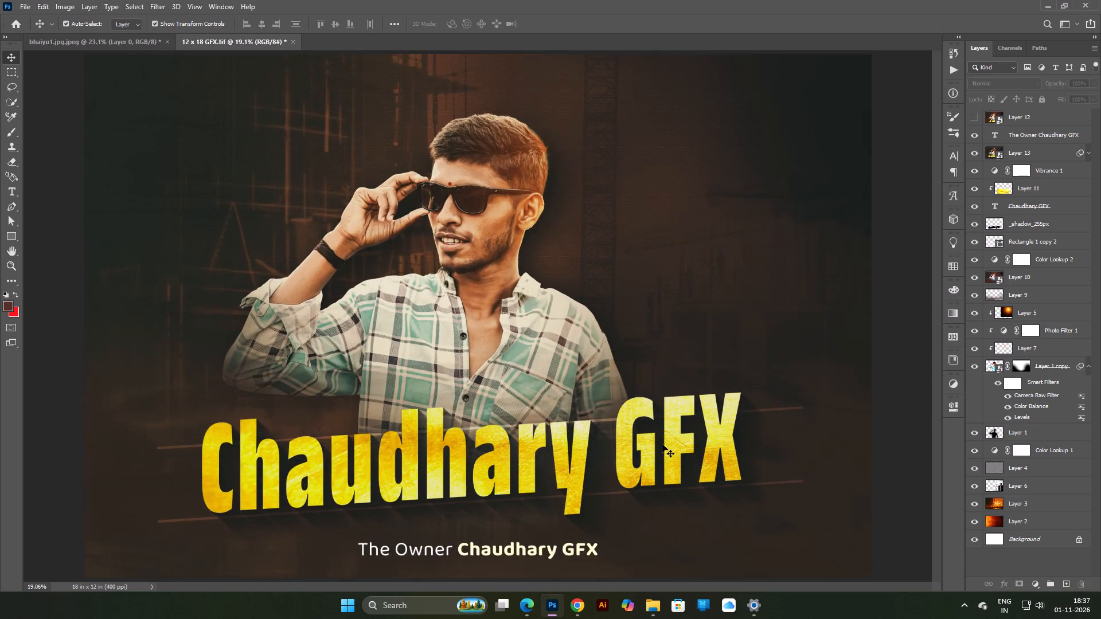
Duplicate the Layer 5 light glow and place the copy just above the tagline layer.
{"action": "scroll", "coordinate": [664, 443], "scroll_direction": "down", "scroll_amount": 4}
{"action": "left_click", "coordinate": [1047, 312]}
{"action": "left_click_drag", "start_coordinate": [1045, 312], "coordinate": [1044, 296], "text": "alt"}
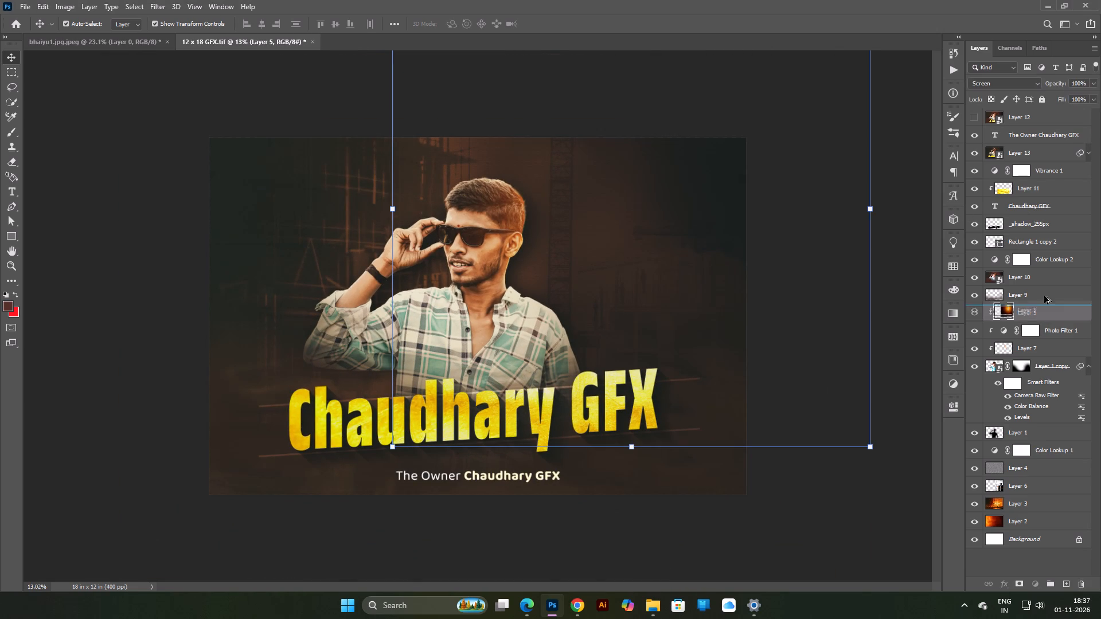
{"action": "left_click_drag", "start_coordinate": [1044, 296], "coordinate": [1033, 123], "text": "alt"}
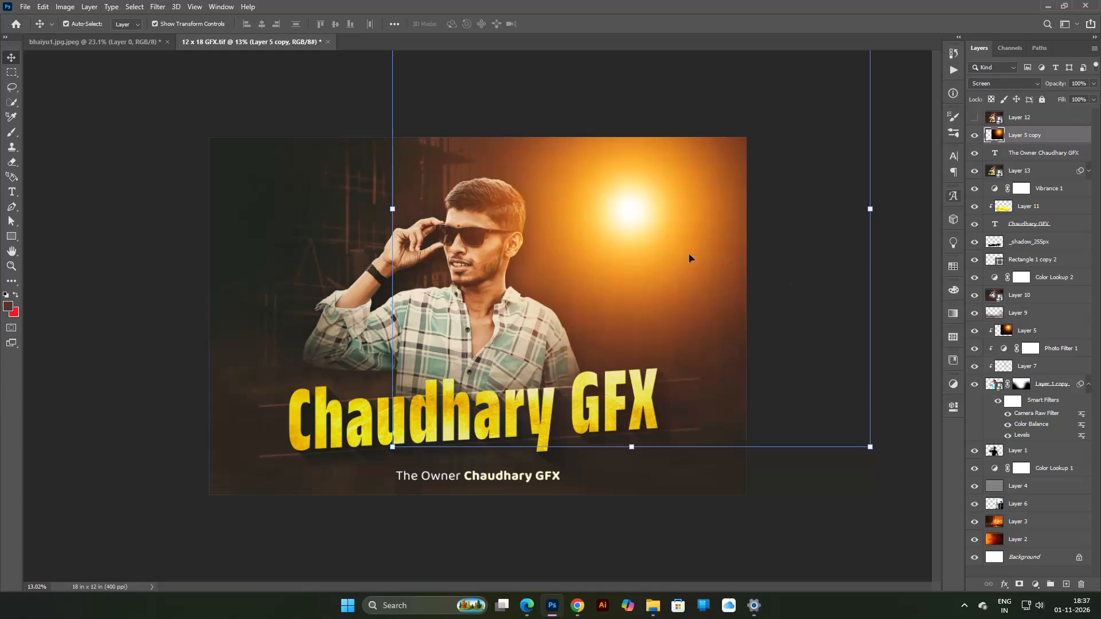
Move the glow copy onto the man's shoulder and scale it down to about 35%.
{"action": "left_click", "coordinate": [638, 245]}
{"action": "left_click_drag", "start_coordinate": [644, 213], "coordinate": [528, 291]}
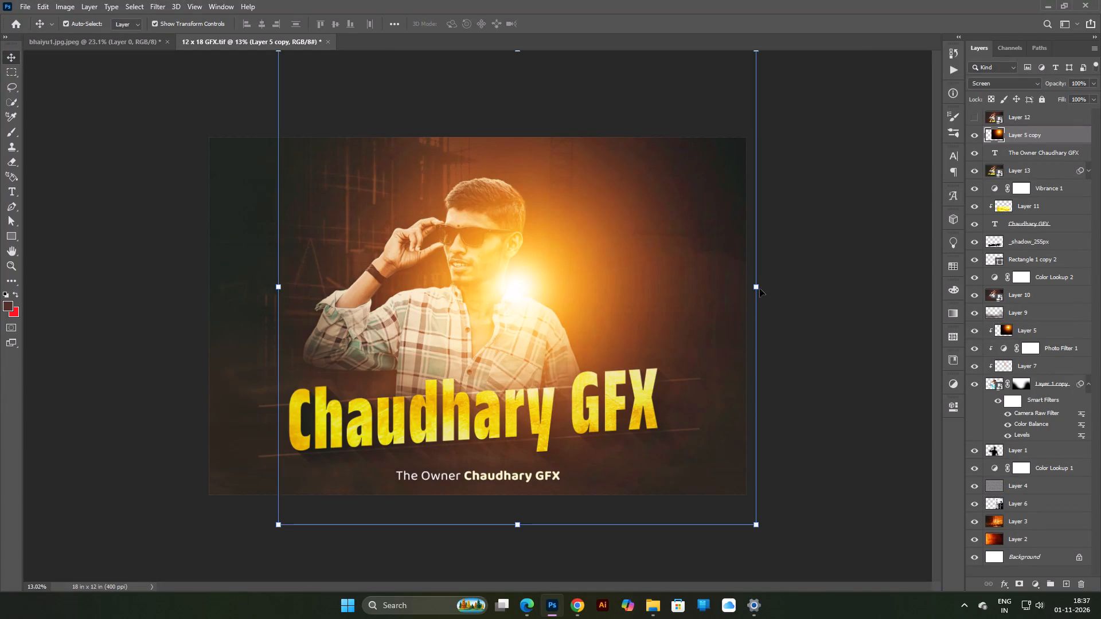
{"action": "left_click_drag", "start_coordinate": [756, 288], "coordinate": [602, 288], "text": "alt"}
{"action": "key", "text": "Return"}
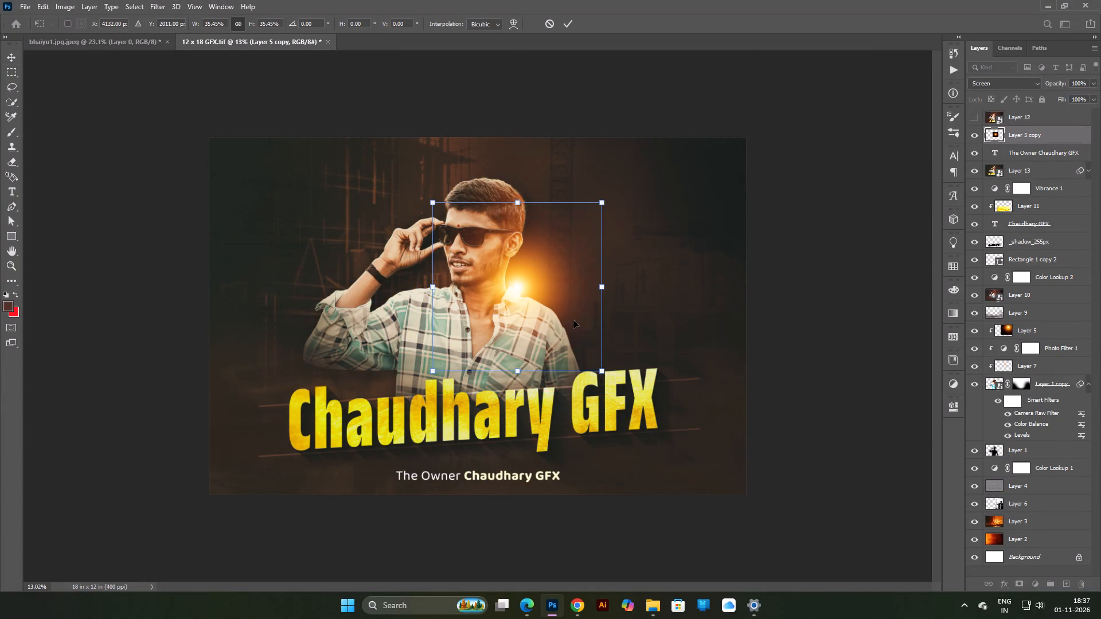
Flatten the glow copy into a thin horizontal light streak about 14 in wide.
{"action": "left_click", "coordinate": [537, 277]}
{"action": "left_click_drag", "start_coordinate": [516, 371], "coordinate": [521, 284], "text": "shift"}
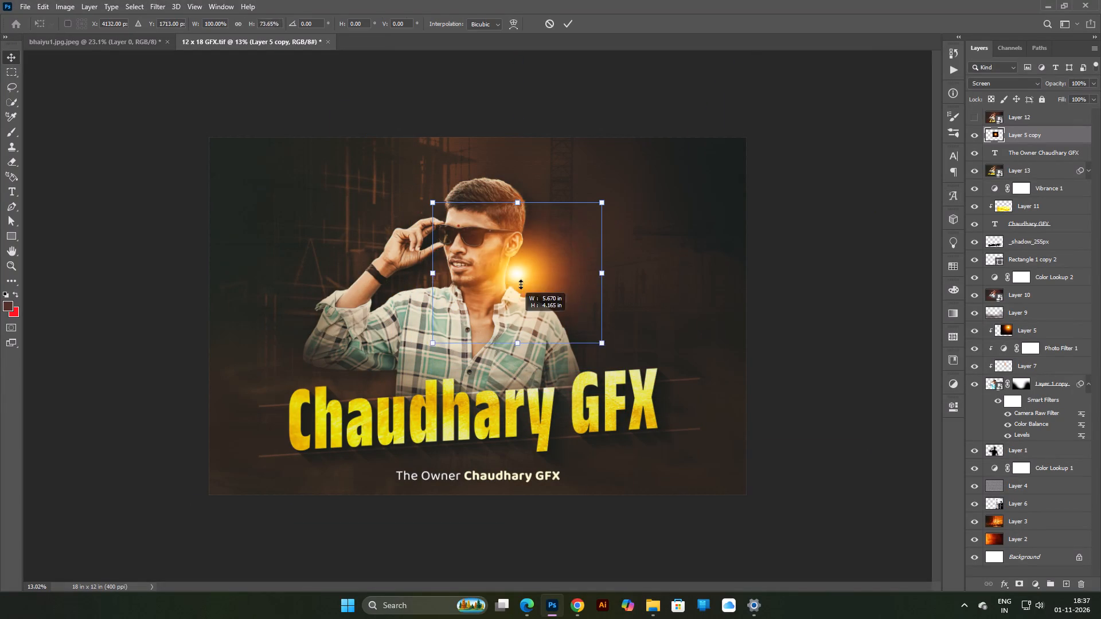
{"action": "left_click_drag", "start_coordinate": [521, 284], "coordinate": [549, 206], "text": "shift"}
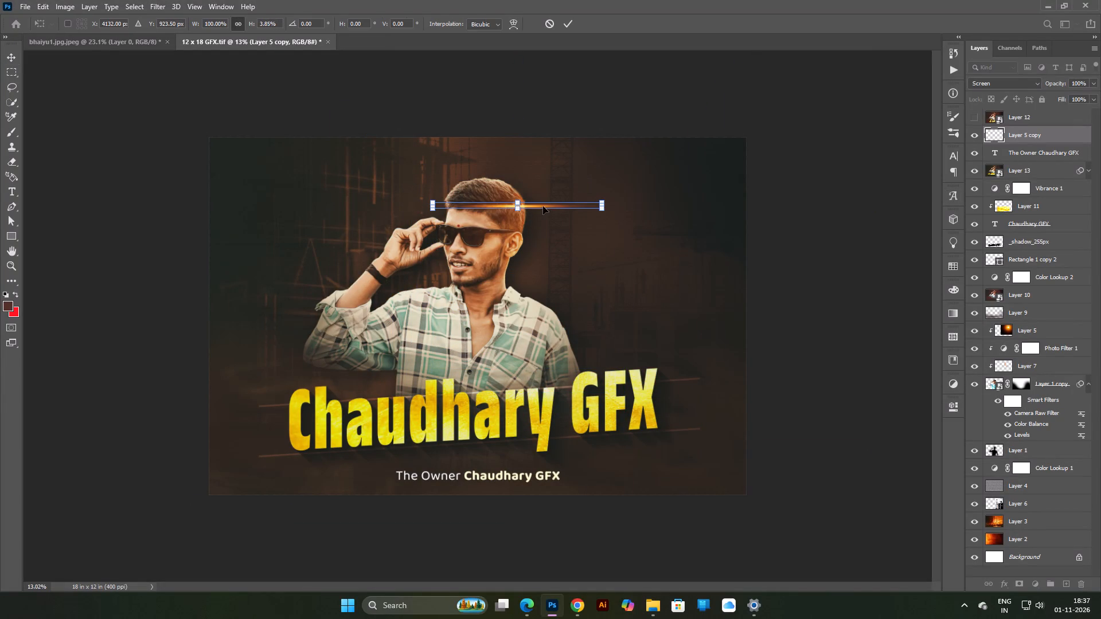
{"action": "left_click_drag", "start_coordinate": [543, 205], "coordinate": [537, 250]}
{"action": "left_click_drag", "start_coordinate": [595, 252], "coordinate": [627, 252], "text": "alt"}
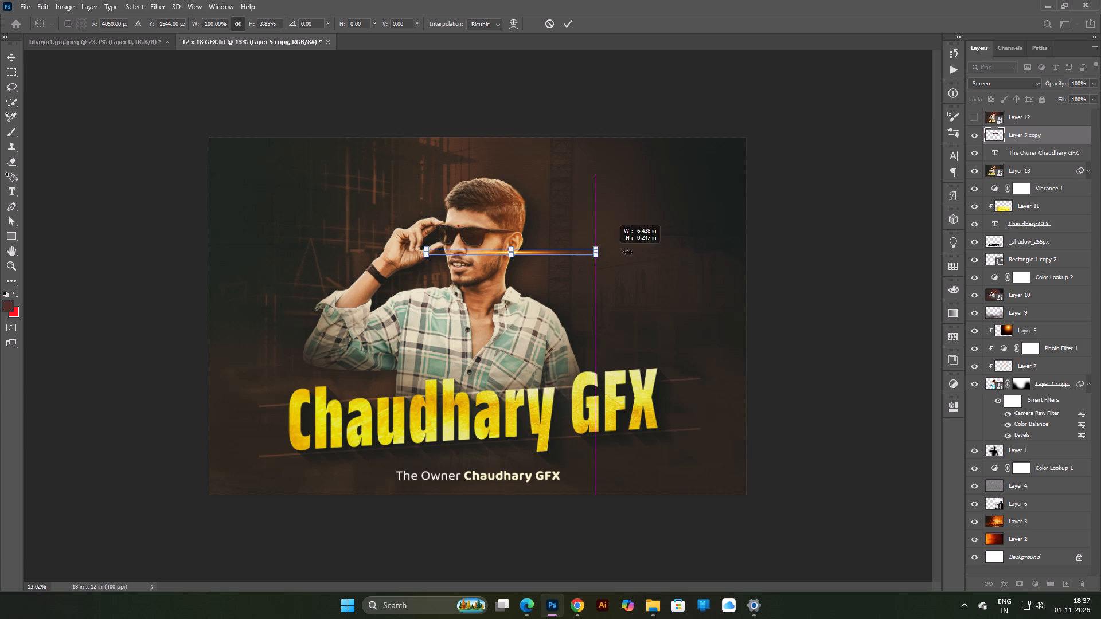
{"action": "left_click_drag", "start_coordinate": [627, 252], "coordinate": [719, 253], "text": "alt"}
{"action": "left_click_drag", "start_coordinate": [513, 263], "coordinate": [521, 248], "text": "shift"}
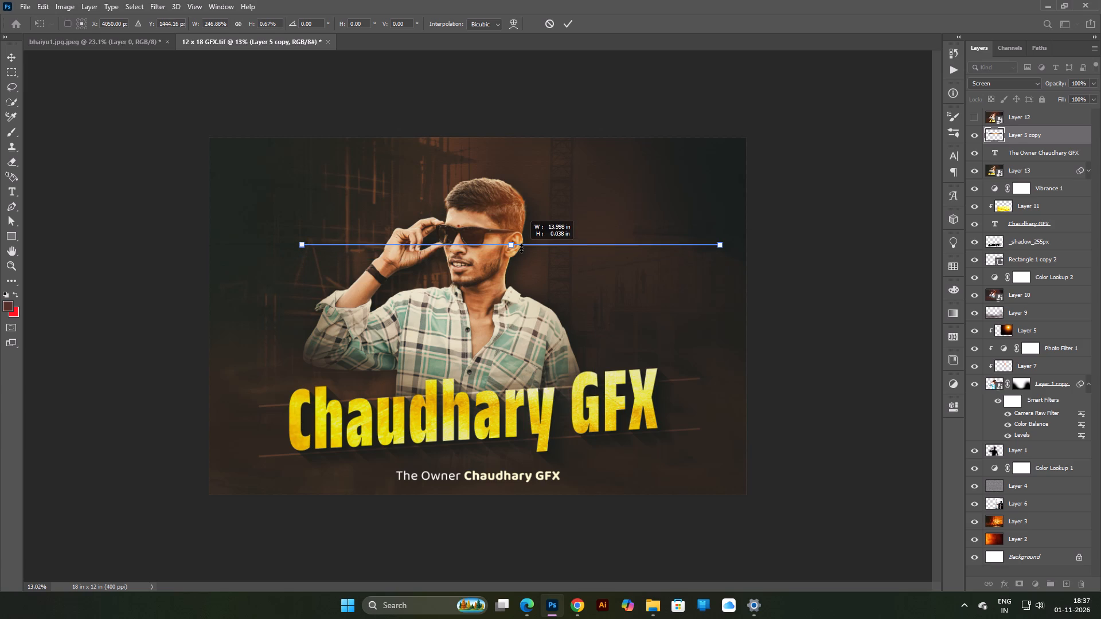
{"action": "left_click_drag", "start_coordinate": [521, 248], "coordinate": [523, 250], "text": "shift"}
Place the light streak along the lower edge of the "Chaudhary GFX" title and rotate it about -3.7°.
{"action": "left_click_drag", "start_coordinate": [528, 245], "coordinate": [475, 442]}
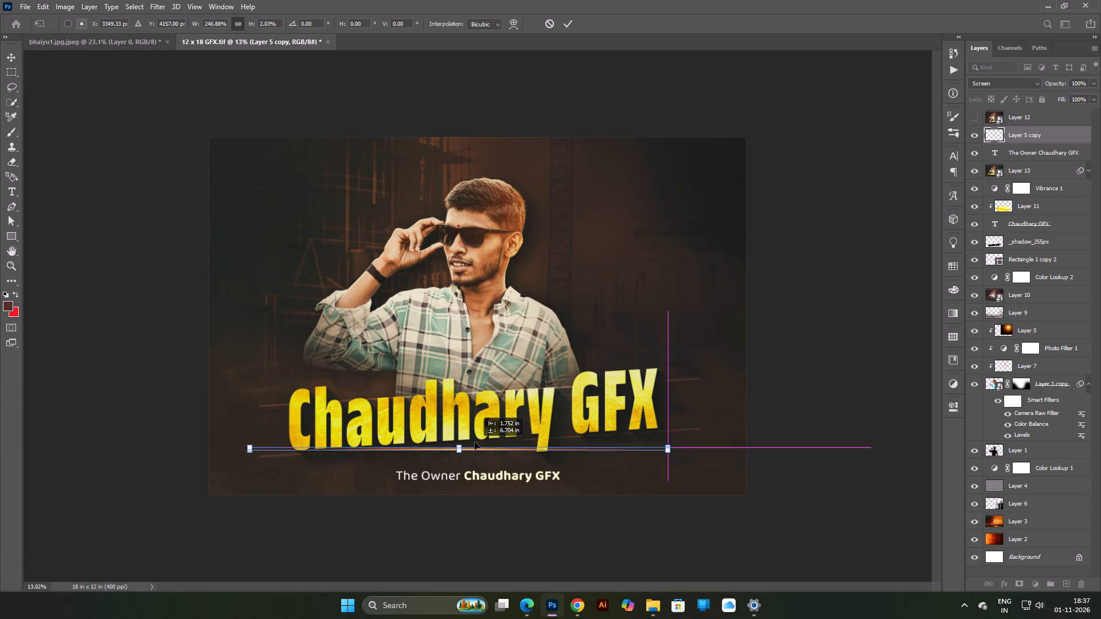
{"action": "left_click_drag", "start_coordinate": [475, 442], "coordinate": [476, 438]}
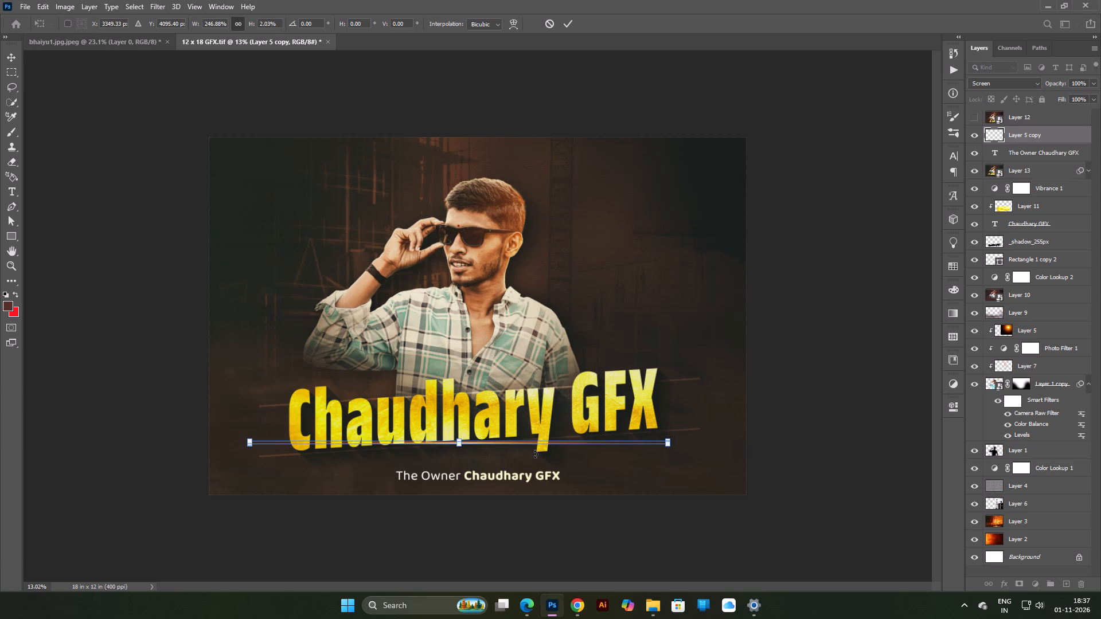
{"action": "left_click_drag", "start_coordinate": [536, 453], "coordinate": [564, 450]}
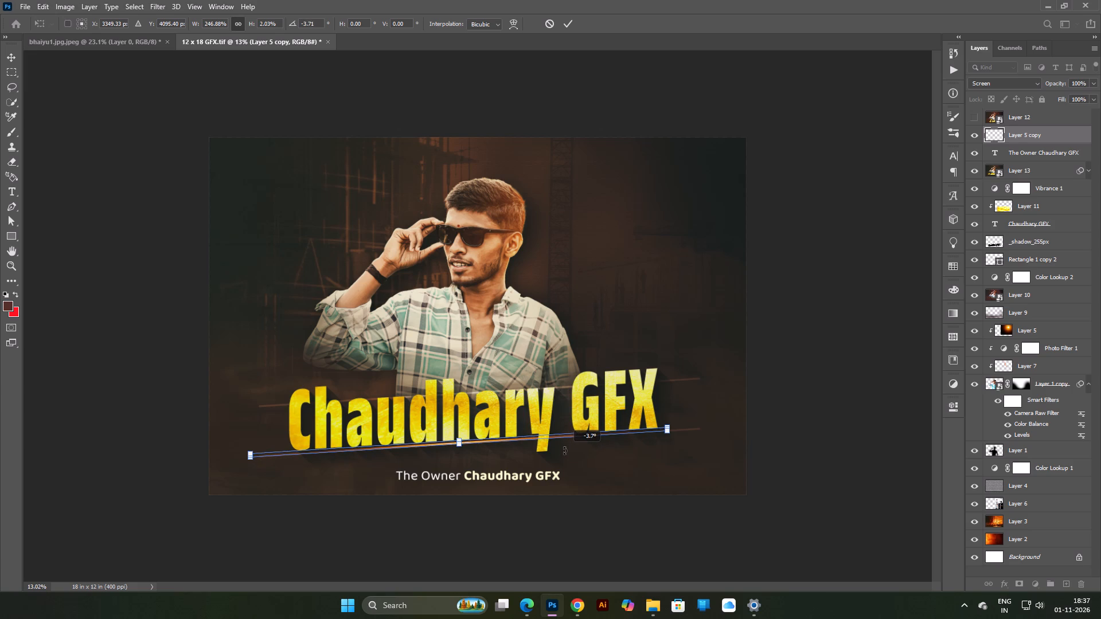
{"action": "left_click_drag", "start_coordinate": [564, 450], "coordinate": [565, 450]}
{"action": "key", "text": "Return"}
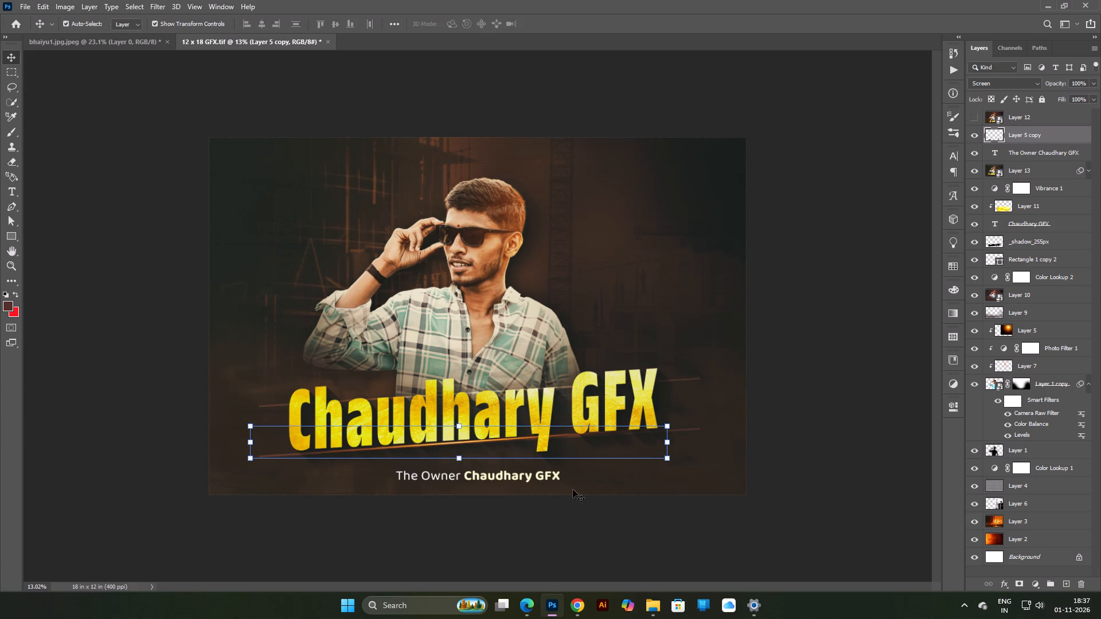
Fine-tune the light streak's slant by rotating it about 0.7° clockwise.
{"action": "left_click", "coordinate": [576, 552]}
{"action": "left_click", "coordinate": [487, 440]}
{"action": "left_click", "coordinate": [677, 459]}
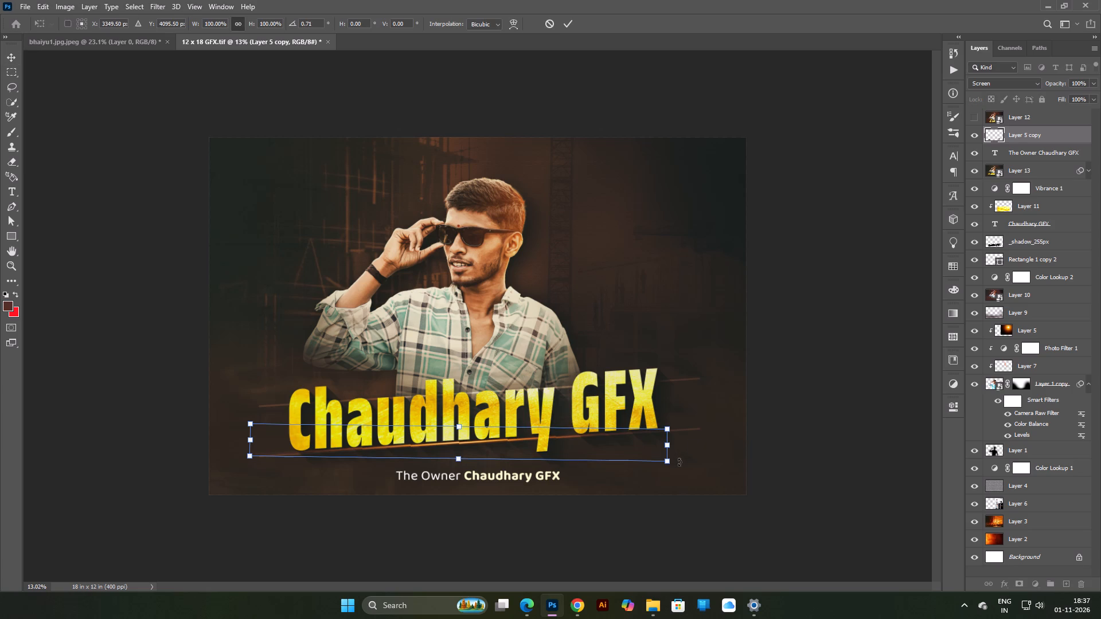
{"action": "key", "text": "Return"}
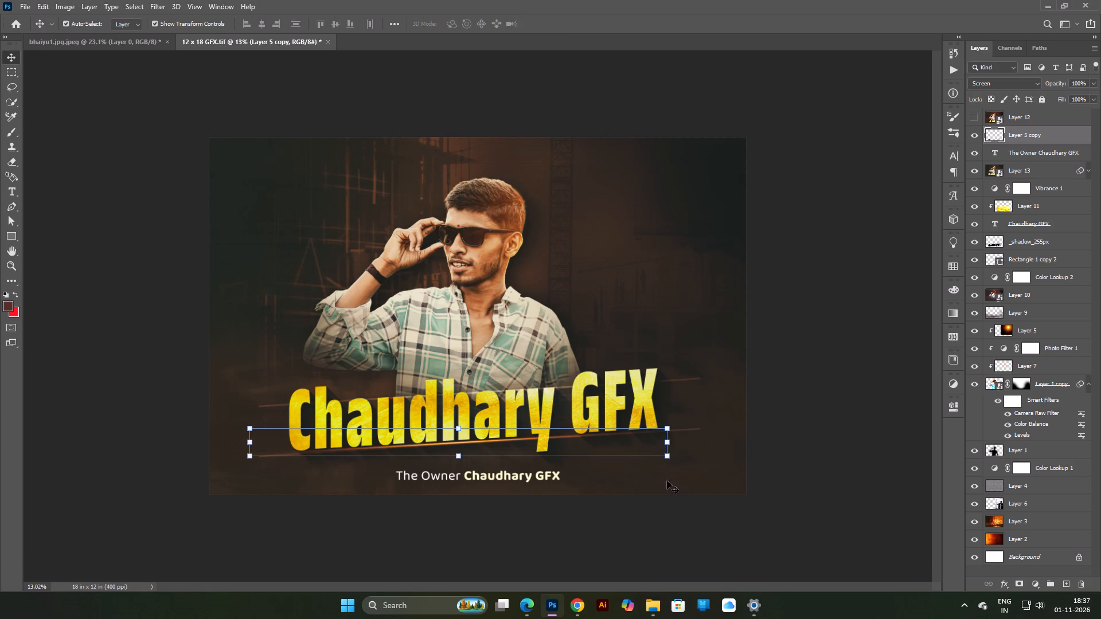
Nudge the light streak slightly up and shift it left until its left end reaches the poster's left edge.
{"action": "key", "text": "Up"}
{"action": "key", "text": "Up"}
{"action": "key", "text": "Up"}
{"action": "key", "text": "Up"}
{"action": "key", "text": "Up"}
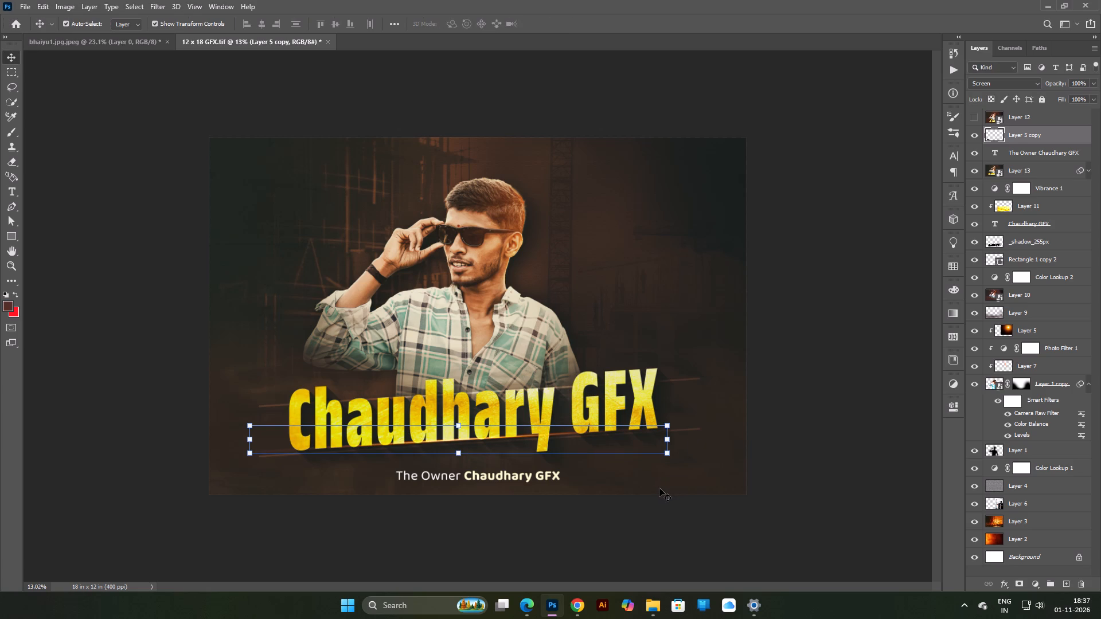
{"action": "key", "text": "Left"}
{"action": "key", "text": "Left"}
{"action": "key", "text": "Left"}
{"action": "key", "text": "Left"}
{"action": "key", "text": "Left"}
{"action": "key", "text": "Left"}
{"action": "key", "text": "Left"}
{"action": "key", "text": "Left"}
{"action": "key", "text": "Left"}
{"action": "key", "text": "Left"}
{"action": "key", "text": "Left"}
{"action": "key", "text": "Left"}
{"action": "key", "text": "Left"}
{"action": "key", "text": "Left"}
{"action": "key", "text": "Left"}
{"action": "key", "text": "Left"}
{"action": "key", "text": "Left"}
{"action": "key", "text": "Left"}
{"action": "key", "text": "Left"}
{"action": "key", "text": "Left"}
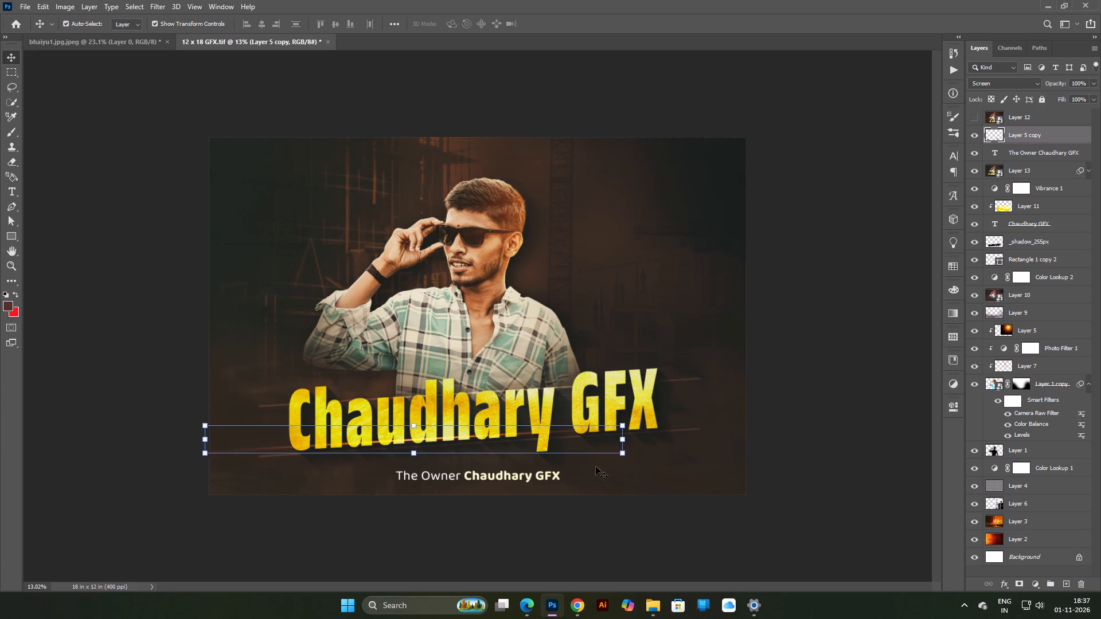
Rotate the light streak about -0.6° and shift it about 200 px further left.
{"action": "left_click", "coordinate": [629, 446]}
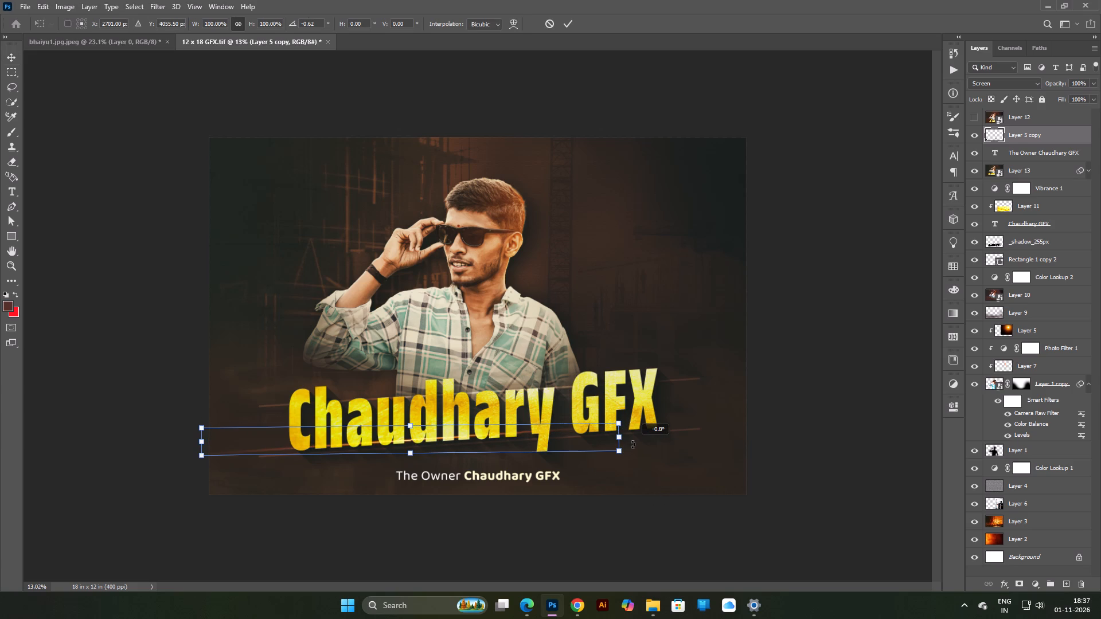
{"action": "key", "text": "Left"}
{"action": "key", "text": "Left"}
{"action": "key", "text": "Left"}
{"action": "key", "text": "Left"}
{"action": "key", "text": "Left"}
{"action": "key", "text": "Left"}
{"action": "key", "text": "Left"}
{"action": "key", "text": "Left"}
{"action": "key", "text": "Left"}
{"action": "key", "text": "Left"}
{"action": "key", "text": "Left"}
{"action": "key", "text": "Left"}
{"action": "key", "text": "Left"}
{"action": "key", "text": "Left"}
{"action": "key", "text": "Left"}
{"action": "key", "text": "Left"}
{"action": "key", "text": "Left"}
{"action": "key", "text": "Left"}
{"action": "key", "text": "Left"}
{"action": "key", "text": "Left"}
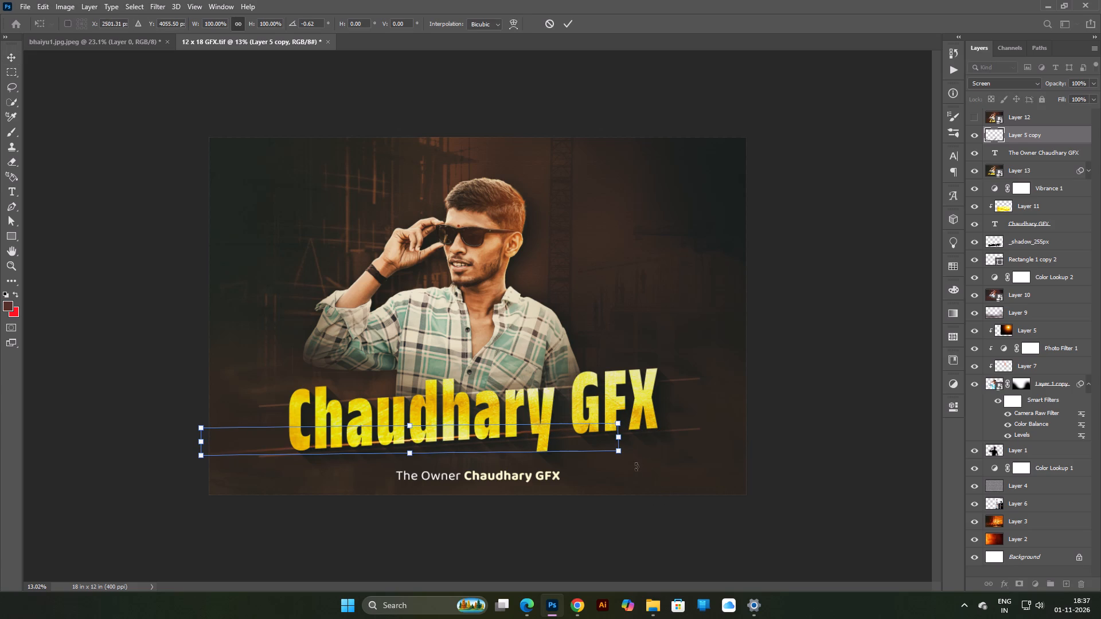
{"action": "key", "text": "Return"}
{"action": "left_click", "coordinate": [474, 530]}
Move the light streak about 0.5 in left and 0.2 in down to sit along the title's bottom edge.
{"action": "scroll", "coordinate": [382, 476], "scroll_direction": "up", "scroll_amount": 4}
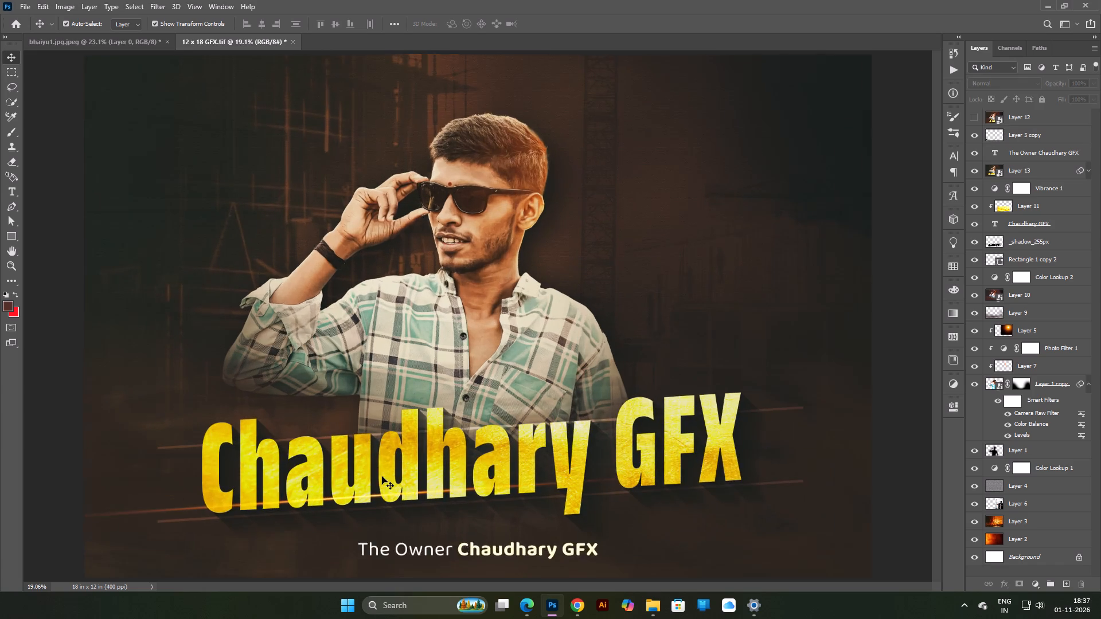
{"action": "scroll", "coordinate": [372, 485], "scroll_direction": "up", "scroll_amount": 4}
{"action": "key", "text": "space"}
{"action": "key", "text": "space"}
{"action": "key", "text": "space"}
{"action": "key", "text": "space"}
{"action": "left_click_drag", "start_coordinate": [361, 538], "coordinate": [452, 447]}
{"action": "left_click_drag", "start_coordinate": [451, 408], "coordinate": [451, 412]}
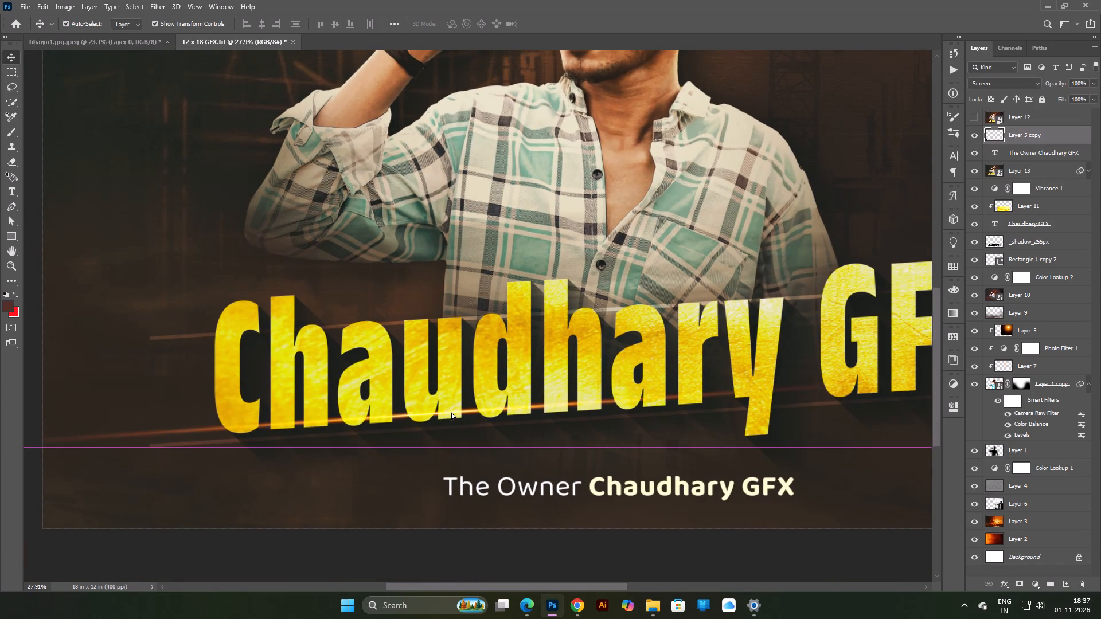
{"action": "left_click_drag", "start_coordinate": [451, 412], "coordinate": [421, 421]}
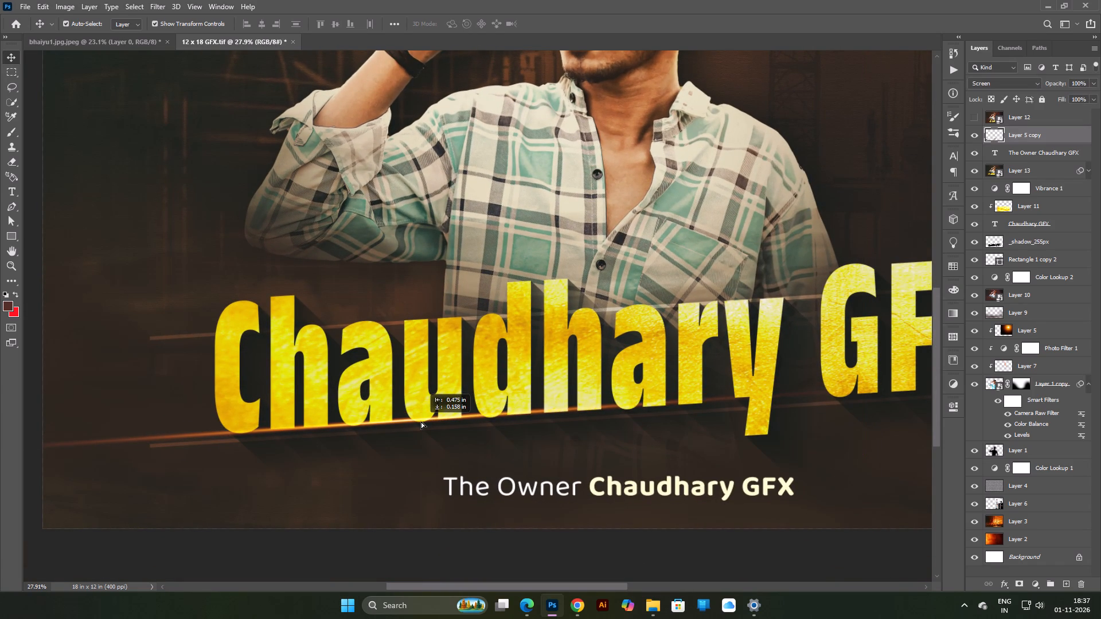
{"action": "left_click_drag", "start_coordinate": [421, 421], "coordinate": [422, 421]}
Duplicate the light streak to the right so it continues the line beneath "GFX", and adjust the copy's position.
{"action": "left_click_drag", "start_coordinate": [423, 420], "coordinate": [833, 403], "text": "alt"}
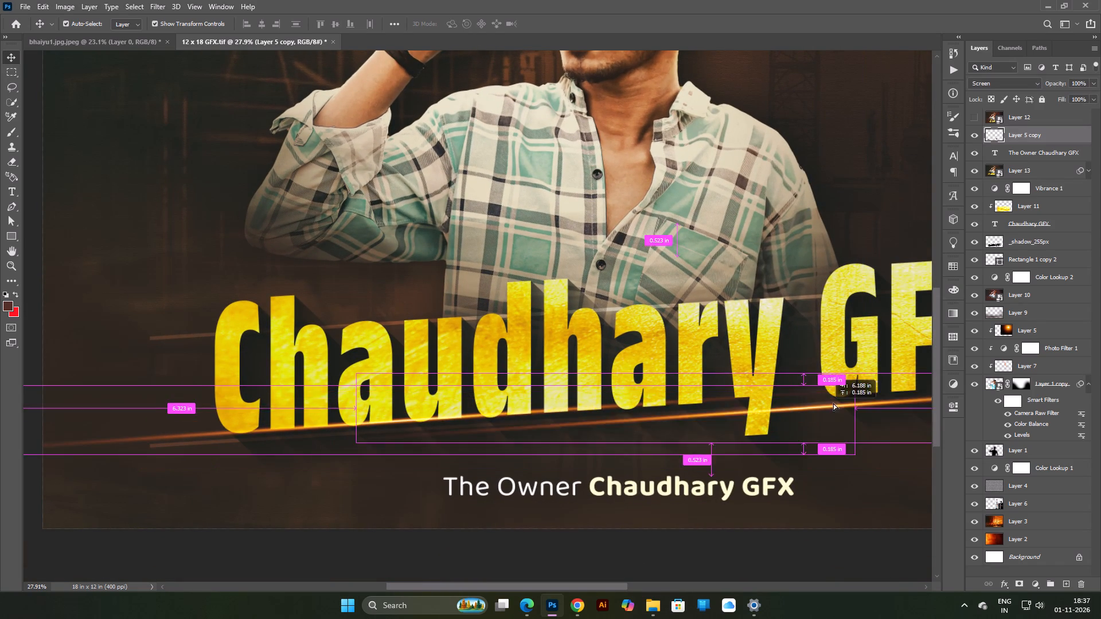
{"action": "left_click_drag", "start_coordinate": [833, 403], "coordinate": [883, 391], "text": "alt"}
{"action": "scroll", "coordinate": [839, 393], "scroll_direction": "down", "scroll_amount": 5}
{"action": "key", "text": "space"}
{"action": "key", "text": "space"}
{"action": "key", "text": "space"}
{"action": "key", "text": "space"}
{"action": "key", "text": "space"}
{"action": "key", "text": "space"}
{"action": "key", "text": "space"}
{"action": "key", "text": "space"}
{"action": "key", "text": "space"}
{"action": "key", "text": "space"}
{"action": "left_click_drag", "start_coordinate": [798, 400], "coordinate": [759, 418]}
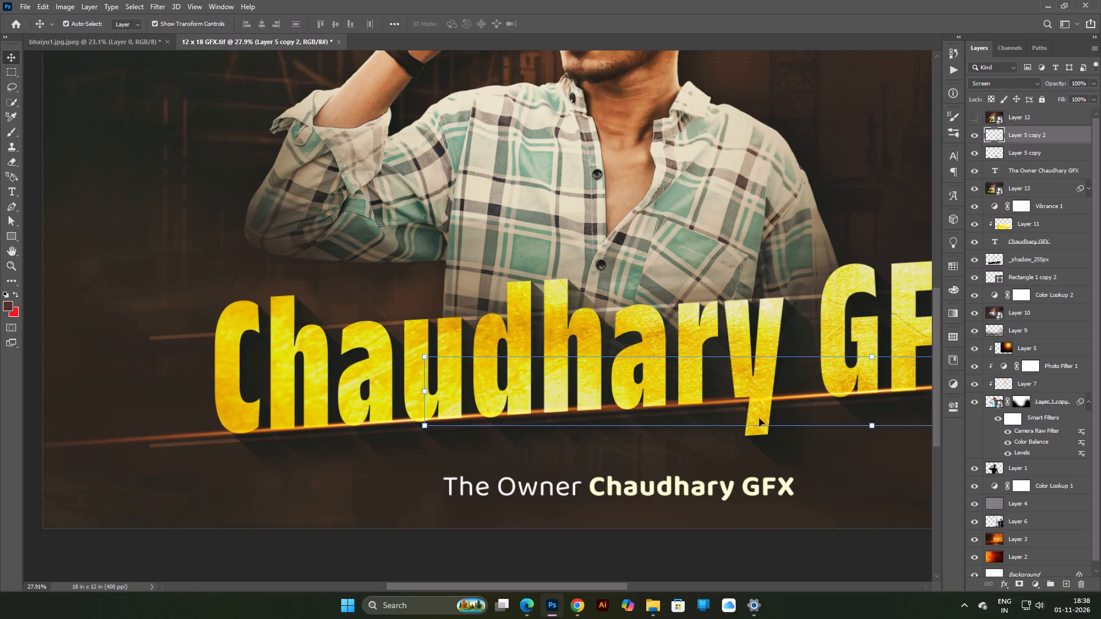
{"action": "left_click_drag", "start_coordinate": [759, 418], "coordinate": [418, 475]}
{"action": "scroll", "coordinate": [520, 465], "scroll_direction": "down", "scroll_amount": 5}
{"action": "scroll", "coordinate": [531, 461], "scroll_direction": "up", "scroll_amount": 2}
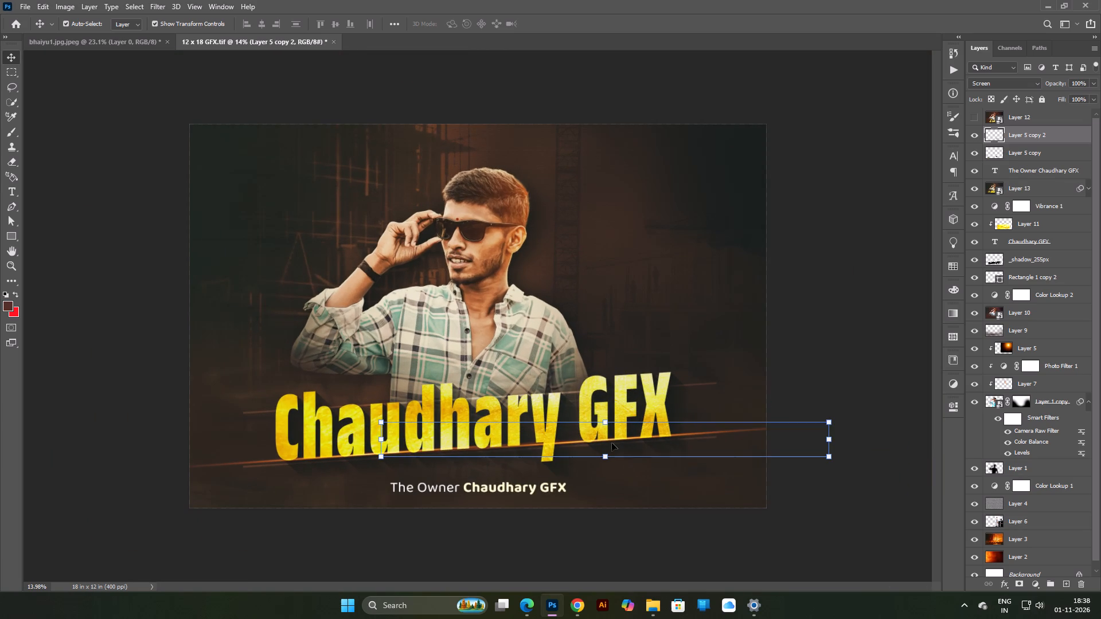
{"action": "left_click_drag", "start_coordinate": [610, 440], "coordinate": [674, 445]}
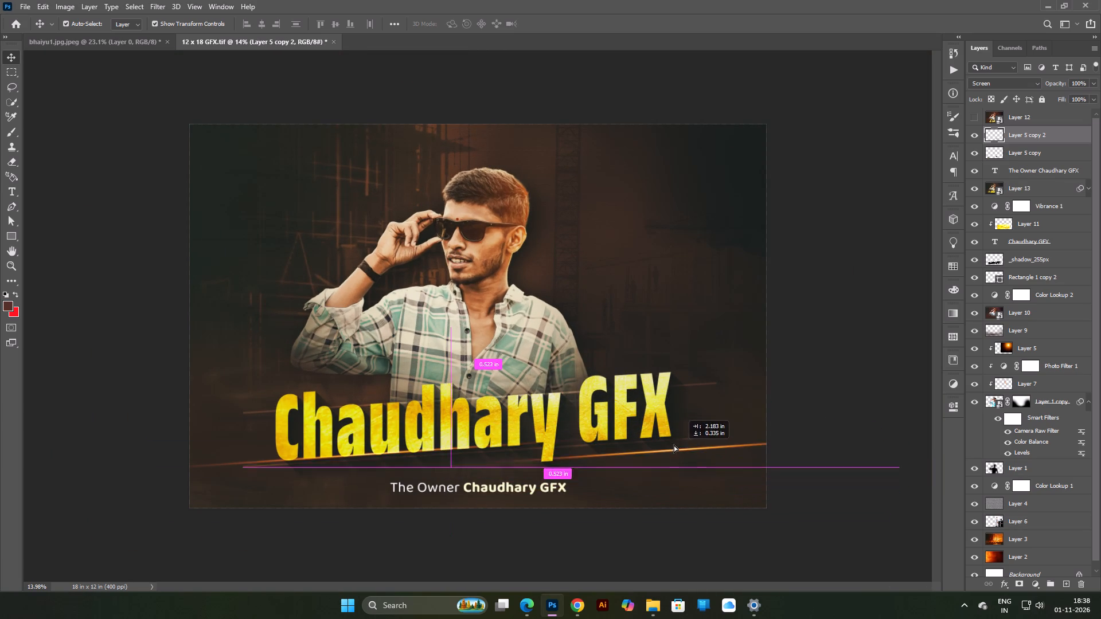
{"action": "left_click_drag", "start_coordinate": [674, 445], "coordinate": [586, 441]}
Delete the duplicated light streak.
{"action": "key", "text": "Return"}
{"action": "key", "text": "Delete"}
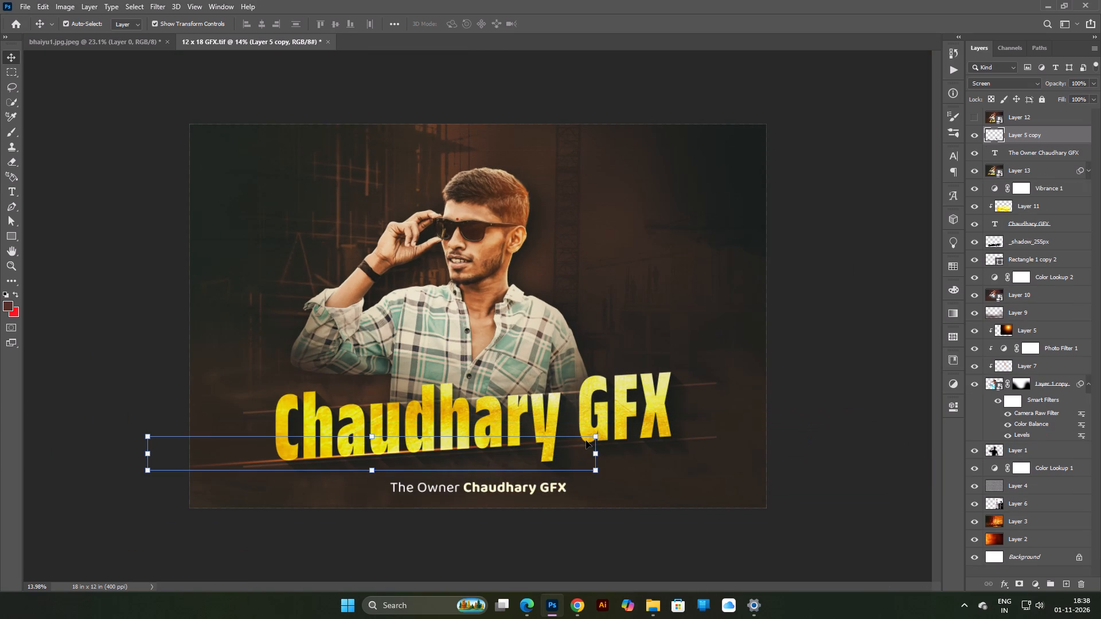
Undo the streak's deletion, duplication and recent moves and rotations until the single streak is back roughly centred under the title.
{"action": "key", "text": "ctrl+z"}
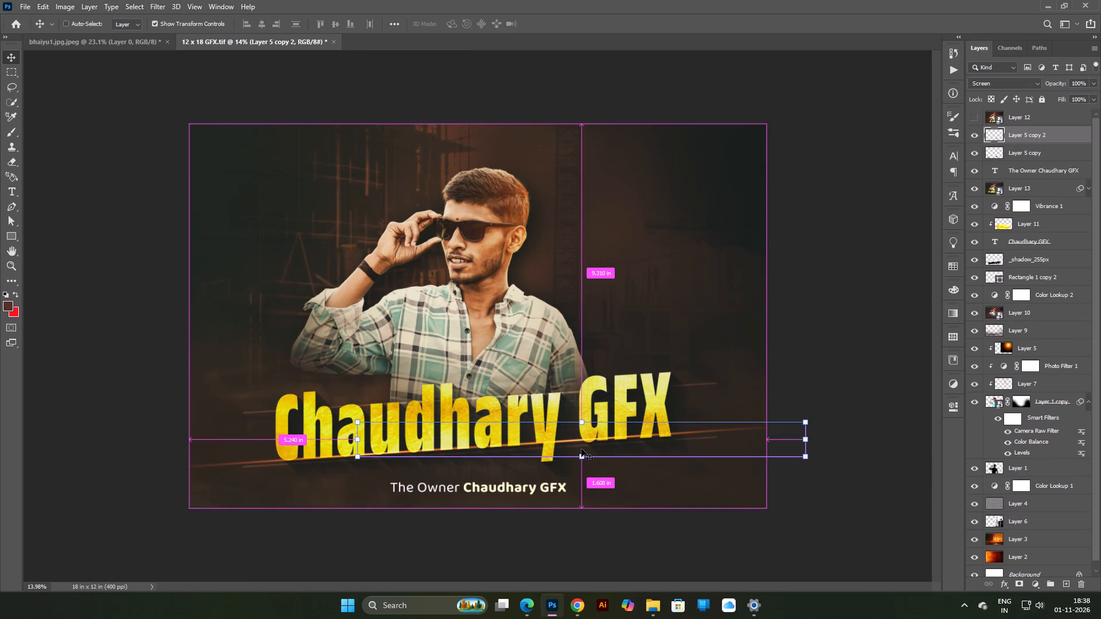
{"action": "left_click", "coordinate": [567, 556]}
{"action": "scroll", "coordinate": [540, 532], "scroll_direction": "down", "scroll_amount": 3}
{"action": "key", "text": "ctrl+z"}
{"action": "key", "text": "ctrl+z"}
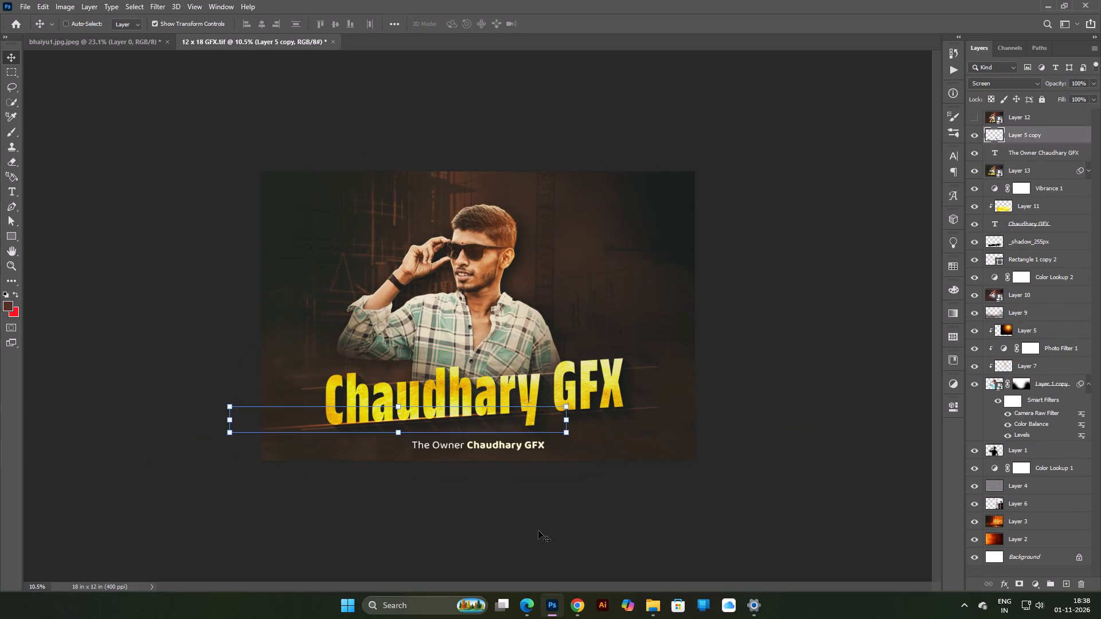
{"action": "key", "text": "ctrl+z"}
{"action": "key", "text": "ctrl+z"}
{"action": "key", "text": "ctrl+z"}
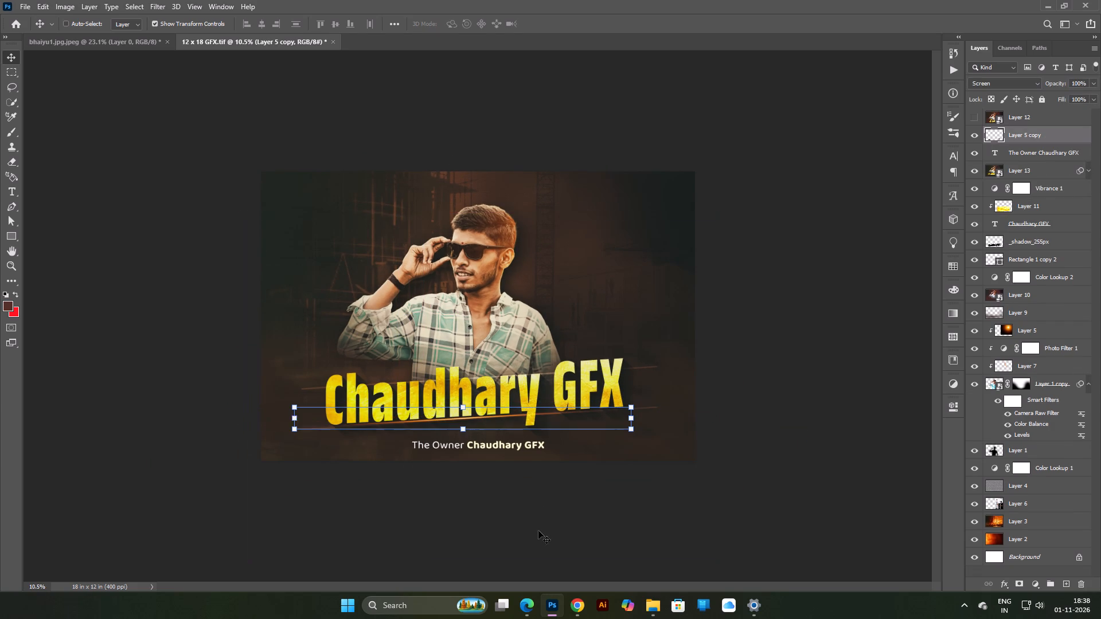
{"action": "left_click", "coordinate": [589, 519]}
Duplicate the light streak and raise the copy to the upper edge of the "Chaudhary GFX" title.
{"action": "scroll", "coordinate": [576, 516], "scroll_direction": "down", "scroll_amount": 4}
{"action": "scroll", "coordinate": [515, 514], "scroll_direction": "up", "scroll_amount": 4}
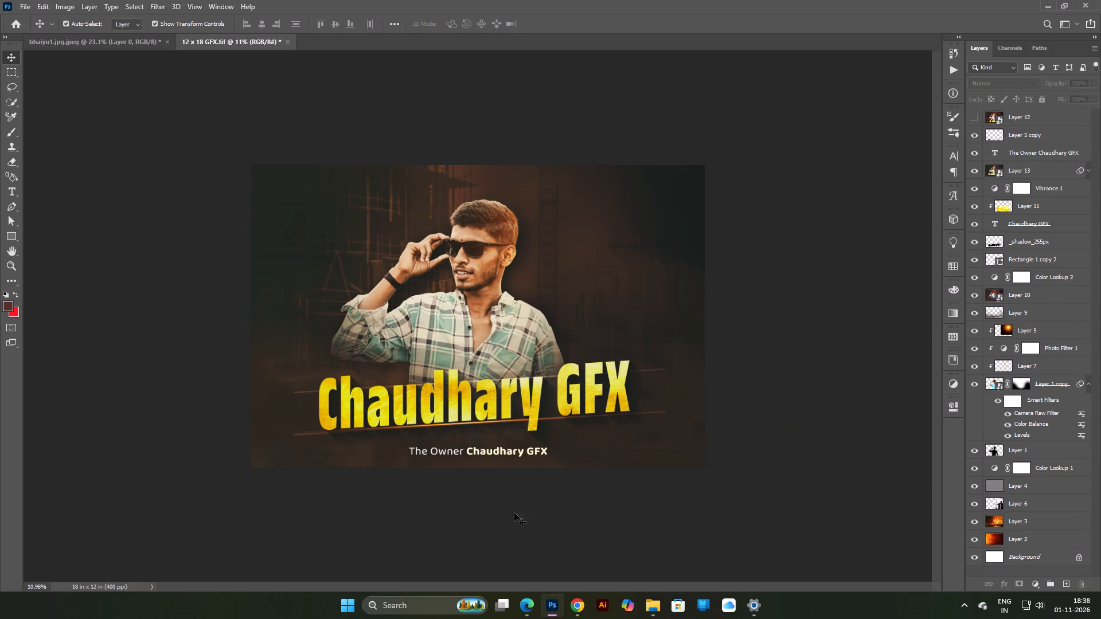
{"action": "left_click", "coordinate": [1045, 144]}
{"action": "key", "text": "ctrl+j"}
{"action": "key", "text": "Up"}
{"action": "key", "text": "Up"}
{"action": "key", "text": "Up"}
{"action": "key", "text": "Up"}
{"action": "key", "text": "Up"}
{"action": "key", "text": "Up"}
{"action": "key", "text": "Up"}
{"action": "key", "text": "Up"}
{"action": "key", "text": "Up"}
{"action": "key", "text": "Up"}
{"action": "key", "text": "Up"}
{"action": "key", "text": "Up"}
{"action": "key", "text": "Up"}
{"action": "key", "text": "Up"}
{"action": "key", "text": "Up"}
{"action": "key", "text": "Up"}
{"action": "key", "text": "Up"}
{"action": "key", "text": "Up"}
{"action": "key", "text": "Up"}
{"action": "key", "text": "Up"}
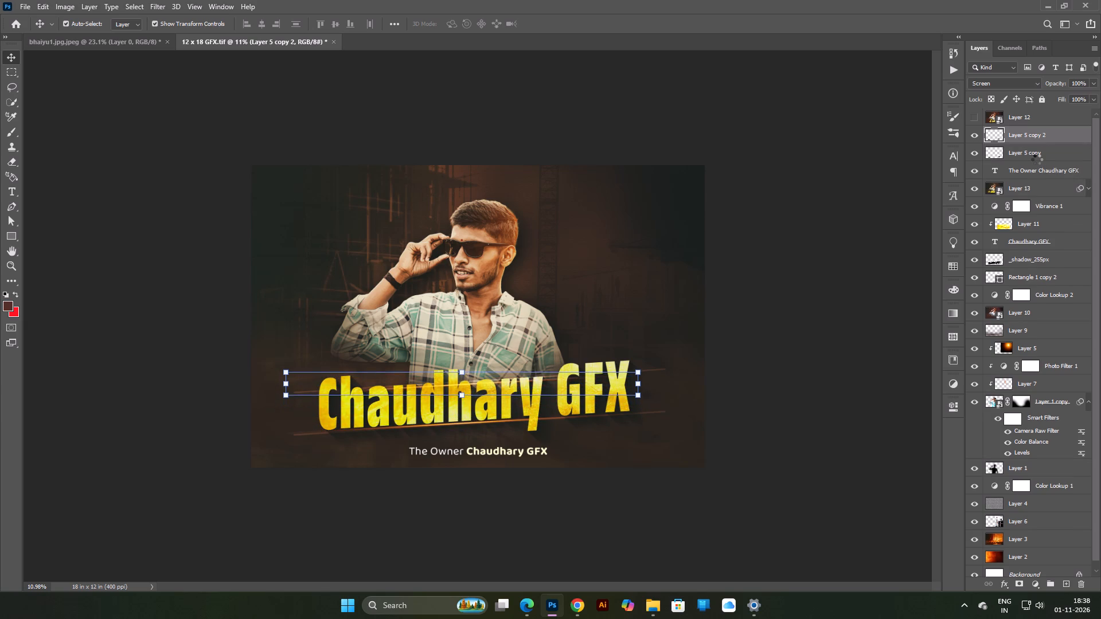
{"action": "key", "text": "Down"}
{"action": "key", "text": "Down"}
{"action": "key", "text": "Up"}
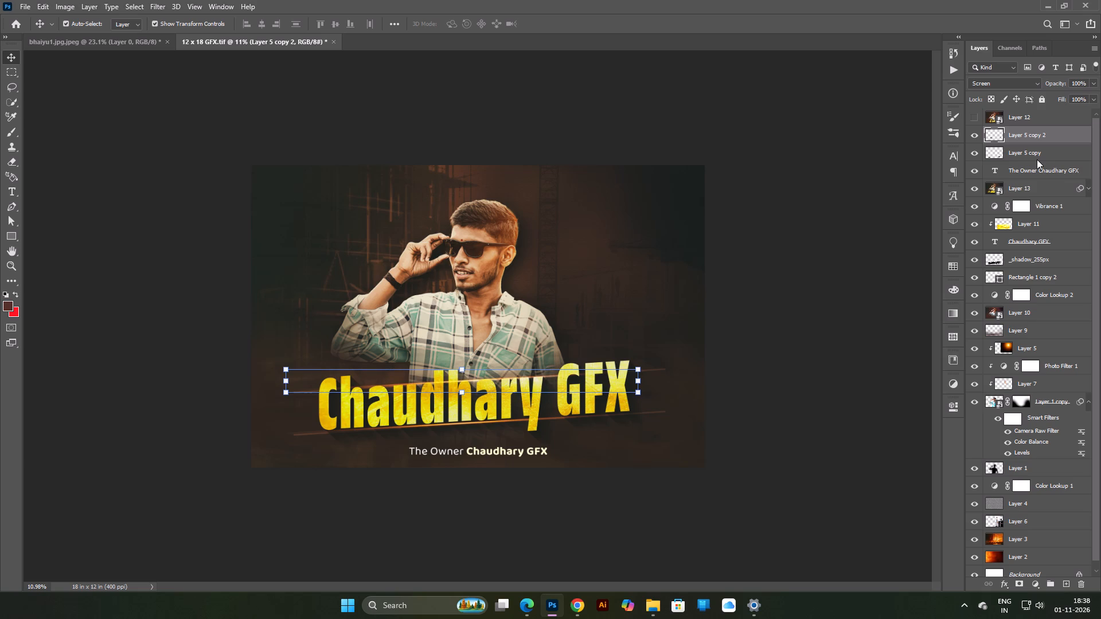
{"action": "key", "text": "Return"}
{"action": "left_click", "coordinate": [787, 404]}
Erase the upper light streak where it crosses the stems of the "d" and "h" in "Chaudhary", using a 300 px Eraser.
{"action": "scroll", "coordinate": [744, 391], "scroll_direction": "down", "scroll_amount": 2}
{"action": "scroll", "coordinate": [743, 390], "scroll_direction": "up", "scroll_amount": 2}
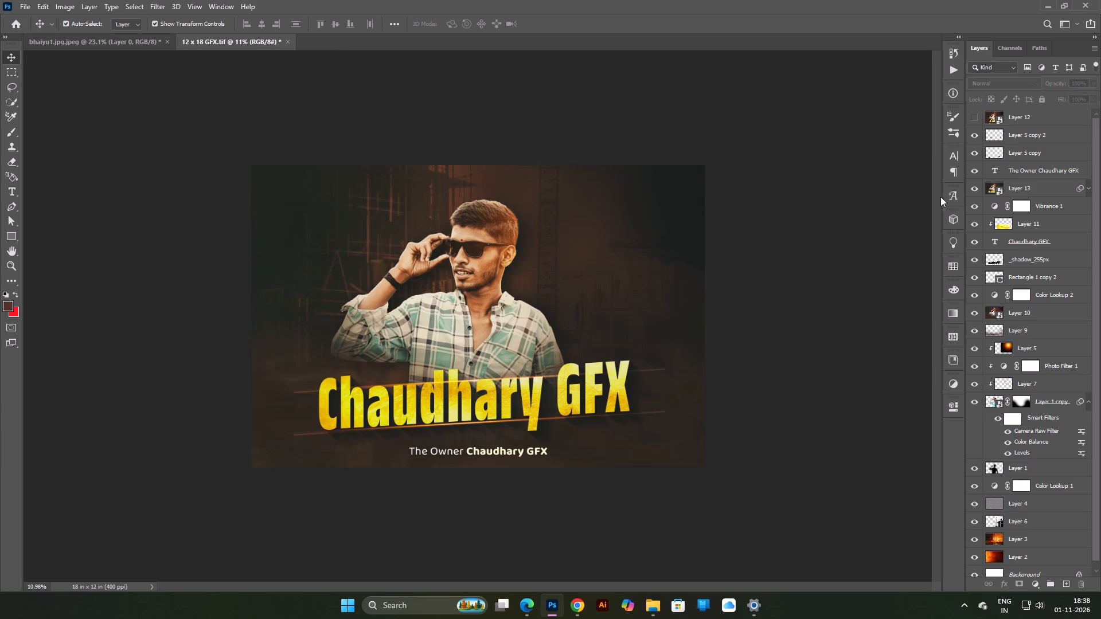
{"action": "left_click", "coordinate": [1028, 135]}
{"action": "left_click", "coordinate": [5, 159]}
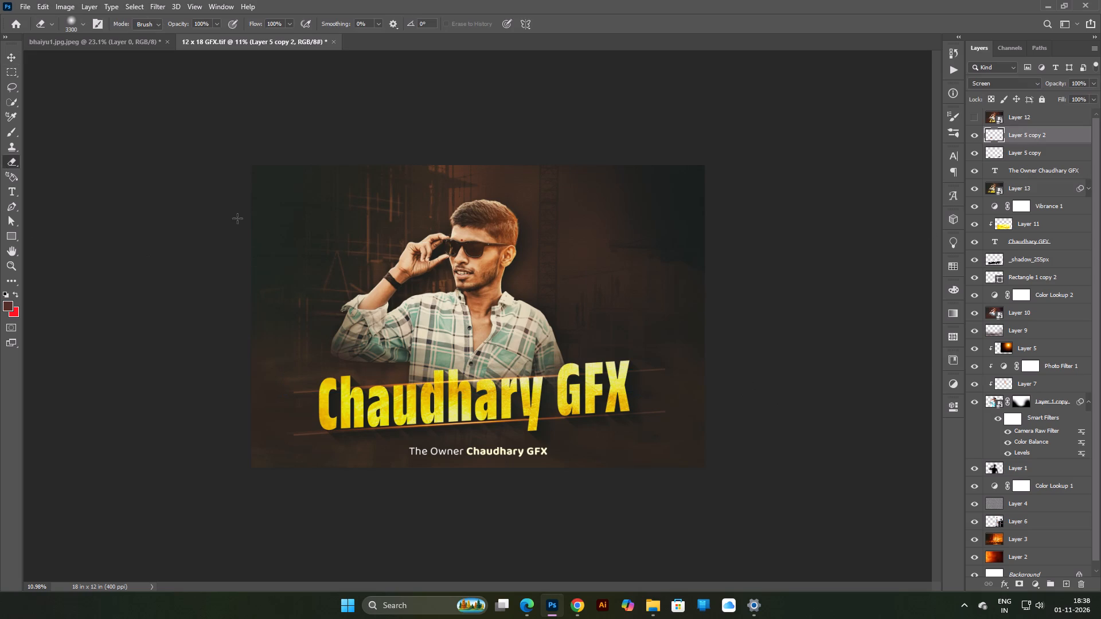
{"action": "scroll", "coordinate": [463, 394], "scroll_direction": "up", "scroll_amount": 5}
{"action": "scroll", "coordinate": [463, 393], "scroll_direction": "down", "scroll_amount": 6}
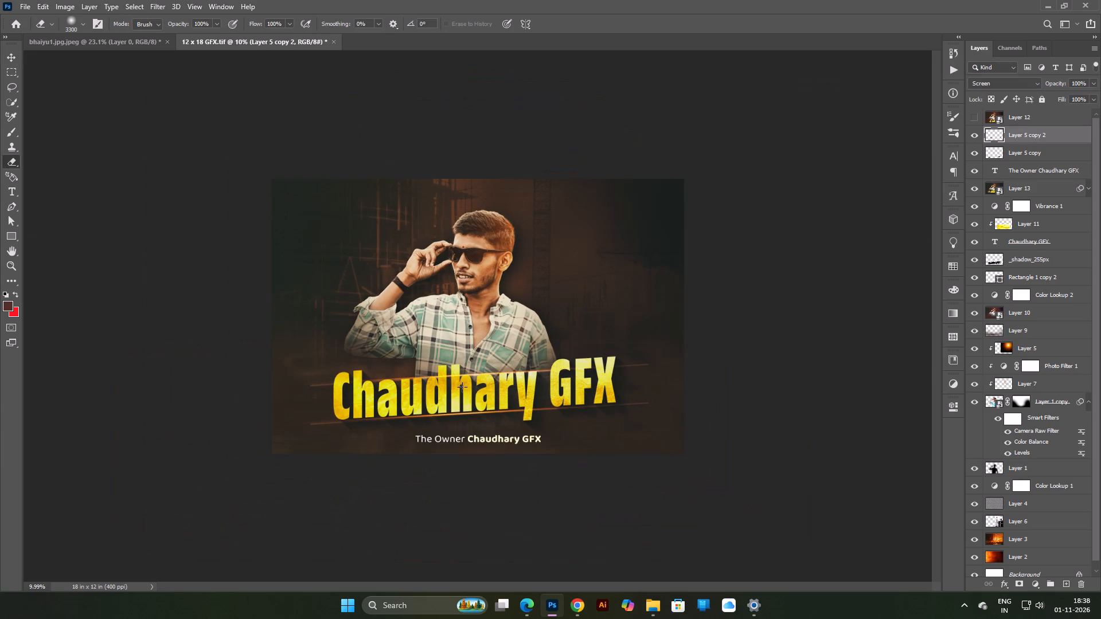
{"action": "key", "text": "Tab"}
{"action": "key", "text": "Tab"}
{"action": "scroll", "coordinate": [431, 369], "scroll_direction": "down", "scroll_amount": 5}
{"action": "scroll", "coordinate": [431, 368], "scroll_direction": "up", "scroll_amount": 6}
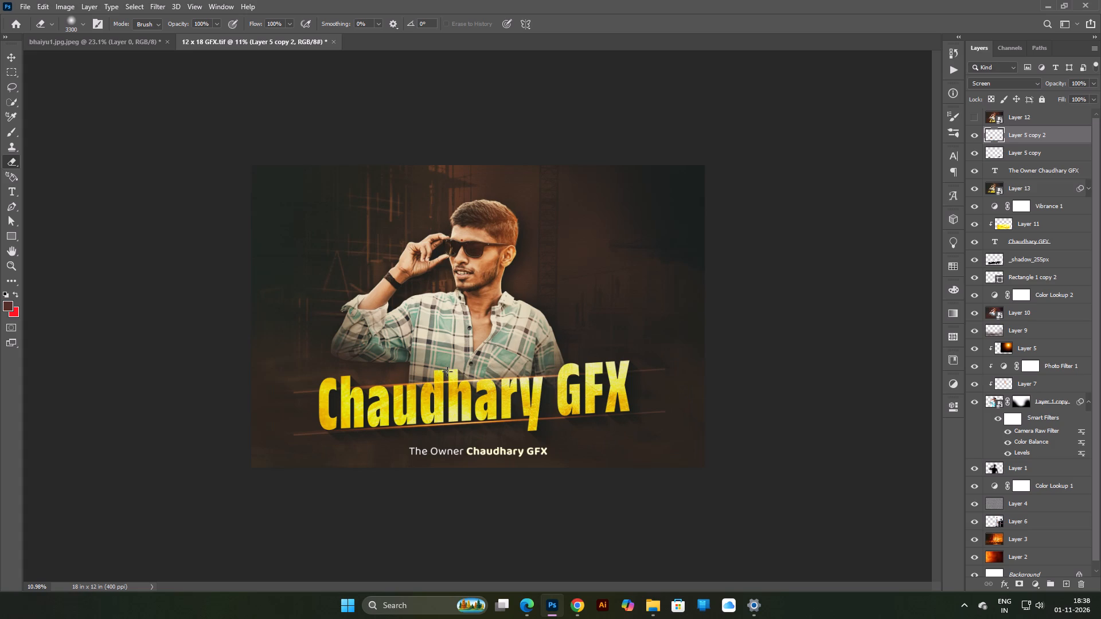
{"action": "scroll", "coordinate": [439, 356], "scroll_direction": "up", "scroll_amount": 4}
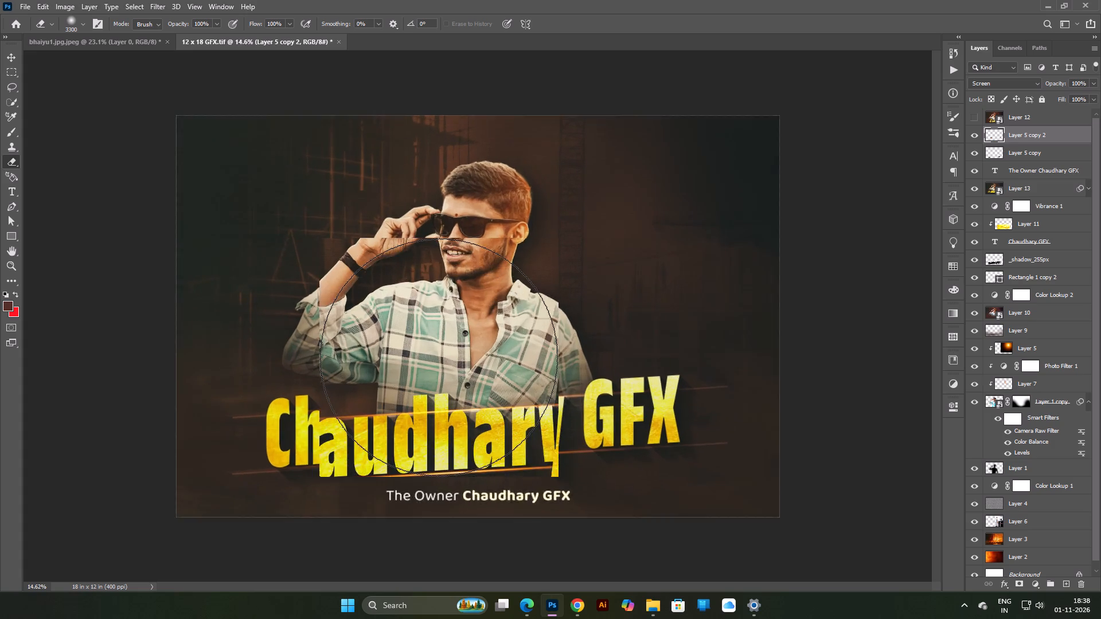
{"action": "scroll", "coordinate": [439, 357], "scroll_direction": "down", "scroll_amount": 3}
{"action": "key", "text": "bracketleft"}
{"action": "key", "text": "bracketleft"}
{"action": "key", "text": "bracketleft"}
{"action": "key", "text": "bracketleft"}
{"action": "key", "text": "bracketleft"}
{"action": "key", "text": "bracketleft"}
{"action": "key", "text": "bracketleft"}
{"action": "key", "text": "bracketleft"}
{"action": "key", "text": "bracketleft"}
{"action": "key", "text": "bracketleft"}
{"action": "key", "text": "bracketleft"}
{"action": "key", "text": "bracketleft"}
{"action": "key", "text": "bracketleft"}
{"action": "key", "text": "bracketleft"}
{"action": "key", "text": "bracketleft"}
{"action": "key", "text": "bracketleft"}
{"action": "key", "text": "bracketleft"}
{"action": "key", "text": "bracketleft"}
{"action": "key", "text": "bracketleft"}
{"action": "key", "text": "bracketleft"}
{"action": "scroll", "coordinate": [451, 395], "scroll_direction": "up", "scroll_amount": 5}
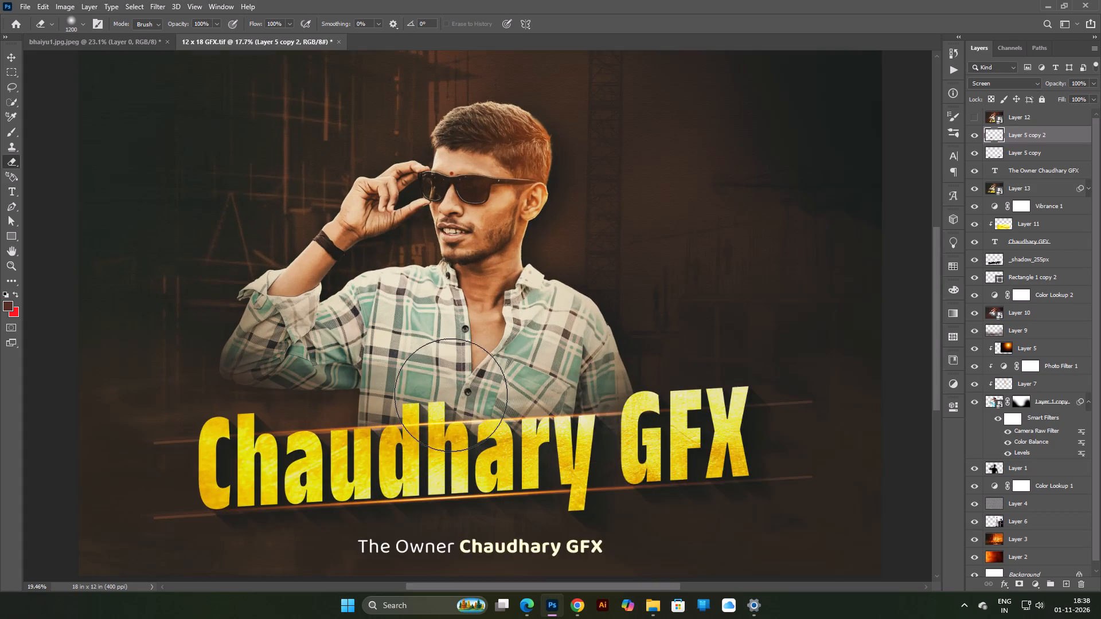
{"action": "scroll", "coordinate": [416, 431], "scroll_direction": "up", "scroll_amount": 7}
{"action": "key", "text": "bracketleft"}
{"action": "key", "text": "bracketleft"}
{"action": "left_click", "coordinate": [413, 421]}
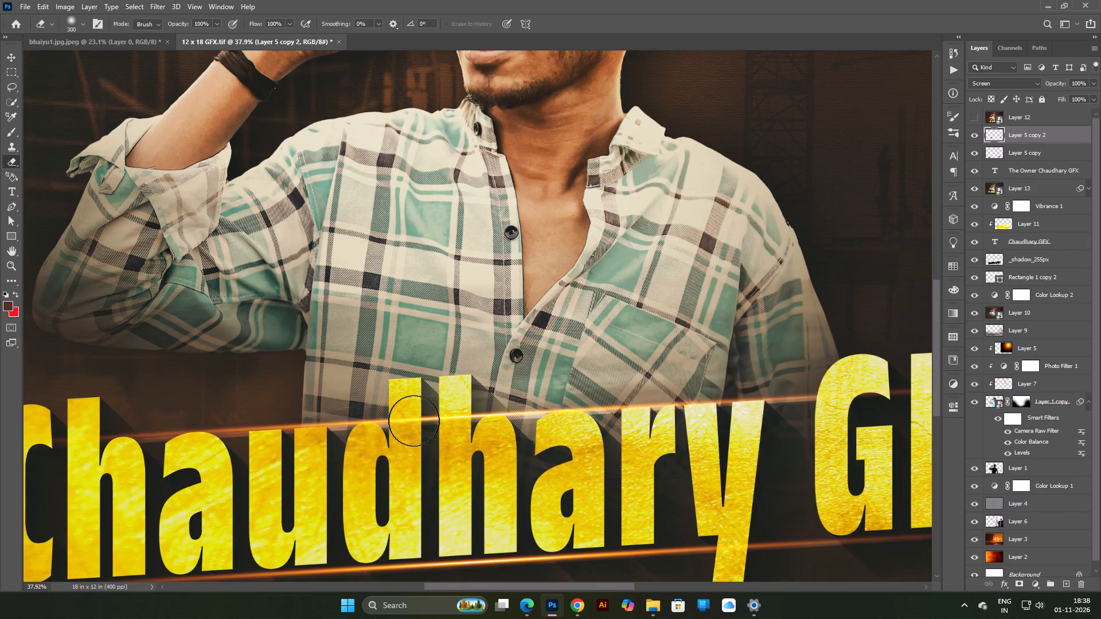
{"action": "left_click", "coordinate": [415, 420]}
{"action": "left_click_drag", "start_coordinate": [416, 420], "coordinate": [424, 421]}
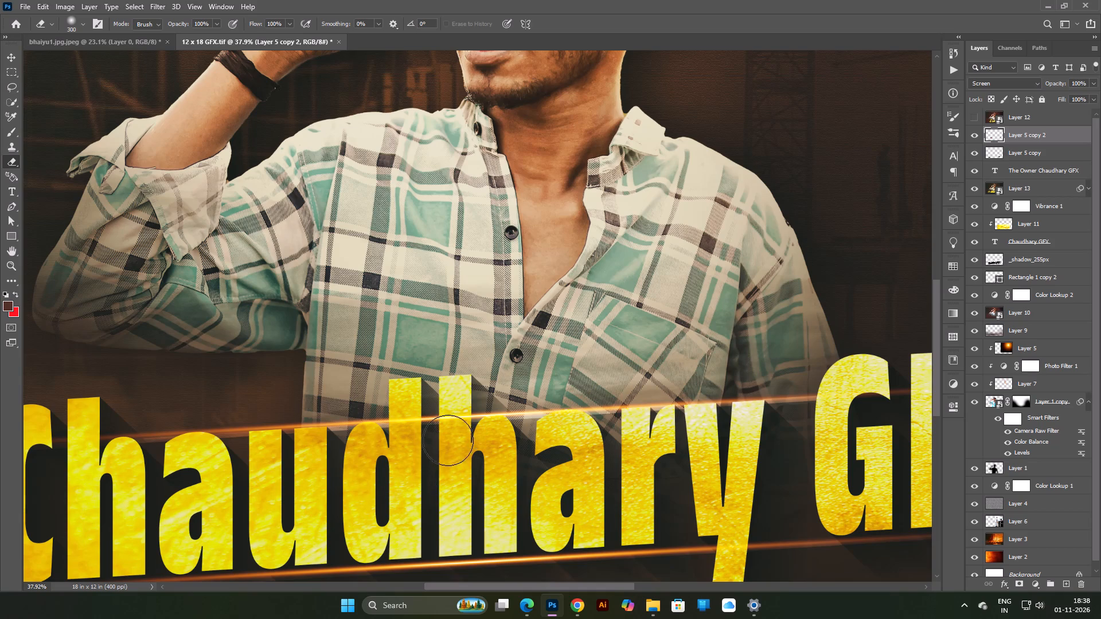
{"action": "left_click", "coordinate": [444, 421]}
{"action": "left_click", "coordinate": [440, 420]}
{"action": "left_click", "coordinate": [445, 418]}
{"action": "left_click", "coordinate": [448, 422]}
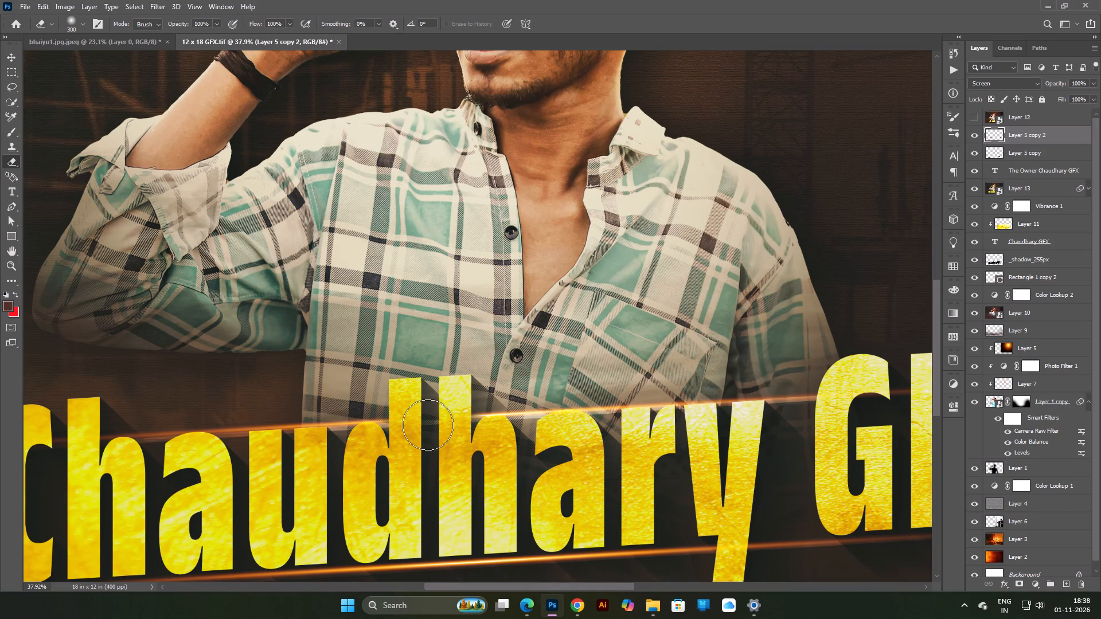
{"action": "left_click", "coordinate": [426, 424]}
Merge the upper and lower light streak layers into one layer.
{"action": "scroll", "coordinate": [428, 424], "scroll_direction": "down", "scroll_amount": 13}
{"action": "scroll", "coordinate": [431, 434], "scroll_direction": "up", "scroll_amount": 1}
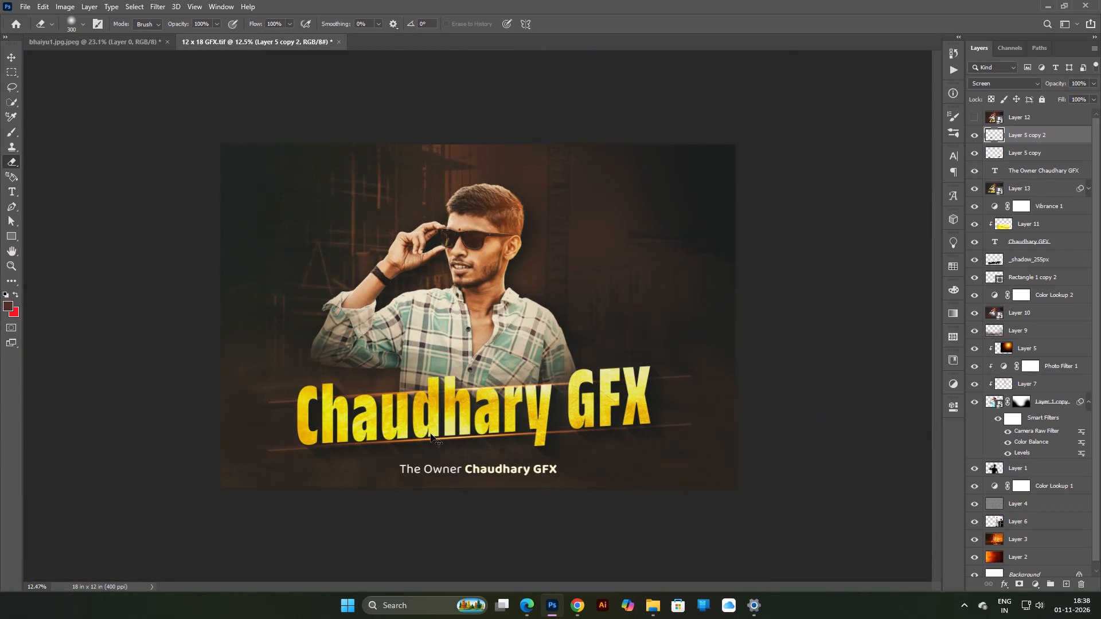
{"action": "key", "text": "ctrl+0"}
{"action": "left_click", "coordinate": [1030, 151], "text": "shift"}
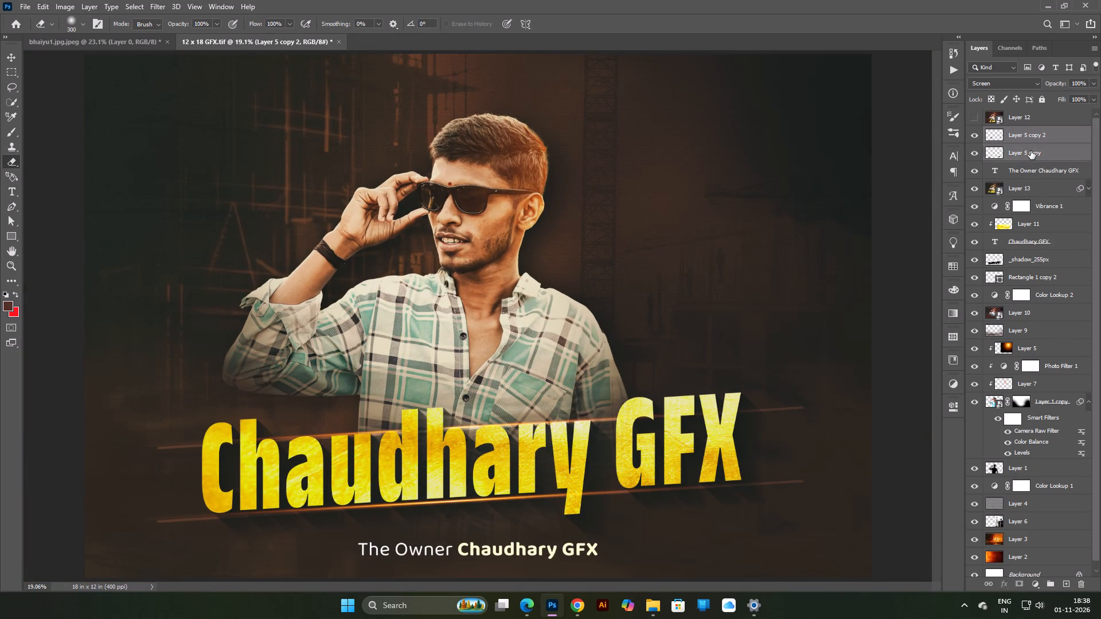
{"action": "key", "text": "ctrl+e"}
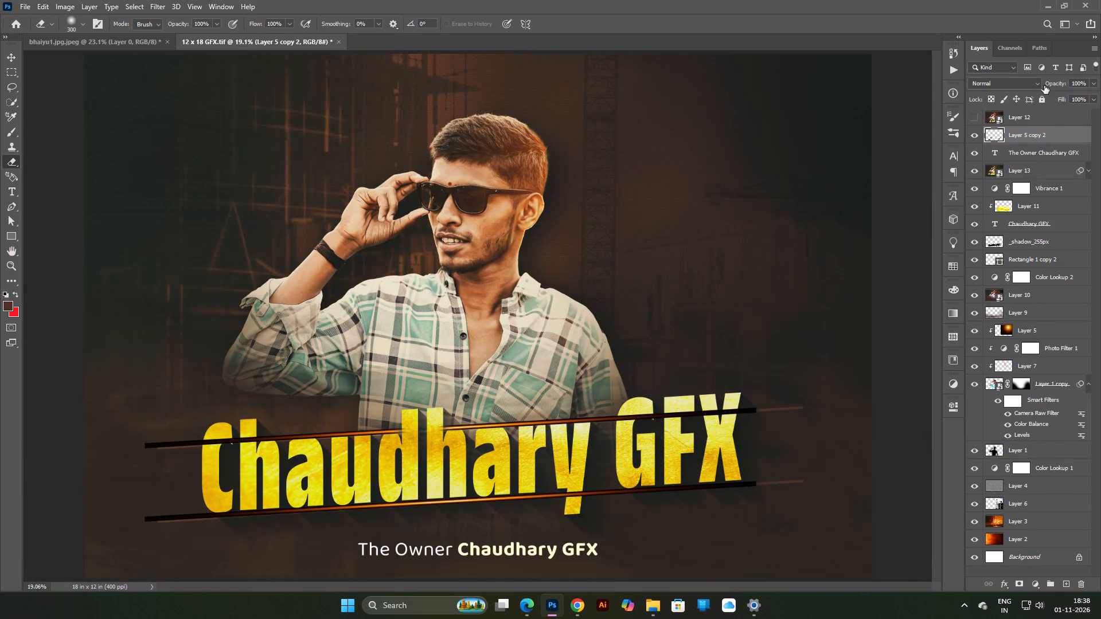
Set the merged light streaks to the Screen blend mode at 59% opacity, trying Overlay first.
{"action": "left_click", "coordinate": [997, 86]}
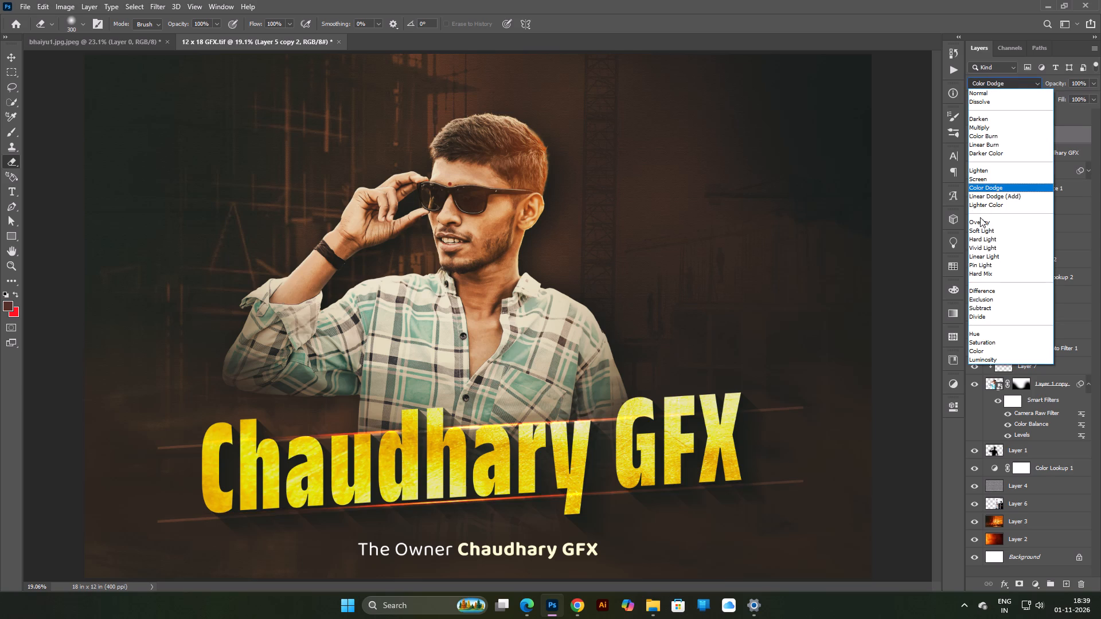
{"action": "left_click", "coordinate": [980, 219]}
{"action": "left_click", "coordinate": [1006, 83]}
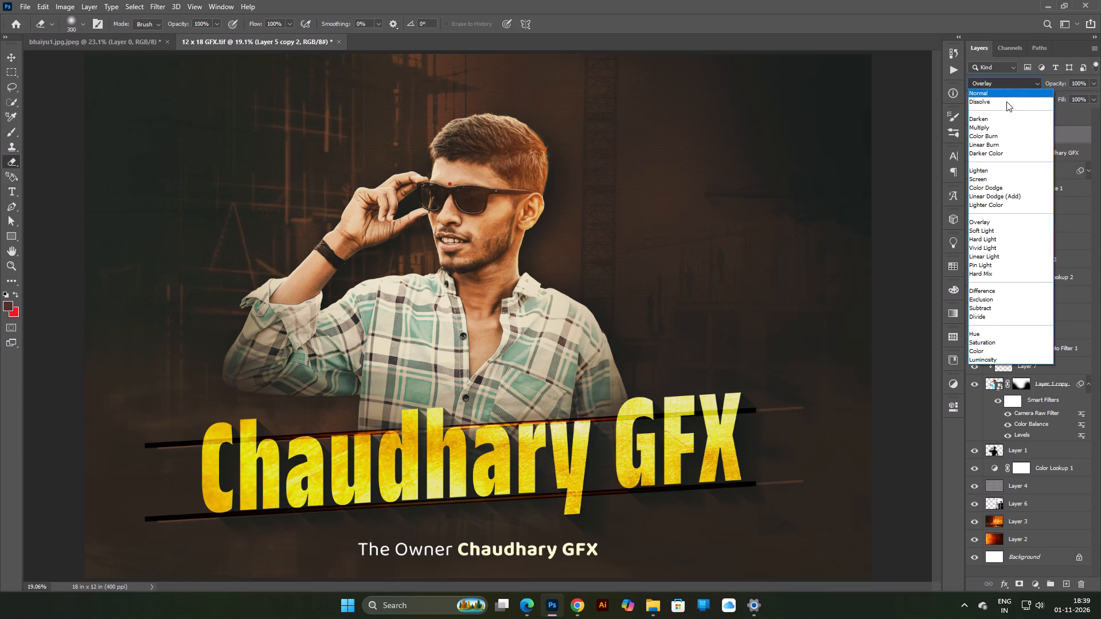
{"action": "left_click", "coordinate": [982, 177]}
{"action": "left_click_drag", "start_coordinate": [1057, 83], "coordinate": [1049, 84]}
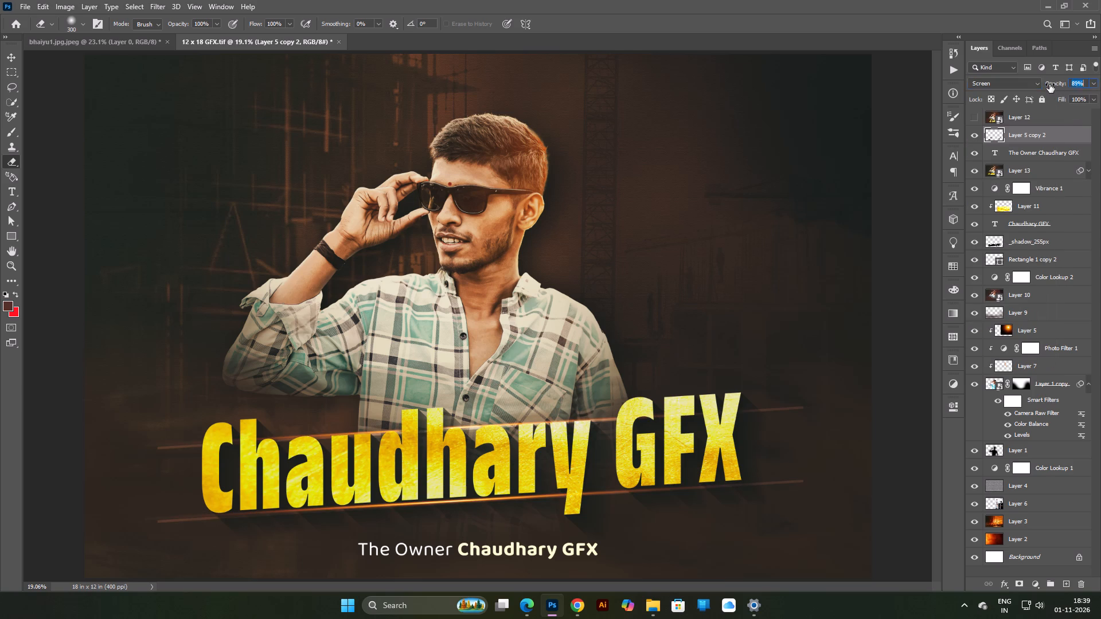
{"action": "left_click_drag", "start_coordinate": [1049, 84], "coordinate": [1034, 92]}
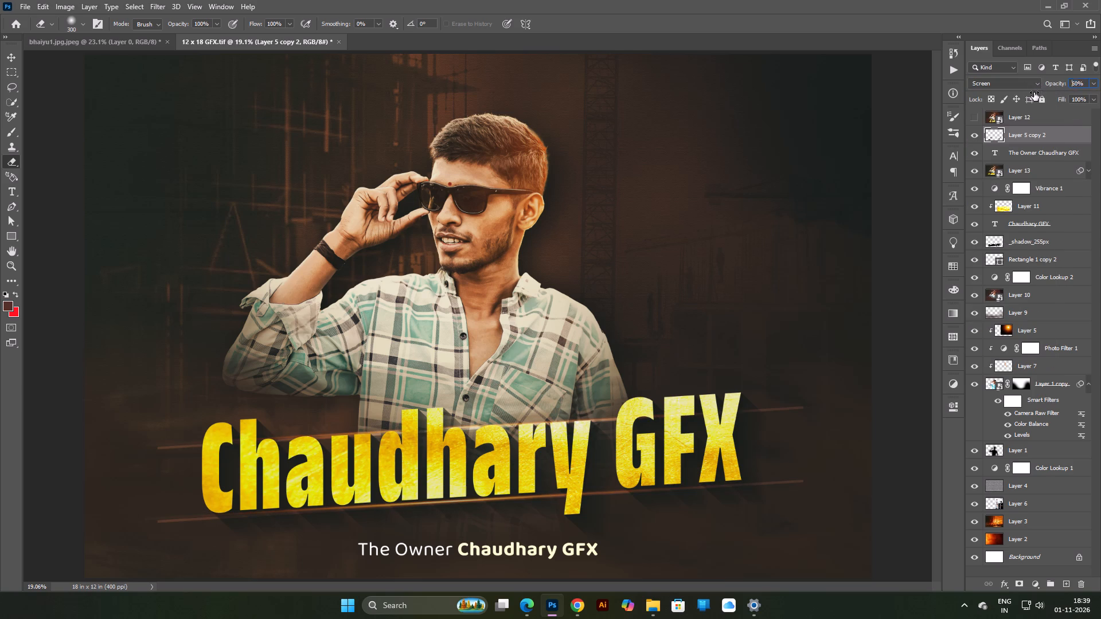
{"action": "left_click_drag", "start_coordinate": [1034, 92], "coordinate": [1033, 92]}
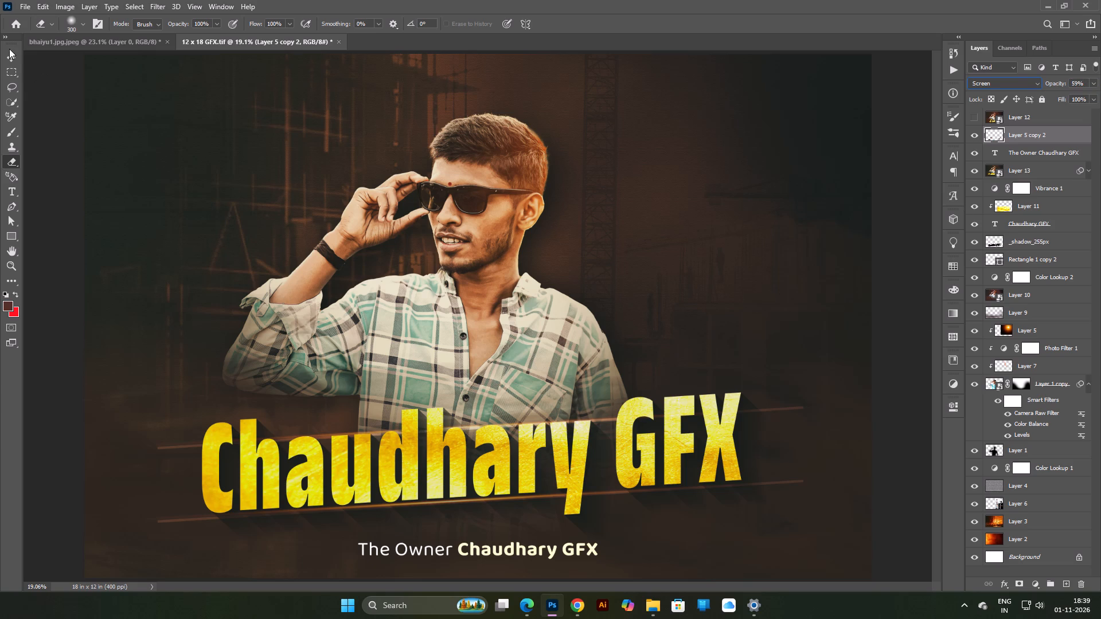
{"action": "left_click", "coordinate": [9, 53]}
{"action": "scroll", "coordinate": [488, 330], "scroll_direction": "down", "scroll_amount": 5}
{"action": "scroll", "coordinate": [517, 341], "scroll_direction": "up", "scroll_amount": 2}
{"action": "left_click", "coordinate": [846, 369]}
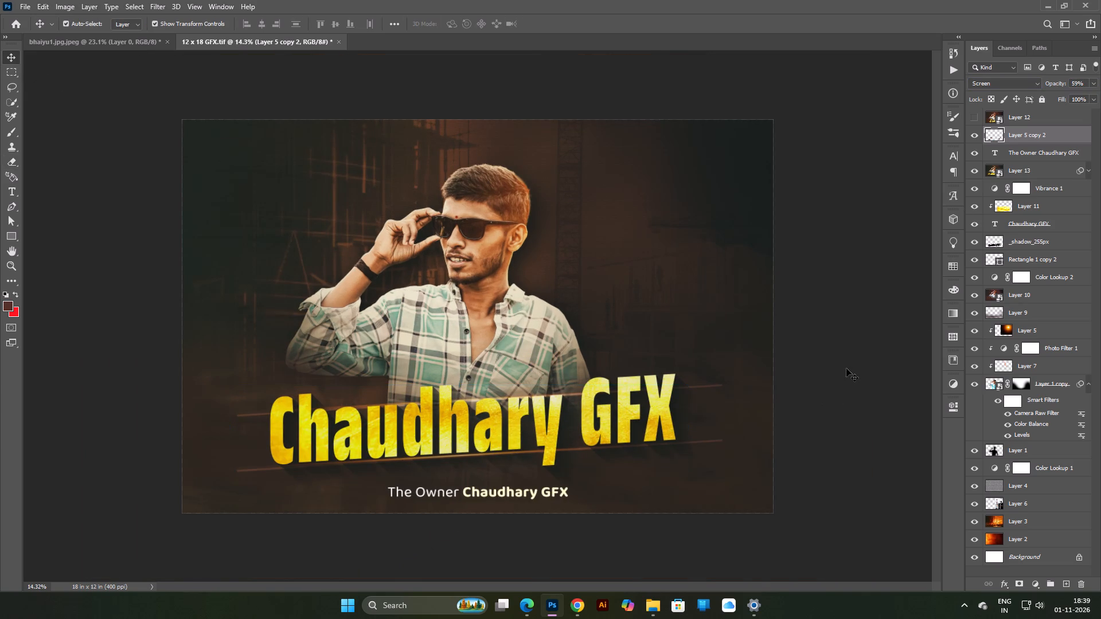
Delete the hidden Layer 12 at the top of the layer stack.
{"action": "scroll", "coordinate": [765, 381], "scroll_direction": "down", "scroll_amount": 5}
{"action": "scroll", "coordinate": [762, 381], "scroll_direction": "up", "scroll_amount": 4}
{"action": "key", "text": "ctrl+0"}
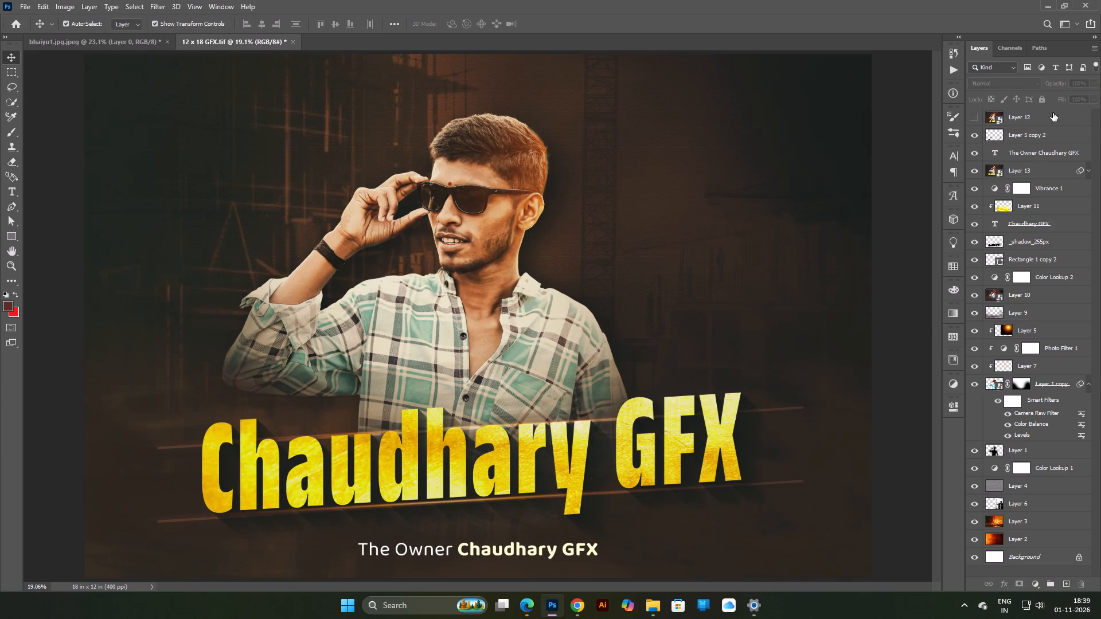
{"action": "left_click", "coordinate": [1062, 124]}
{"action": "key", "text": "Delete"}
{"action": "scroll", "coordinate": [892, 191], "scroll_direction": "down", "scroll_amount": 6}
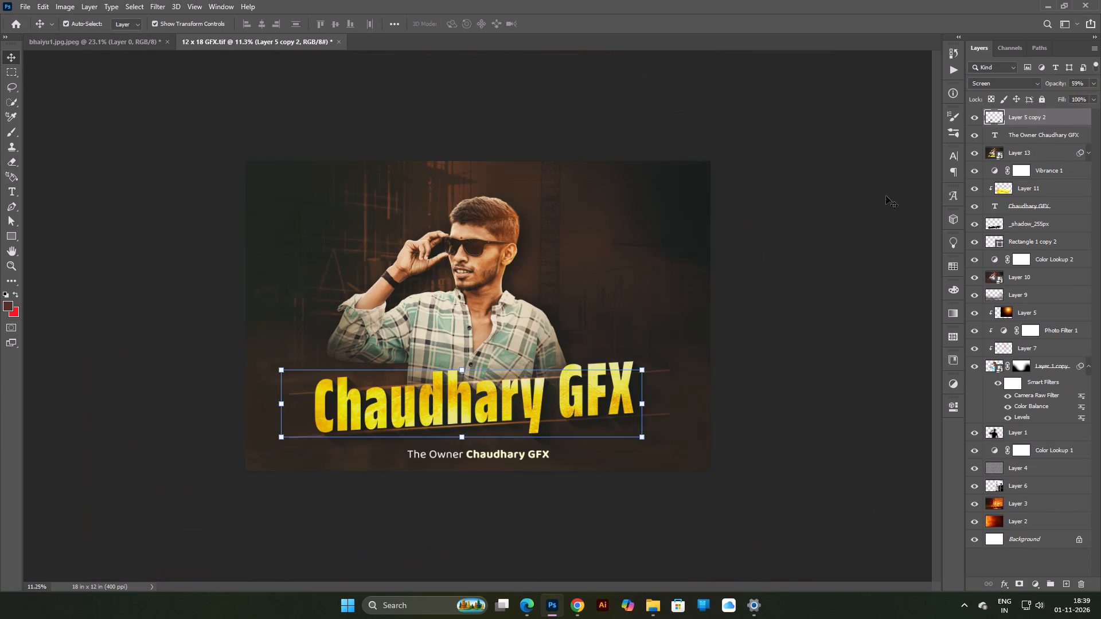
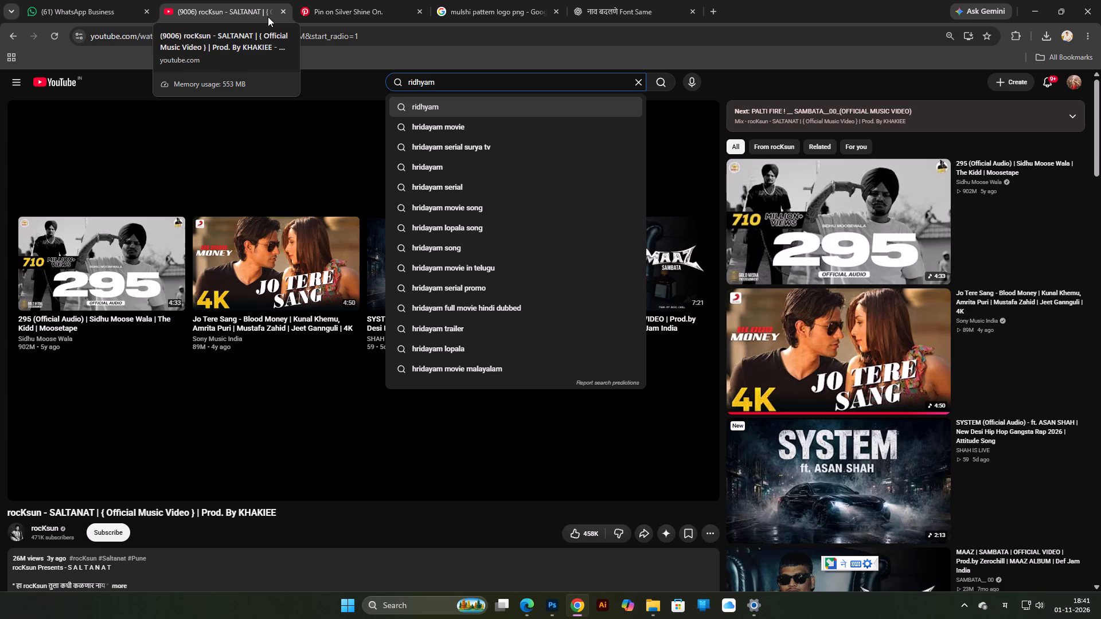
{"action": "key", "text": "space"}
{"action": "type", "text": "song"}
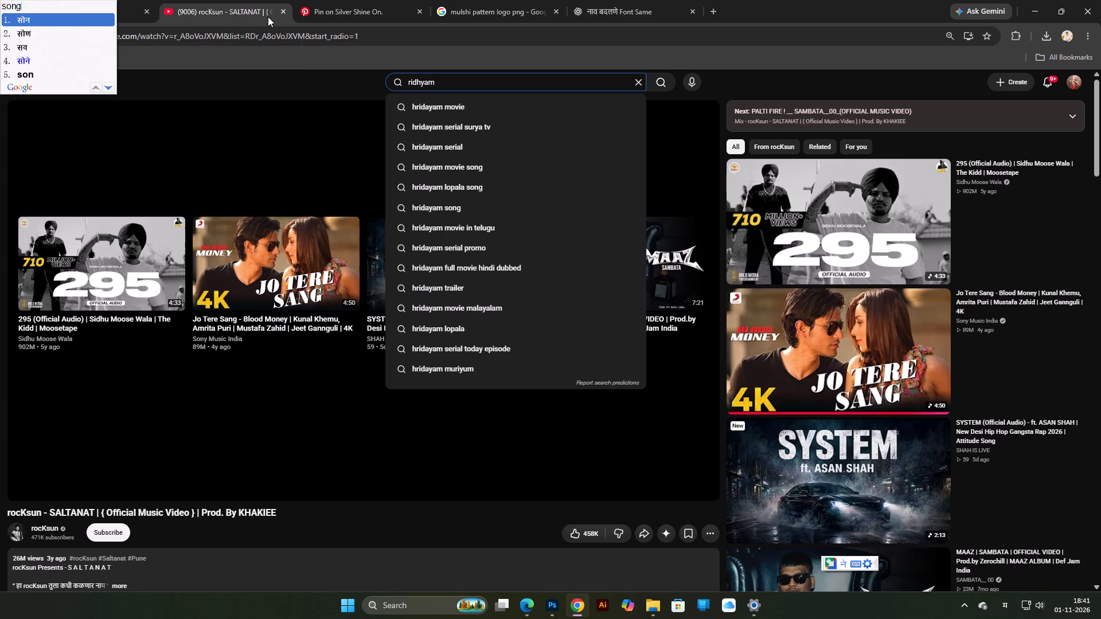
{"action": "key", "text": "space"}
{"action": "left_click", "coordinate": [442, 111]}
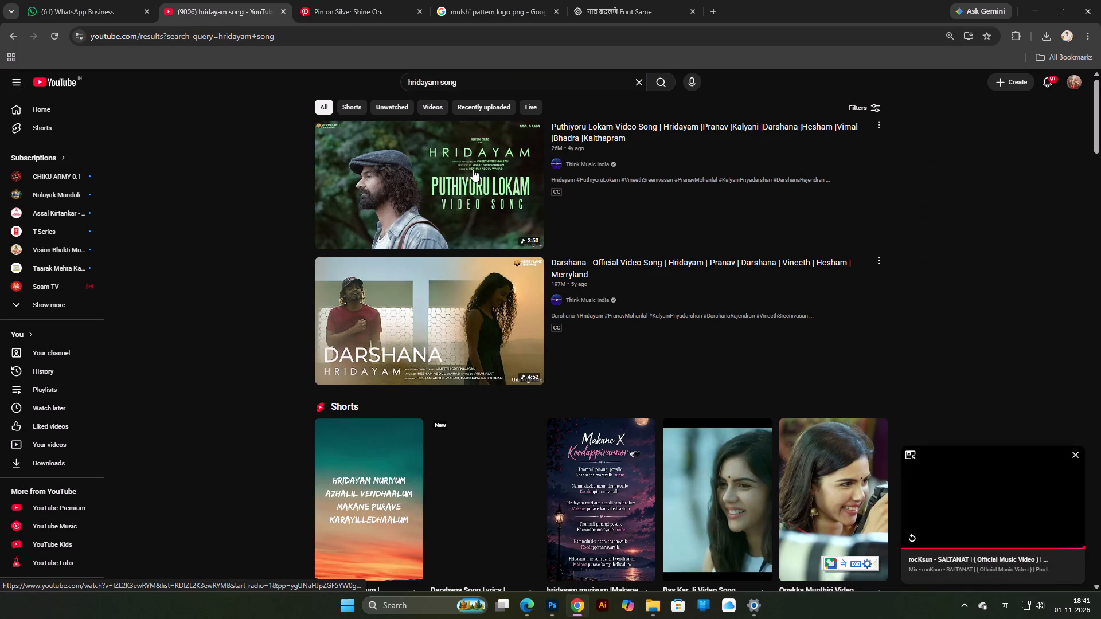
Browse the song results and play the "Makane Song In HINDI" video.
{"action": "scroll", "coordinate": [541, 251], "scroll_direction": "down", "scroll_amount": 7}
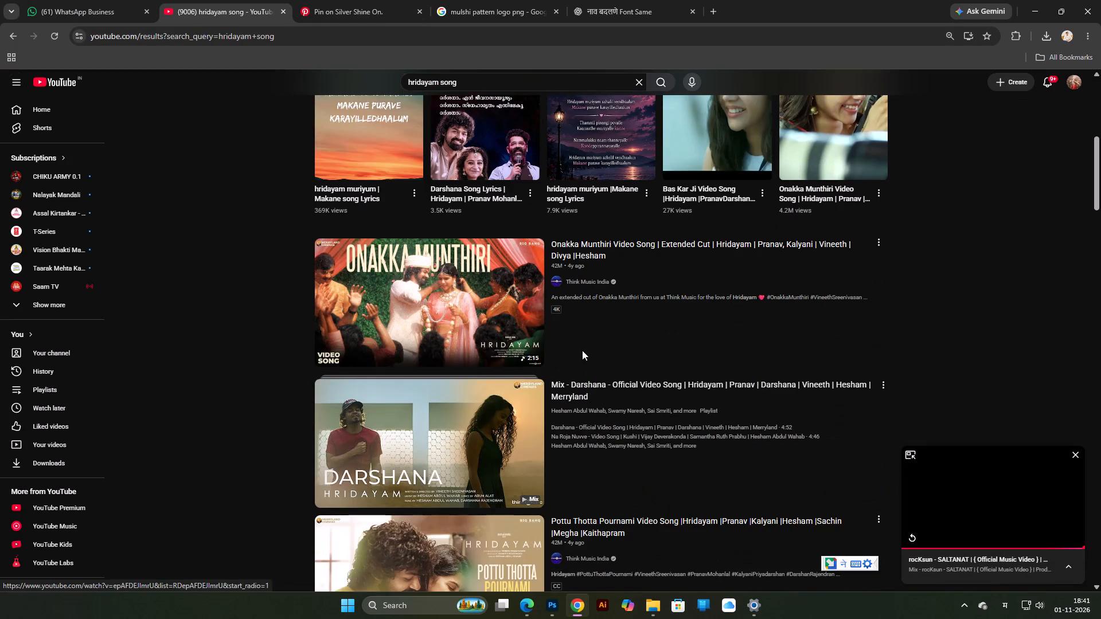
{"action": "scroll", "coordinate": [567, 363], "scroll_direction": "down", "scroll_amount": 6}
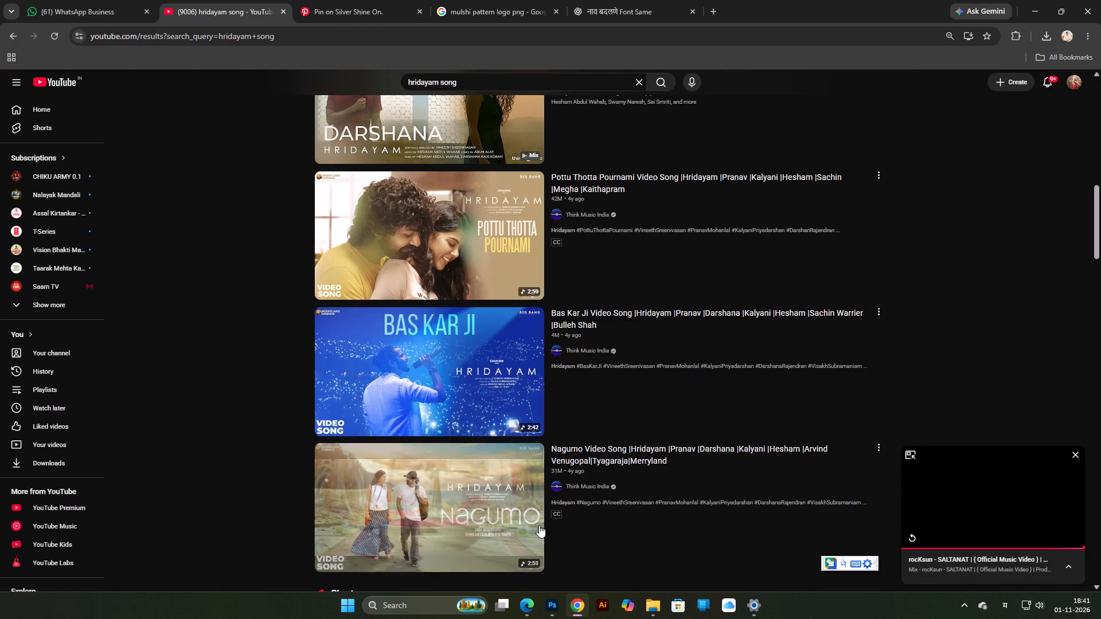
{"action": "scroll", "coordinate": [534, 511], "scroll_direction": "down", "scroll_amount": 12}
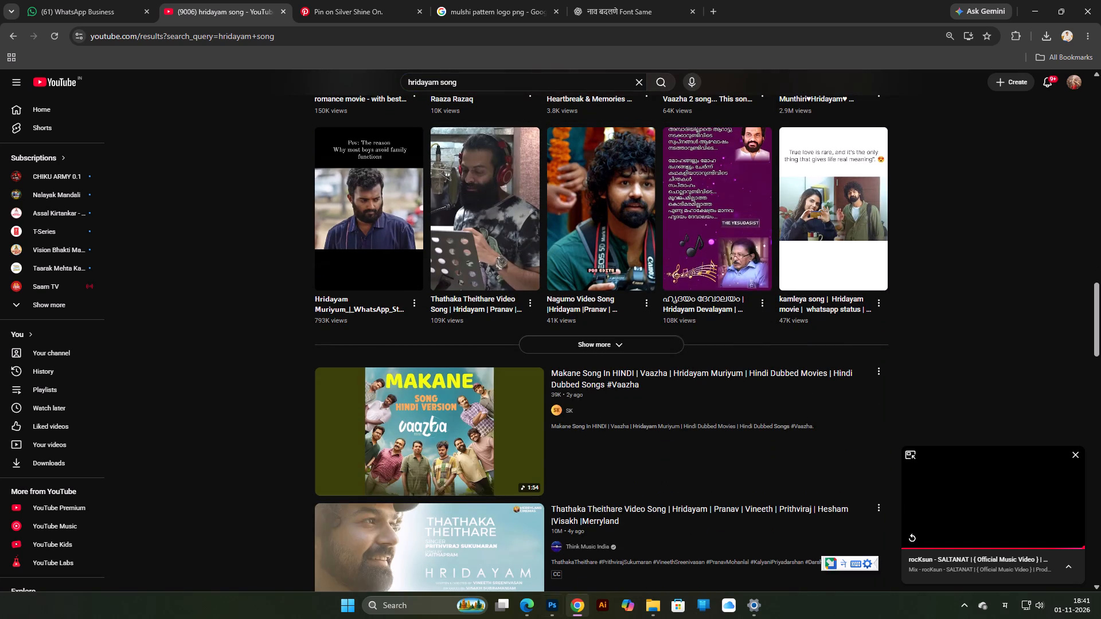
{"action": "left_click", "coordinate": [517, 448]}
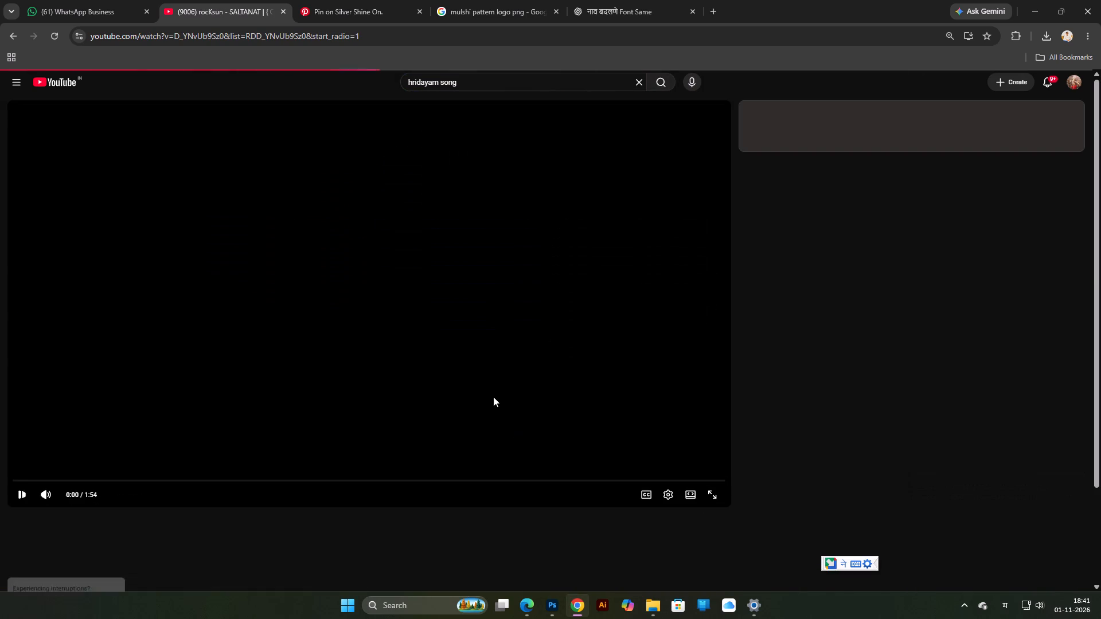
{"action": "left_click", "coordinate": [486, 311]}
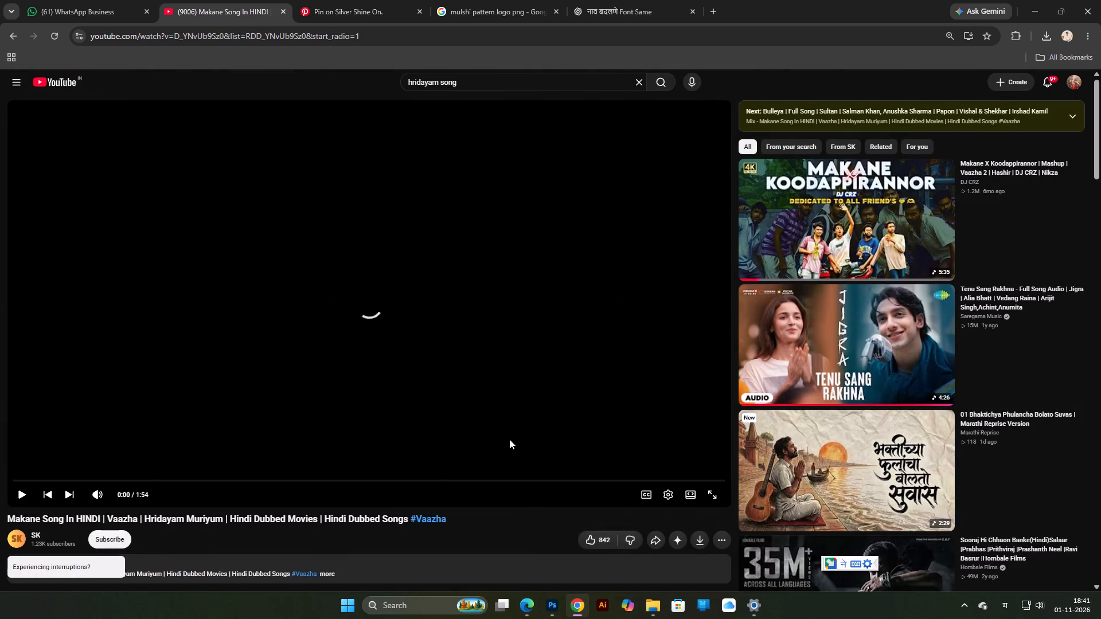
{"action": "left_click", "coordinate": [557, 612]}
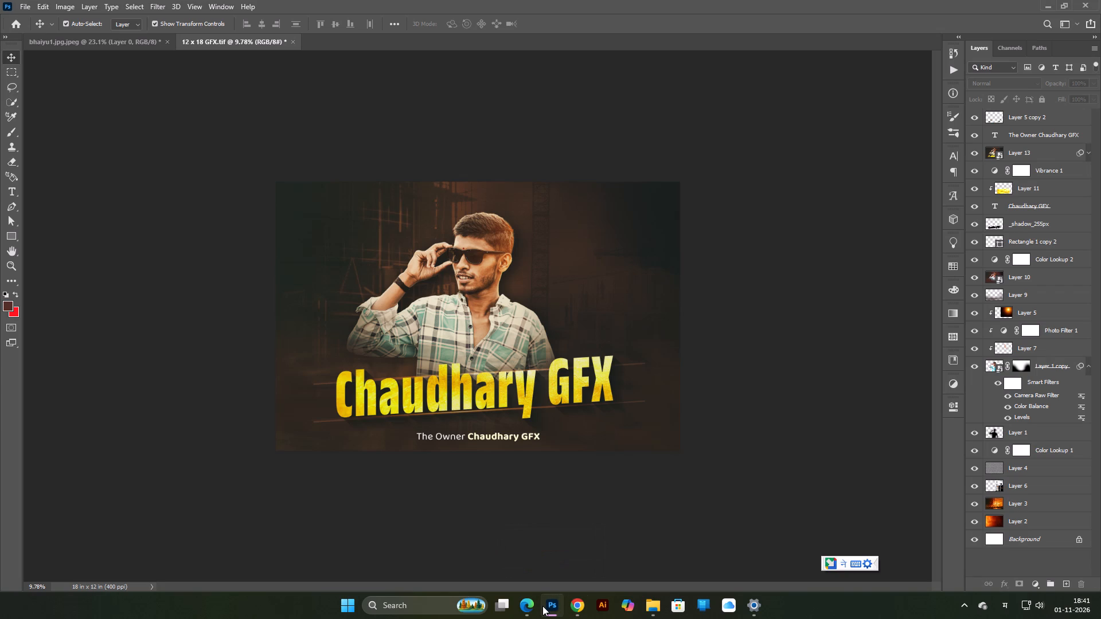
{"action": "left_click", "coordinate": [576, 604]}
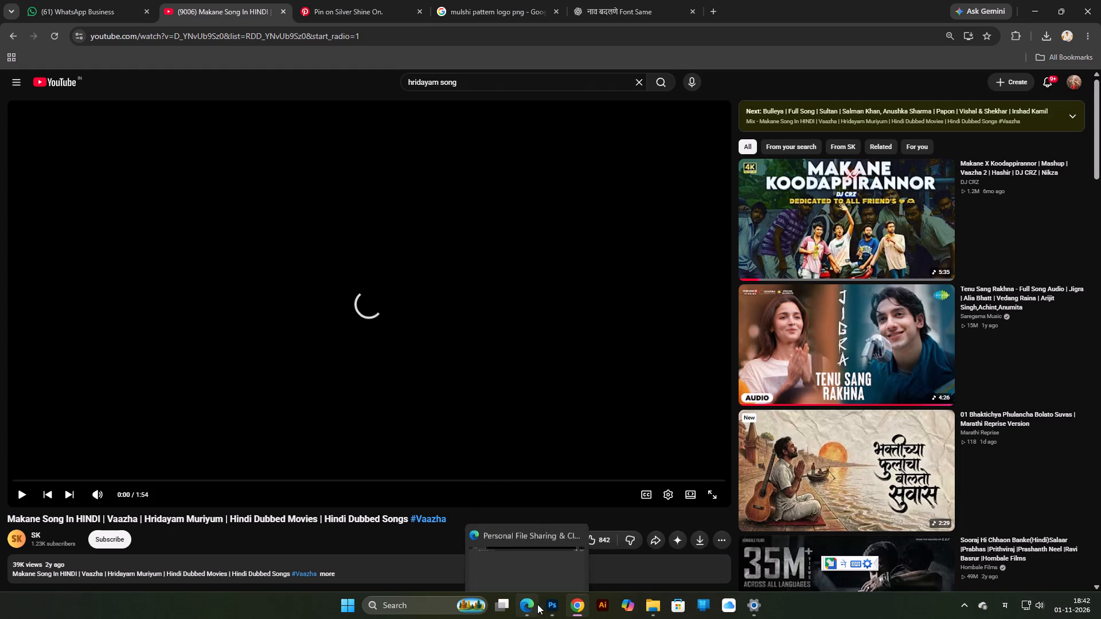
Switch to Photoshop and save the 12 x 18 GFX.tif poster.
{"action": "left_click", "coordinate": [545, 603]}
{"action": "scroll", "coordinate": [542, 602], "scroll_direction": "down", "scroll_amount": 6}
{"action": "scroll", "coordinate": [540, 599], "scroll_direction": "up", "scroll_amount": 6}
{"action": "scroll", "coordinate": [555, 413], "scroll_direction": "down", "scroll_amount": 6}
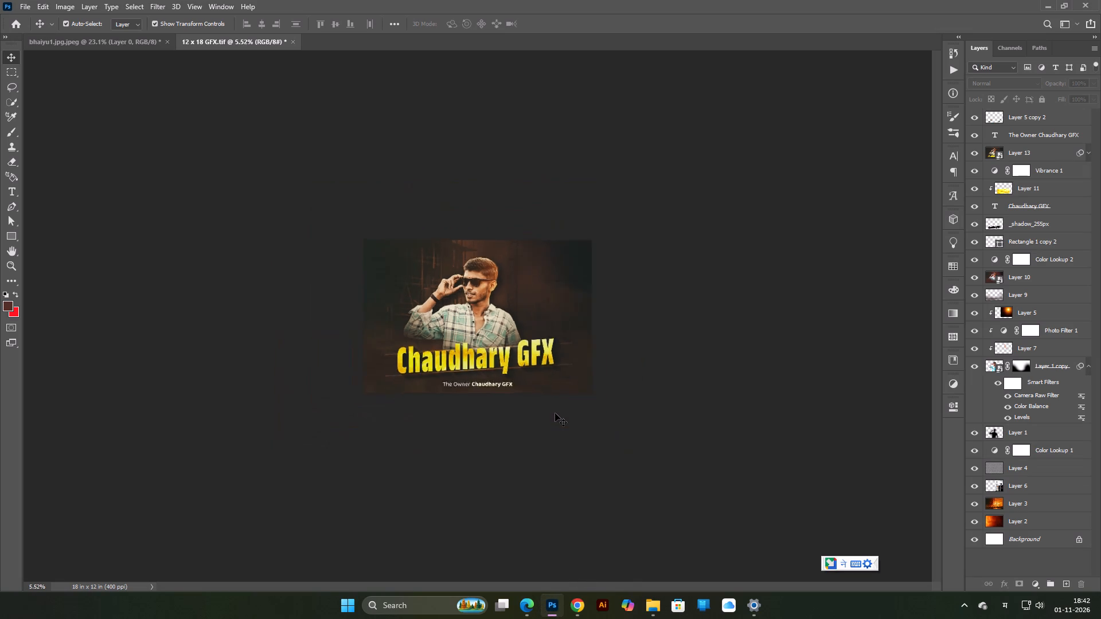
{"action": "scroll", "coordinate": [555, 413], "scroll_direction": "up", "scroll_amount": 6}
{"action": "key", "text": "ctrl+s"}
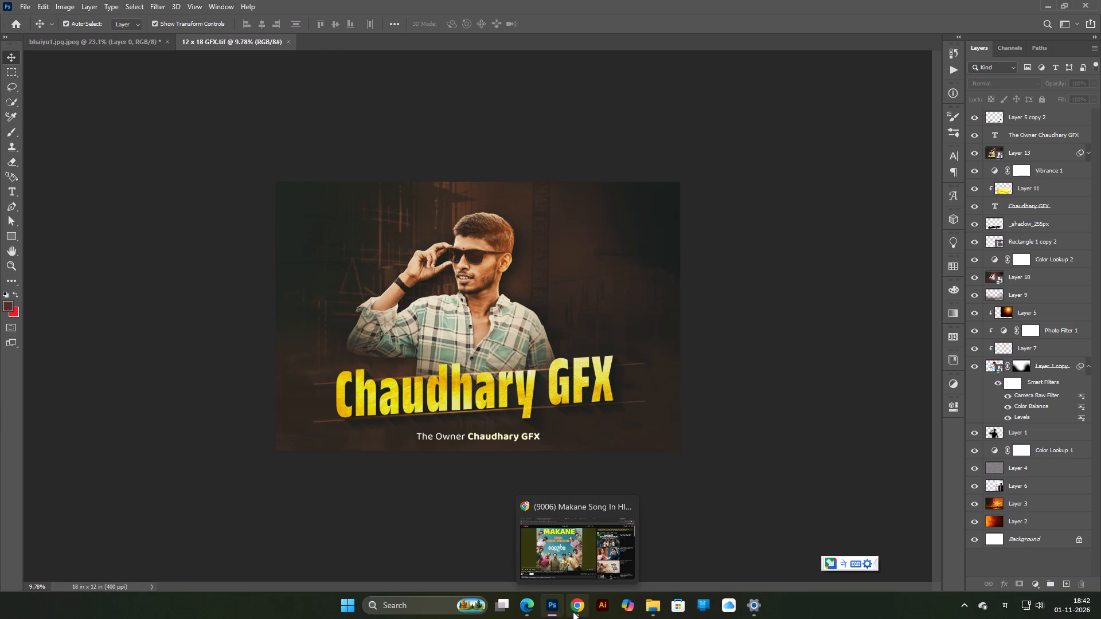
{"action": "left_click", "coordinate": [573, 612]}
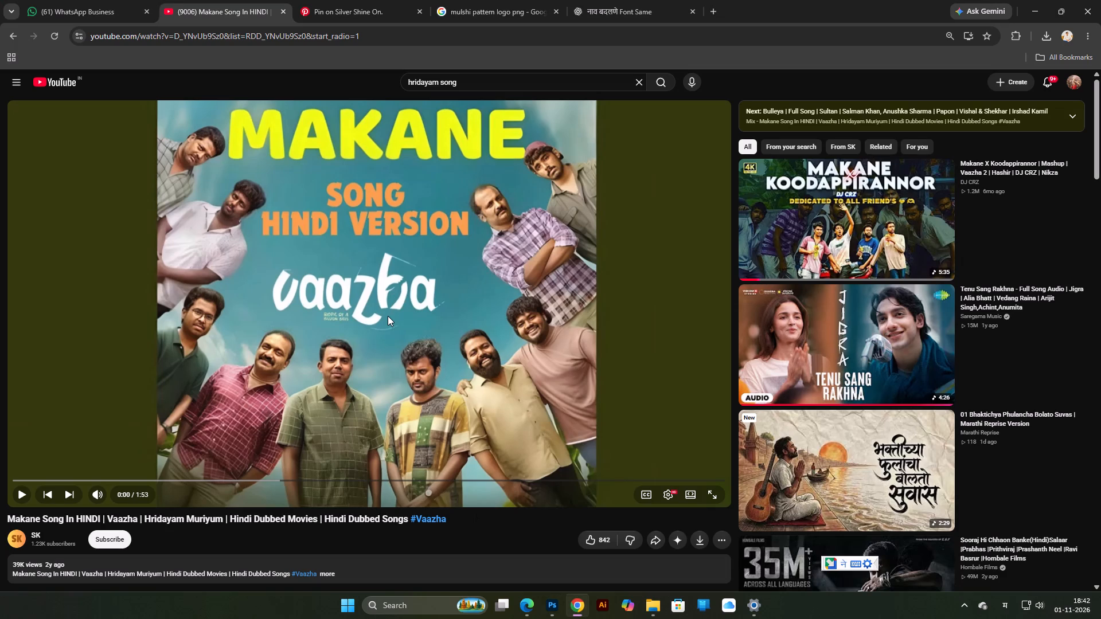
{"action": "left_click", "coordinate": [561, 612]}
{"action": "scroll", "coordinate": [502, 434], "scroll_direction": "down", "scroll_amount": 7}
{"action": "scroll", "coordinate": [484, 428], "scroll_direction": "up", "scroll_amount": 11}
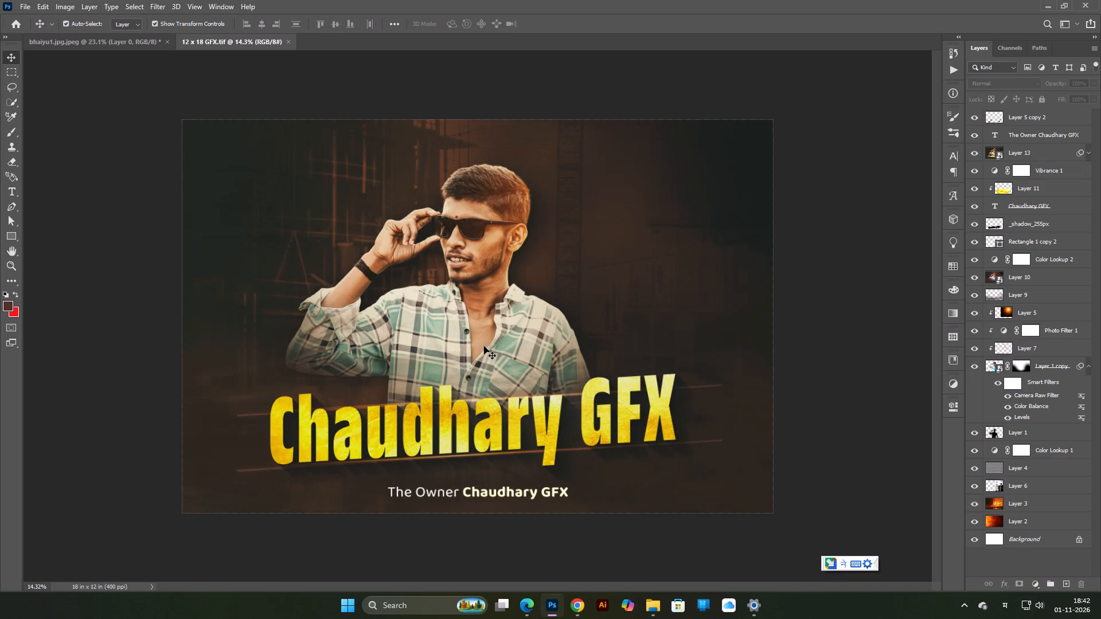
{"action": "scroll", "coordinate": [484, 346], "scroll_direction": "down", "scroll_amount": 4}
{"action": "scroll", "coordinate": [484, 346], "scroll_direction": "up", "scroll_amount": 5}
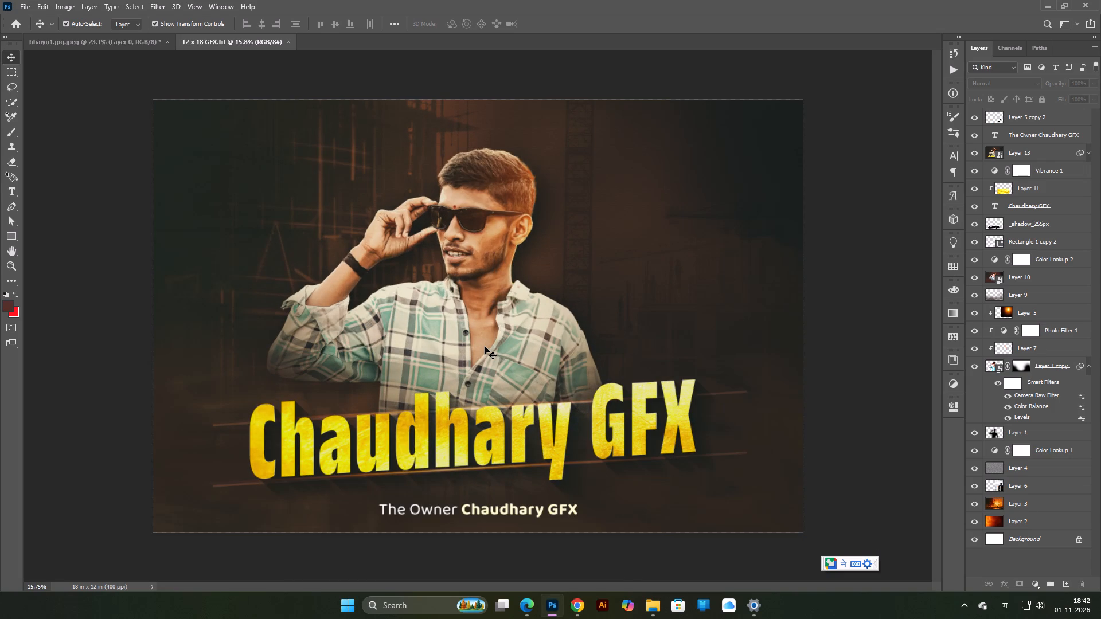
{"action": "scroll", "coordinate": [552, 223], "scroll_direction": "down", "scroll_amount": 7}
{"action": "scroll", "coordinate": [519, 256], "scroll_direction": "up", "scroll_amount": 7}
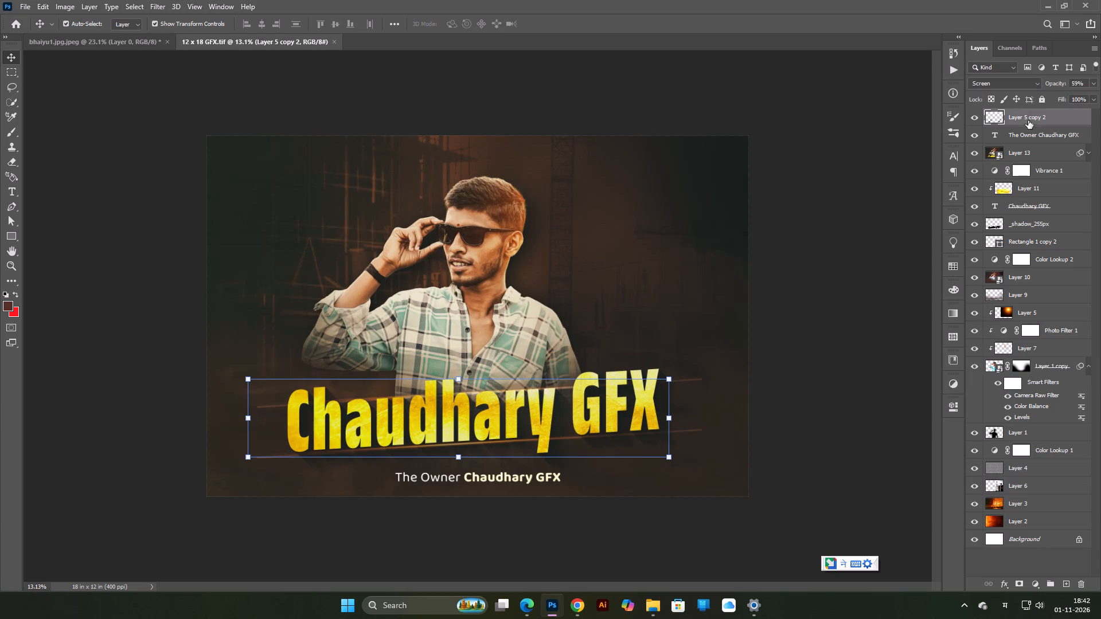
{"action": "key", "text": "ctrl+v"}
{"action": "scroll", "coordinate": [576, 292], "scroll_direction": "down", "scroll_amount": 5}
{"action": "scroll", "coordinate": [559, 299], "scroll_direction": "up", "scroll_amount": 3}
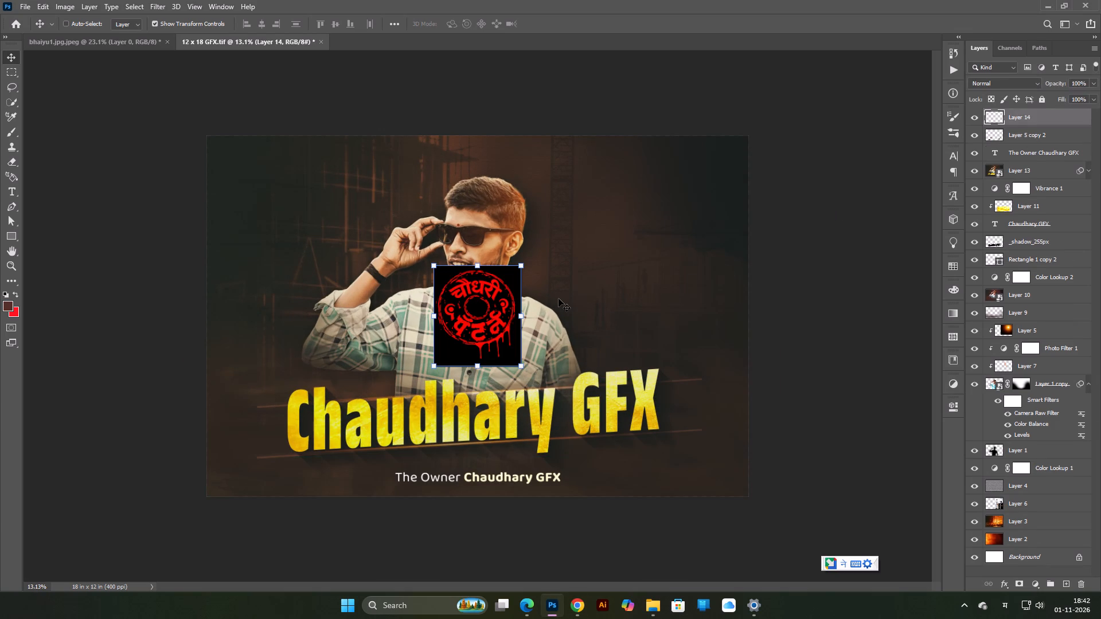
{"action": "scroll", "coordinate": [559, 299], "scroll_direction": "up", "scroll_amount": 8}
{"action": "key", "text": "Return"}
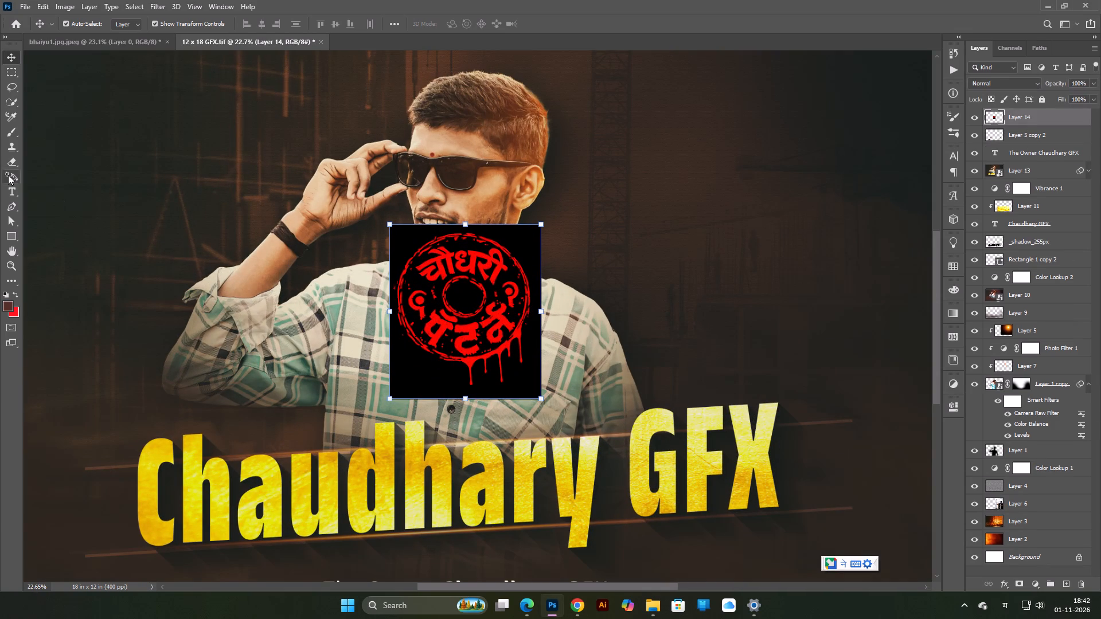
Erase the logo's black background and the enclosed black areas within its letters with the Magic Eraser tool.
{"action": "left_click", "coordinate": [13, 160]}
{"action": "left_click", "coordinate": [53, 185]}
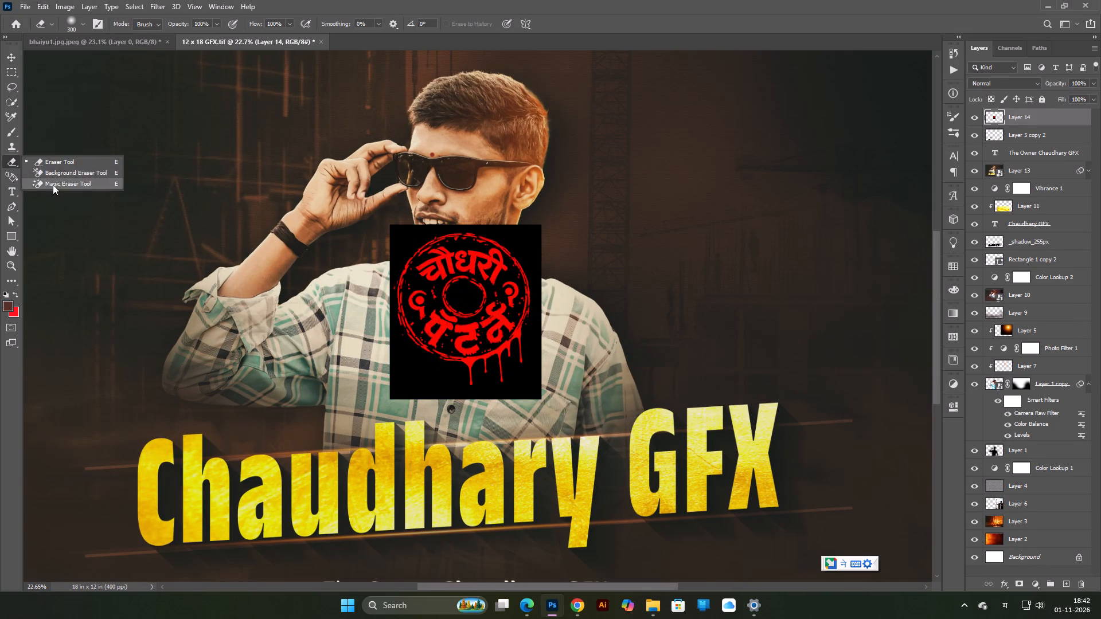
{"action": "left_click", "coordinate": [456, 293]}
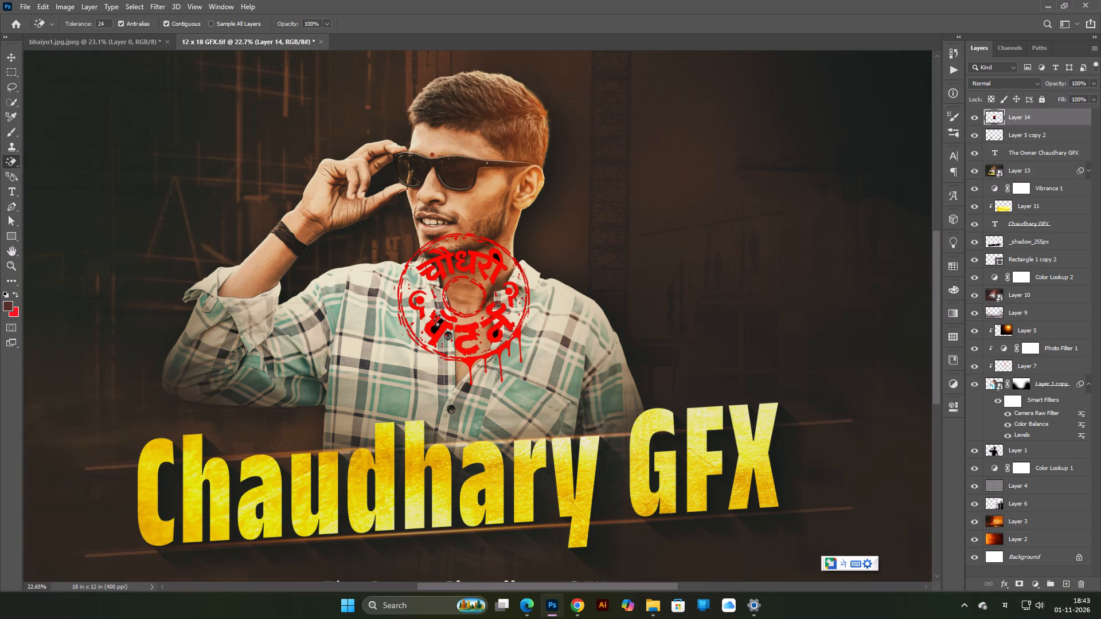
{"action": "left_click", "coordinate": [435, 328]}
{"action": "scroll", "coordinate": [447, 329], "scroll_direction": "up", "scroll_amount": 8}
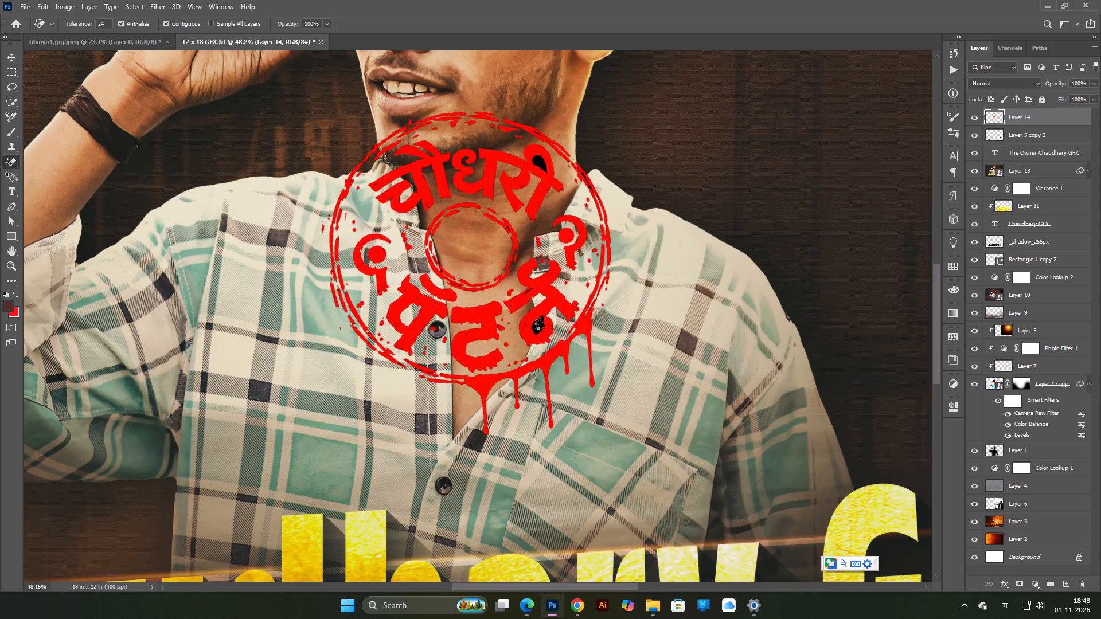
{"action": "left_click", "coordinate": [537, 327]}
{"action": "left_click", "coordinate": [541, 167]}
Clear small leftover black specks from the logo's rings and lettering with the Magic Eraser.
{"action": "scroll", "coordinate": [594, 181], "scroll_direction": "up", "scroll_amount": 3}
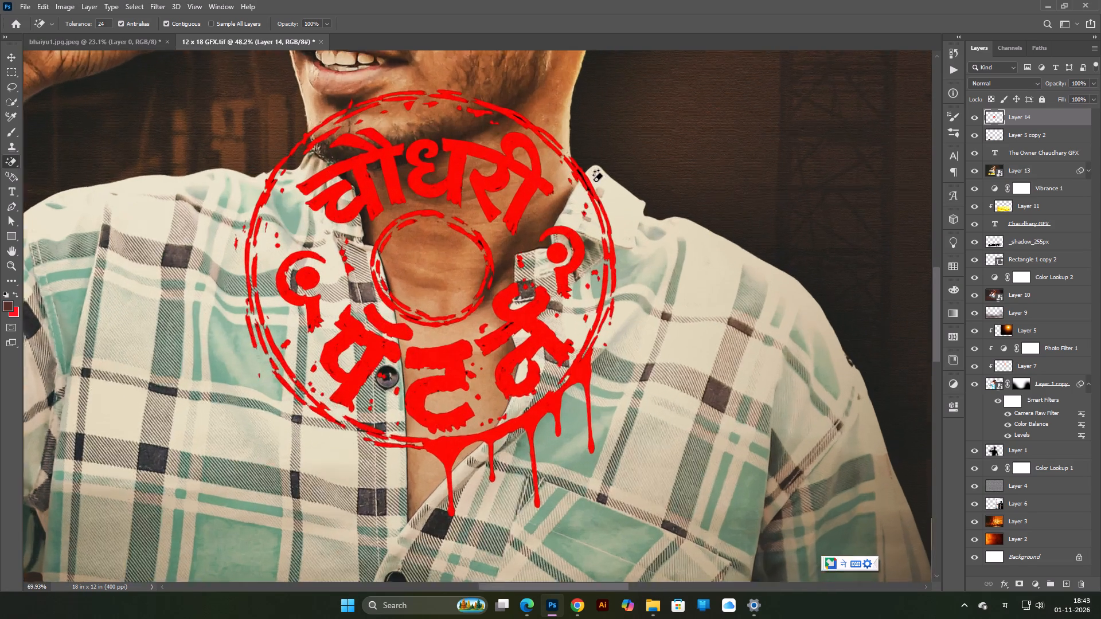
{"action": "scroll", "coordinate": [594, 181], "scroll_direction": "up", "scroll_amount": 6}
{"action": "left_click", "coordinate": [396, 292]}
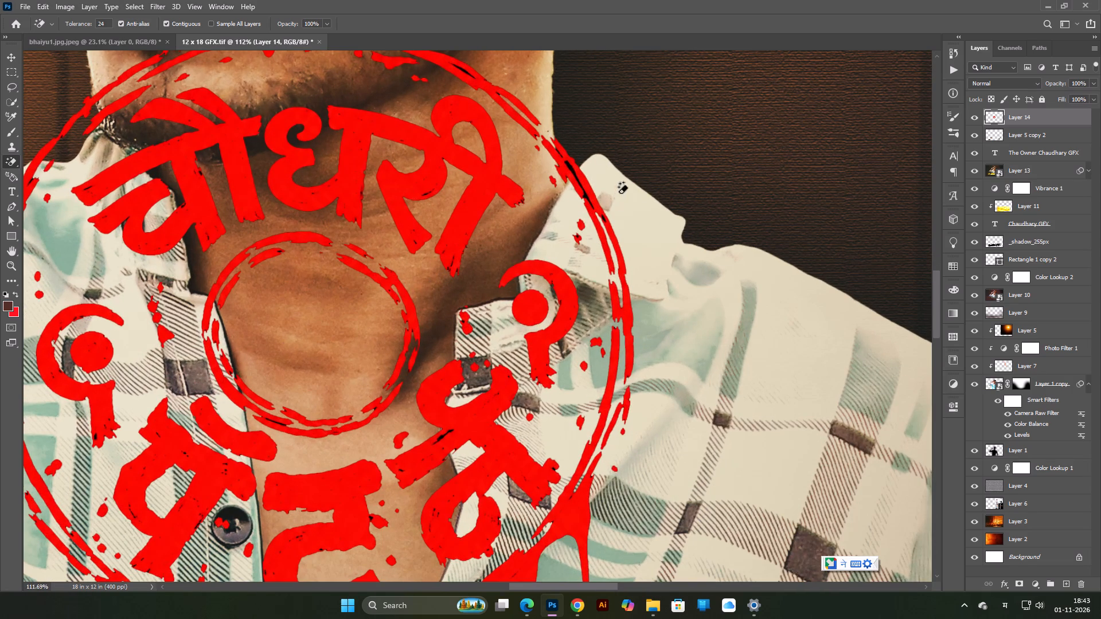
{"action": "left_click", "coordinate": [570, 167]}
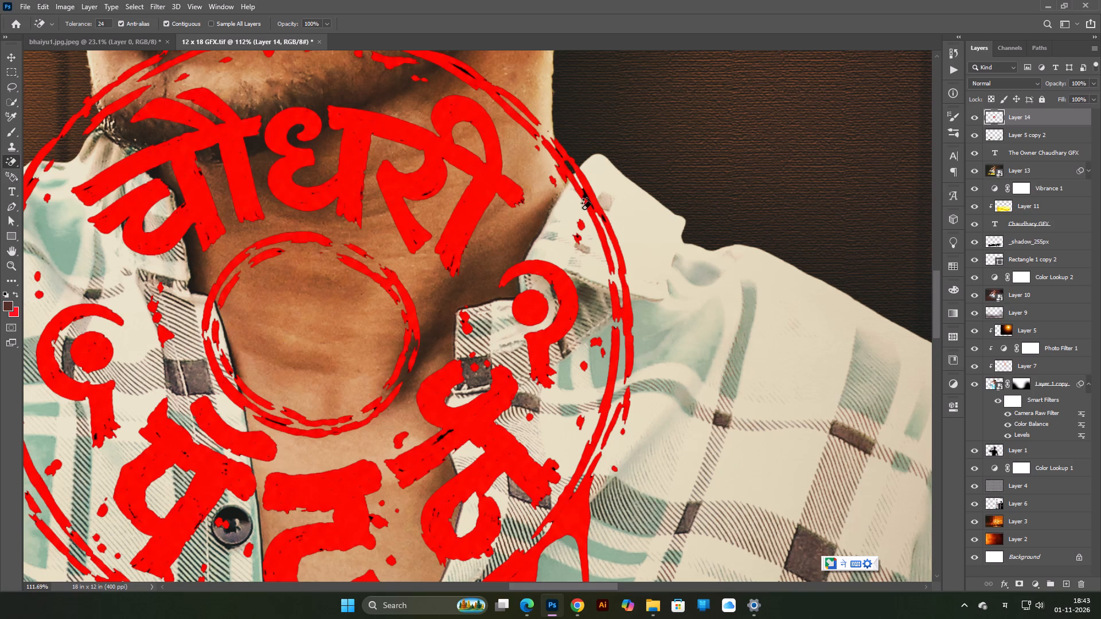
{"action": "left_click", "coordinate": [602, 220]}
{"action": "left_click", "coordinate": [603, 219]}
{"action": "scroll", "coordinate": [597, 369], "scroll_direction": "down", "scroll_amount": 6}
{"action": "scroll", "coordinate": [481, 412], "scroll_direction": "up", "scroll_amount": 5}
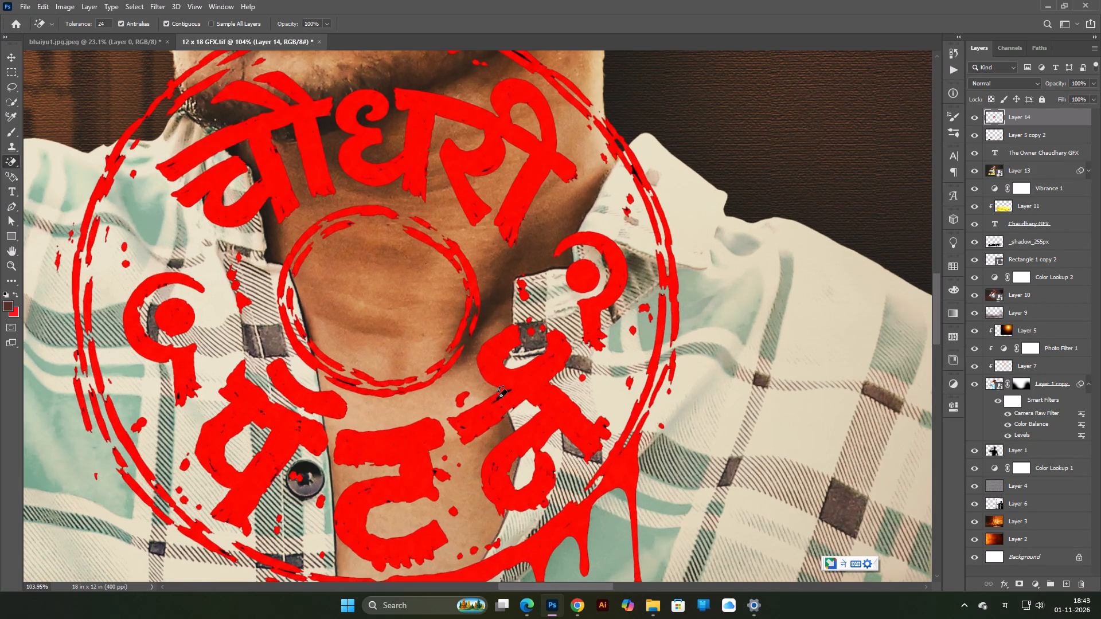
{"action": "left_click", "coordinate": [498, 398]}
{"action": "scroll", "coordinate": [520, 375], "scroll_direction": "down", "scroll_amount": 12}
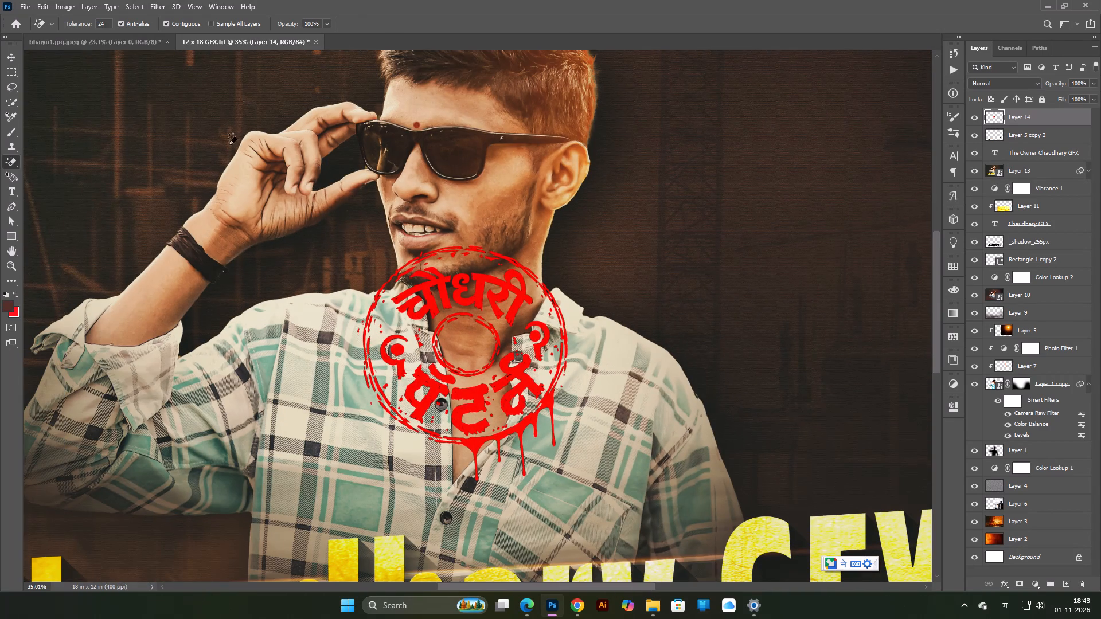
Turn the red logo white by raising Lightness to its maximum in a Hue/Saturation adjustment.
{"action": "left_click", "coordinate": [11, 57]}
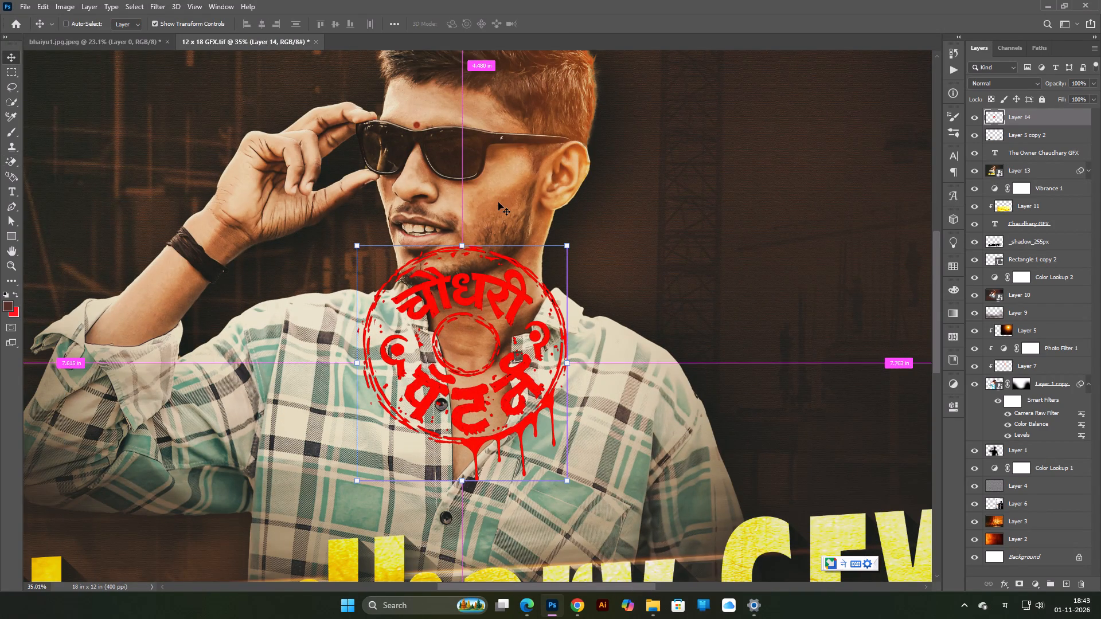
{"action": "key", "text": "ctrl+u"}
{"action": "left_click_drag", "start_coordinate": [932, 351], "coordinate": [1100, 351]}
{"action": "left_click", "coordinate": [1075, 240]}
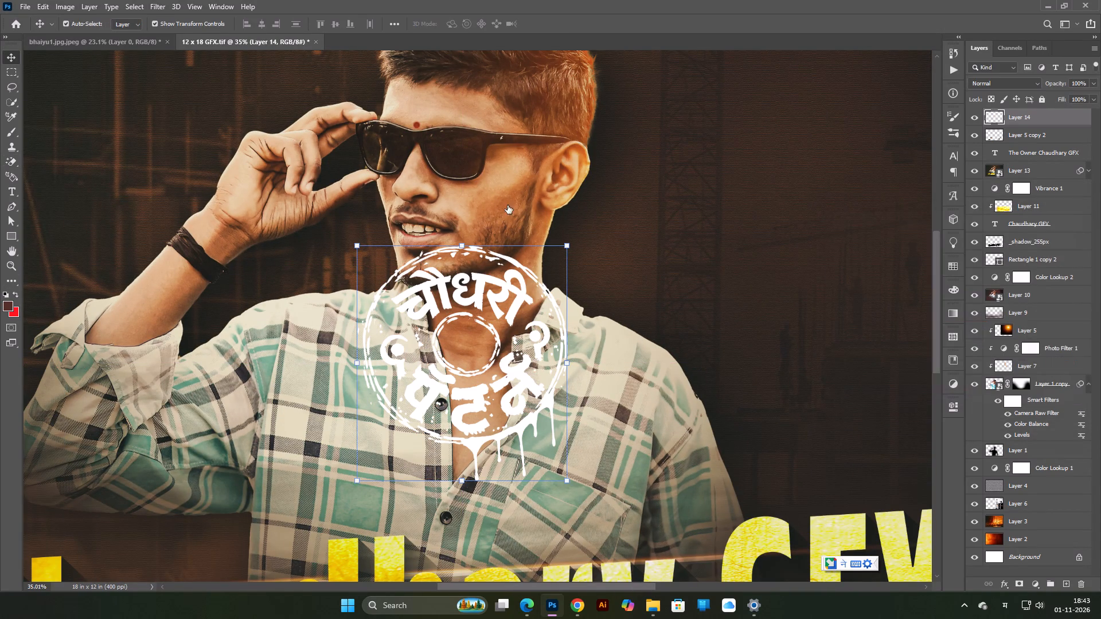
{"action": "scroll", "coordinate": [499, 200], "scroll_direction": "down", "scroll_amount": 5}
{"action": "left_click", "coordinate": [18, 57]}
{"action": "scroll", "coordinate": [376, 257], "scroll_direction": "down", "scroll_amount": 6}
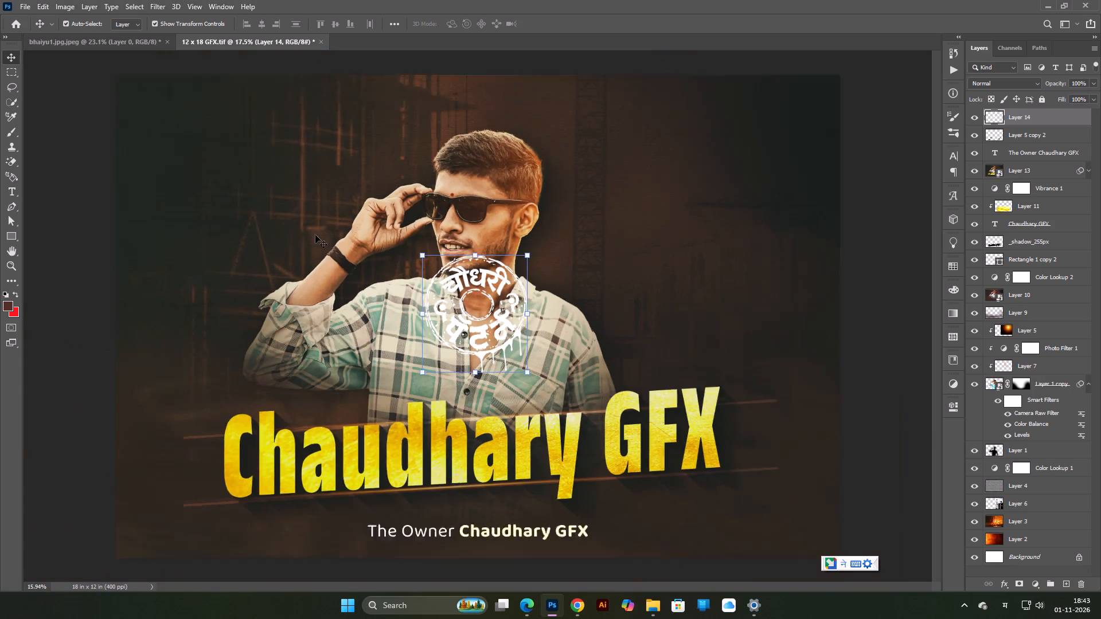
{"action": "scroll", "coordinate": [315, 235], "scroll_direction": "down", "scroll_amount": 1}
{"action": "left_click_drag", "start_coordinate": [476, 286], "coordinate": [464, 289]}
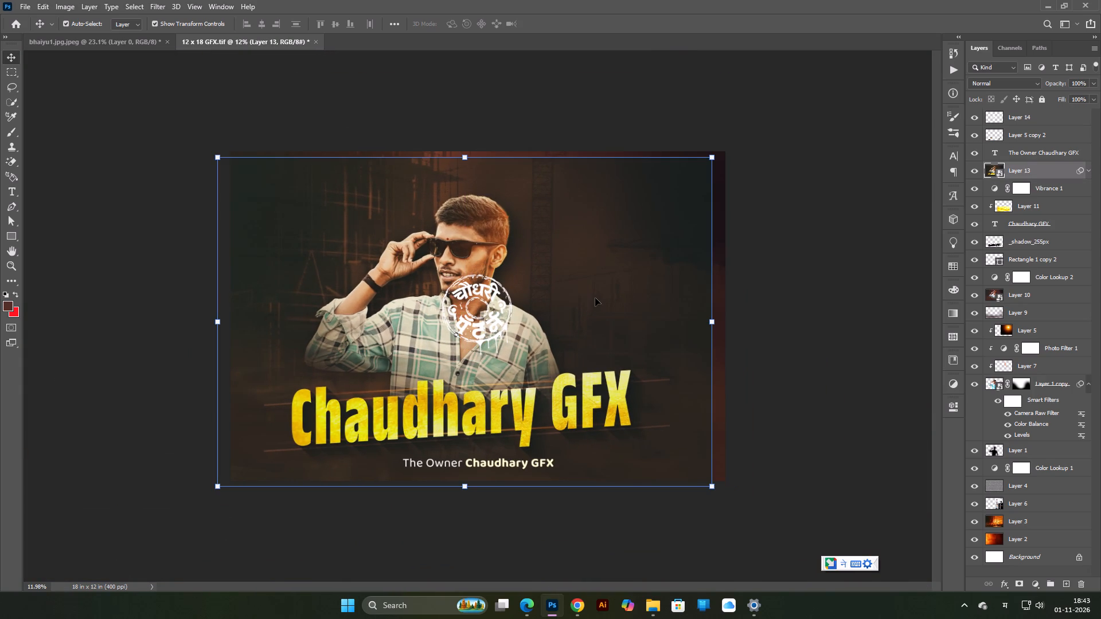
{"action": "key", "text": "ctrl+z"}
Move the white logo on Layer 14 off the man's chest to the empty upper-right area of the poster.
{"action": "left_click", "coordinate": [1046, 115]}
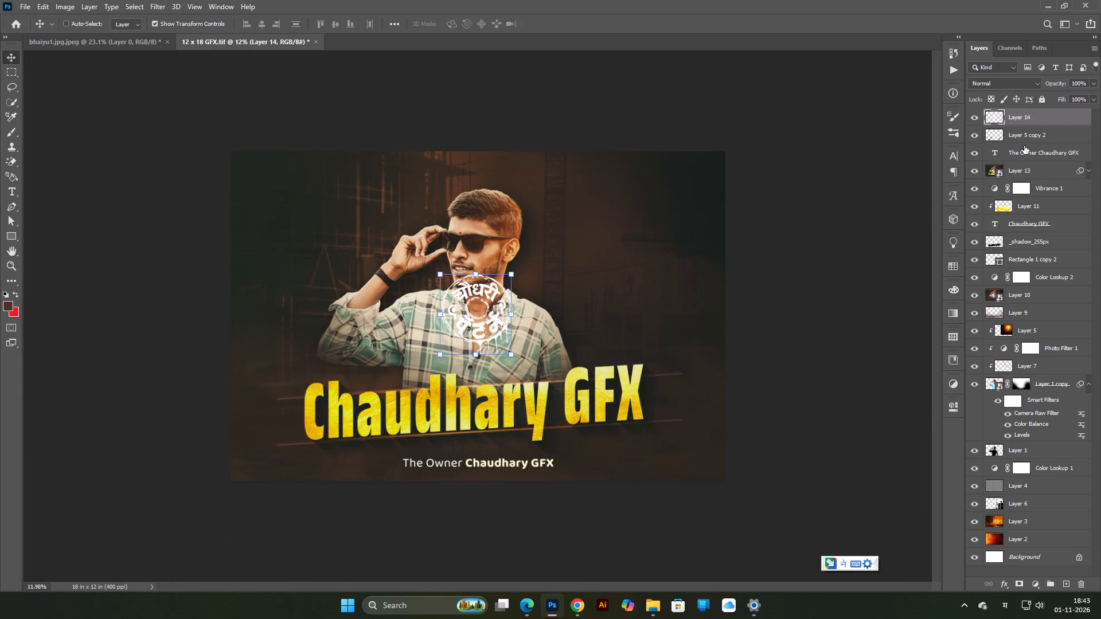
{"action": "key", "text": "ctrl+t"}
{"action": "left_click_drag", "start_coordinate": [471, 320], "coordinate": [290, 222]}
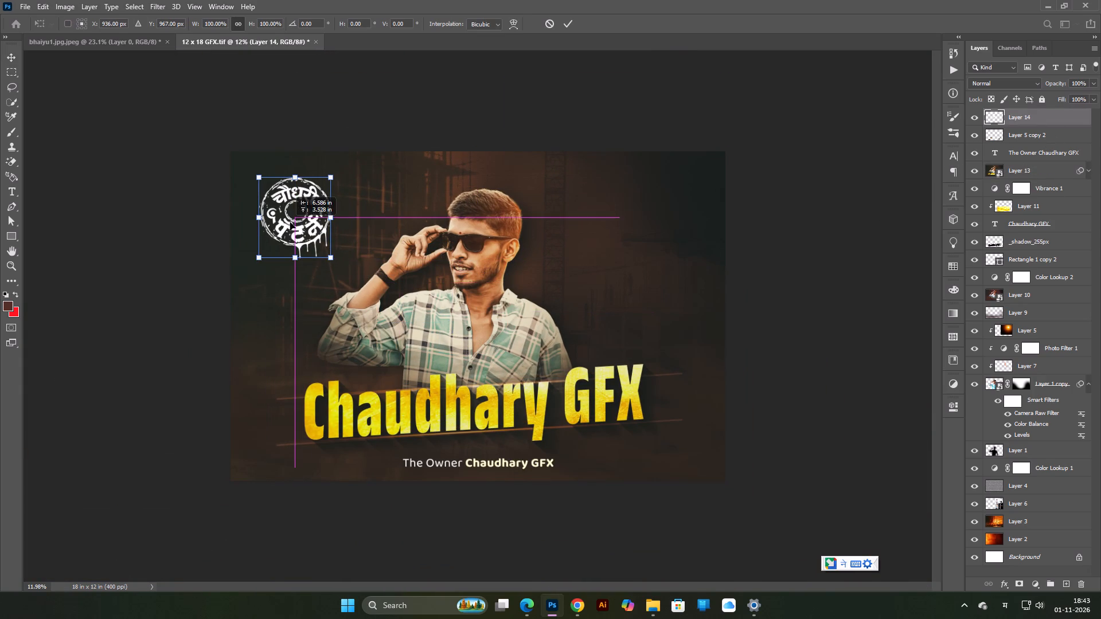
{"action": "left_click_drag", "start_coordinate": [290, 222], "coordinate": [646, 222]}
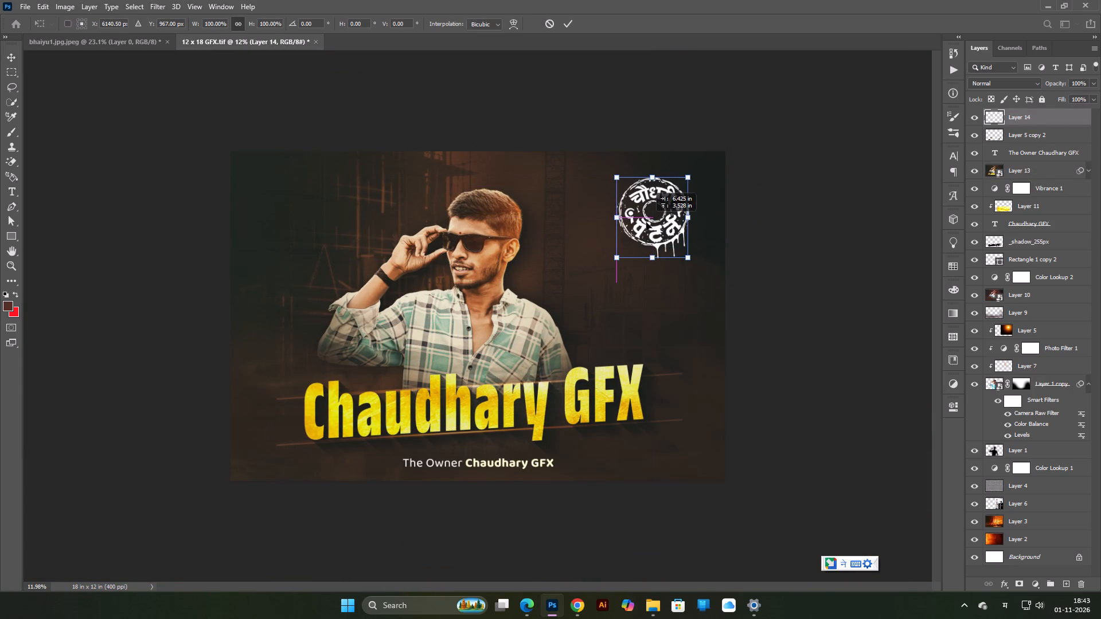
{"action": "left_click_drag", "start_coordinate": [646, 222], "coordinate": [648, 222]}
{"action": "key", "text": "Return"}
{"action": "left_click", "coordinate": [795, 177]}
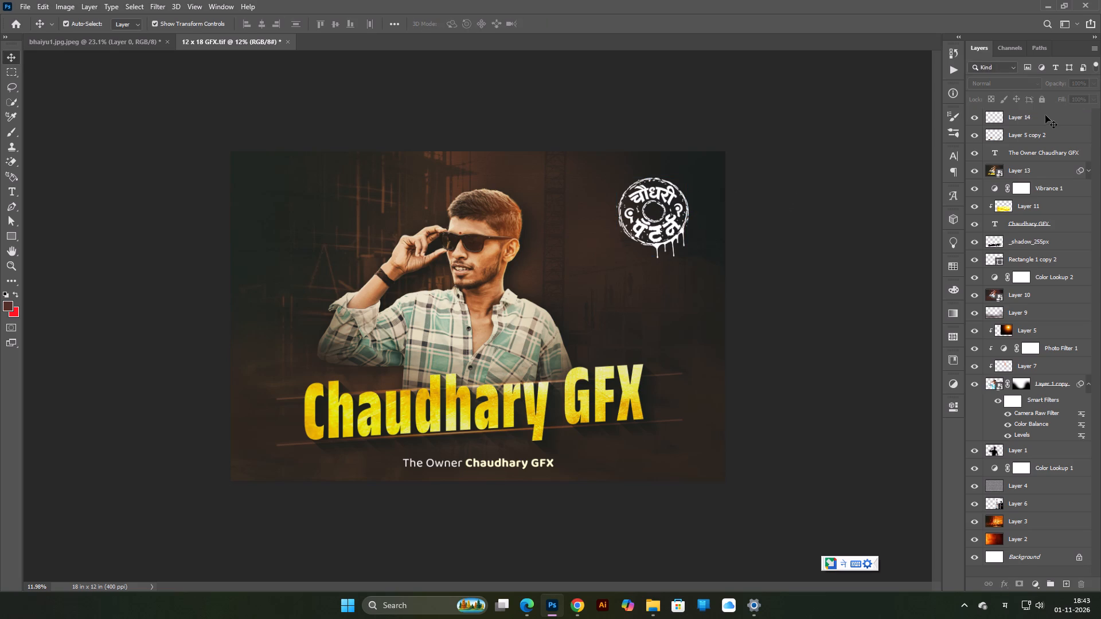
Set the logo layer's blend mode to Overlay.
{"action": "left_click", "coordinate": [1034, 122]}
{"action": "left_click", "coordinate": [996, 78]}
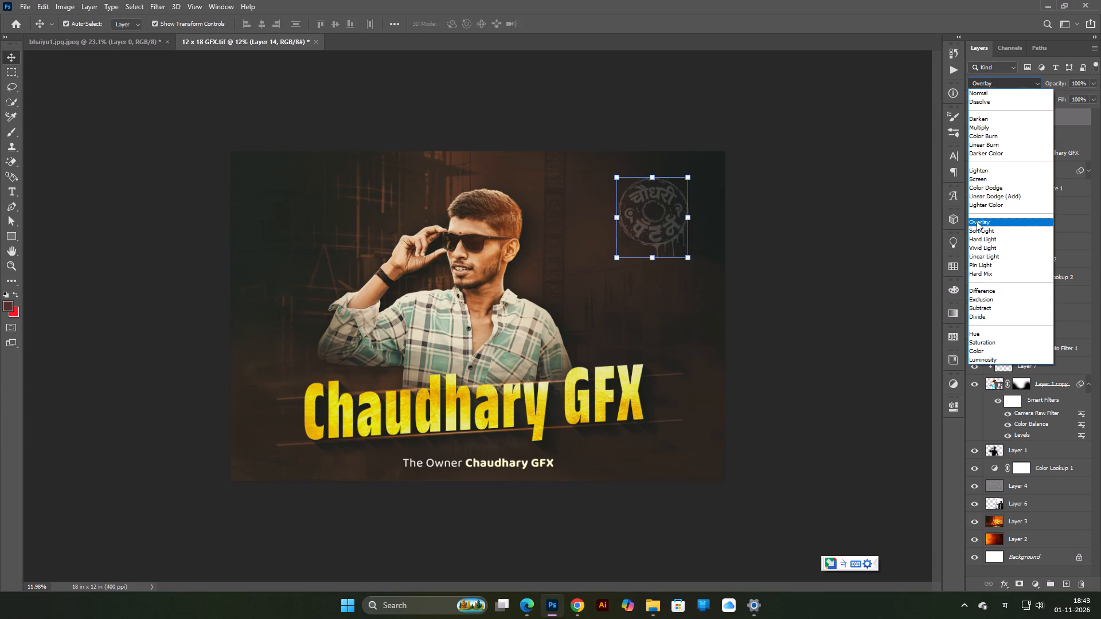
{"action": "left_click", "coordinate": [977, 221]}
{"action": "left_click", "coordinate": [857, 217]}
{"action": "scroll", "coordinate": [713, 232], "scroll_direction": "down", "scroll_amount": 4}
{"action": "scroll", "coordinate": [686, 229], "scroll_direction": "up", "scroll_amount": 4}
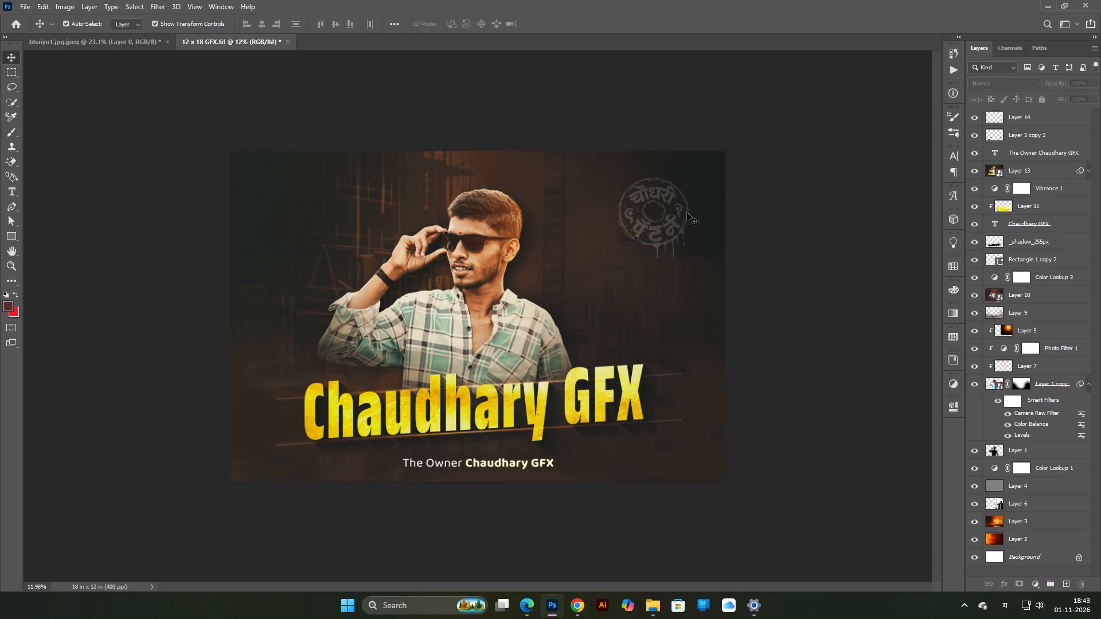
Duplicate the Overlay logo layer in place to strengthen the logo's appearance.
{"action": "left_click", "coordinate": [1034, 134]}
{"action": "left_click", "coordinate": [1040, 121]}
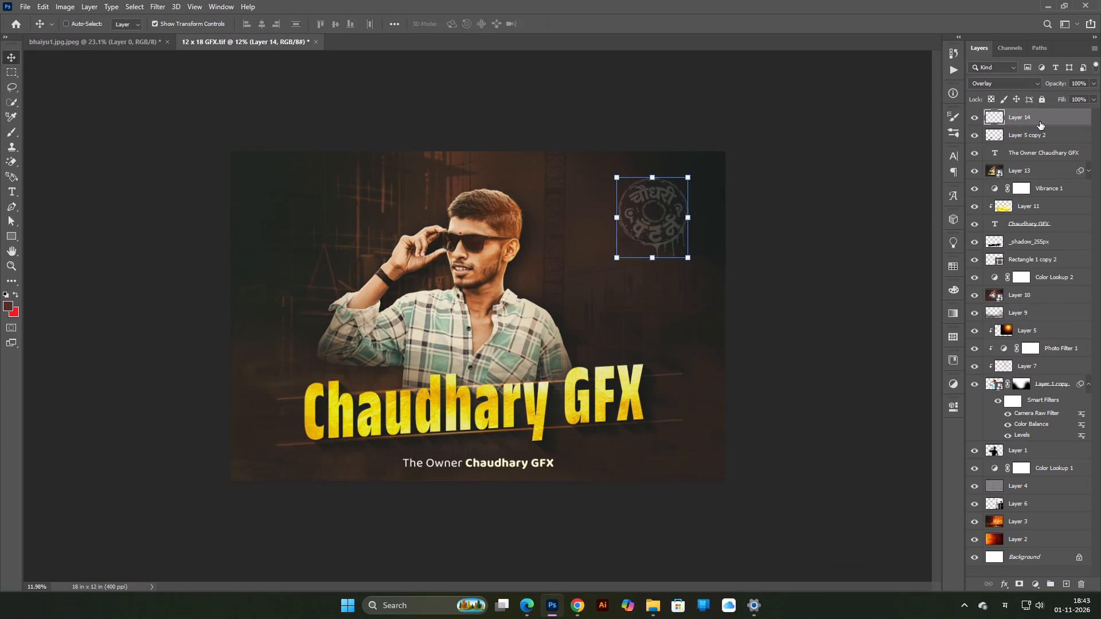
{"action": "key", "text": "ctrl+j"}
{"action": "left_click", "coordinate": [854, 185]}
{"action": "scroll", "coordinate": [810, 202], "scroll_direction": "down", "scroll_amount": 4}
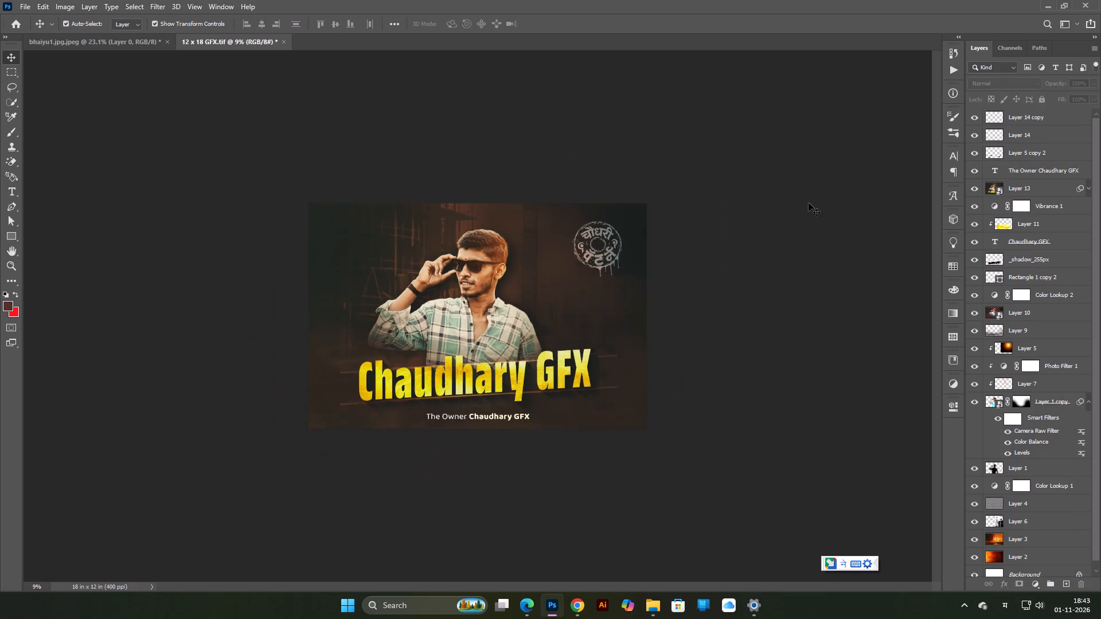
{"action": "scroll", "coordinate": [809, 203], "scroll_direction": "up", "scroll_amount": 4}
{"action": "key", "text": "ctrl+0"}
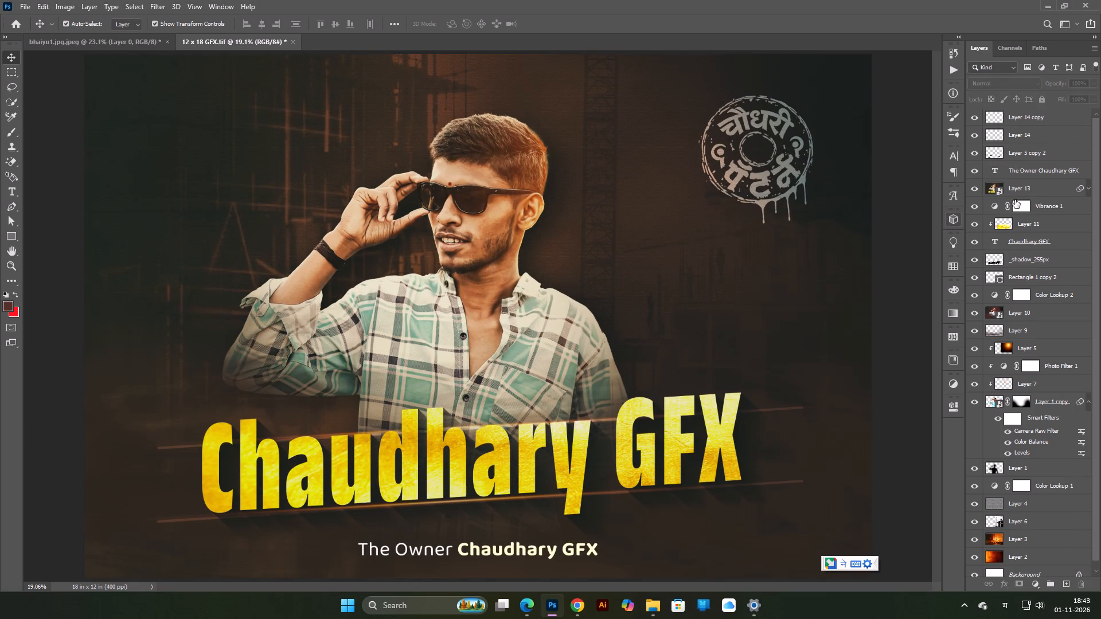
{"action": "scroll", "coordinate": [832, 185], "scroll_direction": "down", "scroll_amount": 6}
{"action": "left_click", "coordinate": [831, 185]}
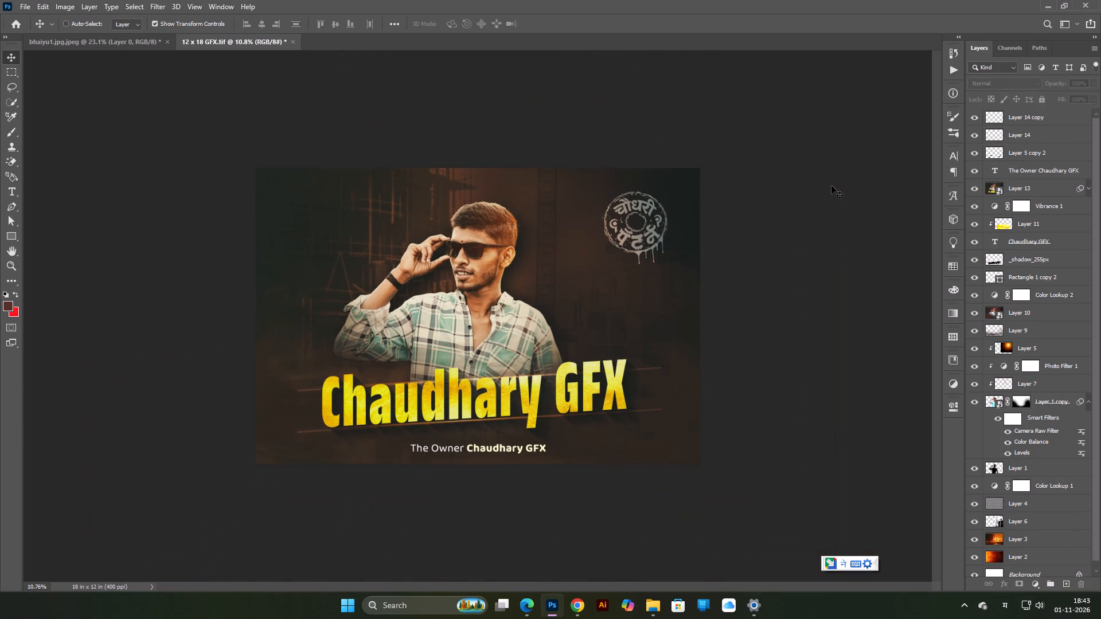
{"action": "key", "text": "ctrl+0"}
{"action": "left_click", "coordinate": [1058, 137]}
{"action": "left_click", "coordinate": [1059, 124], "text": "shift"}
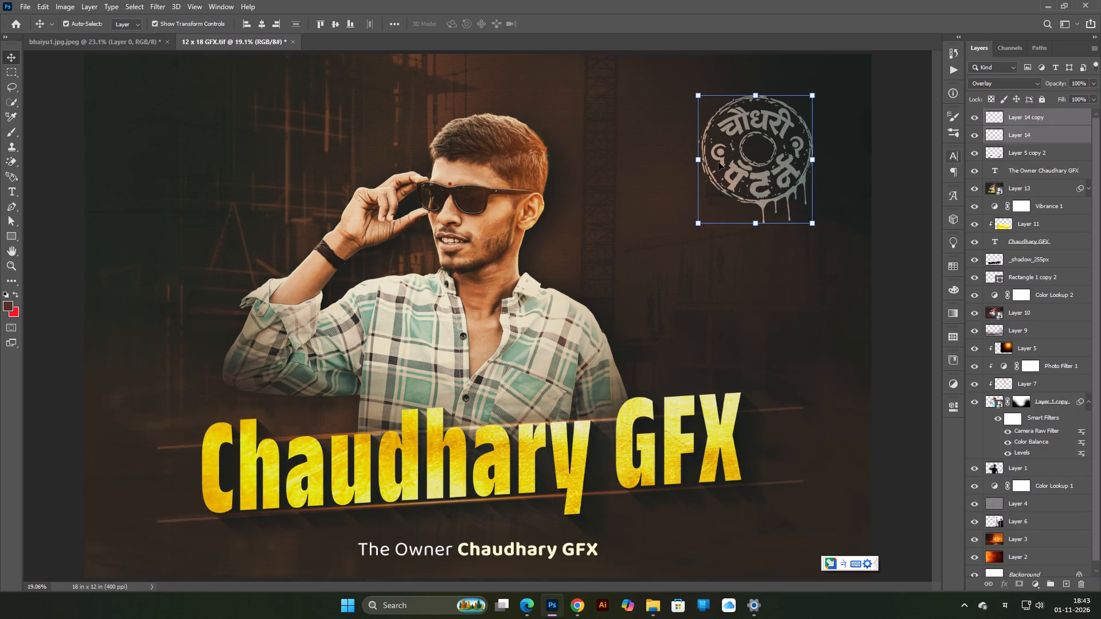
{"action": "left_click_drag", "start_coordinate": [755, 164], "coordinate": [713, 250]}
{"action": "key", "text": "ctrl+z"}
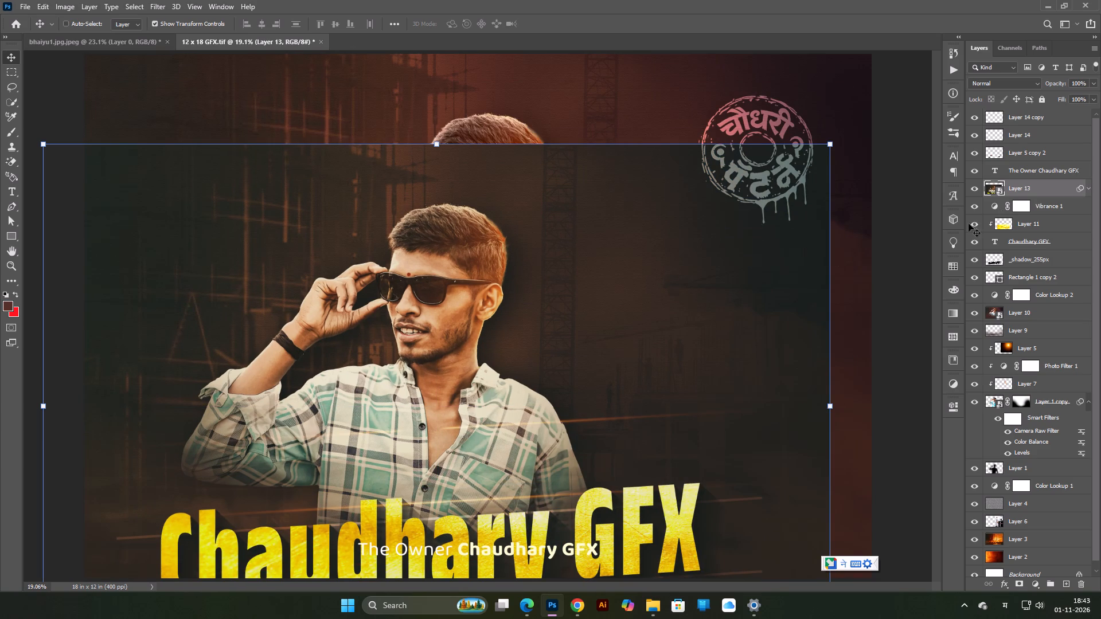
Scale both logo layers together to about 106% and place them slightly lower and closer to the man's head.
{"action": "left_click", "coordinate": [1043, 140]}
{"action": "left_click", "coordinate": [1045, 124], "text": "shift"}
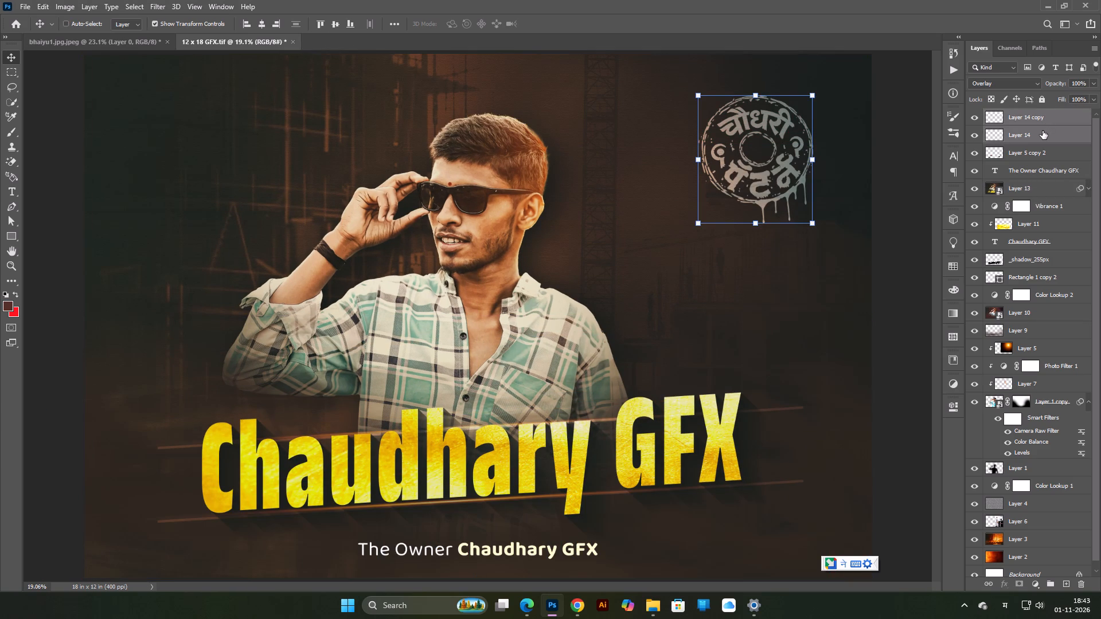
{"action": "key", "text": "ctrl+t"}
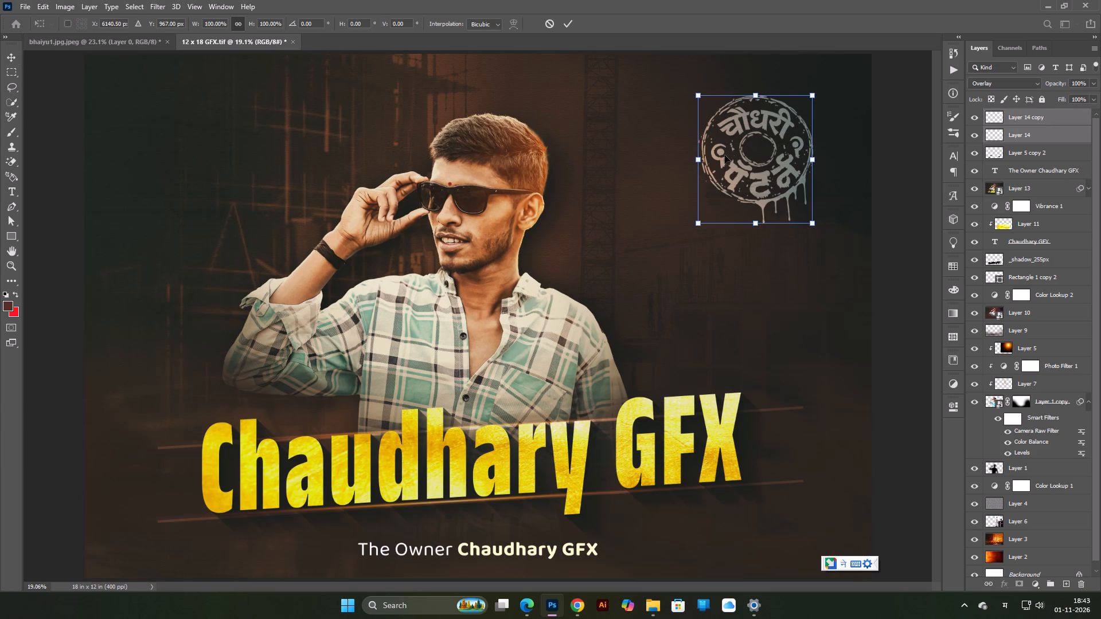
{"action": "left_click_drag", "start_coordinate": [733, 154], "coordinate": [669, 283]}
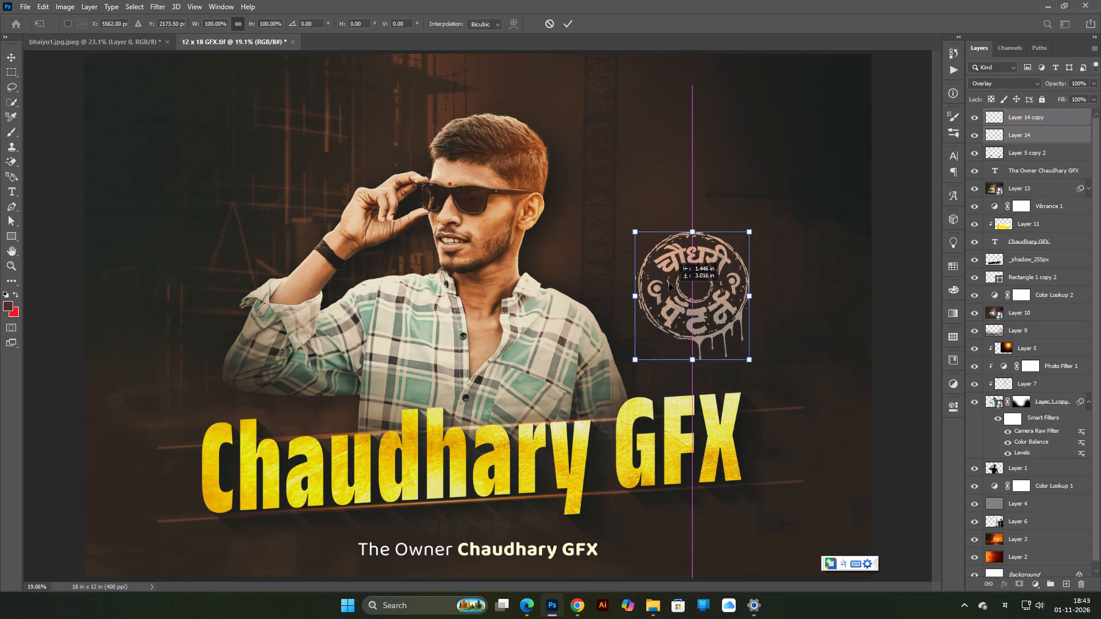
{"action": "left_click_drag", "start_coordinate": [669, 283], "coordinate": [654, 244]}
{"action": "left_click_drag", "start_coordinate": [733, 253], "coordinate": [741, 253]}
{"action": "left_click_drag", "start_coordinate": [723, 273], "coordinate": [759, 236]}
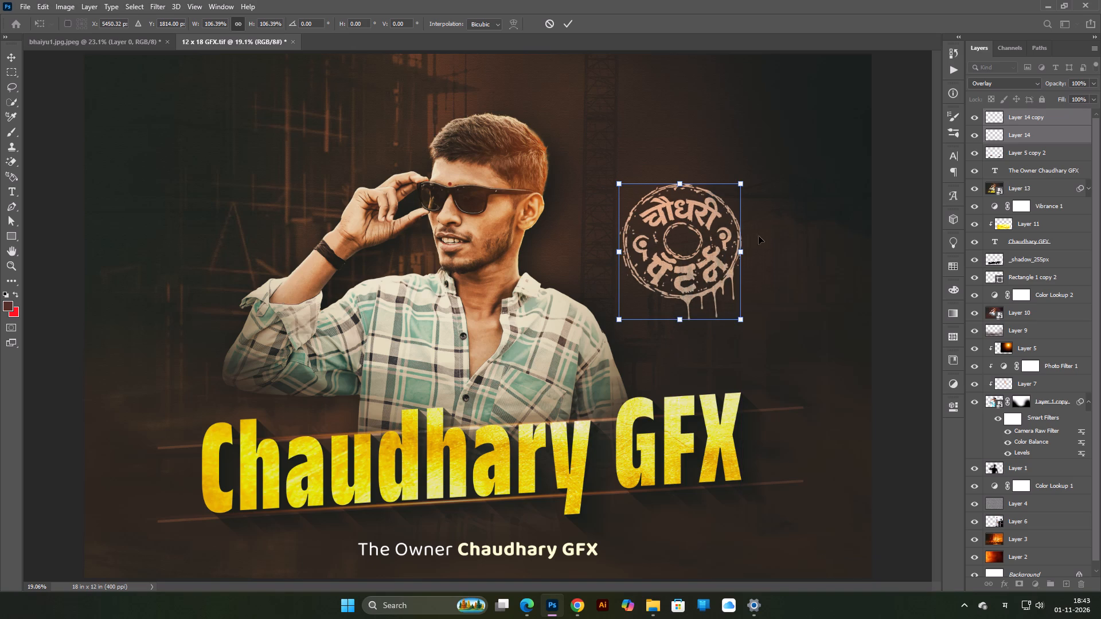
{"action": "left_click_drag", "start_coordinate": [759, 236], "coordinate": [767, 213]}
{"action": "key", "text": "Return"}
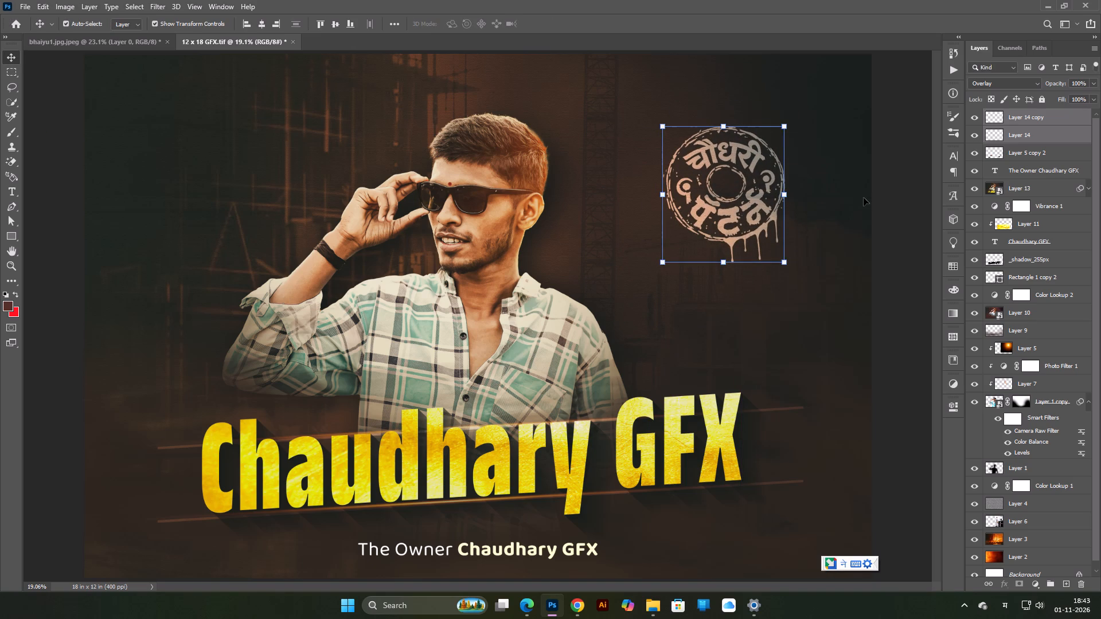
Examine the whole poster to judge the logo's size and placement.
{"action": "left_click", "coordinate": [883, 188]}
{"action": "scroll", "coordinate": [899, 190], "scroll_direction": "down", "scroll_amount": 5}
{"action": "key", "text": "ctrl+0"}
{"action": "scroll", "coordinate": [872, 198], "scroll_direction": "down", "scroll_amount": 4}
{"action": "scroll", "coordinate": [713, 201], "scroll_direction": "up", "scroll_amount": 3}
{"action": "key", "text": "ctrl+0"}
{"action": "scroll", "coordinate": [716, 199], "scroll_direction": "down", "scroll_amount": 1}
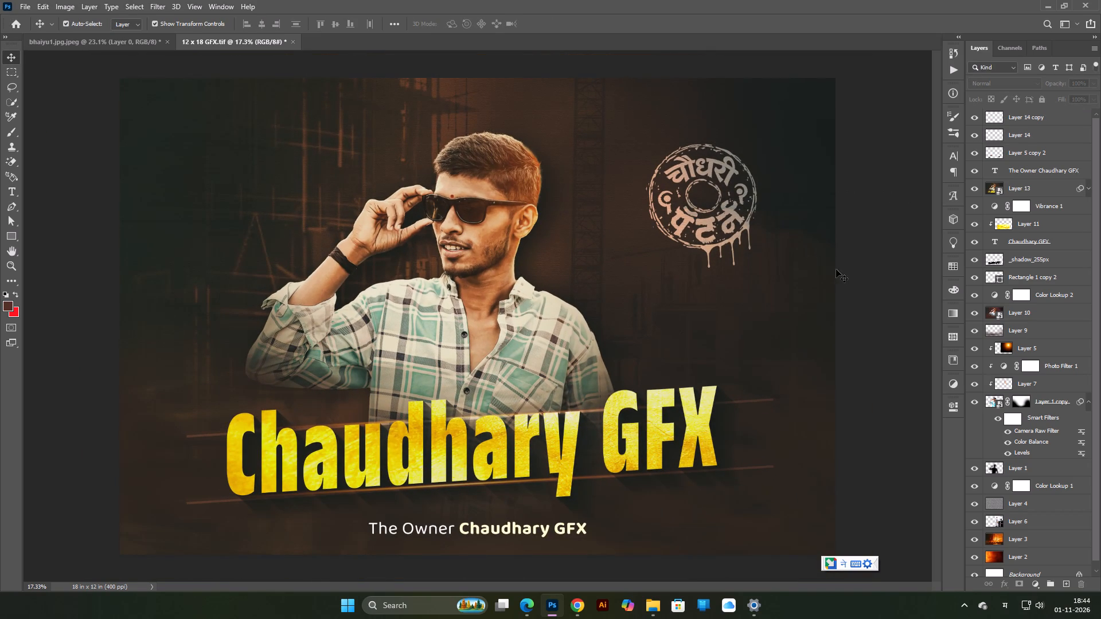
{"action": "scroll", "coordinate": [692, 275], "scroll_direction": "down", "scroll_amount": 2}
{"action": "scroll", "coordinate": [690, 274], "scroll_direction": "up", "scroll_amount": 1}
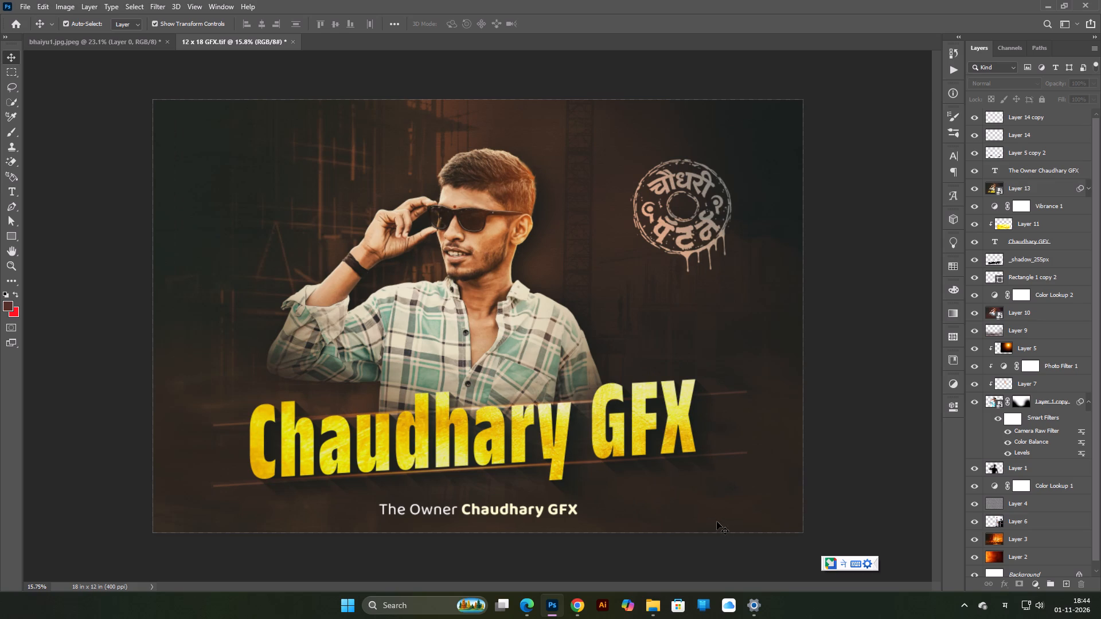
Scale the "The Owner Chaudhary GFX" tagline down to about 70%.
{"action": "left_click", "coordinate": [518, 512]}
{"action": "left_click_drag", "start_coordinate": [479, 503], "coordinate": [479, 505]}
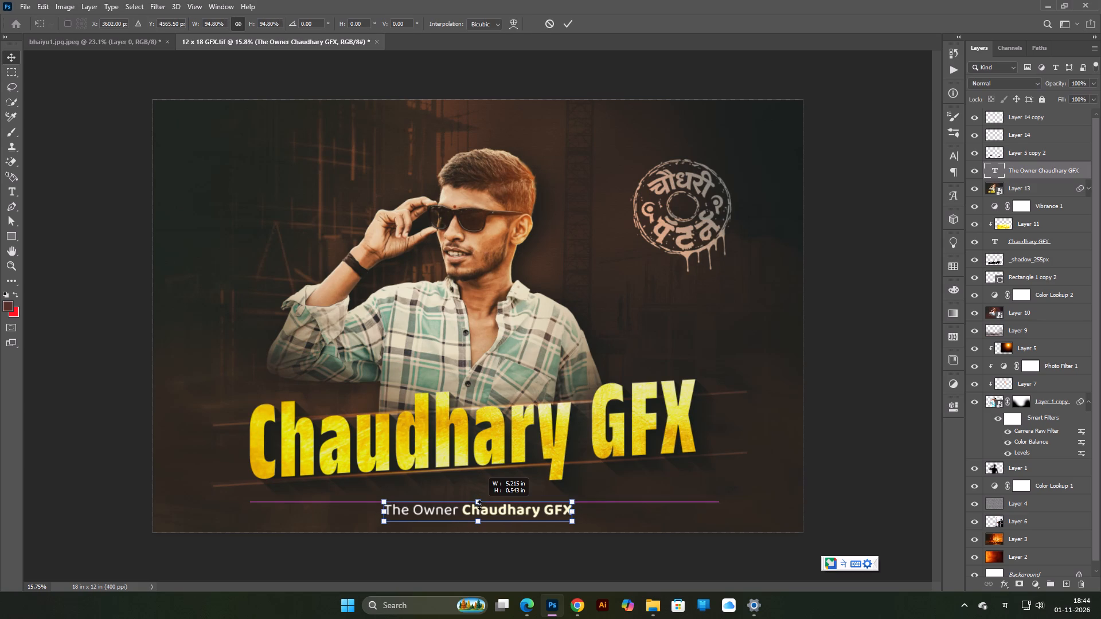
{"action": "left_click_drag", "start_coordinate": [479, 505], "coordinate": [479, 510]}
{"action": "left_click", "coordinate": [491, 516]}
{"action": "left_click_drag", "start_coordinate": [491, 516], "coordinate": [490, 509]}
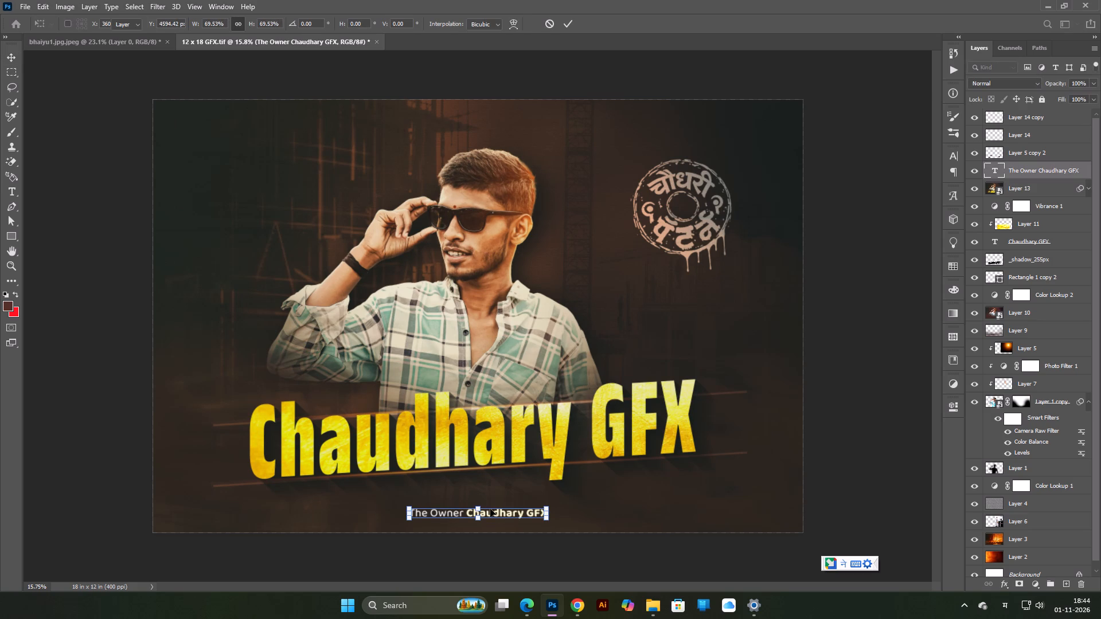
{"action": "left_click_drag", "start_coordinate": [490, 509], "coordinate": [490, 504]}
{"action": "key", "text": "Return"}
{"action": "left_click", "coordinate": [649, 564]}
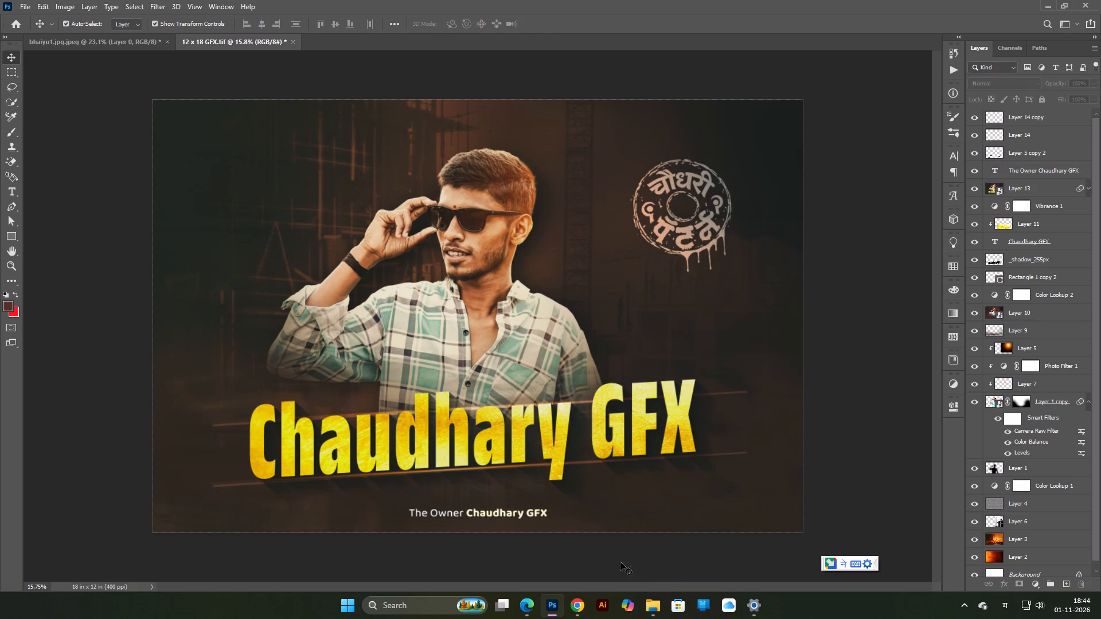
Move the tagline up about 0.32 in, closer to the gold title, keeping it centred horizontally.
{"action": "scroll", "coordinate": [505, 536], "scroll_direction": "up", "scroll_amount": 6}
{"action": "left_click_drag", "start_coordinate": [499, 561], "coordinate": [497, 541]}
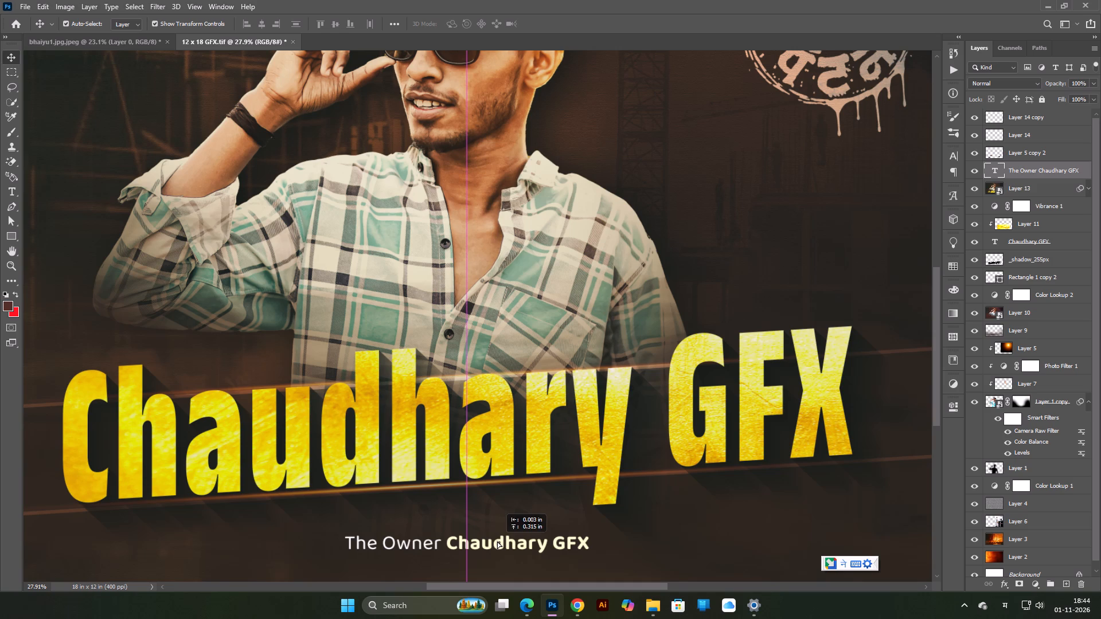
{"action": "left_click_drag", "start_coordinate": [497, 541], "coordinate": [497, 539]}
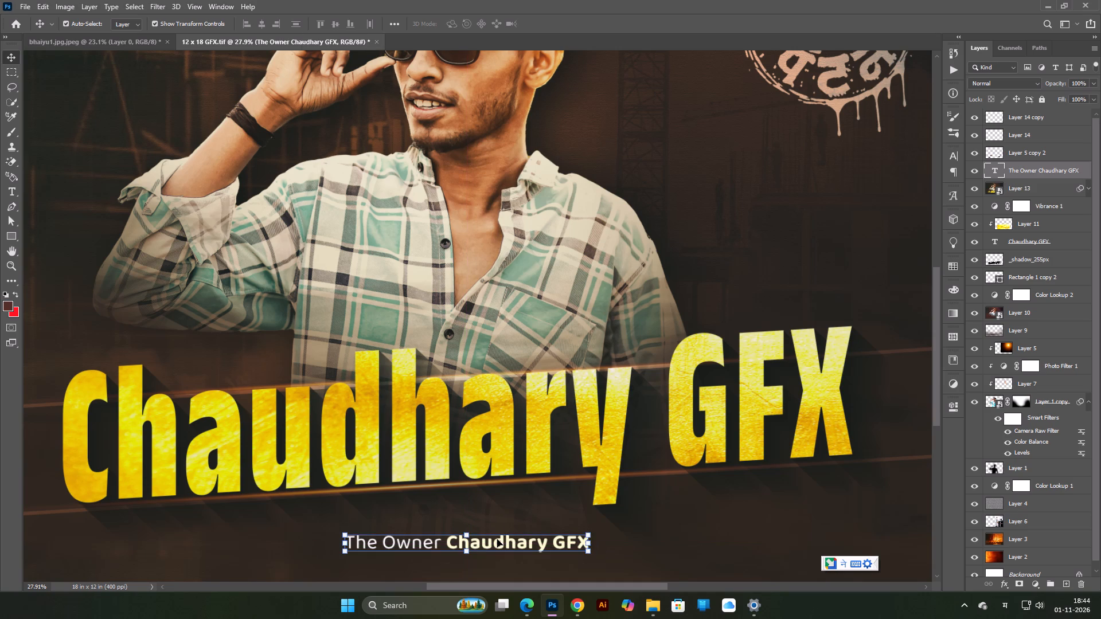
{"action": "key", "text": "Return"}
{"action": "scroll", "coordinate": [497, 539], "scroll_direction": "down", "scroll_amount": 6}
{"action": "left_click", "coordinate": [559, 547]}
Draw a thin horizontal rectangle about 2712 × 12 px just beneath the tagline, above the top logo layer in the stack.
{"action": "left_click", "coordinate": [1027, 113]}
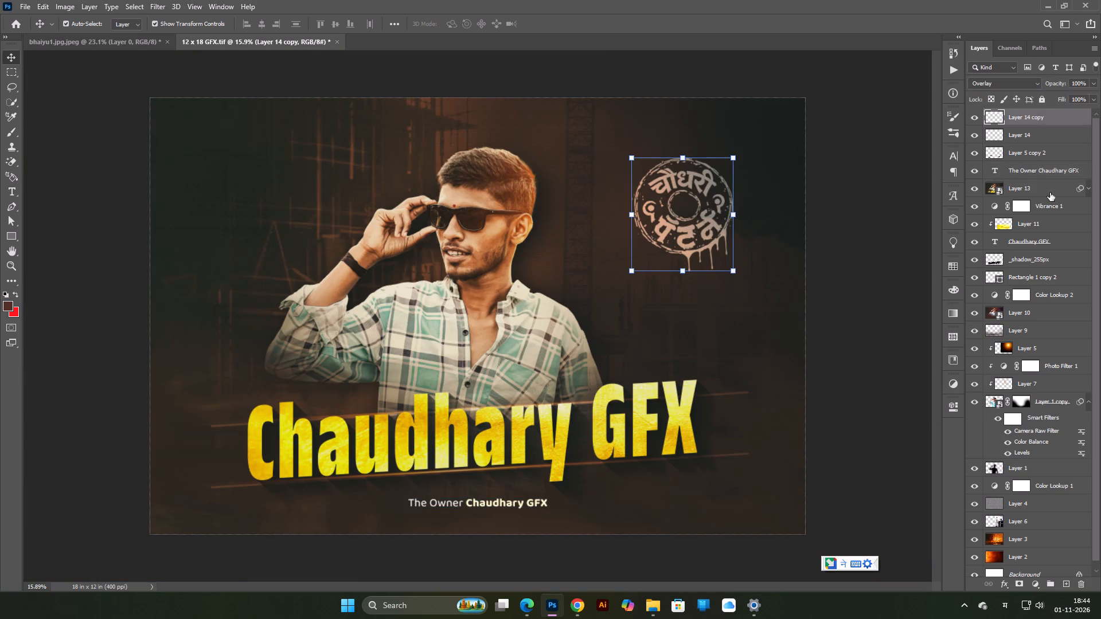
{"action": "left_click", "coordinate": [11, 231]}
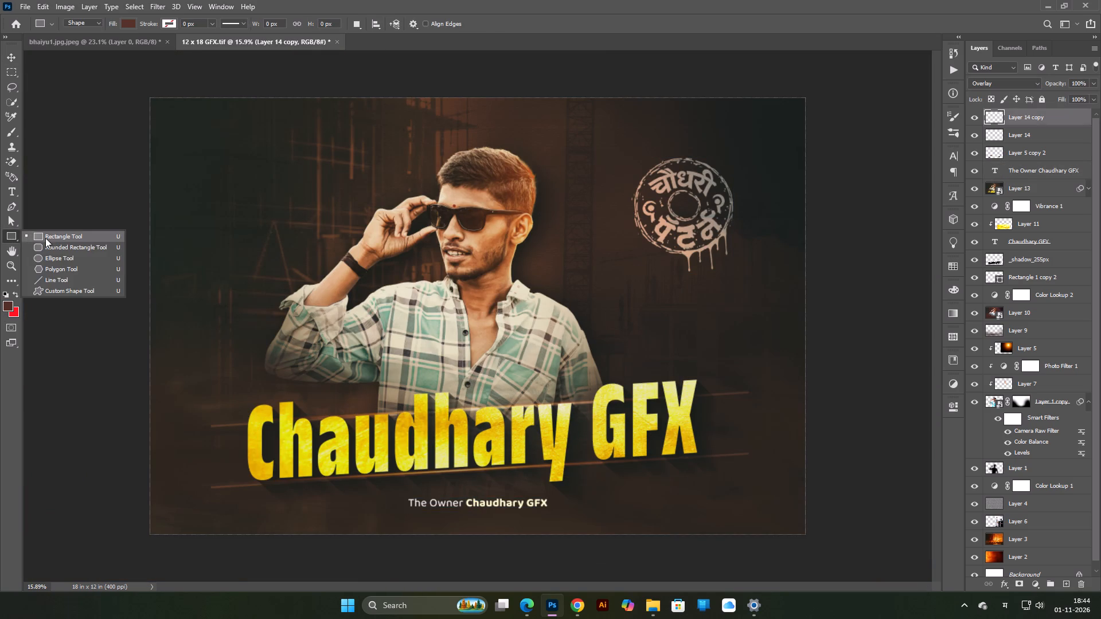
{"action": "left_click", "coordinate": [45, 238]}
{"action": "scroll", "coordinate": [498, 528], "scroll_direction": "up", "scroll_amount": 5}
{"action": "scroll", "coordinate": [367, 546], "scroll_direction": "down", "scroll_amount": 4}
{"action": "scroll", "coordinate": [416, 551], "scroll_direction": "up", "scroll_amount": 3}
{"action": "key", "text": "space"}
{"action": "key", "text": "space"}
{"action": "left_click_drag", "start_coordinate": [463, 550], "coordinate": [438, 459]}
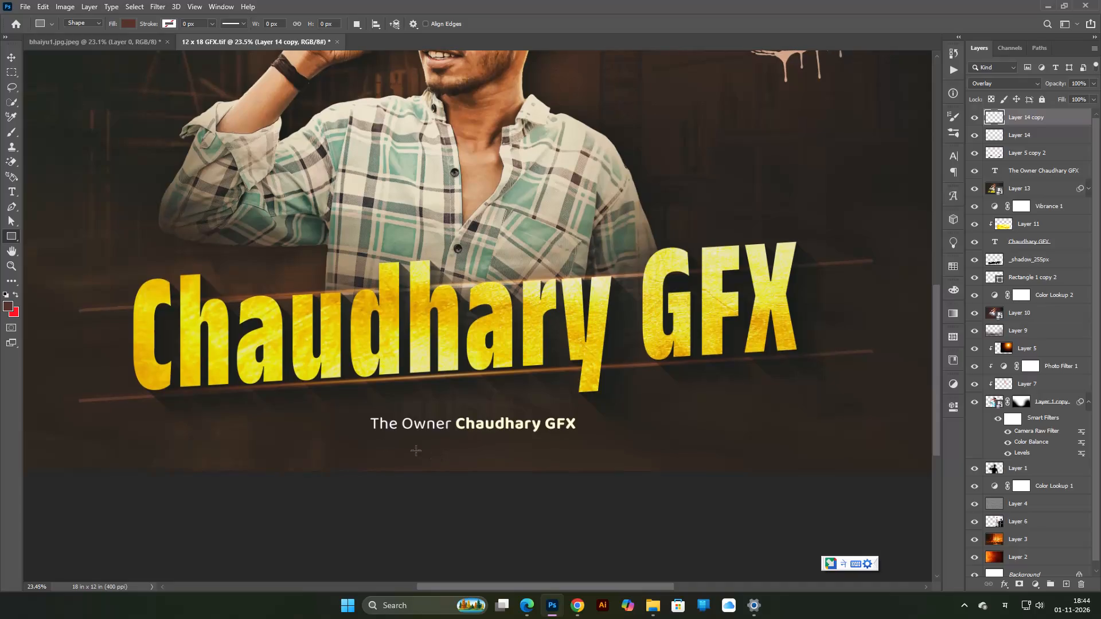
{"action": "left_click_drag", "start_coordinate": [296, 433], "coordinate": [653, 429], "text": "shift"}
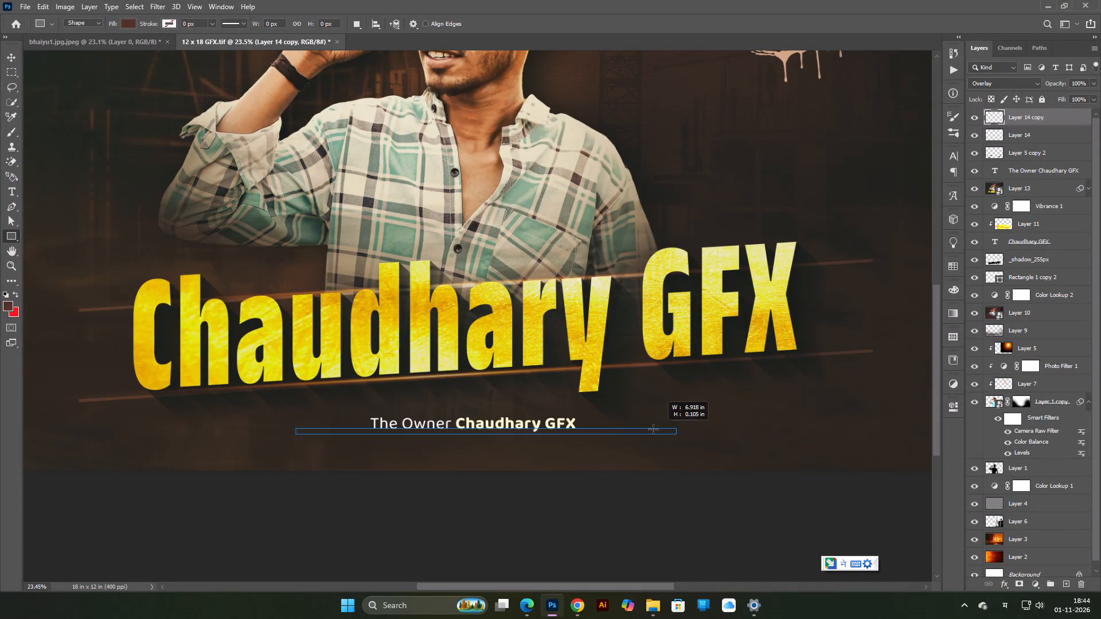
{"action": "left_click_drag", "start_coordinate": [653, 429], "coordinate": [660, 434], "text": "shift"}
Fill the thin rectangle with white and set its blend mode to Overlay.
{"action": "left_click", "coordinate": [797, 450]}
{"action": "left_click", "coordinate": [791, 459]}
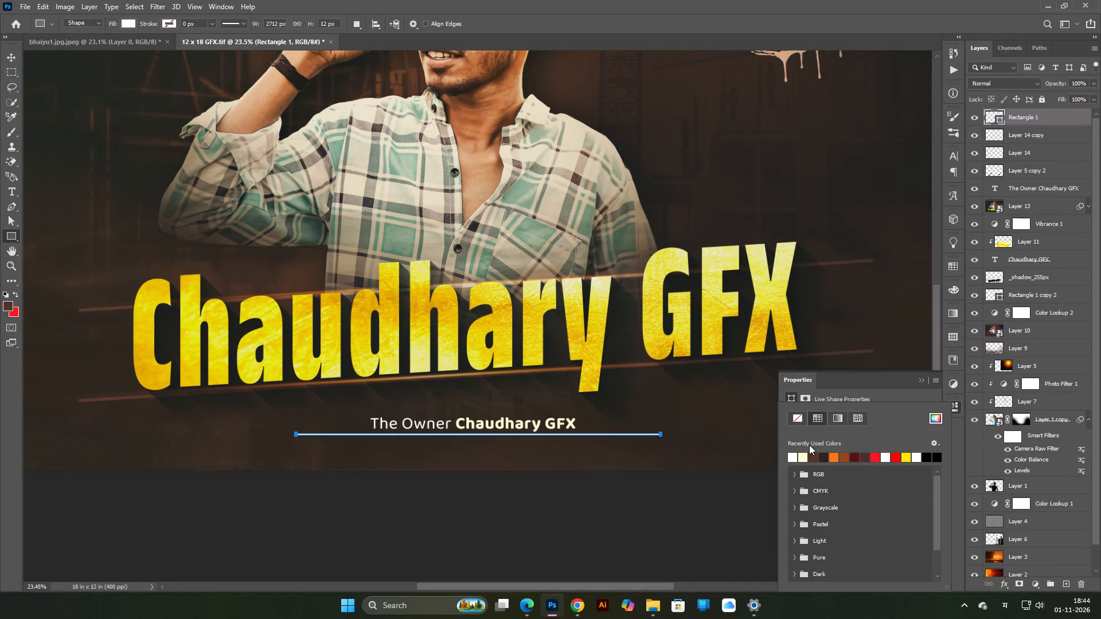
{"action": "left_click", "coordinate": [922, 379]}
{"action": "left_click", "coordinate": [1009, 87]}
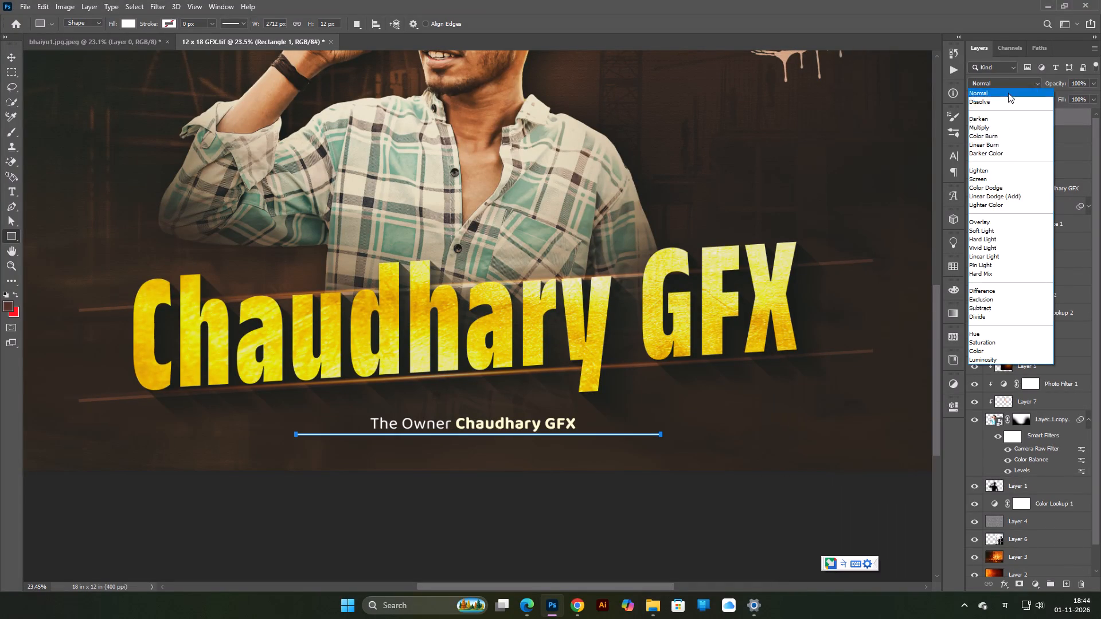
{"action": "left_click", "coordinate": [986, 219]}
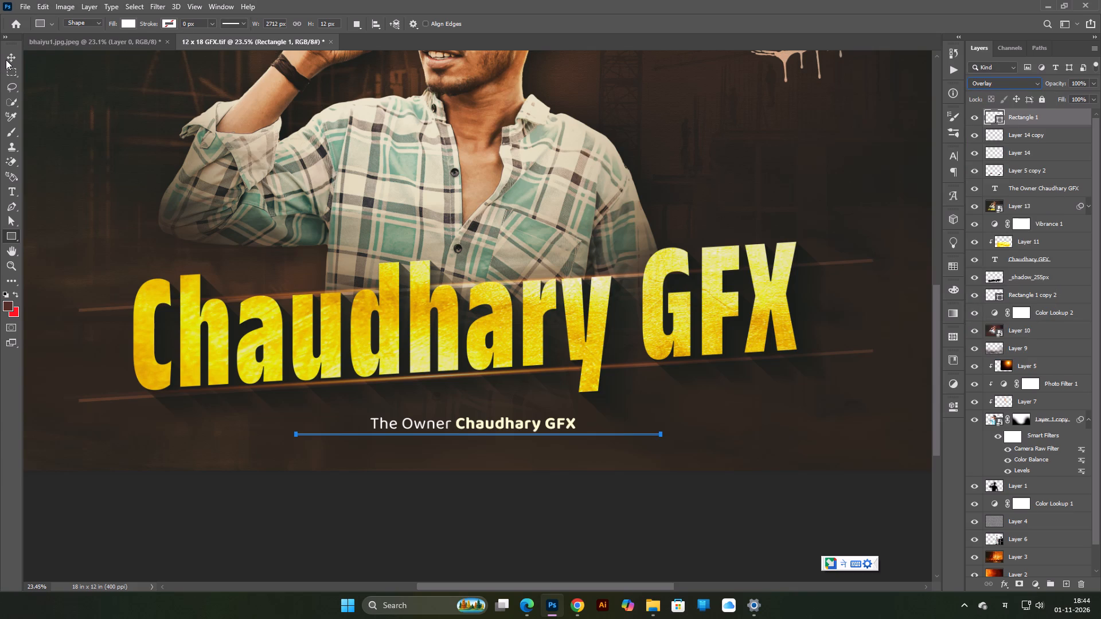
Nudge the thin line up six increments so it sits closer beneath the tagline.
{"action": "left_click", "coordinate": [7, 56]}
{"action": "left_click", "coordinate": [455, 548]}
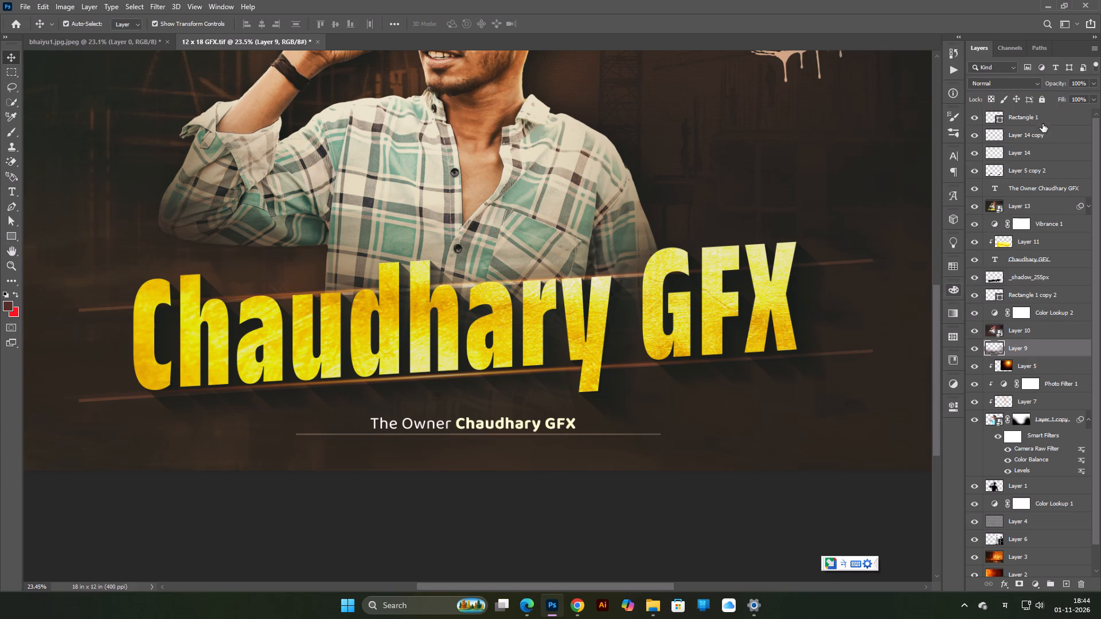
{"action": "left_click", "coordinate": [1047, 119]}
{"action": "key", "text": "Up"}
{"action": "key", "text": "Up"}
{"action": "key", "text": "Up"}
{"action": "key", "text": "Up"}
{"action": "key", "text": "Up"}
{"action": "key", "text": "Up"}
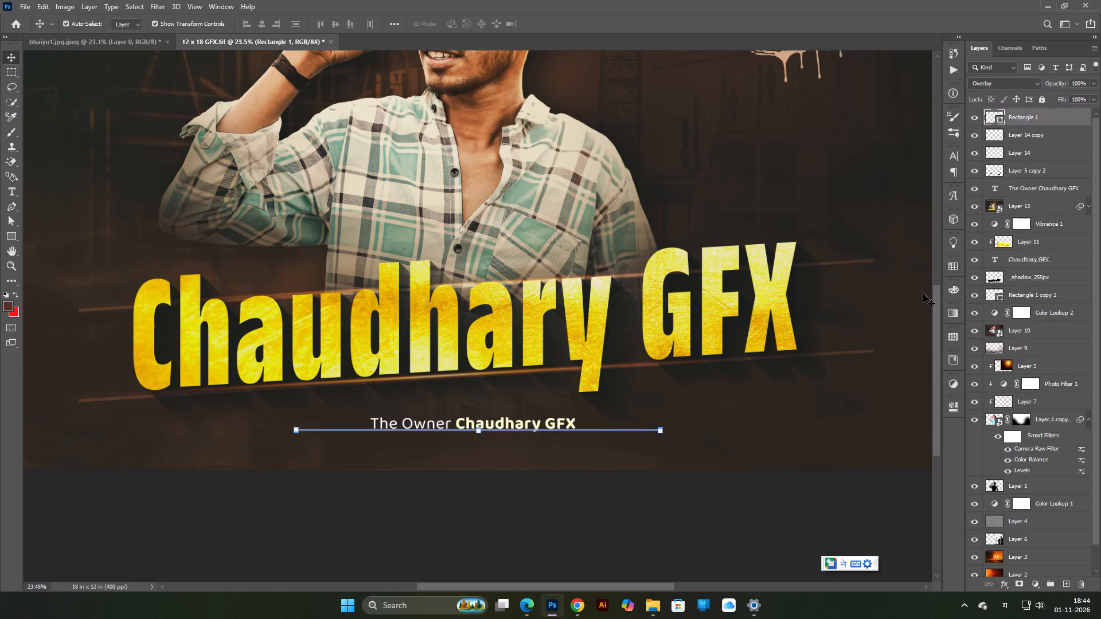
{"action": "left_click", "coordinate": [781, 506]}
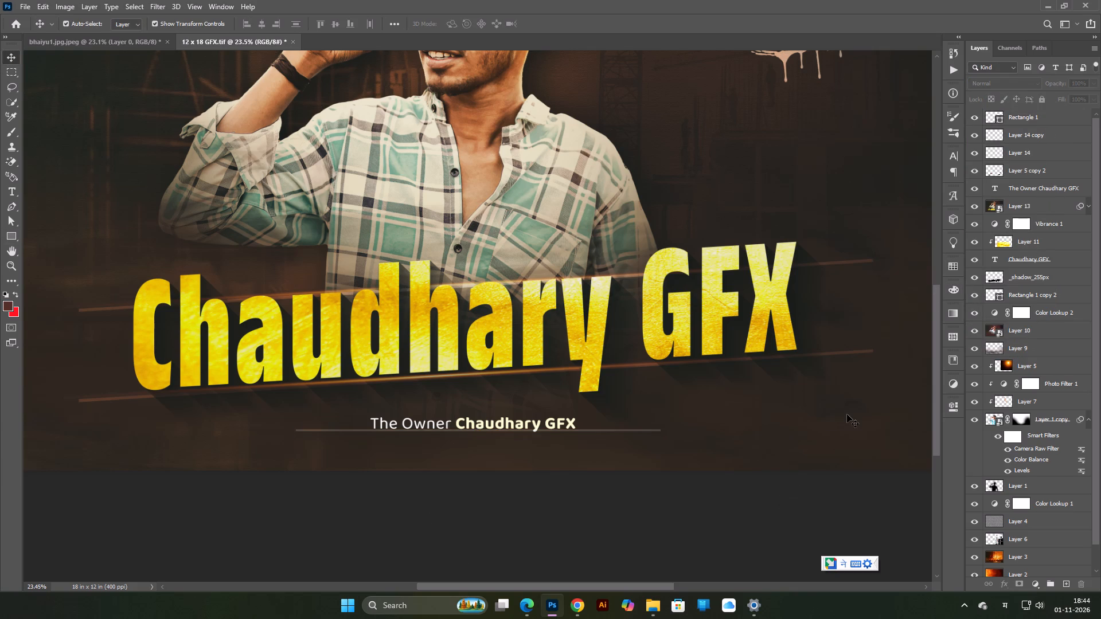
{"action": "scroll", "coordinate": [666, 466], "scroll_direction": "down", "scroll_amount": 5}
{"action": "scroll", "coordinate": [803, 421], "scroll_direction": "up", "scroll_amount": 2}
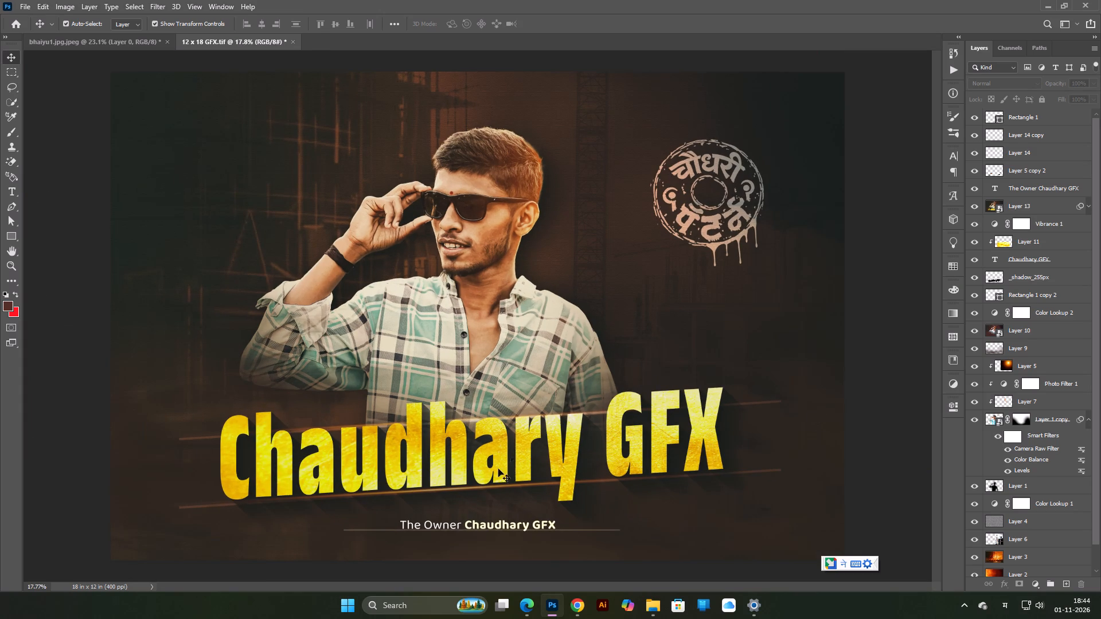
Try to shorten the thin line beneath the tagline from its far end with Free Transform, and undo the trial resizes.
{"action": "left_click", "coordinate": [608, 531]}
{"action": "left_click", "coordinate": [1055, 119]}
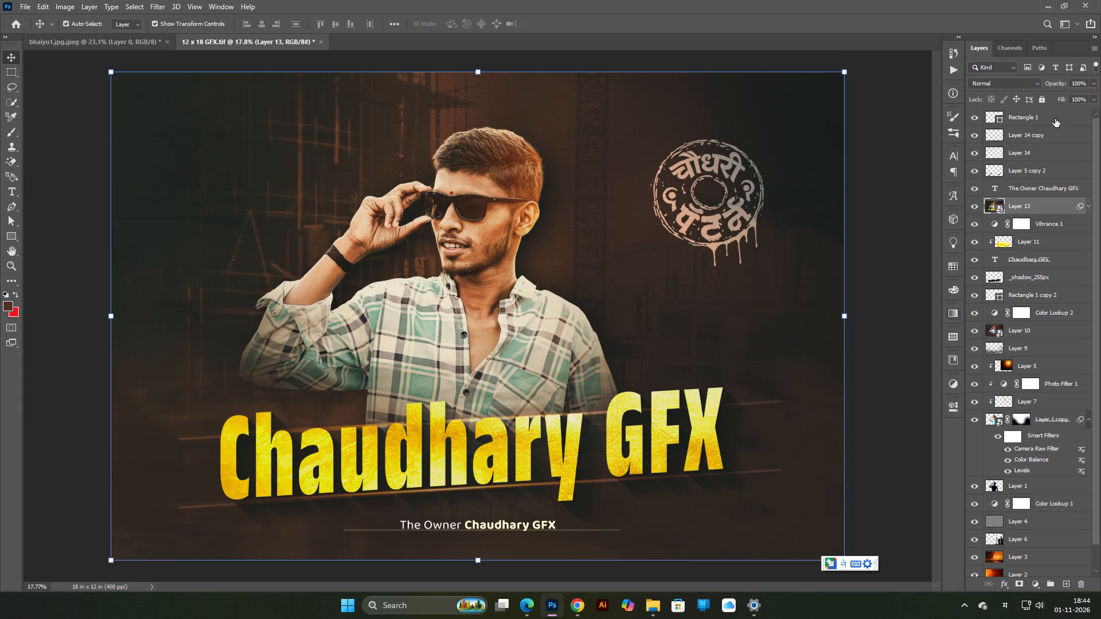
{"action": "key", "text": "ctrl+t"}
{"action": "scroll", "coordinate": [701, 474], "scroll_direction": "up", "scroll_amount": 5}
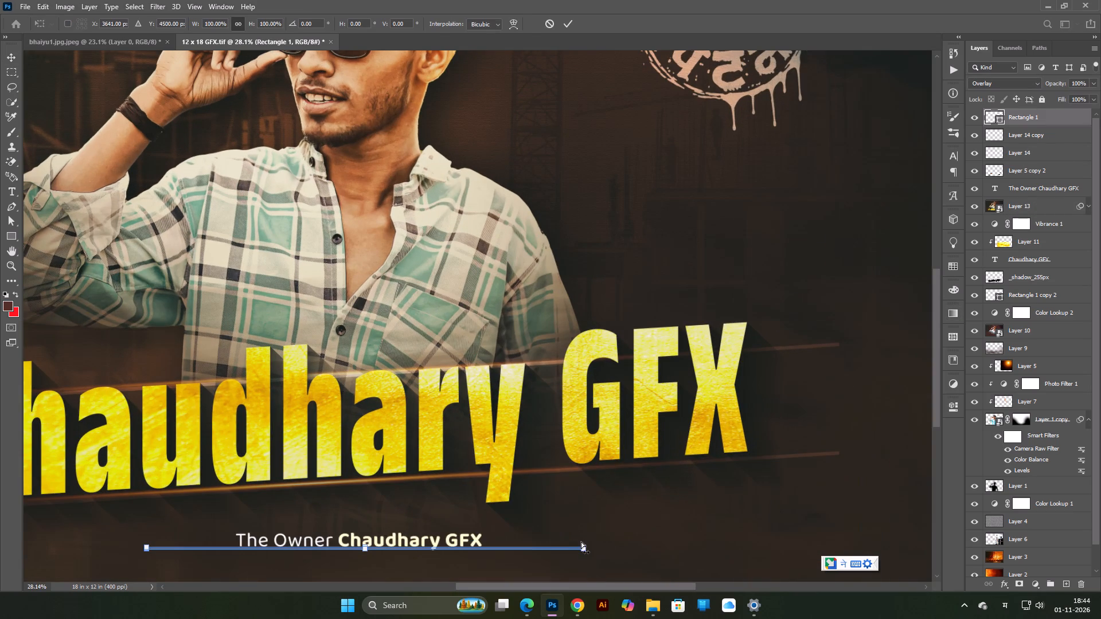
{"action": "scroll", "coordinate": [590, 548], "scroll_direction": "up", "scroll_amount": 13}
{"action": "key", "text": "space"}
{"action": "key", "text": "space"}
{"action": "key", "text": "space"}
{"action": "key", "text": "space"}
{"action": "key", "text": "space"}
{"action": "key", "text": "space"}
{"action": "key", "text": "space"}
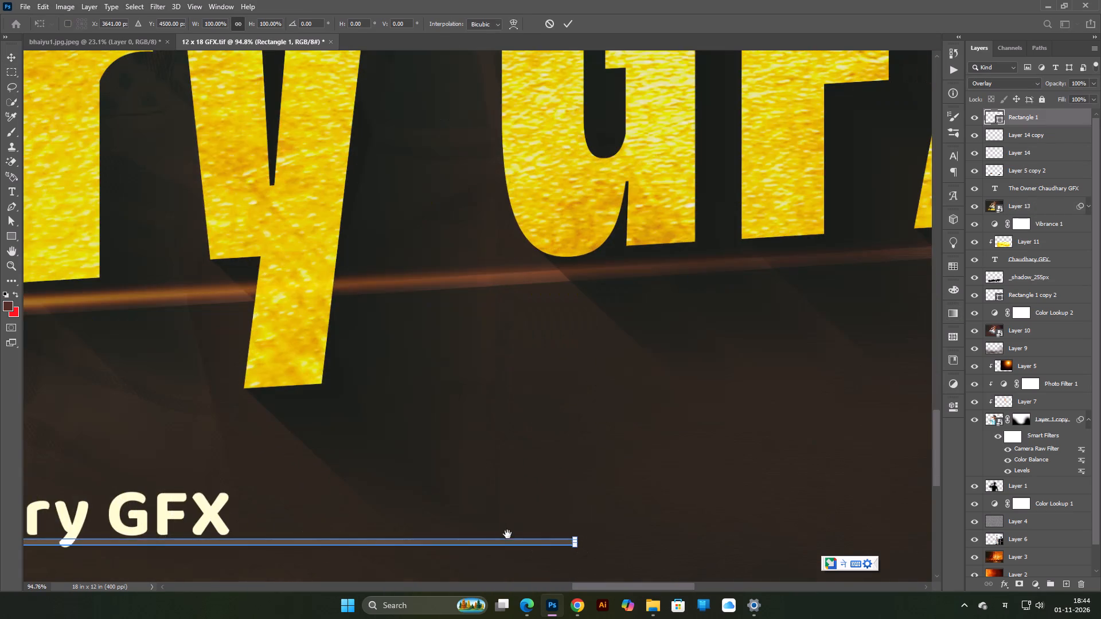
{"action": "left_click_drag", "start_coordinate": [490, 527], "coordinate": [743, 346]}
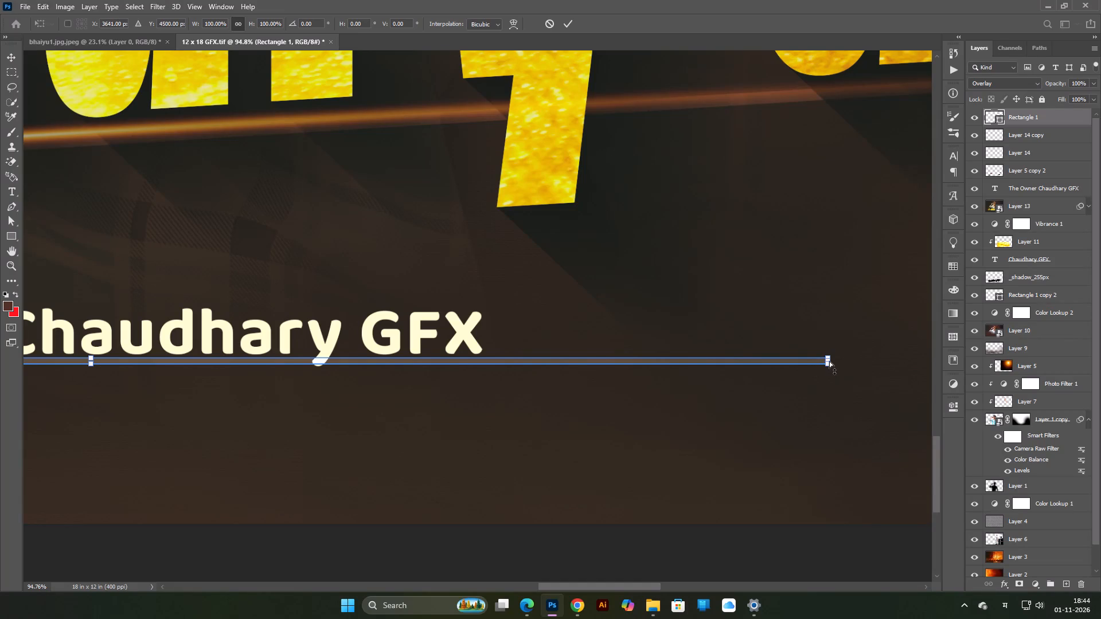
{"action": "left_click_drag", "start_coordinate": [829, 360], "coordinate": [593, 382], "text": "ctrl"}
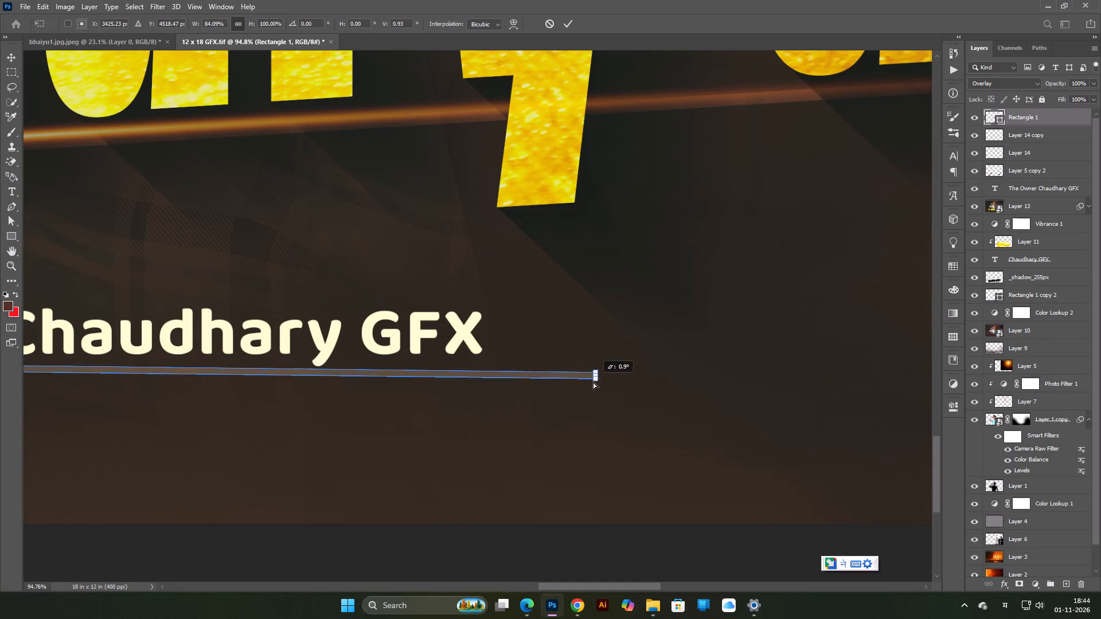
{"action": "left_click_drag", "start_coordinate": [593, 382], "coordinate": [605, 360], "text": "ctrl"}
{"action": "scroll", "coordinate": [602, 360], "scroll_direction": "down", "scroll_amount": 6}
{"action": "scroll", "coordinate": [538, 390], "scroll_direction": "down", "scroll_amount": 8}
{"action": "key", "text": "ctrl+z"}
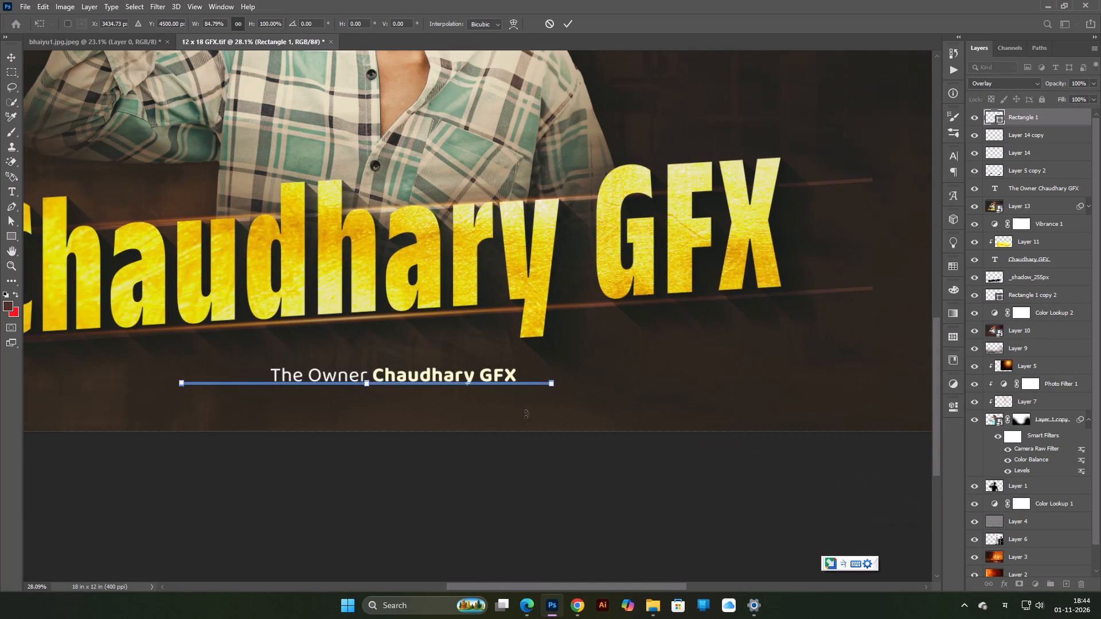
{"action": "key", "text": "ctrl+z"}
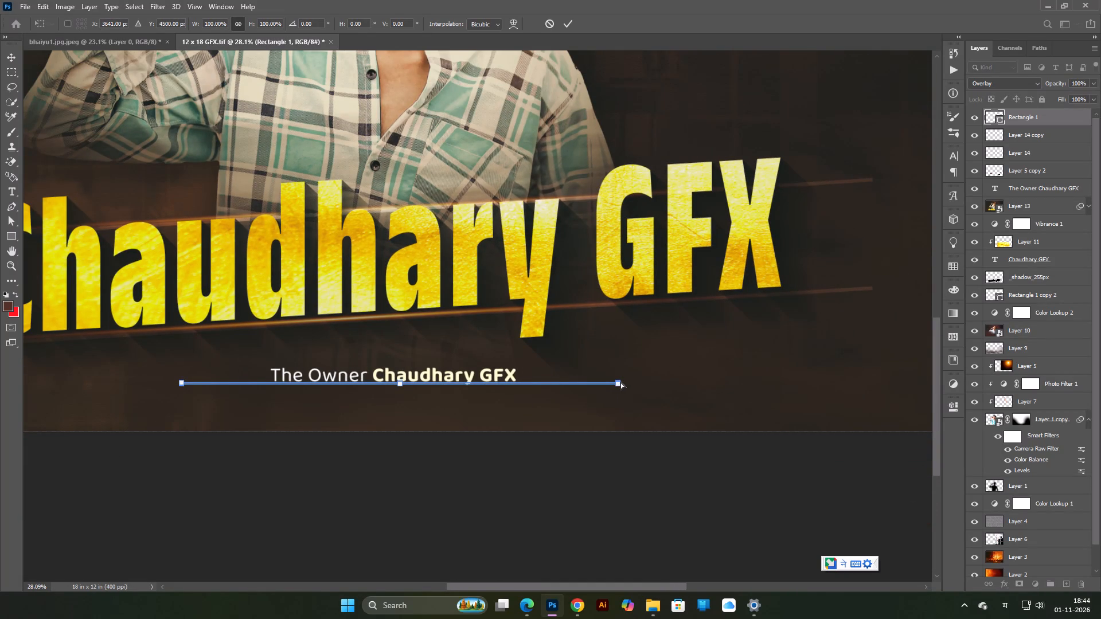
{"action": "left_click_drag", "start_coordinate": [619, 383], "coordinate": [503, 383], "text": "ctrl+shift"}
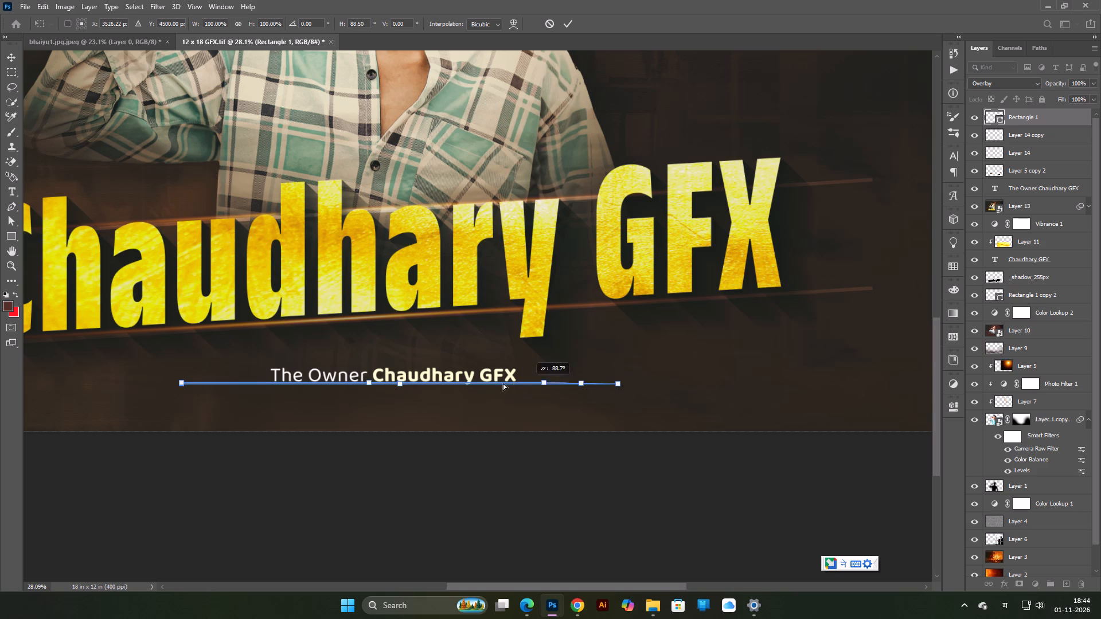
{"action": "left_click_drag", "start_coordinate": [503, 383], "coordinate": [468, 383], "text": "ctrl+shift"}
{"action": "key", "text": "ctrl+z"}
Scale the thin line to about 60% of its height and shorten both ends to just beyond the tagline's width.
{"action": "left_click", "coordinate": [601, 492]}
{"action": "scroll", "coordinate": [387, 473], "scroll_direction": "up", "scroll_amount": 12}
{"action": "left_click", "coordinate": [424, 319], "text": "shift"}
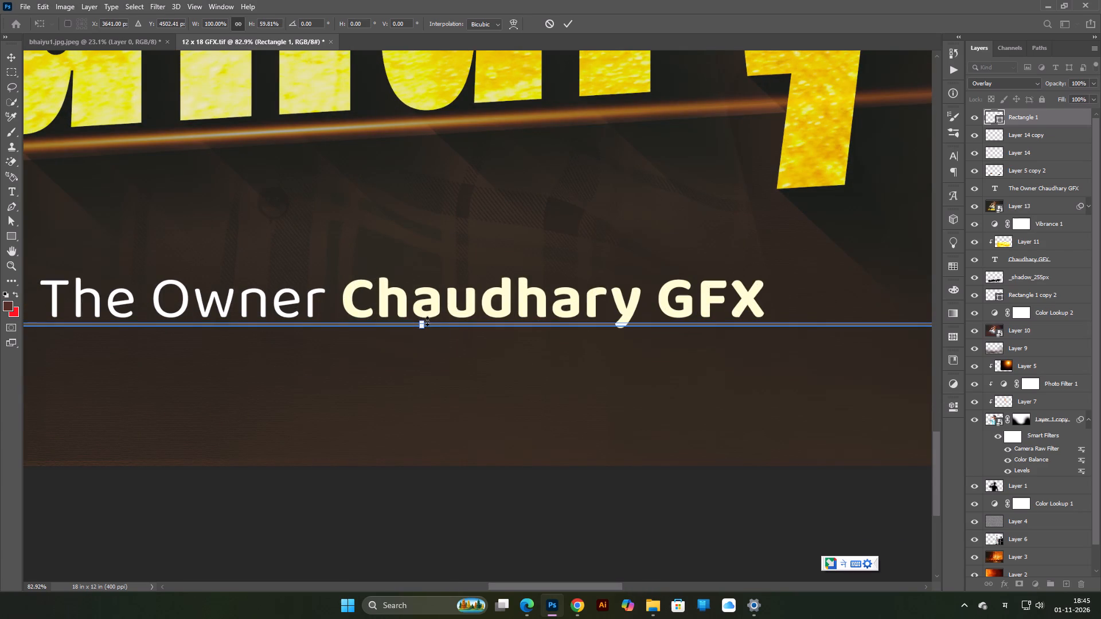
{"action": "scroll", "coordinate": [427, 322], "scroll_direction": "down", "scroll_amount": 5}
{"action": "scroll", "coordinate": [391, 366], "scroll_direction": "down", "scroll_amount": 3}
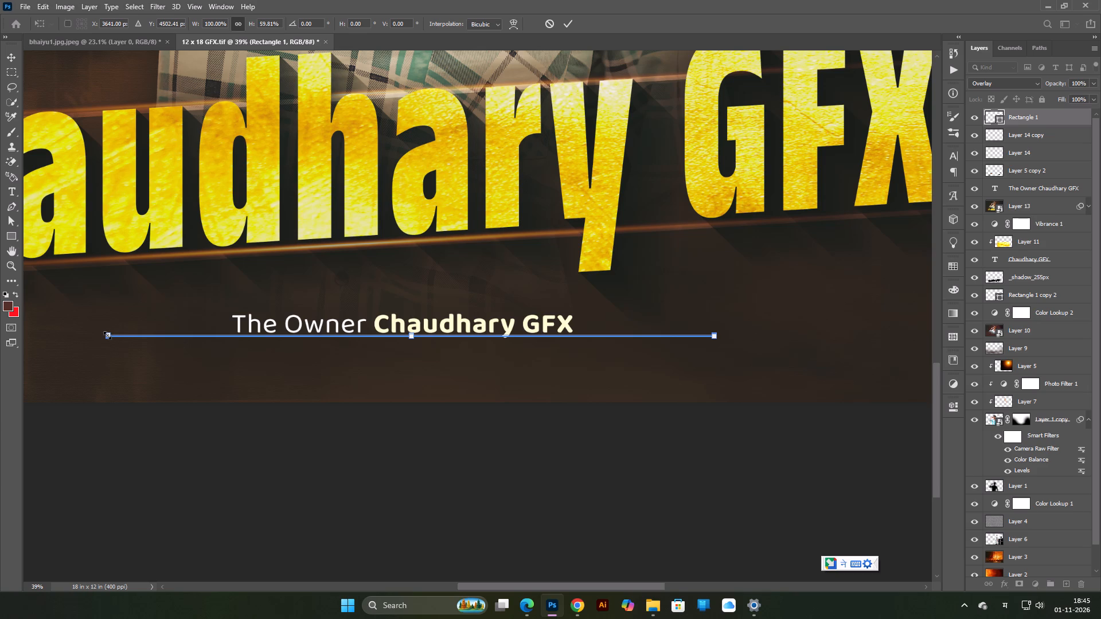
{"action": "left_click_drag", "start_coordinate": [107, 336], "coordinate": [214, 336], "text": "shift"}
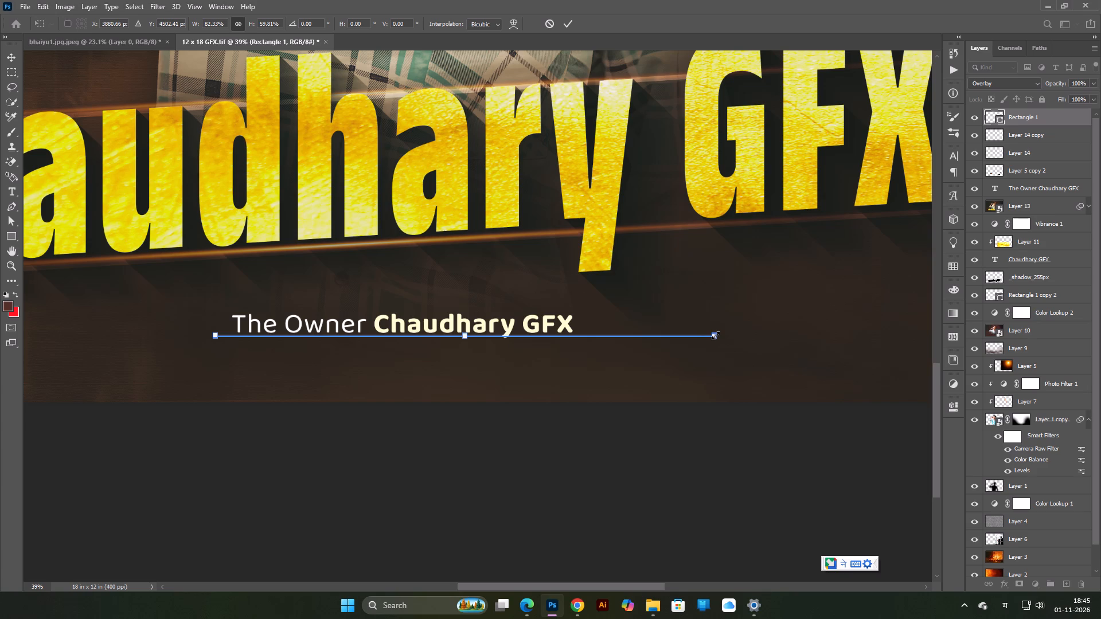
{"action": "left_click_drag", "start_coordinate": [716, 336], "coordinate": [586, 340], "text": "shift"}
{"action": "key", "text": "Return"}
{"action": "left_click", "coordinate": [639, 469]}
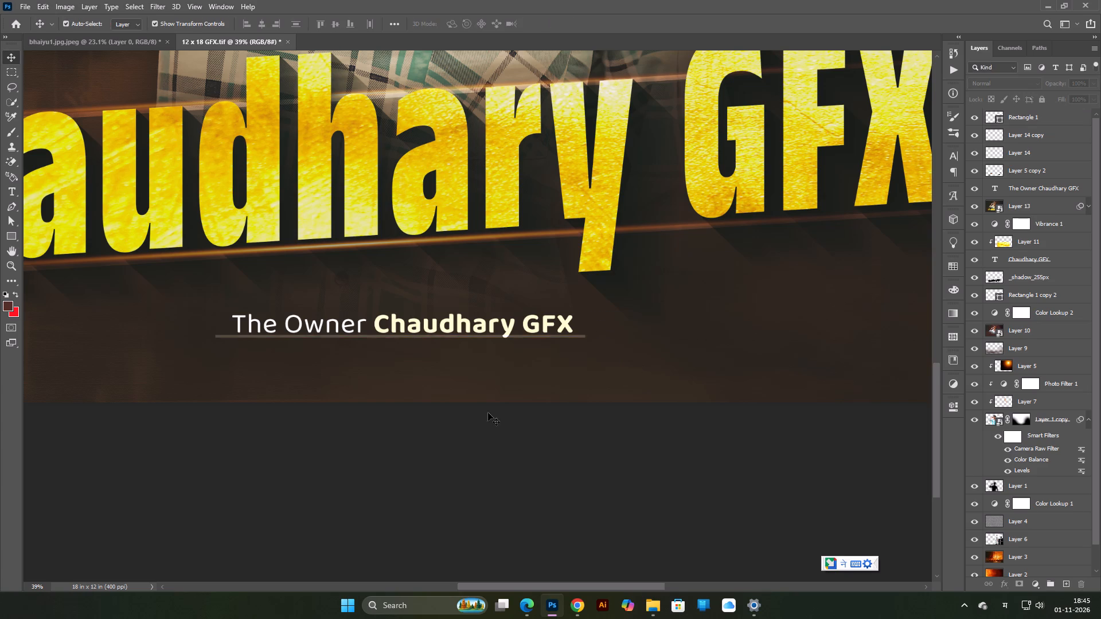
Nudge the shortened line two increments right and one increment down beneath the tagline.
{"action": "scroll", "coordinate": [460, 403], "scroll_direction": "down", "scroll_amount": 4}
{"action": "scroll", "coordinate": [388, 380], "scroll_direction": "down", "scroll_amount": 4}
{"action": "scroll", "coordinate": [444, 412], "scroll_direction": "up", "scroll_amount": 3}
{"action": "left_click", "coordinate": [1042, 118]}
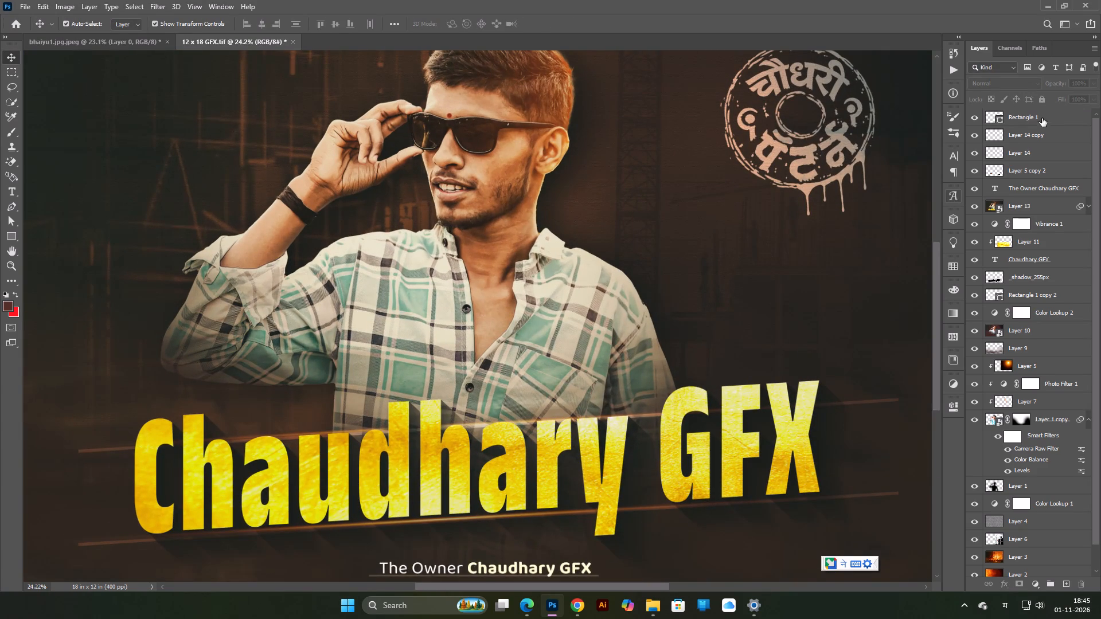
{"action": "scroll", "coordinate": [529, 337], "scroll_direction": "down", "scroll_amount": 5}
{"action": "key", "text": "Right"}
{"action": "key", "text": "Right"}
{"action": "key", "text": "Down"}
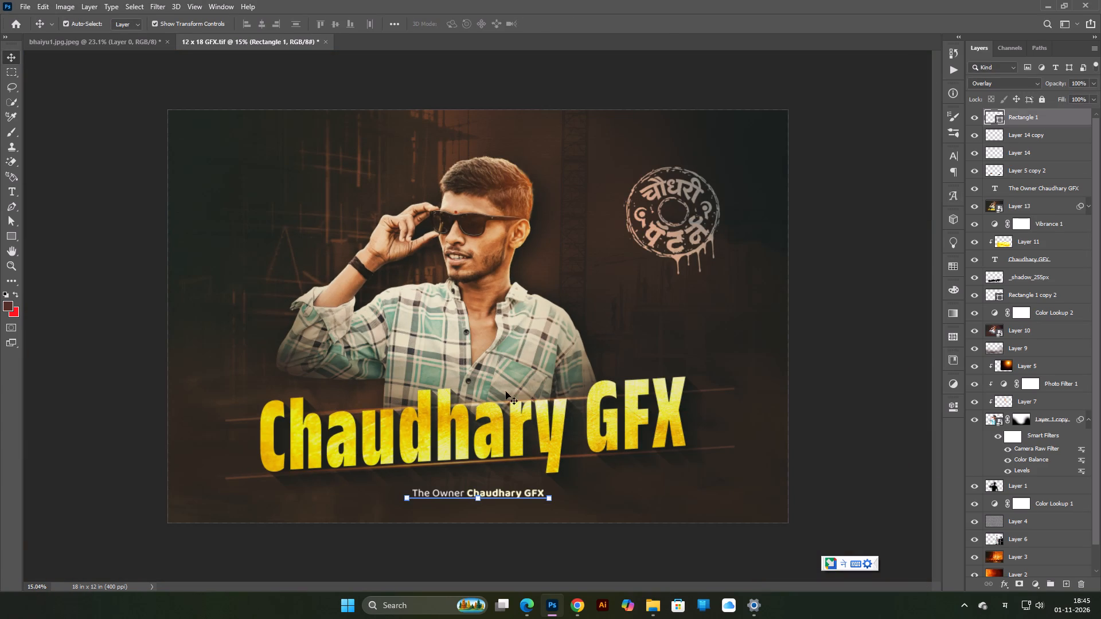
{"action": "left_click", "coordinate": [552, 554]}
{"action": "scroll", "coordinate": [533, 536], "scroll_direction": "down", "scroll_amount": 4}
{"action": "scroll", "coordinate": [532, 530], "scroll_direction": "up", "scroll_amount": 4}
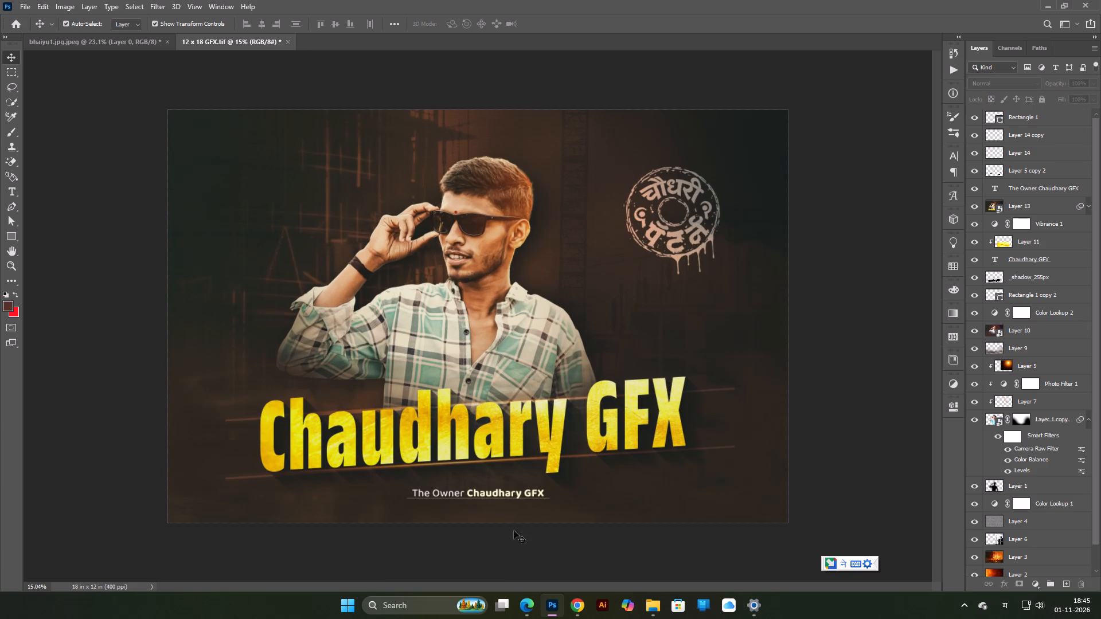
Nudge the thin line two more increments right to centre it beneath the tagline.
{"action": "left_click", "coordinate": [1034, 117]}
{"action": "key", "text": "Right"}
{"action": "key", "text": "Right"}
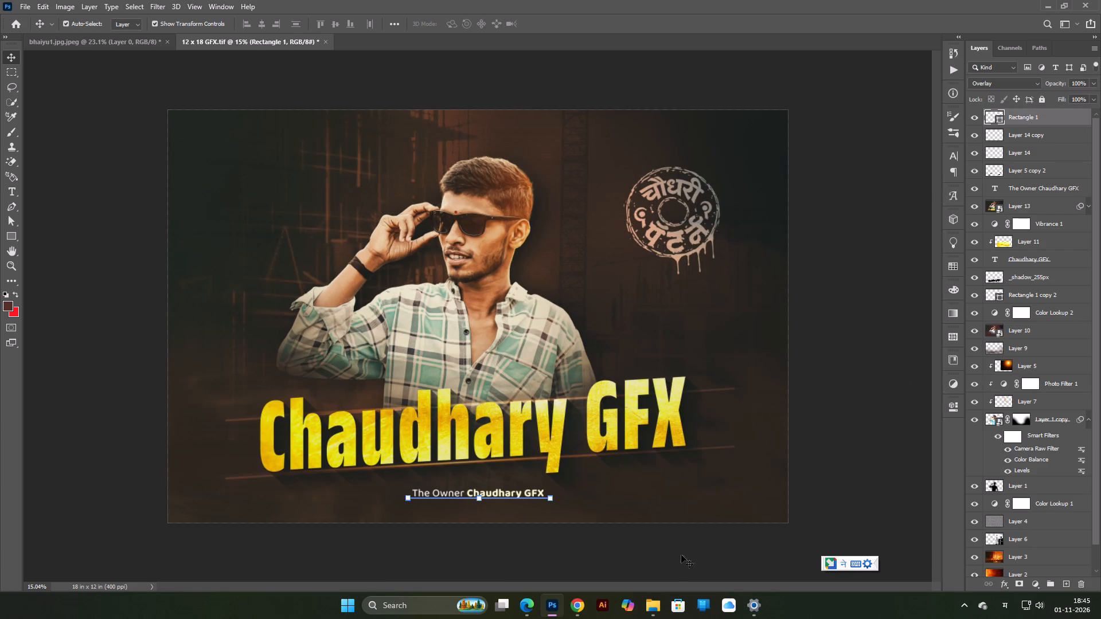
{"action": "left_click", "coordinate": [669, 567]}
{"action": "scroll", "coordinate": [623, 531], "scroll_direction": "down", "scroll_amount": 3}
{"action": "scroll", "coordinate": [622, 522], "scroll_direction": "up", "scroll_amount": 2}
{"action": "key", "text": "ctrl+0"}
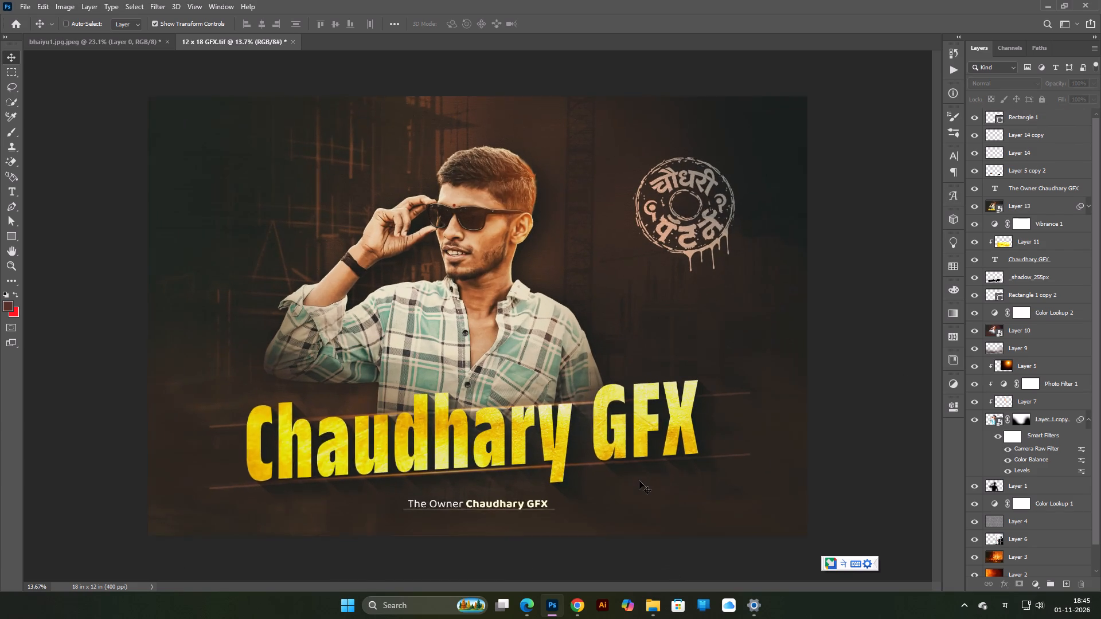
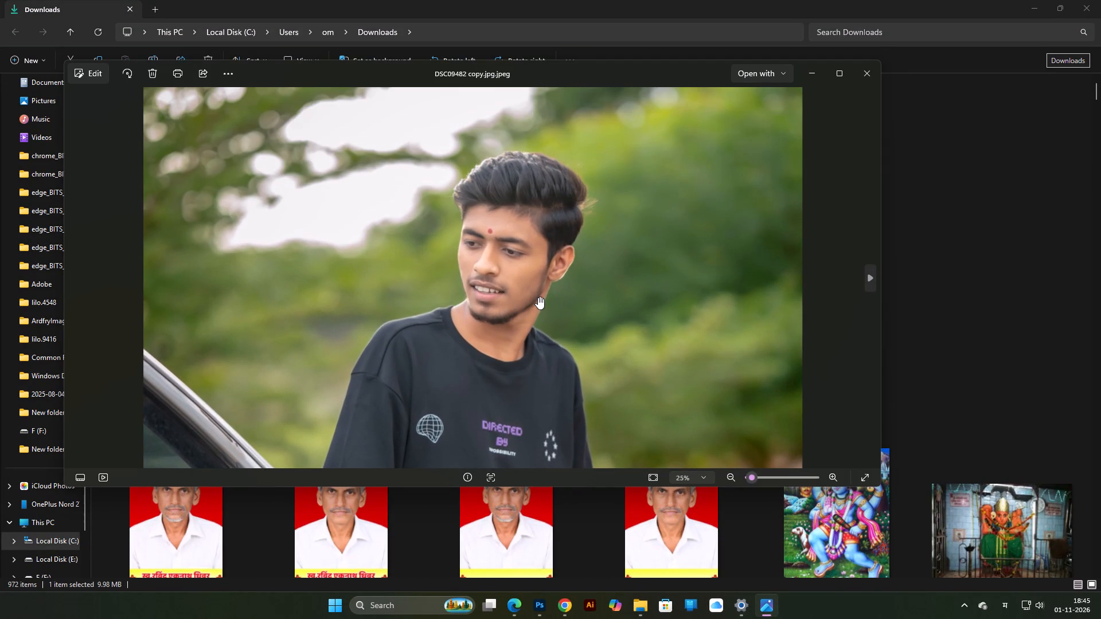
Browse the portrait photos from DSC09482 copy to bhaiyu1, examining the man's face up close in DSC08398 copy.
{"action": "scroll", "coordinate": [538, 296], "scroll_direction": "up", "scroll_amount": 6}
{"action": "scroll", "coordinate": [538, 295], "scroll_direction": "down", "scroll_amount": 18}
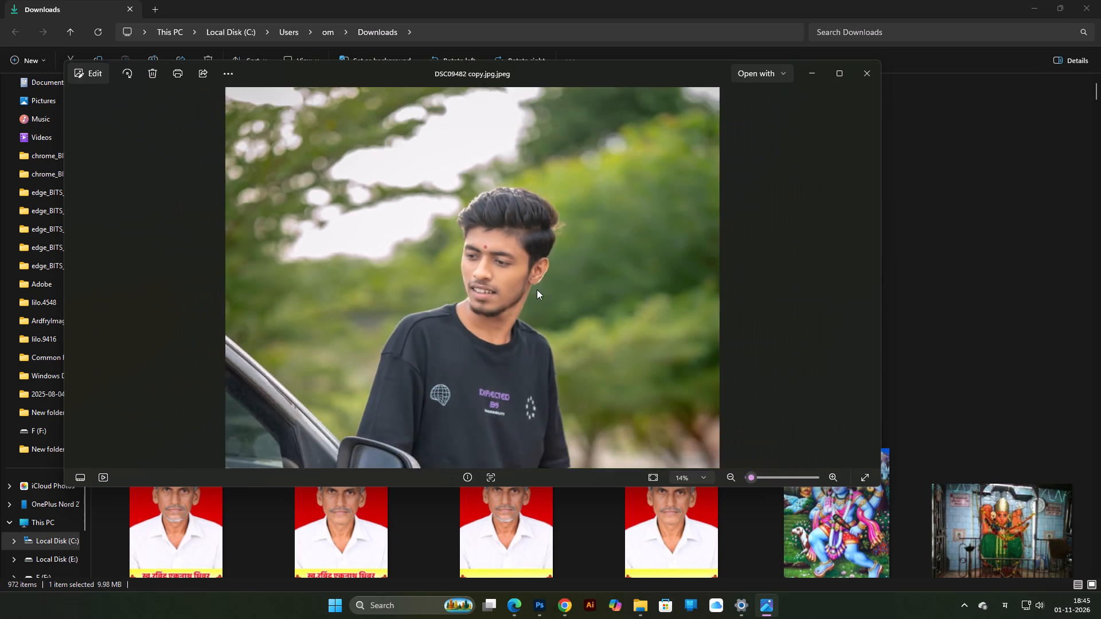
{"action": "scroll", "coordinate": [537, 289], "scroll_direction": "down", "scroll_amount": 7}
{"action": "key", "text": "Right"}
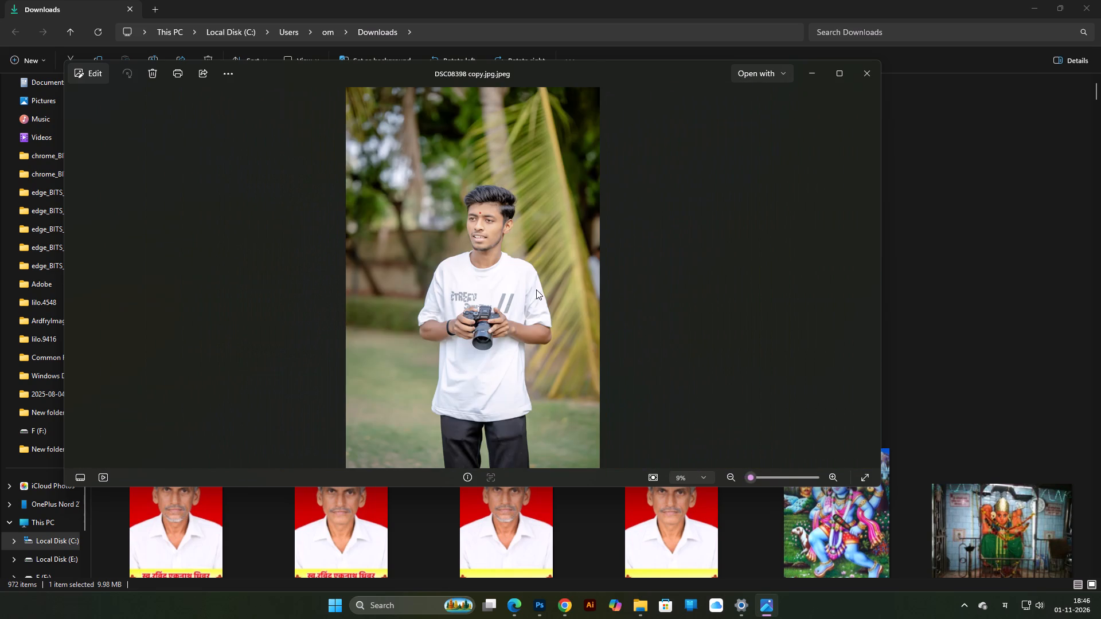
{"action": "double_click", "coordinate": [510, 272]}
{"action": "left_click_drag", "start_coordinate": [448, 154], "coordinate": [531, 408]}
{"action": "left_click_drag", "start_coordinate": [440, 202], "coordinate": [526, 426]}
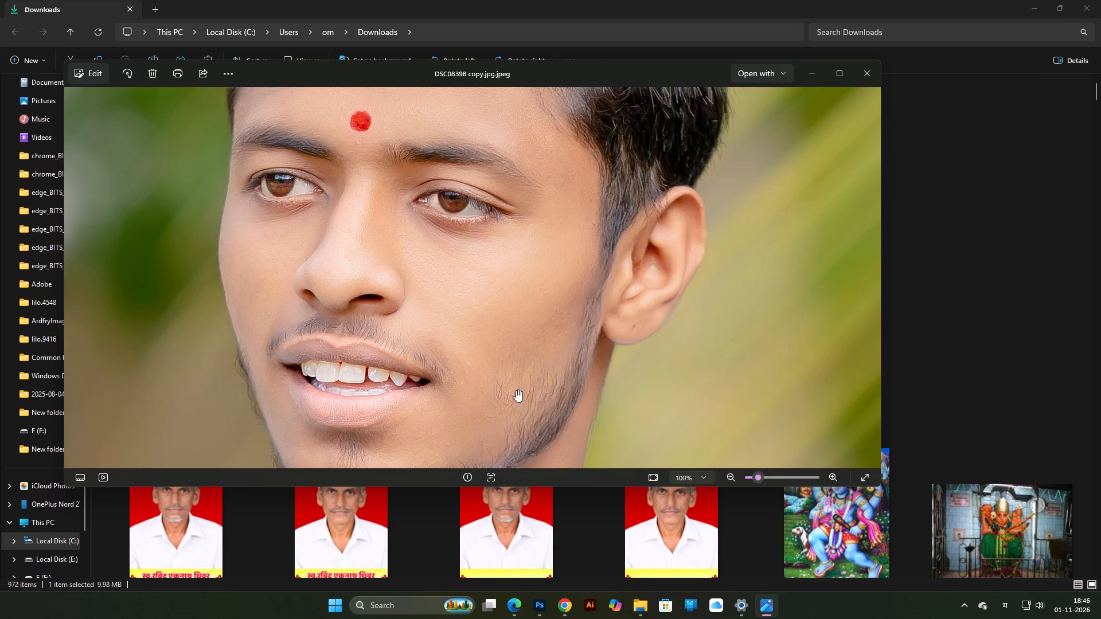
{"action": "double_click", "coordinate": [485, 312]}
{"action": "scroll", "coordinate": [485, 312], "scroll_direction": "down", "scroll_amount": 1}
{"action": "key", "text": "Right"}
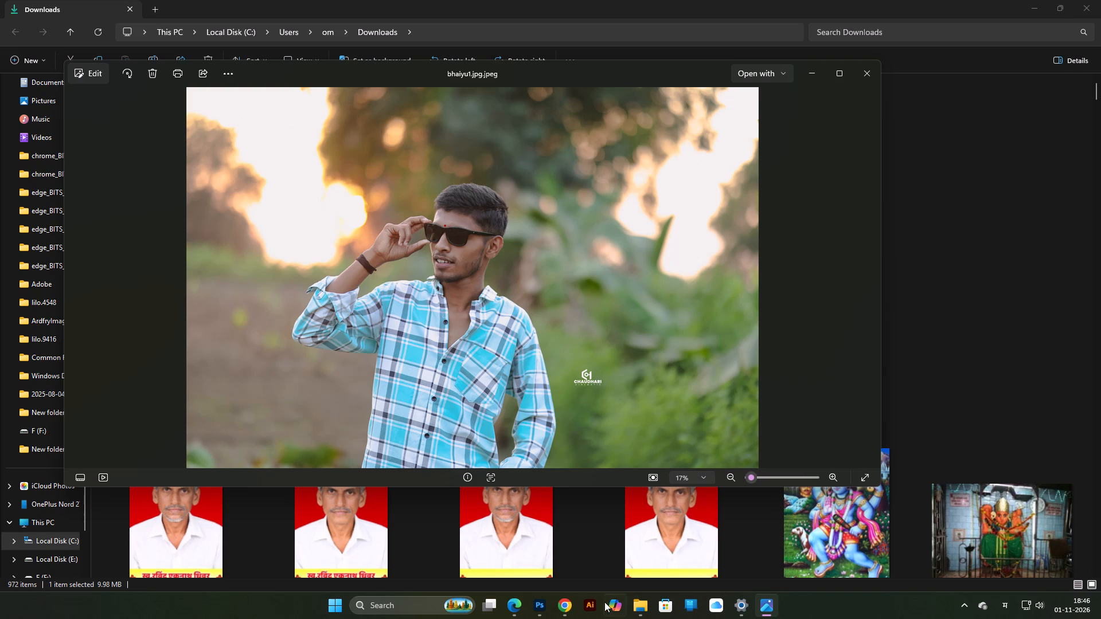
Switch to Photoshop and save the 12 x 18 GFX.tif poster.
{"action": "left_click", "coordinate": [544, 606]}
{"action": "scroll", "coordinate": [556, 575], "scroll_direction": "down", "scroll_amount": 5}
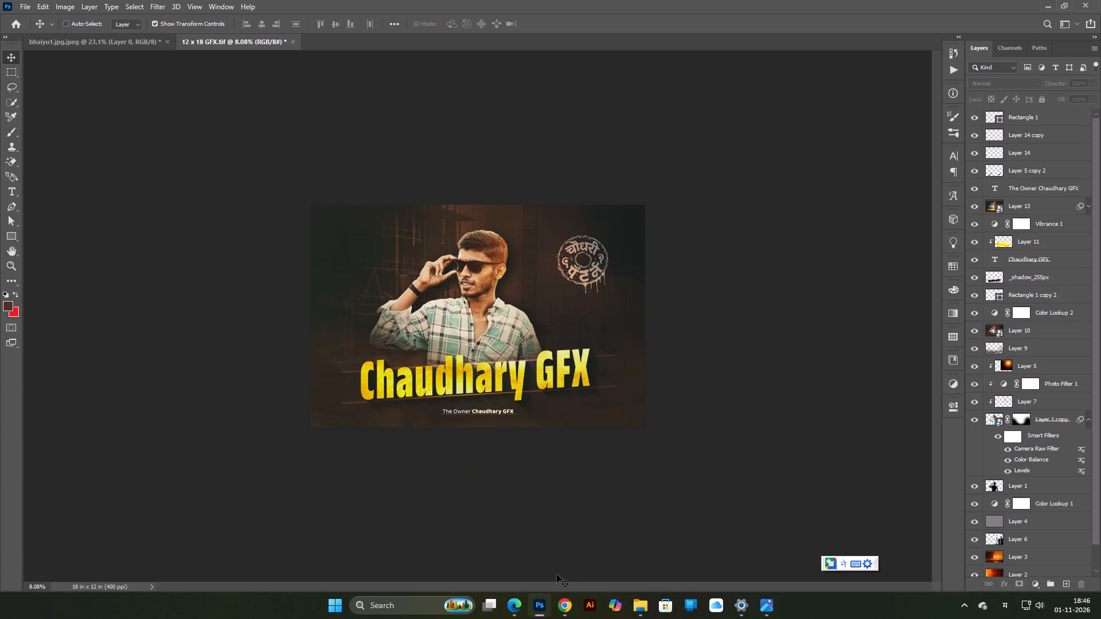
{"action": "key", "text": "ctrl+0"}
{"action": "key", "text": "ctrl+s"}
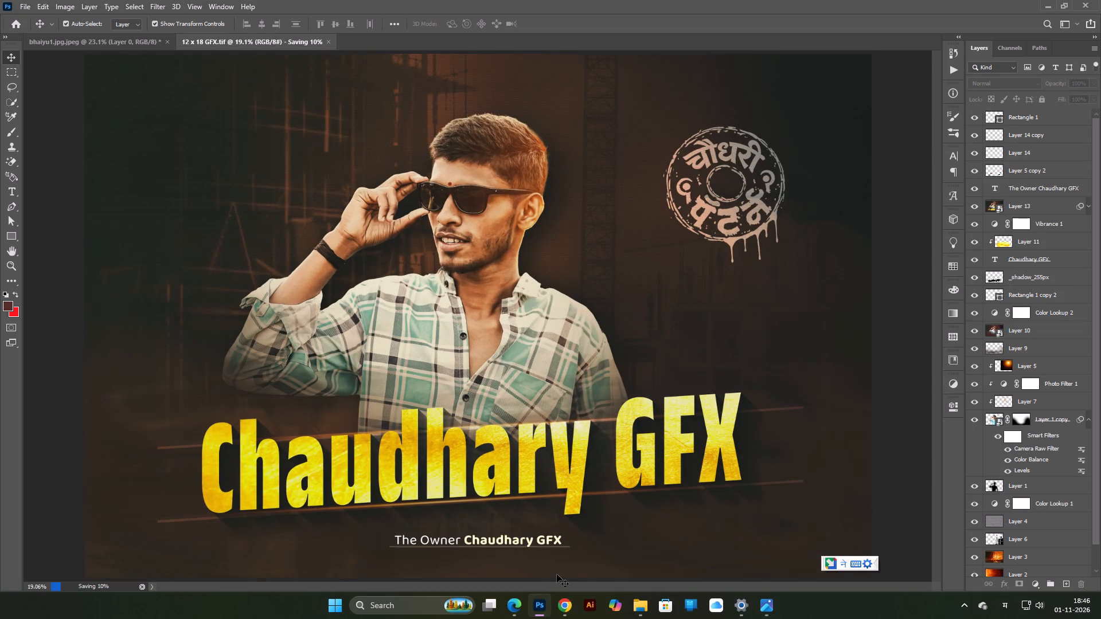
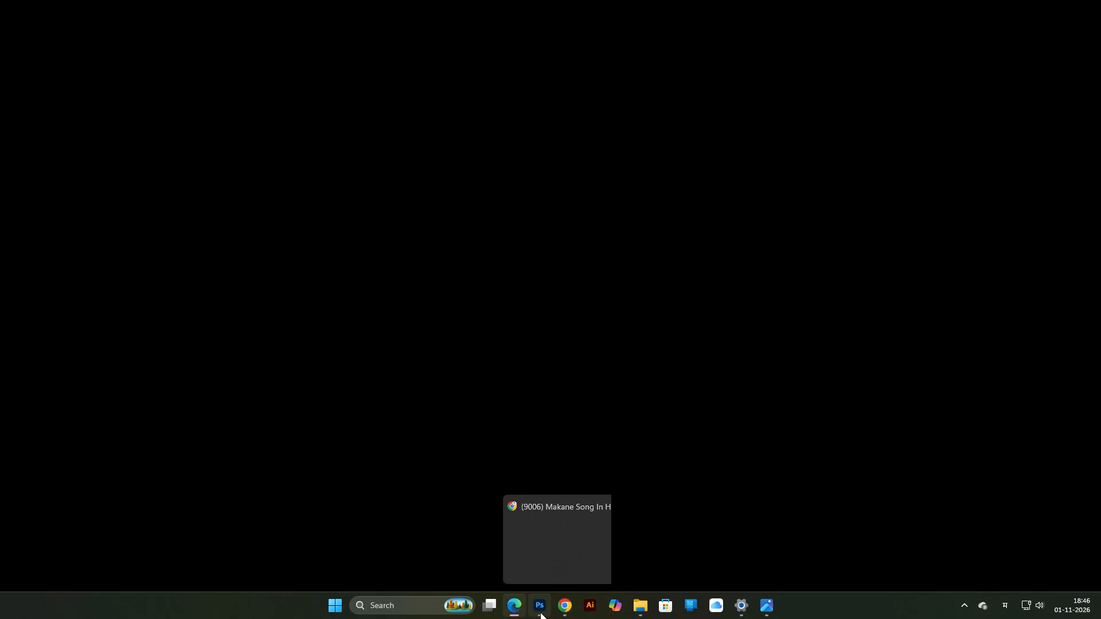
Switch to Photoshop and inspect the 12 x 18 GFX.tif poster, examining the area around the चौधरी पॅटर्न logo up close.
{"action": "left_click", "coordinate": [540, 612]}
{"action": "scroll", "coordinate": [576, 483], "scroll_direction": "down", "scroll_amount": 5}
{"action": "scroll", "coordinate": [574, 473], "scroll_direction": "up", "scroll_amount": 6}
{"action": "scroll", "coordinate": [572, 468], "scroll_direction": "down", "scroll_amount": 5}
{"action": "scroll", "coordinate": [572, 468], "scroll_direction": "up", "scroll_amount": 4}
{"action": "scroll", "coordinate": [572, 468], "scroll_direction": "down", "scroll_amount": 5}
{"action": "scroll", "coordinate": [572, 468], "scroll_direction": "up", "scroll_amount": 4}
{"action": "scroll", "coordinate": [572, 468], "scroll_direction": "down", "scroll_amount": 2}
{"action": "scroll", "coordinate": [572, 468], "scroll_direction": "up", "scroll_amount": 2}
{"action": "scroll", "coordinate": [572, 468], "scroll_direction": "down", "scroll_amount": 2}
{"action": "scroll", "coordinate": [572, 468], "scroll_direction": "up", "scroll_amount": 2}
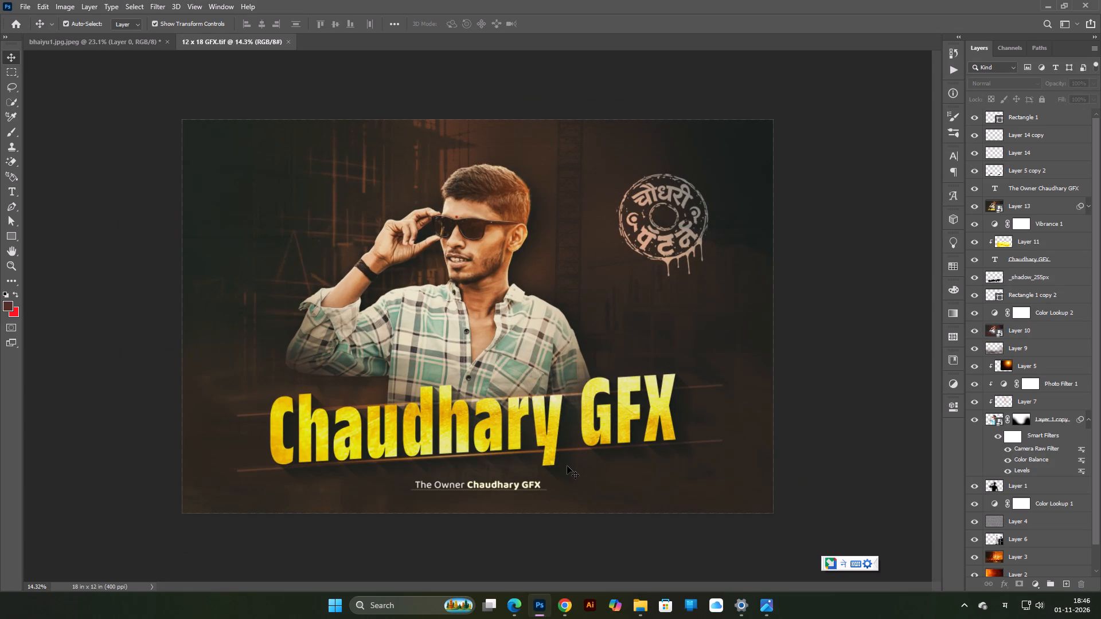
{"action": "scroll", "coordinate": [725, 227], "scroll_direction": "up", "scroll_amount": 9}
{"action": "scroll", "coordinate": [567, 466], "scroll_direction": "up", "scroll_amount": 3}
{"action": "scroll", "coordinate": [724, 225], "scroll_direction": "up", "scroll_amount": 8}
{"action": "scroll", "coordinate": [724, 225], "scroll_direction": "down", "scroll_amount": 18}
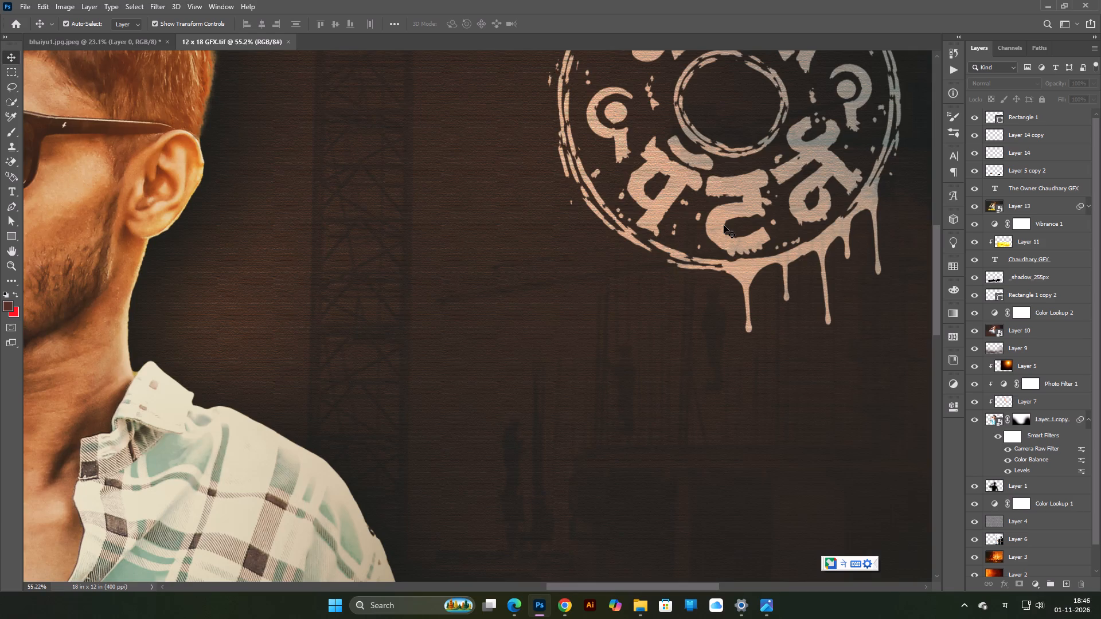
{"action": "scroll", "coordinate": [724, 225], "scroll_direction": "down", "scroll_amount": 5}
{"action": "scroll", "coordinate": [721, 258], "scroll_direction": "up", "scroll_amount": 3}
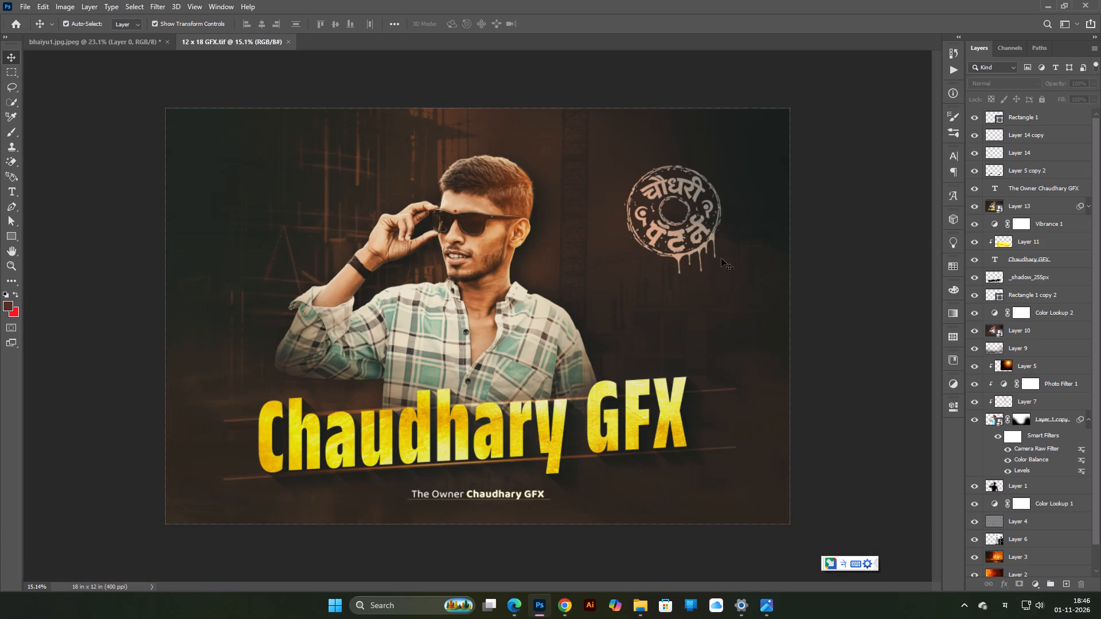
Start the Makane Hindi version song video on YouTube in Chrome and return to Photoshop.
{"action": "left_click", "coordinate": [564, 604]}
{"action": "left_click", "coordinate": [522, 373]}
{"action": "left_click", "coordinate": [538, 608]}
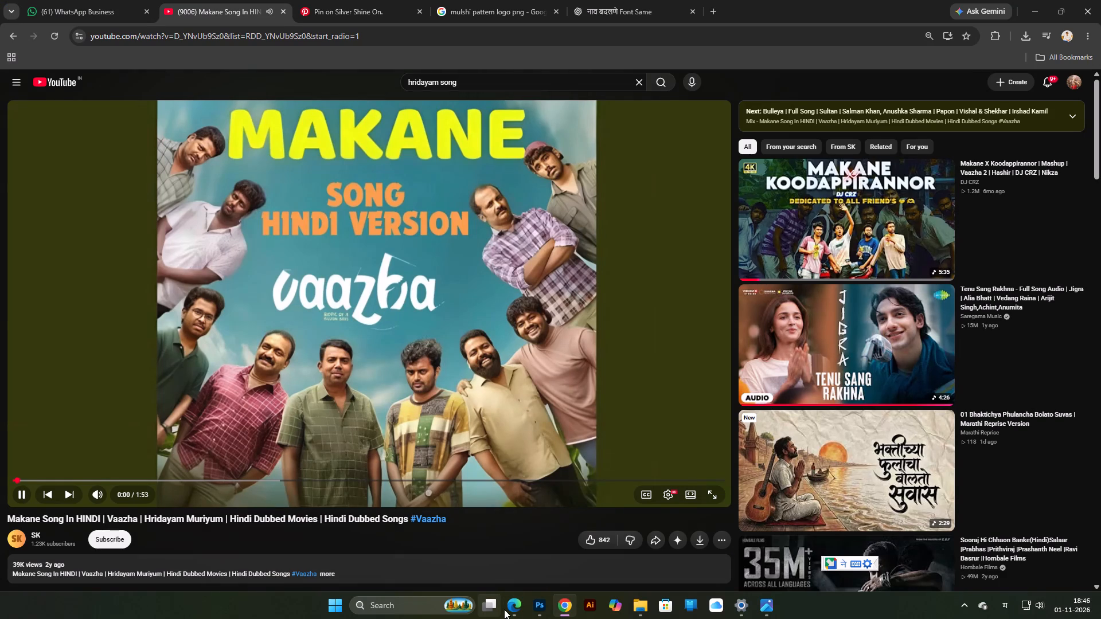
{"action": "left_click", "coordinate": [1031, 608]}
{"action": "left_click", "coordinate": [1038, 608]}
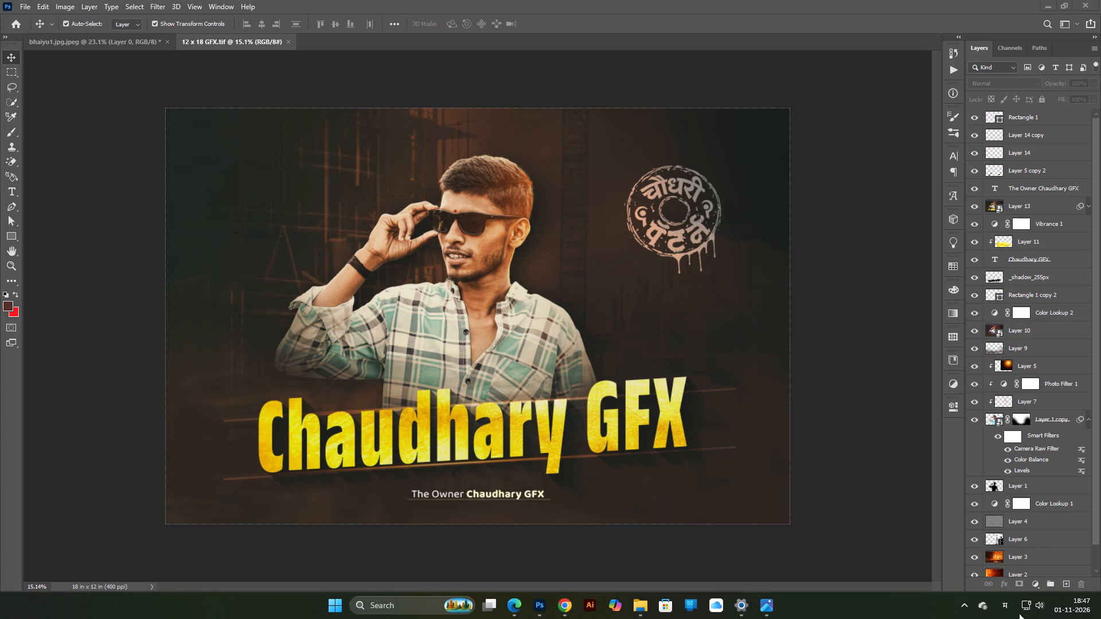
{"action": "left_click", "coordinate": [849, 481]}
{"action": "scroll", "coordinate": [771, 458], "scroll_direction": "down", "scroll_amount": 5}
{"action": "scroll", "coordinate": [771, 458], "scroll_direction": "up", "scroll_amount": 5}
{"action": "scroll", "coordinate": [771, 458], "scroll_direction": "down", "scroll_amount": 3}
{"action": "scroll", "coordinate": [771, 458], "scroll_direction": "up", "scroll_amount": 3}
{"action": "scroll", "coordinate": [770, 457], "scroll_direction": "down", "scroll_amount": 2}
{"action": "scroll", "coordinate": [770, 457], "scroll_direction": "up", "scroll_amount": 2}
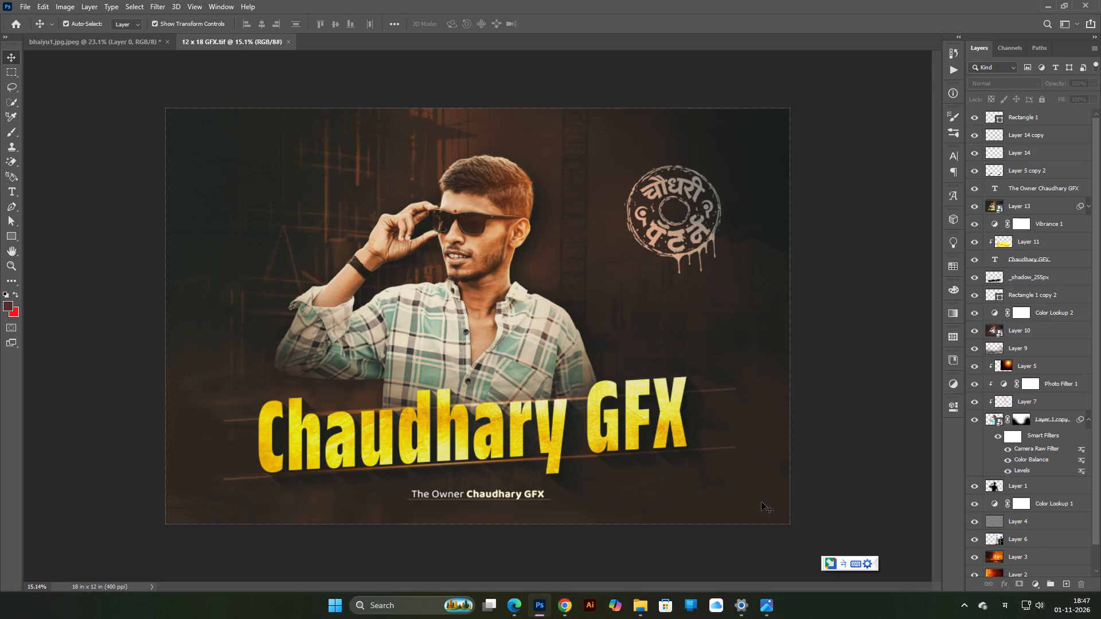
Stamp all visible layers of the poster into a merged layer above Rectangle 1.
{"action": "left_click", "coordinate": [1059, 122]}
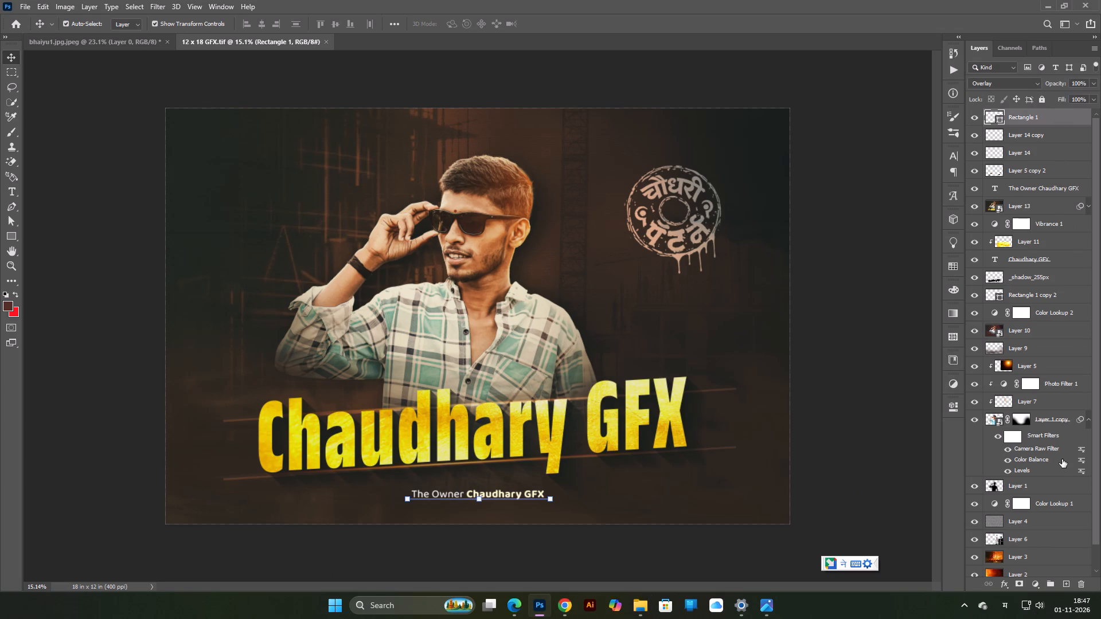
{"action": "key", "text": "ctrl+alt+shift+e"}
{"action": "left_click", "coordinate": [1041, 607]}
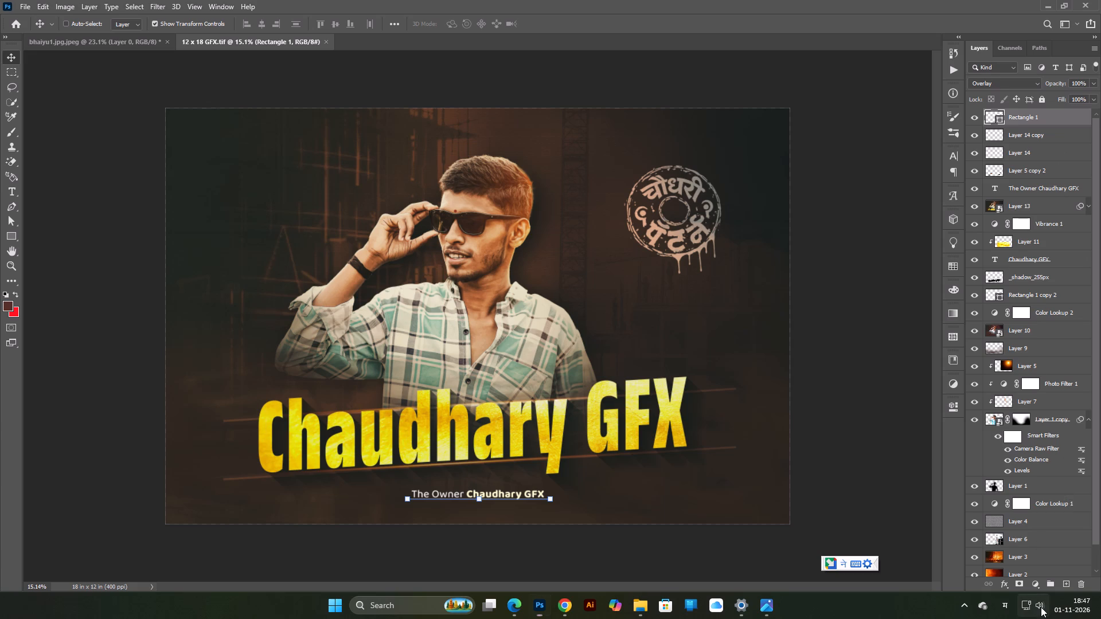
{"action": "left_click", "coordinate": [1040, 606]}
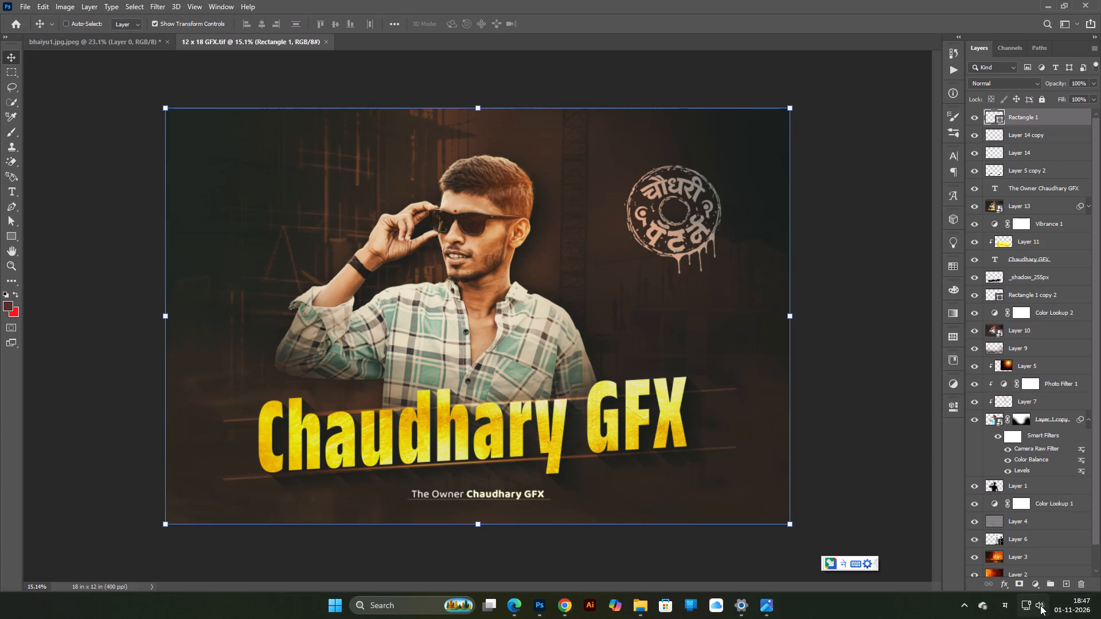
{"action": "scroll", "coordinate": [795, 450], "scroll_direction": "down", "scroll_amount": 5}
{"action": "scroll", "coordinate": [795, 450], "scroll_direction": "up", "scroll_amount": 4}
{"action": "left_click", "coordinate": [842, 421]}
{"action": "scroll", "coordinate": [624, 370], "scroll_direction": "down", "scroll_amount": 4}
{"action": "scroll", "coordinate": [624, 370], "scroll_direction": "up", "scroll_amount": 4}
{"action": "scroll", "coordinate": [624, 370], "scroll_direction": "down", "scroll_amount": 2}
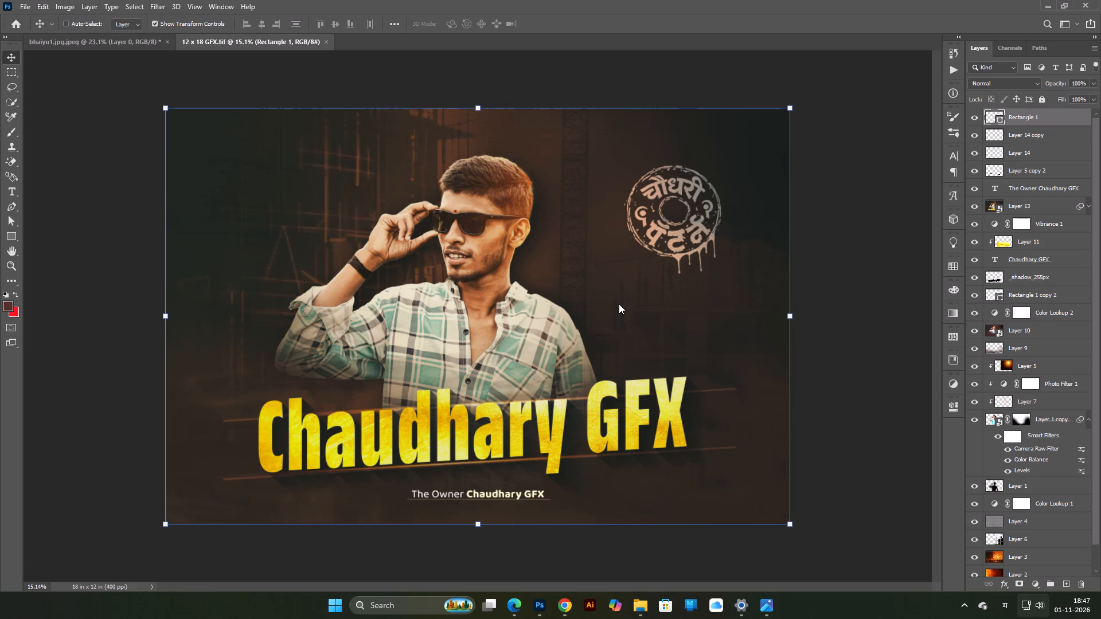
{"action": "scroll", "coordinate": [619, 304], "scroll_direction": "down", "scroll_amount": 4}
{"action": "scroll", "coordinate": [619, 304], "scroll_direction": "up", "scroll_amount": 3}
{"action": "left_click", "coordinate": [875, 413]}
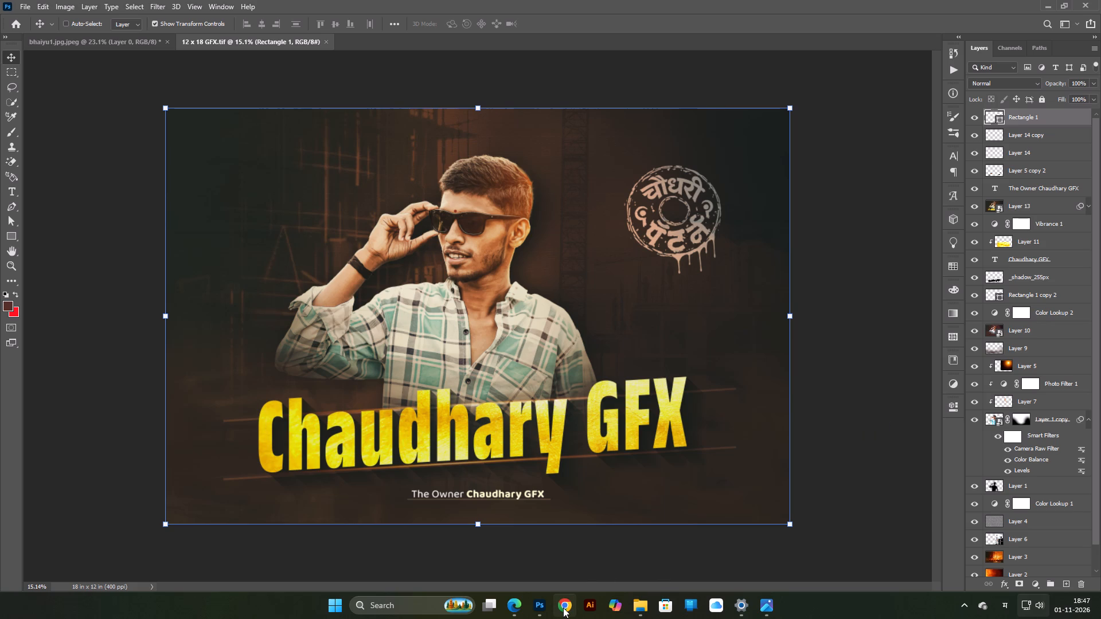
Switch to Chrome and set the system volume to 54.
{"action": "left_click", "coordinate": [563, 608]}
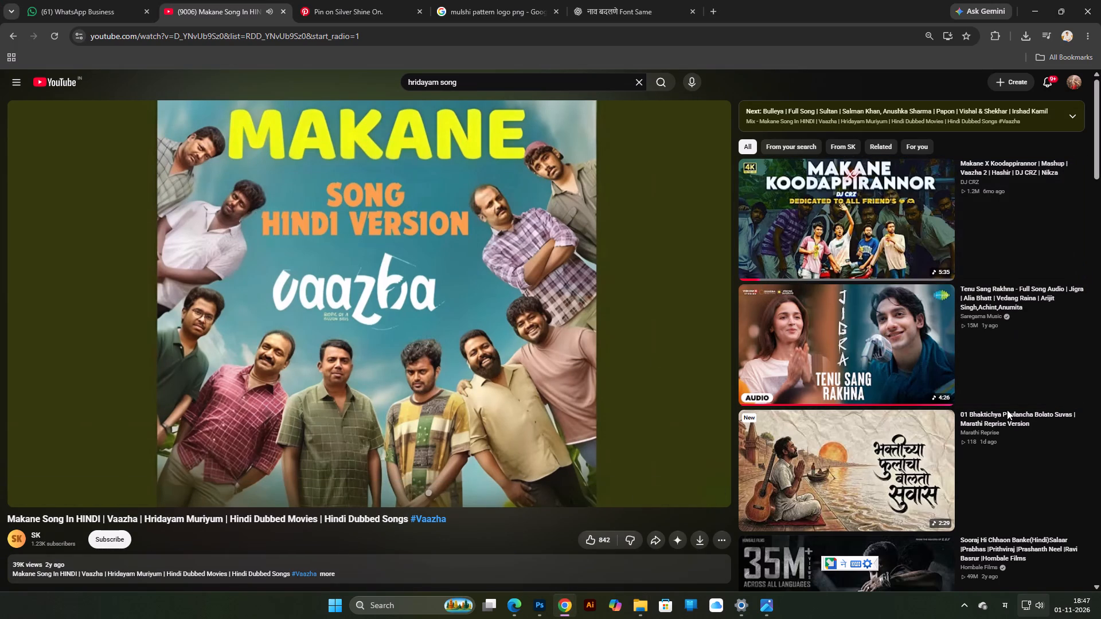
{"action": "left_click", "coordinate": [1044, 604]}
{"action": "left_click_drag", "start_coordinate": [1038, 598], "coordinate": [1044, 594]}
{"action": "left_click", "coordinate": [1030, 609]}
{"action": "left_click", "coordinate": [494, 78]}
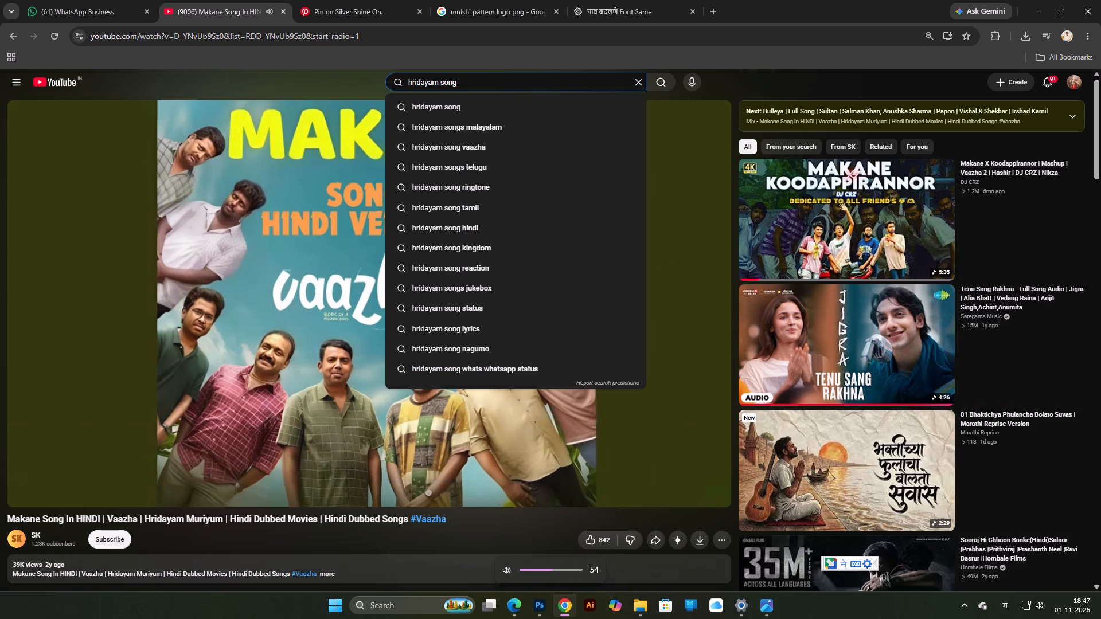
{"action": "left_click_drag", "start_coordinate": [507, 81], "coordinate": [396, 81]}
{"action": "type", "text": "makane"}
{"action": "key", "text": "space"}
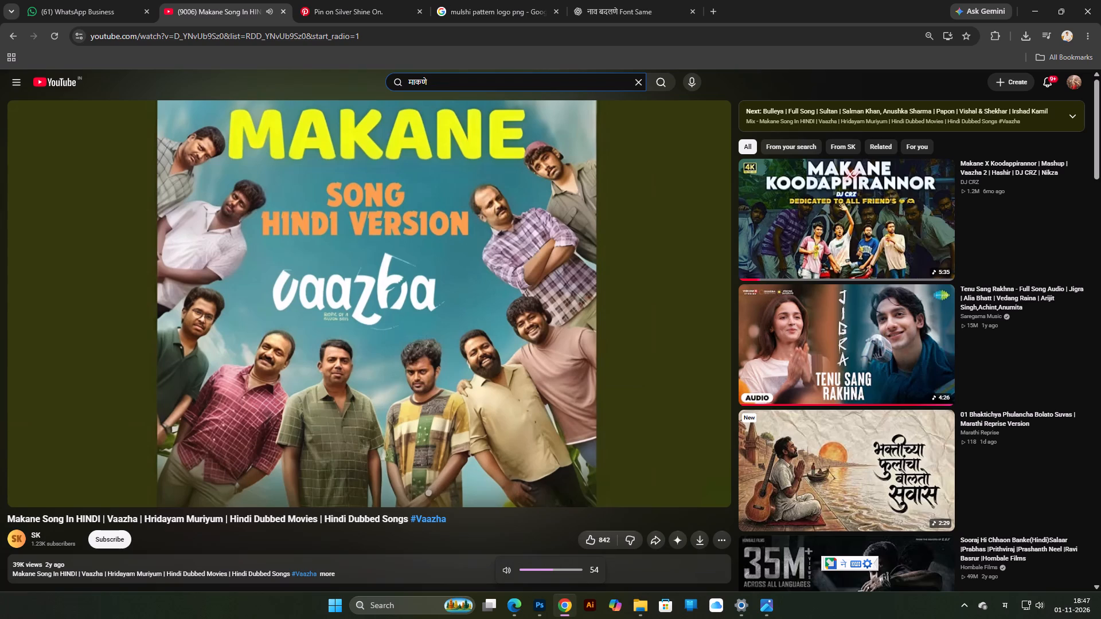
Change the keyboard layout from Marathi to English (United States) and search YouTube for "makane song".
{"action": "left_click", "coordinate": [998, 602]}
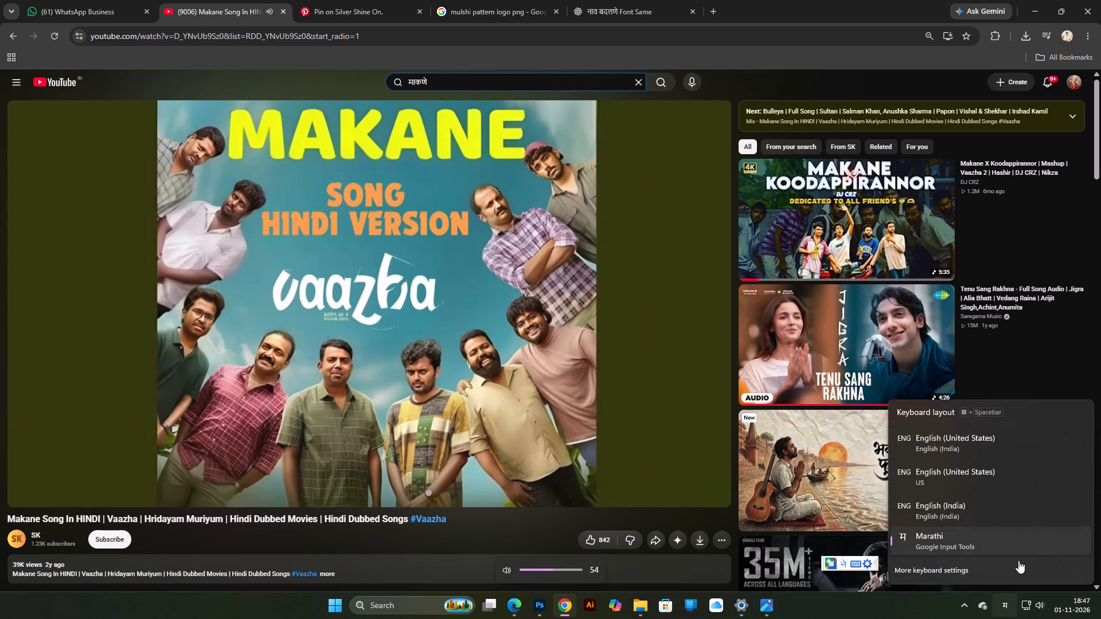
{"action": "left_click", "coordinate": [947, 440]}
{"action": "left_click_drag", "start_coordinate": [450, 81], "coordinate": [141, 81]}
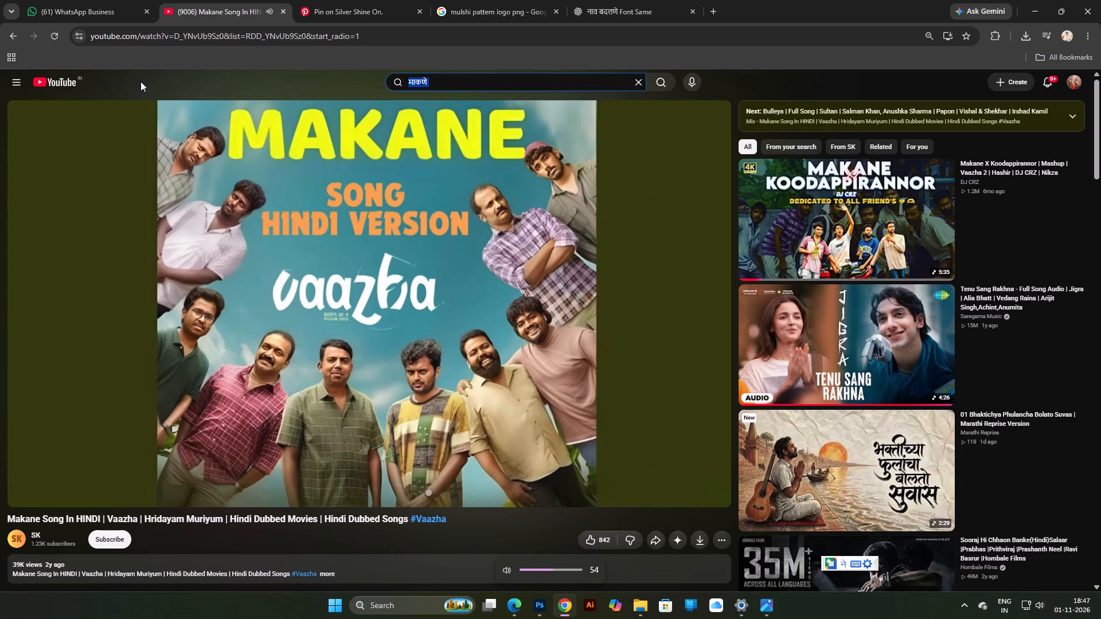
{"action": "type", "text": "makane"}
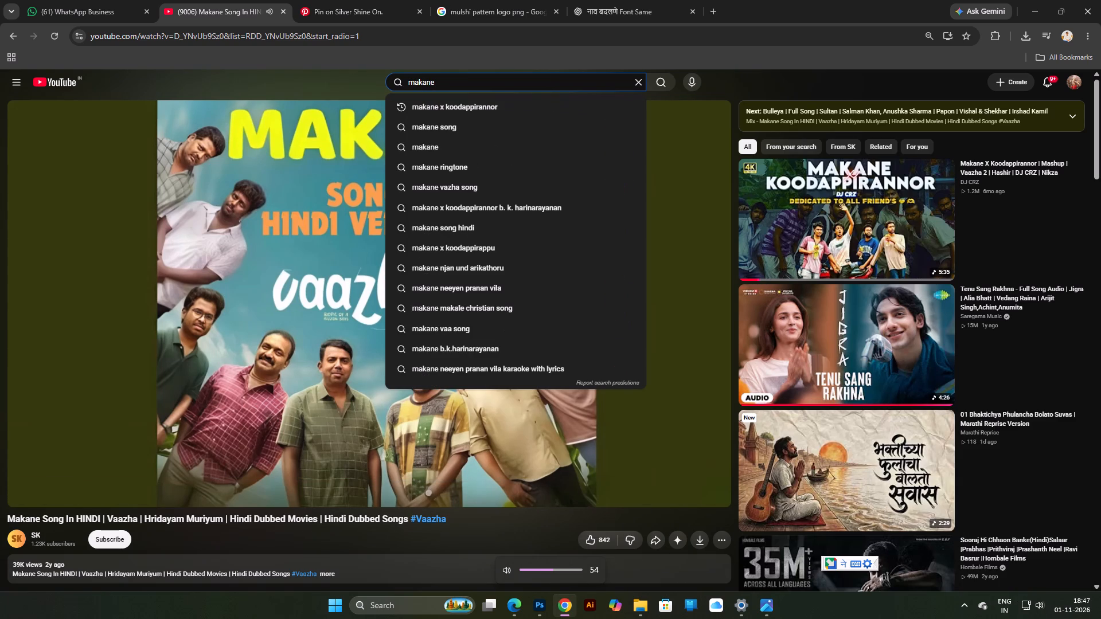
{"action": "key", "text": "Down"}
{"action": "key", "text": "Down"}
{"action": "key", "text": "Return"}
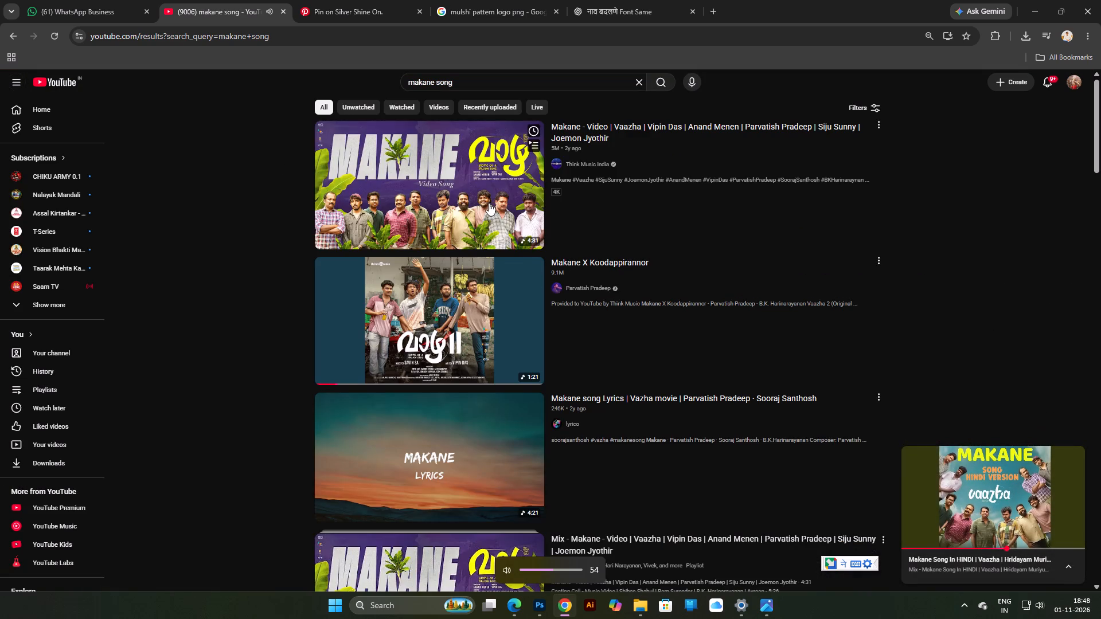
Play the Makane video from Think Music India in the search results.
{"action": "left_click", "coordinate": [487, 206]}
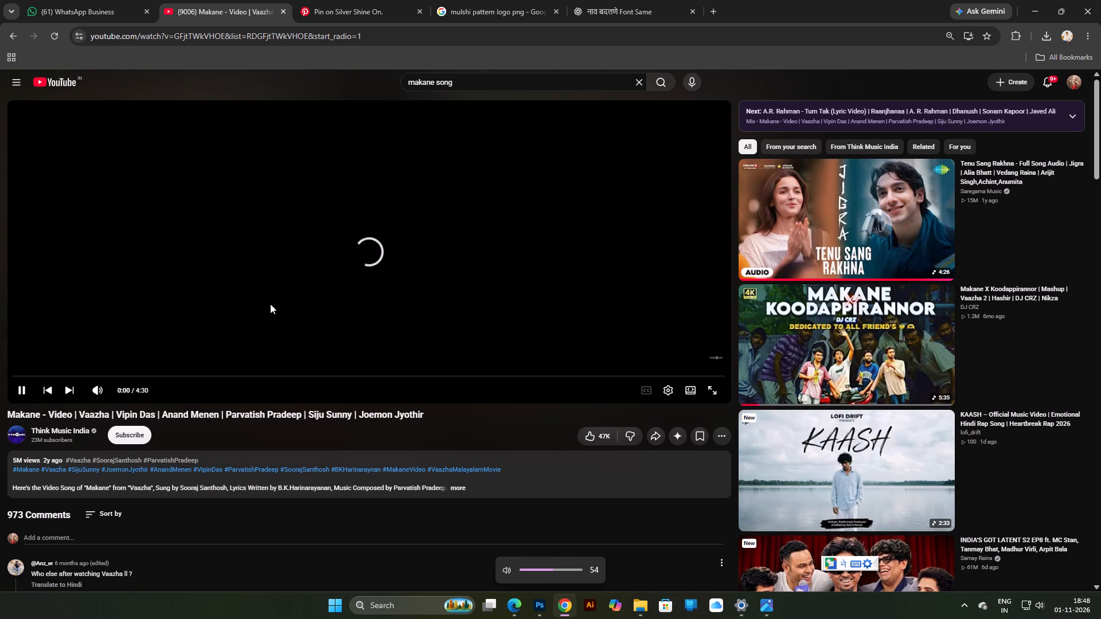
{"action": "scroll", "coordinate": [279, 301], "scroll_direction": "up", "scroll_amount": 5}
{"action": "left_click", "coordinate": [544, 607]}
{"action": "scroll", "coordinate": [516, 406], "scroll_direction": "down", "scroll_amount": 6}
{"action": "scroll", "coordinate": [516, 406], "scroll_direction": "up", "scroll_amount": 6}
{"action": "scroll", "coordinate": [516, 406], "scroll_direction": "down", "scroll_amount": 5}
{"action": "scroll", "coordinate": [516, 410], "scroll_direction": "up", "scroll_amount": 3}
Switch to Chrome and raise the system volume for the playing Makane video.
{"action": "left_click", "coordinate": [561, 605]}
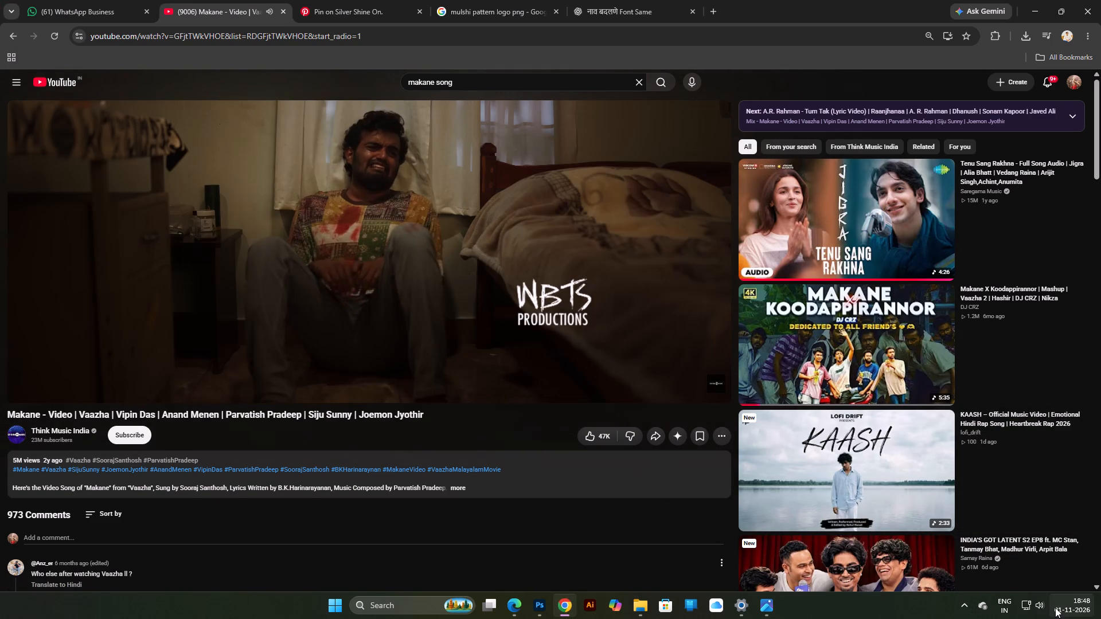
{"action": "left_click", "coordinate": [1044, 609]}
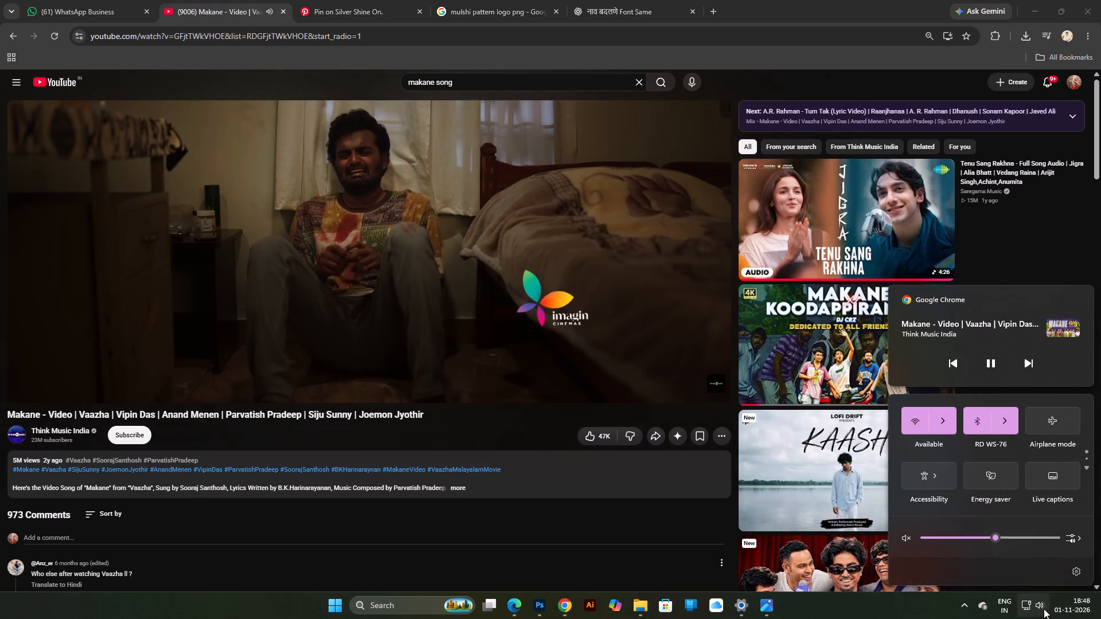
{"action": "left_click", "coordinate": [1010, 536]}
{"action": "left_click_drag", "start_coordinate": [1010, 536], "coordinate": [1017, 538]}
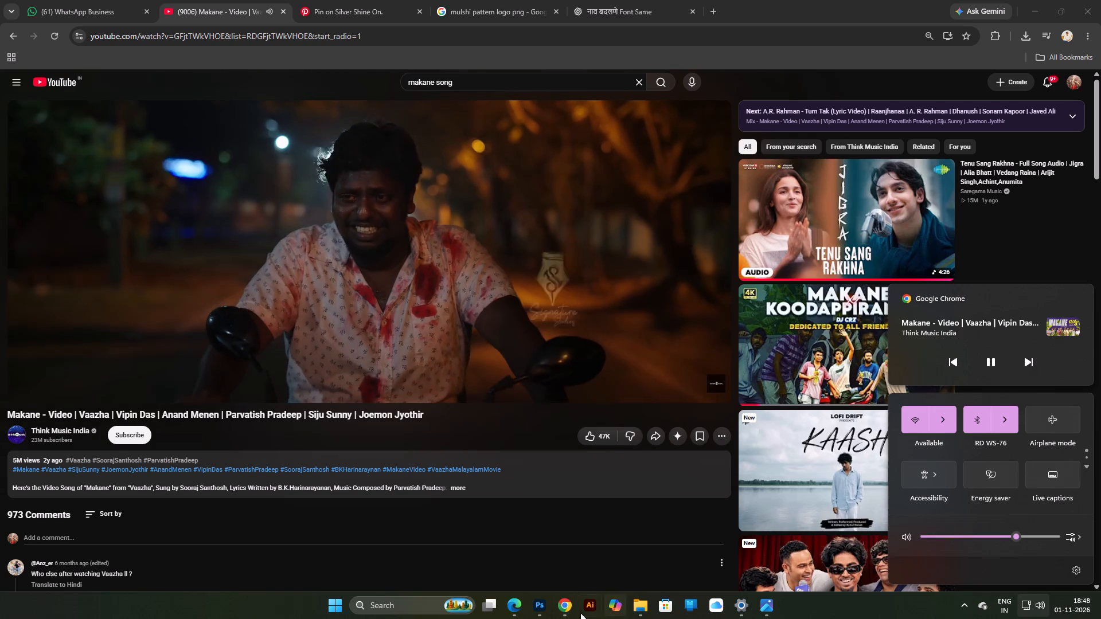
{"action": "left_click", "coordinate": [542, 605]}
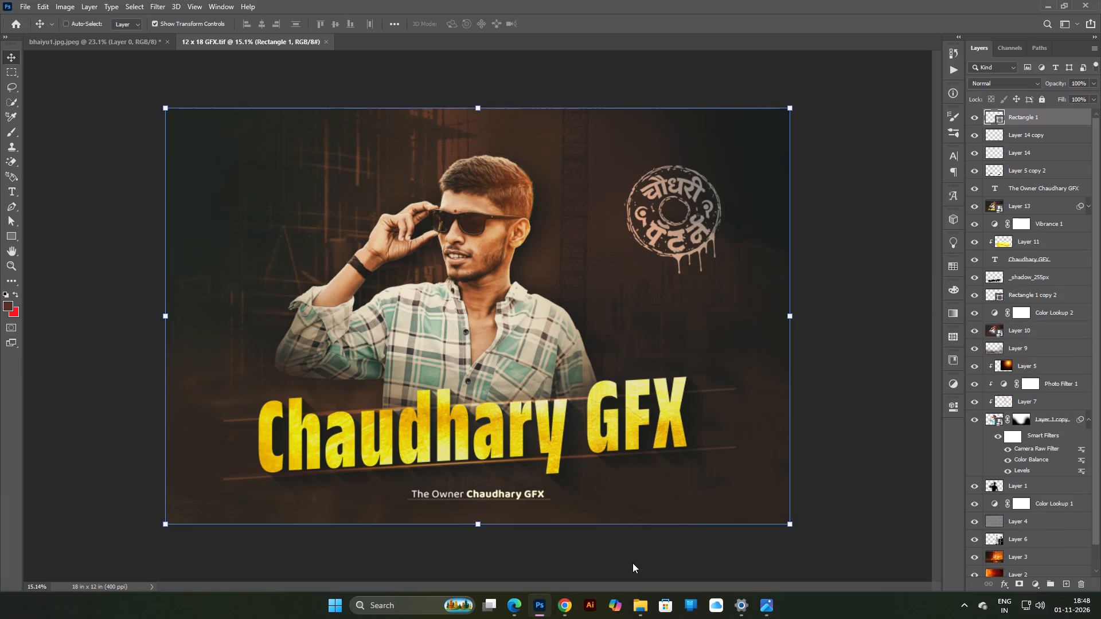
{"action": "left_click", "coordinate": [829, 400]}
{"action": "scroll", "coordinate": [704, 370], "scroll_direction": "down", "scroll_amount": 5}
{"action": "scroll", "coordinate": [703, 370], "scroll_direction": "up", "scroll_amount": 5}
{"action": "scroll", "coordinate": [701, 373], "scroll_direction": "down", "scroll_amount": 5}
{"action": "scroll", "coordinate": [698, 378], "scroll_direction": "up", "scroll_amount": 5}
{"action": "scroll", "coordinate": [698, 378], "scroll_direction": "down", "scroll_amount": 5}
Switch to Chrome and bring up the "mulshi pattern logo png" Google search results.
{"action": "left_click", "coordinate": [566, 605]}
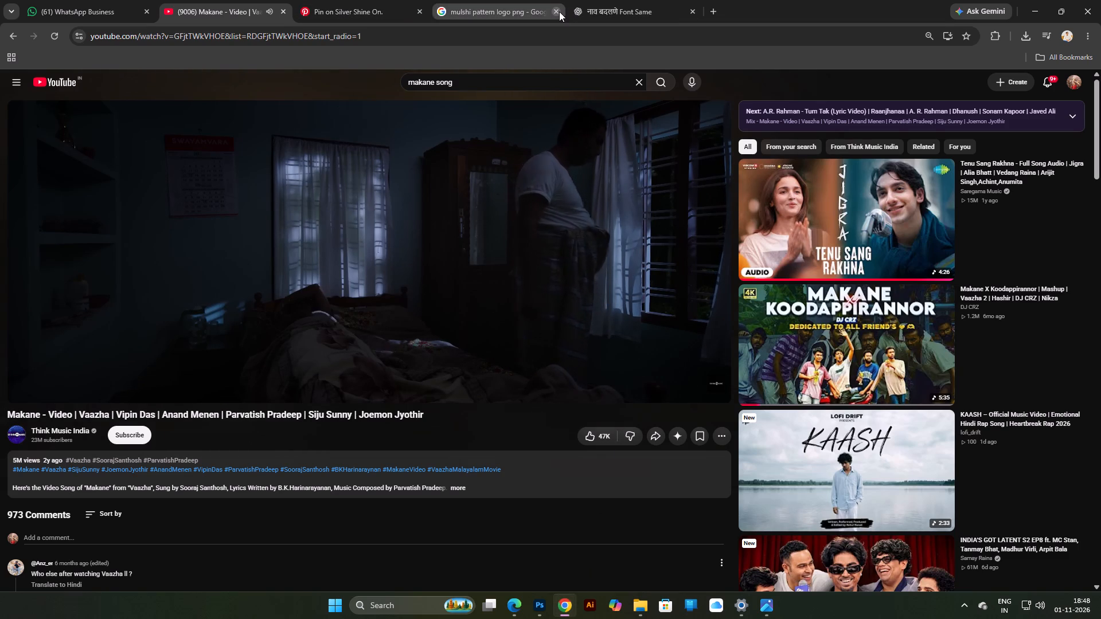
{"action": "left_click", "coordinate": [524, 3]}
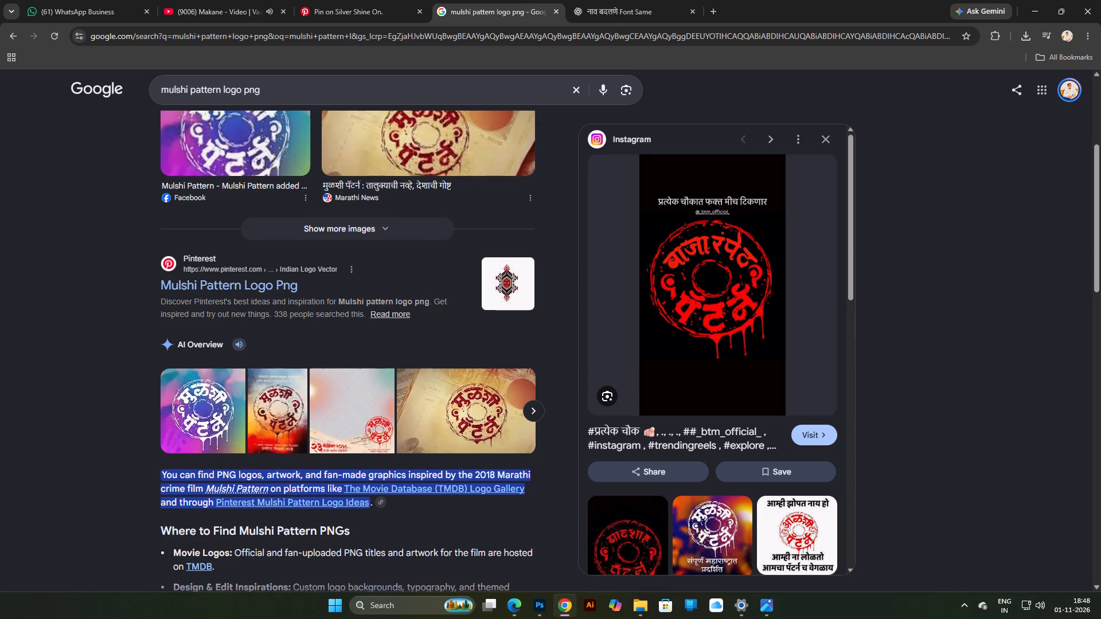
Look through the Mulshi Pattern logo search results and the related images for a circular title reference.
{"action": "scroll", "coordinate": [401, 301], "scroll_direction": "up", "scroll_amount": 3}
{"action": "scroll", "coordinate": [401, 301], "scroll_direction": "down", "scroll_amount": 3}
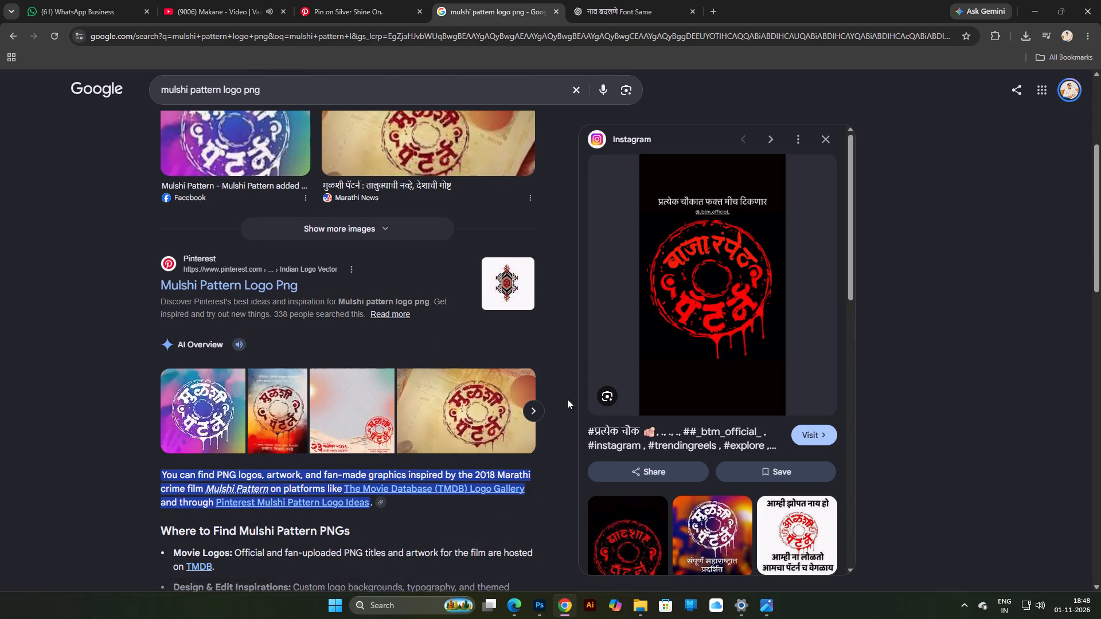
{"action": "scroll", "coordinate": [716, 369], "scroll_direction": "down", "scroll_amount": 8}
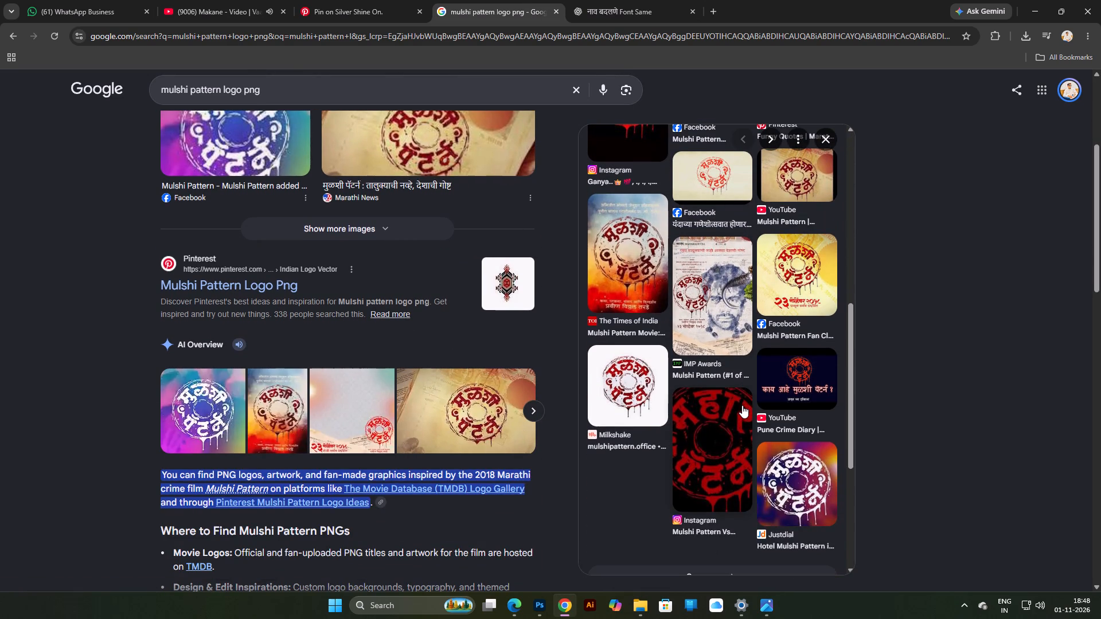
{"action": "scroll", "coordinate": [739, 403], "scroll_direction": "up", "scroll_amount": 1}
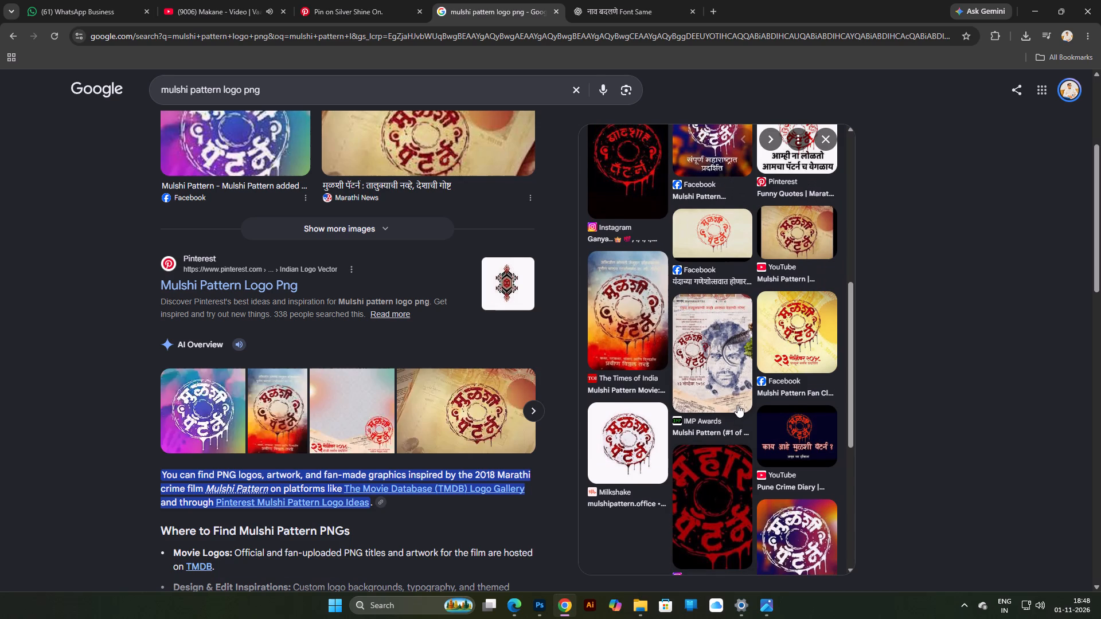
{"action": "scroll", "coordinate": [430, 389], "scroll_direction": "up", "scroll_amount": 5}
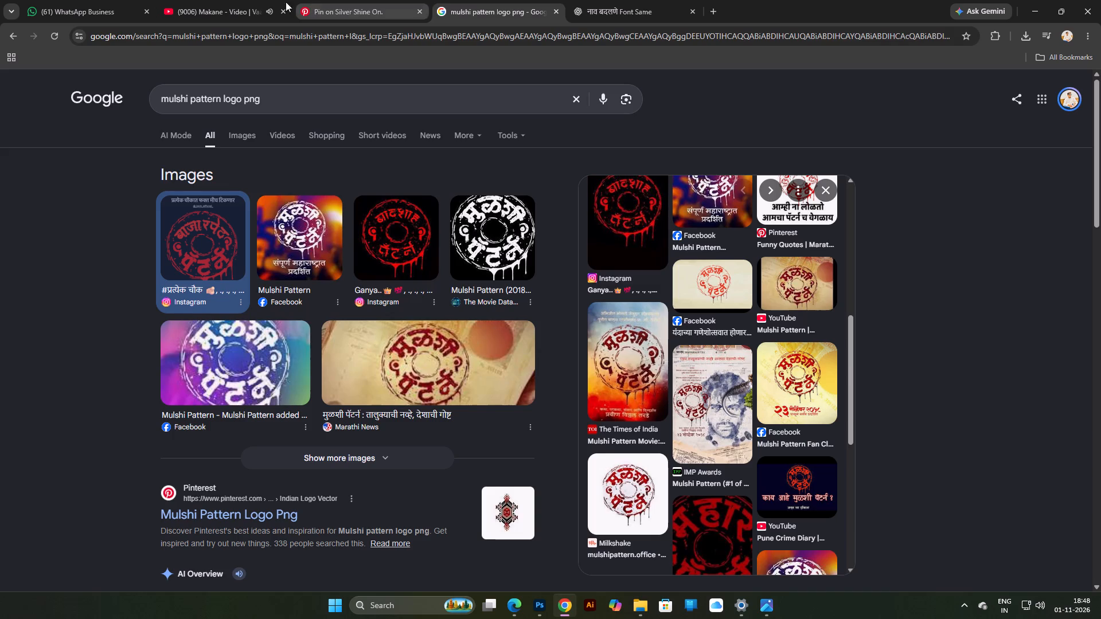
Return to the playing Makane video on YouTube and set the system volume to 49.
{"action": "left_click", "coordinate": [216, 1]}
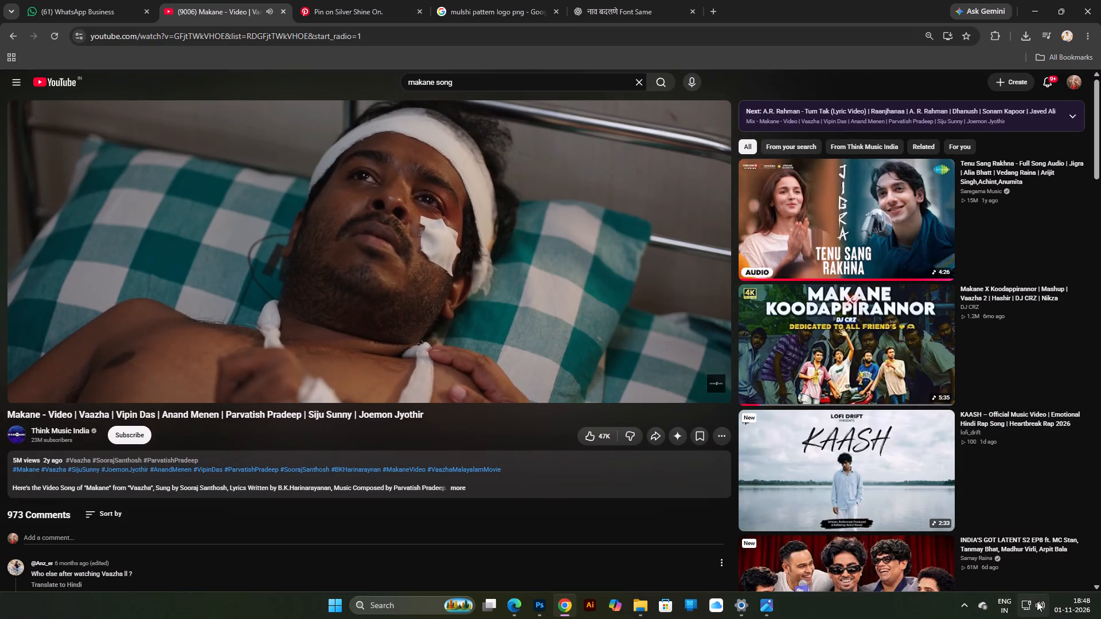
{"action": "left_click", "coordinate": [1037, 601]}
{"action": "left_click", "coordinate": [985, 530]}
{"action": "left_click", "coordinate": [985, 533]}
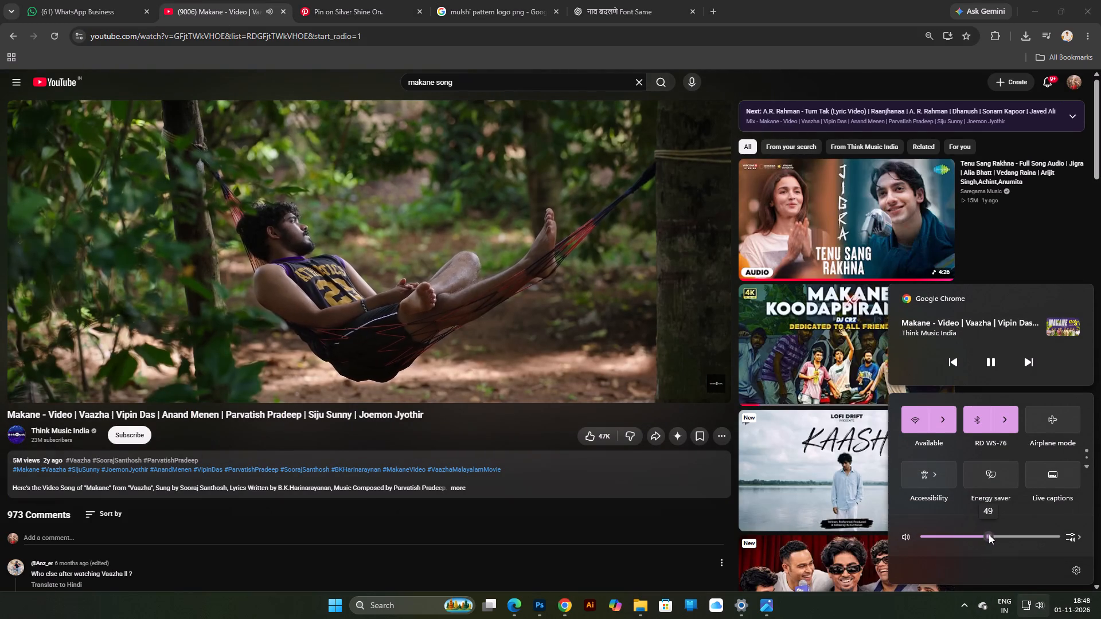
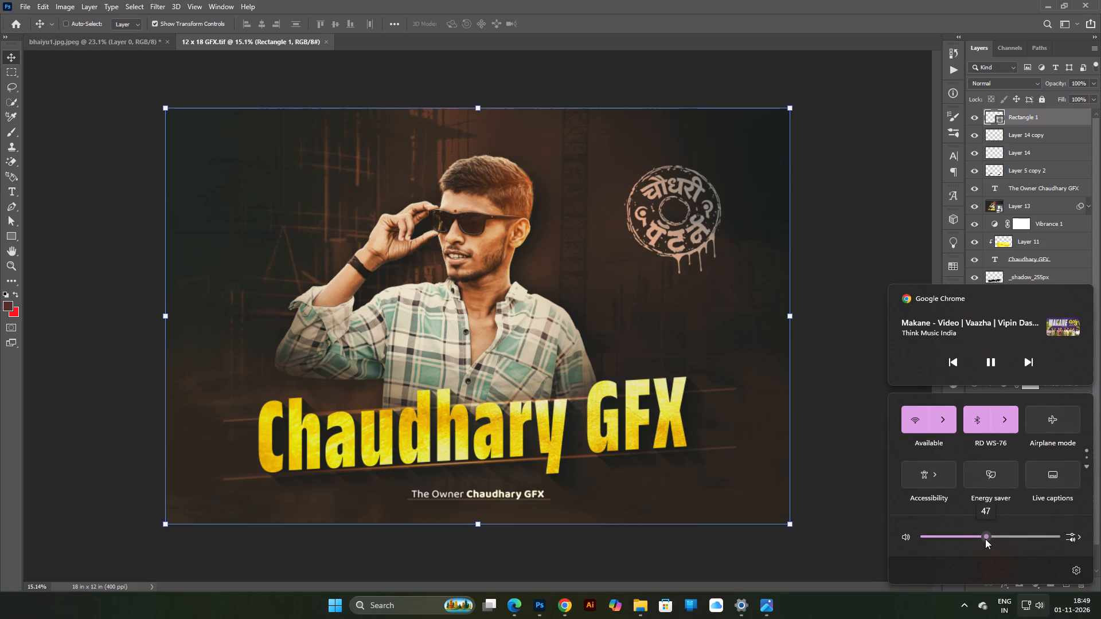
Lower the system volume slightly for the playing Makane video and return to the poster.
{"action": "left_click_drag", "start_coordinate": [985, 539], "coordinate": [982, 541]}
{"action": "left_click", "coordinate": [869, 449]}
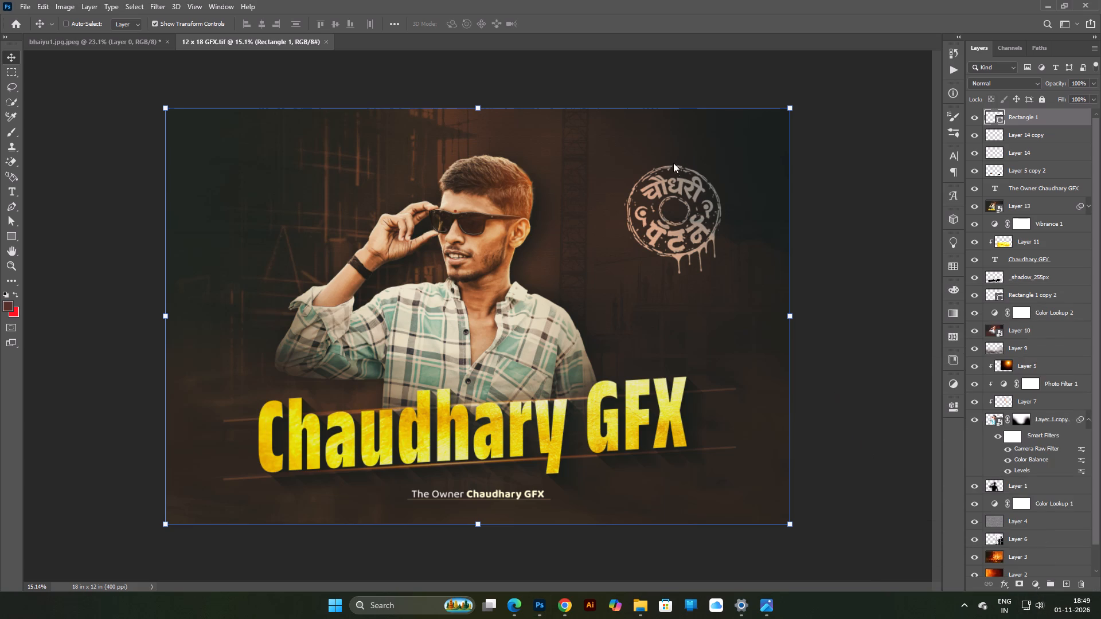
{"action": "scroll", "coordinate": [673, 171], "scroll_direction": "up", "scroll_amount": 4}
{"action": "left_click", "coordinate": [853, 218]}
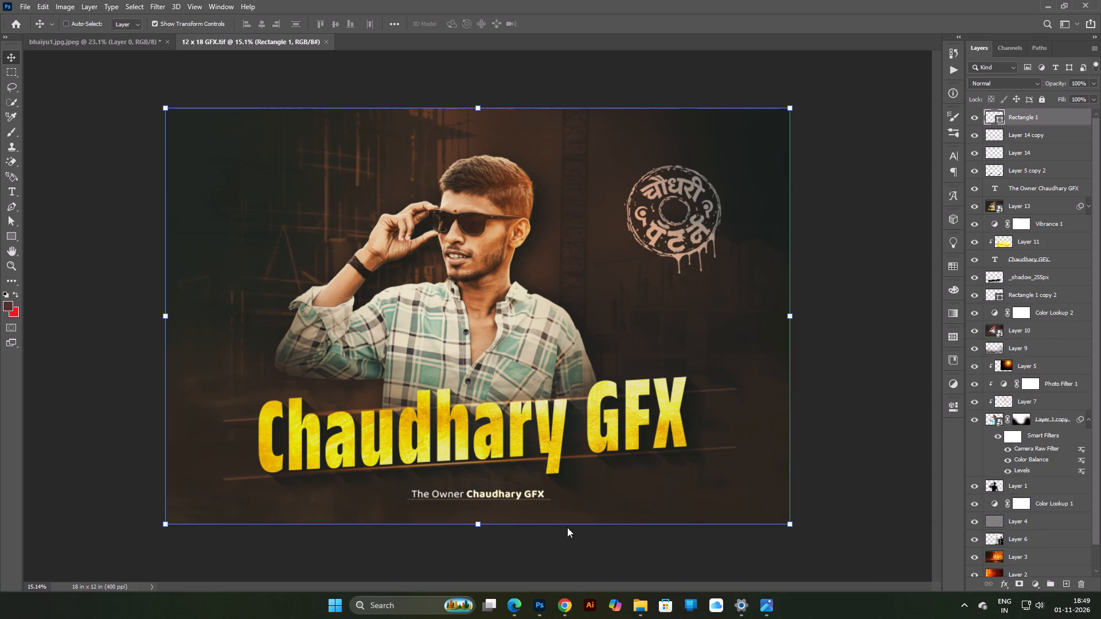
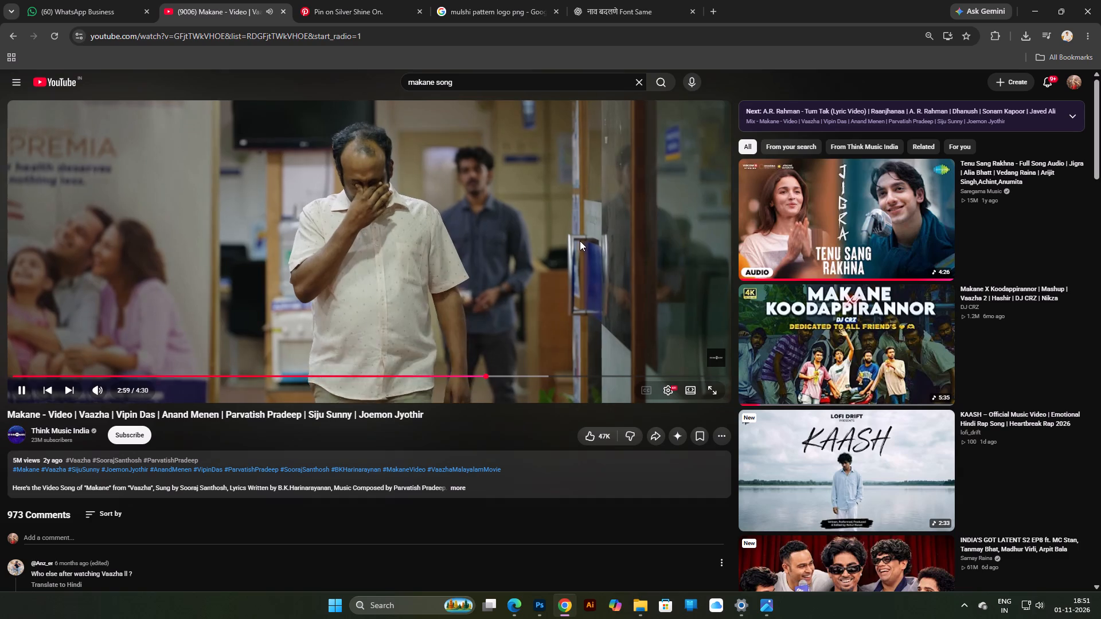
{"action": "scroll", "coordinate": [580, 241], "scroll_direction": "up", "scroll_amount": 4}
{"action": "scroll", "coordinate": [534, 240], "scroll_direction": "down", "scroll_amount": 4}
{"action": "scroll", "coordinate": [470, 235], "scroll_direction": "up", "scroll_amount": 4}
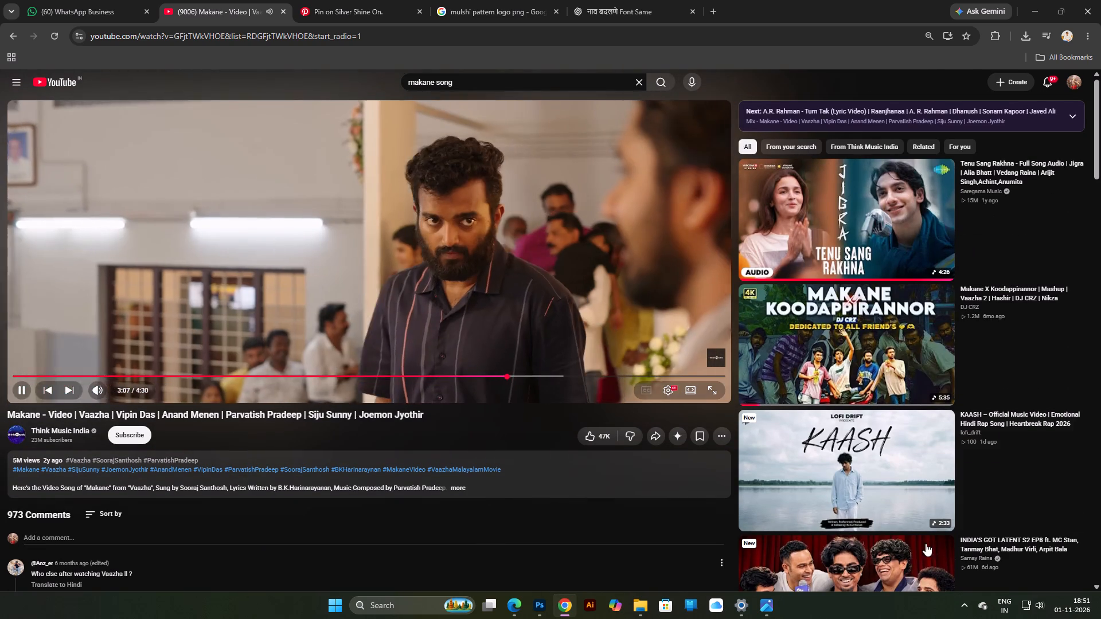
Raise the system volume slightly for the playing Makane video and dismiss the volume controls.
{"action": "left_click", "coordinate": [1041, 607]}
{"action": "left_click", "coordinate": [995, 533]}
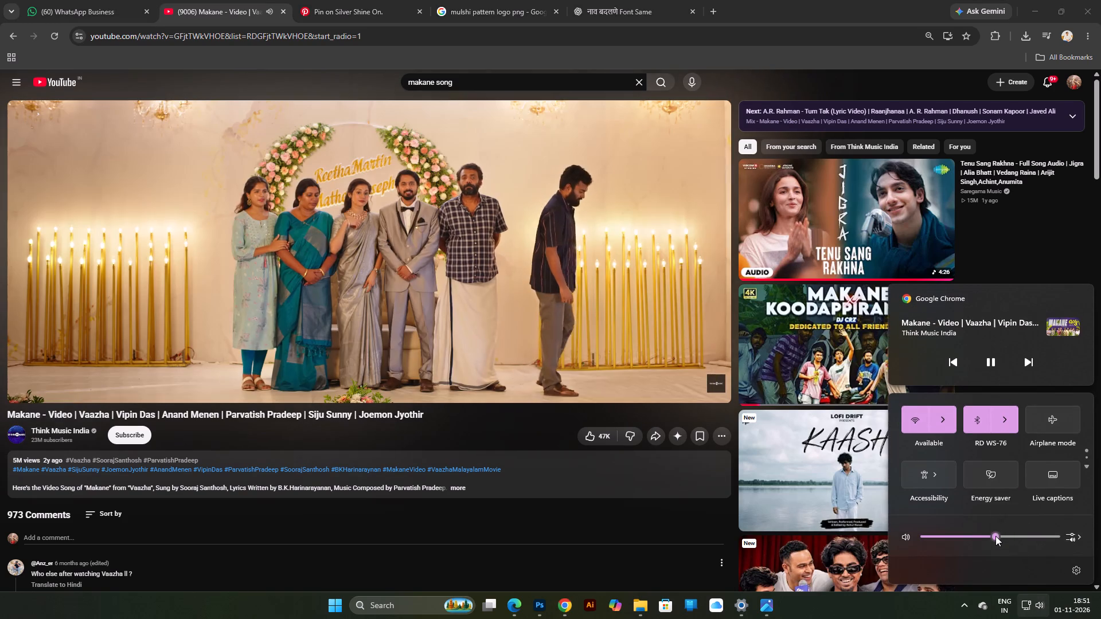
{"action": "left_click_drag", "start_coordinate": [995, 536], "coordinate": [1007, 536]}
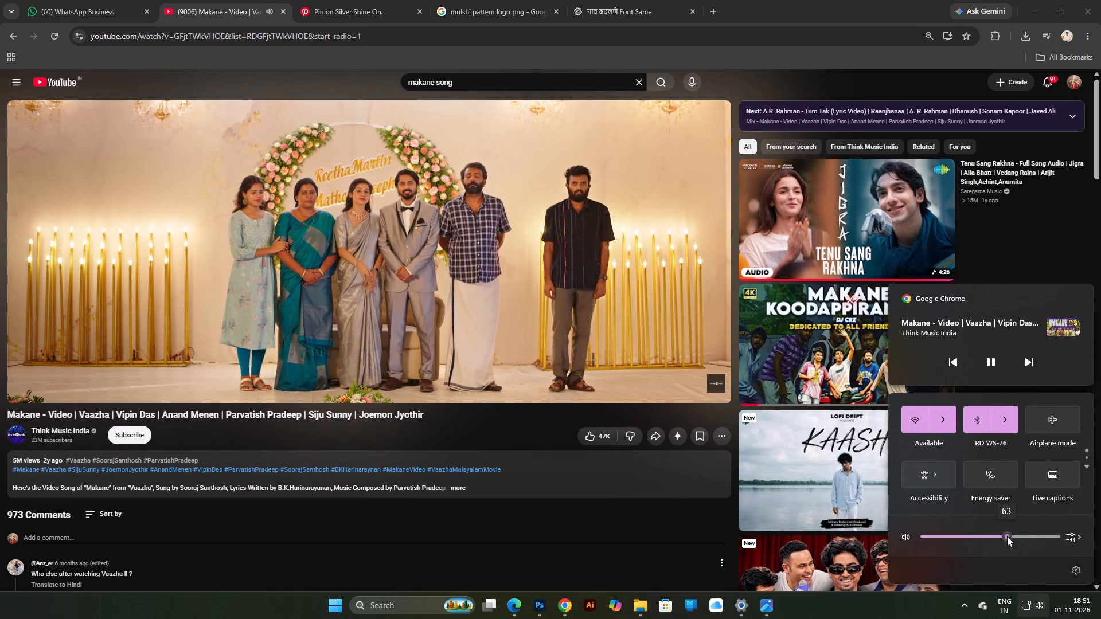
{"action": "left_click_drag", "start_coordinate": [1007, 536], "coordinate": [1004, 538]}
{"action": "left_click", "coordinate": [1004, 538]}
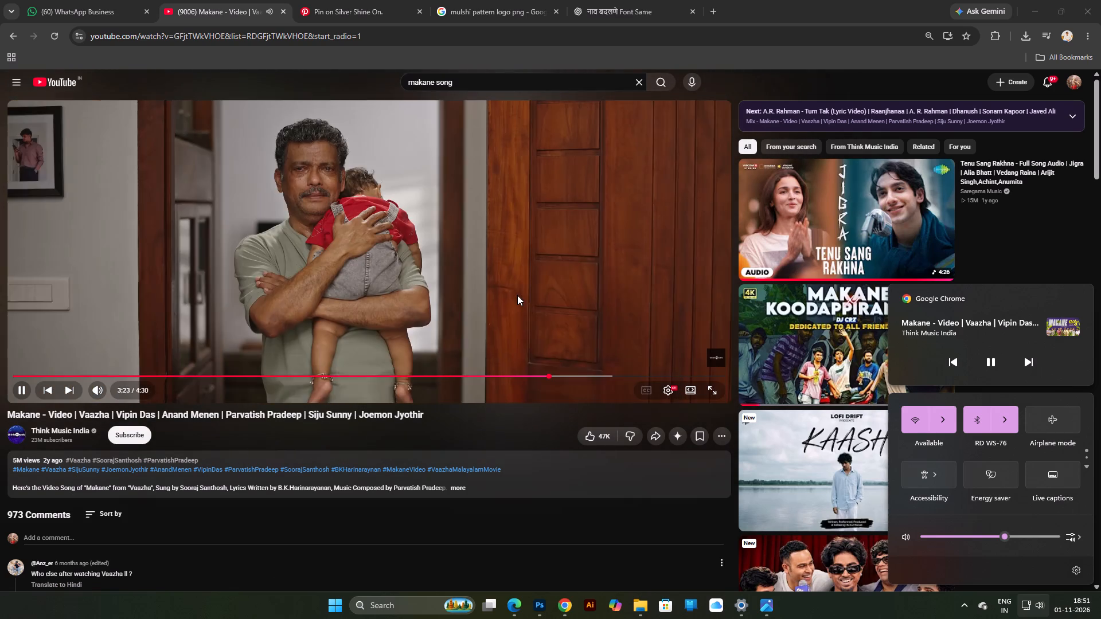
{"action": "left_click", "coordinate": [512, 263]}
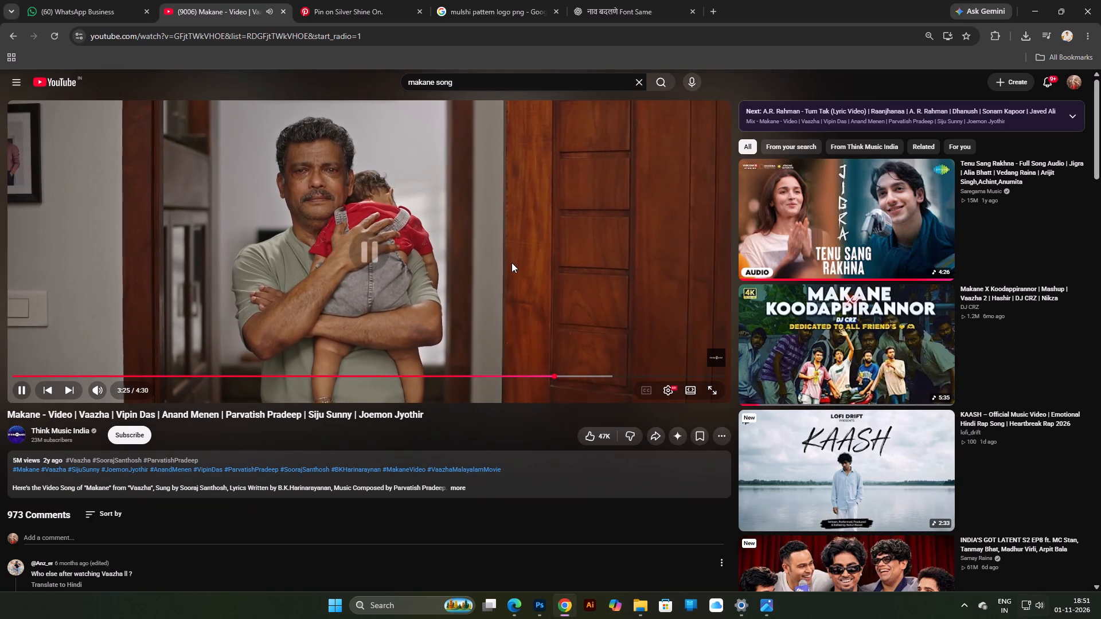
Rewind the Makane video twice by 5 seconds, keep it playing, and switch to the poster in Photoshop.
{"action": "left_click", "coordinate": [511, 264]}
{"action": "key", "text": "Left"}
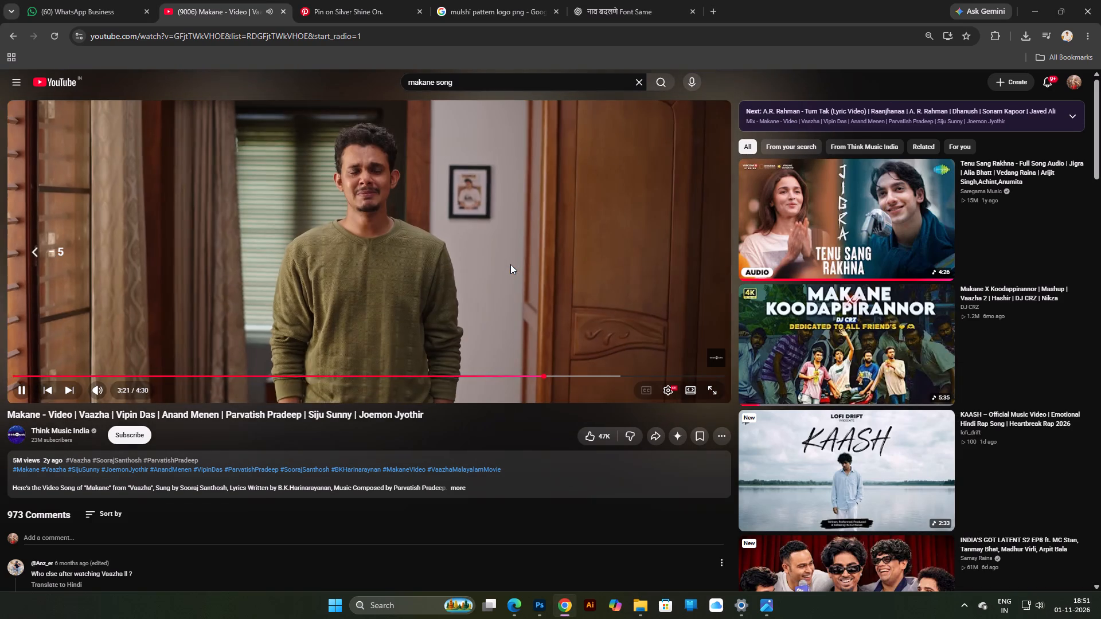
{"action": "key", "text": "Left"}
{"action": "left_click", "coordinate": [548, 605]}
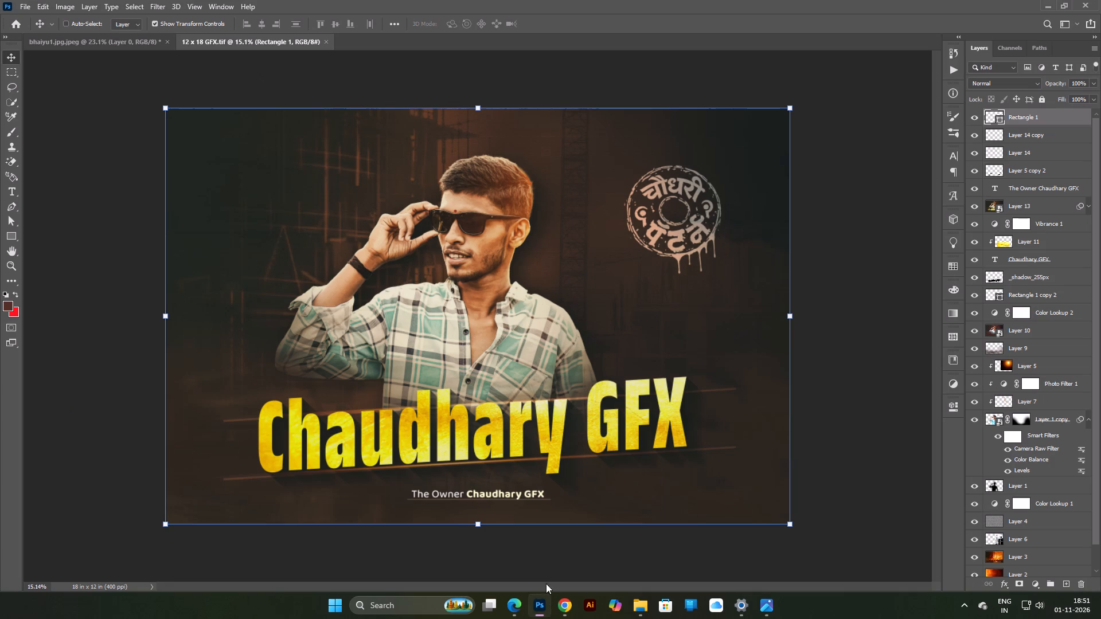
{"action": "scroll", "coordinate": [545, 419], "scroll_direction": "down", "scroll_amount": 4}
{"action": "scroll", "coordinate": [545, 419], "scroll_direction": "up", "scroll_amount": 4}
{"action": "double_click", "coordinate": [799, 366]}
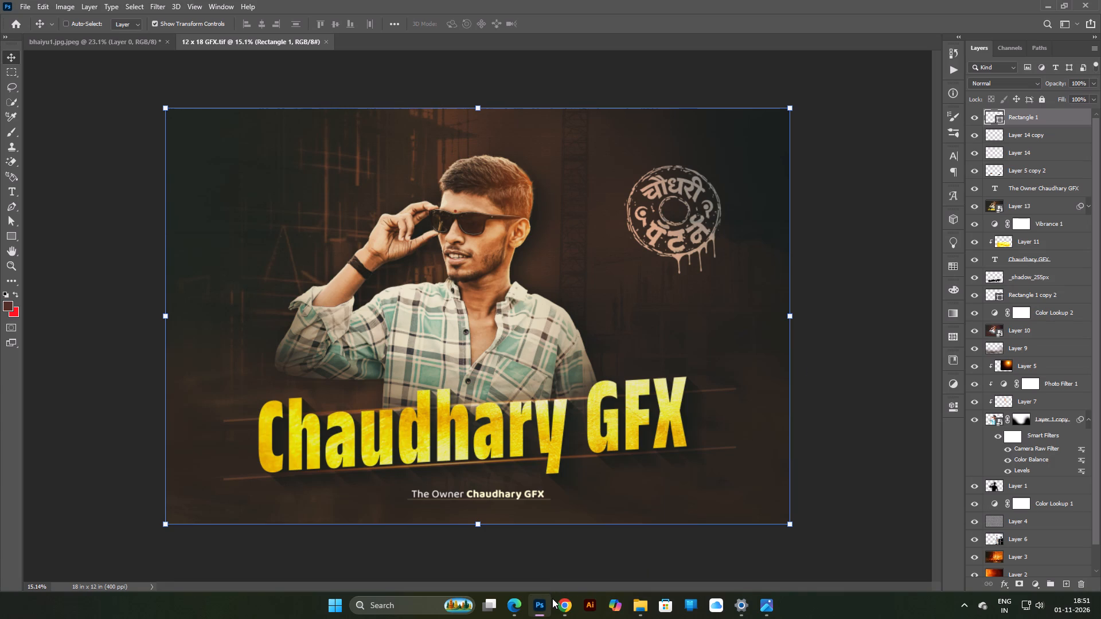
Switch to Chrome and look through the open Pinterest silver texture, mulshi pattern logo and नाव बदलणे Font Same reference pages.
{"action": "left_click", "coordinate": [552, 598]}
{"action": "left_click", "coordinate": [556, 604]}
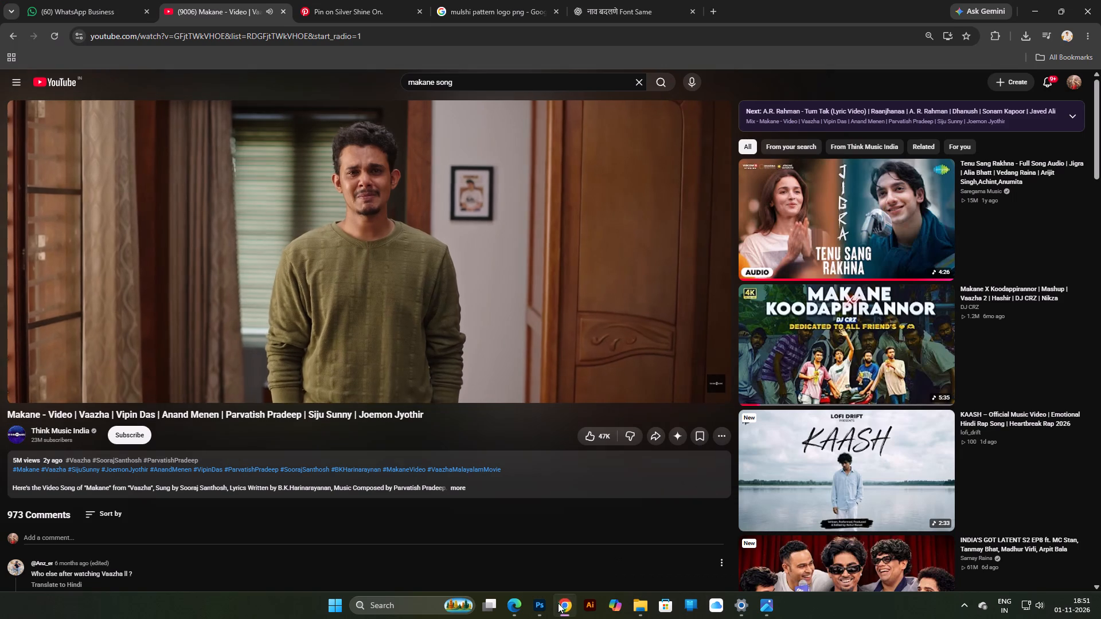
{"action": "left_click", "coordinate": [357, 0]}
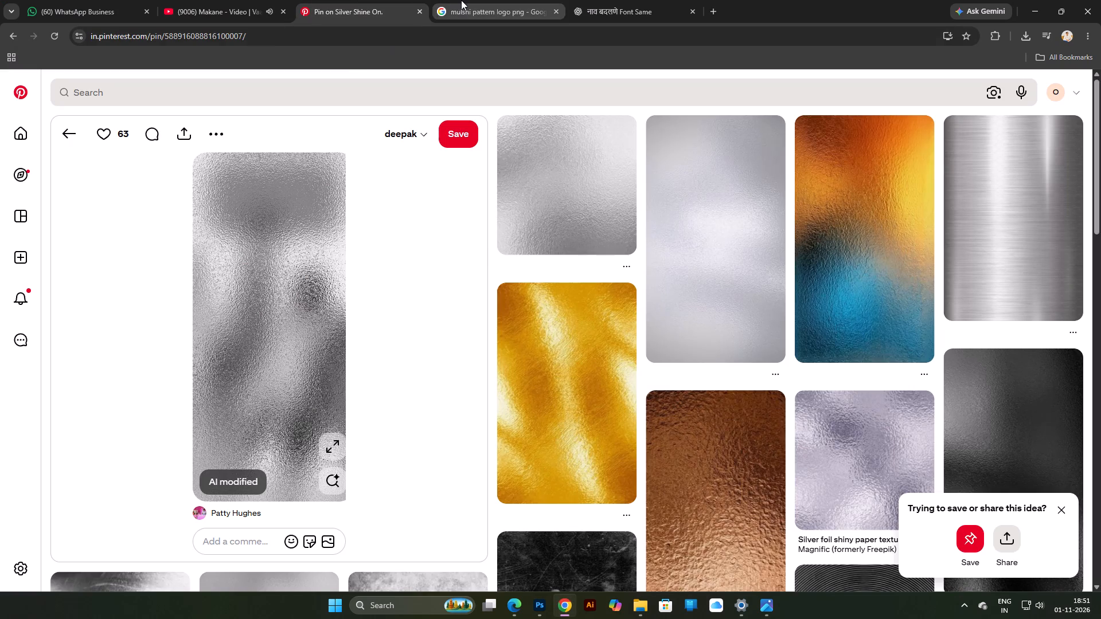
{"action": "left_click", "coordinate": [461, 0]}
{"action": "left_click", "coordinate": [642, 9]}
{"action": "left_click", "coordinate": [526, 0]}
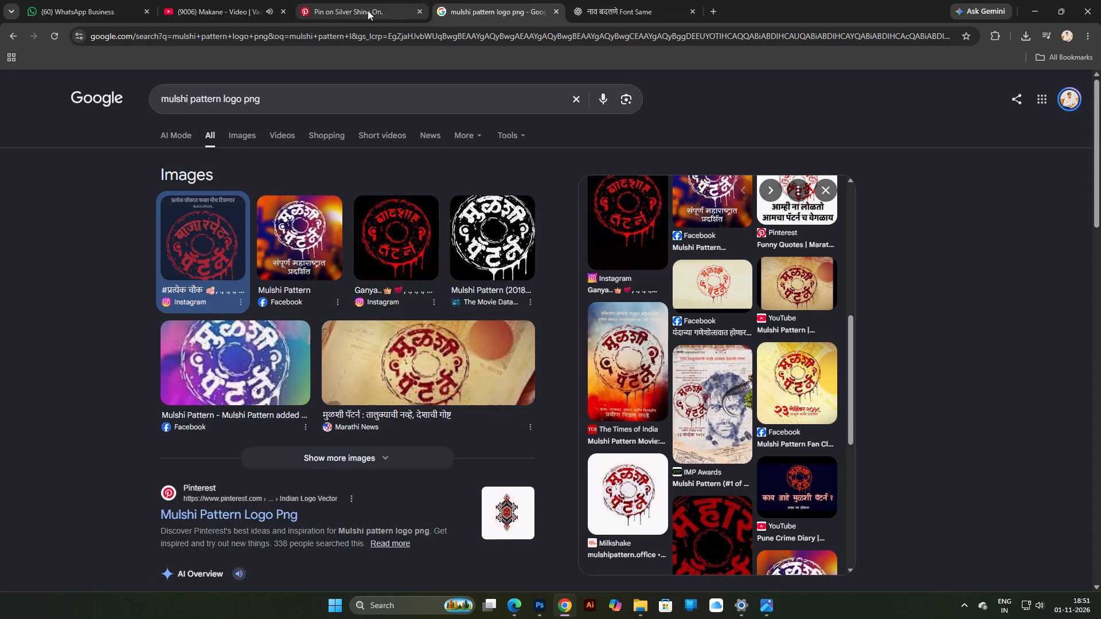
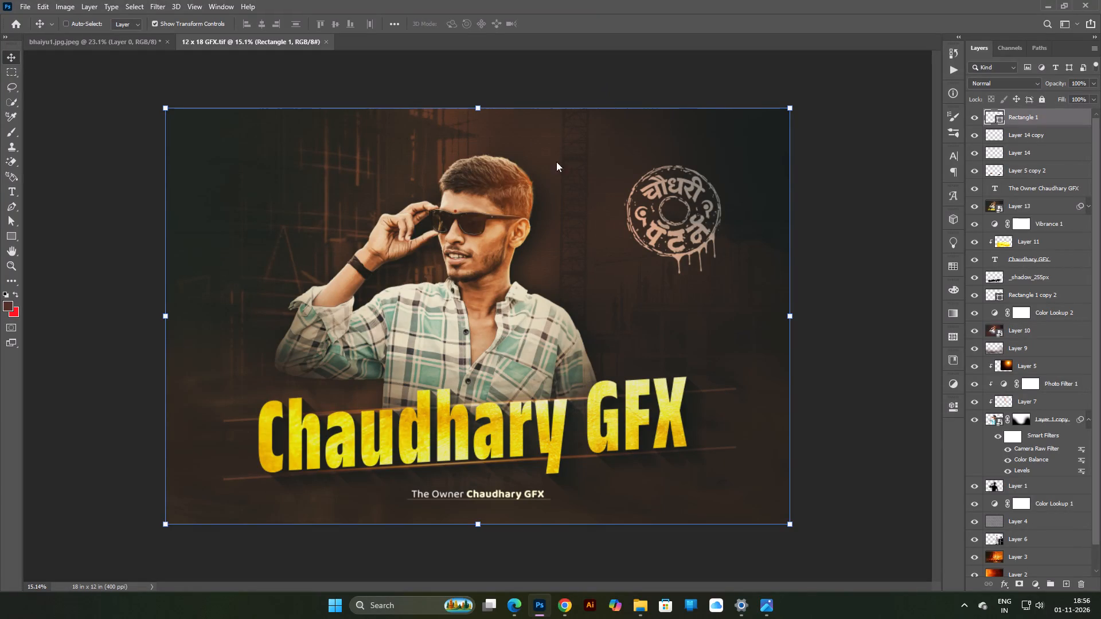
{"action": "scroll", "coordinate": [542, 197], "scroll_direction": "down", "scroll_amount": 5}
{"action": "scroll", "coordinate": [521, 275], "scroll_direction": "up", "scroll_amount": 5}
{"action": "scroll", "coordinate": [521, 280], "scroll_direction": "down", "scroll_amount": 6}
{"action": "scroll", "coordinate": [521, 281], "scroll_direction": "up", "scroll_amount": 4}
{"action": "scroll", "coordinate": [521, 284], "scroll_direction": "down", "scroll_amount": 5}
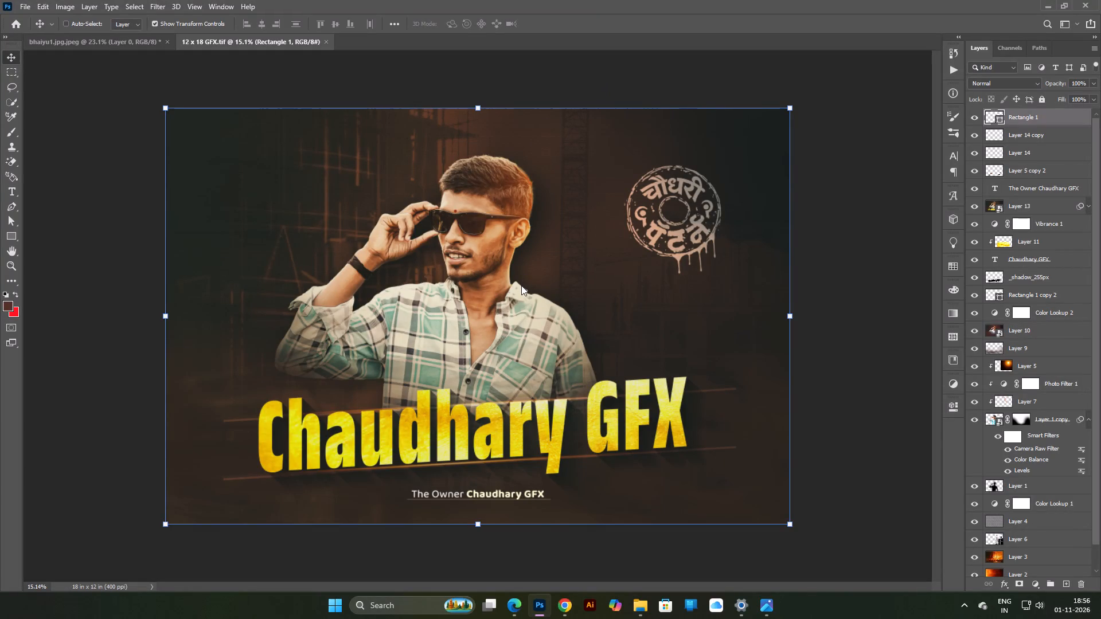
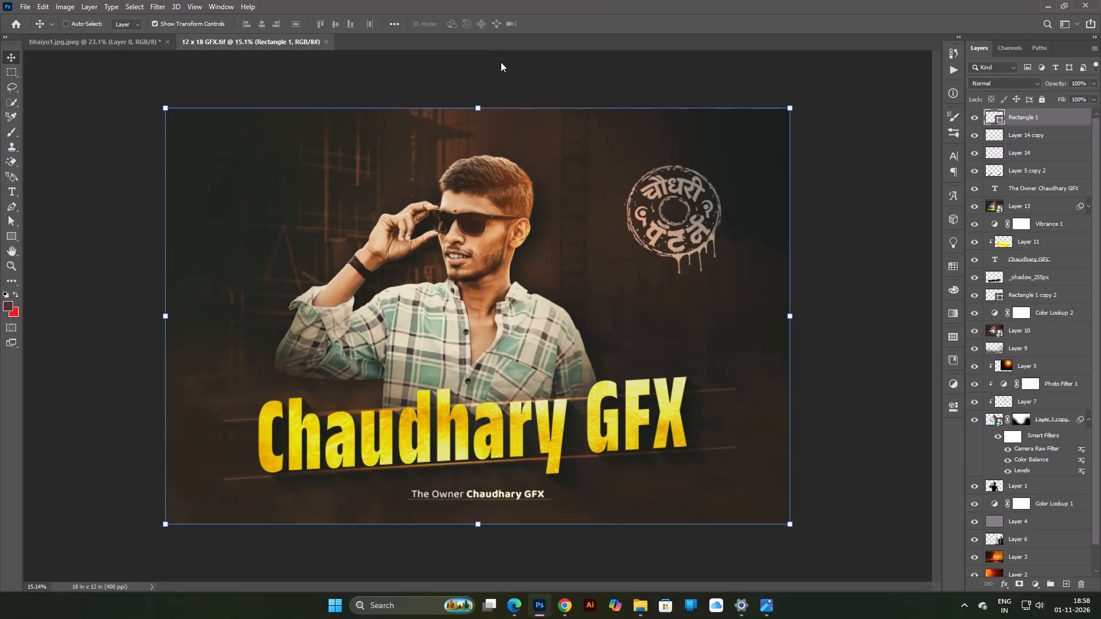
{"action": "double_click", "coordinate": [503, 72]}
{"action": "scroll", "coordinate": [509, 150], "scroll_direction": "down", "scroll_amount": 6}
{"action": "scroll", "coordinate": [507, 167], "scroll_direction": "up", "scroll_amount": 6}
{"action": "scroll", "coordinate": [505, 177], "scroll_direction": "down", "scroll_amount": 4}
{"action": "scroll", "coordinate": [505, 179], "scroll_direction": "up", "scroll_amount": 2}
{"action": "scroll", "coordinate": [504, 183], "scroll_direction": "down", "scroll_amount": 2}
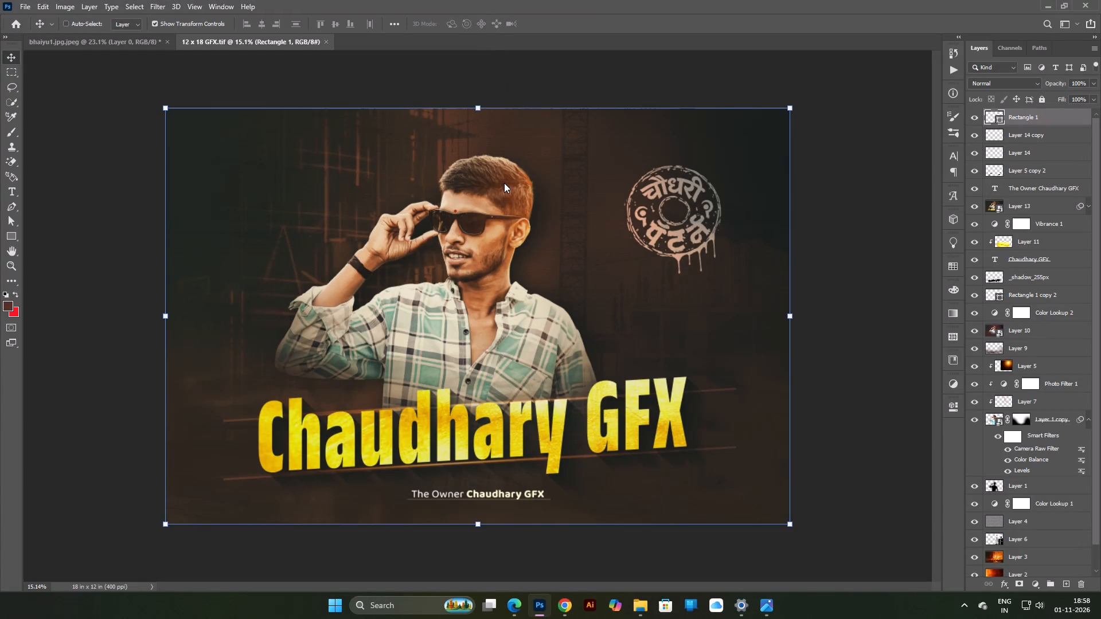
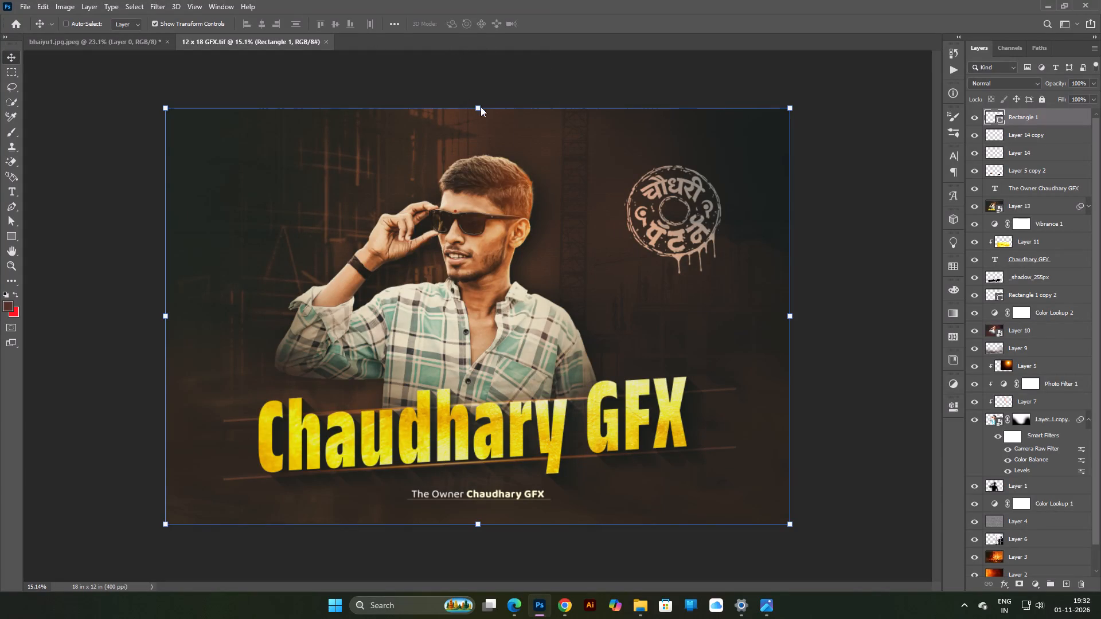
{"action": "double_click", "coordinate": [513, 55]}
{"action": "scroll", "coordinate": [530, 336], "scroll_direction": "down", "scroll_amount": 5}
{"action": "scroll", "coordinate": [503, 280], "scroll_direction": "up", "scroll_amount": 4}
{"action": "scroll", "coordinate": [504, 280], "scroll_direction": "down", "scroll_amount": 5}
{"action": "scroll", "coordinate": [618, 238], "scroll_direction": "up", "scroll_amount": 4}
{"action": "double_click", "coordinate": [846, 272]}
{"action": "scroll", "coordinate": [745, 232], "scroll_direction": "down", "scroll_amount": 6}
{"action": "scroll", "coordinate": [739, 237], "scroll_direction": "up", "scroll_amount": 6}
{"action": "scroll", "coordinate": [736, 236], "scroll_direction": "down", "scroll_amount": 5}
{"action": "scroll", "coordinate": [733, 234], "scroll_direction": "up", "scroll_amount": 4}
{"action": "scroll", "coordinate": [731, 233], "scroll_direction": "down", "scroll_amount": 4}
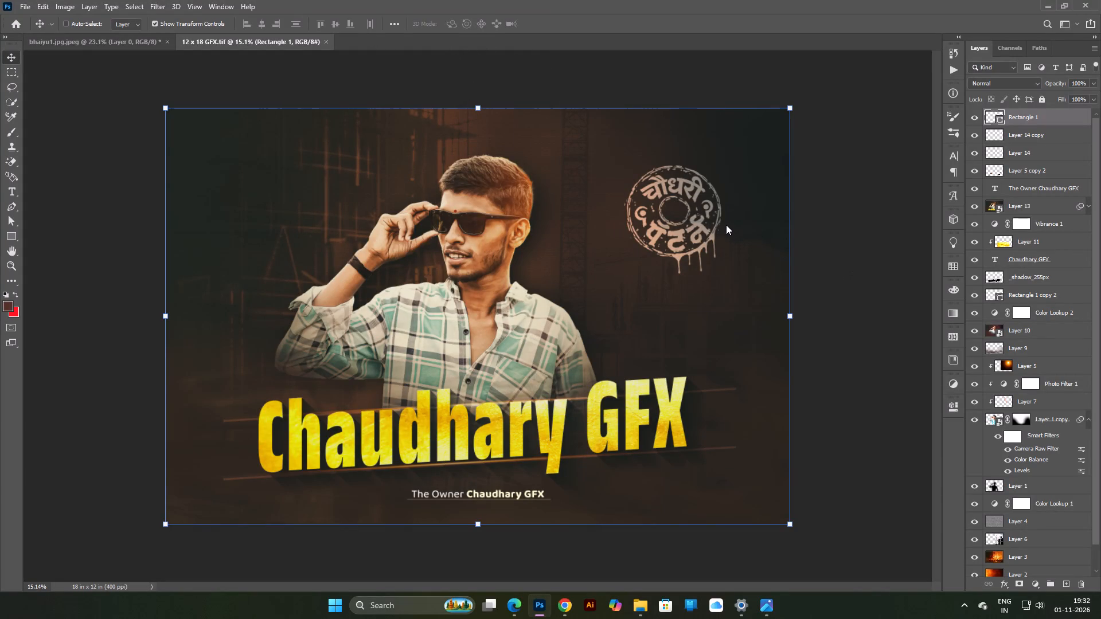
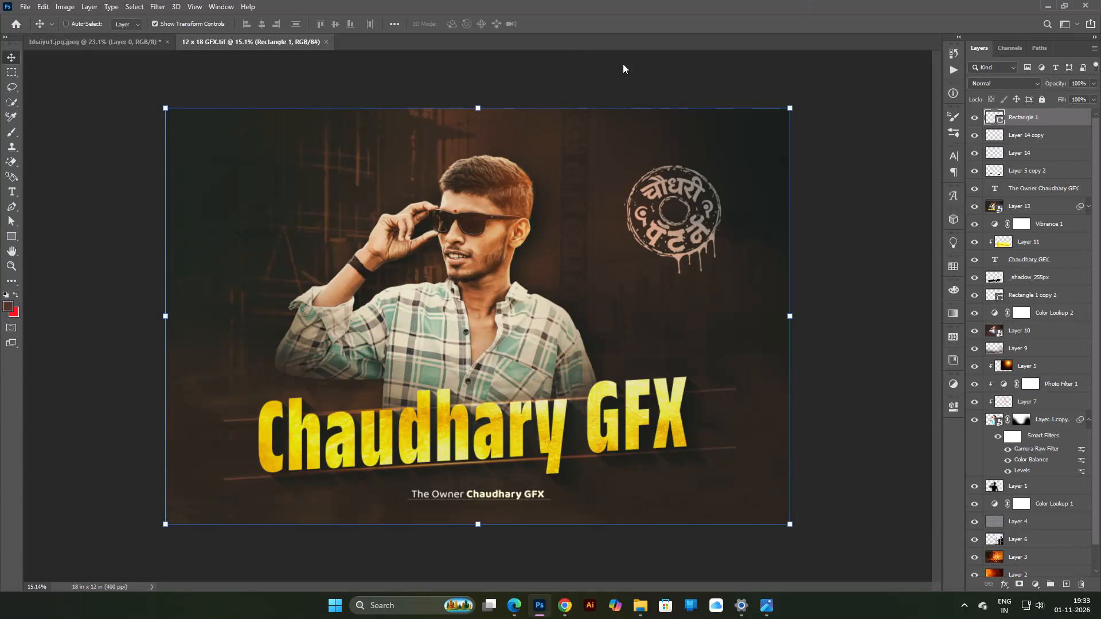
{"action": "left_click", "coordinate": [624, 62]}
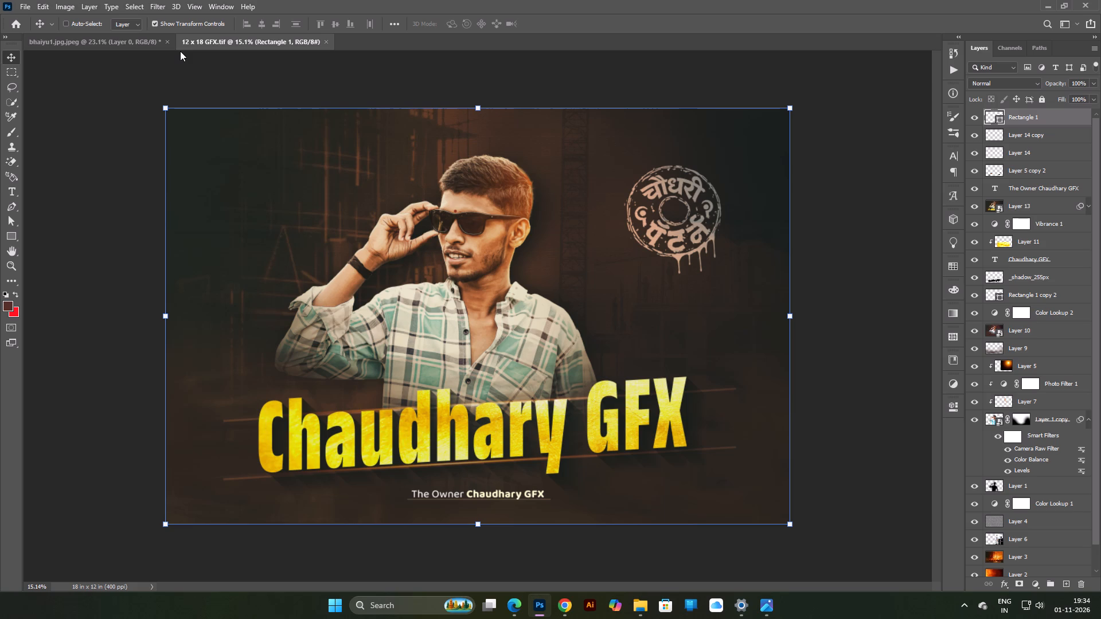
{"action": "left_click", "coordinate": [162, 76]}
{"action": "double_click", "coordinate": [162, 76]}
Capture a rectangular screenshot of the whole poster with a narrow margin around it, using Snipping Tool.
{"action": "key", "text": "shift+super+s"}
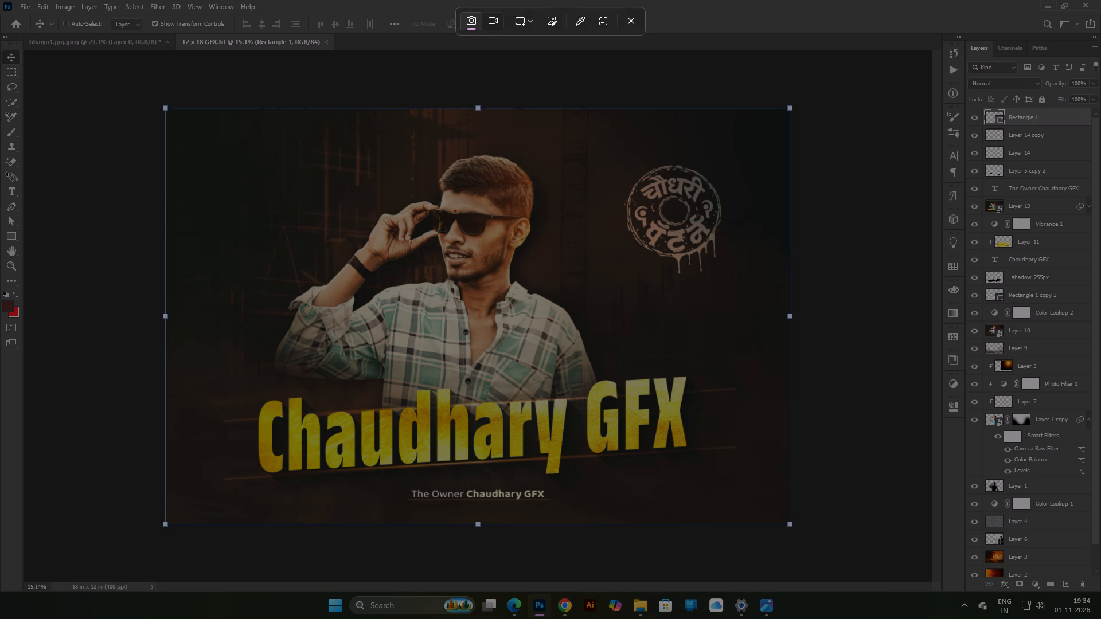
{"action": "left_click_drag", "start_coordinate": [154, 88], "coordinate": [806, 549]}
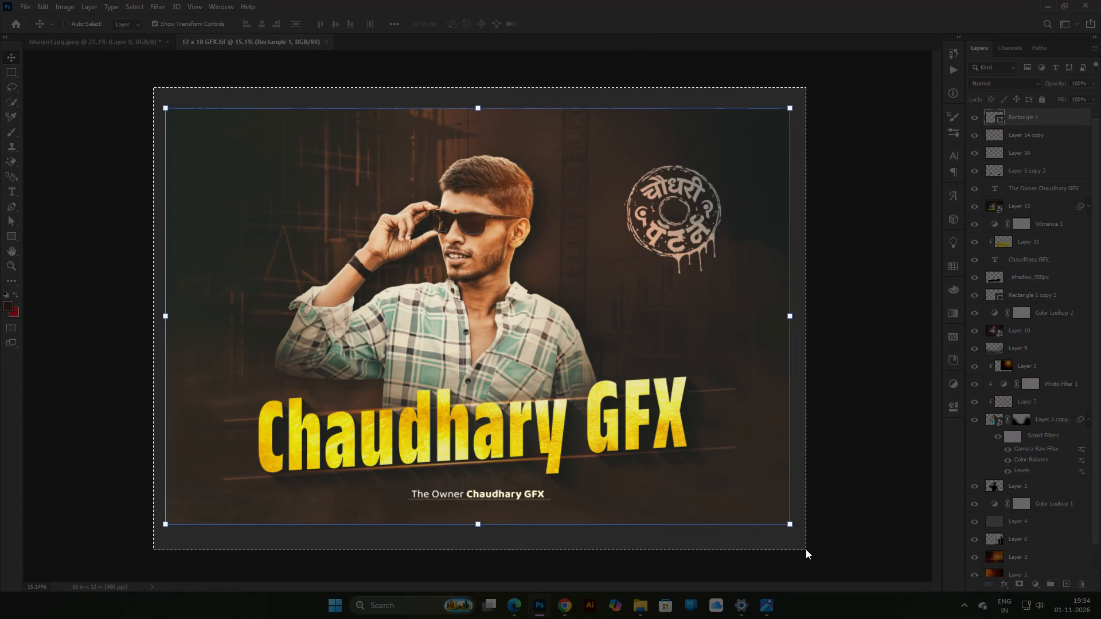
{"action": "left_click_drag", "start_coordinate": [806, 549], "coordinate": [802, 536]}
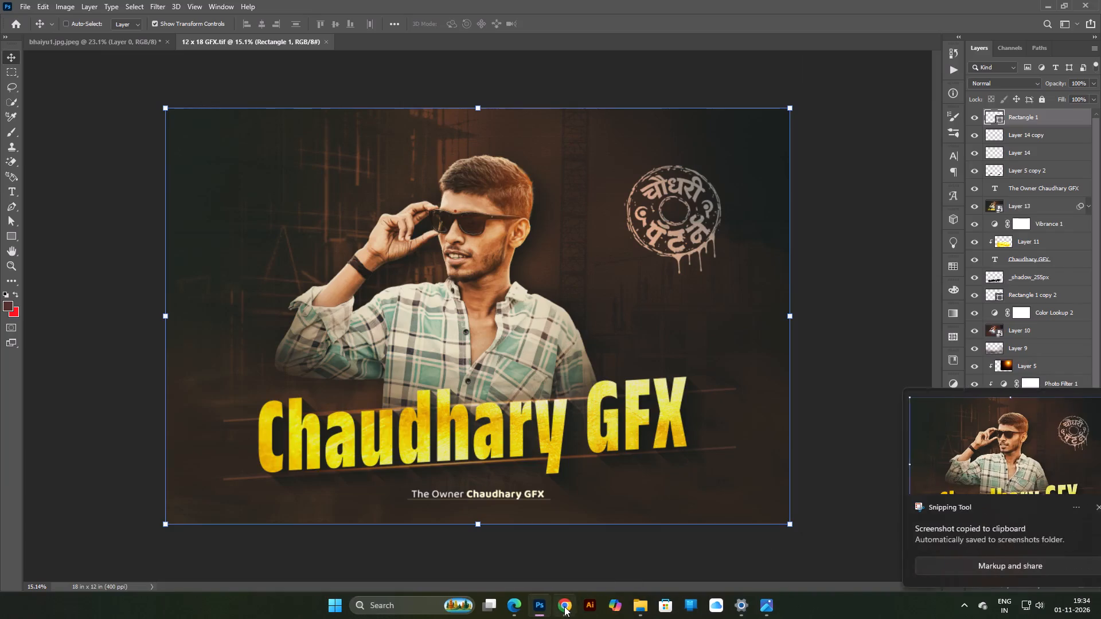
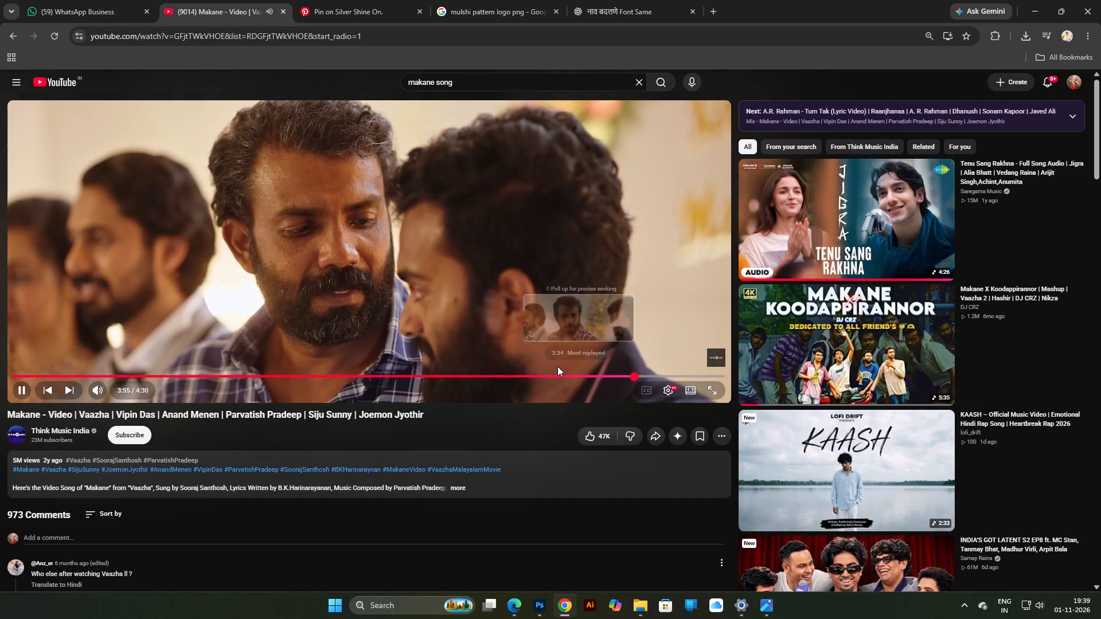
Rewind the Makane music video in stages to about 3:02 and leave it playing.
{"action": "left_click", "coordinate": [557, 366]}
{"action": "left_click", "coordinate": [549, 372]}
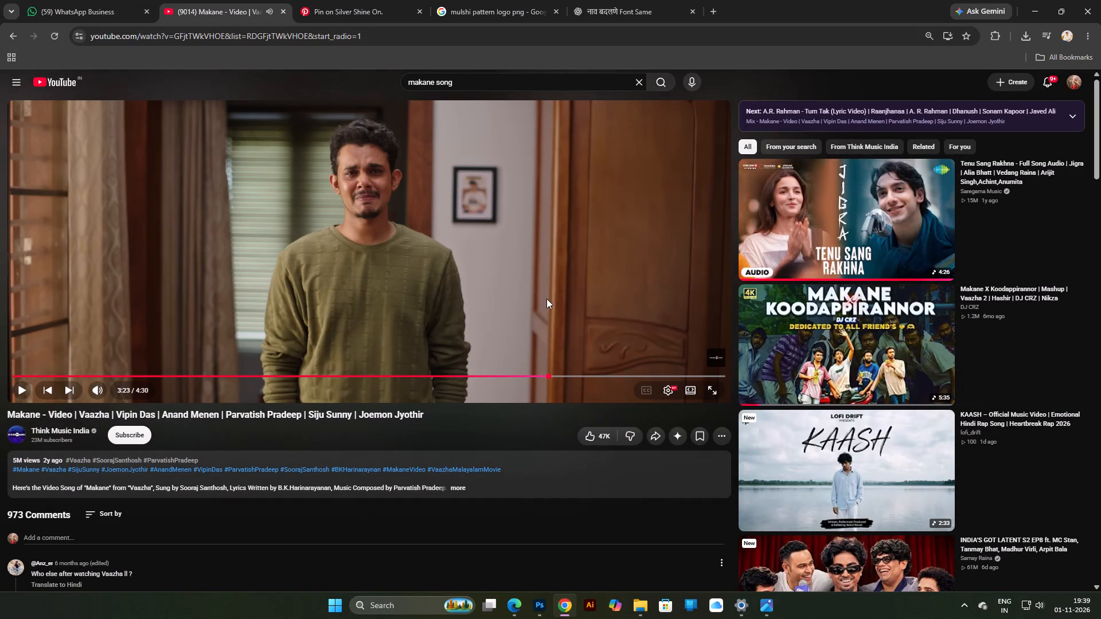
{"action": "scroll", "coordinate": [494, 279], "scroll_direction": "up", "scroll_amount": 1}
{"action": "left_click", "coordinate": [494, 276]}
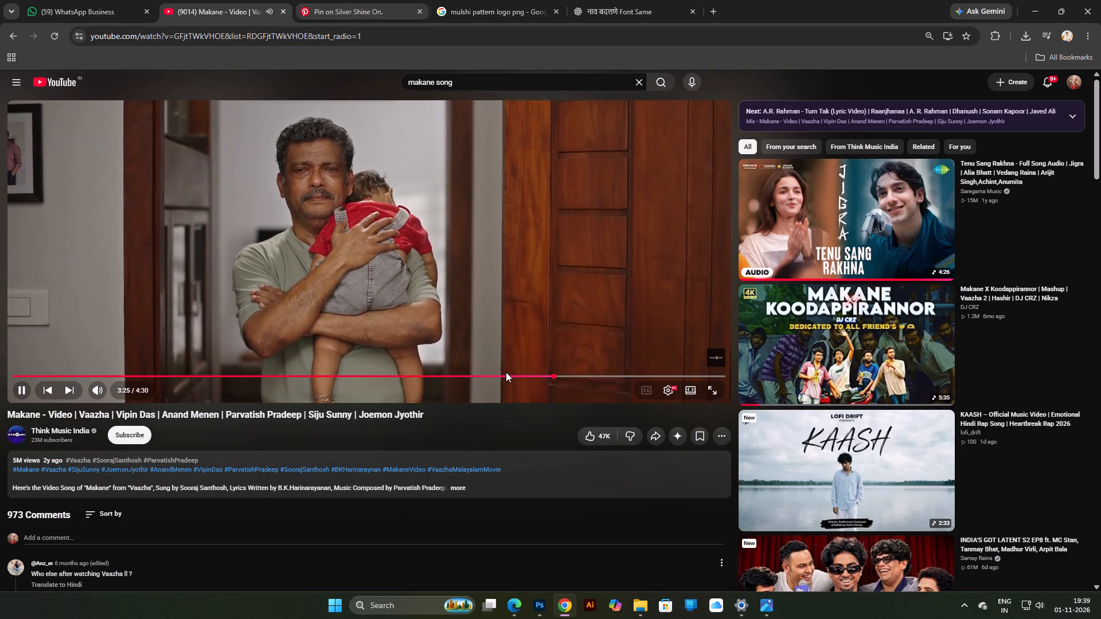
{"action": "left_click", "coordinate": [524, 377]}
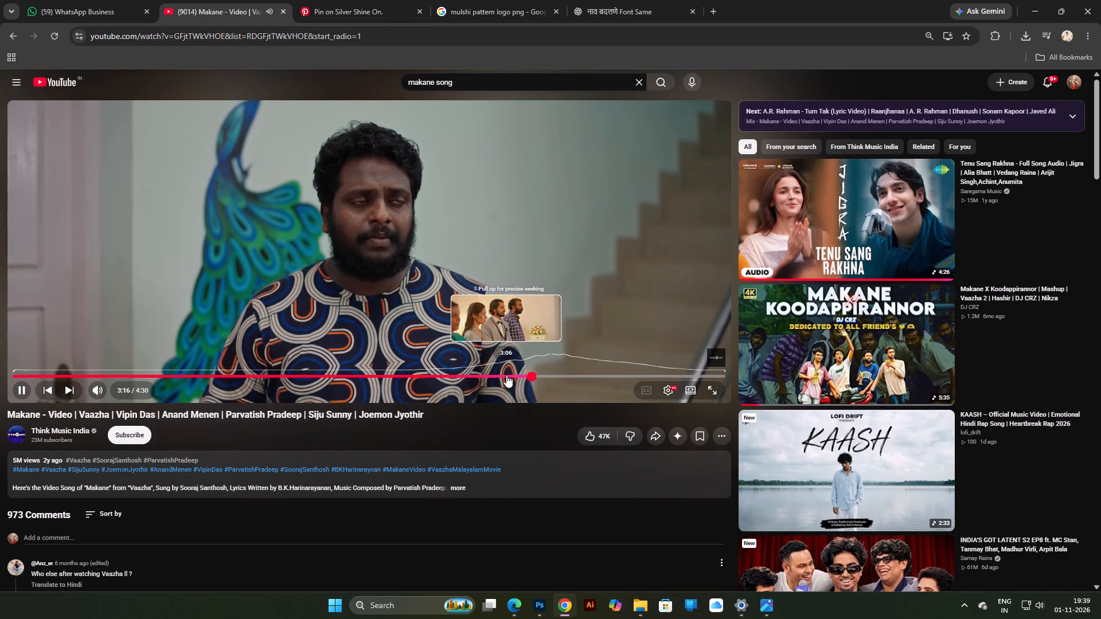
{"action": "left_click", "coordinate": [507, 374]}
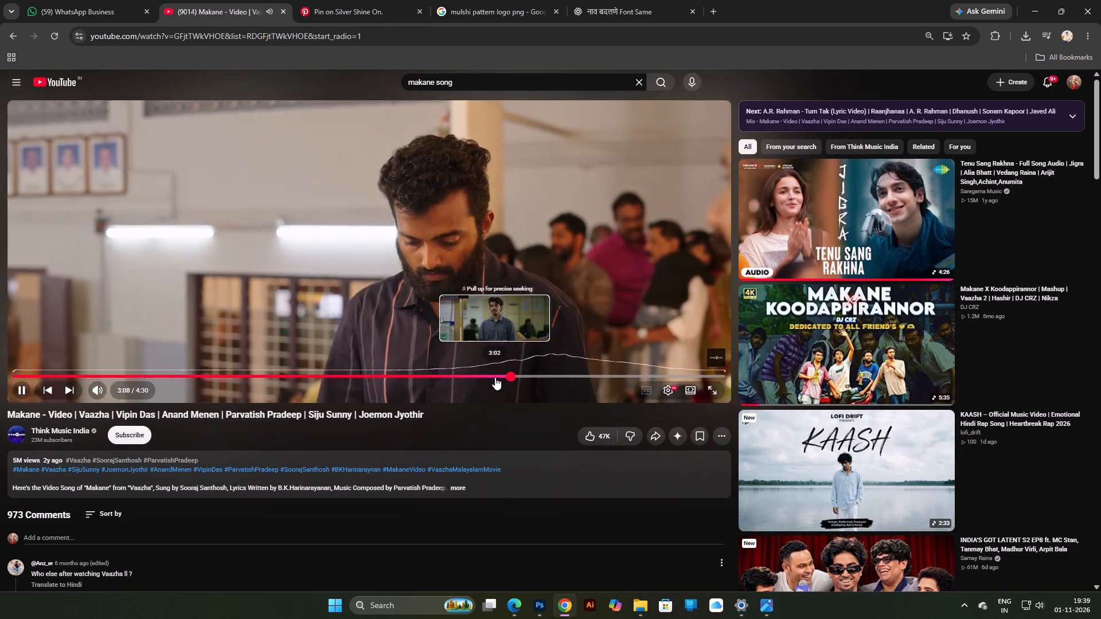
{"action": "left_click", "coordinate": [495, 377]}
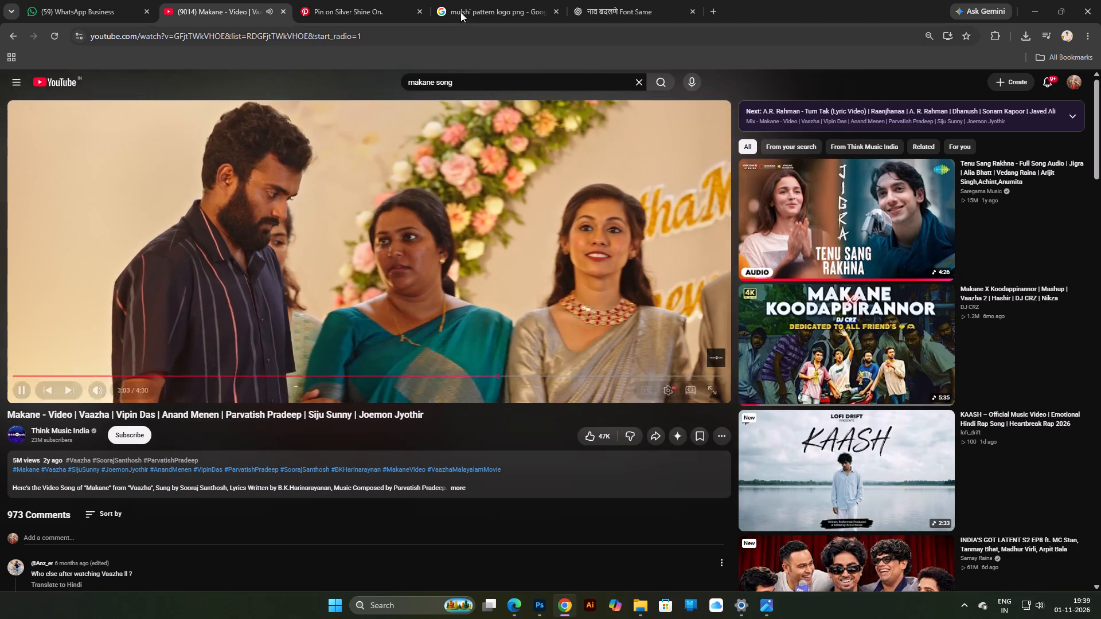
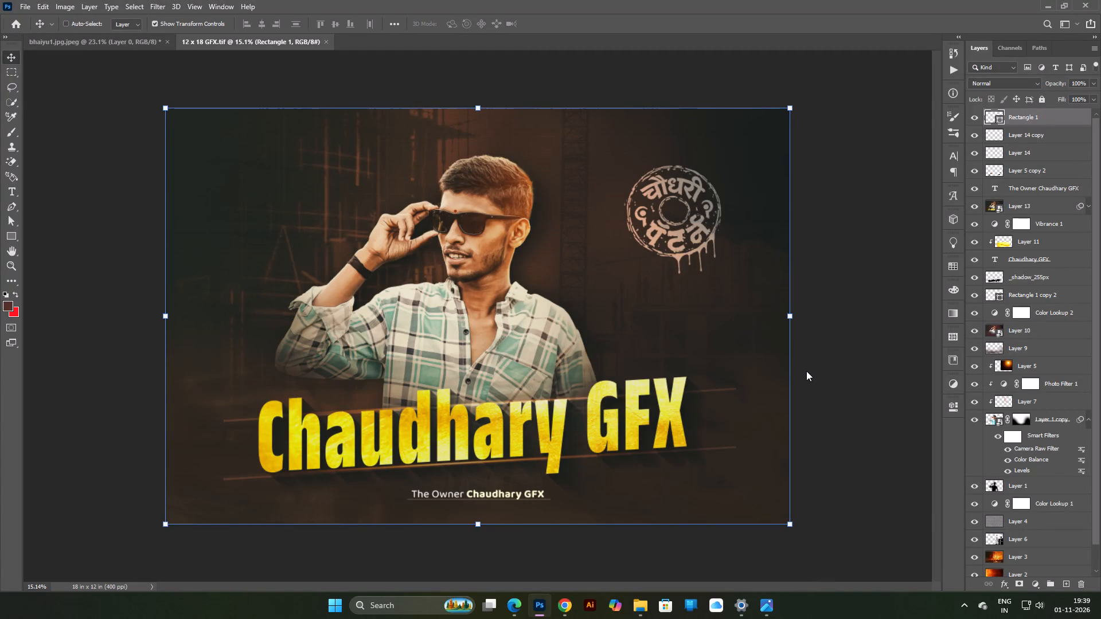
Save the finished poster document 12 x 18 GFX.tif with its layers kept.
{"action": "key", "text": "ctrl+alt+s"}
{"action": "left_click", "coordinate": [805, 345], "text": "alt"}
{"action": "key", "text": "ctrl+s"}
{"action": "key", "text": "ctrl+s"}
{"action": "key", "text": "ctrl+s"}
{"action": "key", "text": "ctrl+s"}
{"action": "key", "text": "ctrl+s"}
{"action": "key", "text": "ctrl+s"}
{"action": "key", "text": "ctrl+s"}
{"action": "key", "text": "ctrl+s"}
{"action": "key", "text": "ctrl+w"}
{"action": "key", "text": "ctrl+s"}
{"action": "key", "text": "ctrl+e"}
{"action": "key", "text": "ctrl+s"}
{"action": "key", "text": "ctrl+s"}
{"action": "key", "text": "ctrl+s"}
{"action": "key", "text": "ctrl+s"}
{"action": "key", "text": "ctrl+s"}
{"action": "key", "text": "ctrl+s"}
Close the background windows: the bhaiyu1.jpg.jpeg photo viewer, Bluetooth Settings with its pairing dialog, and both File Explorer windows.
{"action": "left_click", "coordinate": [768, 608]}
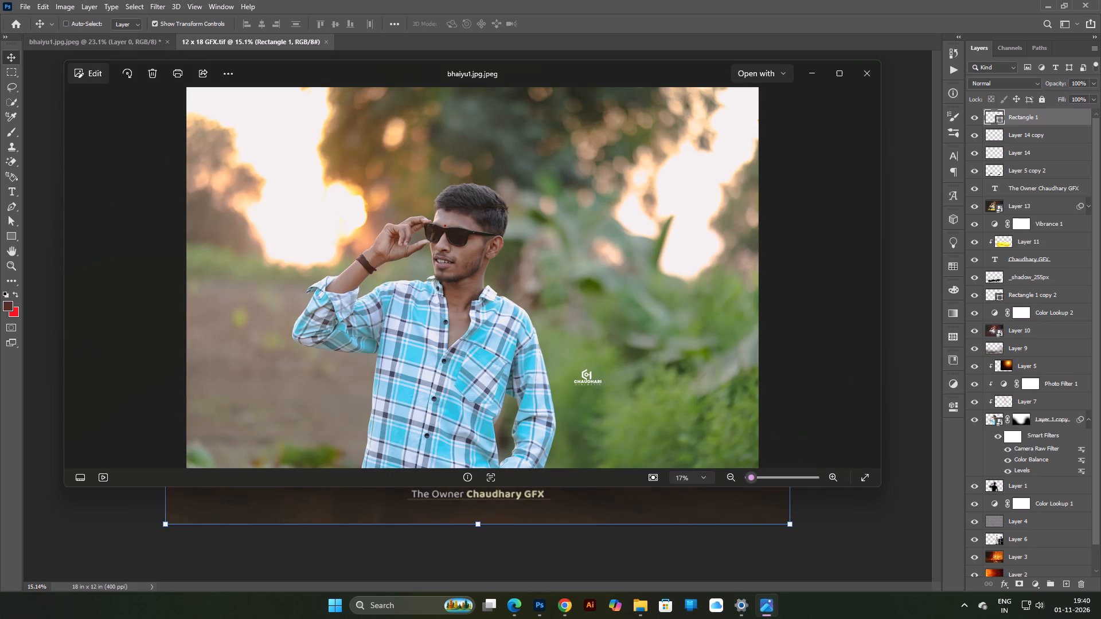
{"action": "left_click", "coordinate": [877, 69]}
{"action": "left_click", "coordinate": [757, 597]}
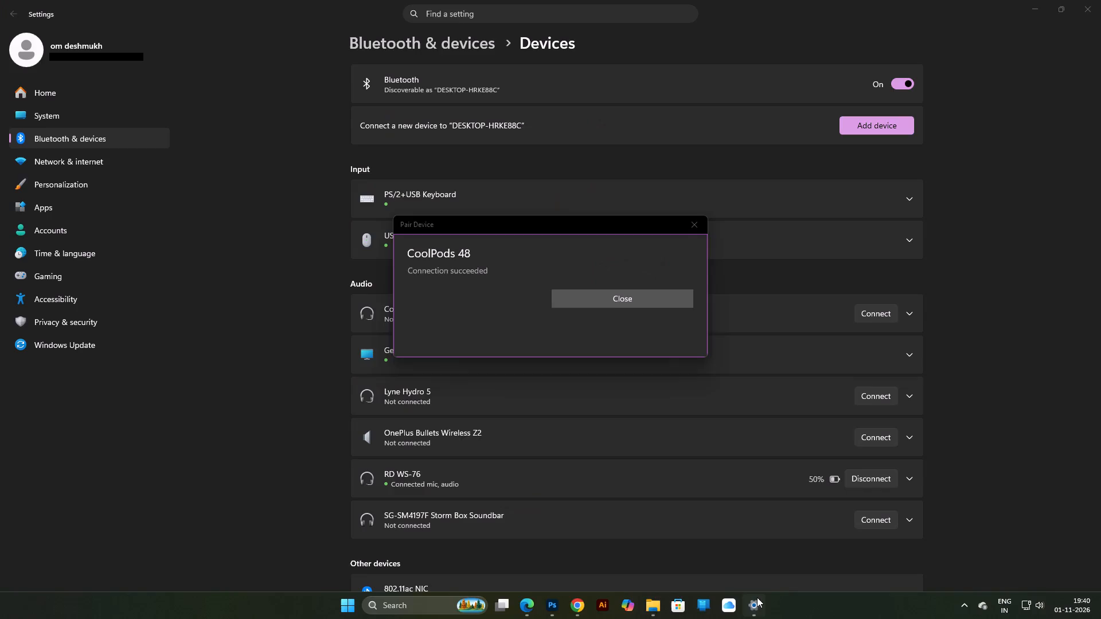
{"action": "left_click", "coordinate": [671, 300]}
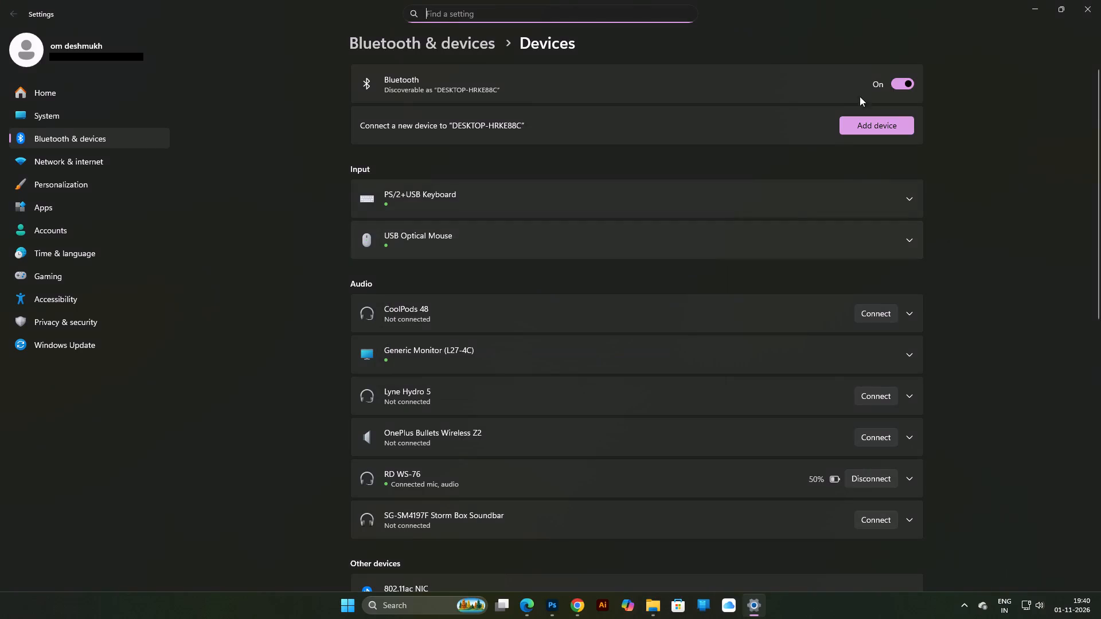
{"action": "left_click", "coordinate": [1100, 0]}
{"action": "left_click", "coordinate": [661, 610]}
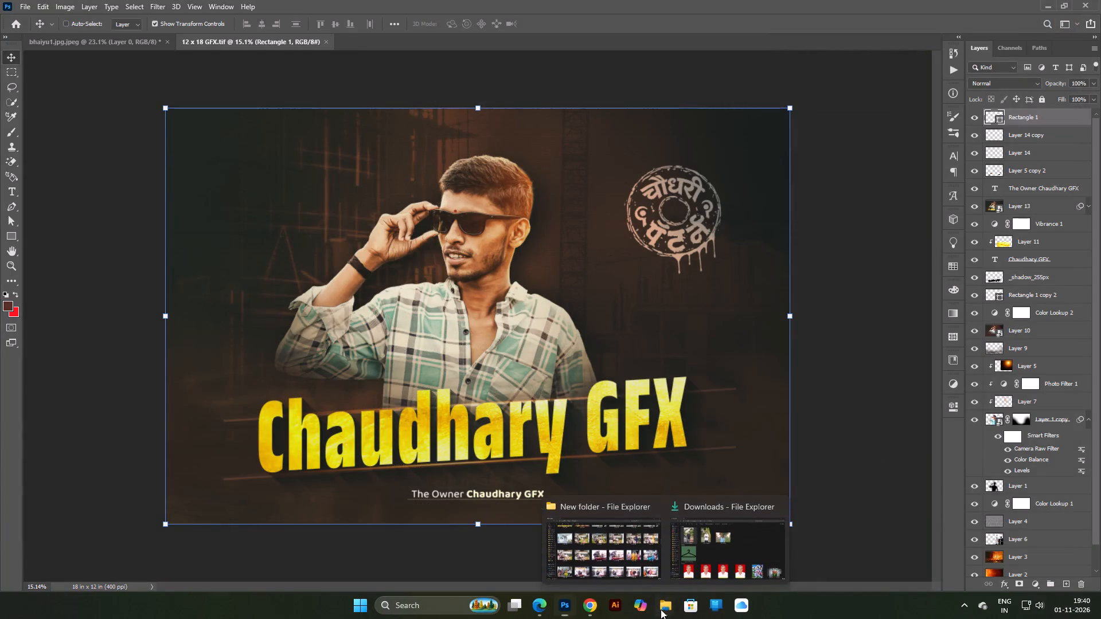
{"action": "left_click", "coordinate": [656, 506]}
{"action": "left_click", "coordinate": [717, 506]}
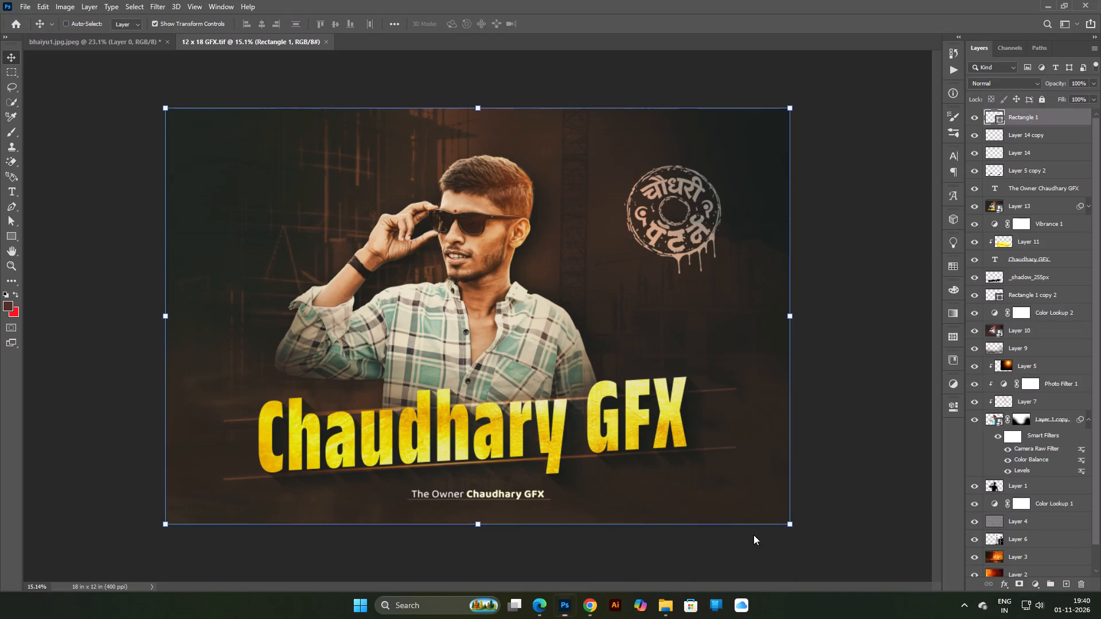
Browse to the F: drive in File Explorer and open 12 x 18 GFX.tif in Photoshop.
{"action": "left_click", "coordinate": [662, 600]}
{"action": "scroll", "coordinate": [0, 504], "scroll_direction": "down", "scroll_amount": 4}
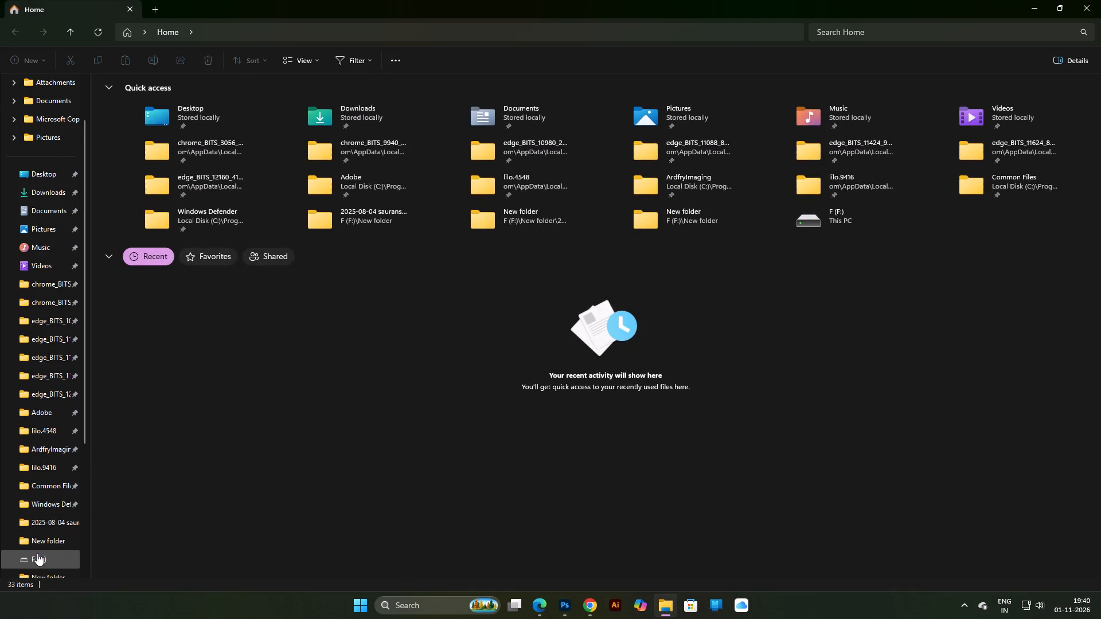
{"action": "left_click", "coordinate": [37, 553]}
{"action": "scroll", "coordinate": [669, 410], "scroll_direction": "down", "scroll_amount": 1}
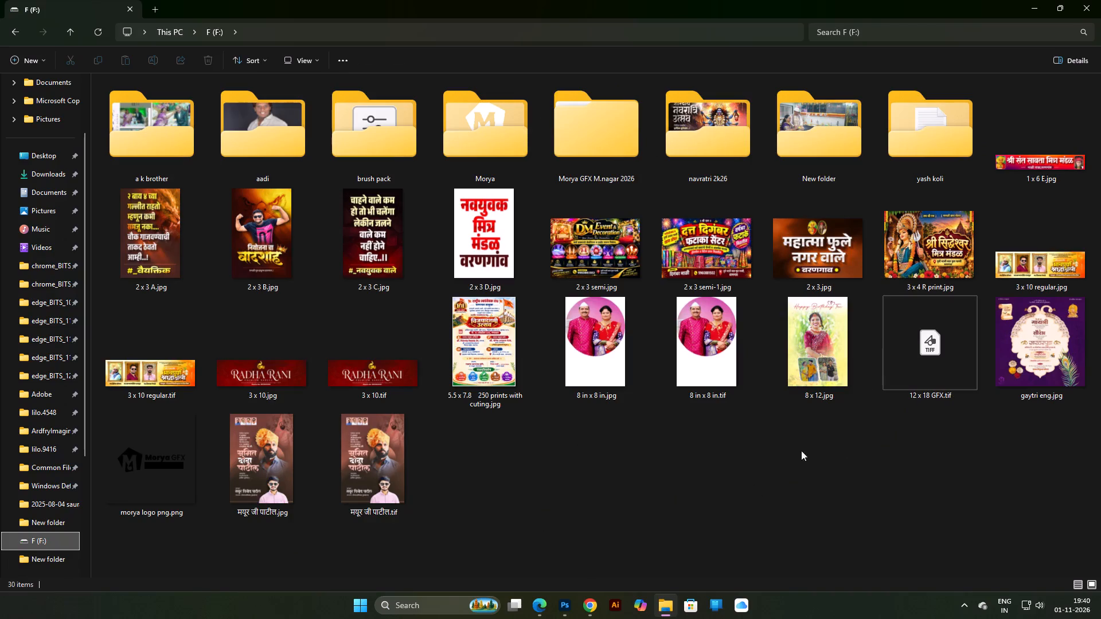
{"action": "double_click", "coordinate": [940, 373]}
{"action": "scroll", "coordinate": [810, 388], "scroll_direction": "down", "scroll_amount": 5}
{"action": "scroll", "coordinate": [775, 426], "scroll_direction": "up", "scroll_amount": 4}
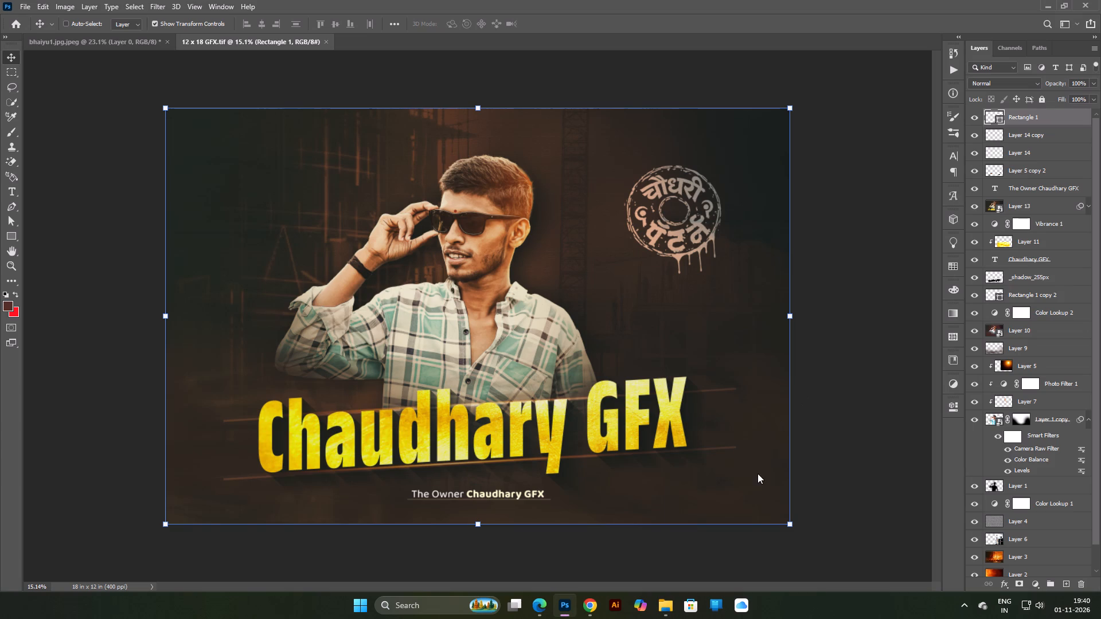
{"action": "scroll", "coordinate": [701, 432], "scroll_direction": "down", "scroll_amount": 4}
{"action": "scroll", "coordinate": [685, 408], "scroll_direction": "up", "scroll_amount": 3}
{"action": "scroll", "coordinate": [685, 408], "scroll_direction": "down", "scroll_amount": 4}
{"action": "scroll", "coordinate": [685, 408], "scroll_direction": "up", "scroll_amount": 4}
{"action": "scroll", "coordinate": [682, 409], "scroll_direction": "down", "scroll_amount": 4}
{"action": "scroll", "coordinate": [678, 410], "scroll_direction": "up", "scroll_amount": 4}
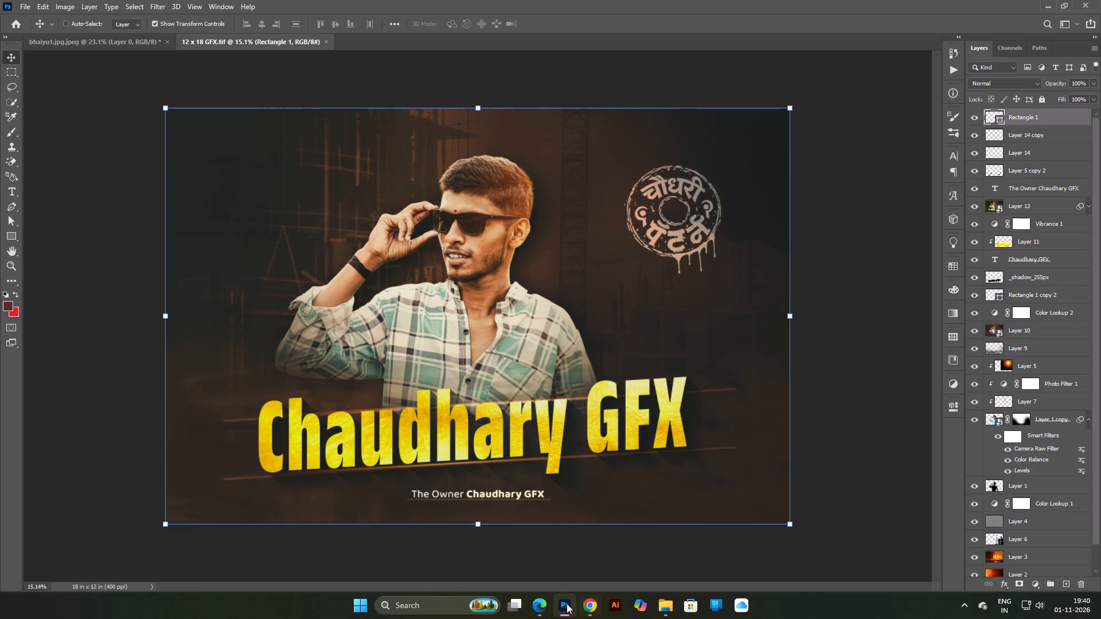
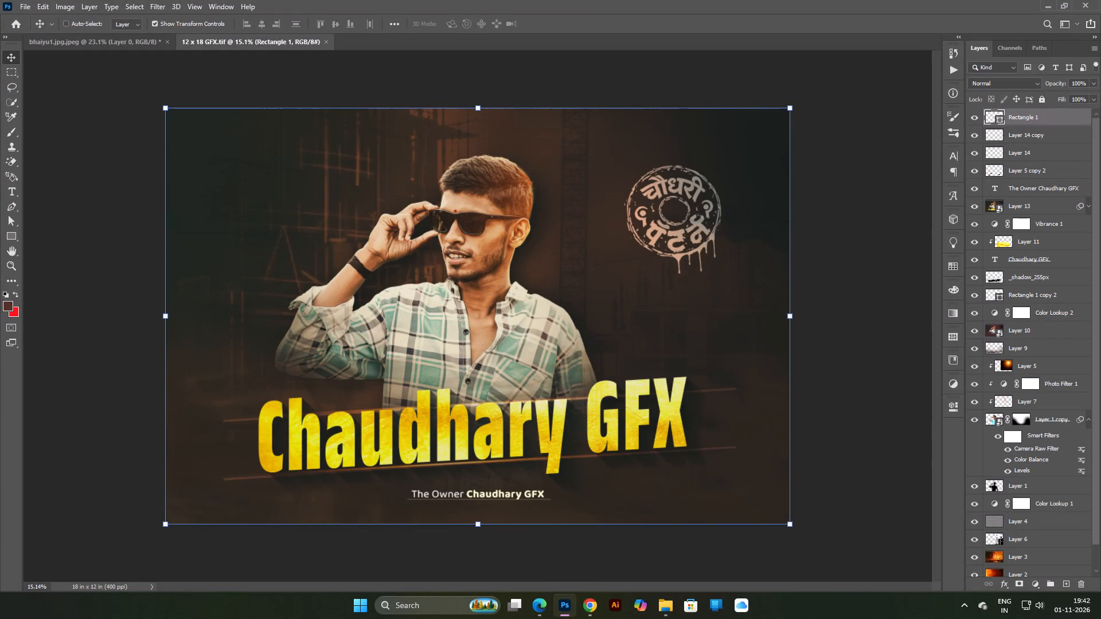
Switch from Photoshop to Windows Search and open its overview of recent apps.
{"action": "left_click", "coordinate": [836, 606]}
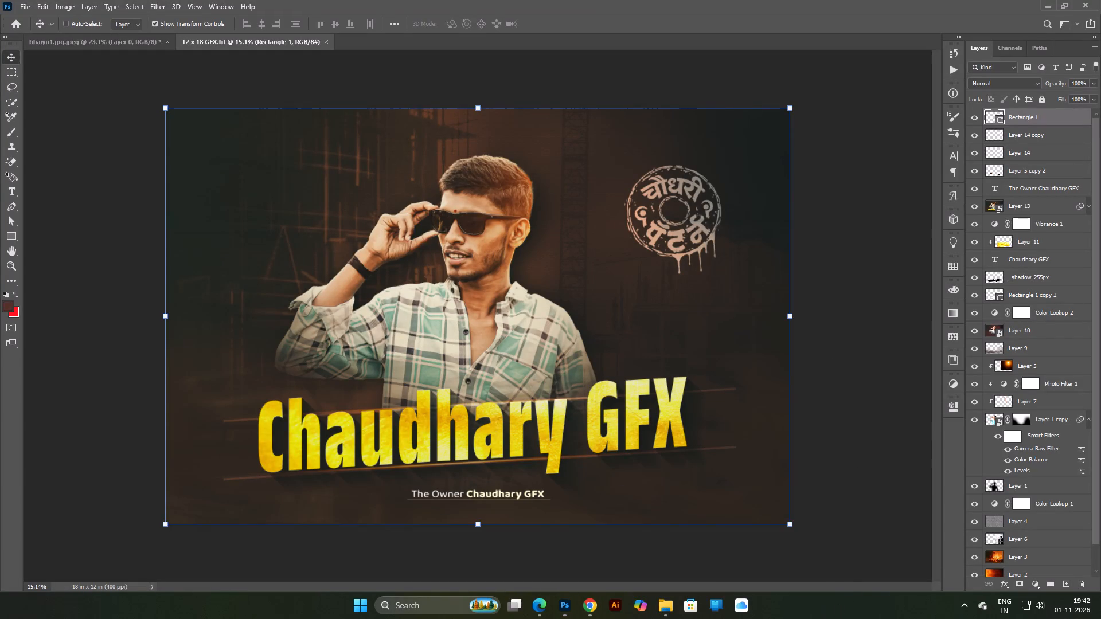
{"action": "left_click", "coordinate": [440, 605]}
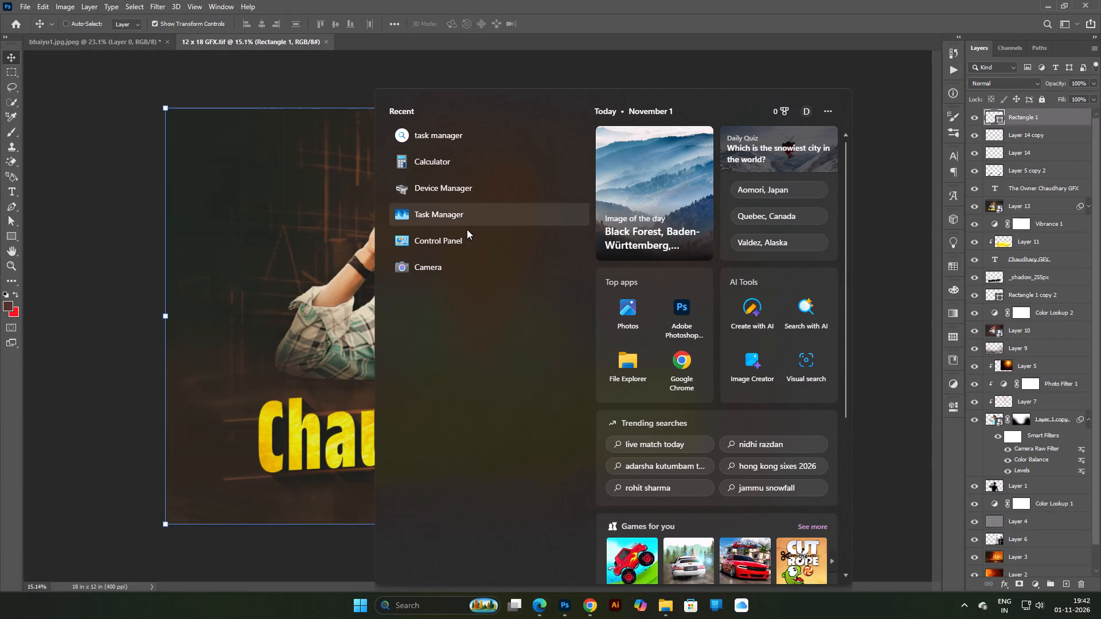
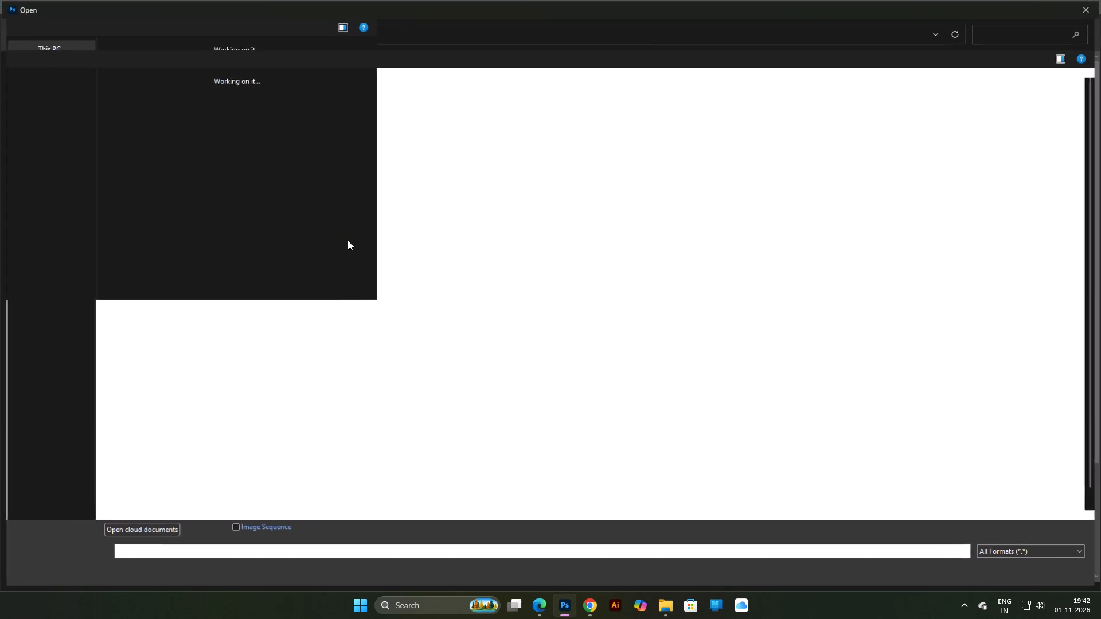
Go to the root of the F: drive and open the poster's image file from there.
{"action": "scroll", "coordinate": [686, 323], "scroll_direction": "down", "scroll_amount": 4}
{"action": "left_click", "coordinate": [157, 34]}
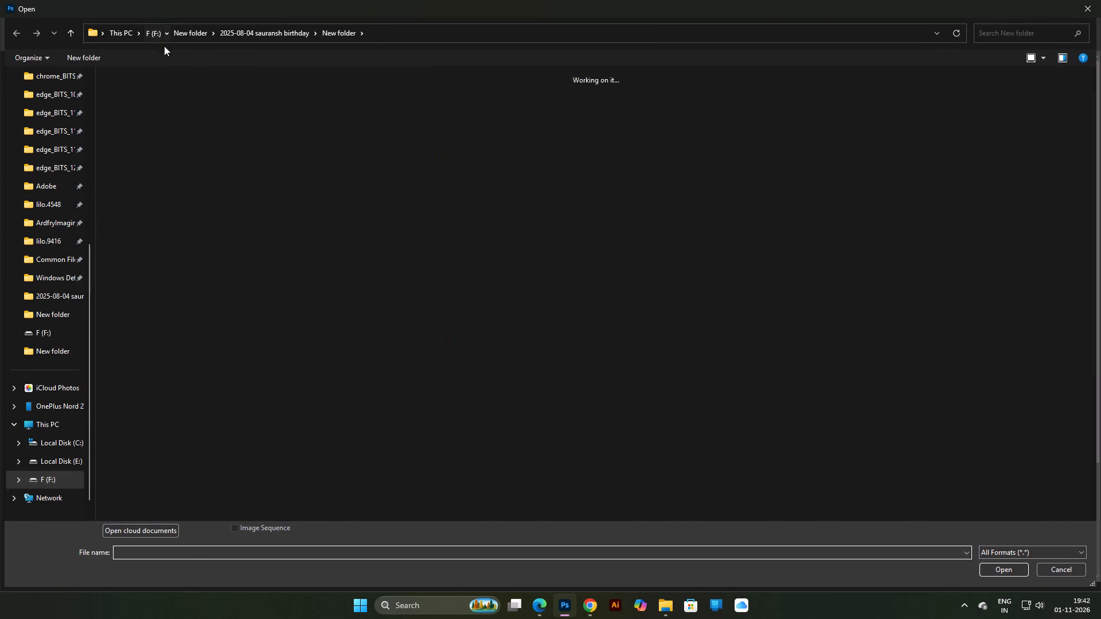
{"action": "scroll", "coordinate": [809, 361], "scroll_direction": "down", "scroll_amount": 5}
{"action": "double_click", "coordinate": [744, 354]}
{"action": "scroll", "coordinate": [677, 312], "scroll_direction": "down", "scroll_amount": 5}
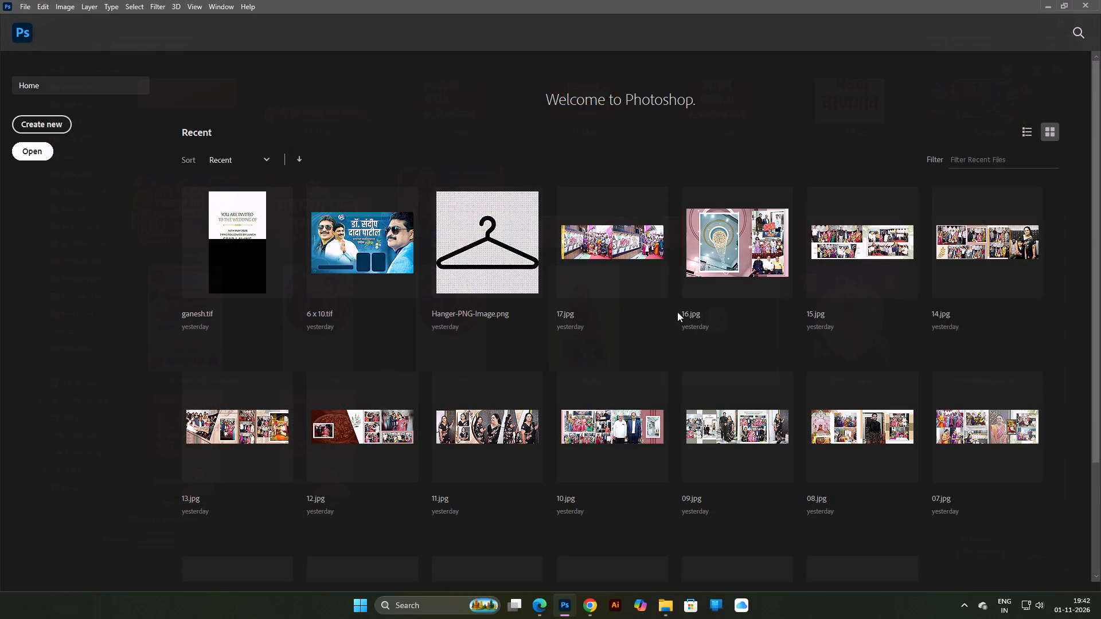
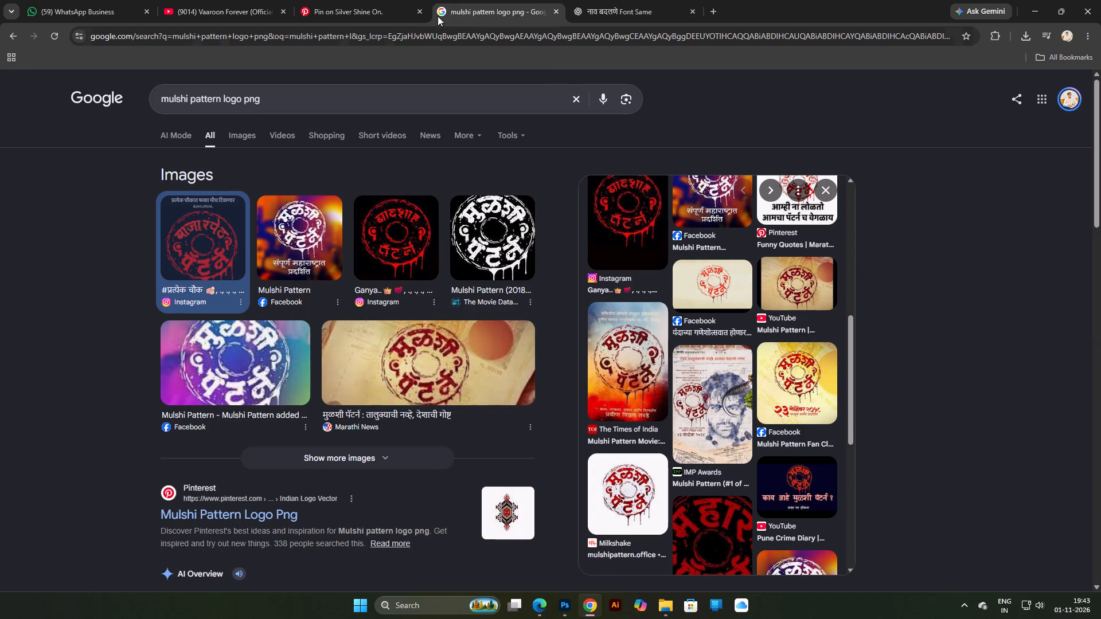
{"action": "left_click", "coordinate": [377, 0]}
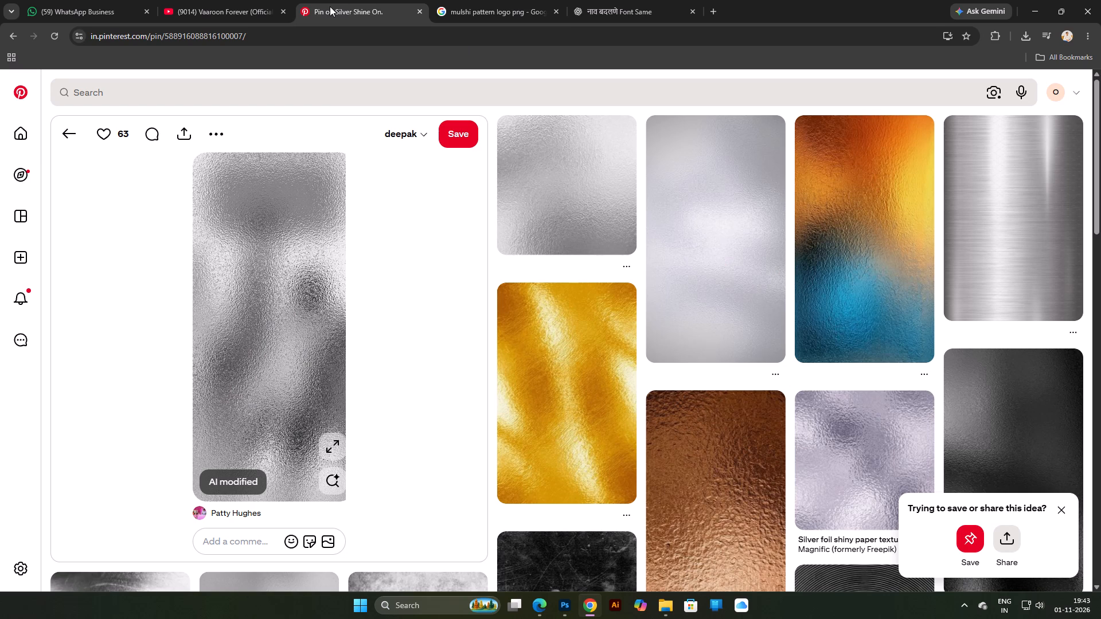
Switch to Photoshop and stamp all visible layers into a new merged layer above the Rectangle 1 layer.
{"action": "left_click", "coordinate": [575, 607]}
{"action": "scroll", "coordinate": [463, 370], "scroll_direction": "down", "scroll_amount": 6}
{"action": "scroll", "coordinate": [440, 356], "scroll_direction": "up", "scroll_amount": 7}
{"action": "scroll", "coordinate": [559, 124], "scroll_direction": "down", "scroll_amount": 5}
{"action": "left_click", "coordinate": [581, 96]}
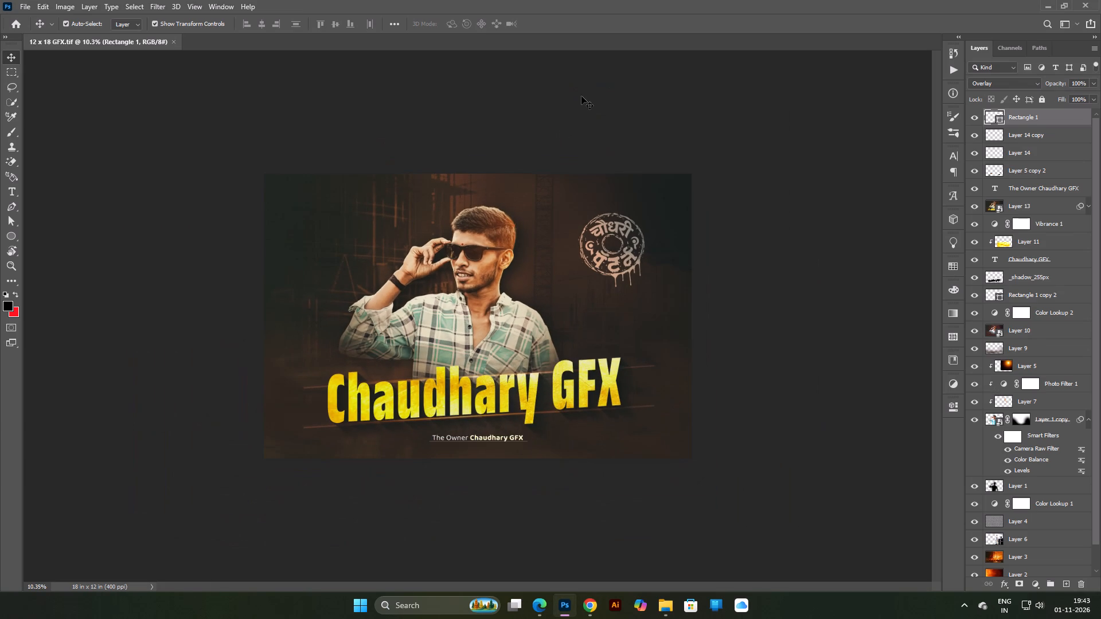
{"action": "left_click", "coordinate": [1040, 117]}
{"action": "key", "text": "ctrl+alt+shift+e"}
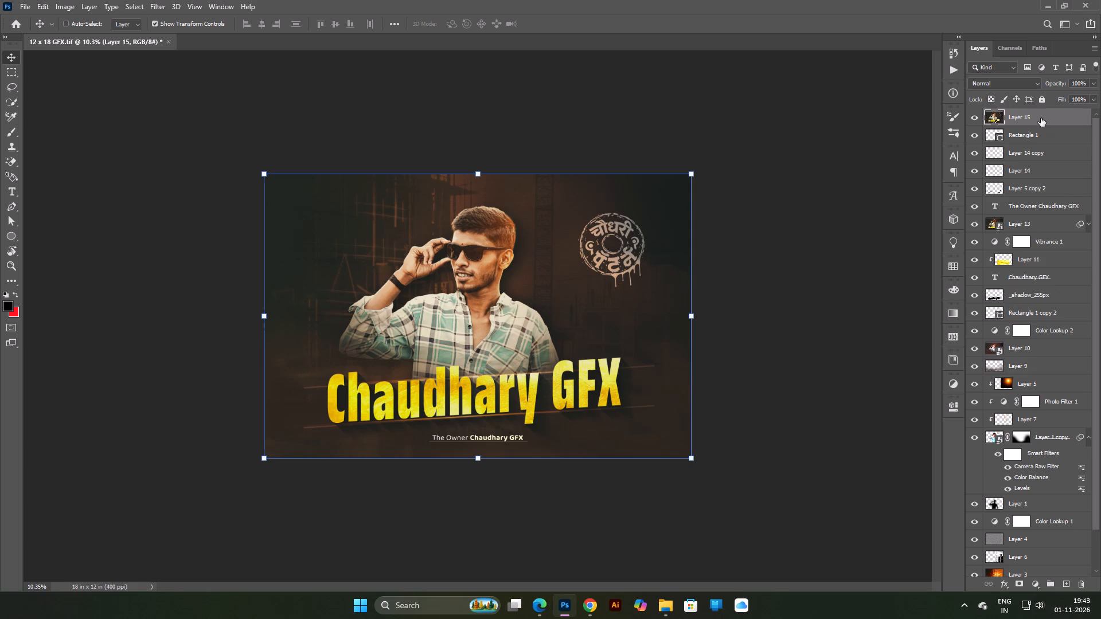
Examine the merged poster as a whole and in close-up around the man's face and shirt.
{"action": "key", "text": "ctrl+0"}
{"action": "left_click", "coordinate": [884, 231]}
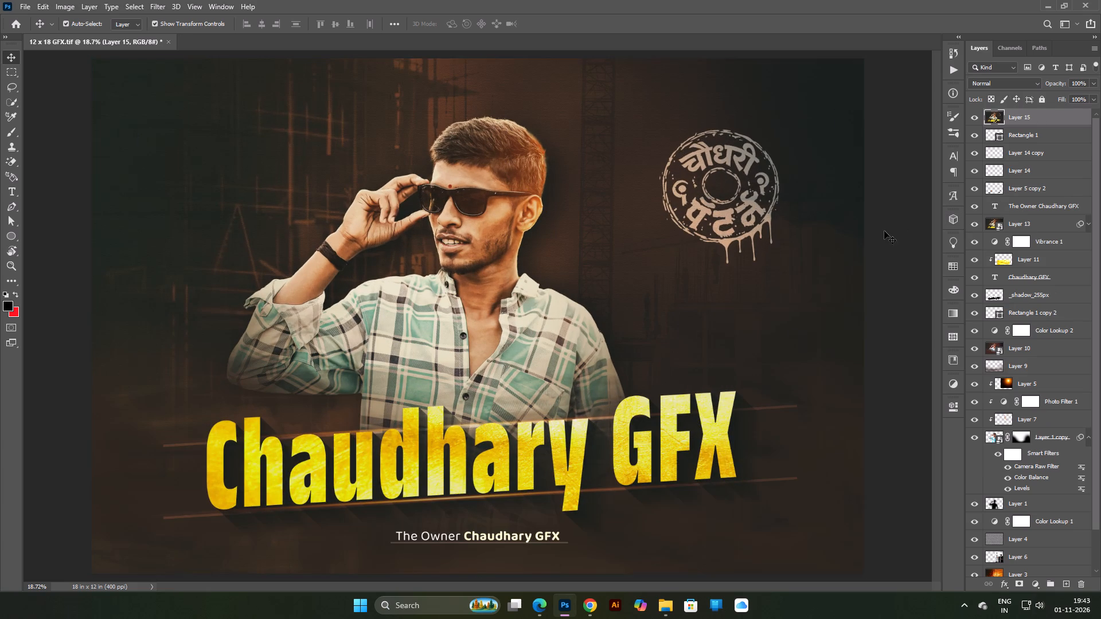
{"action": "scroll", "coordinate": [753, 219], "scroll_direction": "down", "scroll_amount": 6}
{"action": "scroll", "coordinate": [495, 222], "scroll_direction": "up", "scroll_amount": 17}
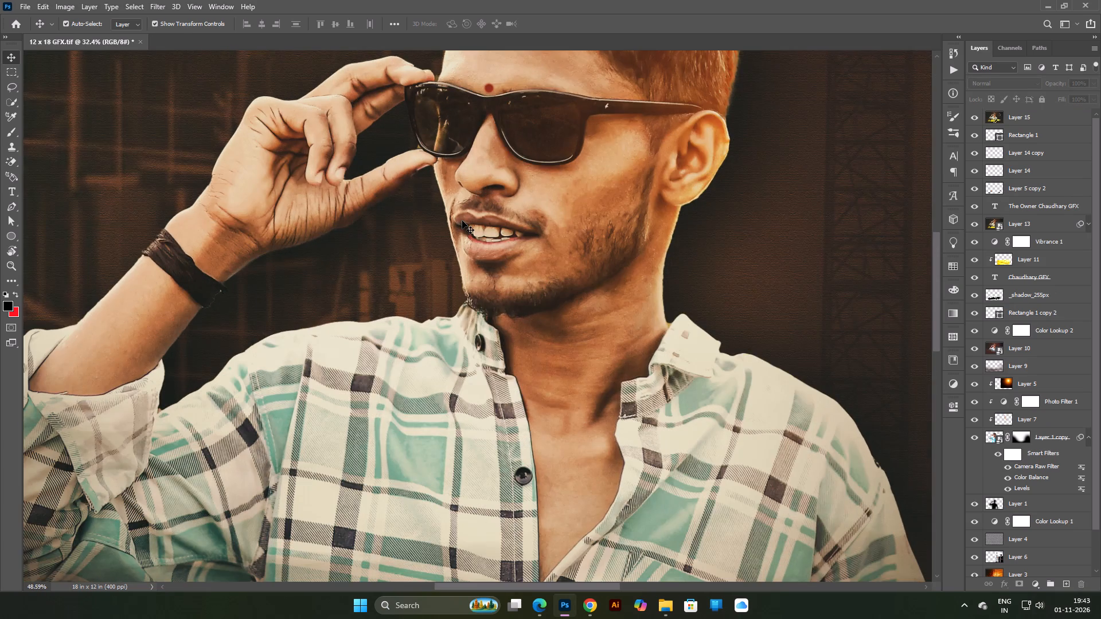
{"action": "key", "text": "ctrl+0"}
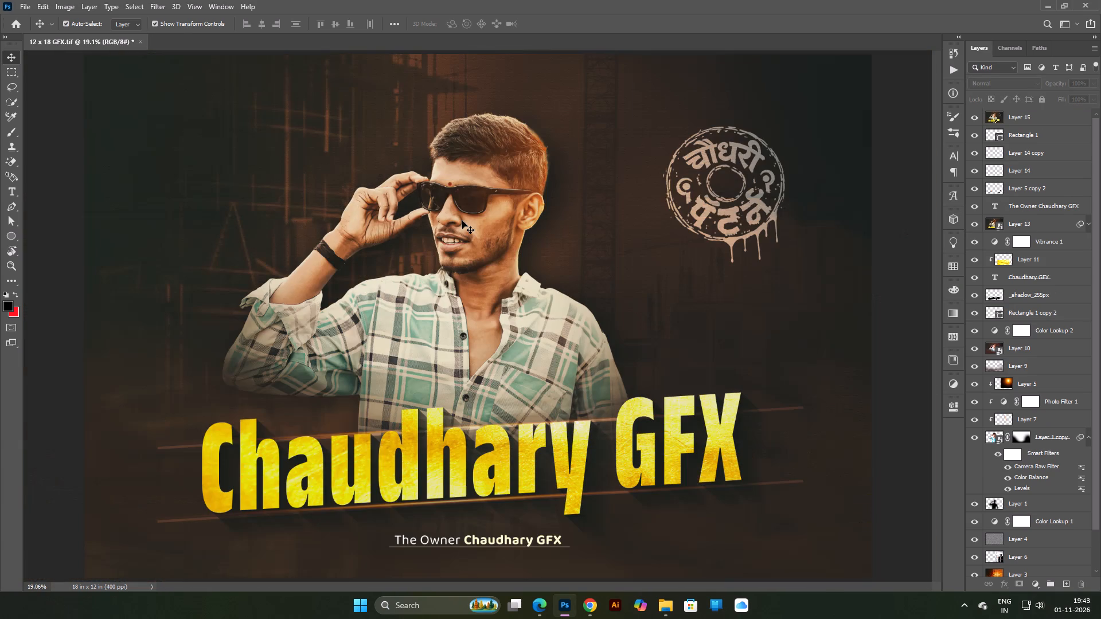
{"action": "scroll", "coordinate": [650, 163], "scroll_direction": "down", "scroll_amount": 6}
{"action": "scroll", "coordinate": [613, 241], "scroll_direction": "up", "scroll_amount": 3}
{"action": "scroll", "coordinate": [494, 224], "scroll_direction": "down", "scroll_amount": 2}
{"action": "scroll", "coordinate": [493, 224], "scroll_direction": "up", "scroll_amount": 6}
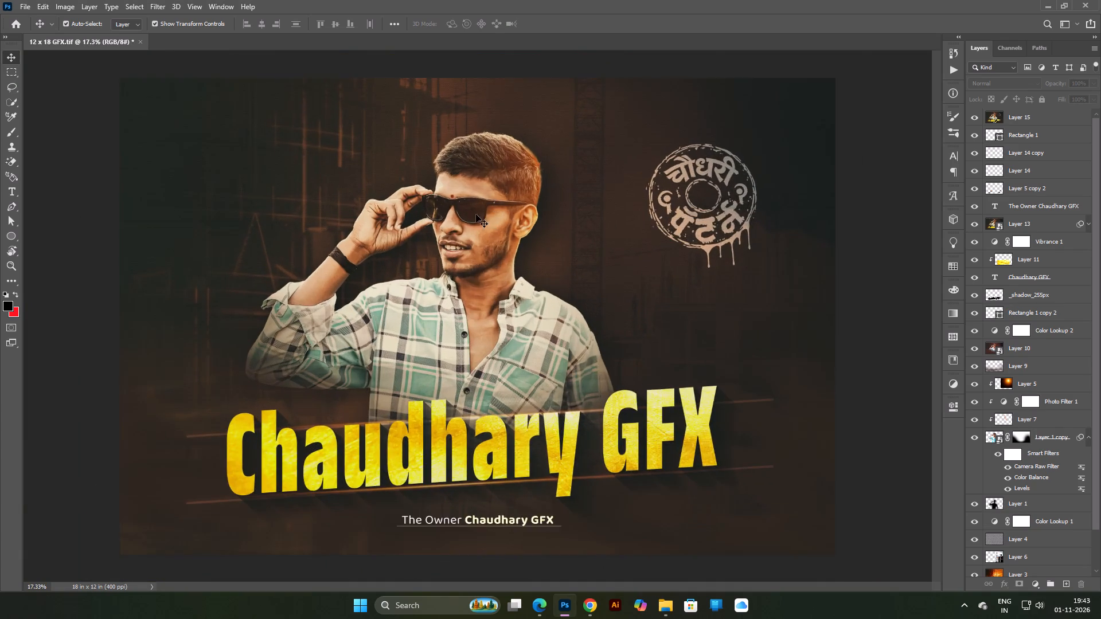
{"action": "scroll", "coordinate": [476, 214], "scroll_direction": "up", "scroll_amount": 4}
{"action": "scroll", "coordinate": [463, 212], "scroll_direction": "down", "scroll_amount": 12}
{"action": "scroll", "coordinate": [461, 211], "scroll_direction": "up", "scroll_amount": 3}
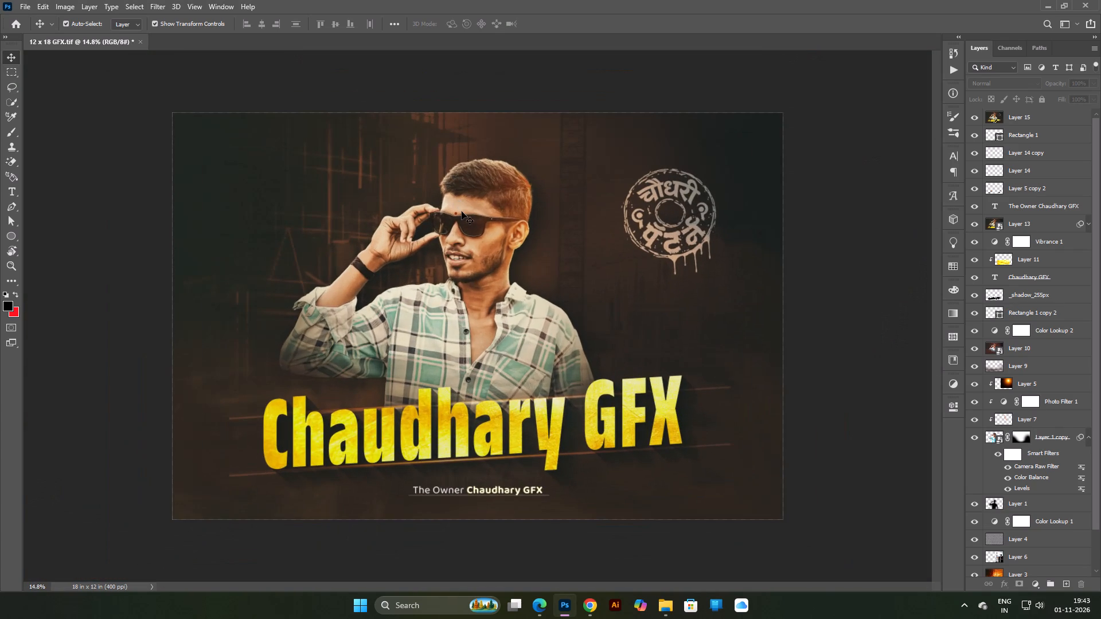
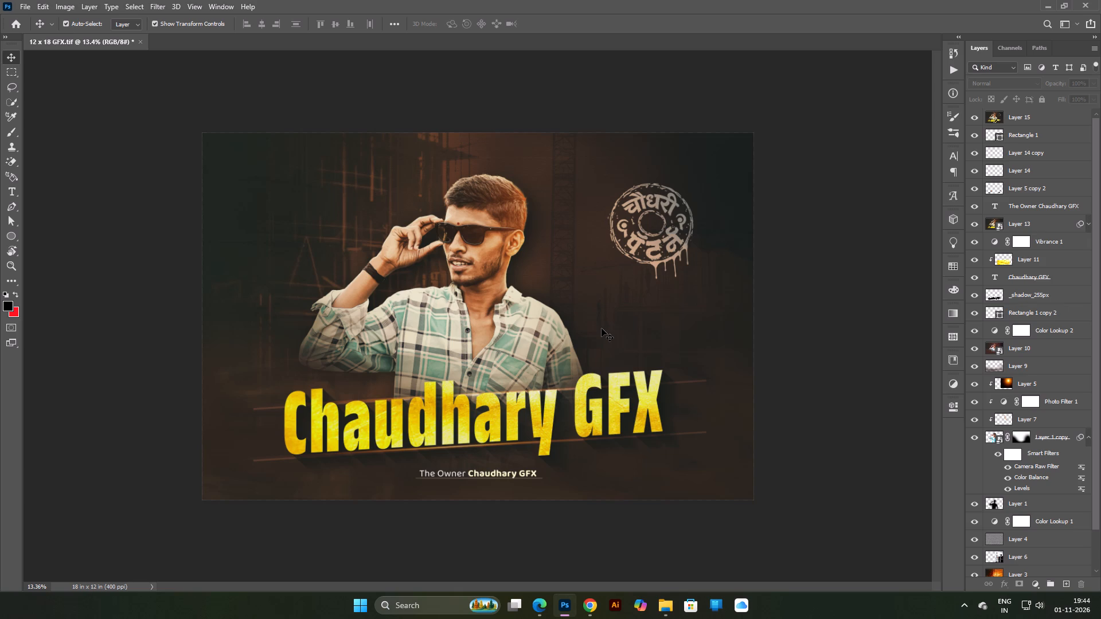
Export the poster as a JPG at 100% quality and 7200 x 4800 px, named 12 x 18 GFX.jpg, into the root of drive F.
{"action": "left_click", "coordinate": [21, 0]}
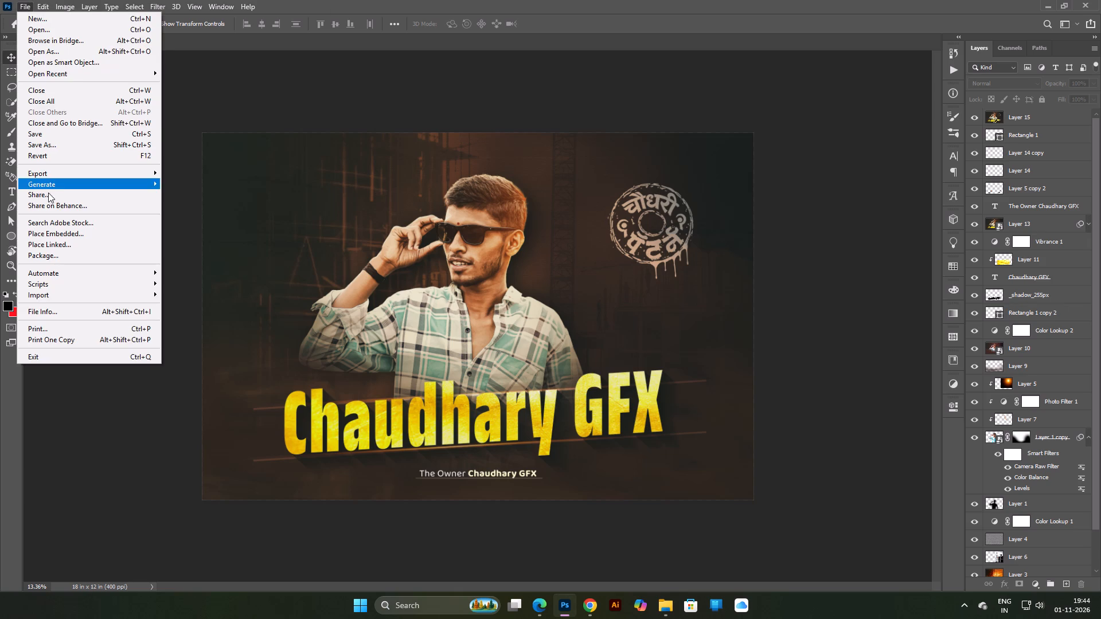
{"action": "left_click", "coordinate": [50, 171]}
{"action": "left_click", "coordinate": [212, 179]}
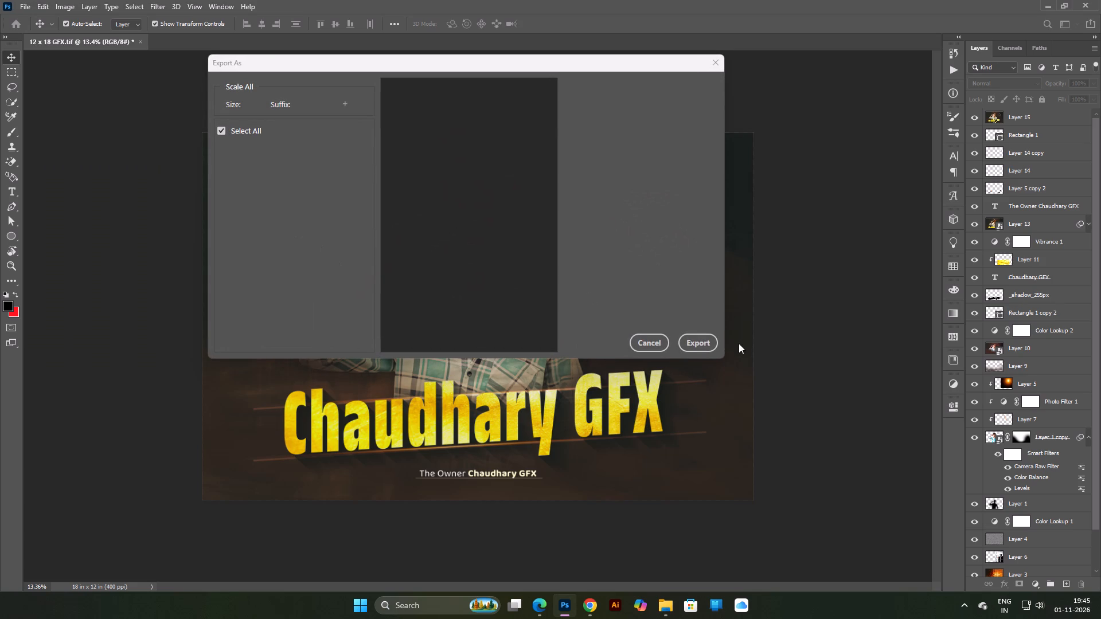
{"action": "left_click", "coordinate": [696, 342]}
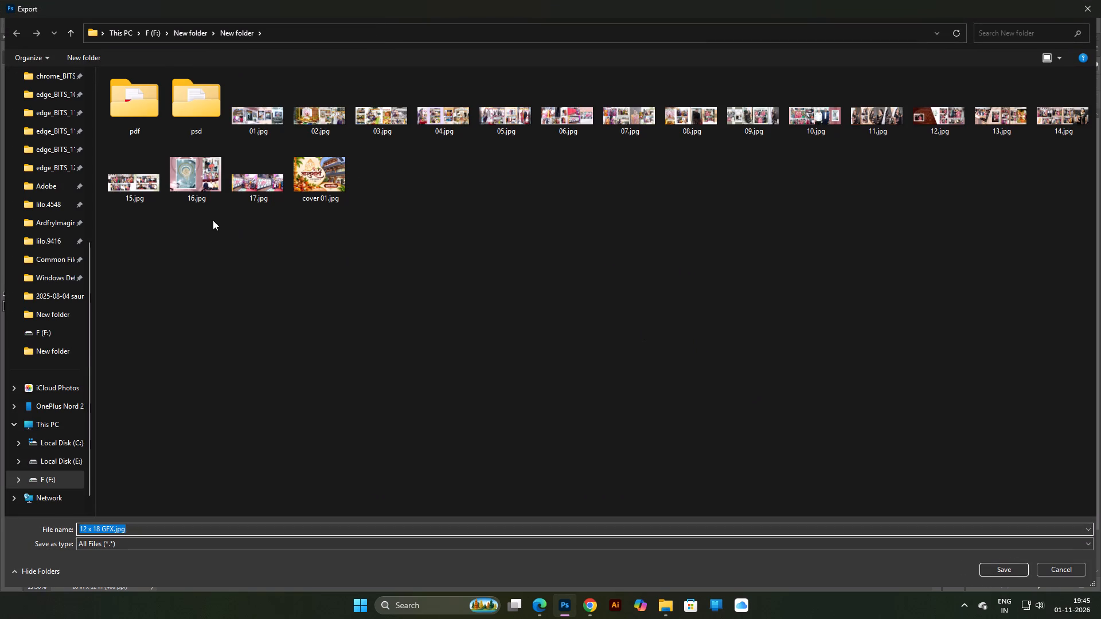
{"action": "left_click", "coordinate": [157, 34]}
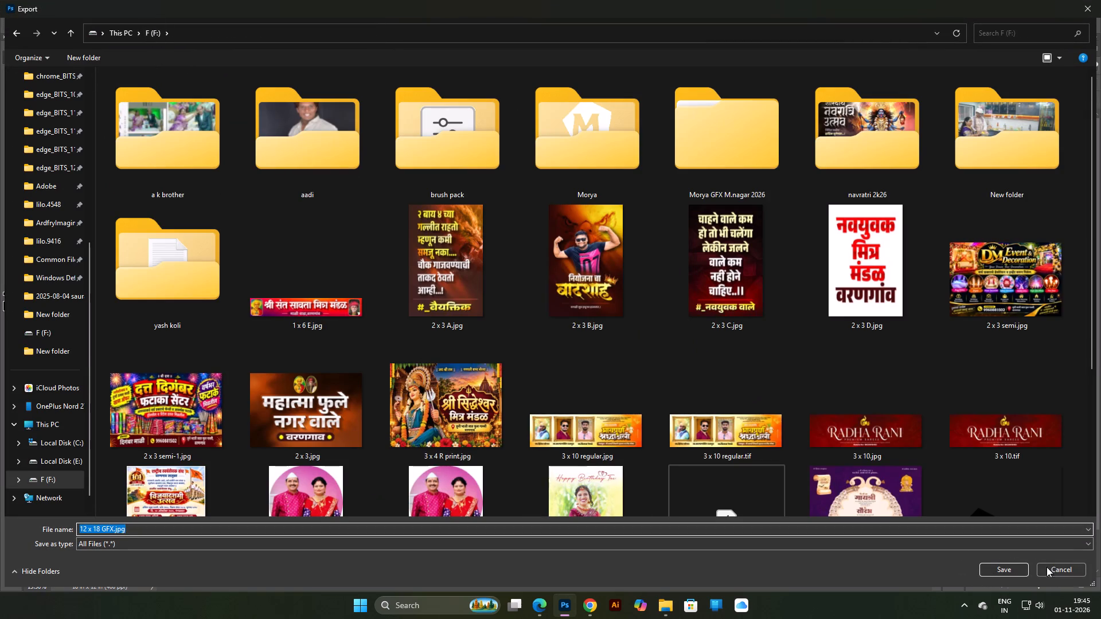
{"action": "left_click", "coordinate": [1017, 568]}
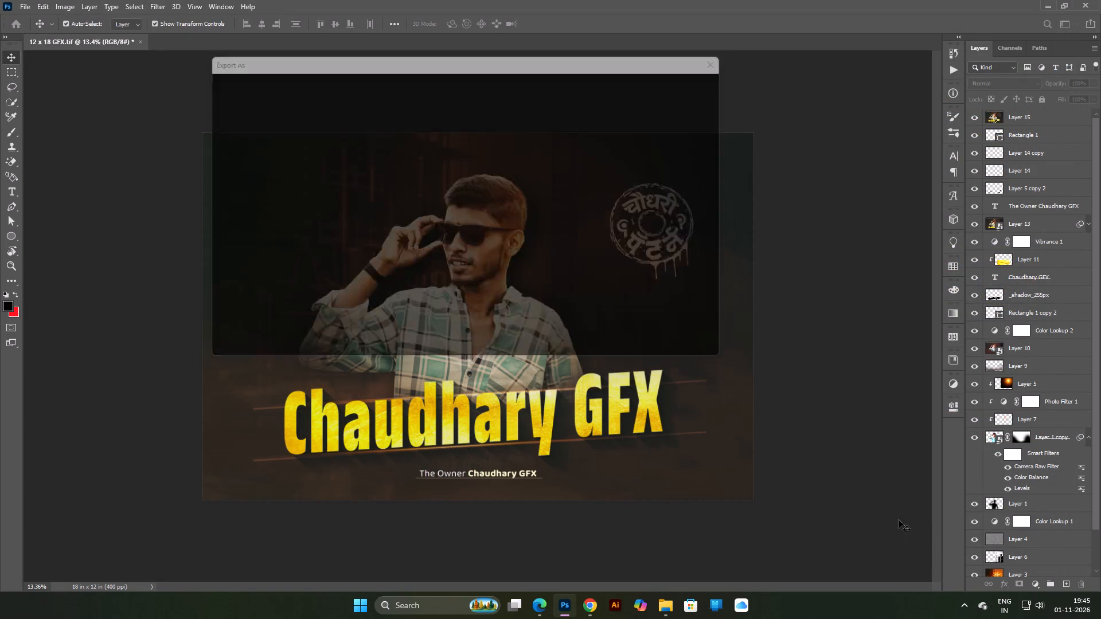
Hide the merged Layer 15, the Rectangle 1 underline and the "The Owner Chaudhary GFX" tagline layer.
{"action": "left_click", "coordinate": [977, 118]}
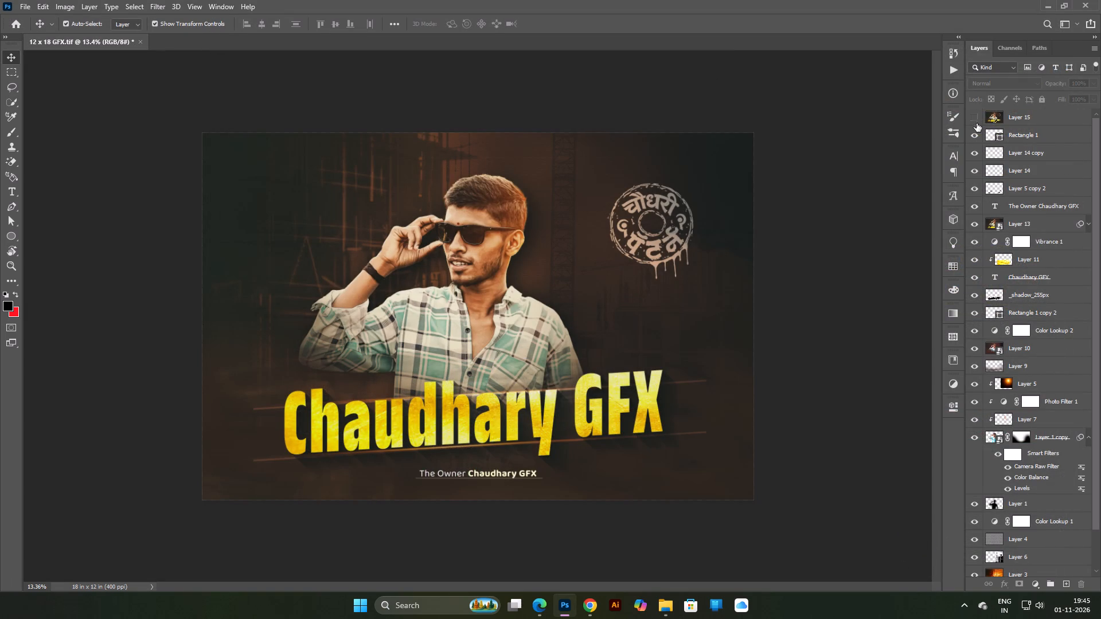
{"action": "left_click", "coordinate": [972, 138]}
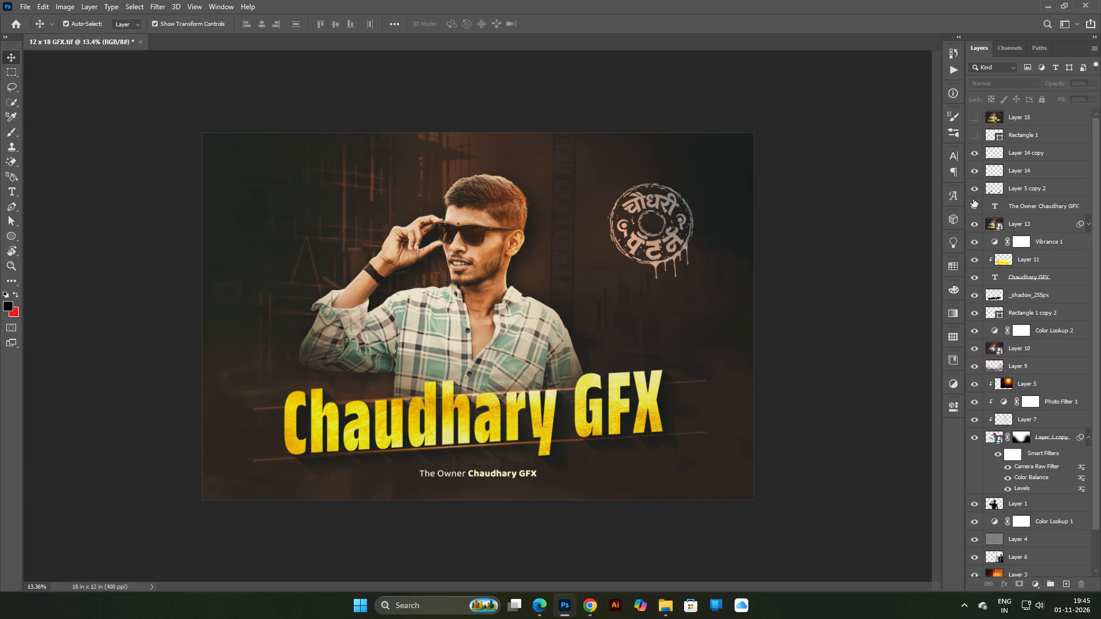
{"action": "left_click", "coordinate": [973, 205]}
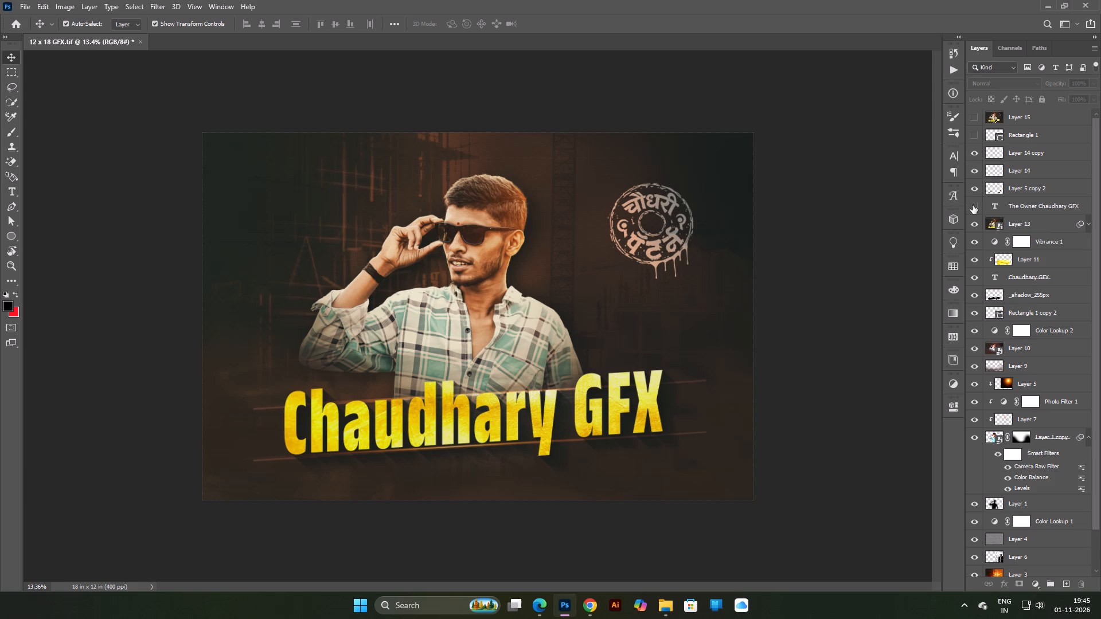
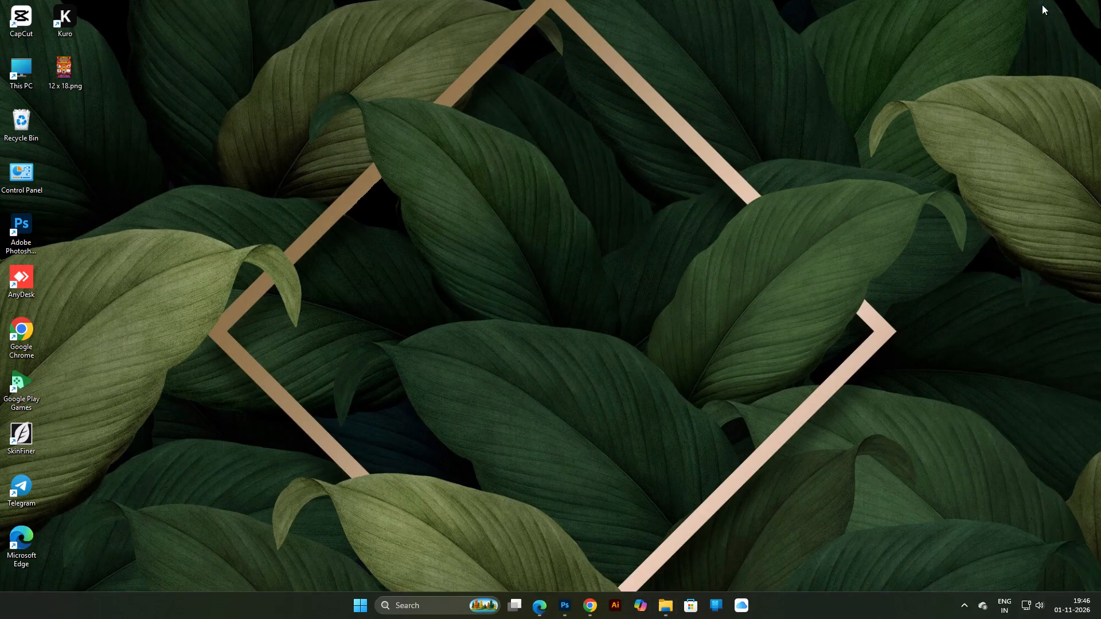
Switch to File Explorer, set 12 x 18 GFX.jpg in drive F as the desktop background and minimise the window to show the desktop.
{"action": "left_click", "coordinate": [658, 599]}
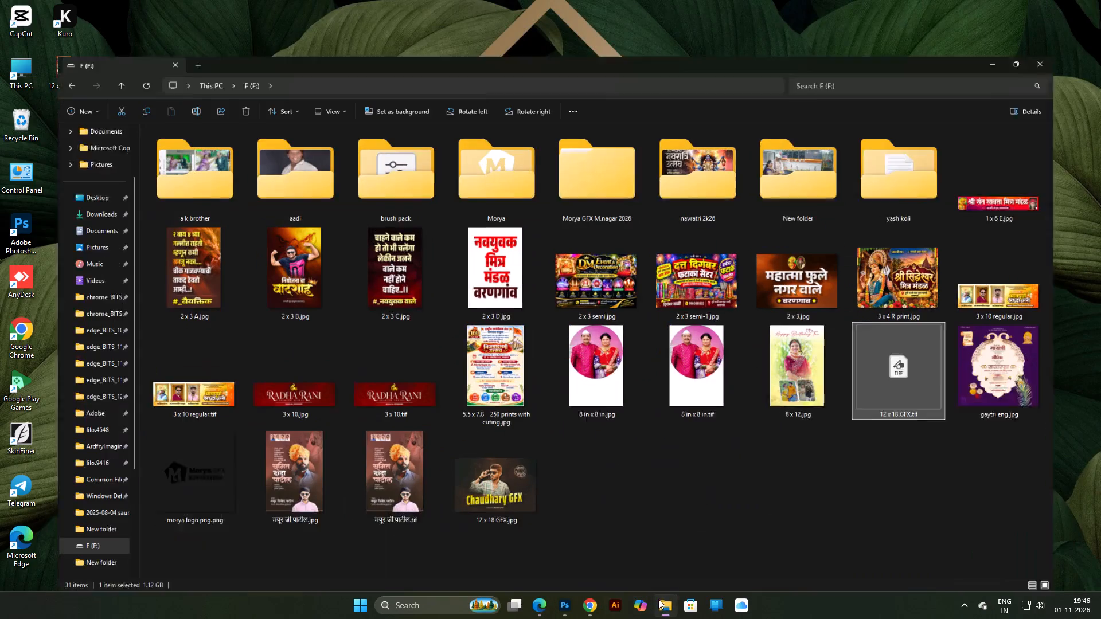
{"action": "right_click", "coordinate": [491, 469]}
{"action": "right_click", "coordinate": [491, 469]}
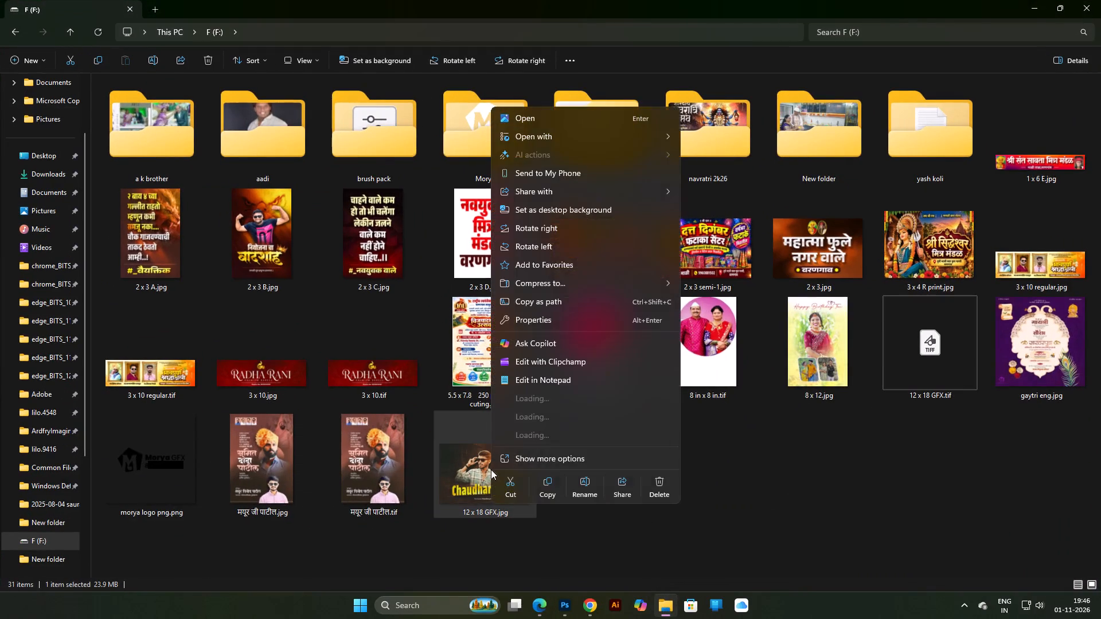
{"action": "left_click", "coordinate": [553, 192]}
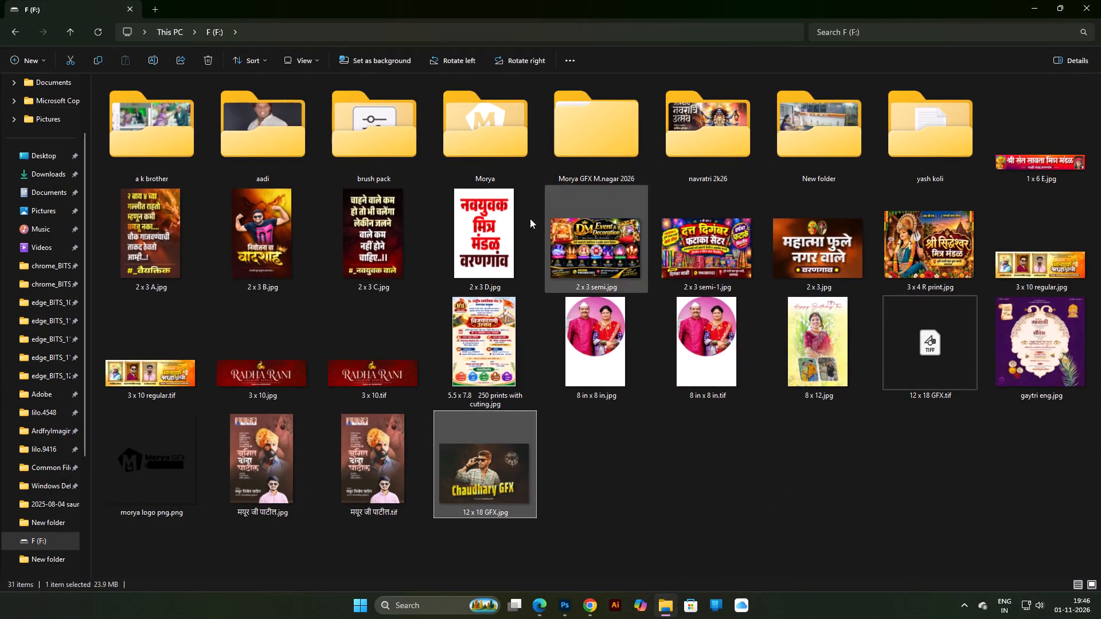
{"action": "left_click", "coordinate": [1034, 3]}
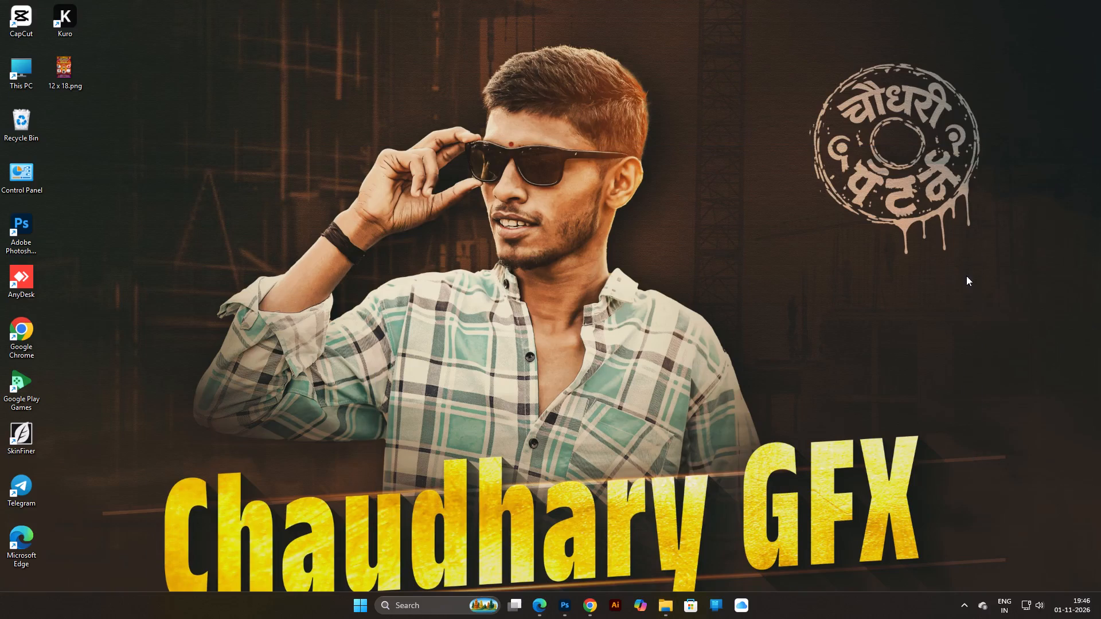
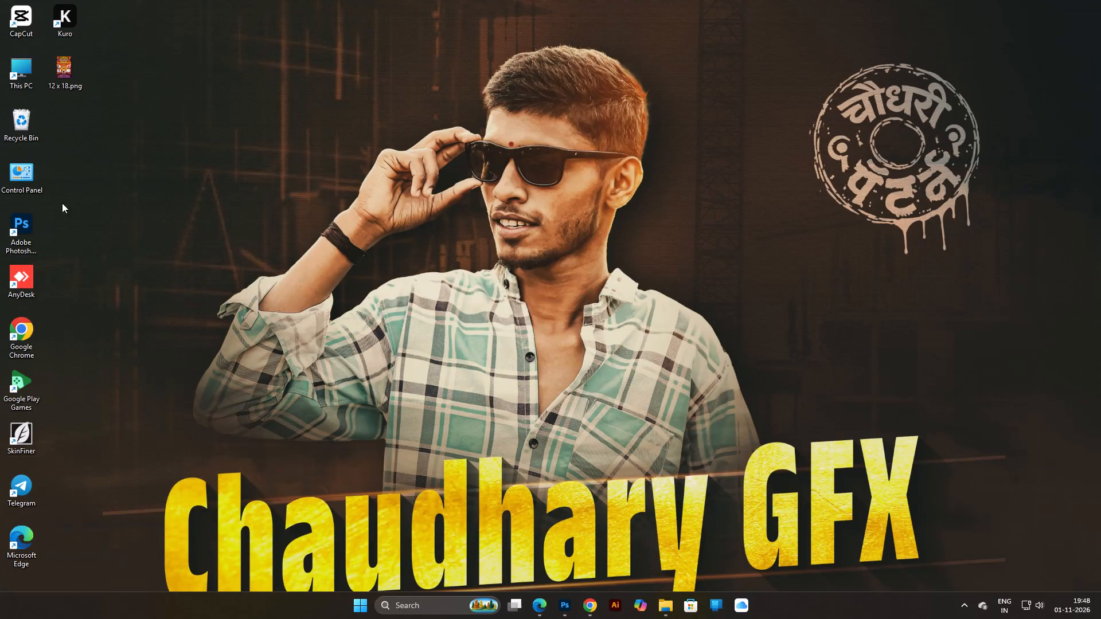
Open the Downloads folder from This PC and look through its images for a new desktop background.
{"action": "double_click", "coordinate": [18, 65]}
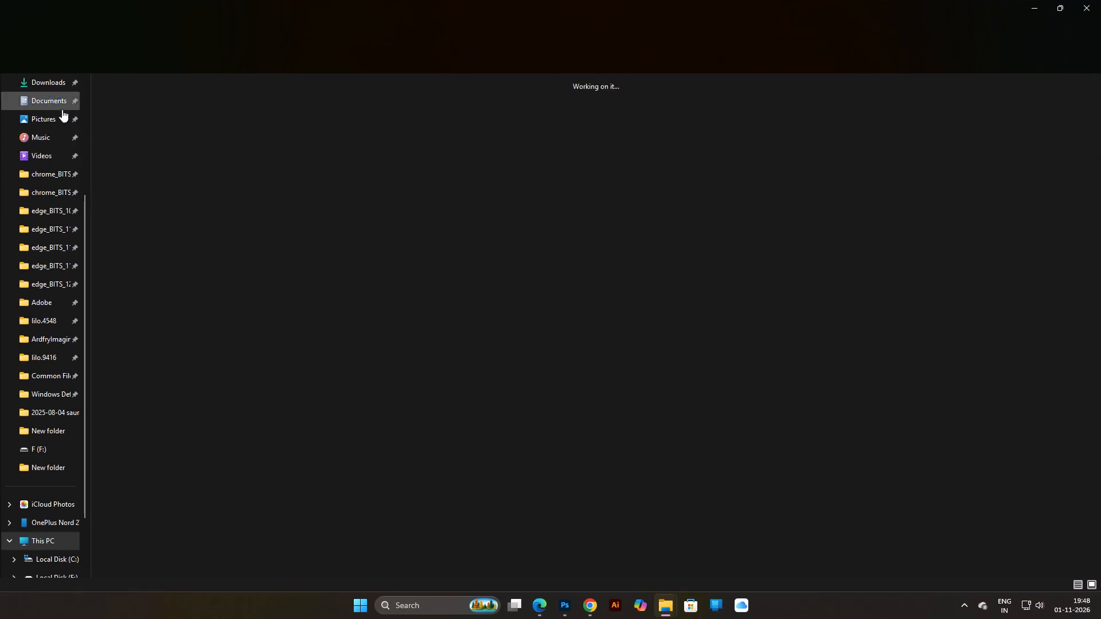
{"action": "left_click", "coordinate": [51, 84]}
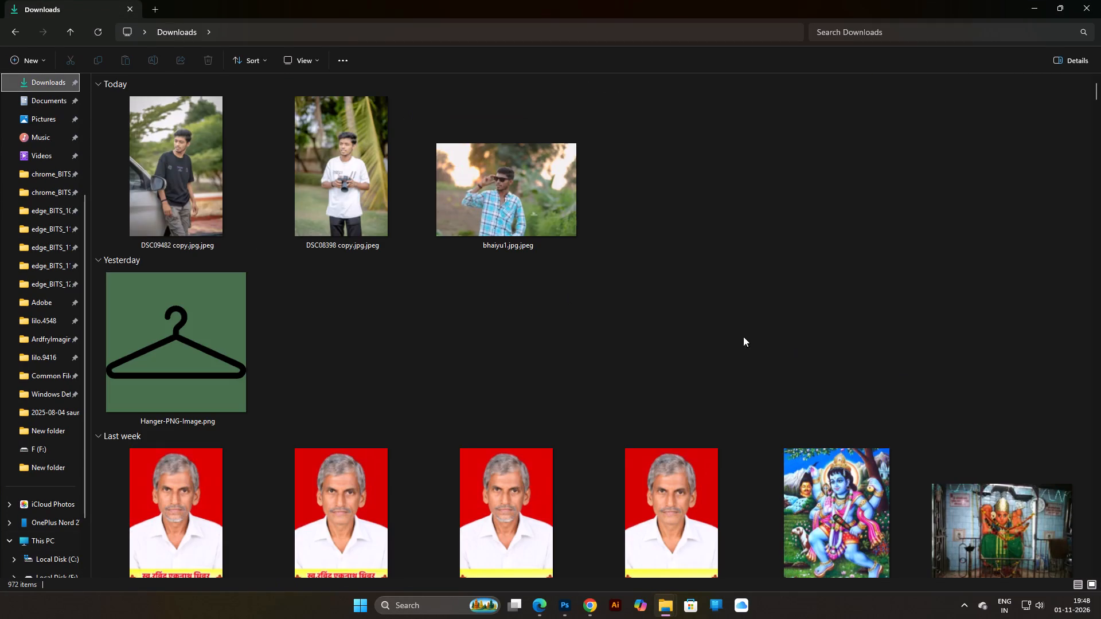
{"action": "scroll", "coordinate": [494, 315], "scroll_direction": "down", "scroll_amount": 5}
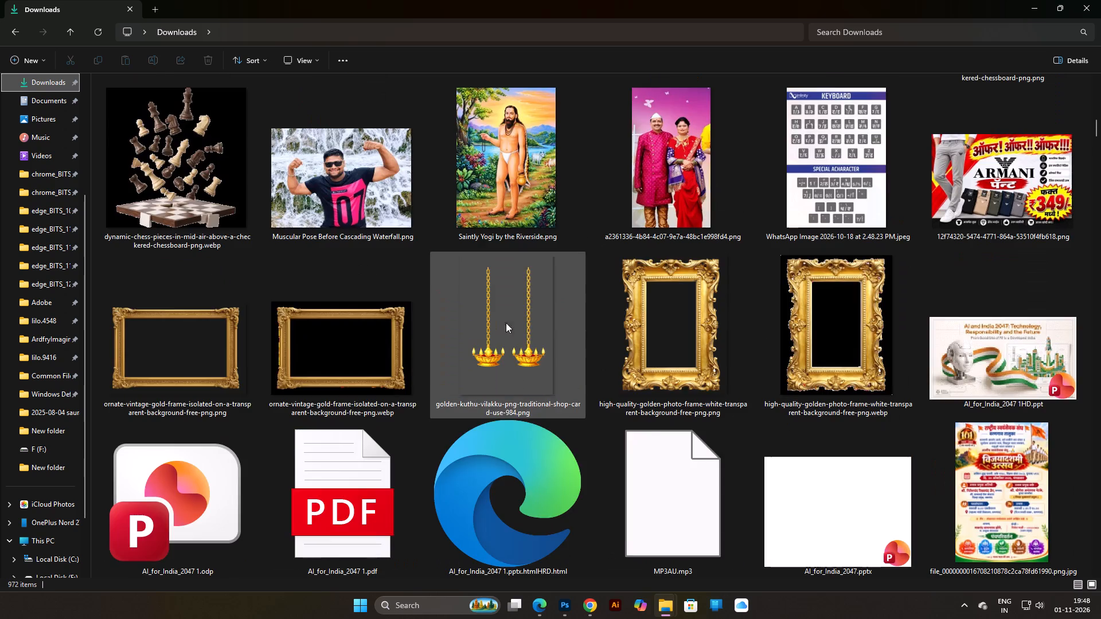
{"action": "scroll", "coordinate": [662, 338], "scroll_direction": "up", "scroll_amount": 5}
{"action": "scroll", "coordinate": [663, 337], "scroll_direction": "down", "scroll_amount": 5}
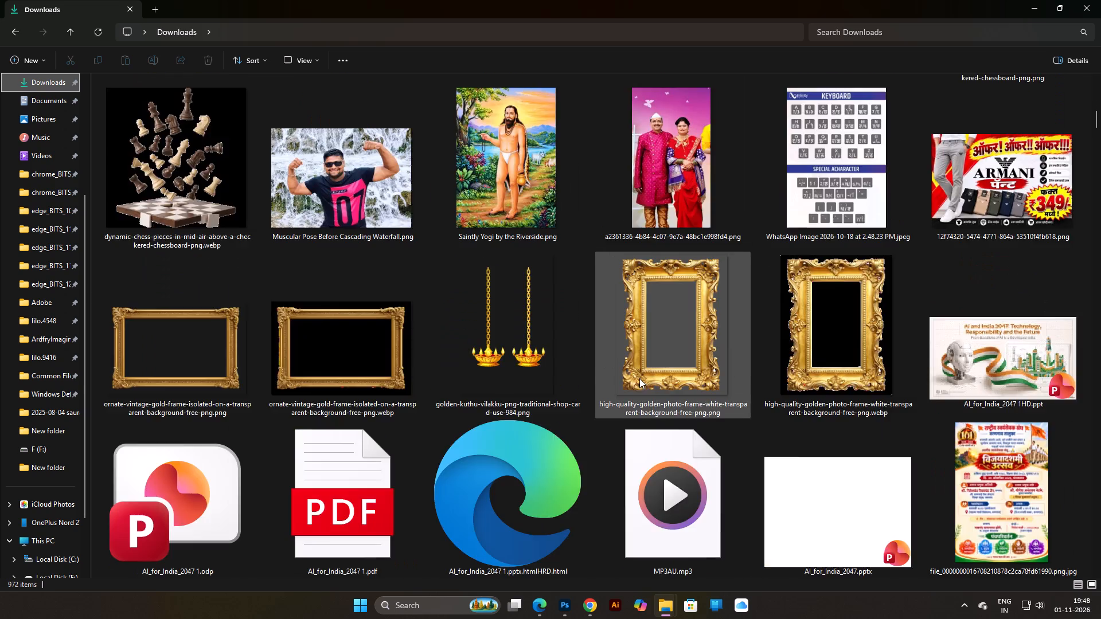
{"action": "scroll", "coordinate": [639, 378], "scroll_direction": "down", "scroll_amount": 2}
{"action": "scroll", "coordinate": [632, 378], "scroll_direction": "up", "scroll_amount": 1}
{"action": "scroll", "coordinate": [632, 378], "scroll_direction": "down", "scroll_amount": 3}
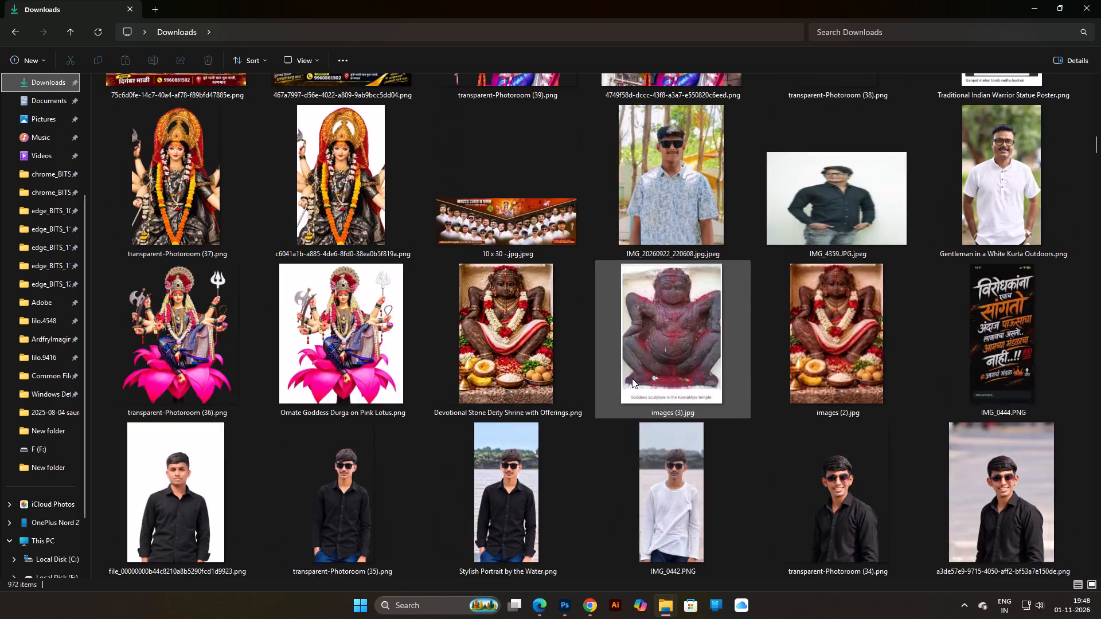
{"action": "scroll", "coordinate": [633, 377], "scroll_direction": "down", "scroll_amount": 5}
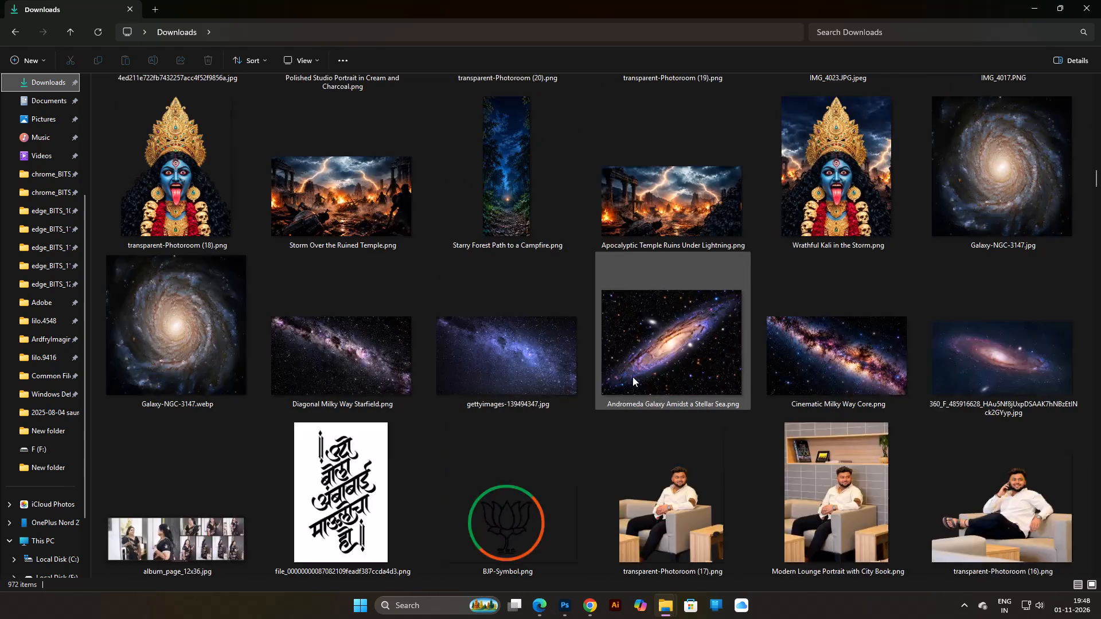
{"action": "scroll", "coordinate": [633, 377], "scroll_direction": "down", "scroll_amount": 4}
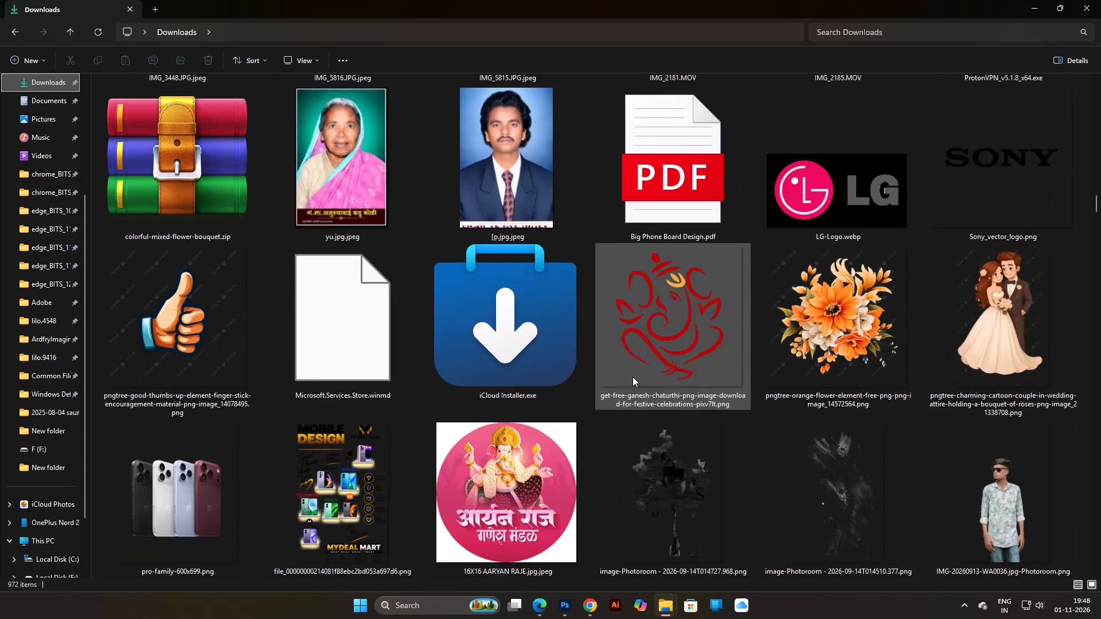
{"action": "scroll", "coordinate": [633, 377], "scroll_direction": "down", "scroll_amount": 2}
{"action": "scroll", "coordinate": [633, 377], "scroll_direction": "up", "scroll_amount": 5}
{"action": "scroll", "coordinate": [633, 377], "scroll_direction": "down", "scroll_amount": 1}
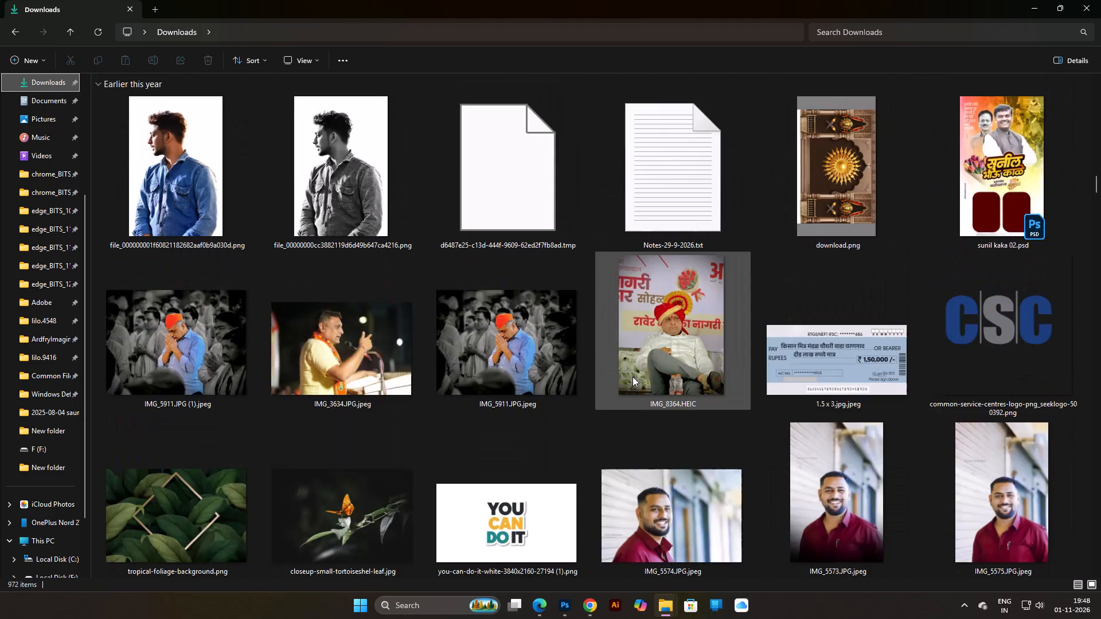
{"action": "scroll", "coordinate": [633, 377], "scroll_direction": "down", "scroll_amount": 7}
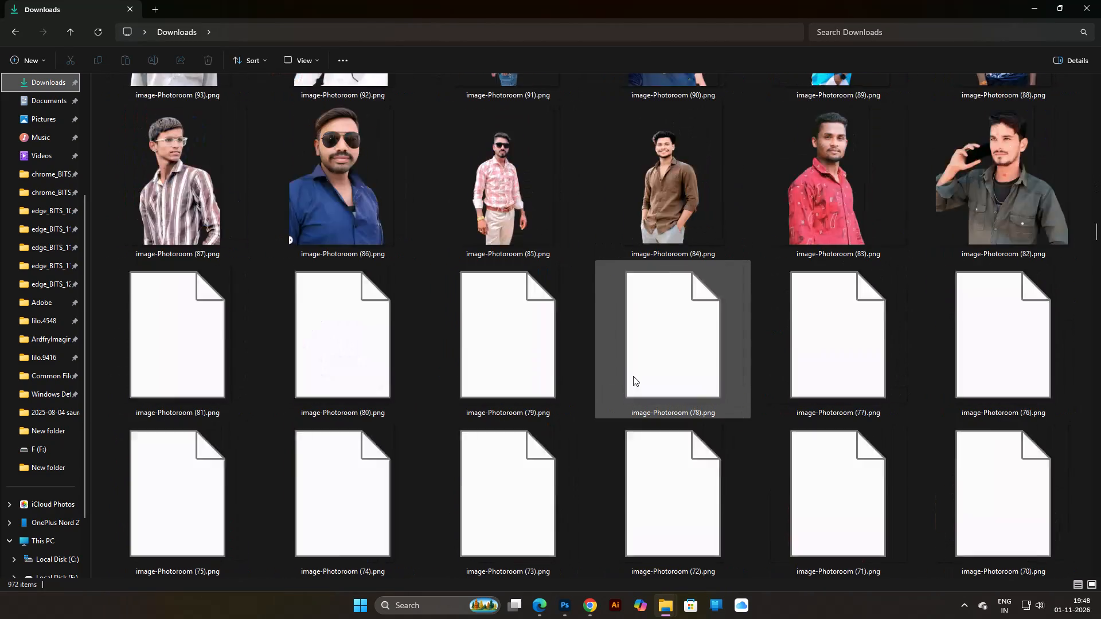
{"action": "scroll", "coordinate": [633, 376], "scroll_direction": "down", "scroll_amount": 6}
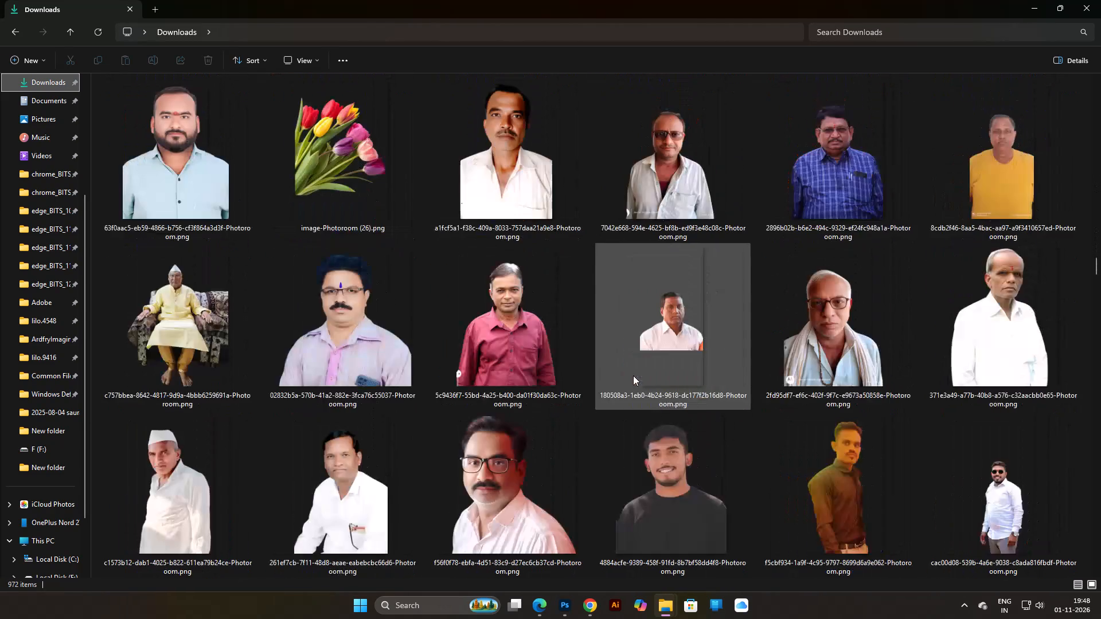
{"action": "scroll", "coordinate": [633, 375], "scroll_direction": "down", "scroll_amount": 4}
{"action": "scroll", "coordinate": [634, 375], "scroll_direction": "up", "scroll_amount": 3}
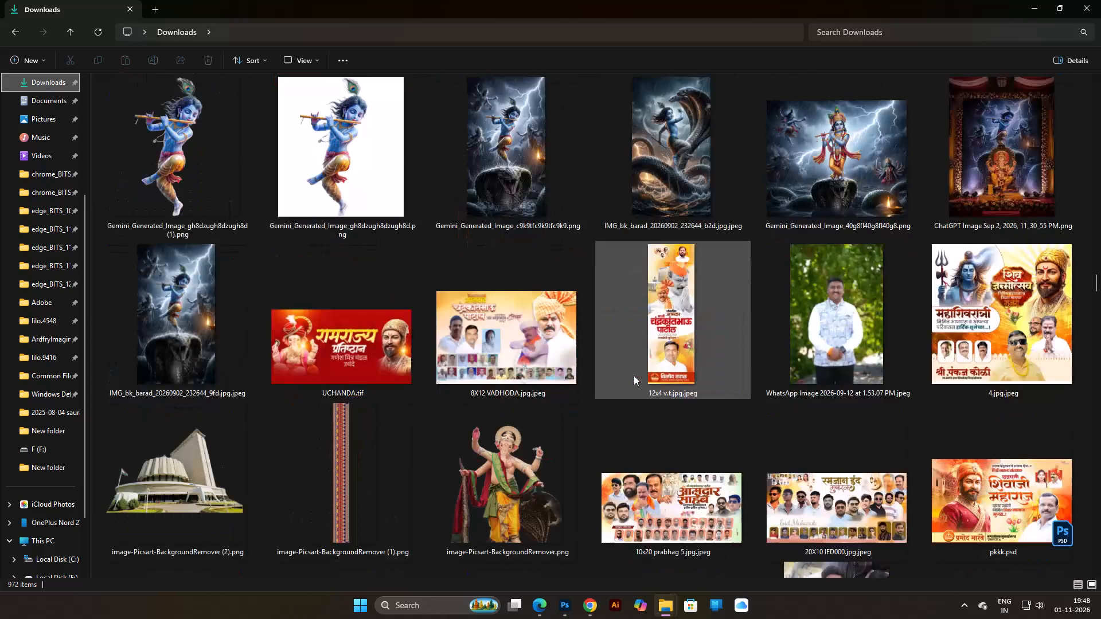
{"action": "scroll", "coordinate": [634, 375], "scroll_direction": "up", "scroll_amount": 7}
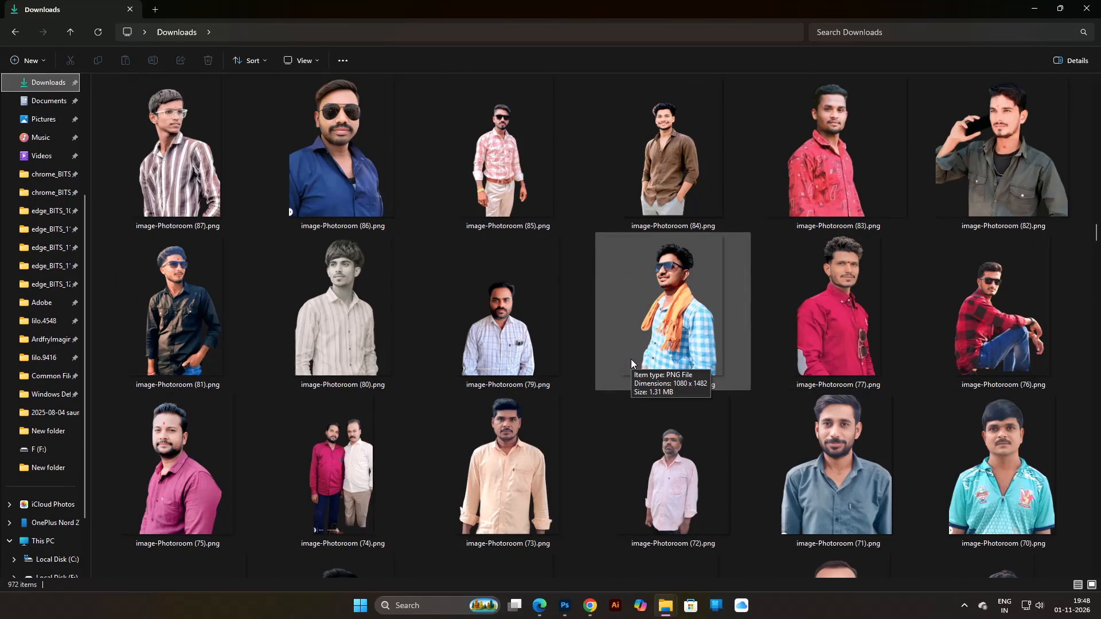
{"action": "scroll", "coordinate": [633, 358], "scroll_direction": "up", "scroll_amount": 3}
{"action": "scroll", "coordinate": [633, 356], "scroll_direction": "down", "scroll_amount": 15}
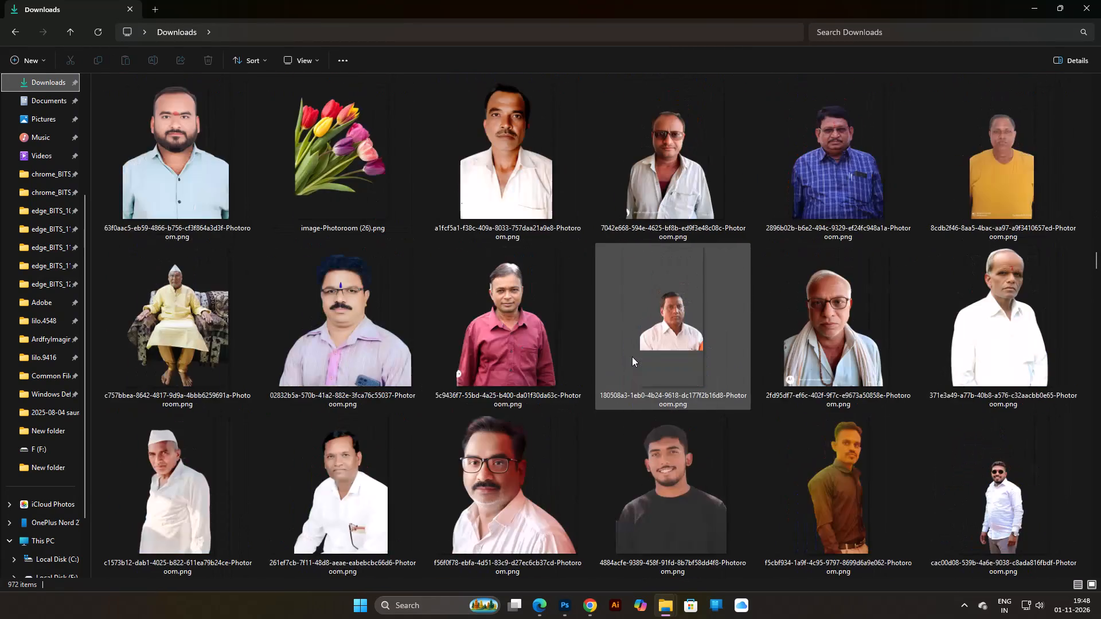
{"action": "scroll", "coordinate": [632, 356], "scroll_direction": "down", "scroll_amount": 15}
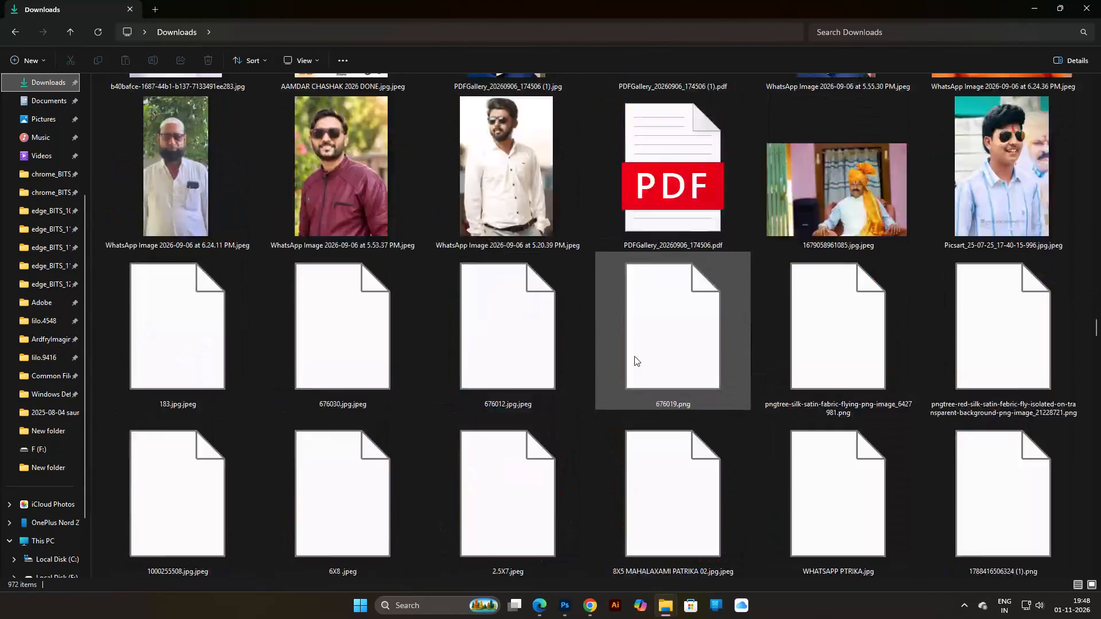
{"action": "scroll", "coordinate": [634, 356], "scroll_direction": "down", "scroll_amount": 2}
{"action": "scroll", "coordinate": [634, 355], "scroll_direction": "up", "scroll_amount": 16}
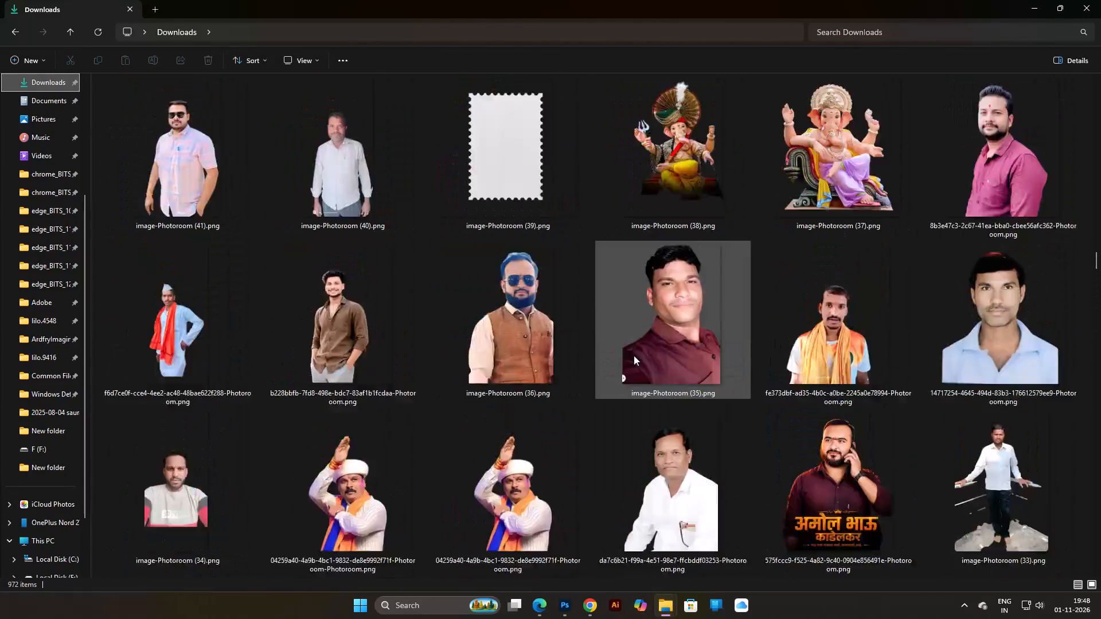
{"action": "scroll", "coordinate": [634, 355], "scroll_direction": "up", "scroll_amount": 9}
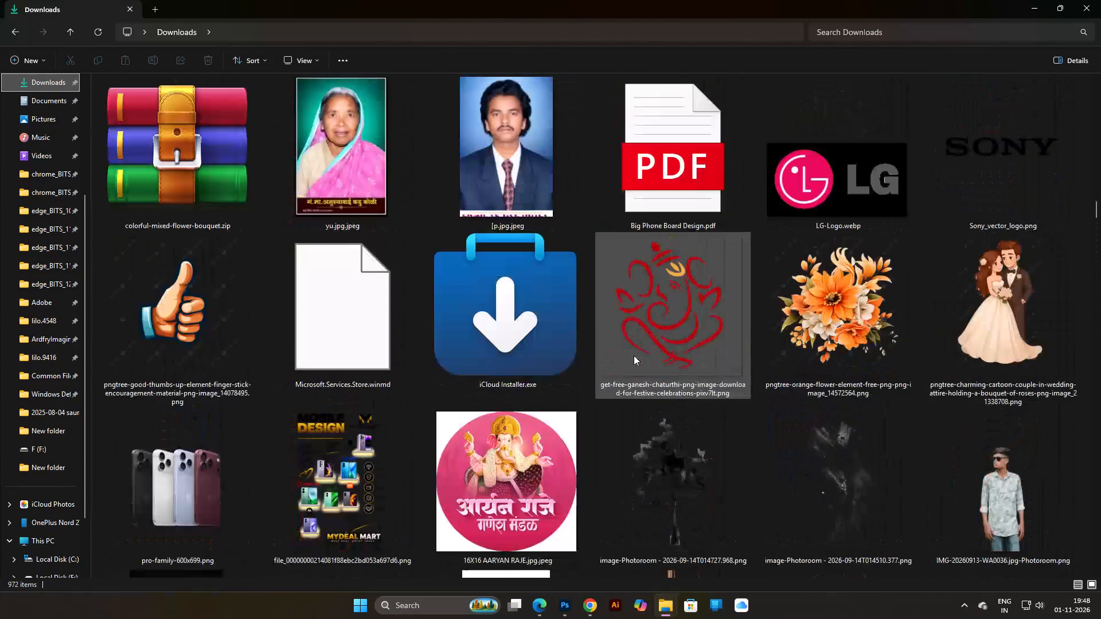
{"action": "scroll", "coordinate": [634, 355], "scroll_direction": "down", "scroll_amount": 1}
{"action": "scroll", "coordinate": [634, 355], "scroll_direction": "up", "scroll_amount": 3}
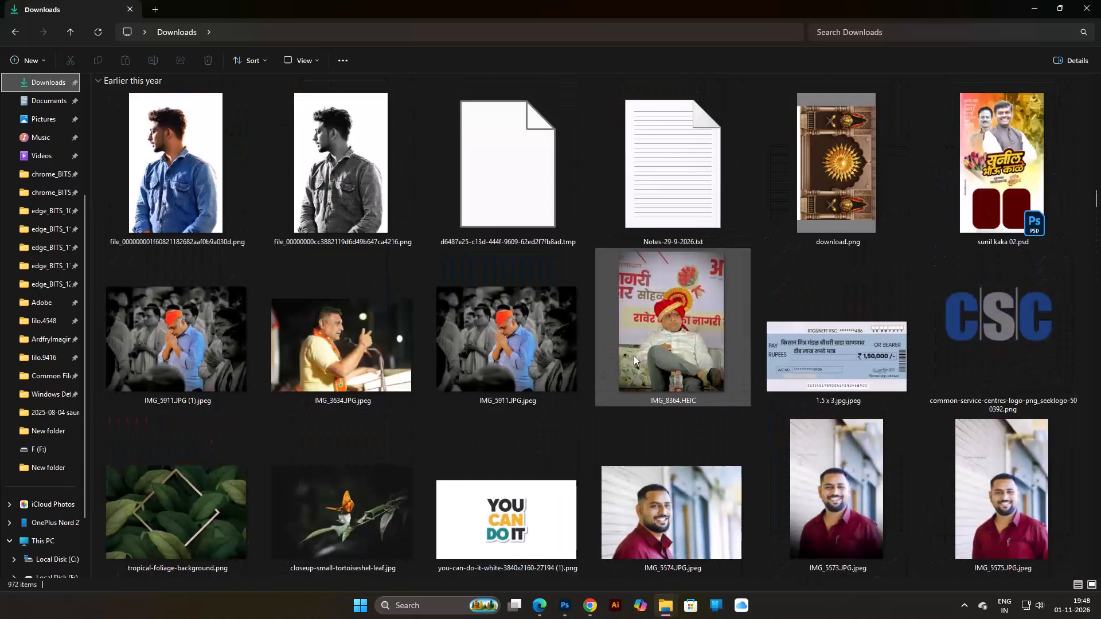
Set tropical-foliage-background.png as the desktop background and close the File Explorer window.
{"action": "right_click", "coordinate": [195, 503]}
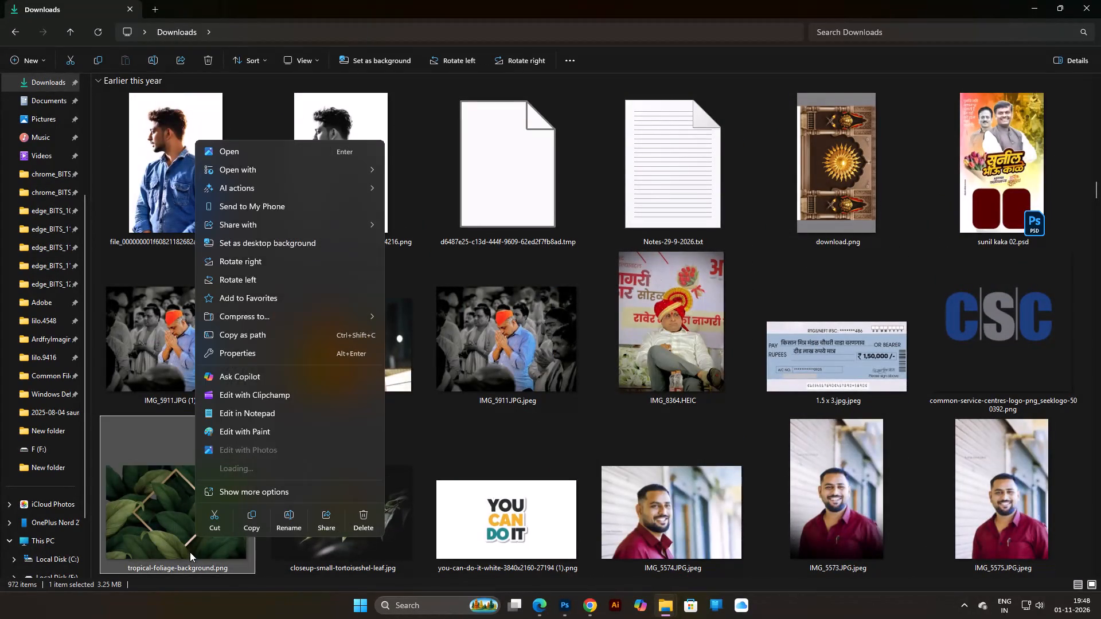
{"action": "double_click", "coordinate": [286, 225]}
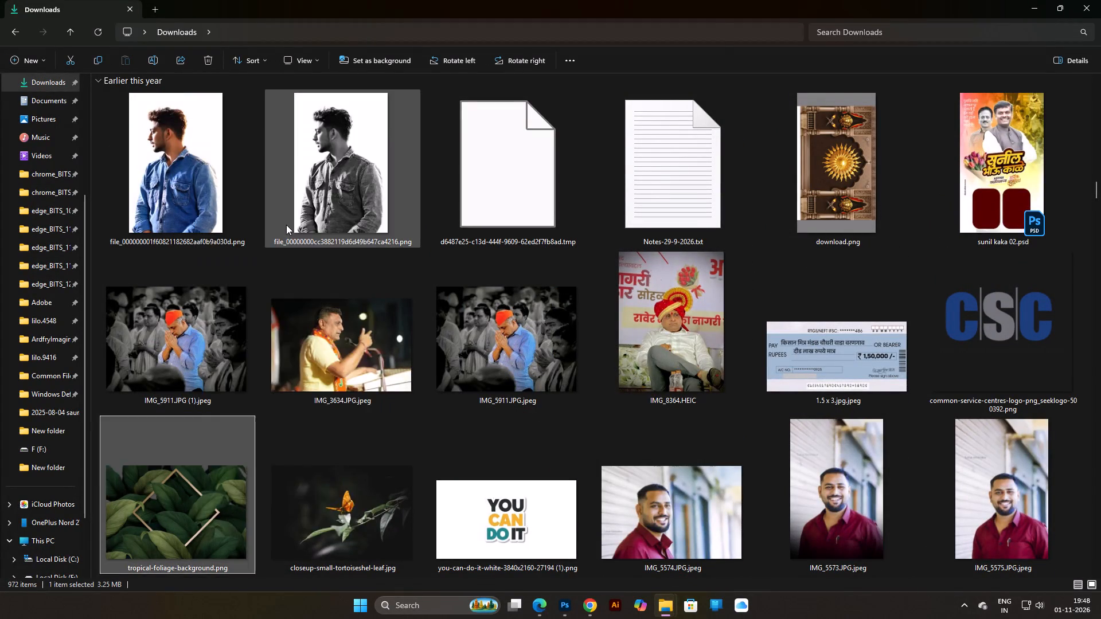
{"action": "left_click", "coordinate": [1100, 0]}
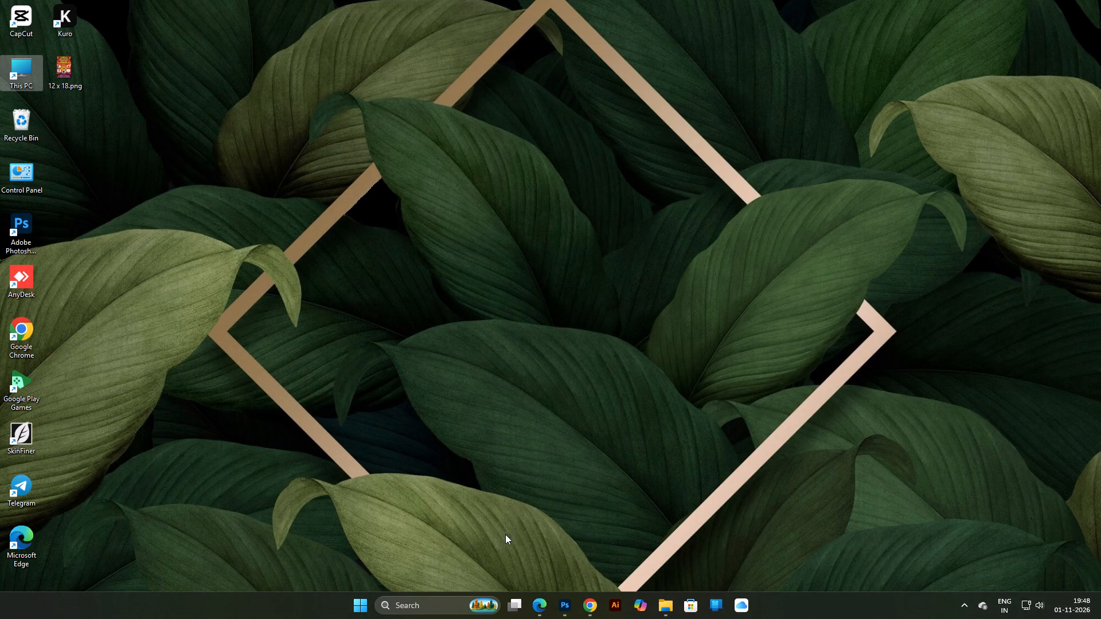
Bring up the Microsoft Edge window with the OneDrive page and close it.
{"action": "left_click", "coordinate": [548, 613]}
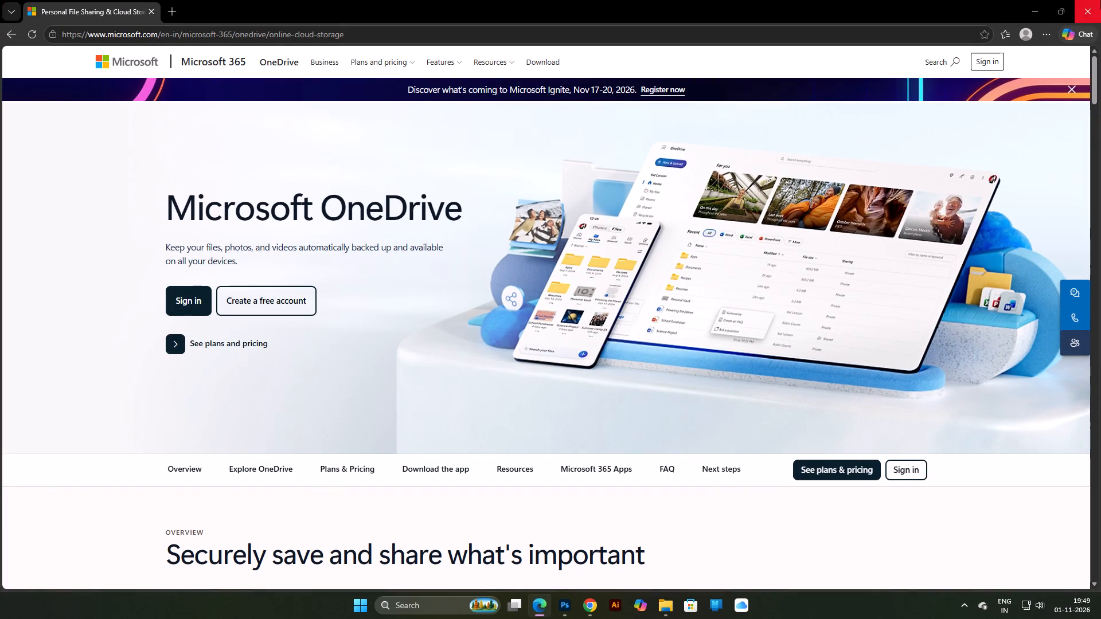
{"action": "left_click", "coordinate": [1100, 0]}
Switch to Photoshop and save the poster document 12 x 18 GFX.tif.
{"action": "left_click", "coordinate": [561, 610]}
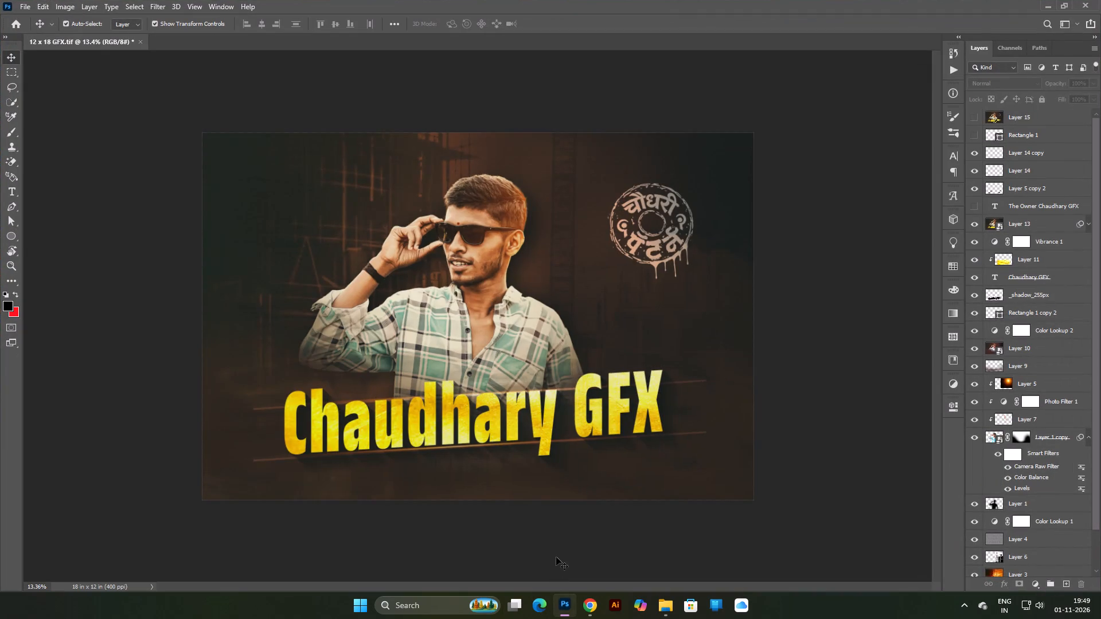
{"action": "key", "text": "ctrl+s"}
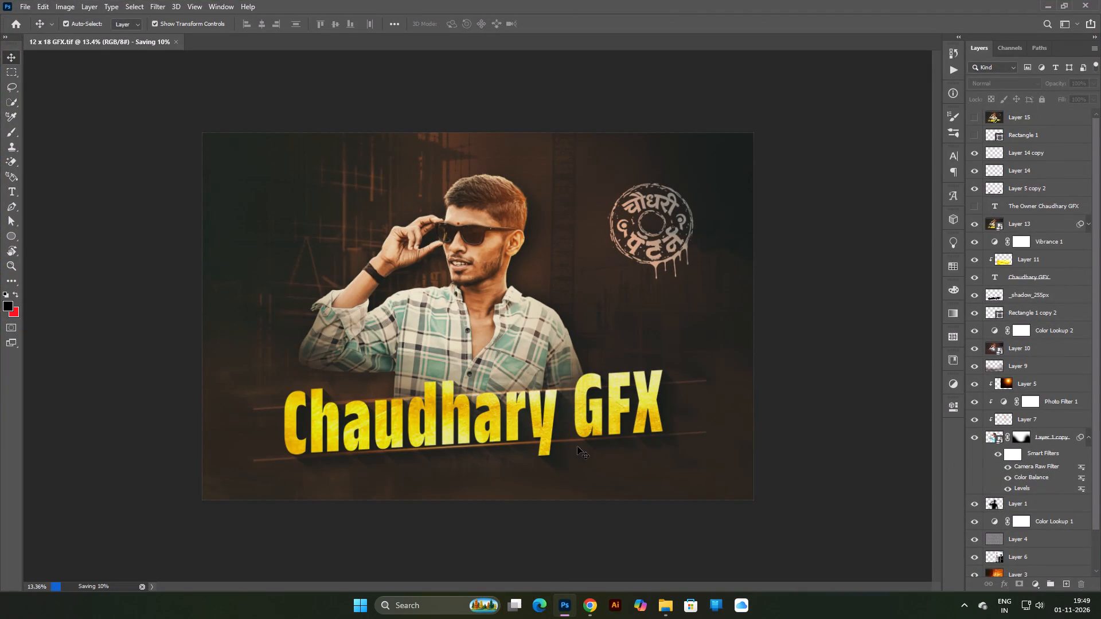